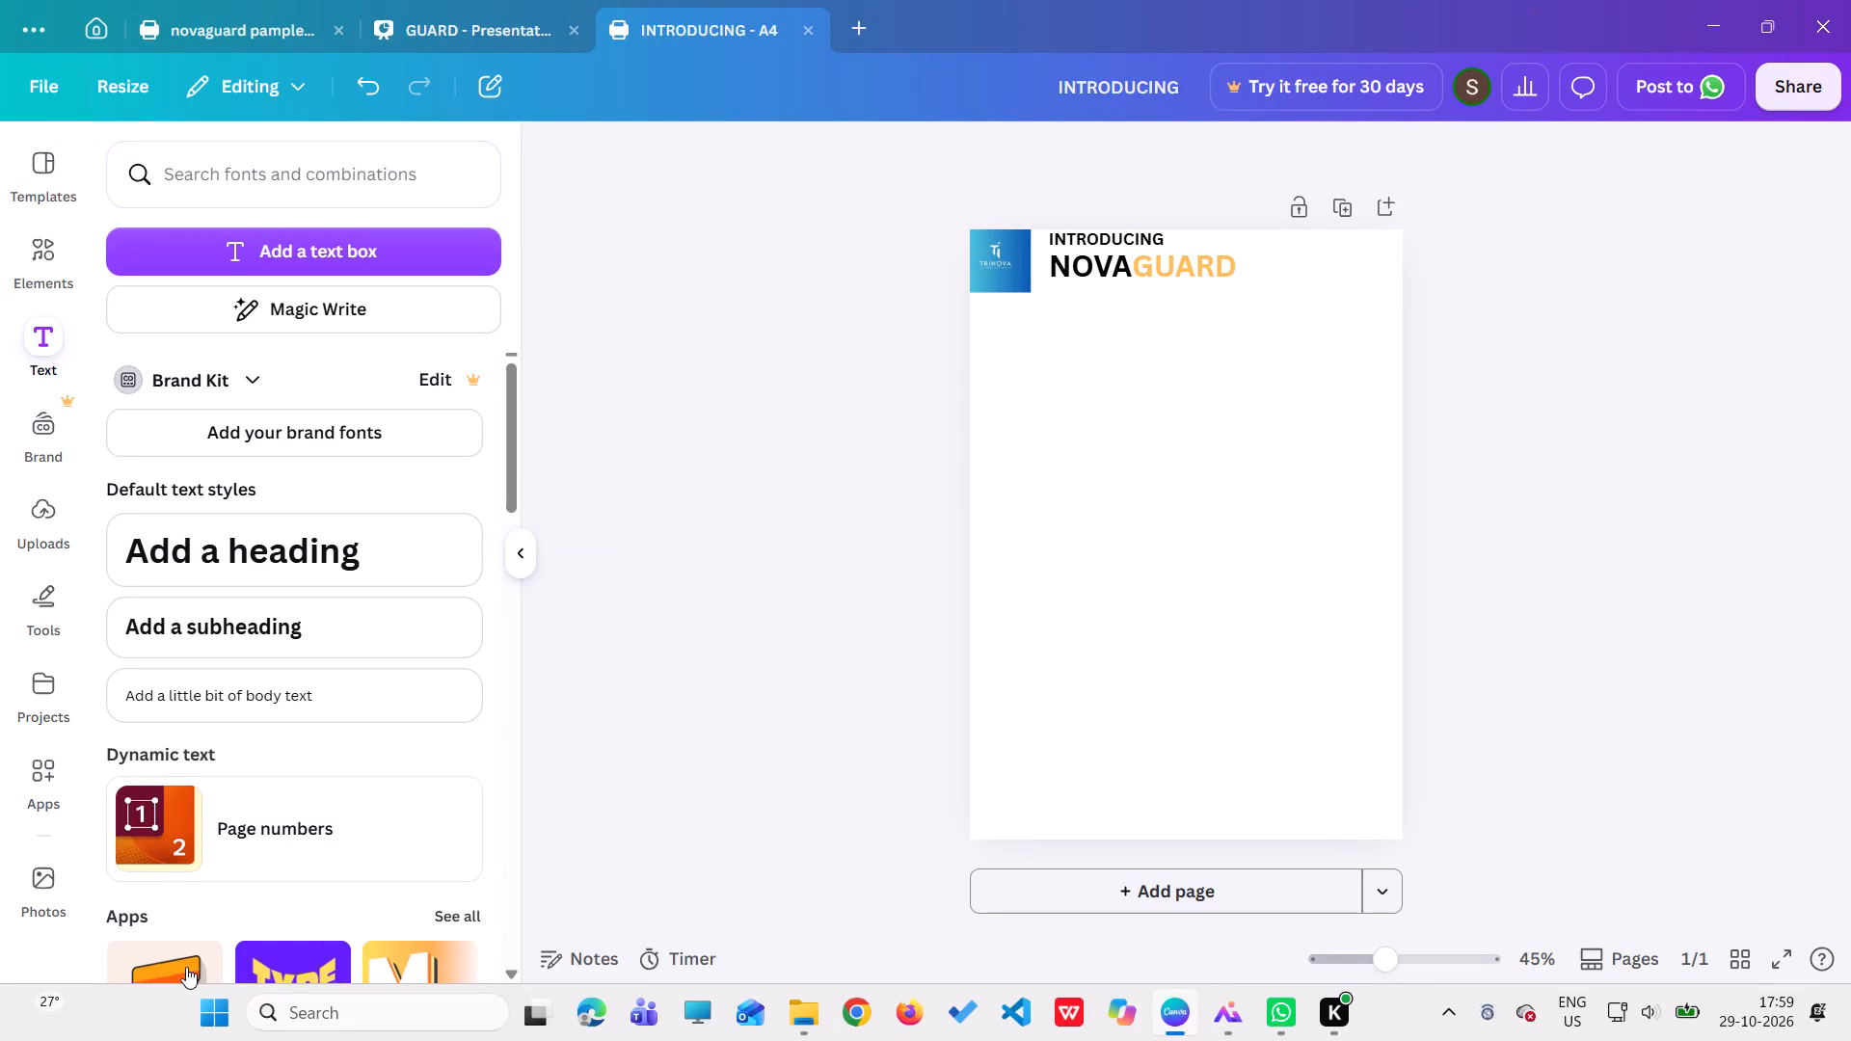
# In the novaguard pamplet design, copy the subtitle text "SMART SAFETY BOTON" under the page 1 title.
pyautogui.click(224, 24)
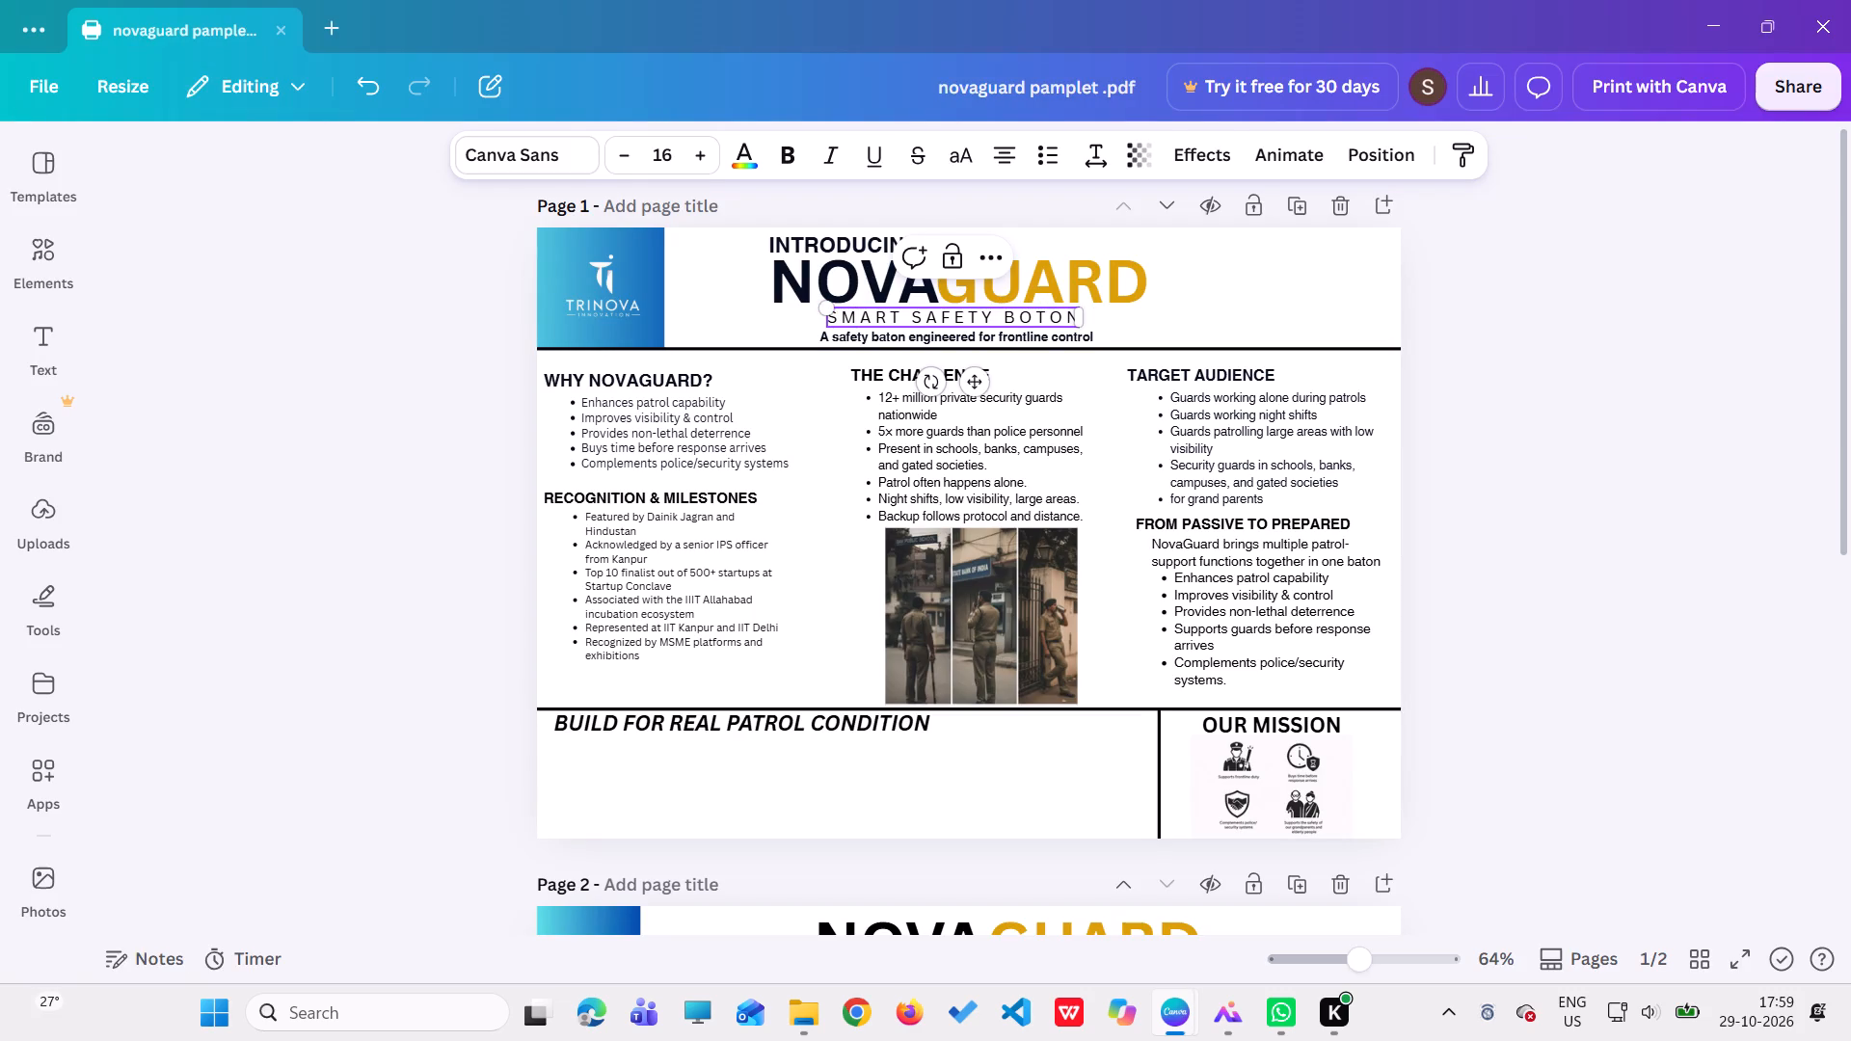
pyautogui.moveTo(1071, 316); pyautogui.dragTo(863, 327)
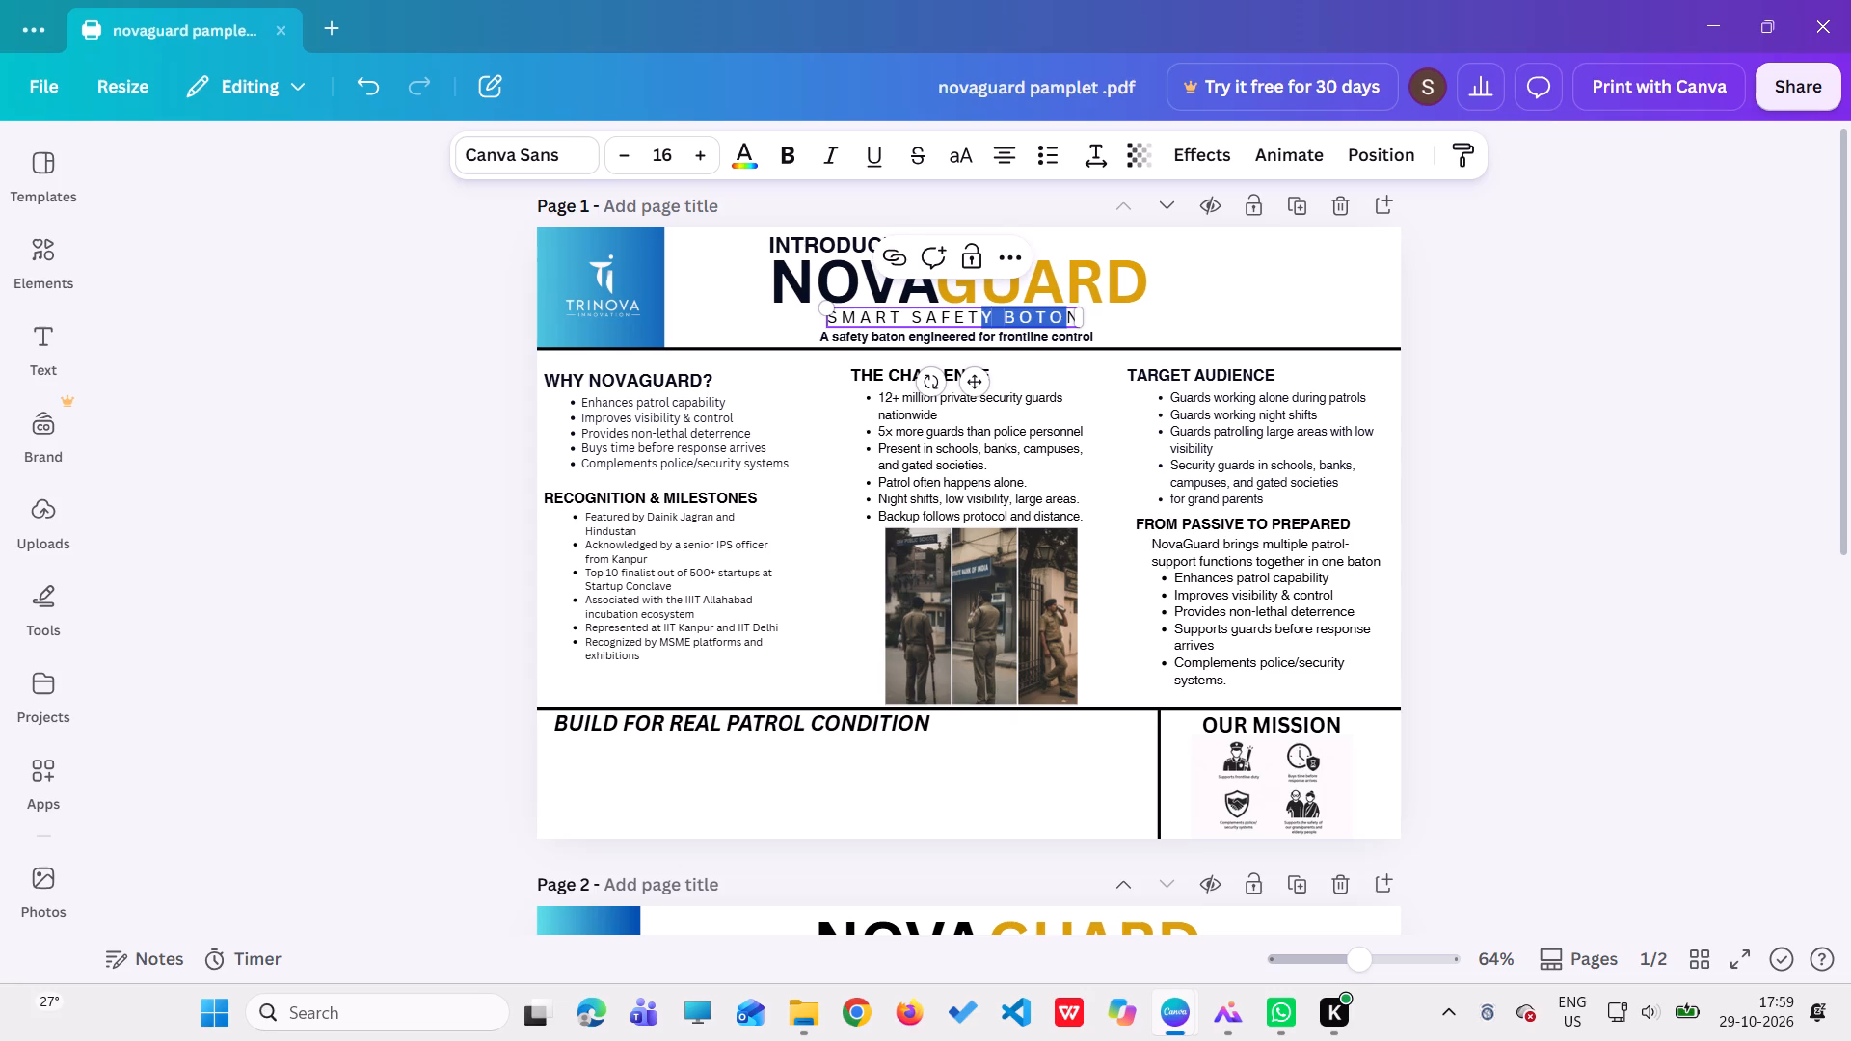
pyautogui.click(1075, 316)
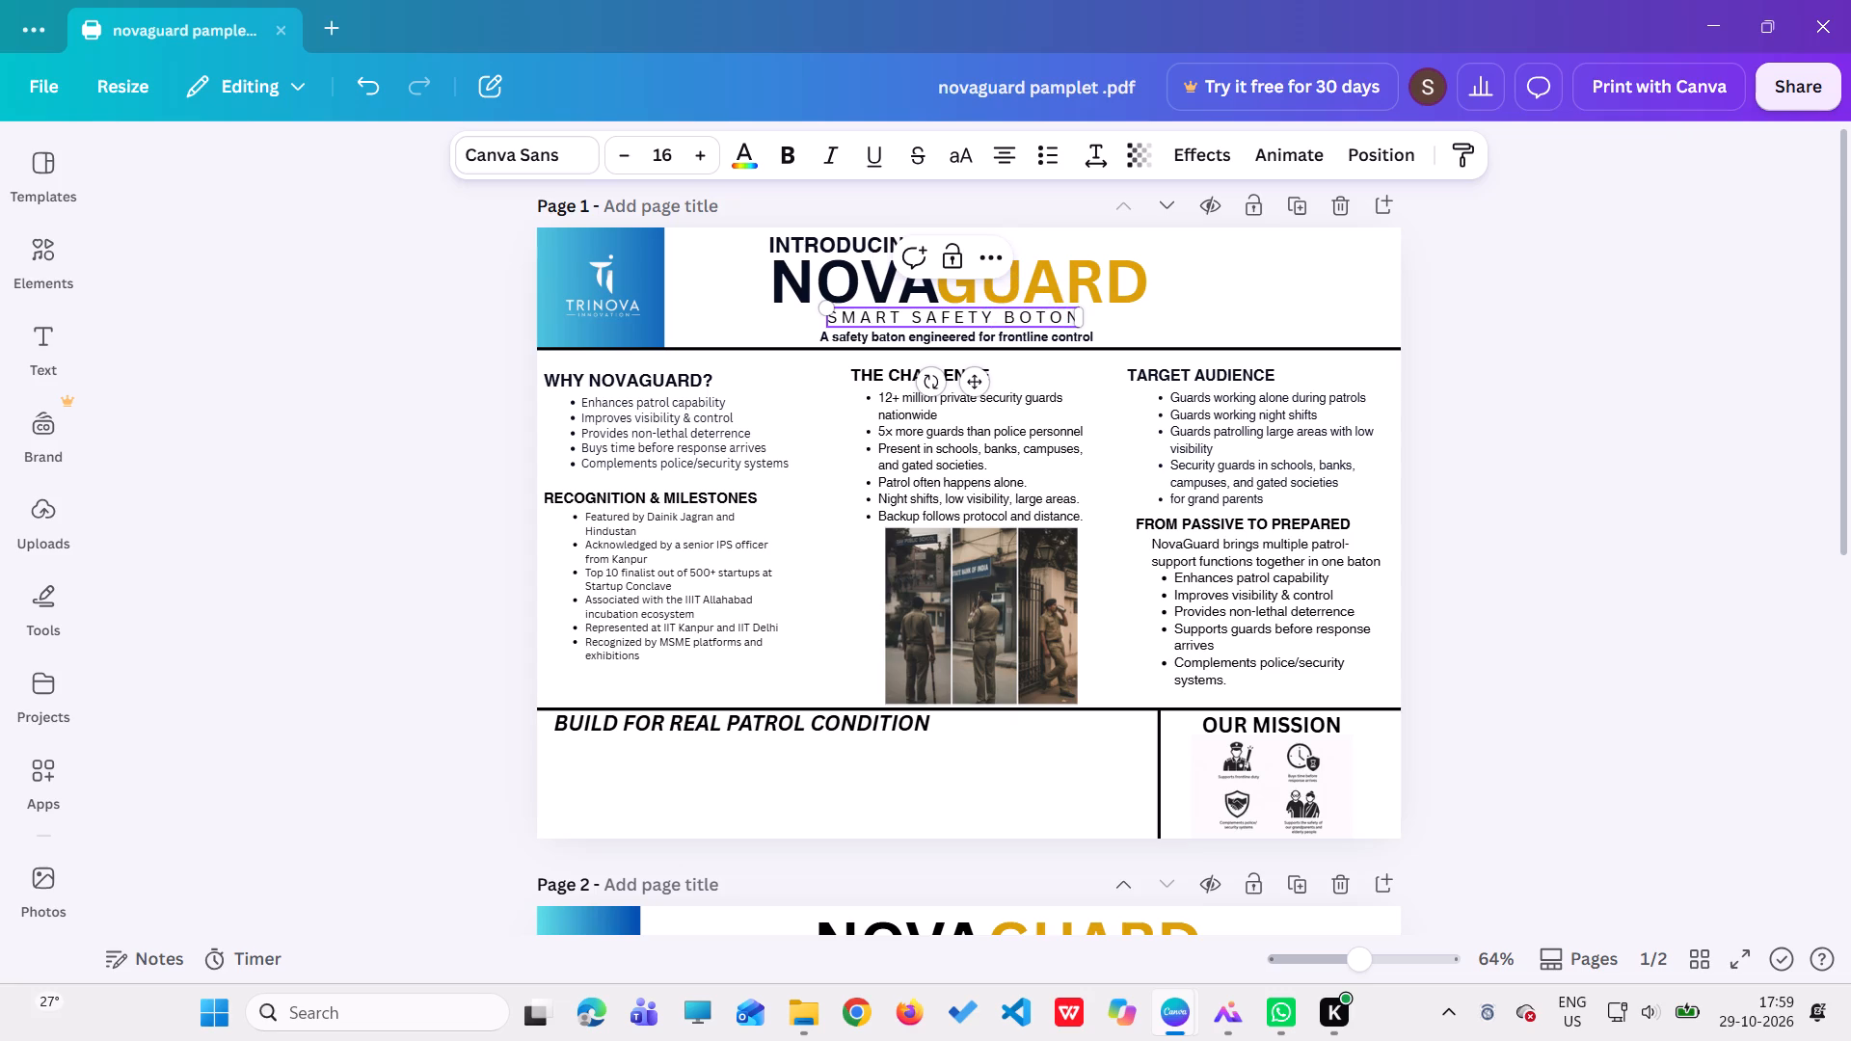
pyautogui.click(1071, 313)
pyautogui.press('Right')
pyautogui.moveTo(1076, 317); pyautogui.dragTo(824, 325)
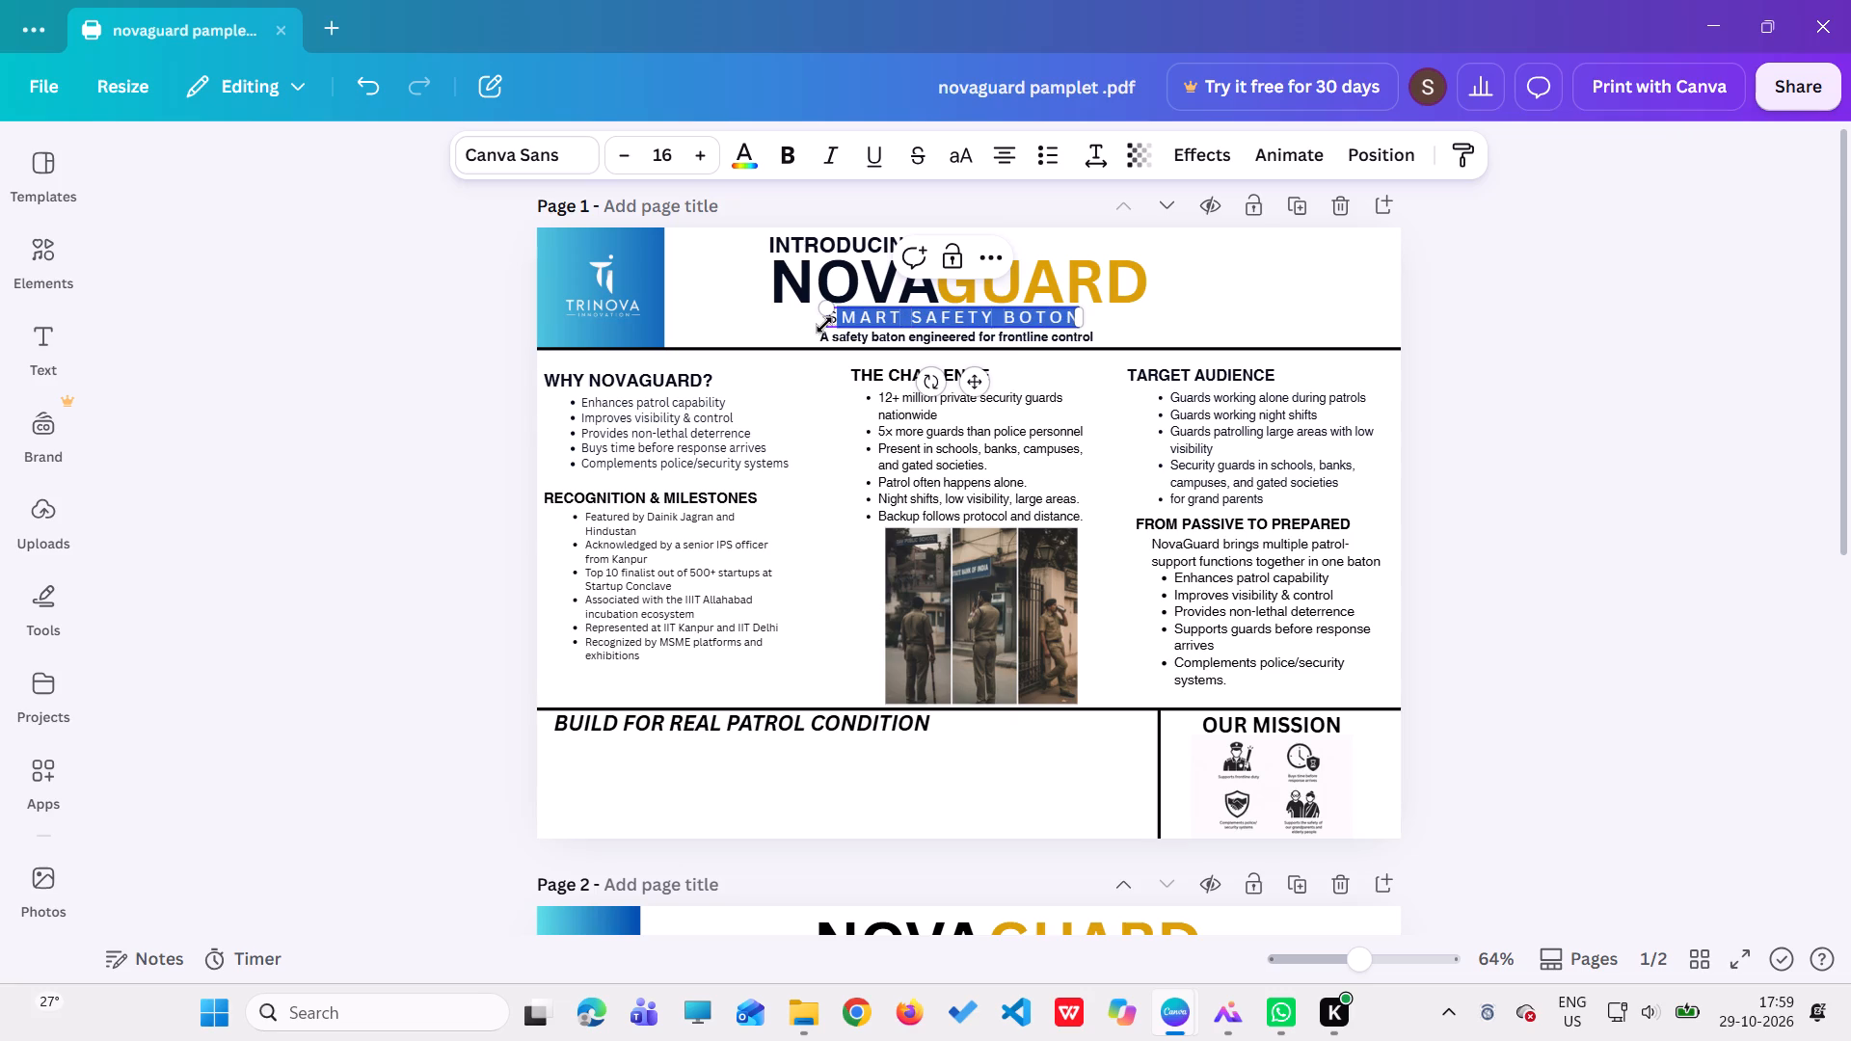
pyautogui.moveTo(824, 325); pyautogui.dragTo(789, 330)
pyautogui.hotkey('ctrl', 'c')
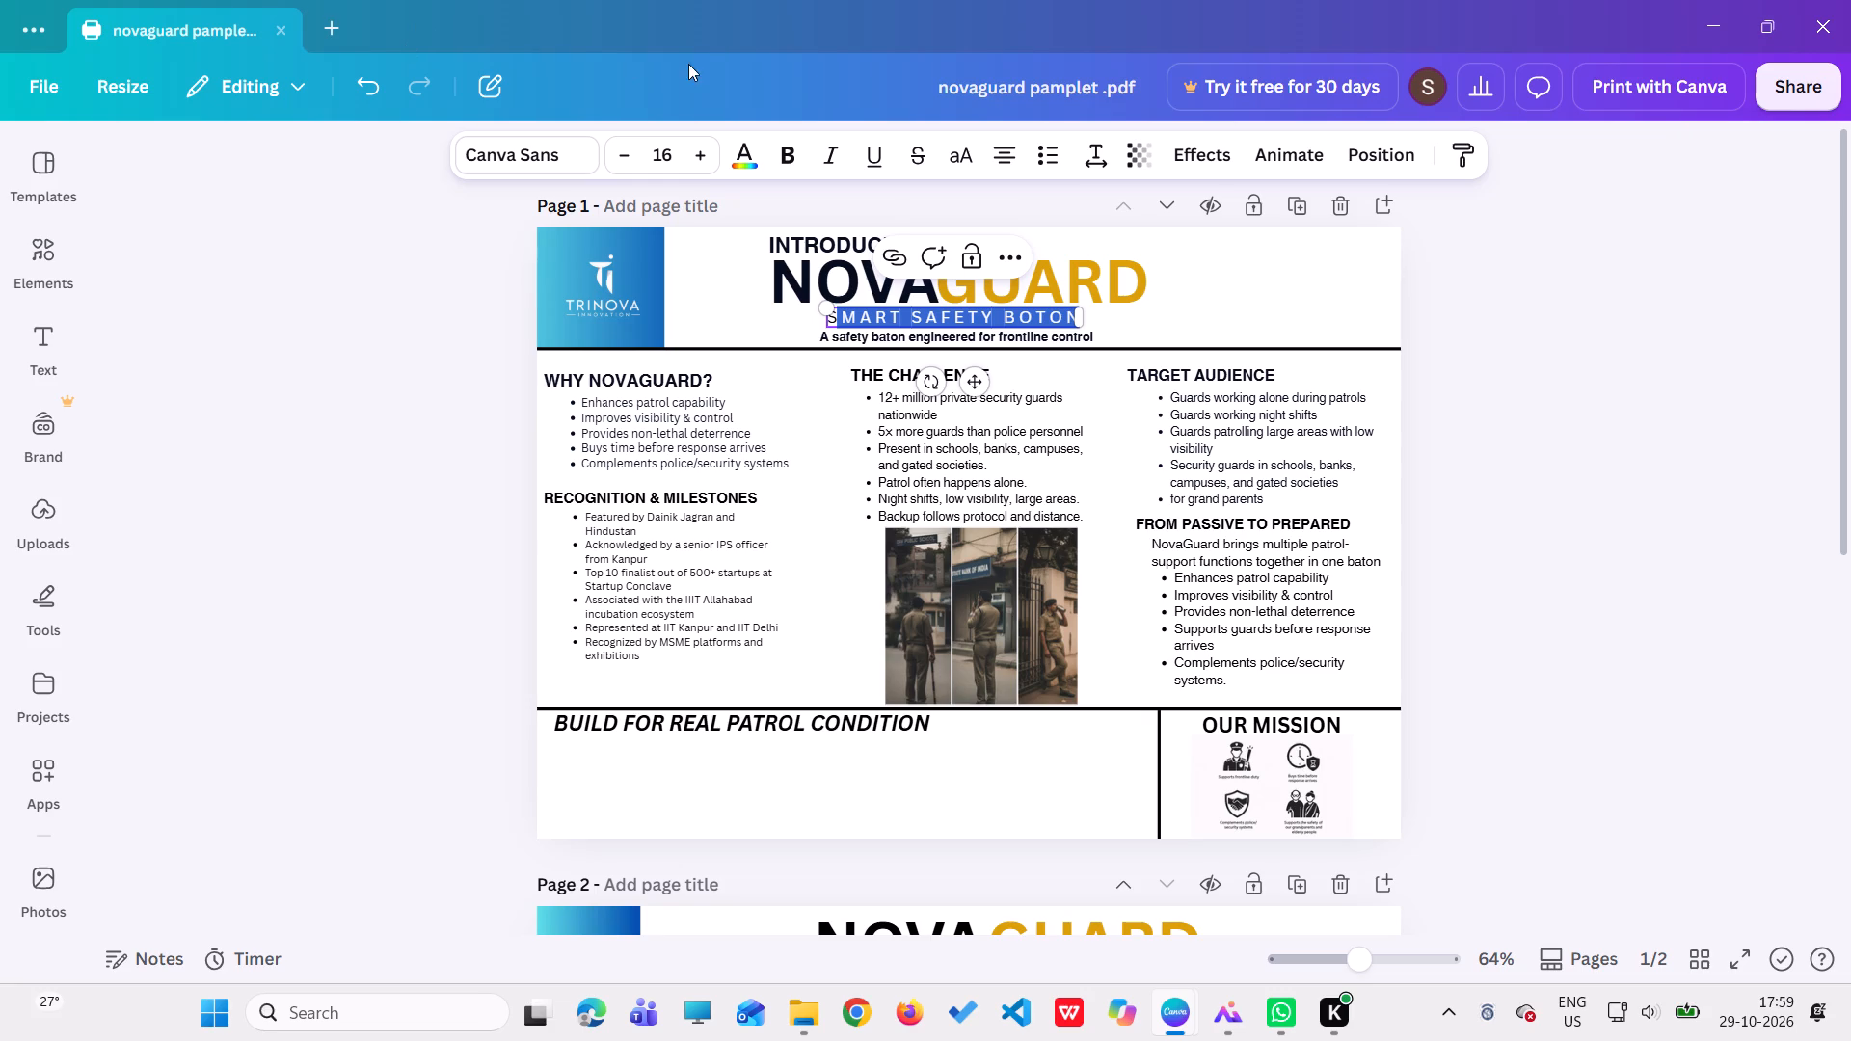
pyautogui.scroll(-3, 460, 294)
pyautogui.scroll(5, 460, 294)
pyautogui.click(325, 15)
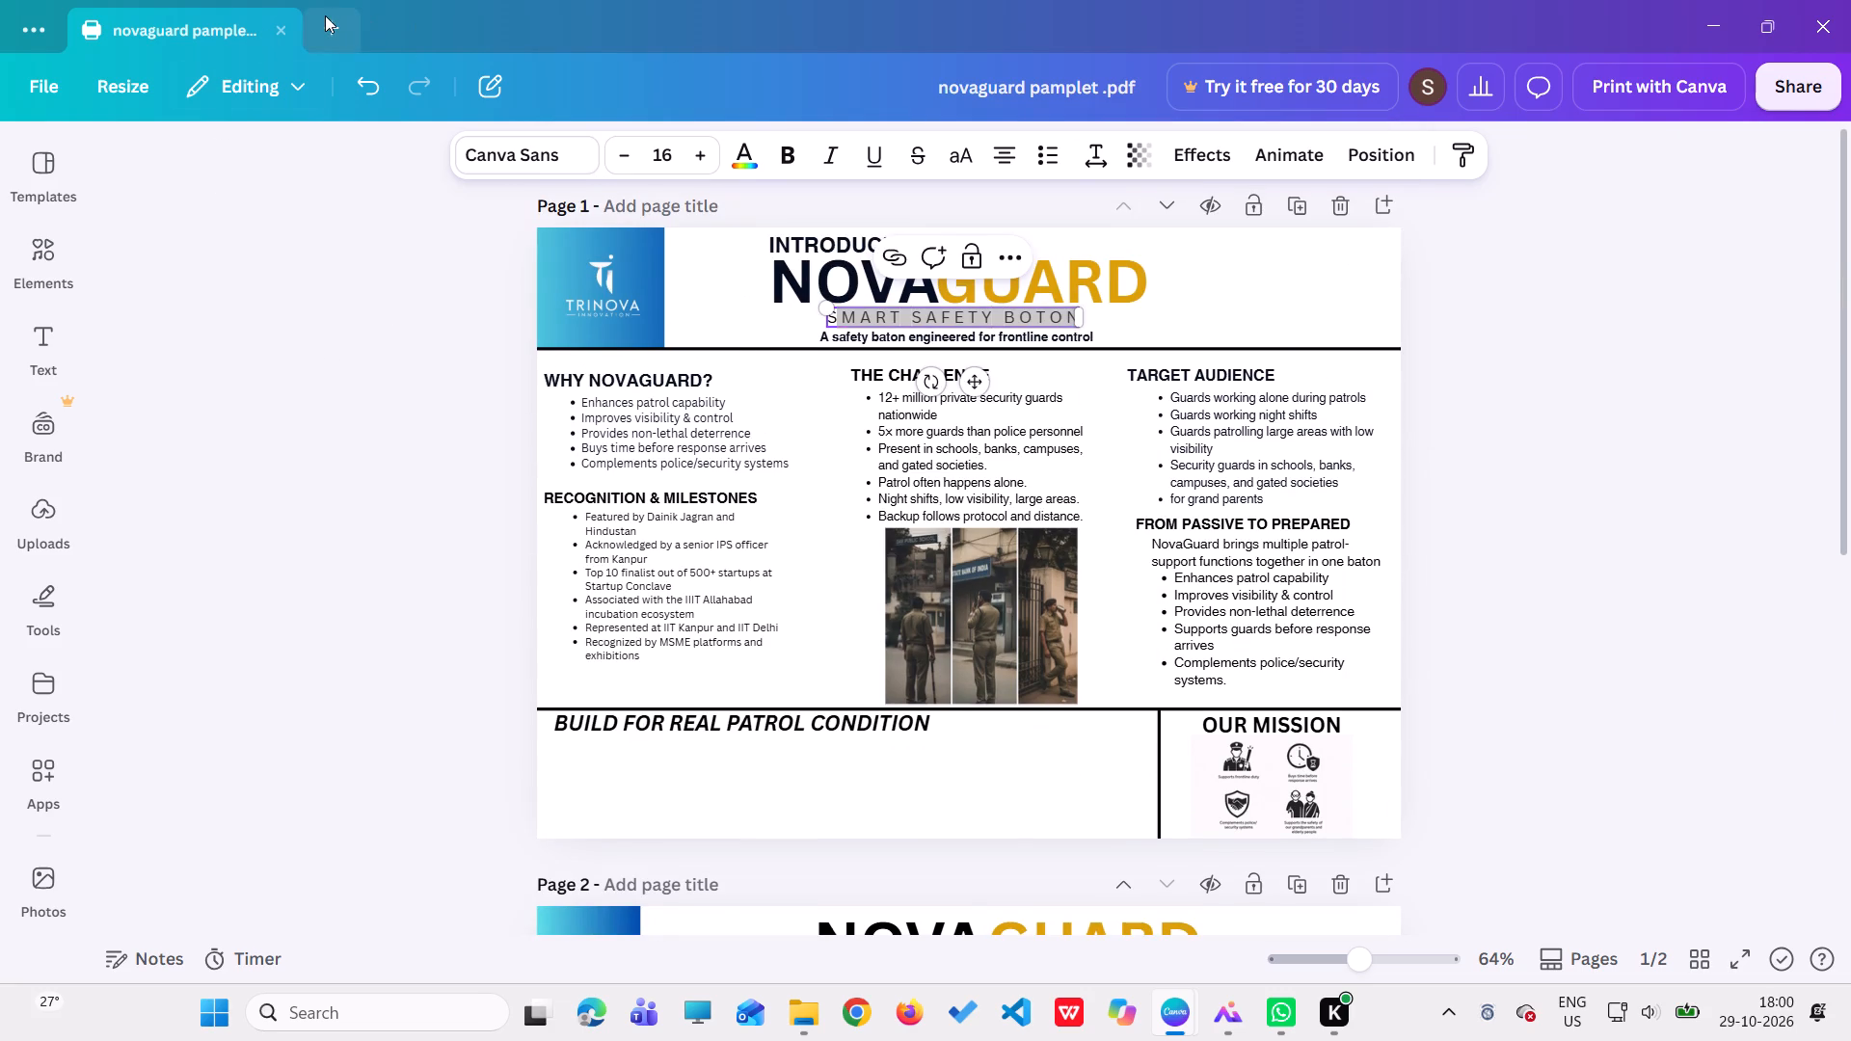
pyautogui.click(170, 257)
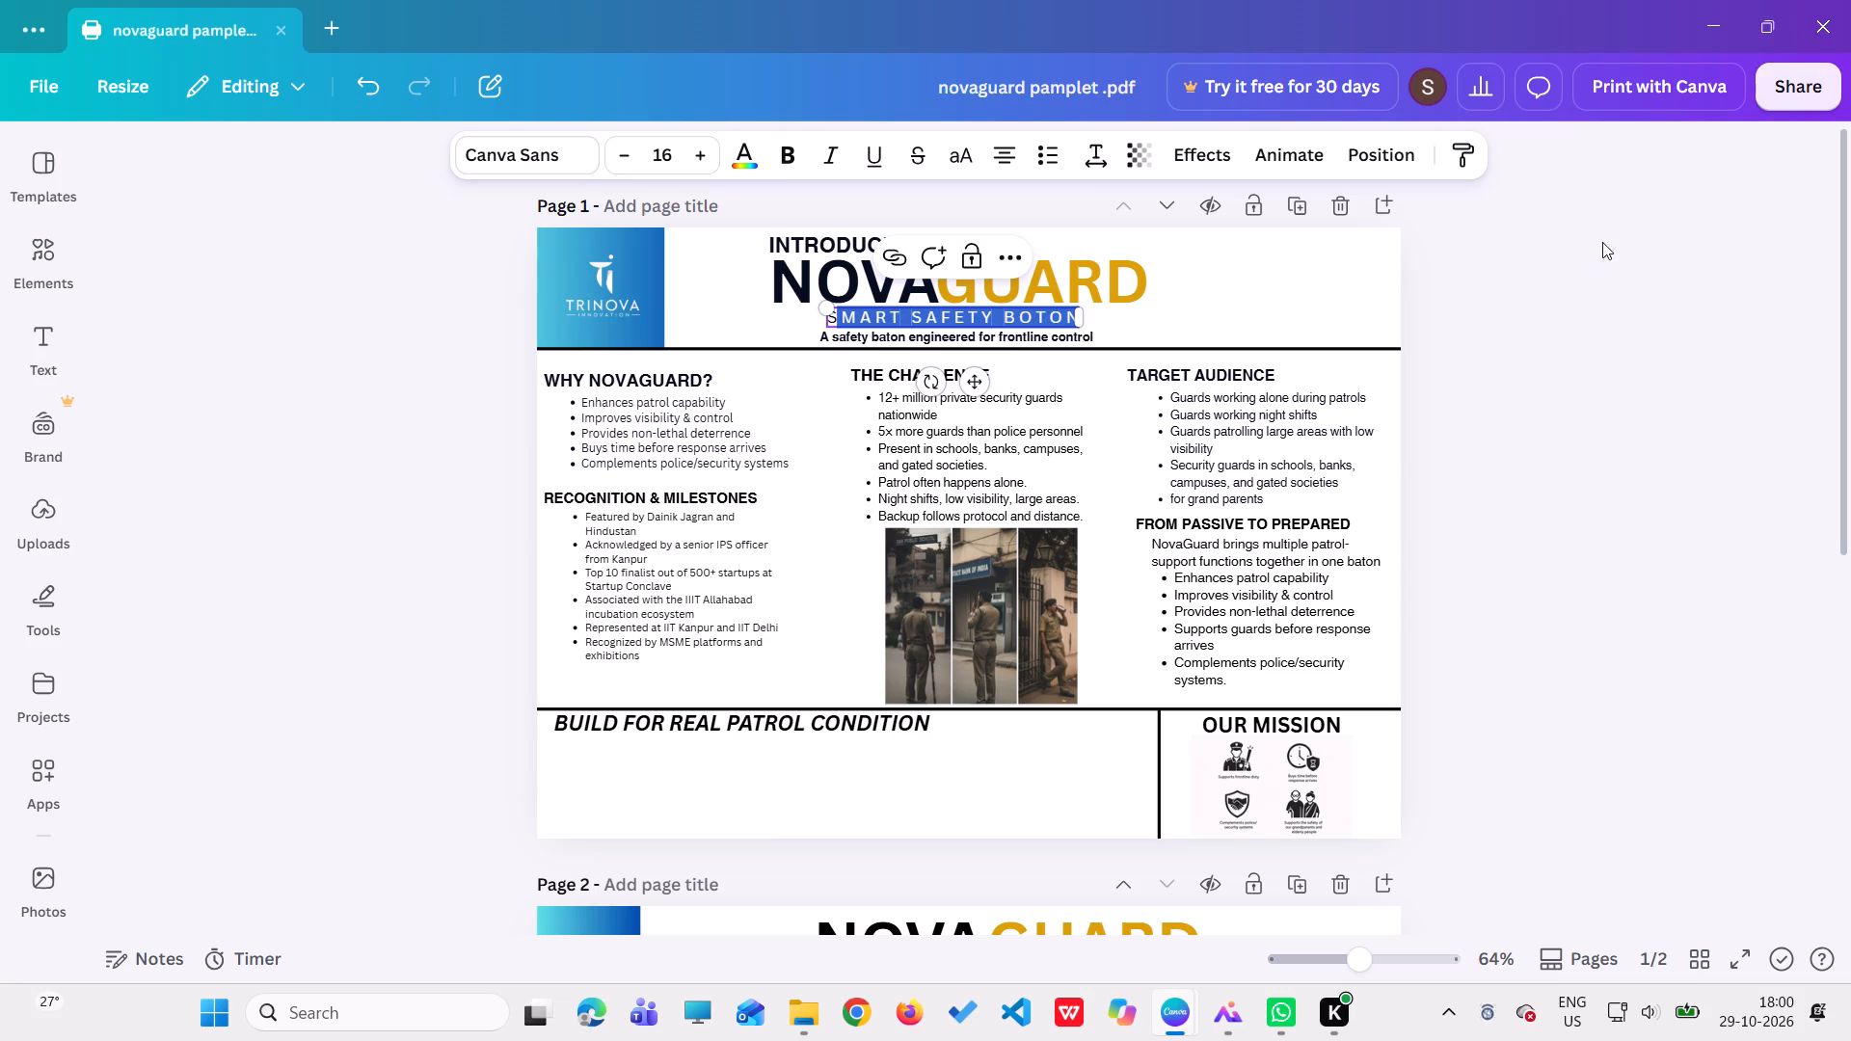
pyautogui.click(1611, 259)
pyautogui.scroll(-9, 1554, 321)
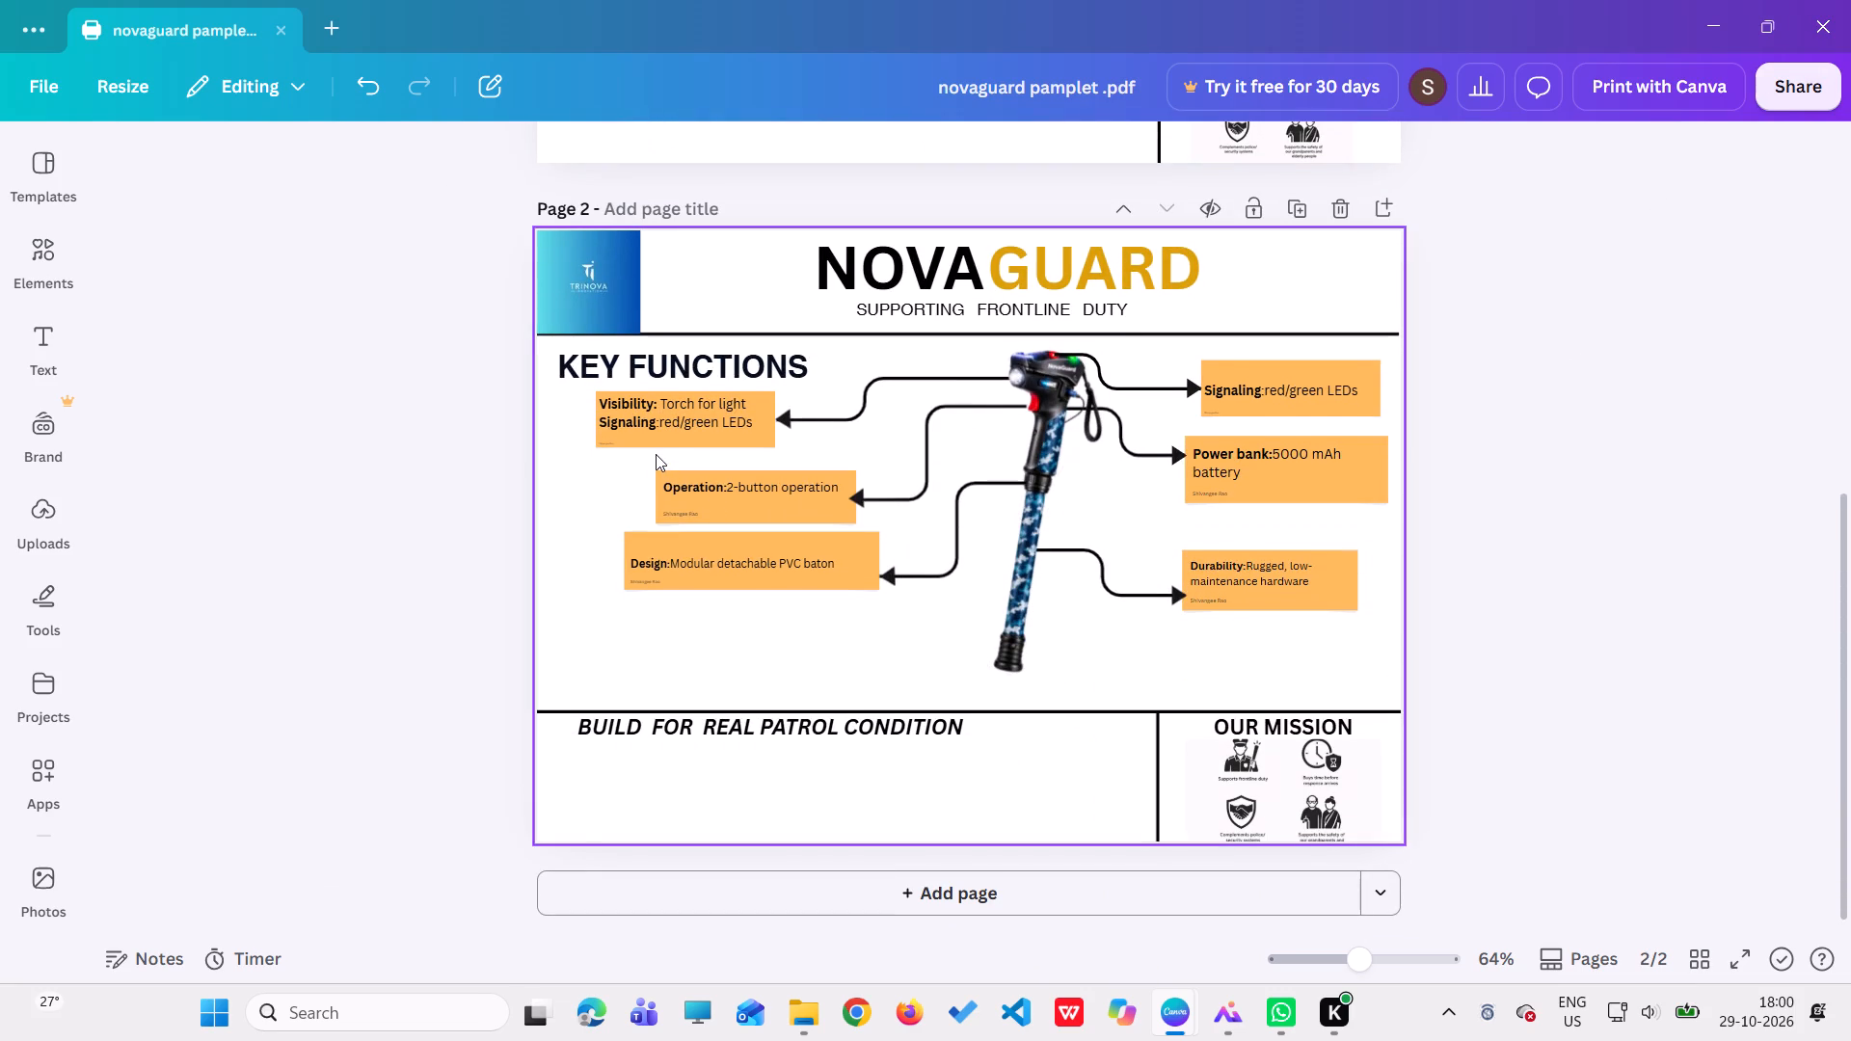
# Return to the window holding the INTRODUCING A4 design and close the GUARD presentation there.
pyautogui.click(1710, 13)
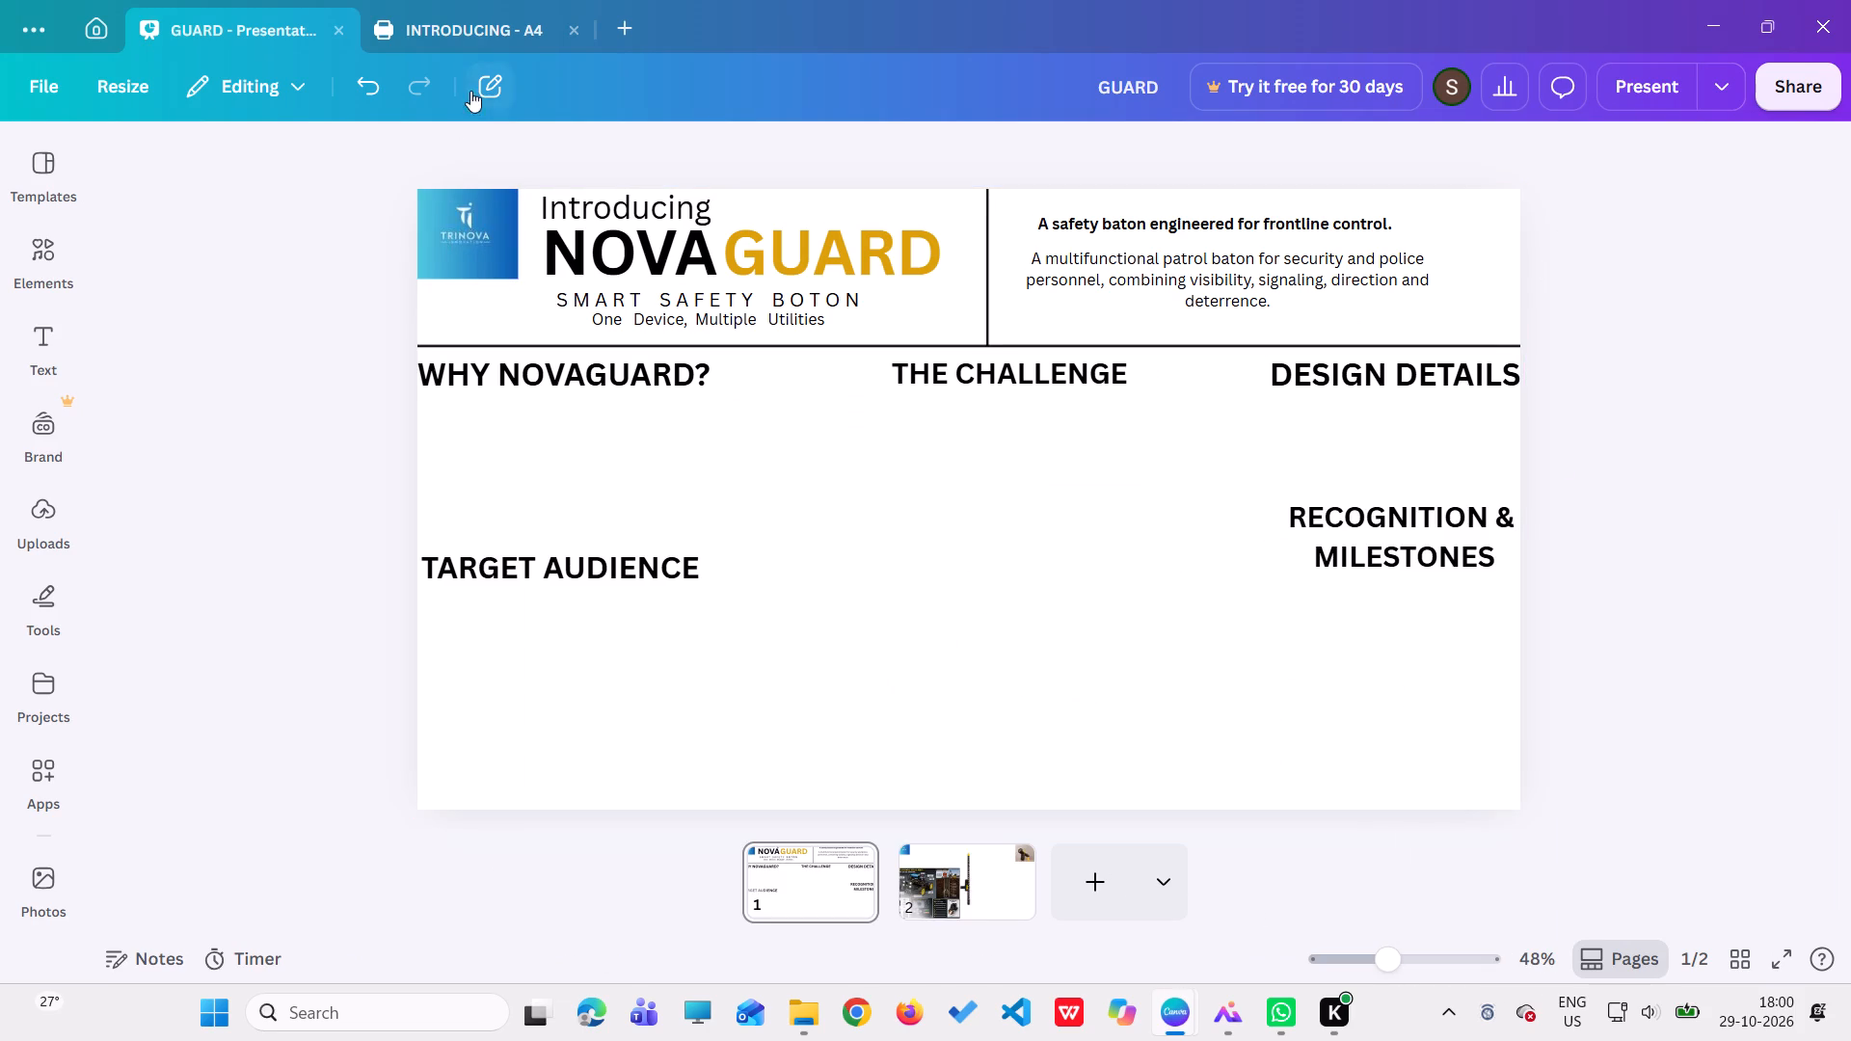
pyautogui.click(495, 7)
pyautogui.click(495, 21)
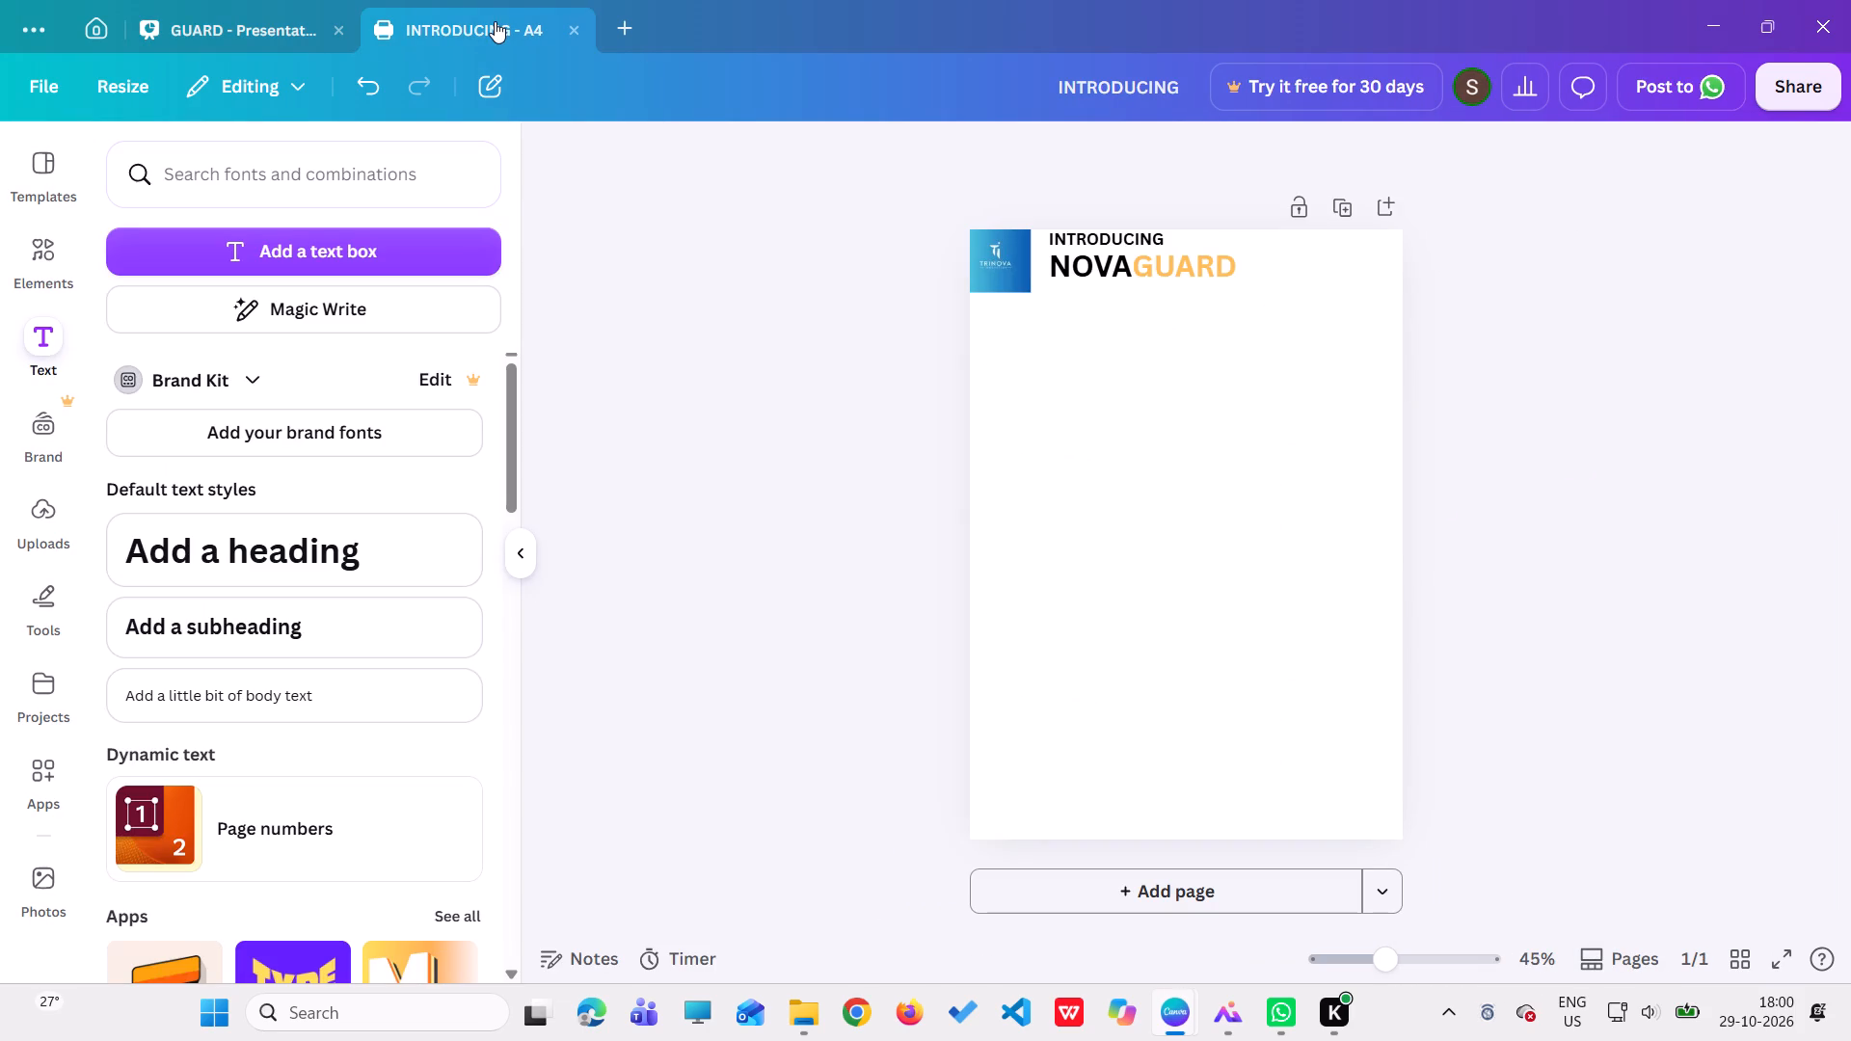
pyautogui.click(239, 25)
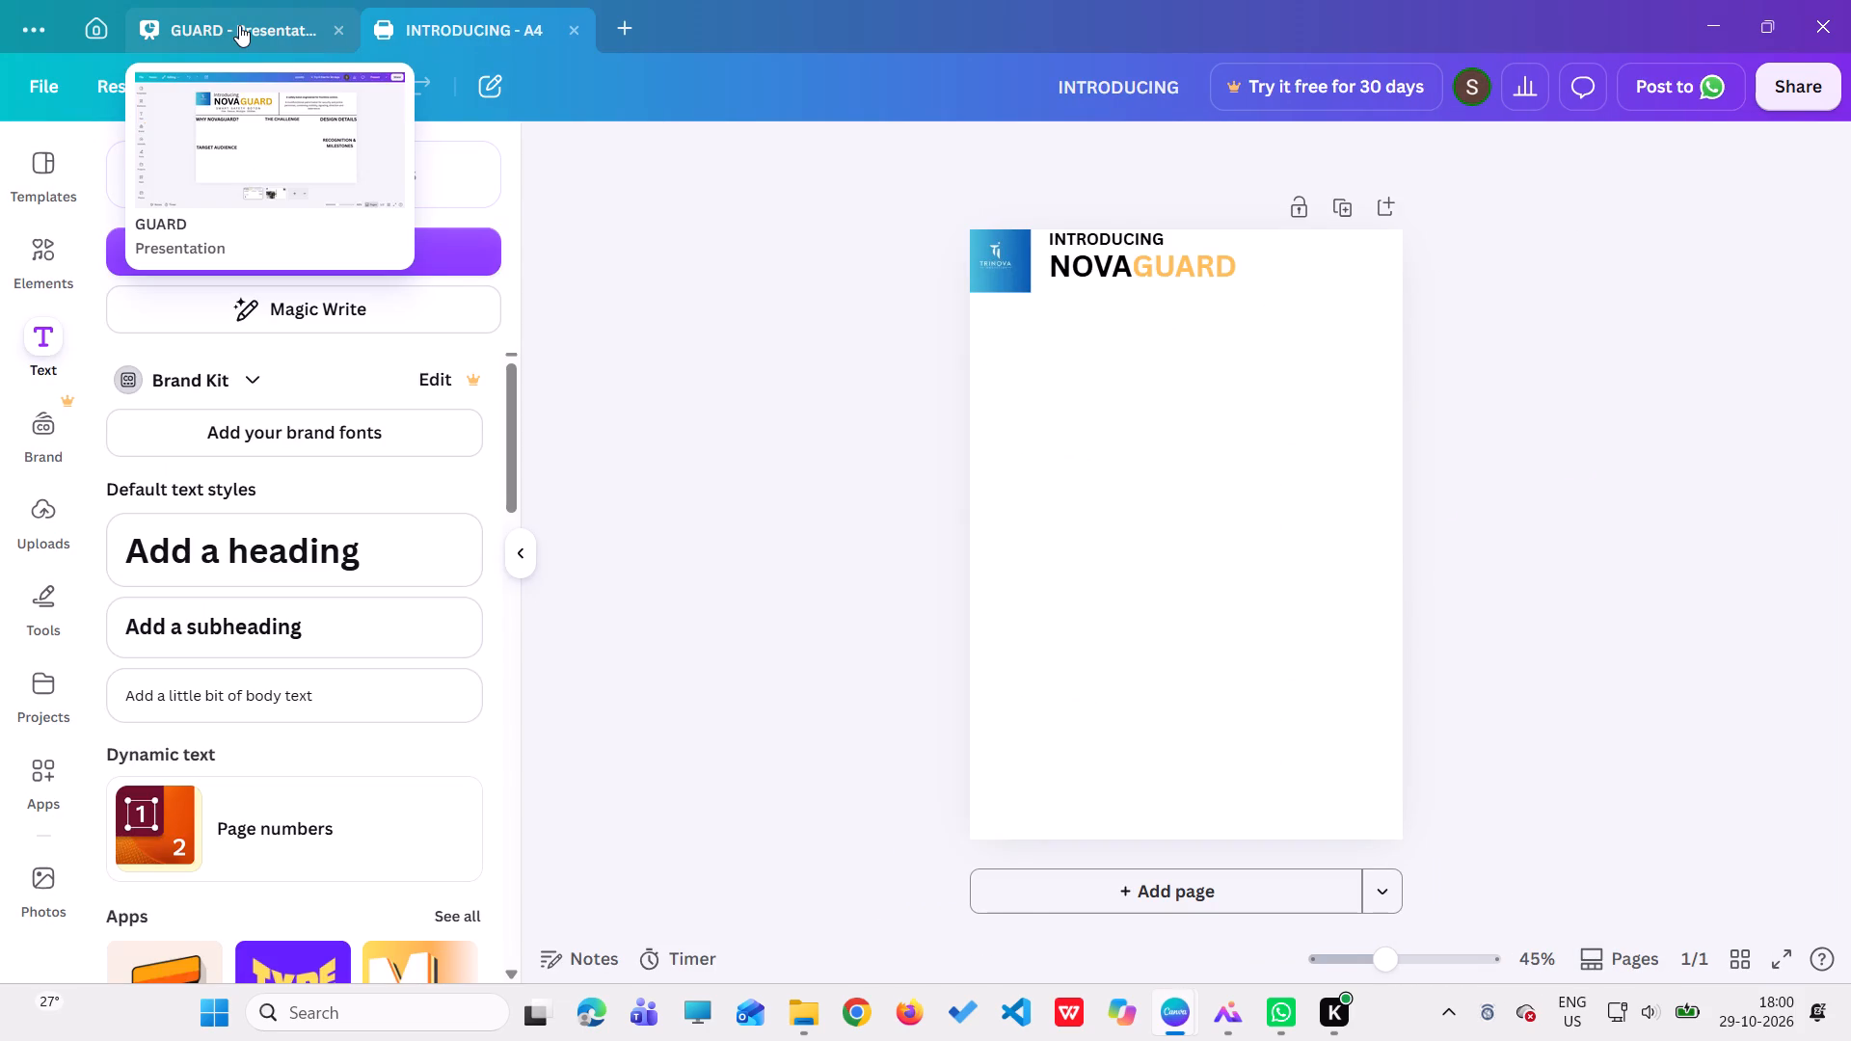
pyautogui.click(334, 26)
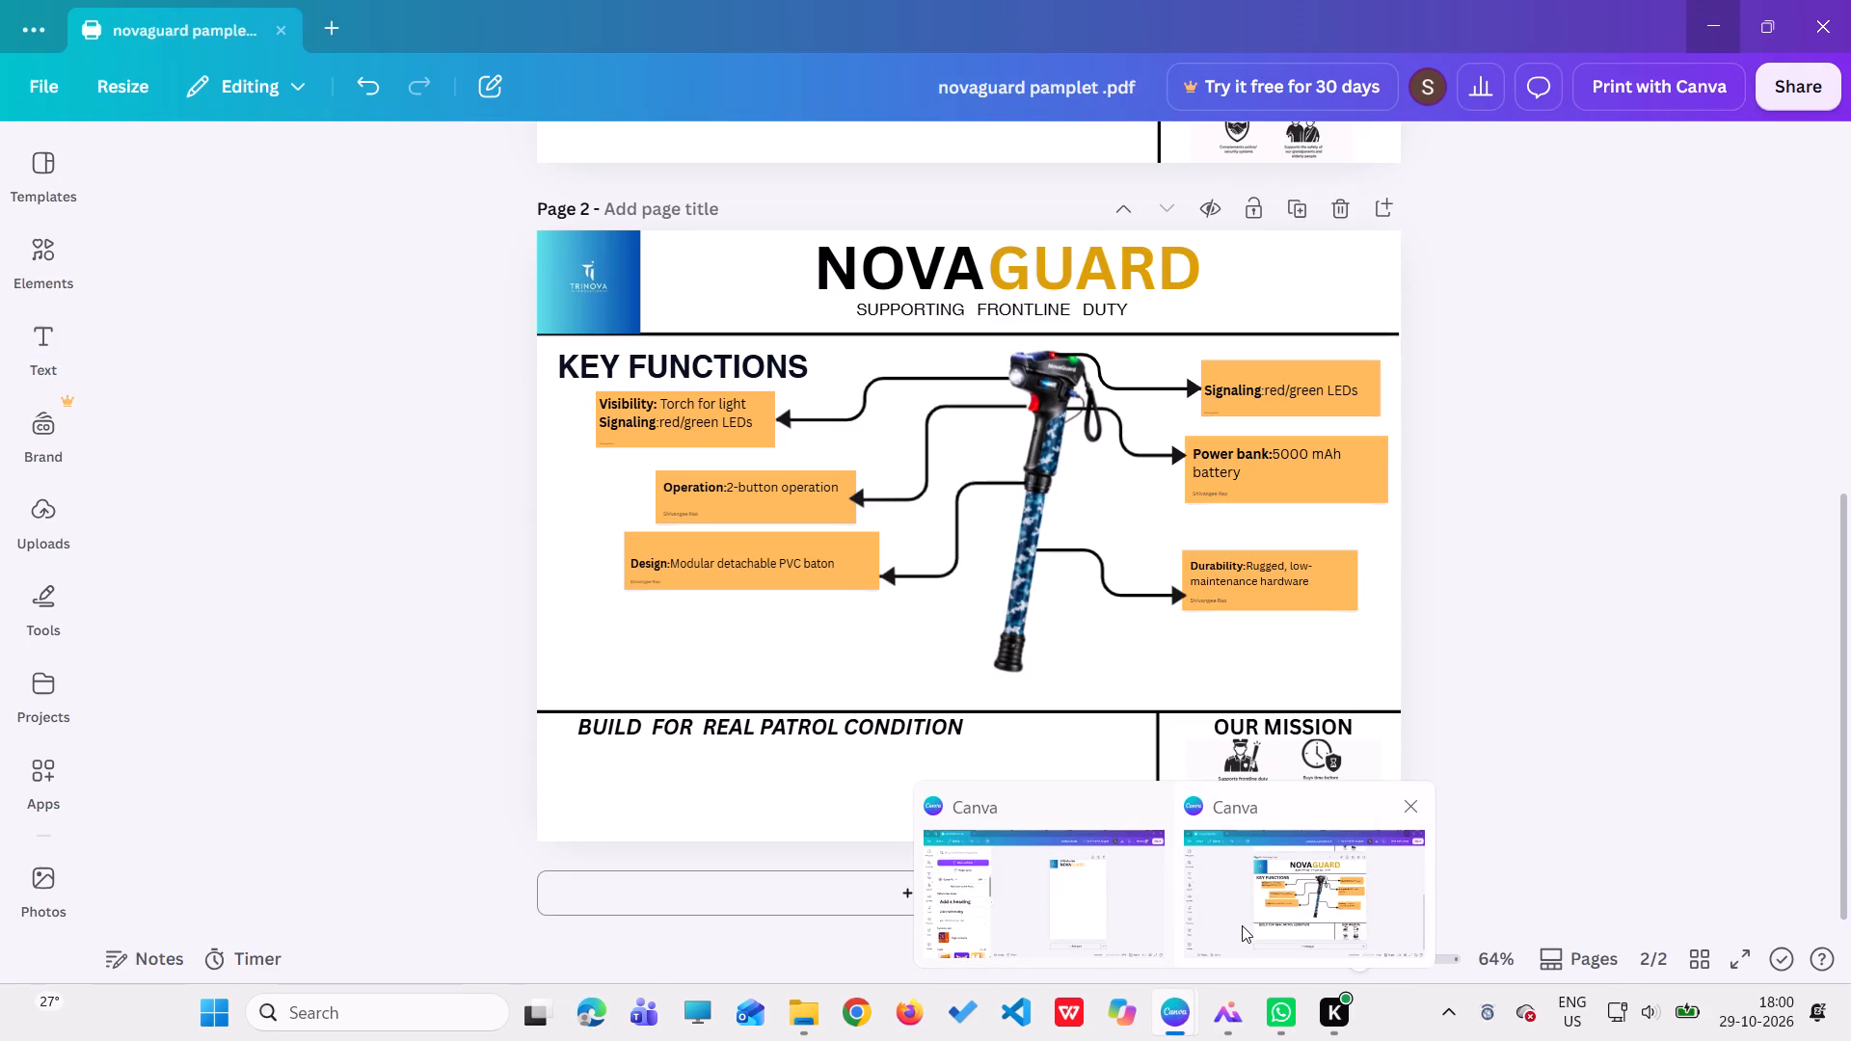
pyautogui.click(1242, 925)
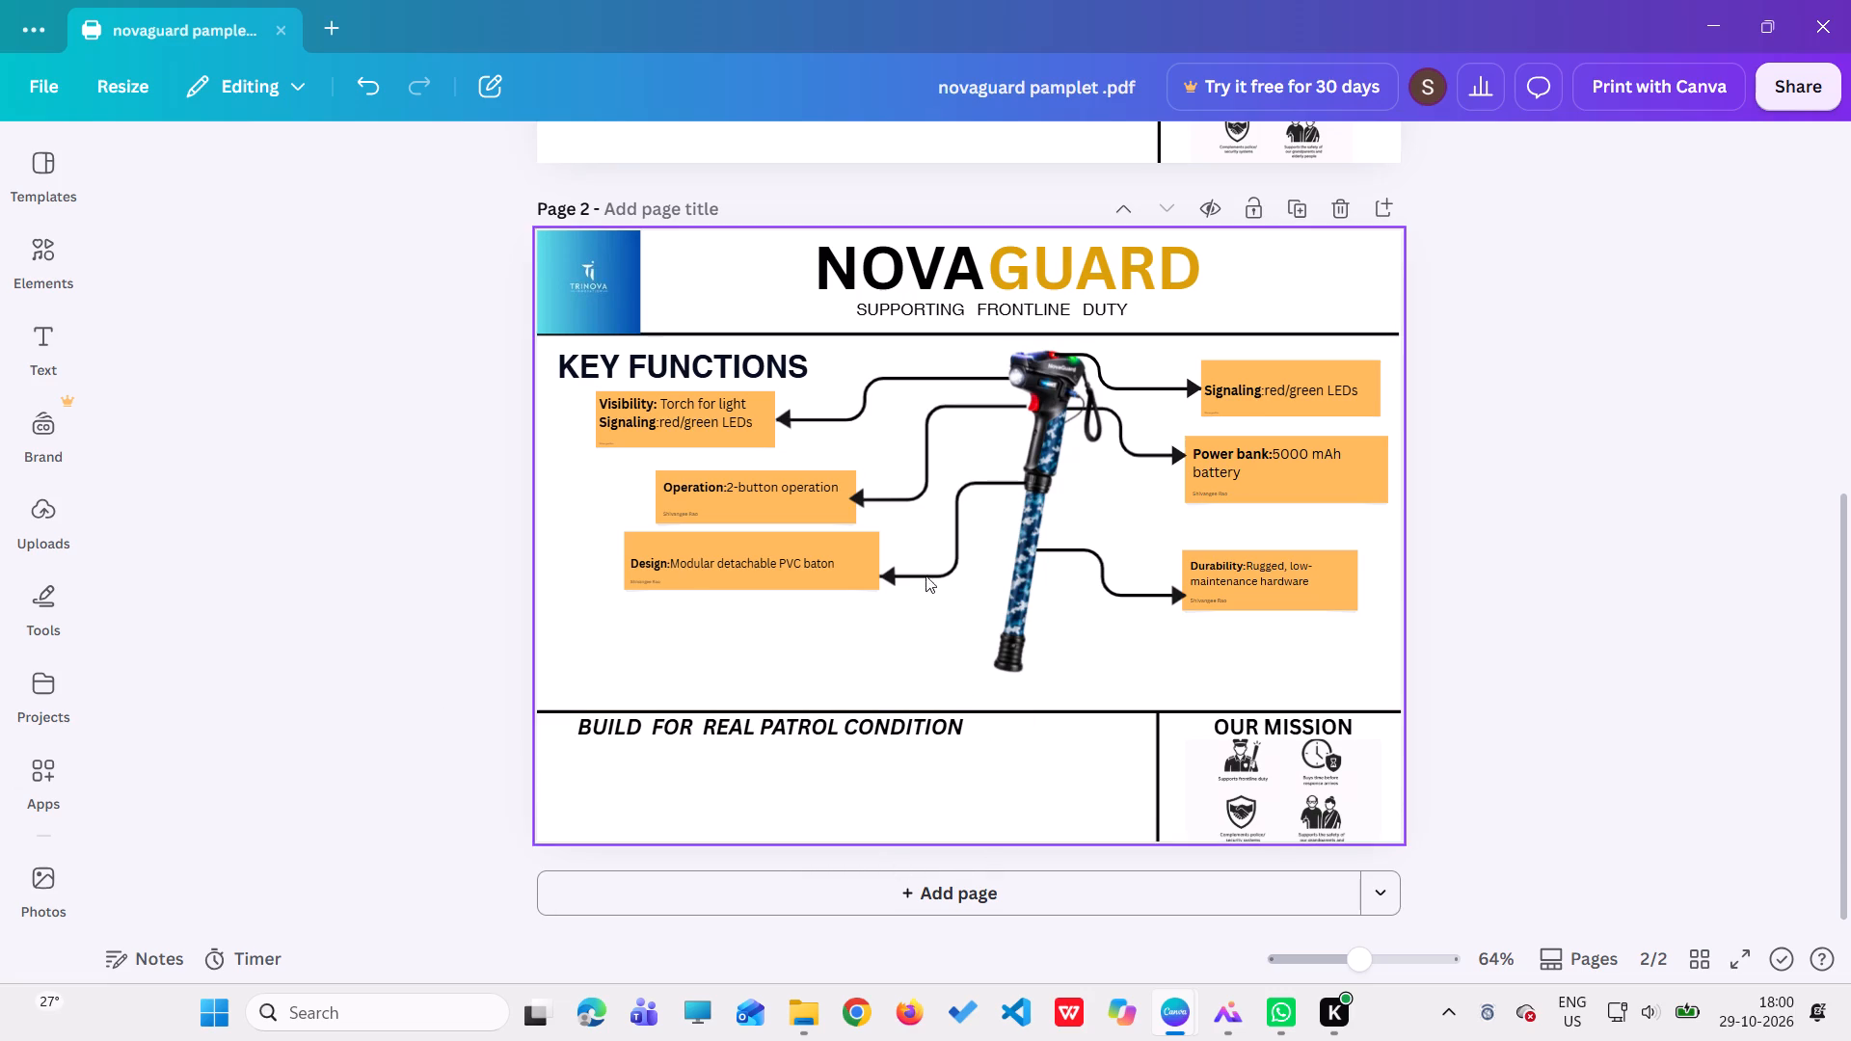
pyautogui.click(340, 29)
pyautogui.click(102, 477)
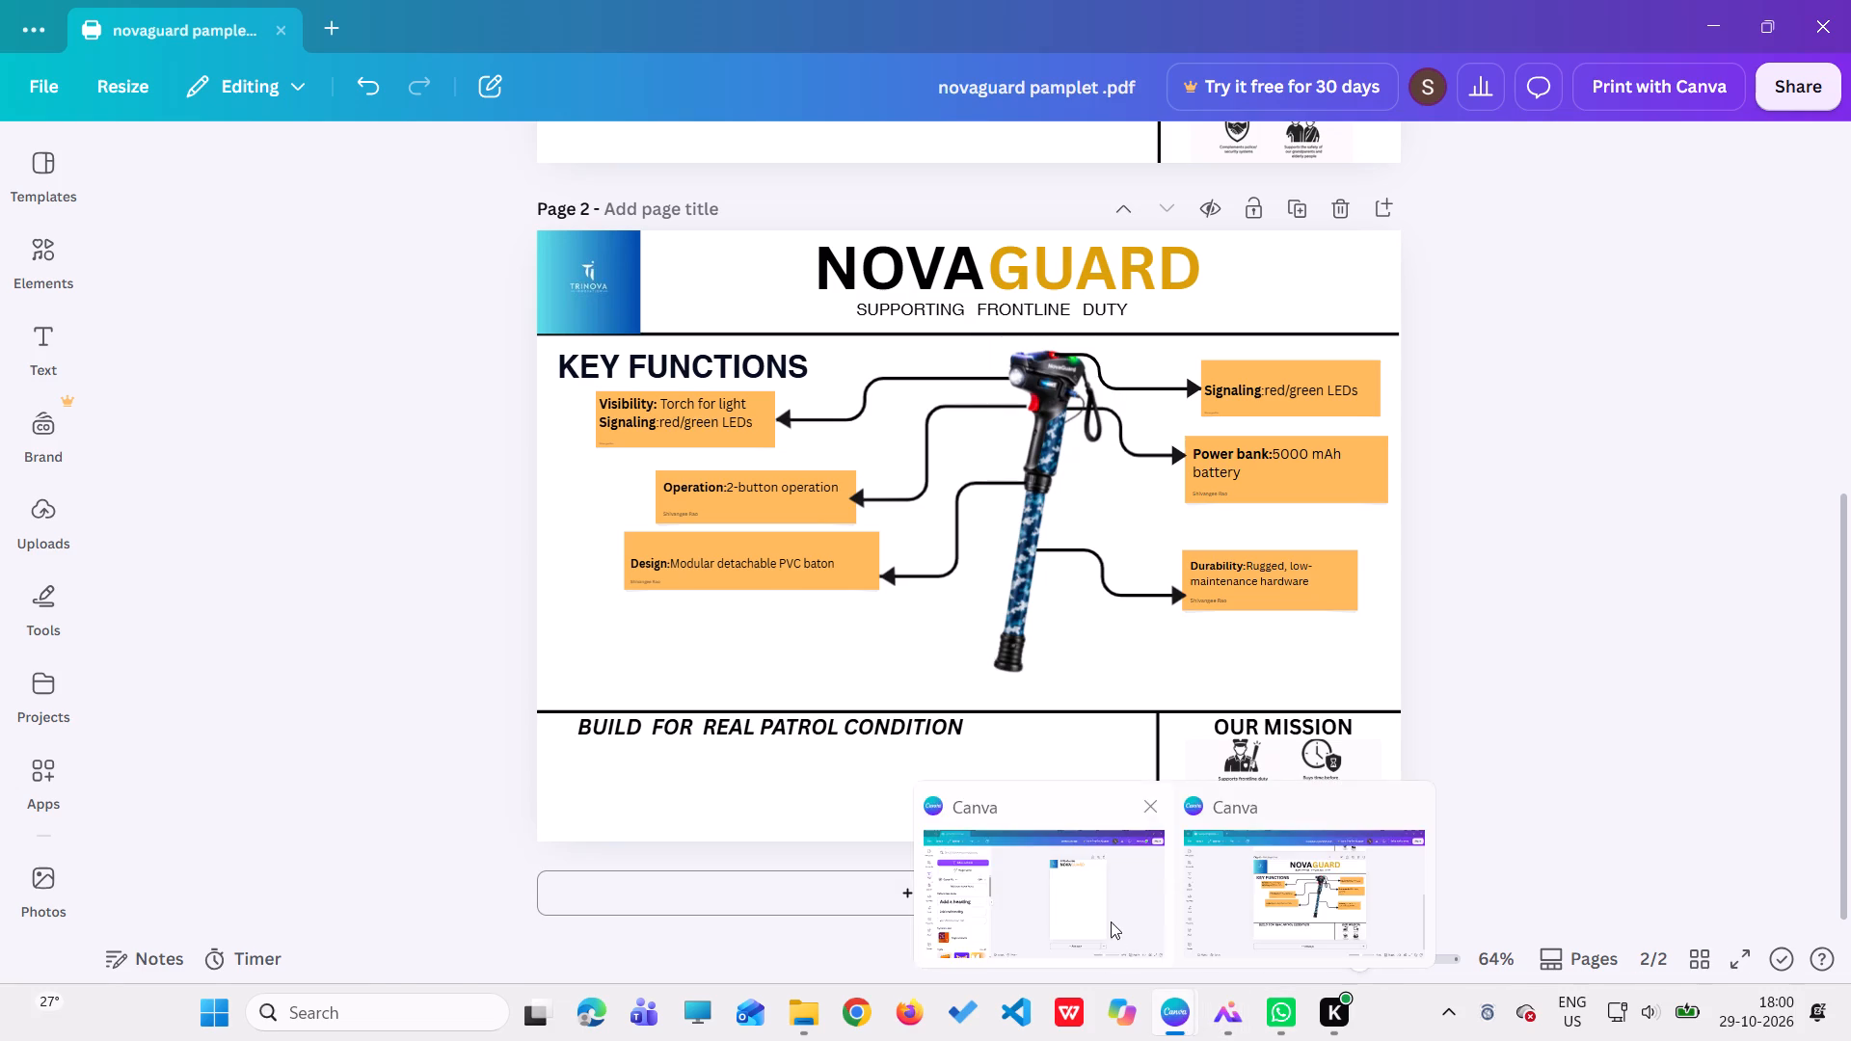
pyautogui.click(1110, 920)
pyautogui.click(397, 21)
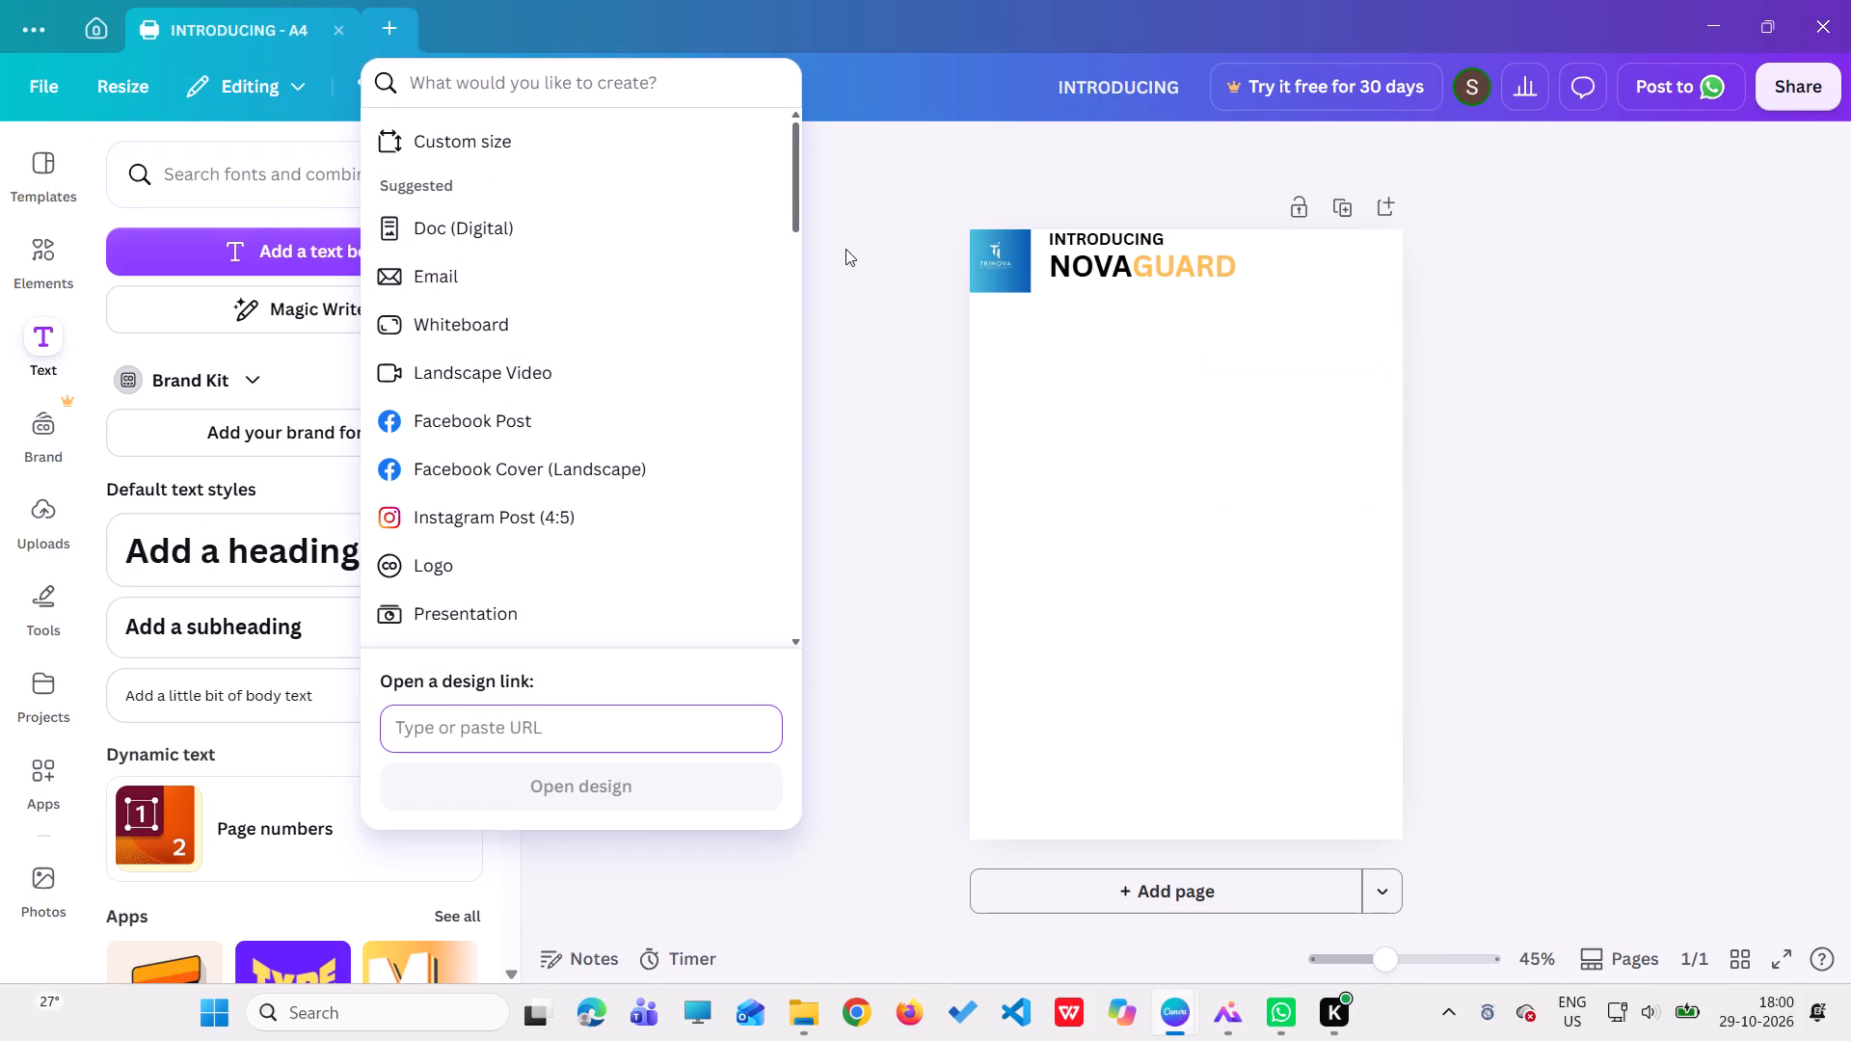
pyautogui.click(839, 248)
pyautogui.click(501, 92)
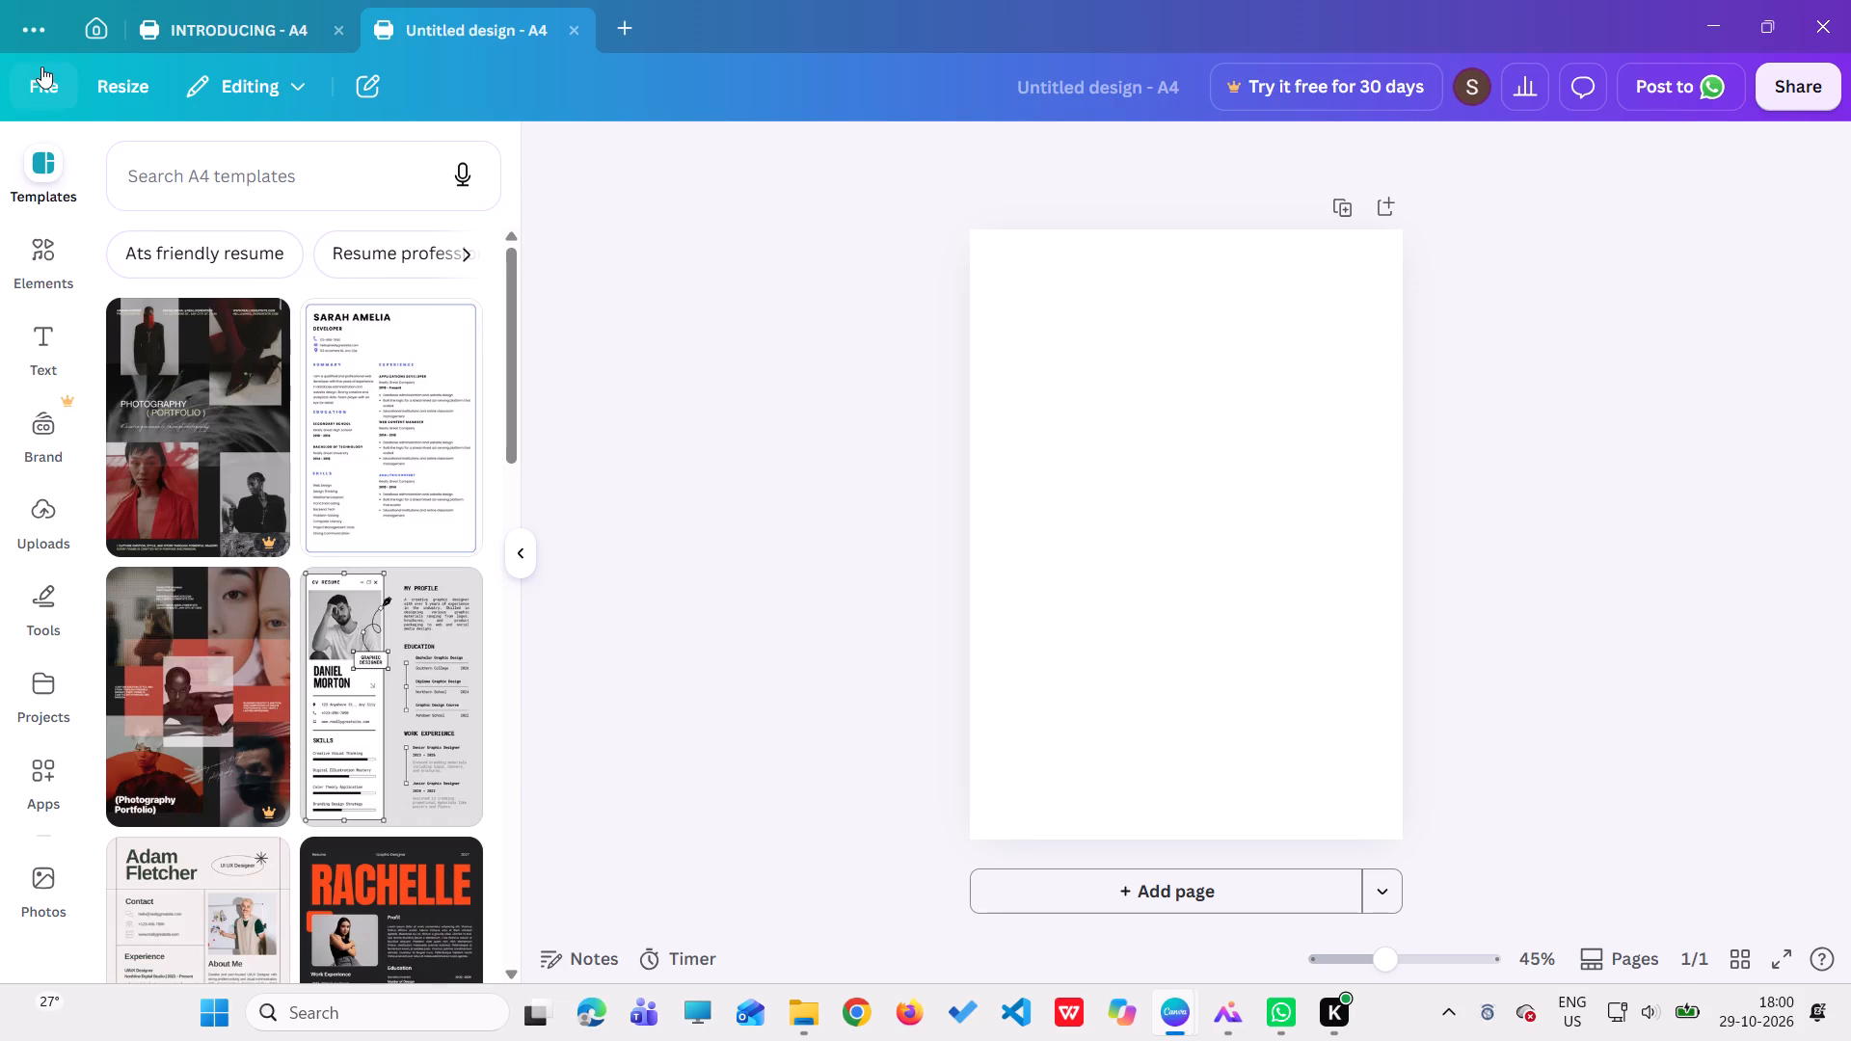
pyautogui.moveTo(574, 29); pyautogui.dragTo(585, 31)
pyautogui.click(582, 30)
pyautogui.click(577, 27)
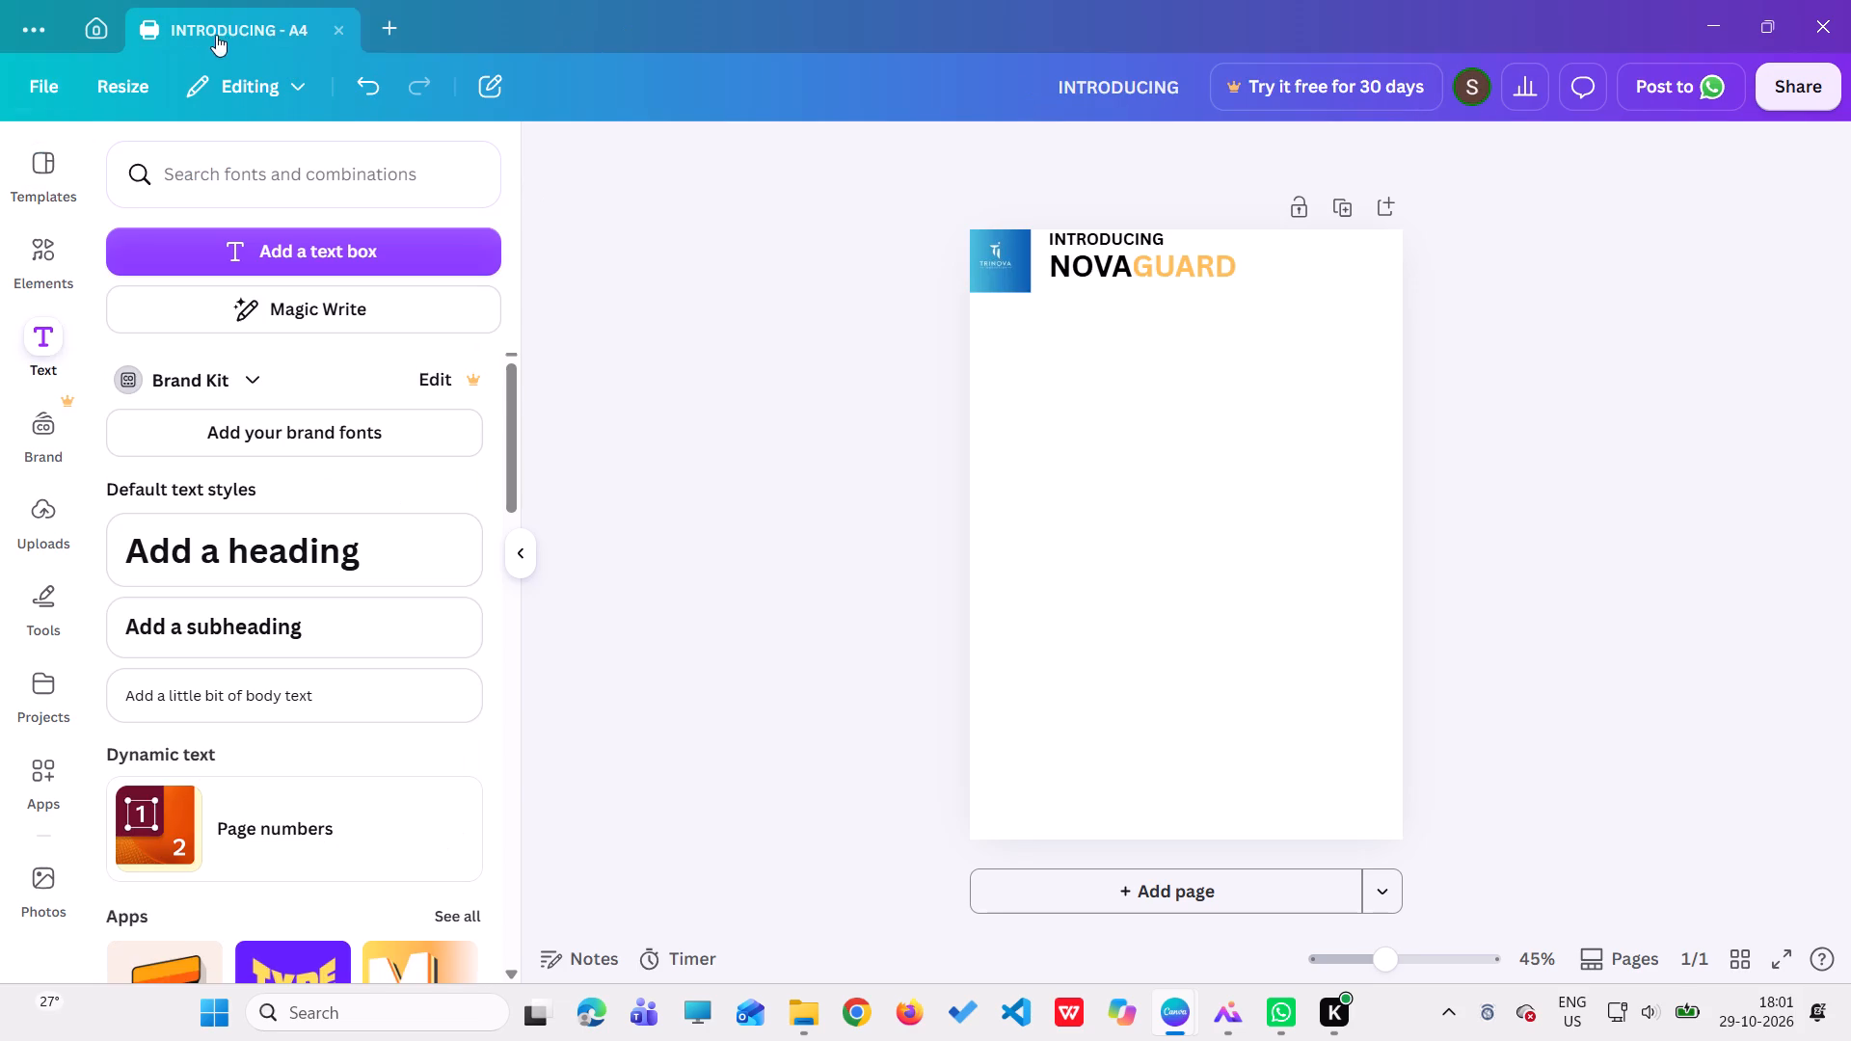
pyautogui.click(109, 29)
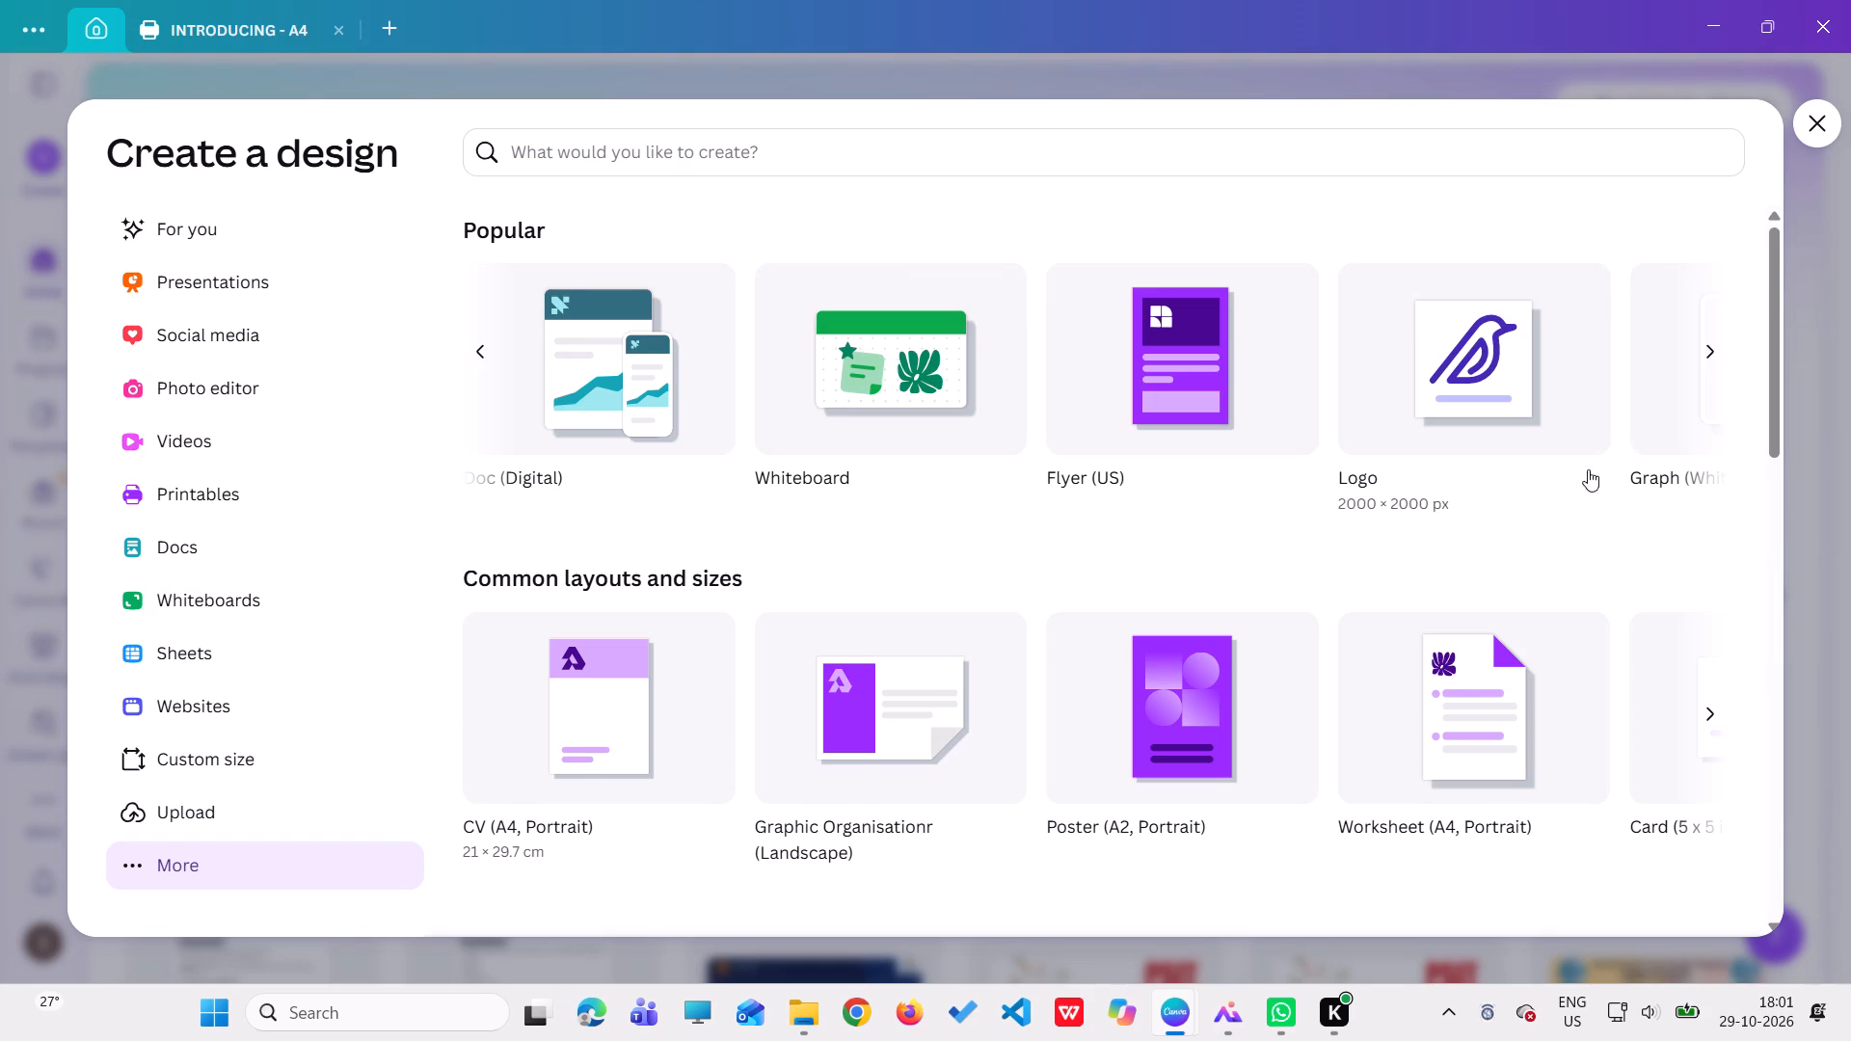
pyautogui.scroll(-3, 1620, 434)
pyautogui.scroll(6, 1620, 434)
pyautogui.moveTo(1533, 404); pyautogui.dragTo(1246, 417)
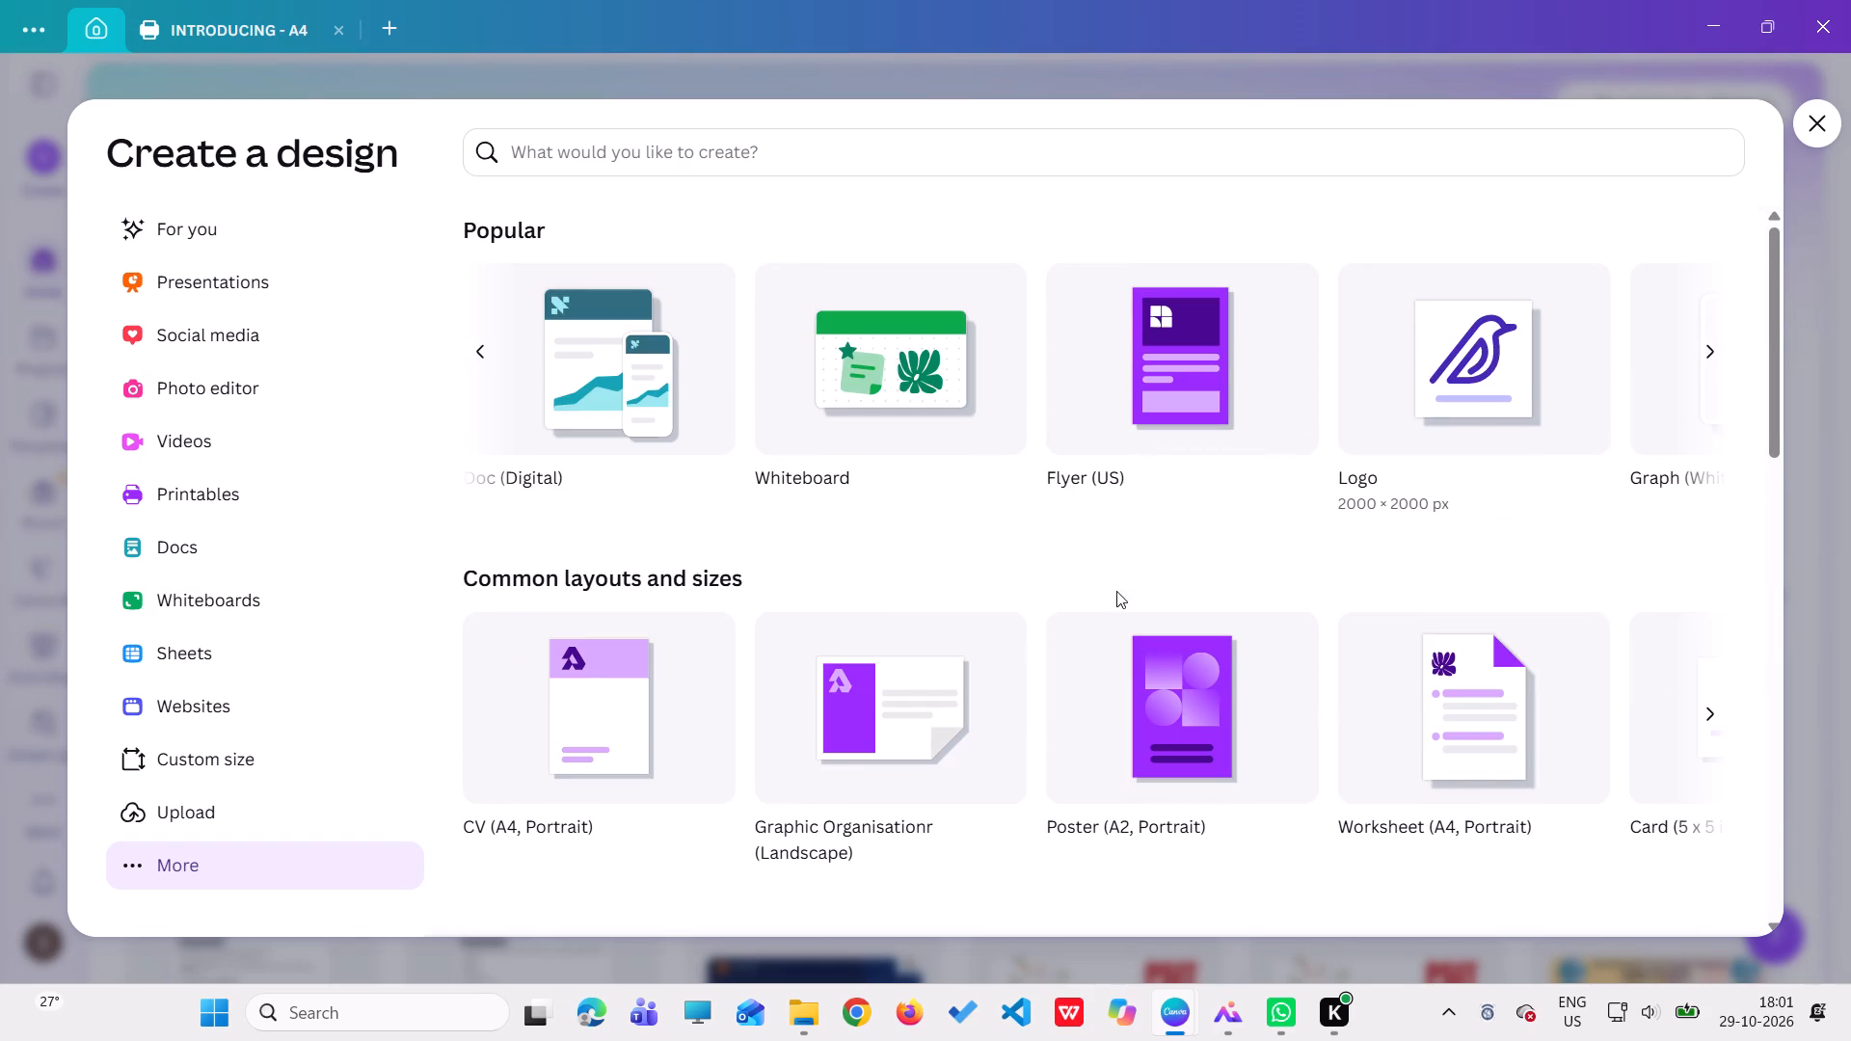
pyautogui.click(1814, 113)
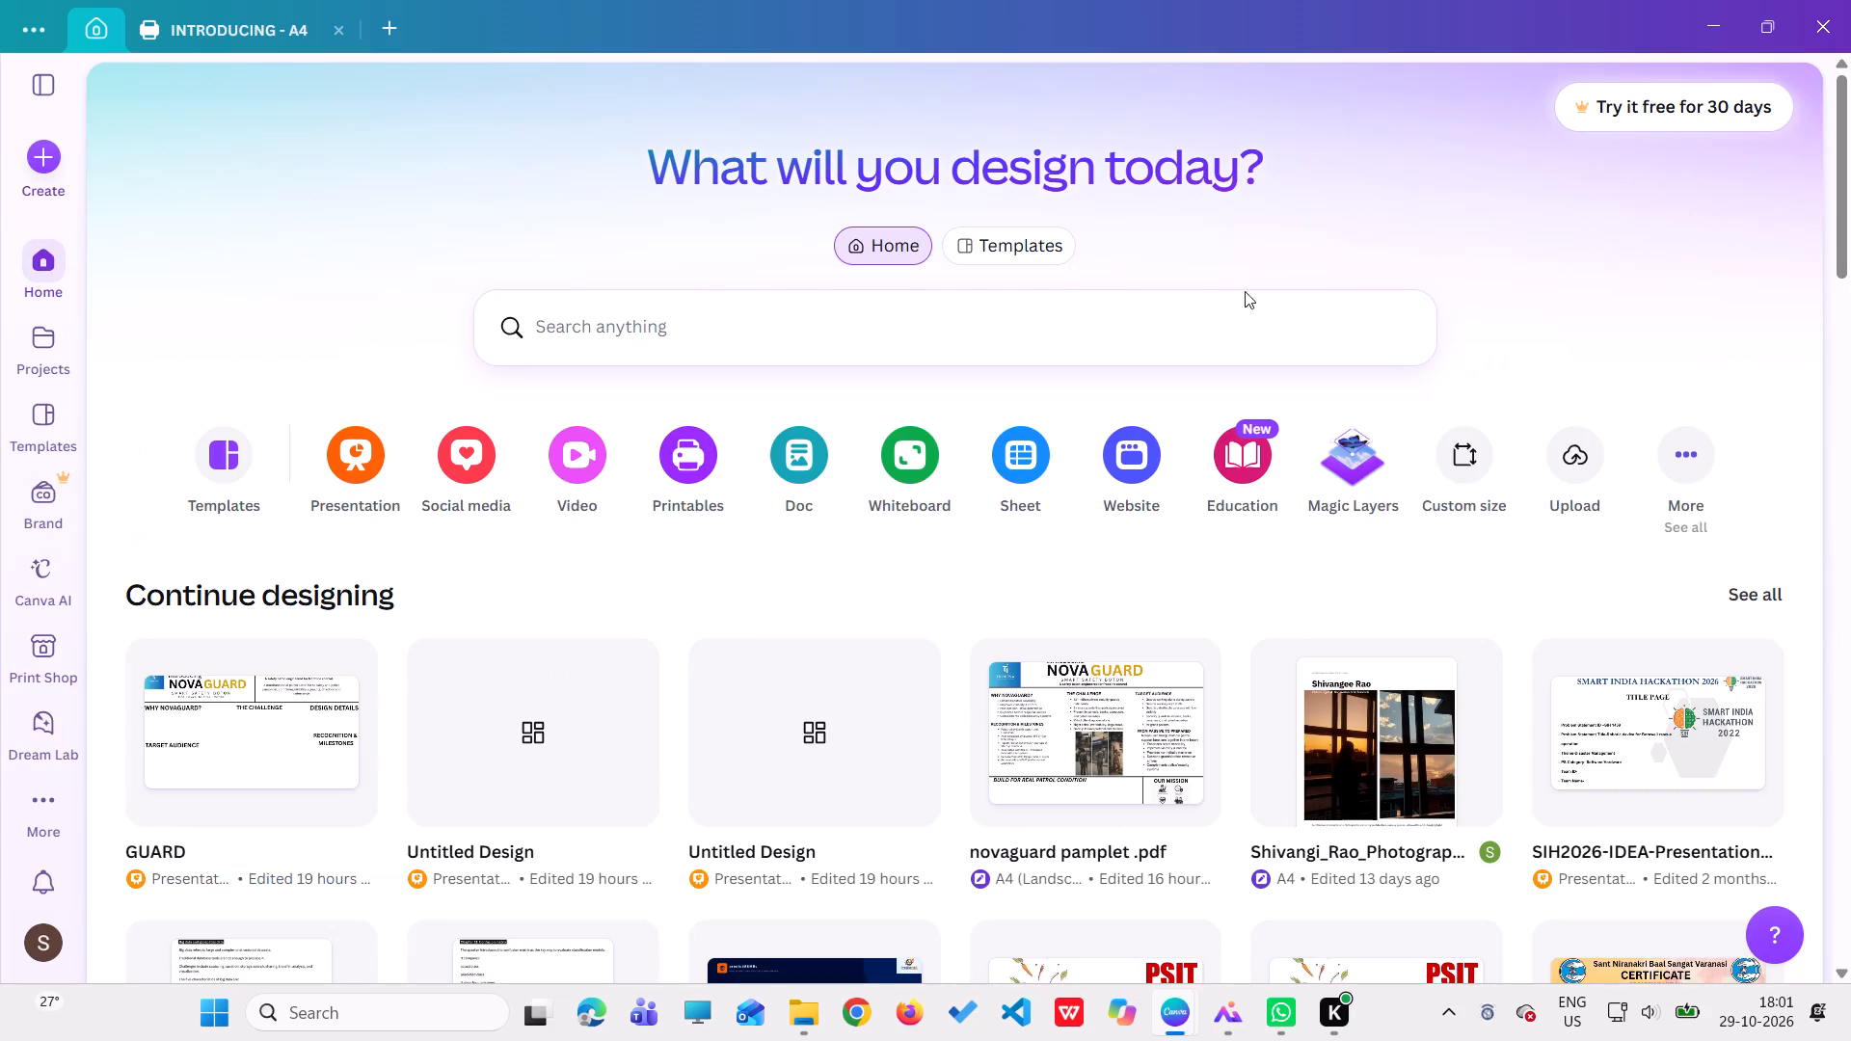
# From the recent designs on the home page, move the GUARD presentation and one untitled presentation to Trash.
pyautogui.scroll(-2, 651, 493)
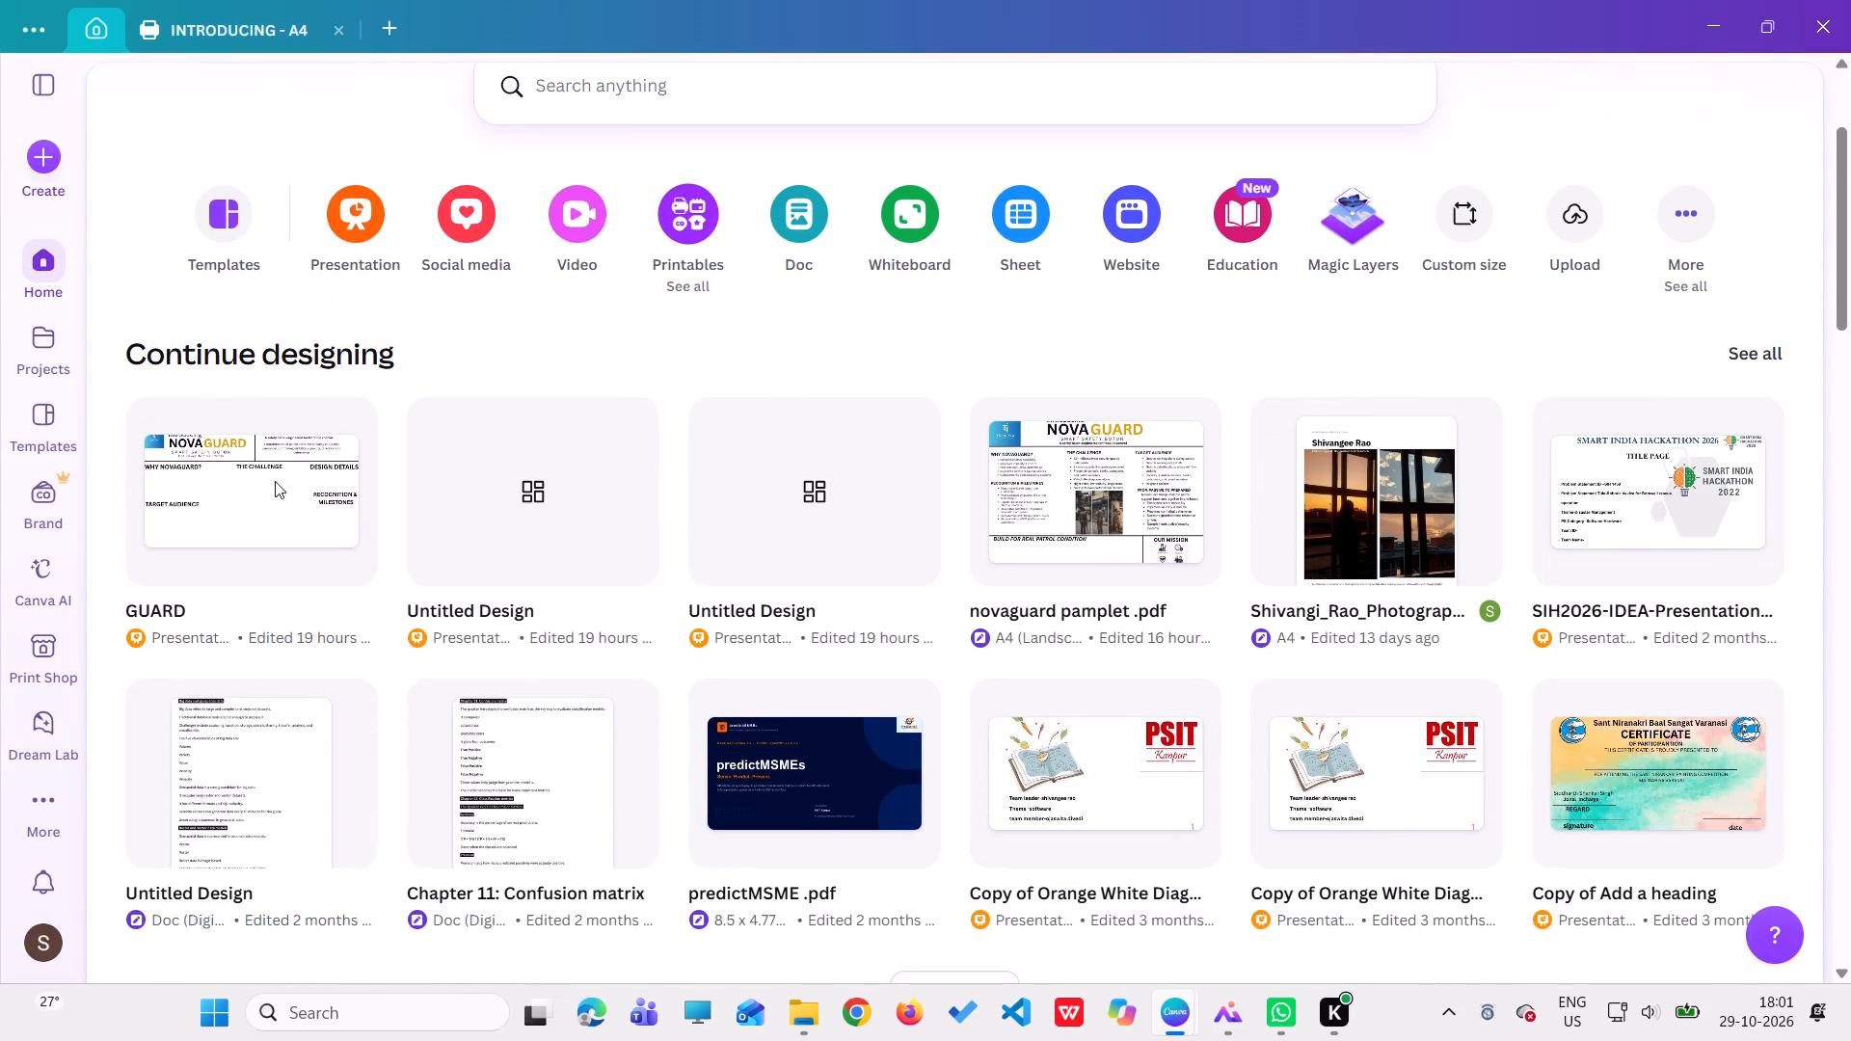
pyautogui.click(342, 436)
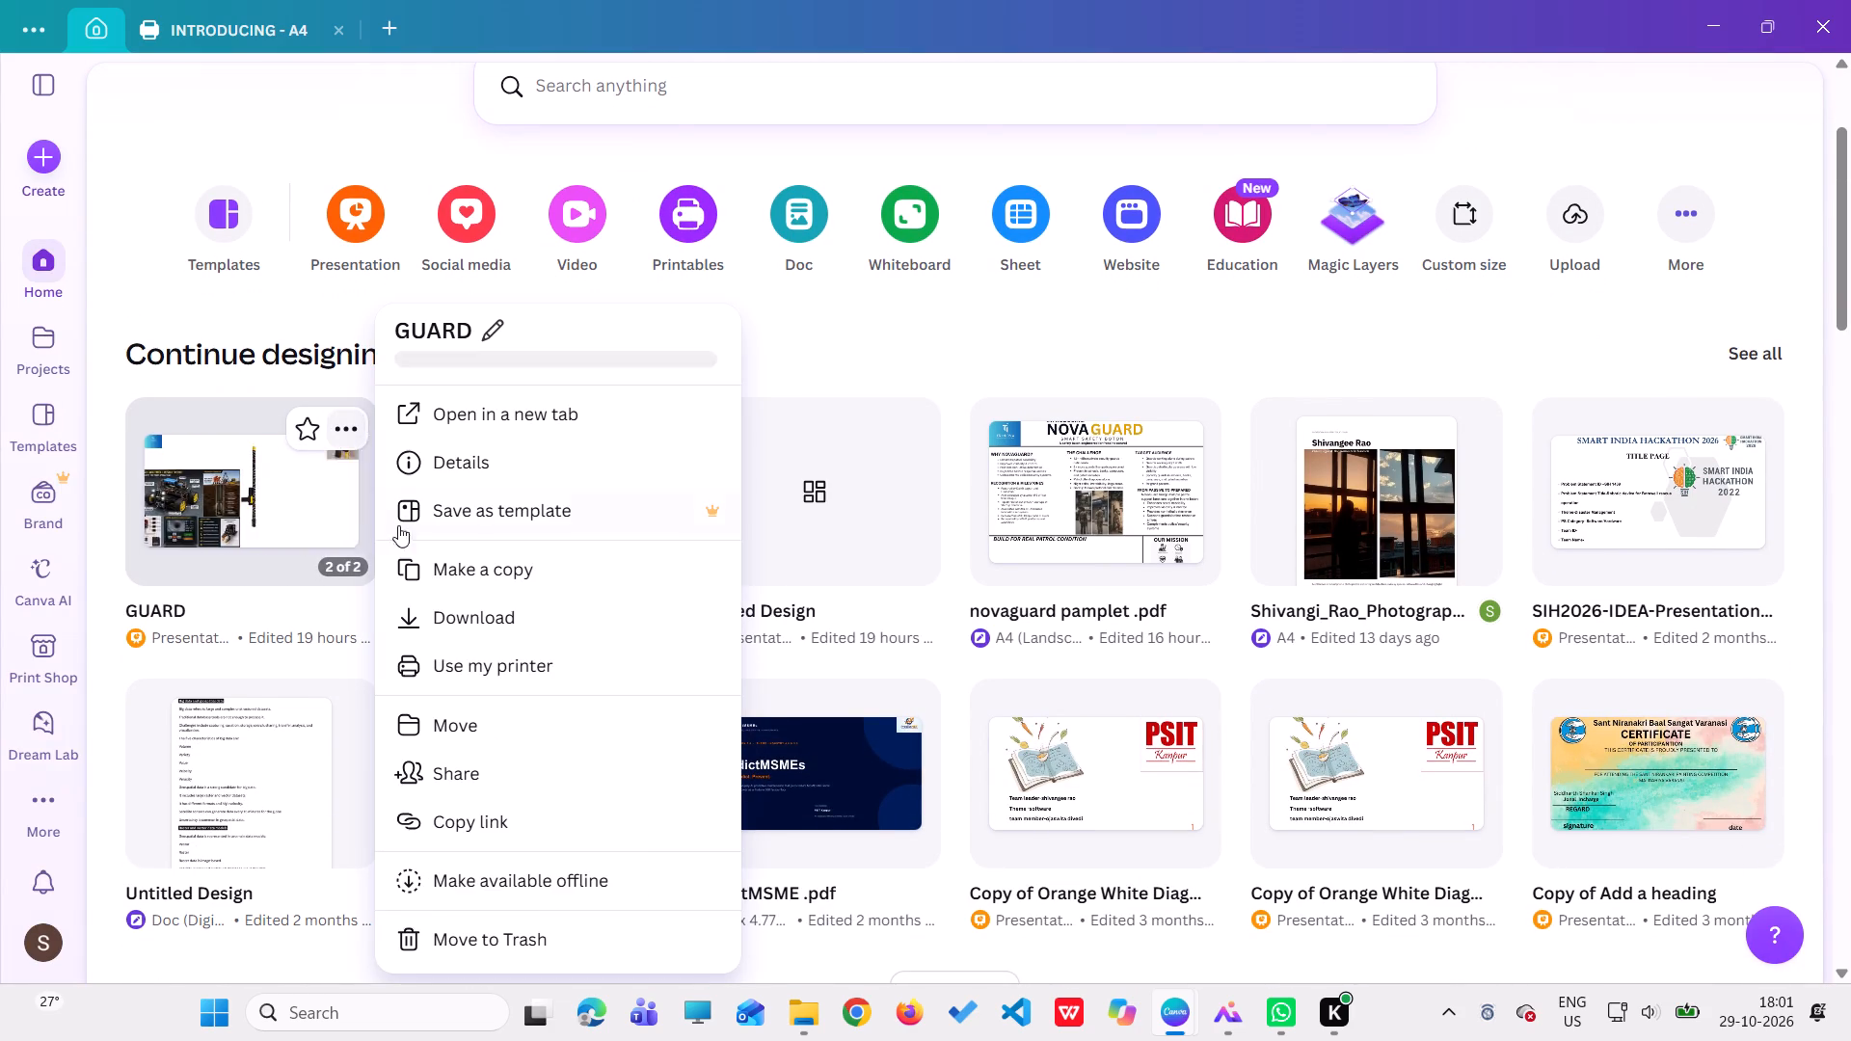
pyautogui.click(469, 935)
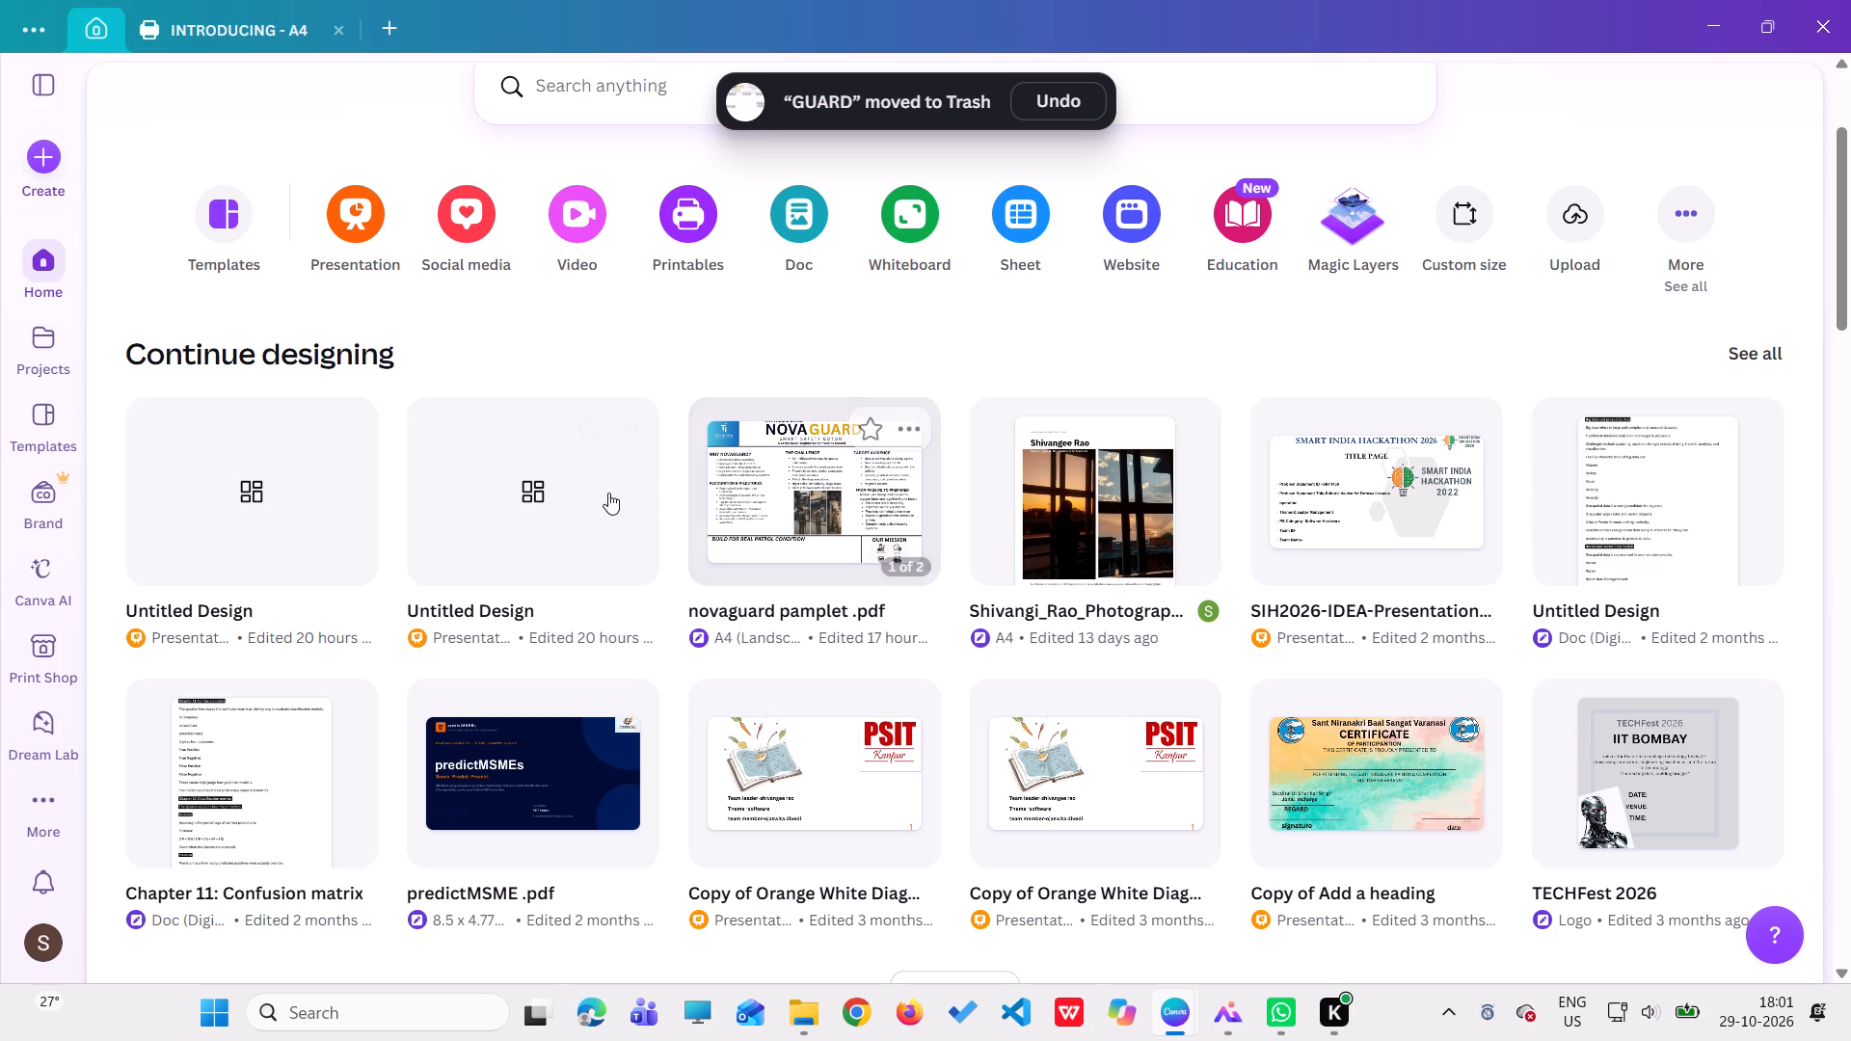
pyautogui.click(640, 420)
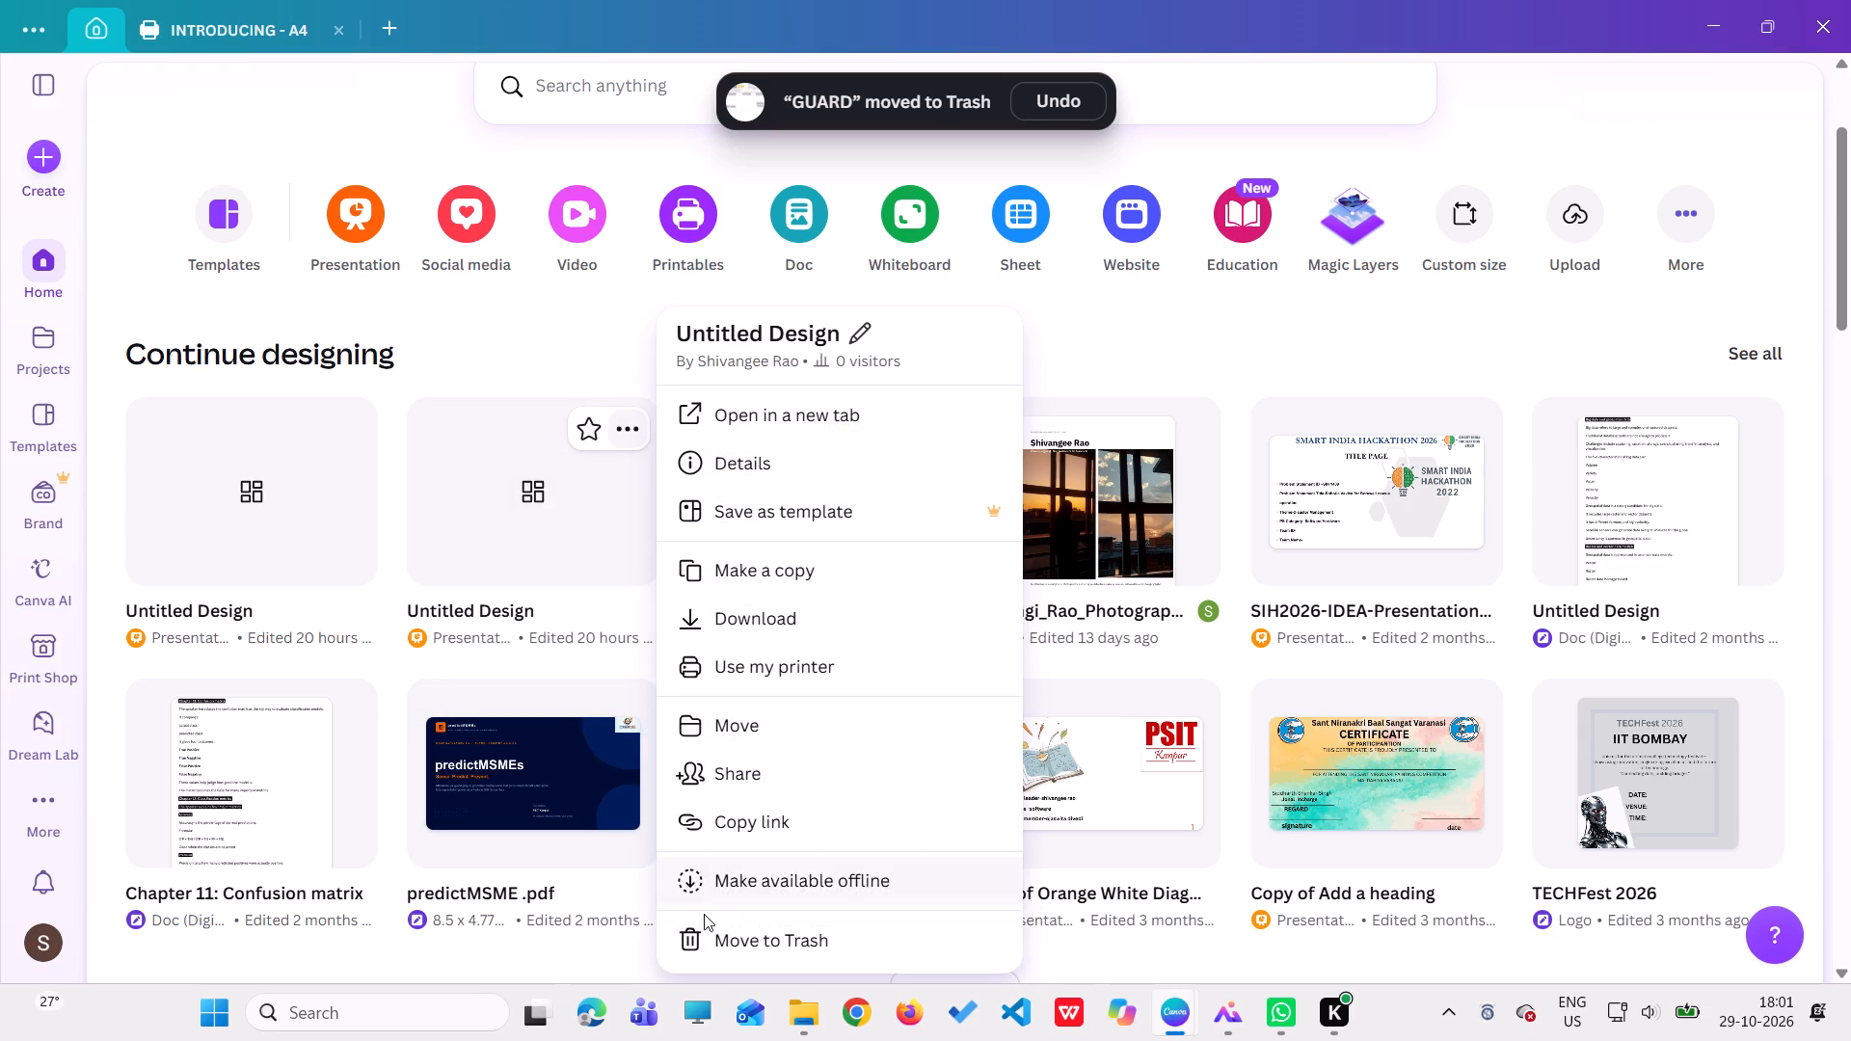
pyautogui.click(714, 926)
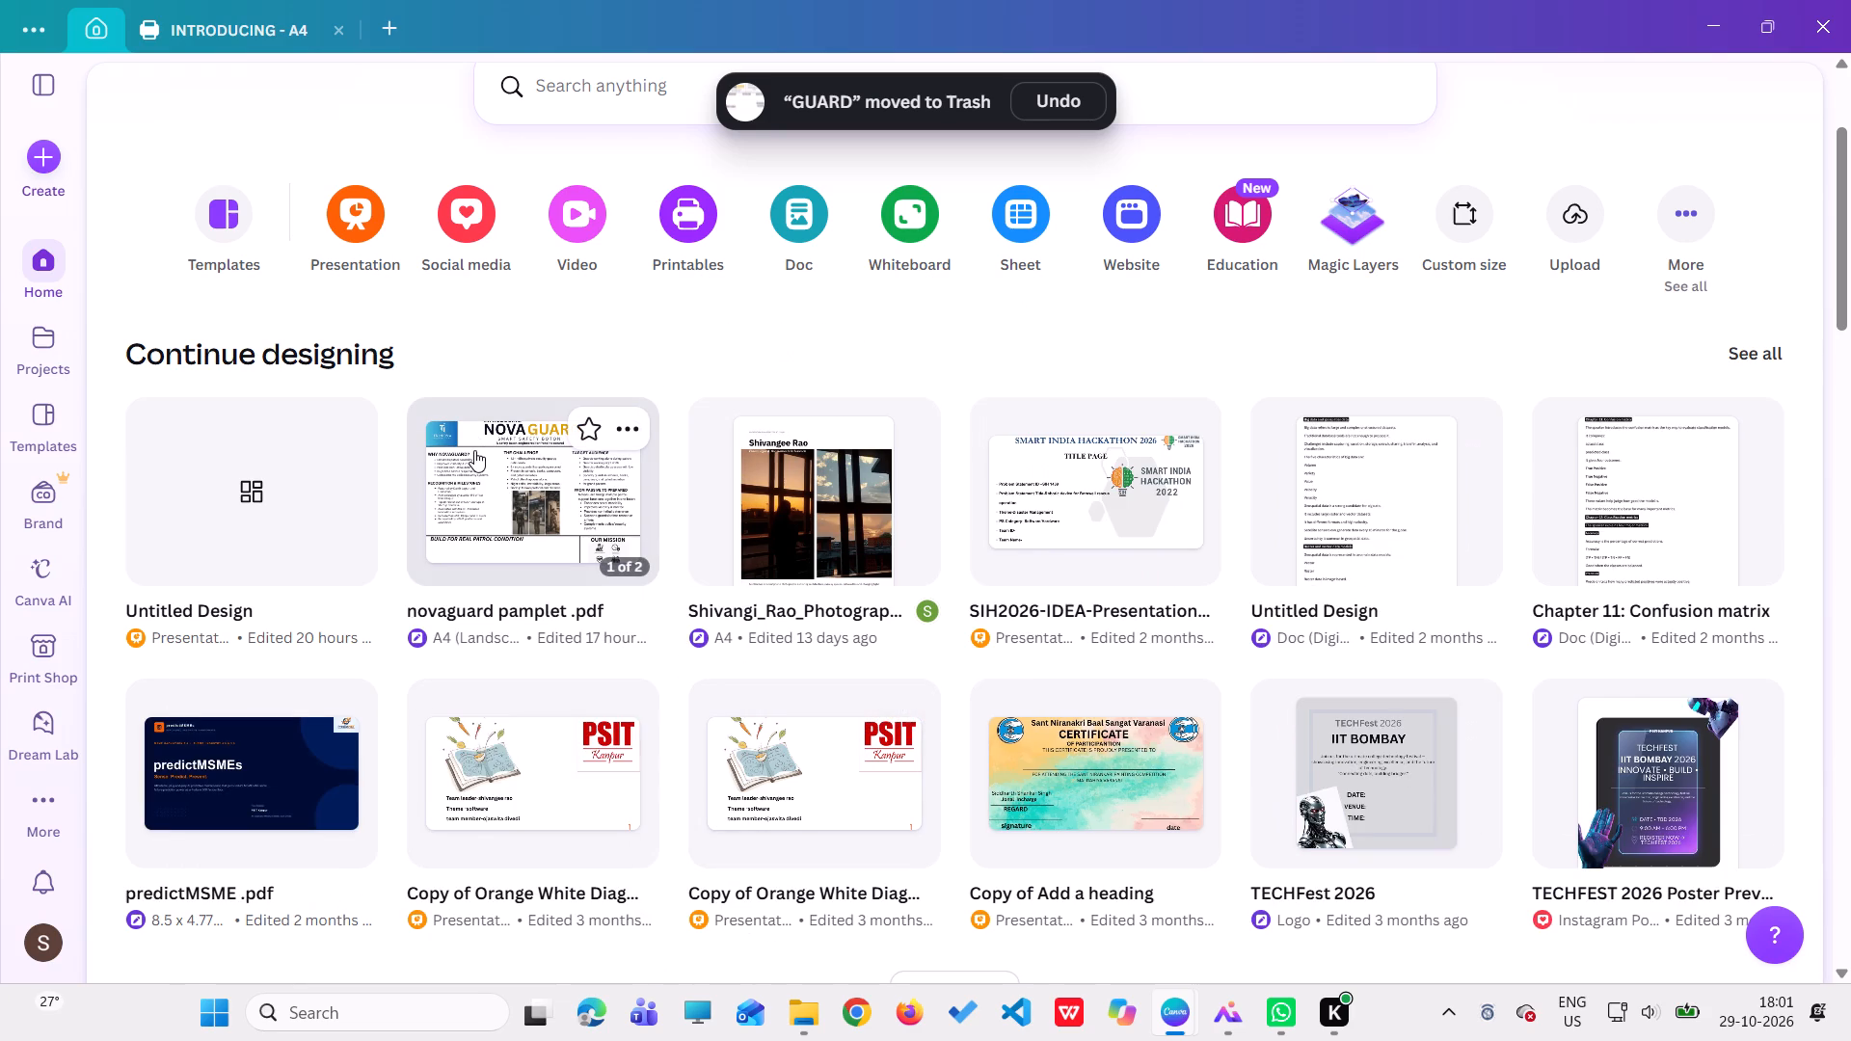
# Open the novaguard pamplet design from the recent designs.
pyautogui.click(474, 454)
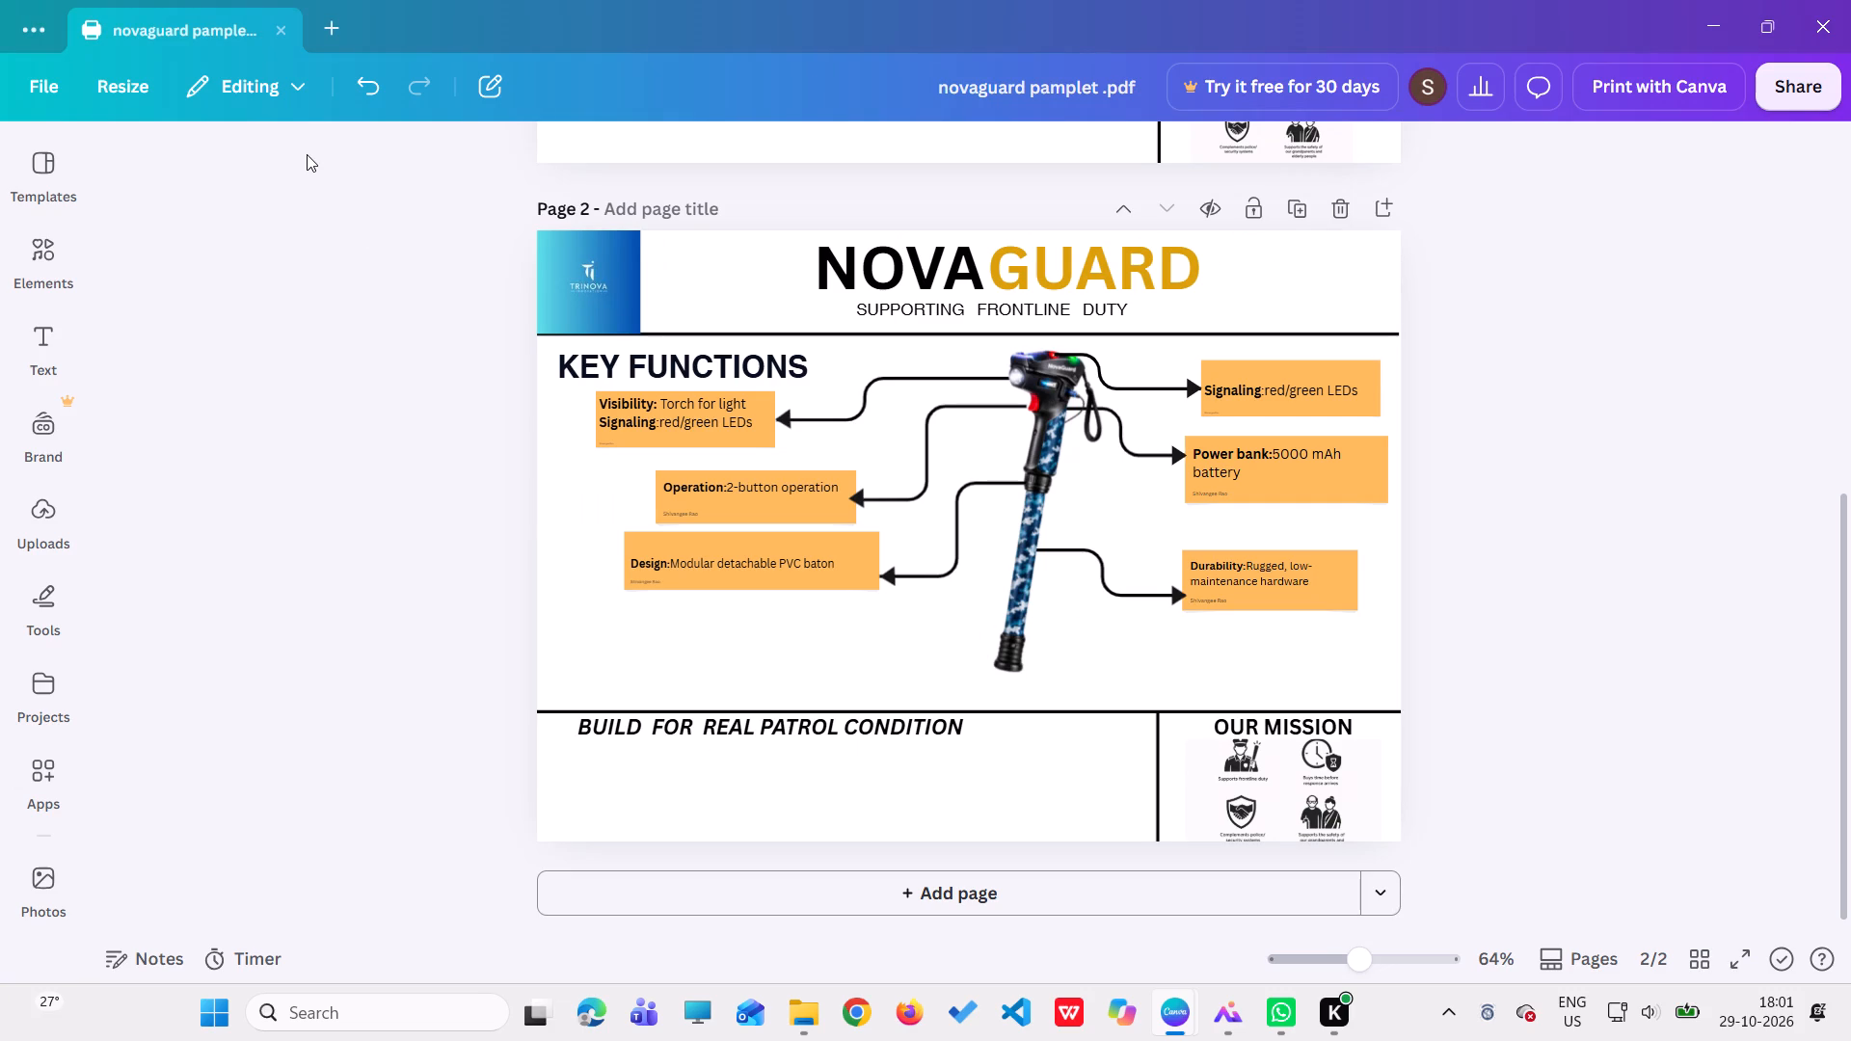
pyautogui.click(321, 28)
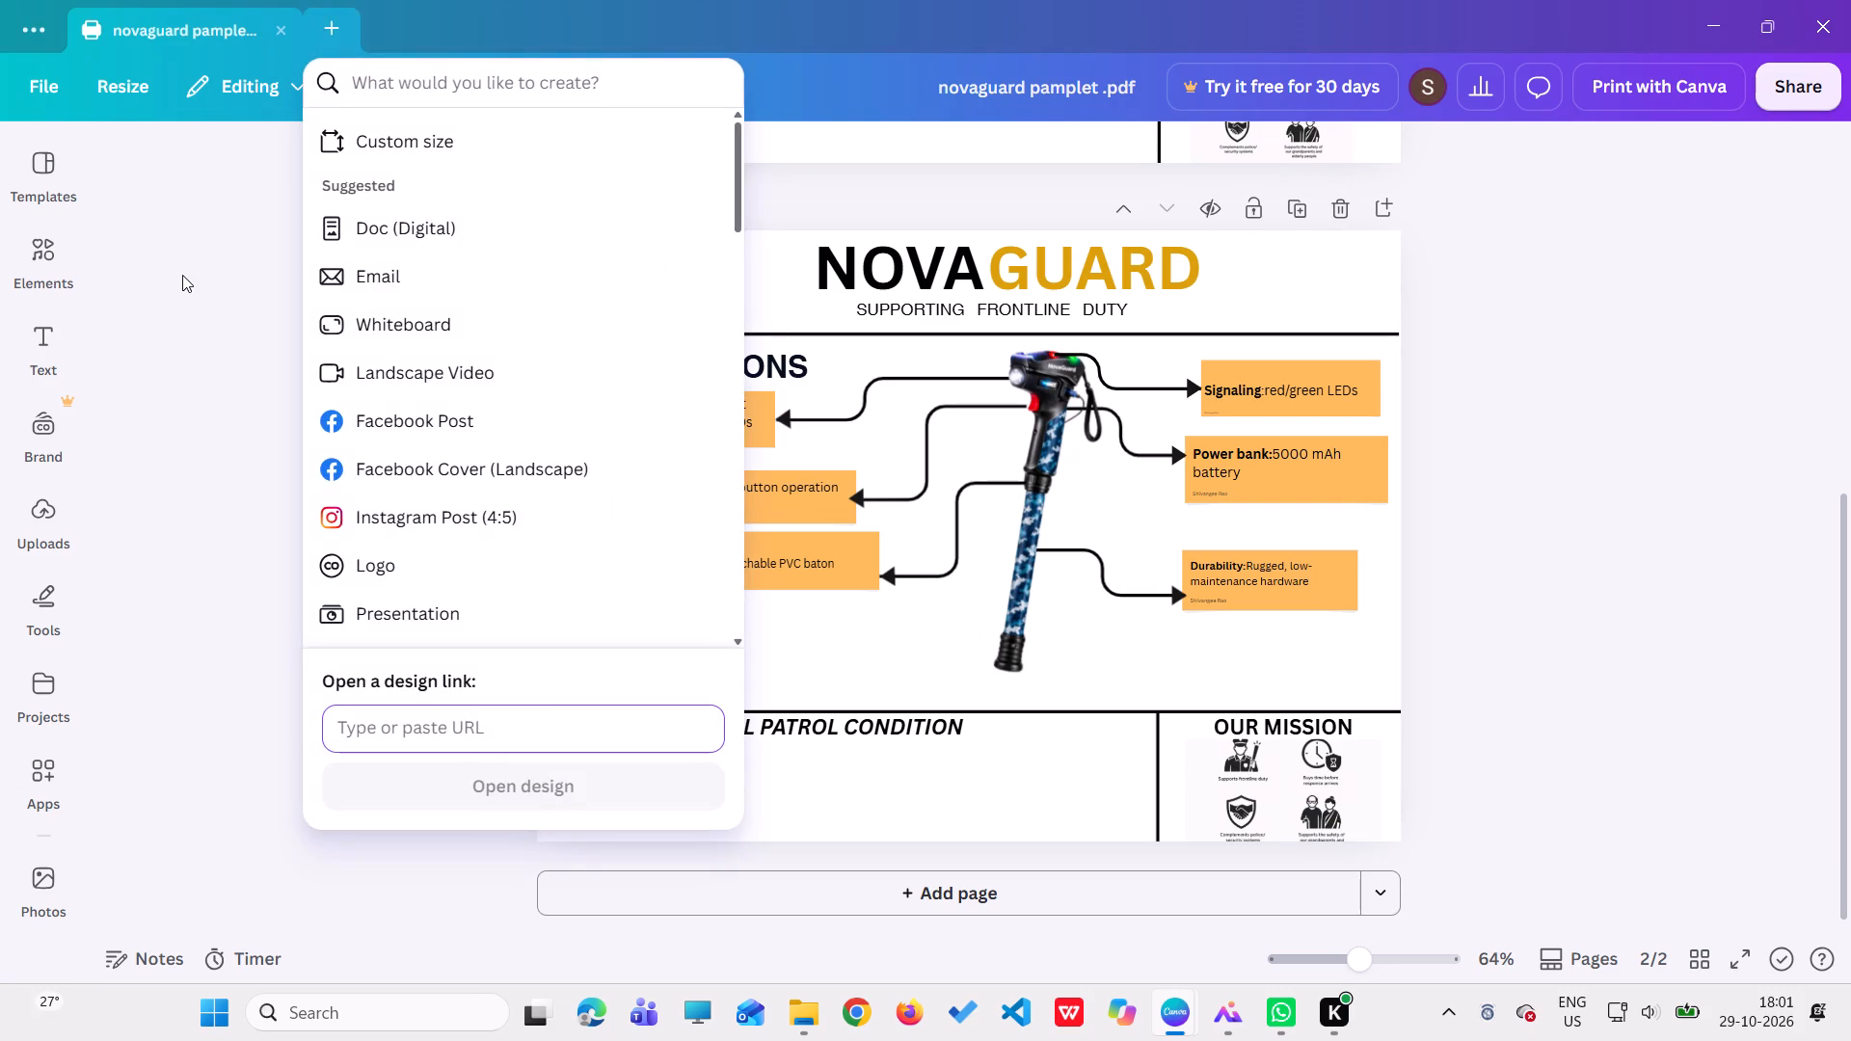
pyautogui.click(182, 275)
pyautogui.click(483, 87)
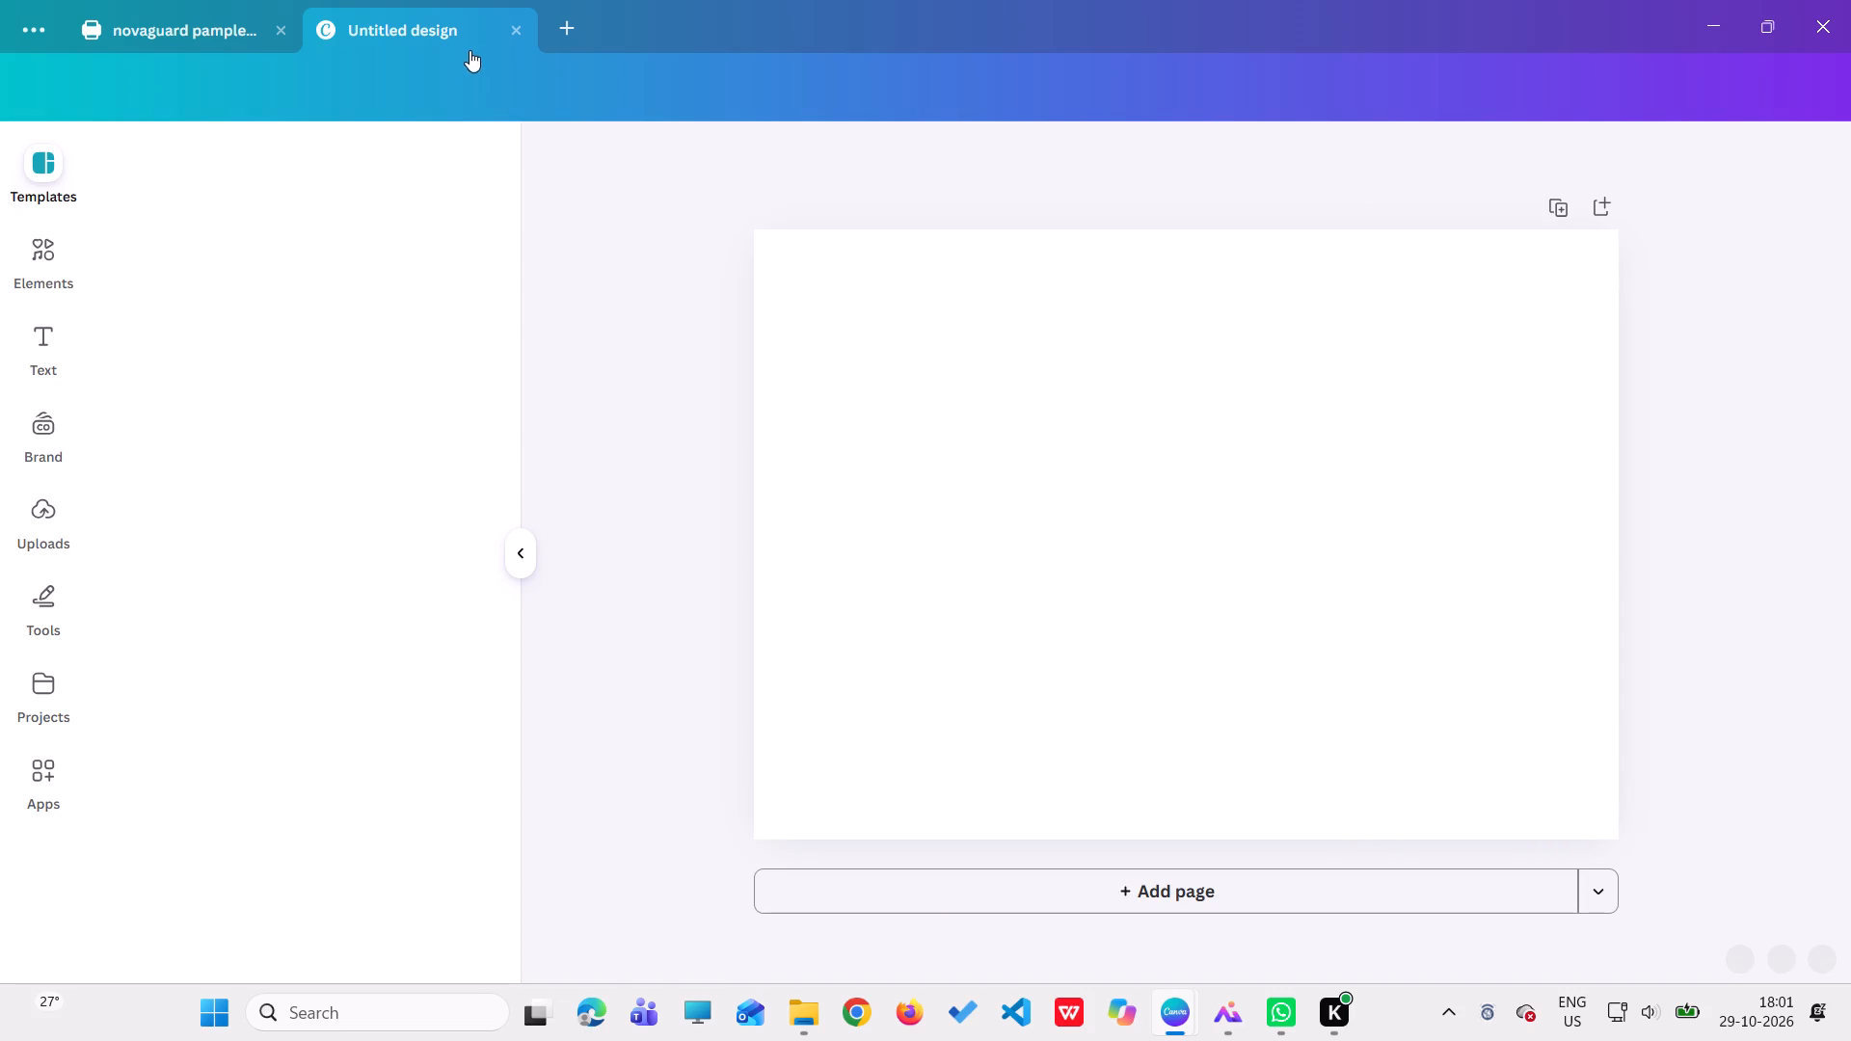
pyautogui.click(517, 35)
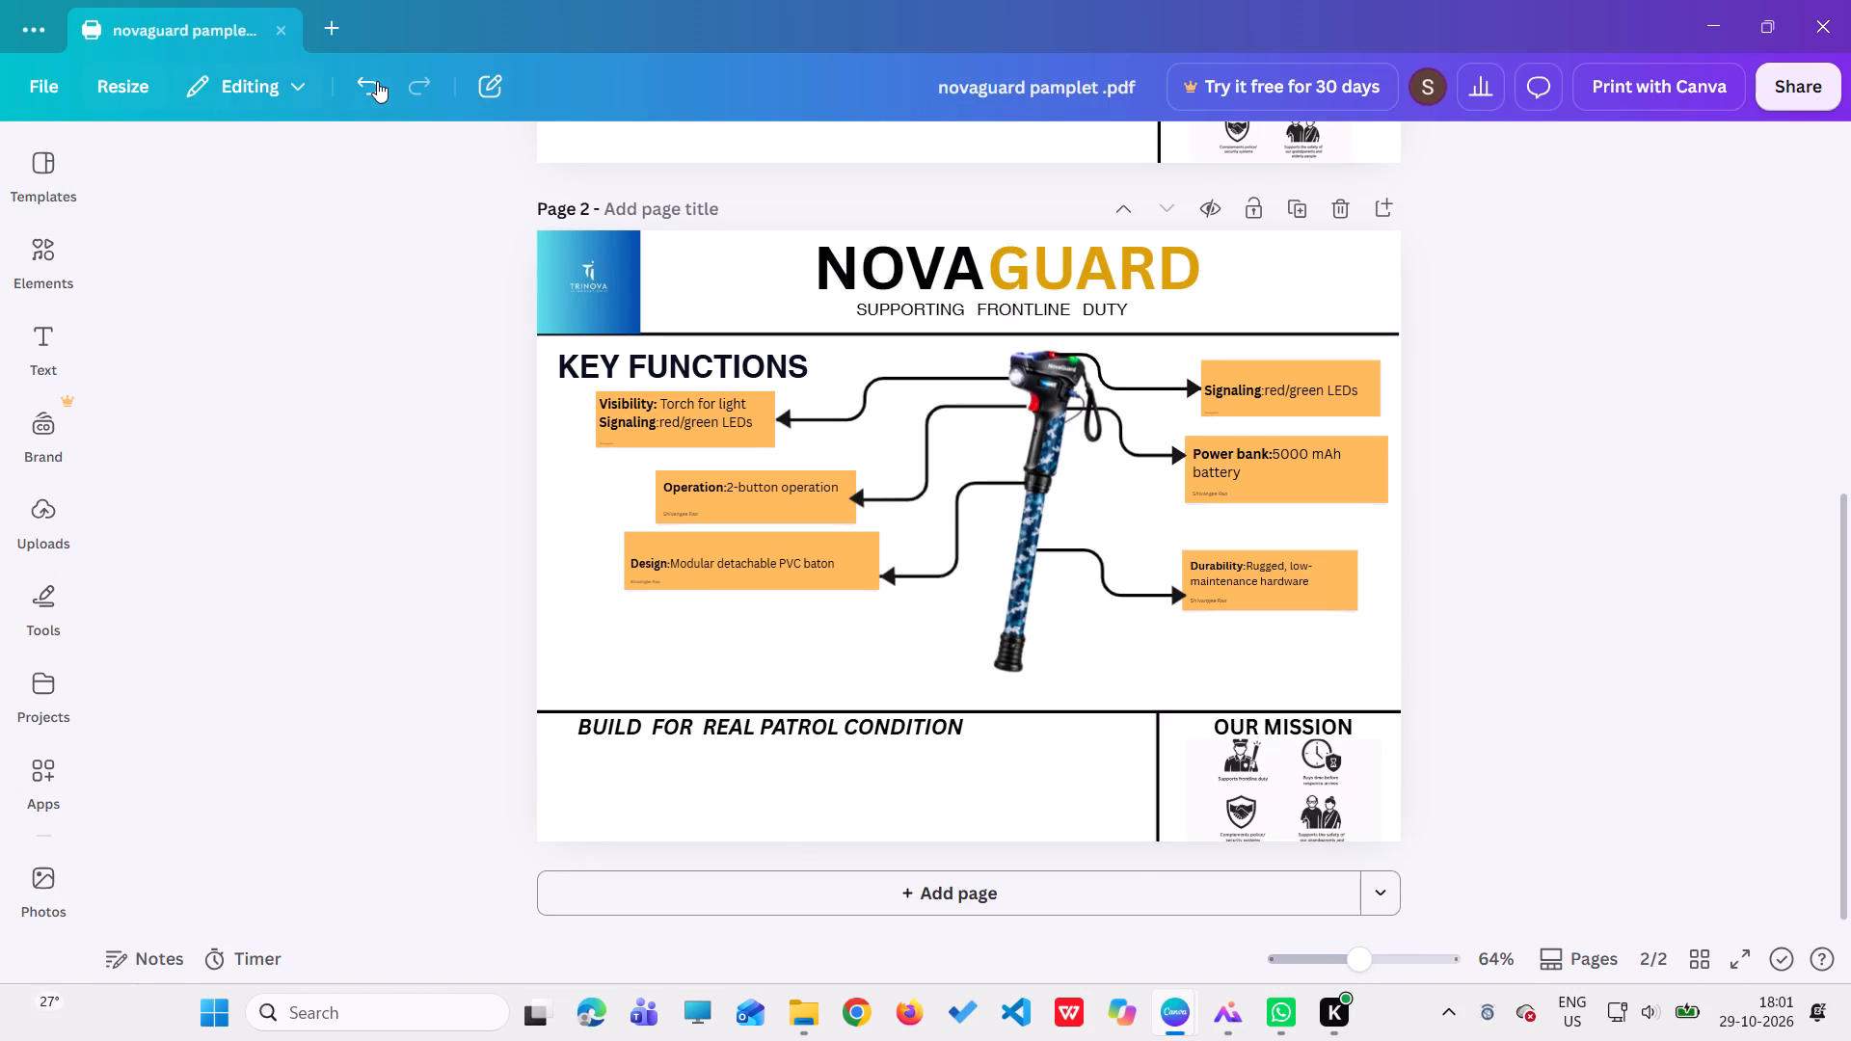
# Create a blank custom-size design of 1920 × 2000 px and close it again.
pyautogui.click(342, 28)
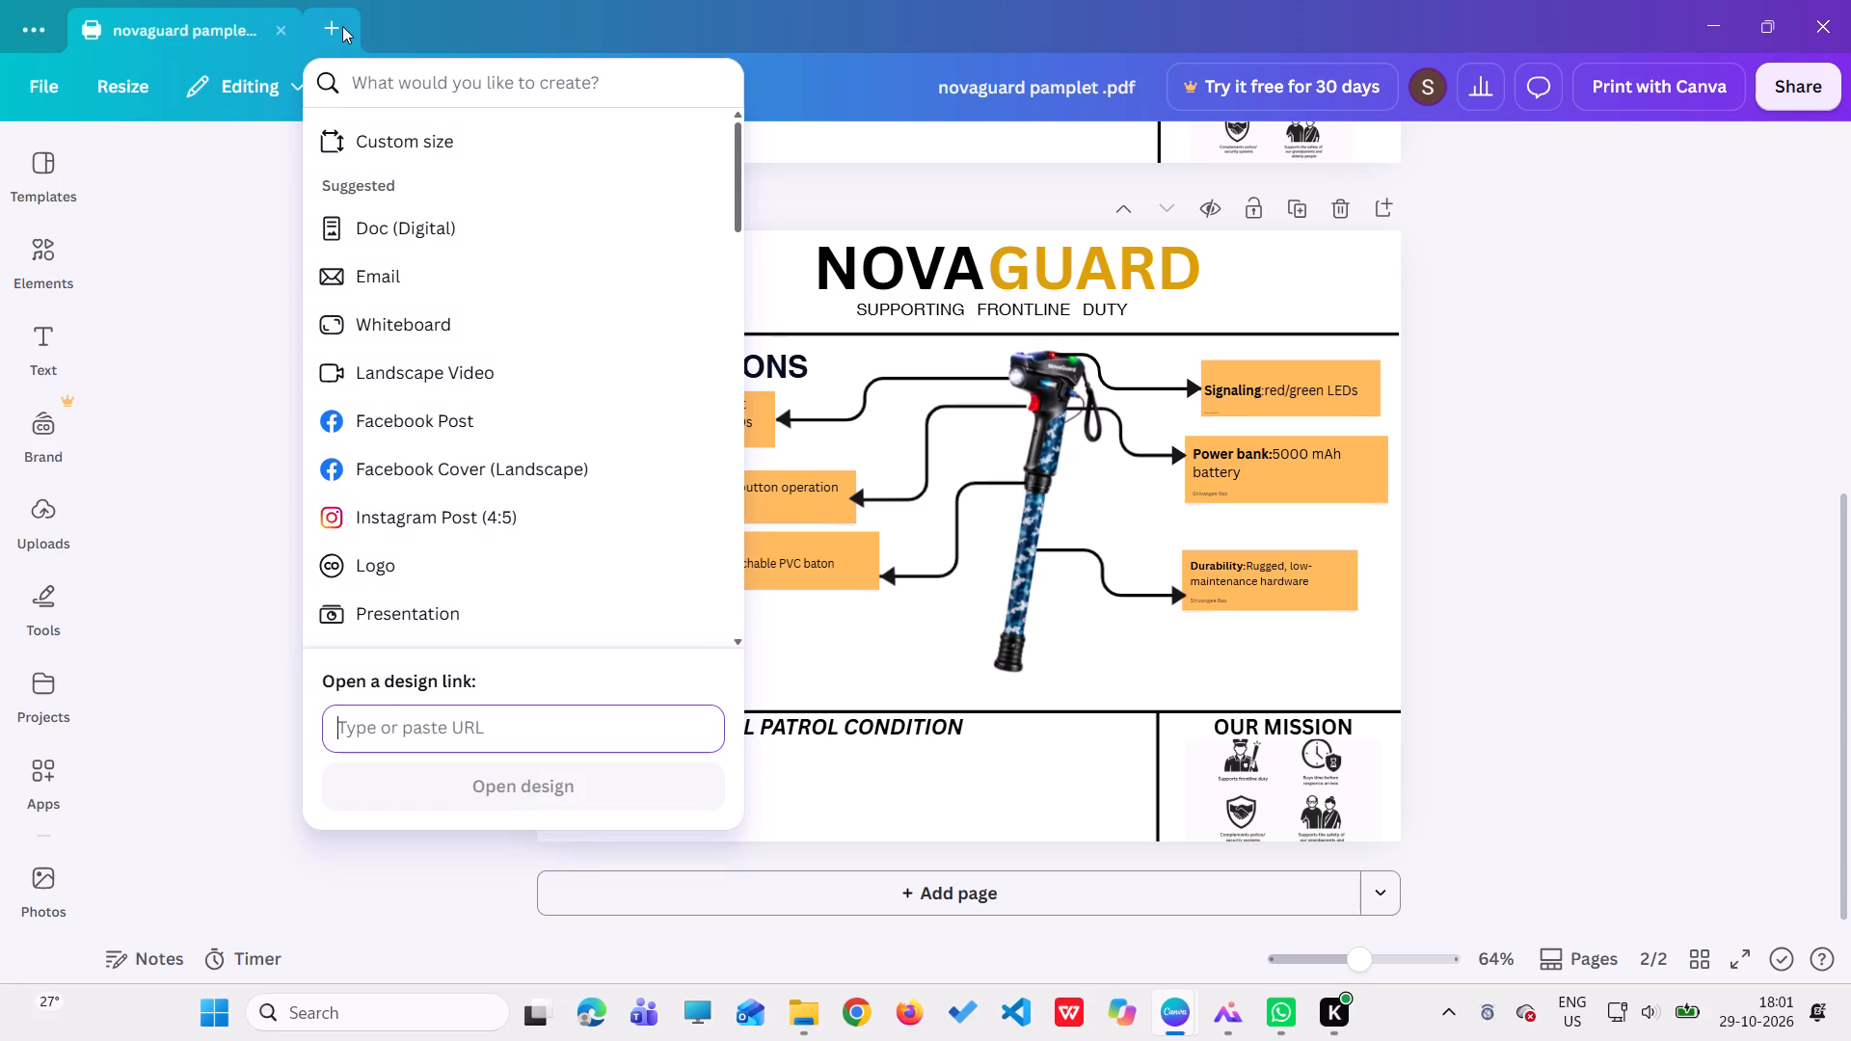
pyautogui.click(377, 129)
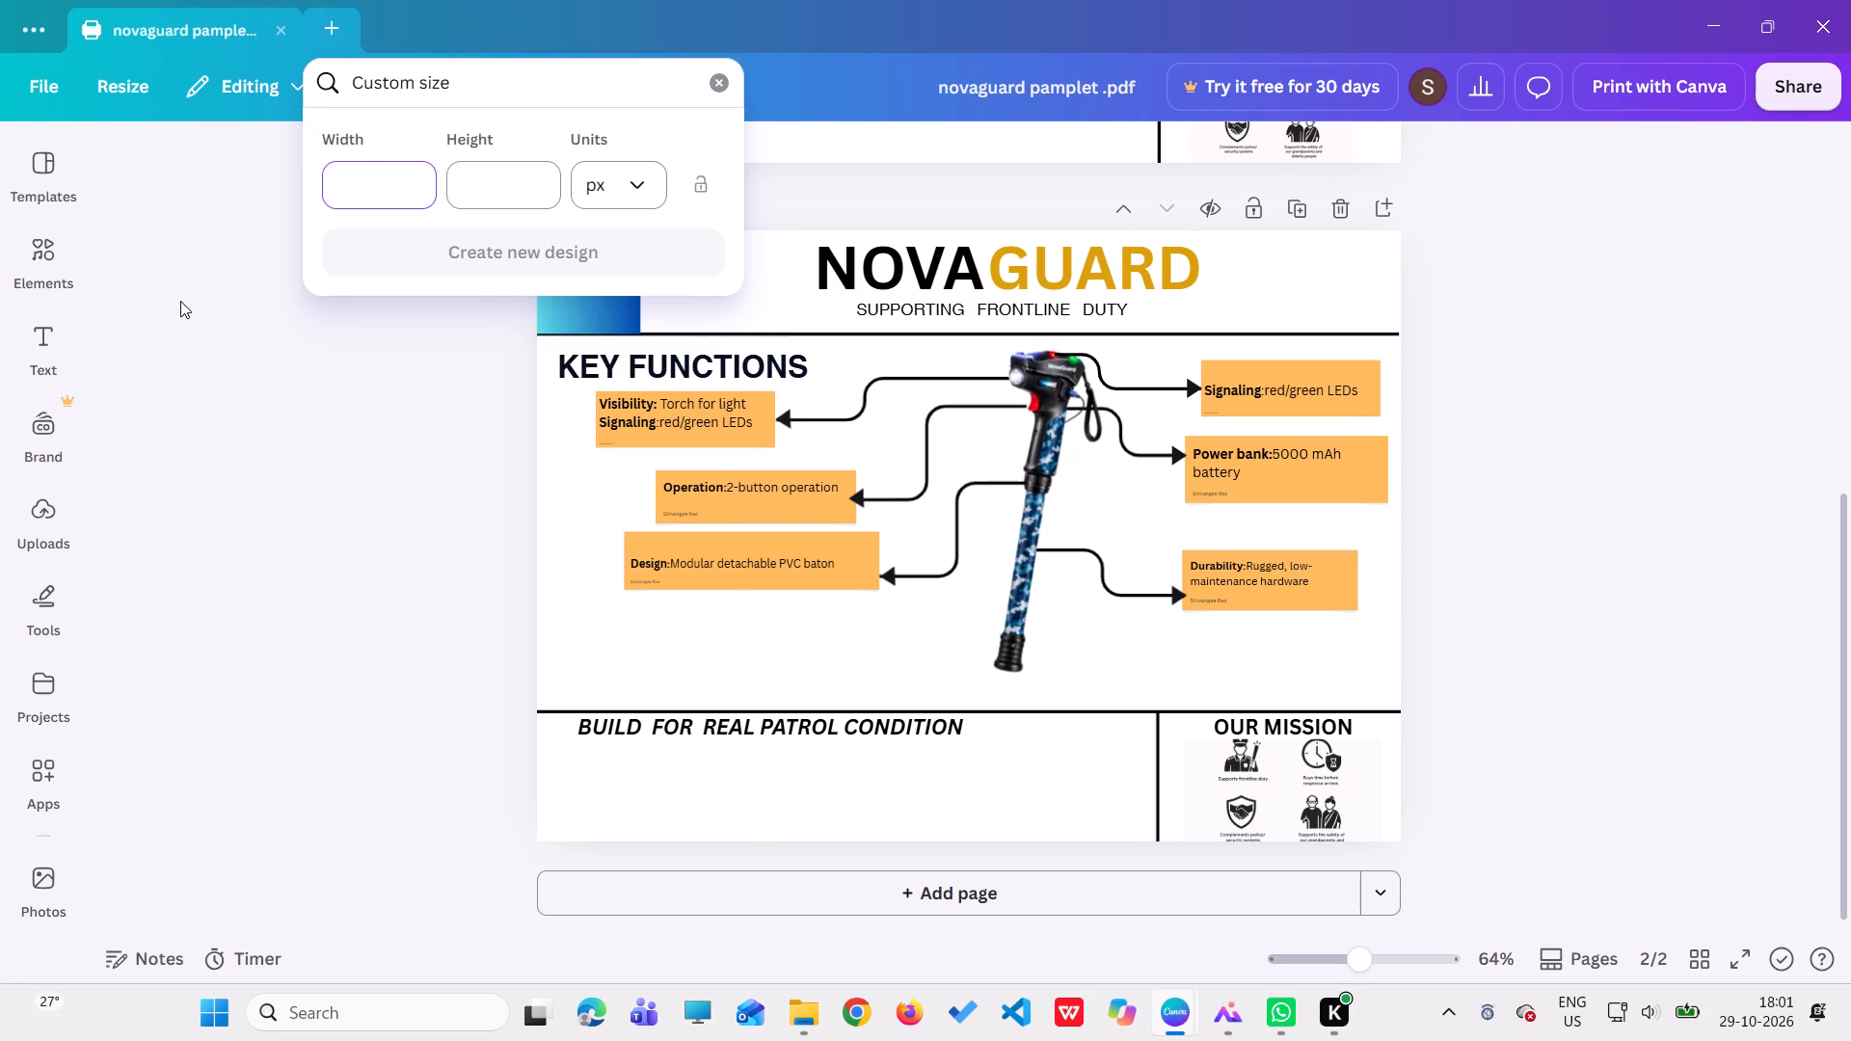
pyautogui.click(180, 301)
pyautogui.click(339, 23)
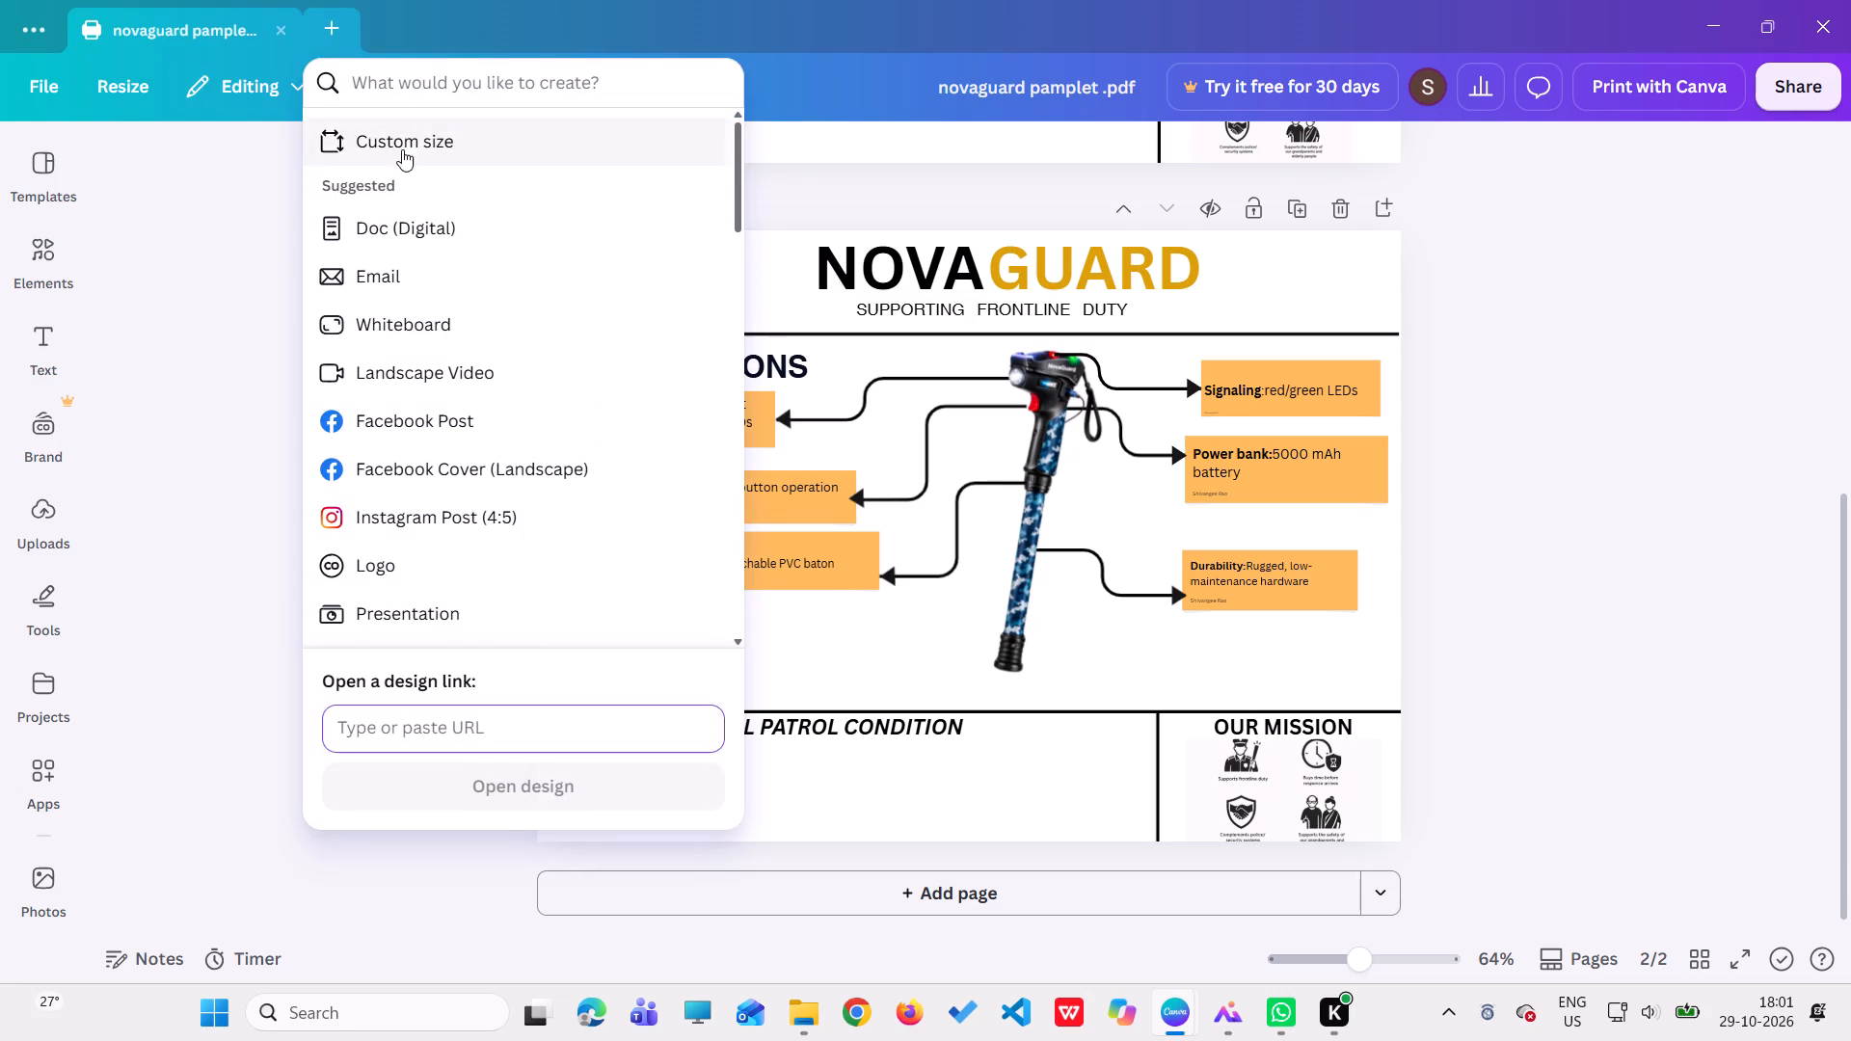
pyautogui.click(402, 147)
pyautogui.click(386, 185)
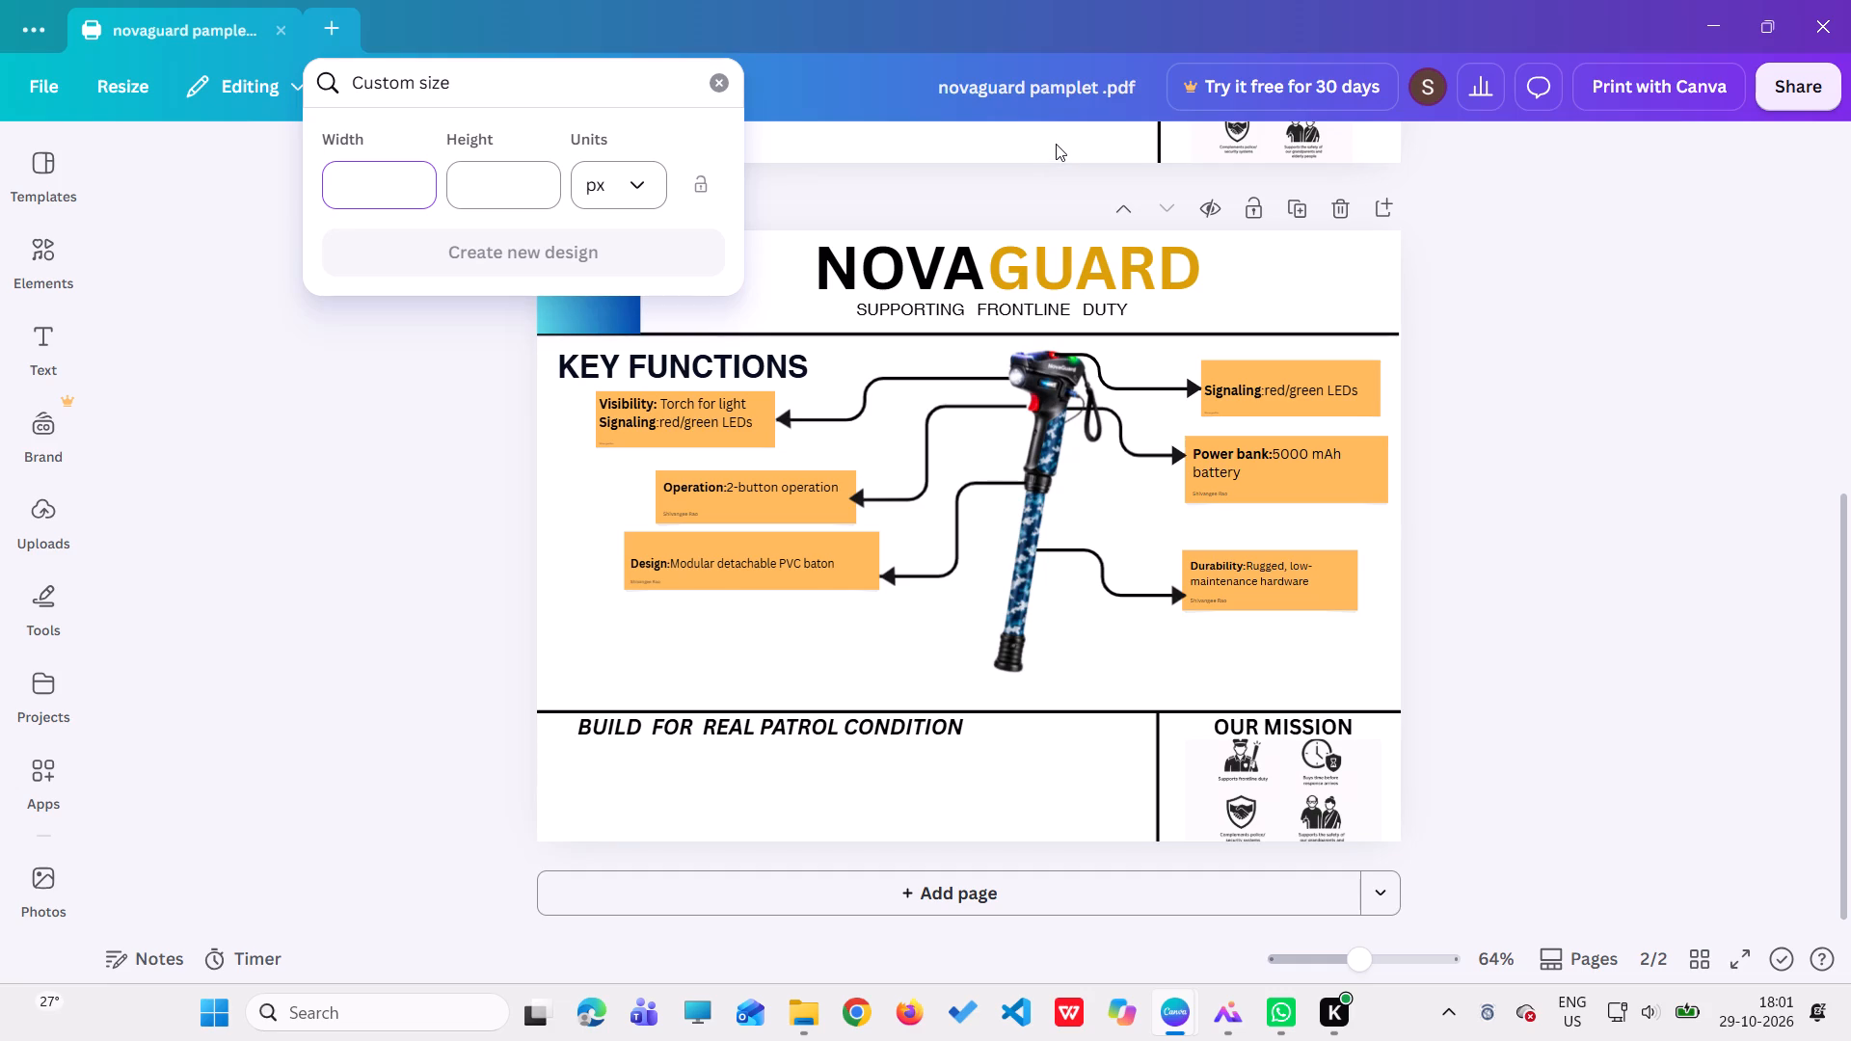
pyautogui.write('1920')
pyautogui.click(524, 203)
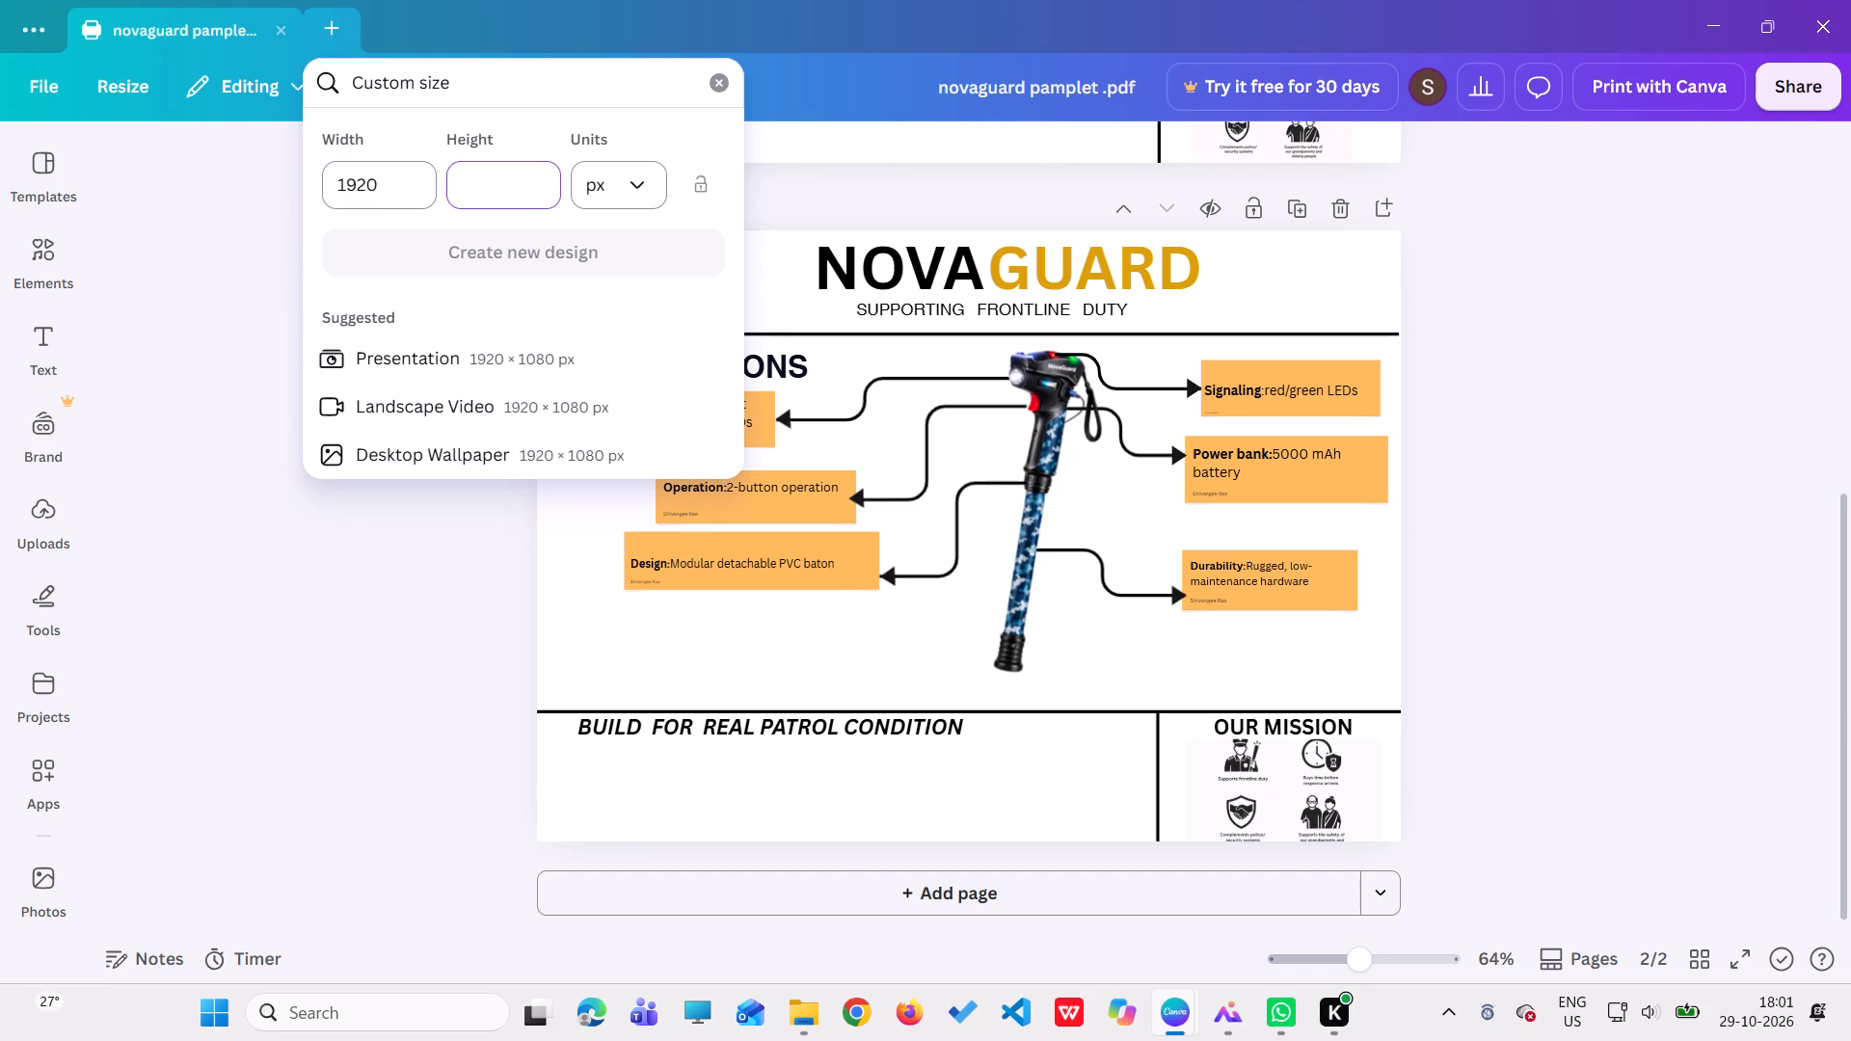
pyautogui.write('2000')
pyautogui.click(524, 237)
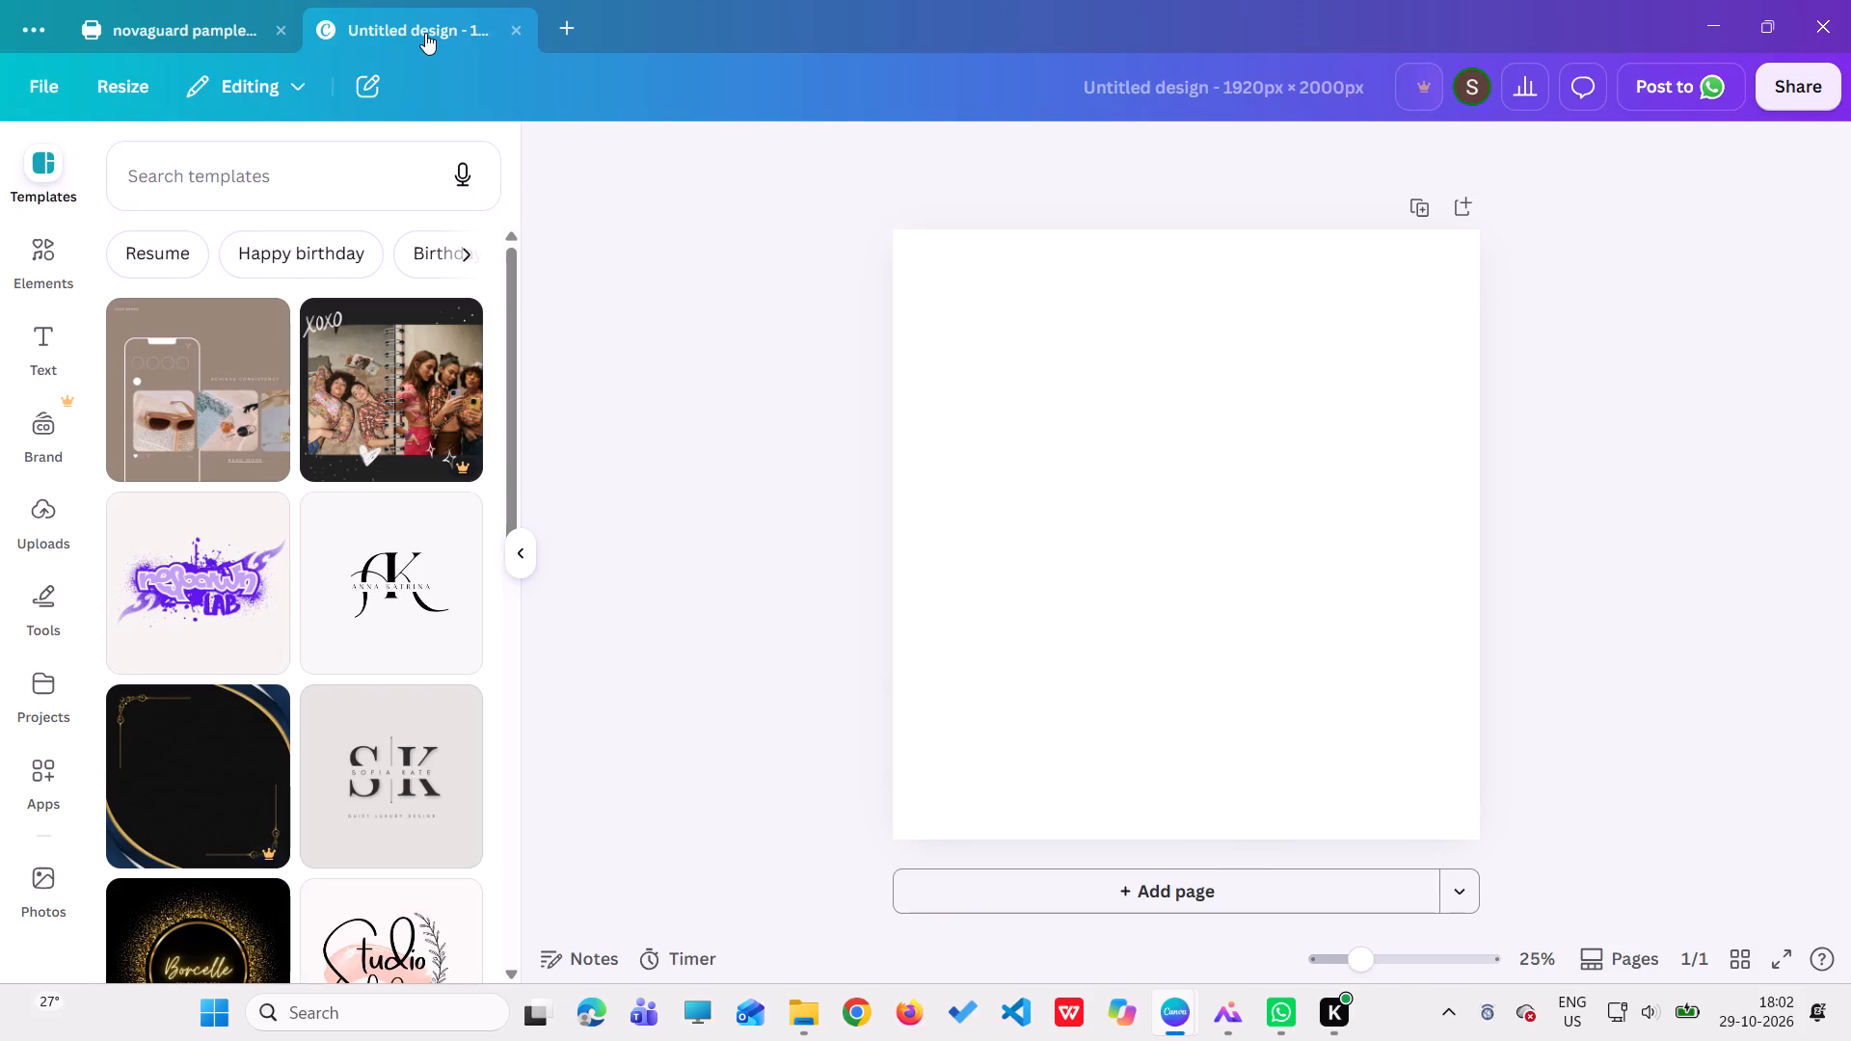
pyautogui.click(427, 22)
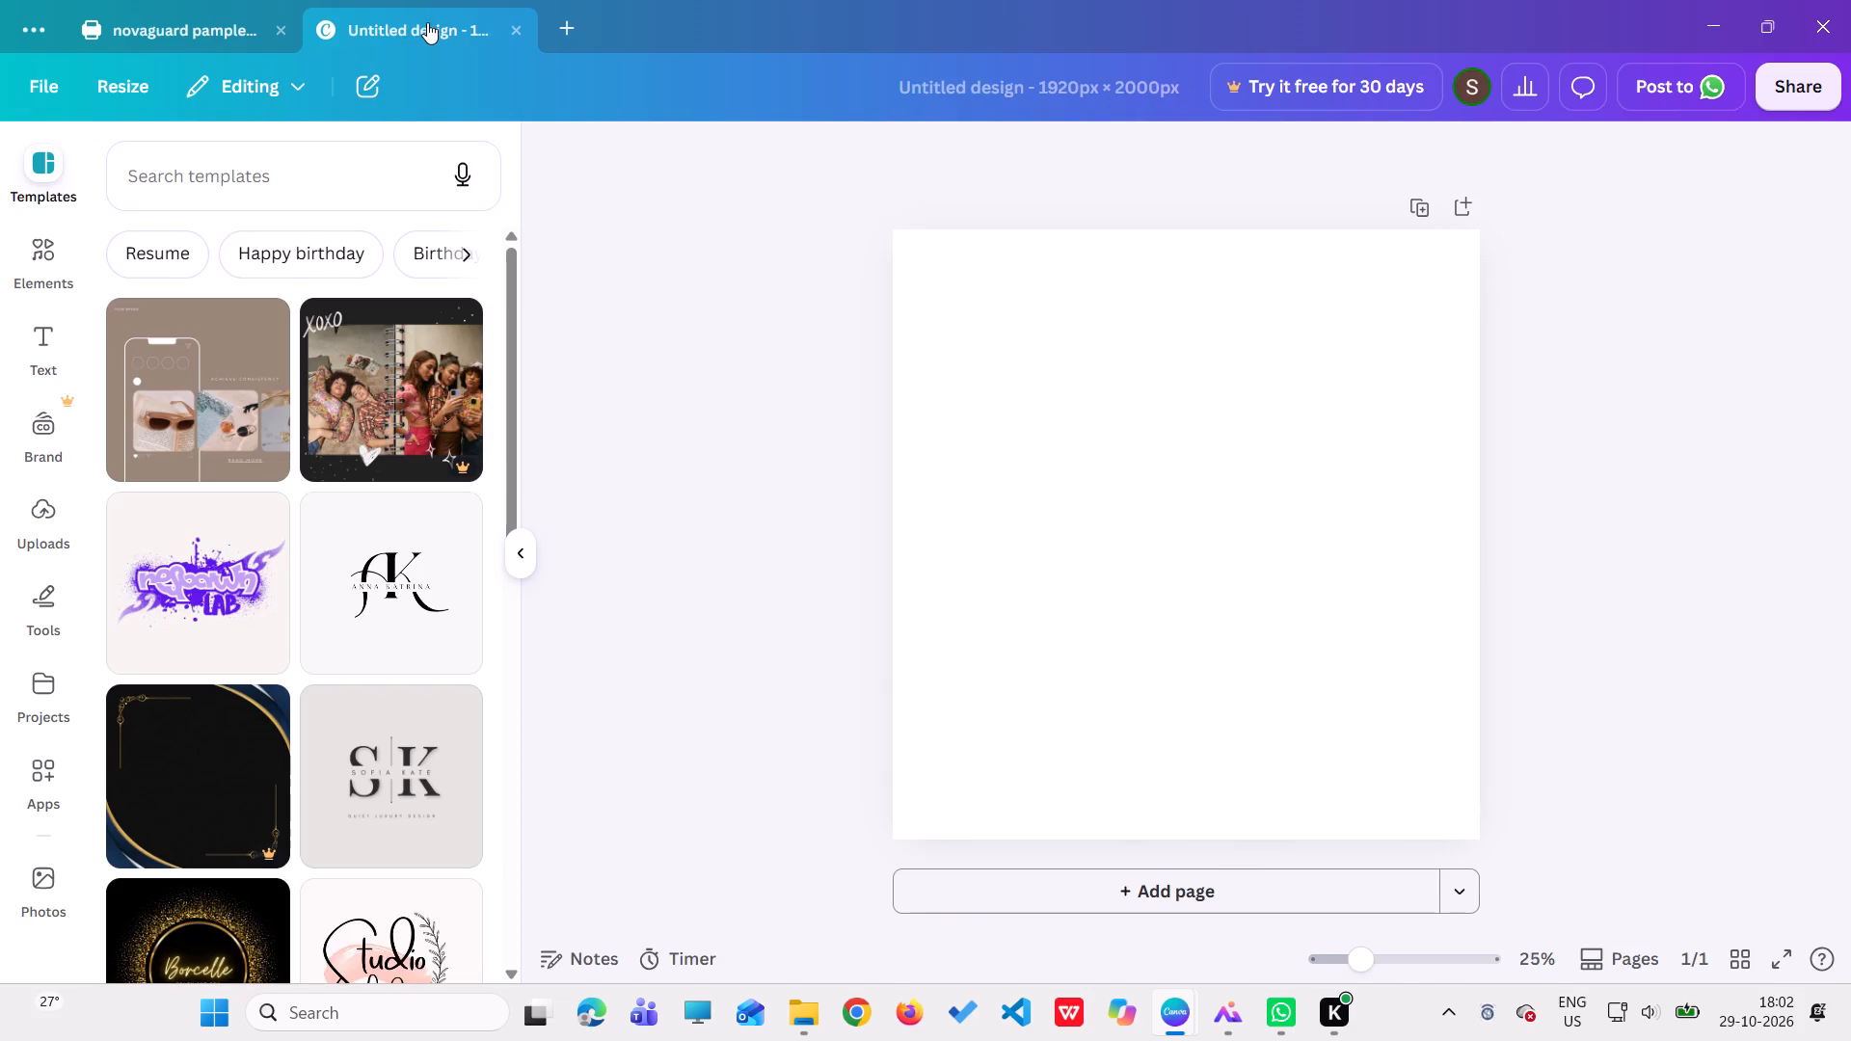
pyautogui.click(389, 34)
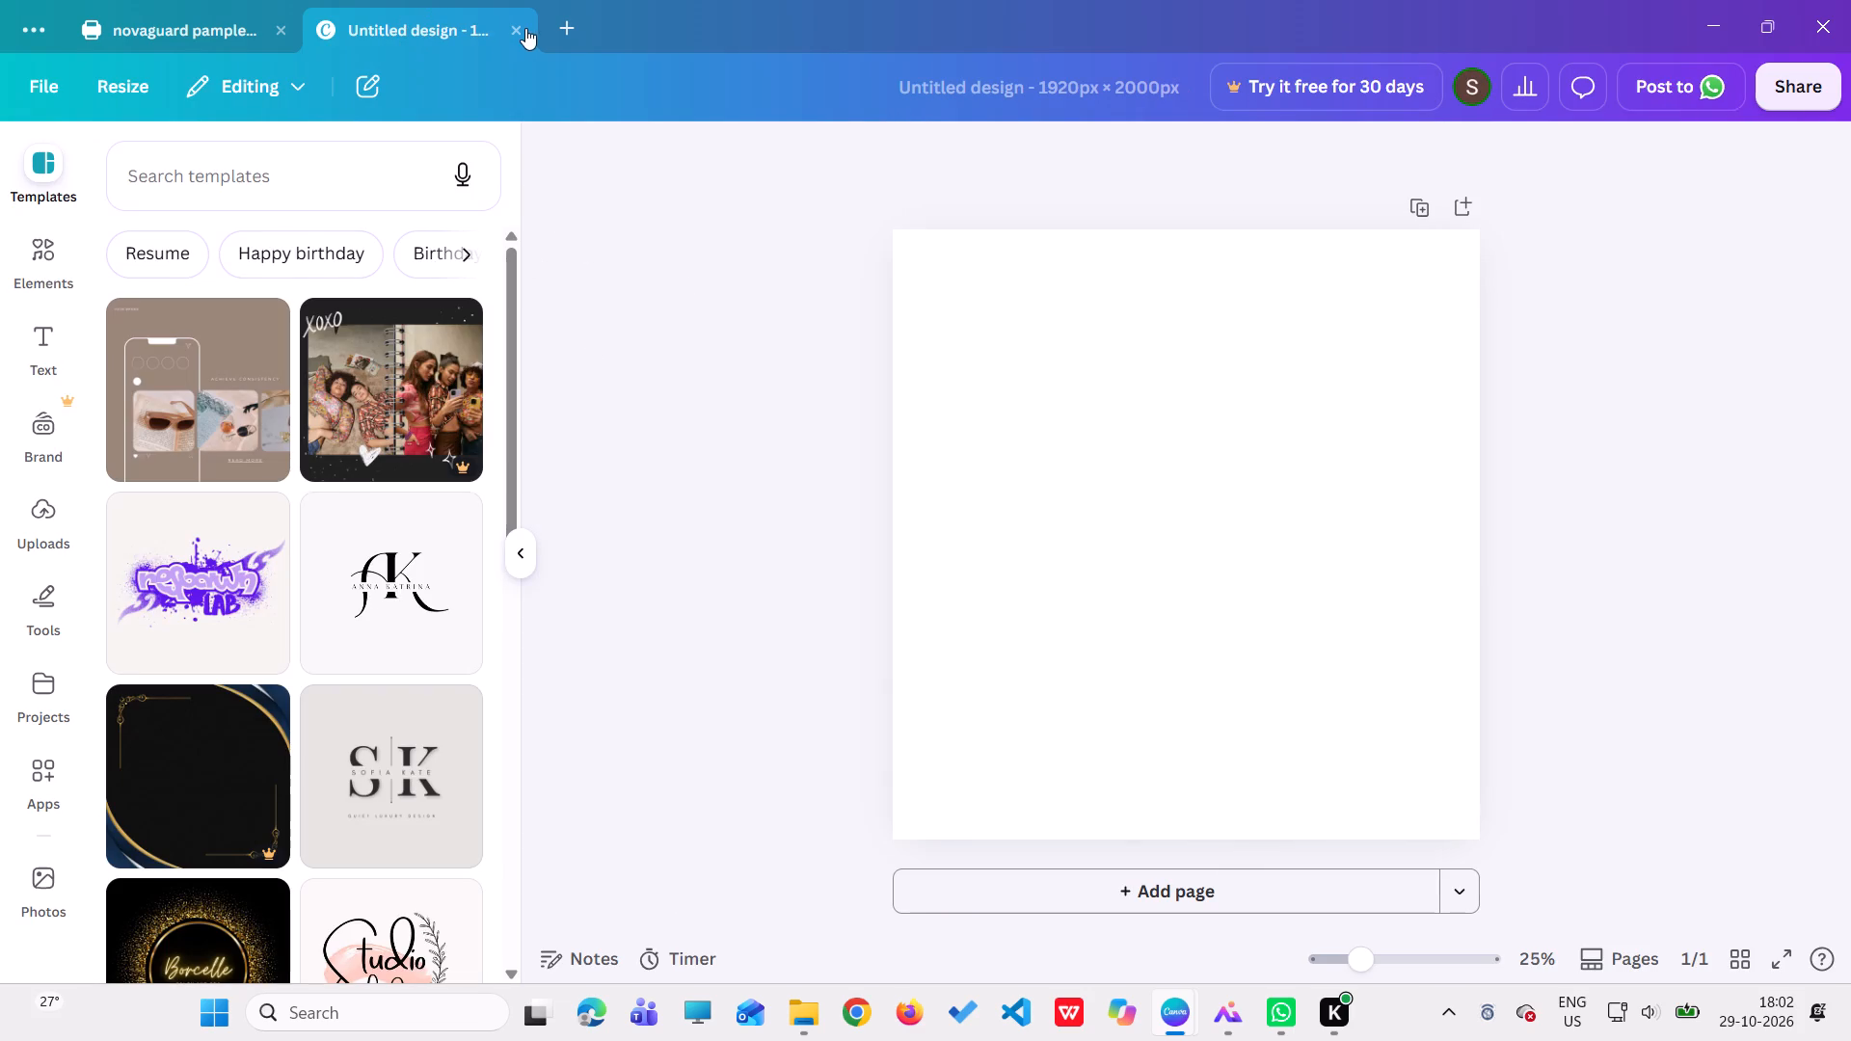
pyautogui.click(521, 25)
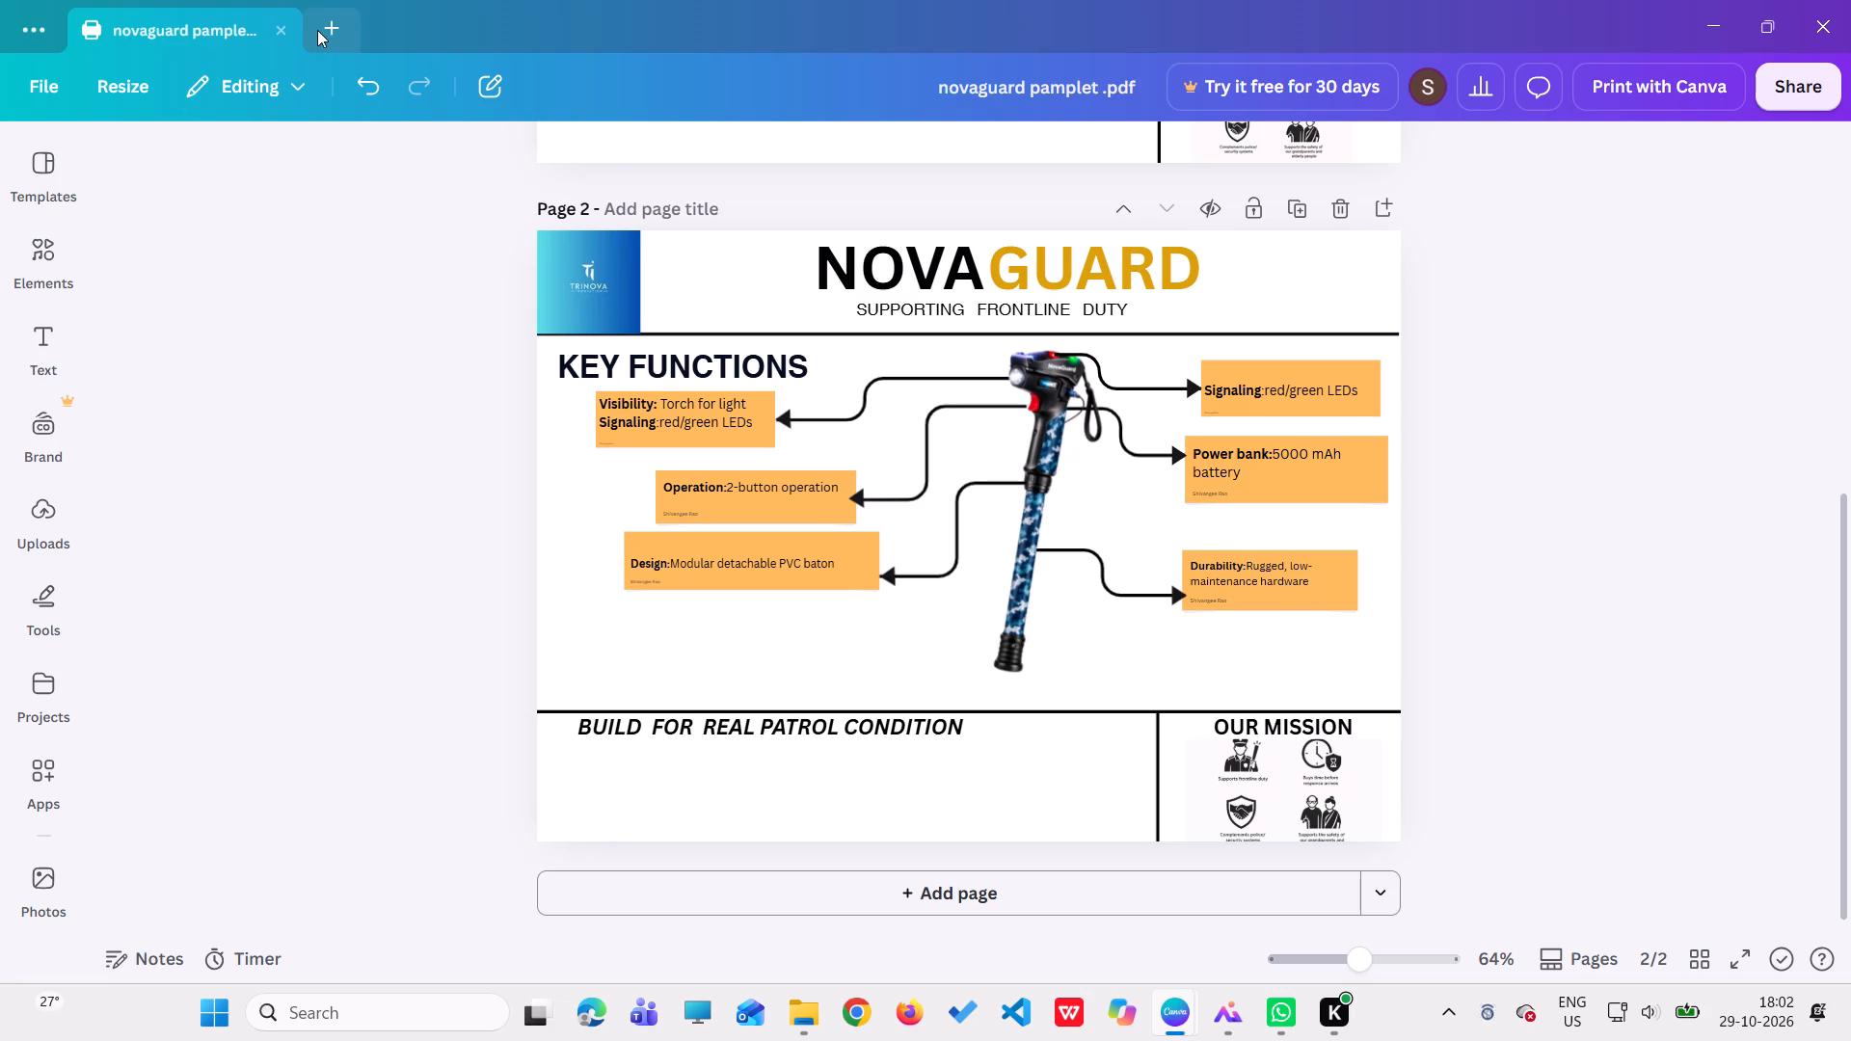
# Return to the other window and open the INTRODUCING A4 design.
pyautogui.click(39, 29)
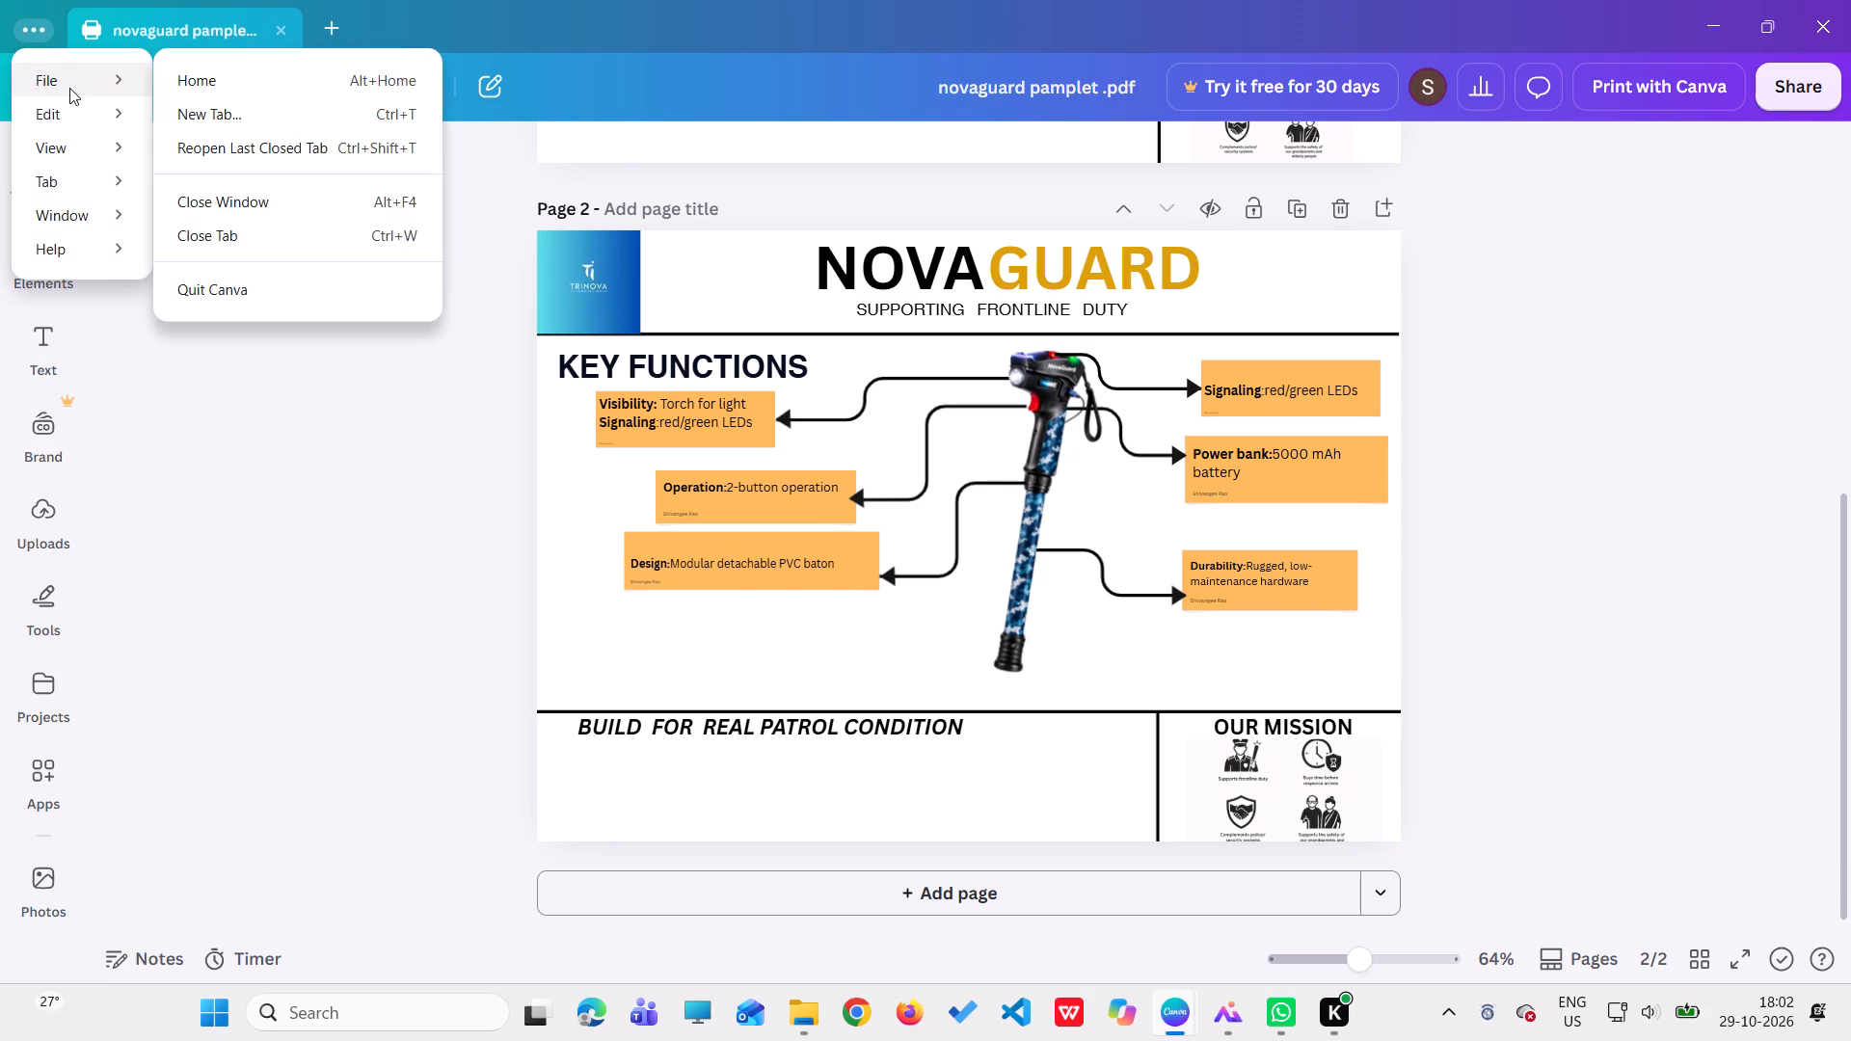
pyautogui.click(139, 484)
pyautogui.click(1850, 0)
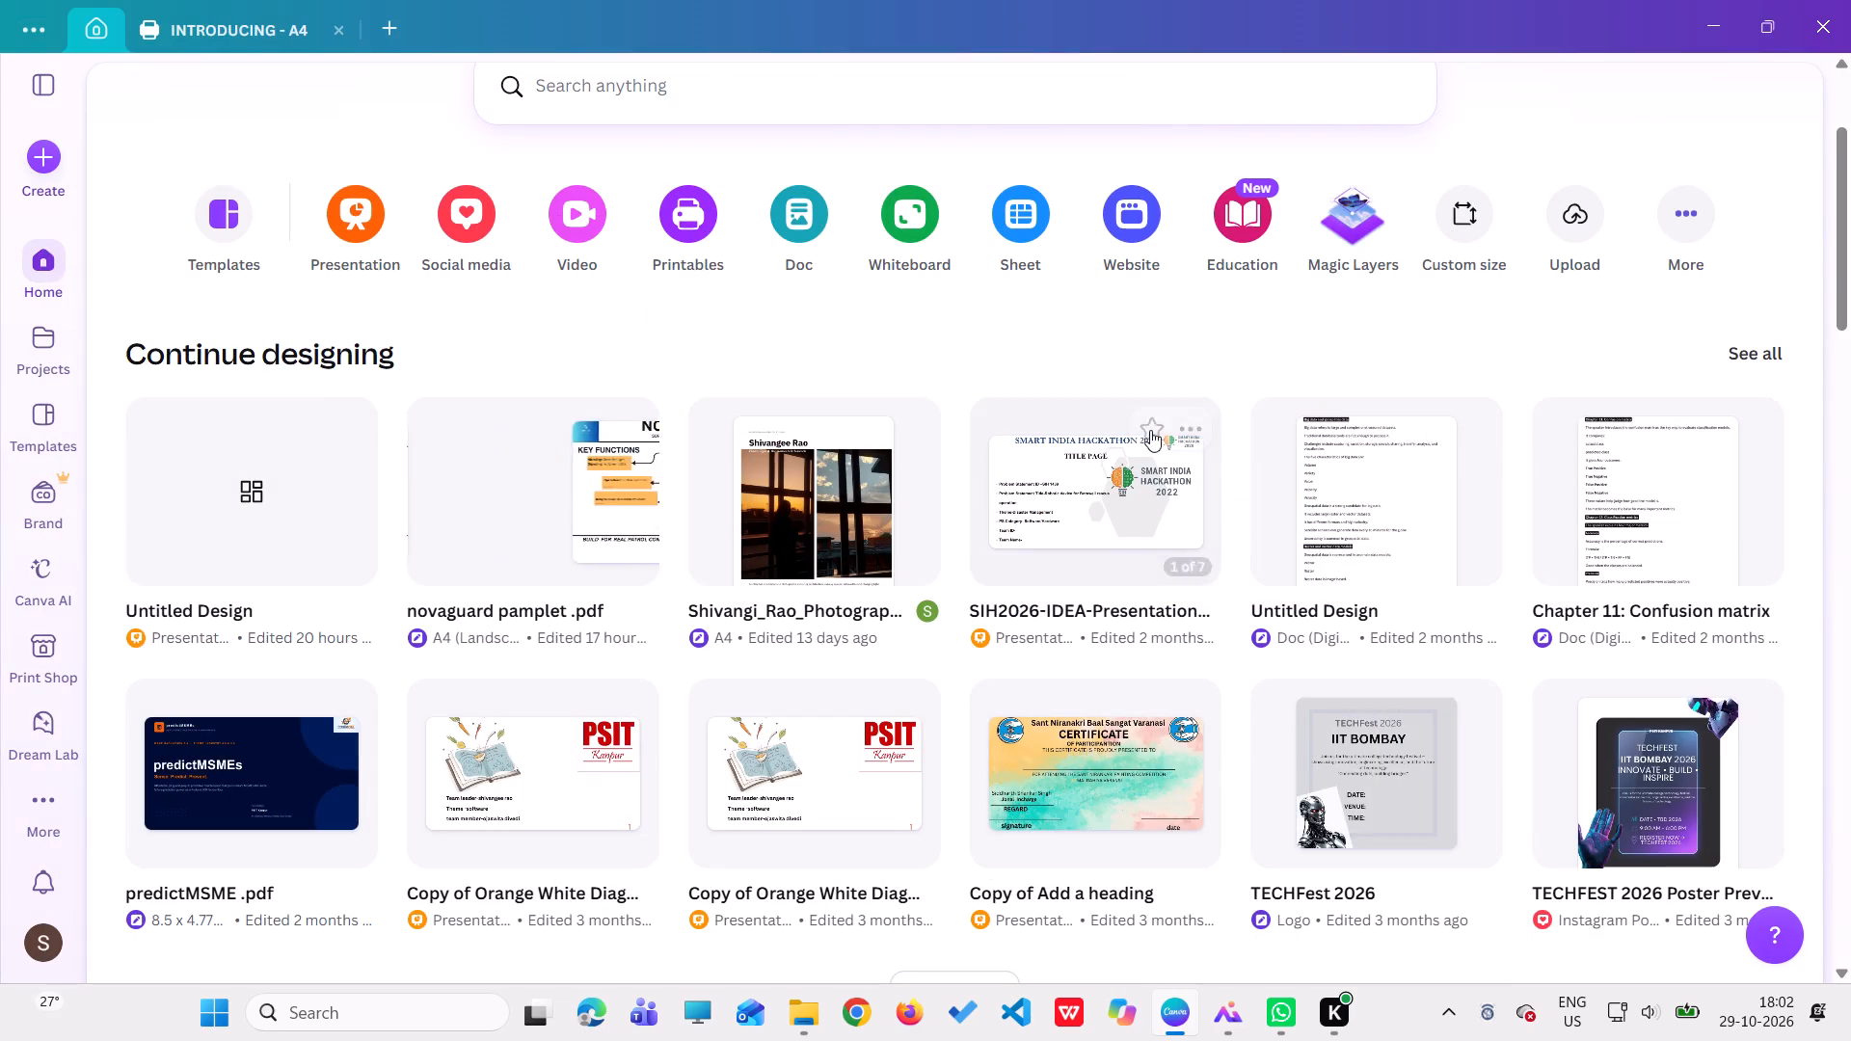
pyautogui.scroll(5, 585, 371)
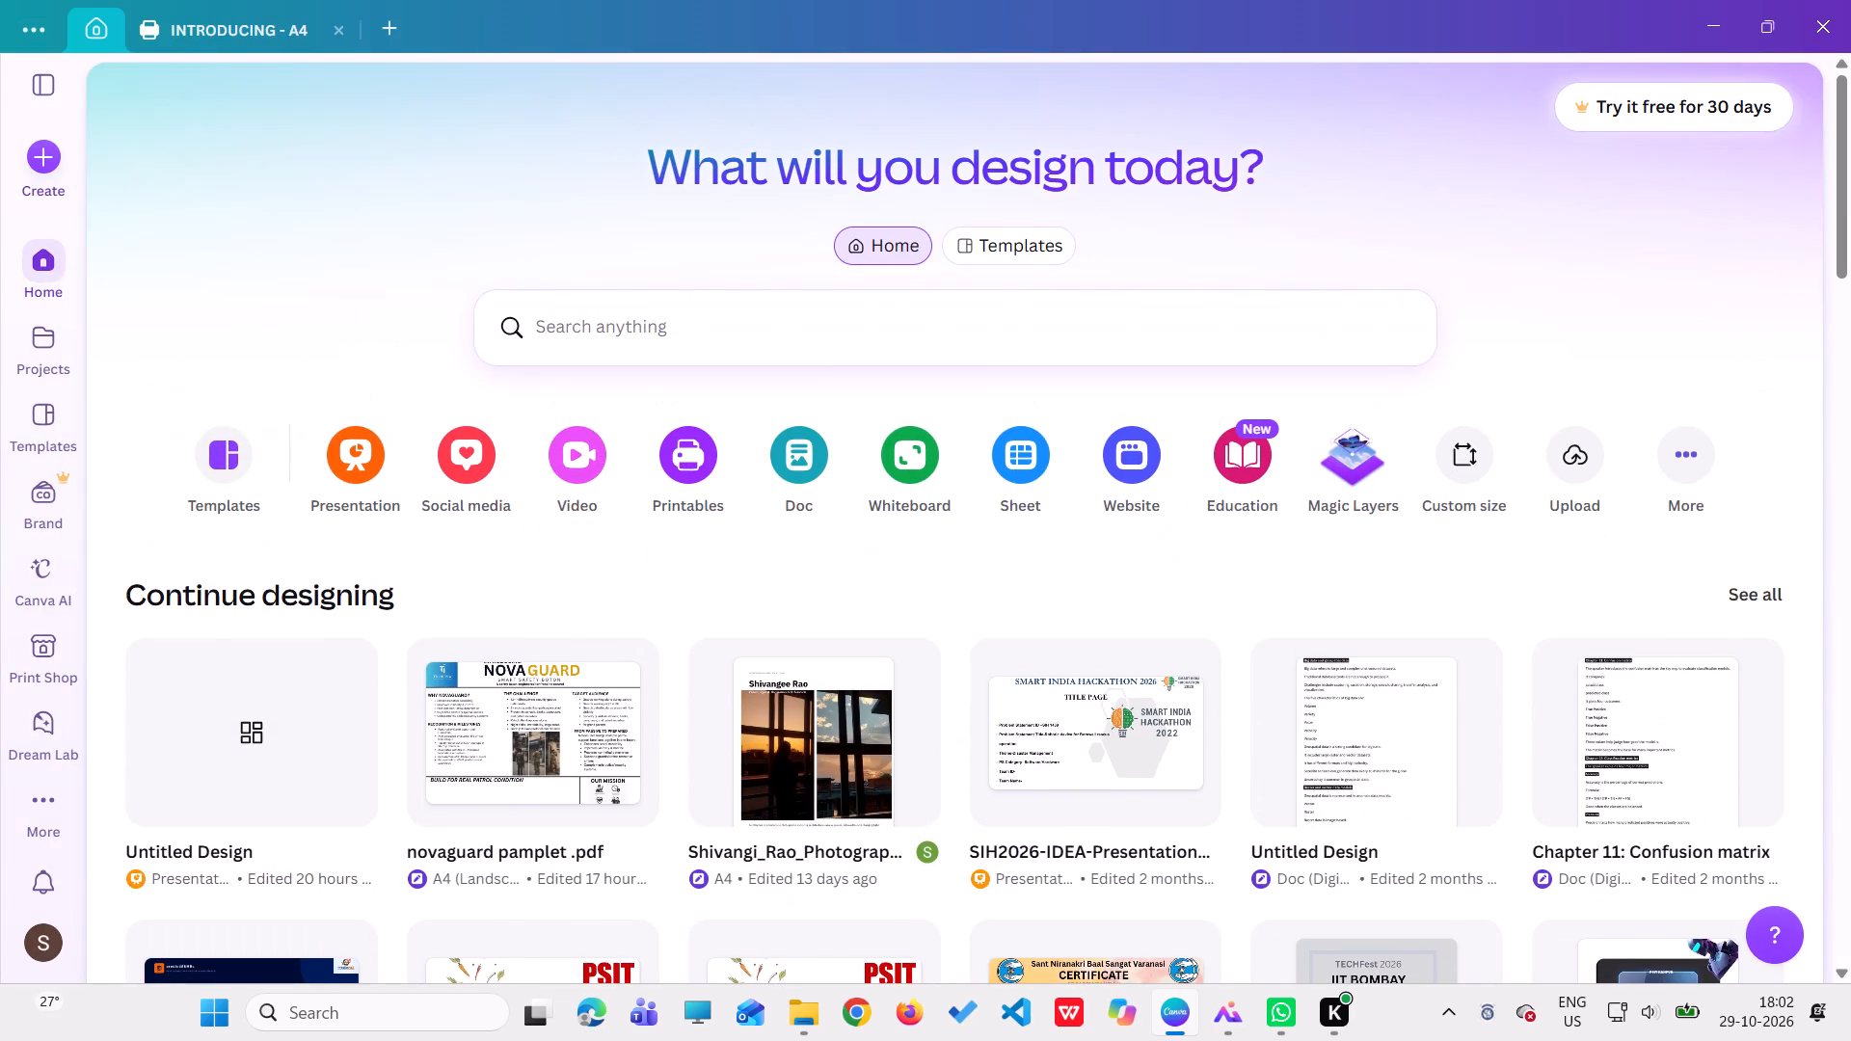
pyautogui.click(392, 26)
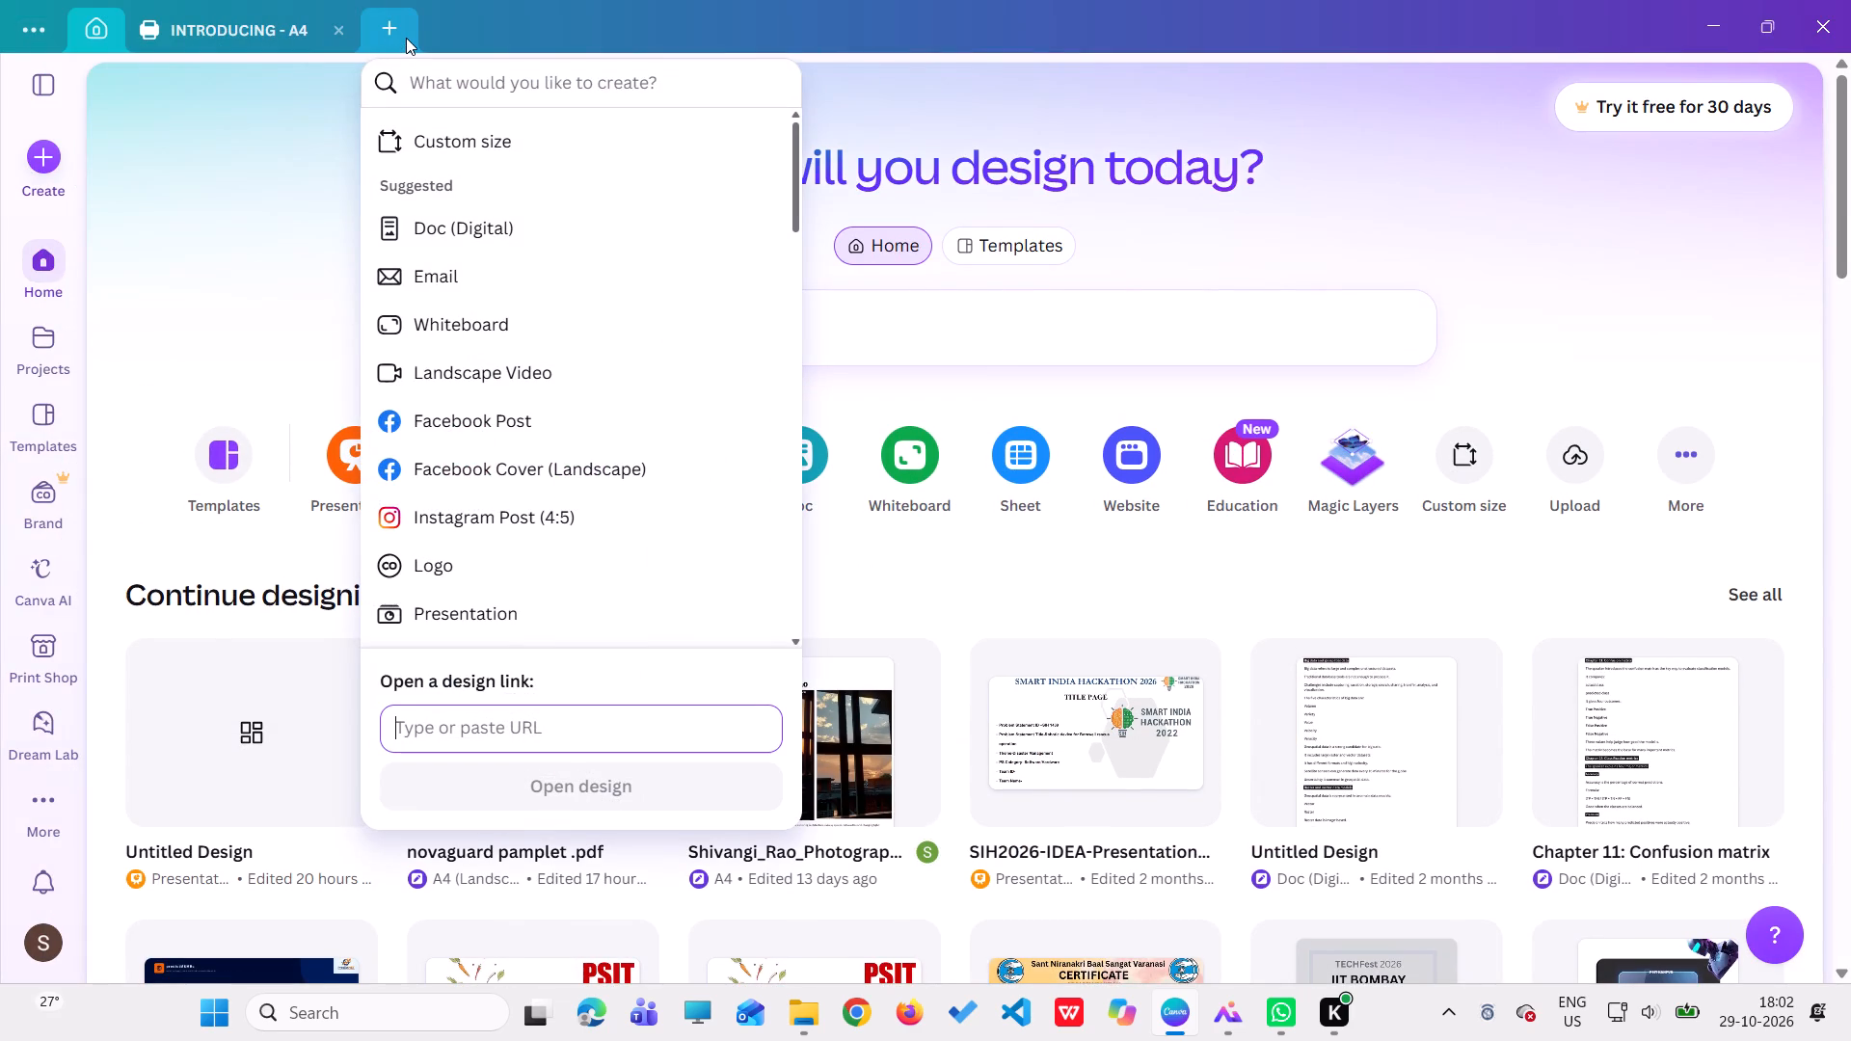
pyautogui.click(227, 387)
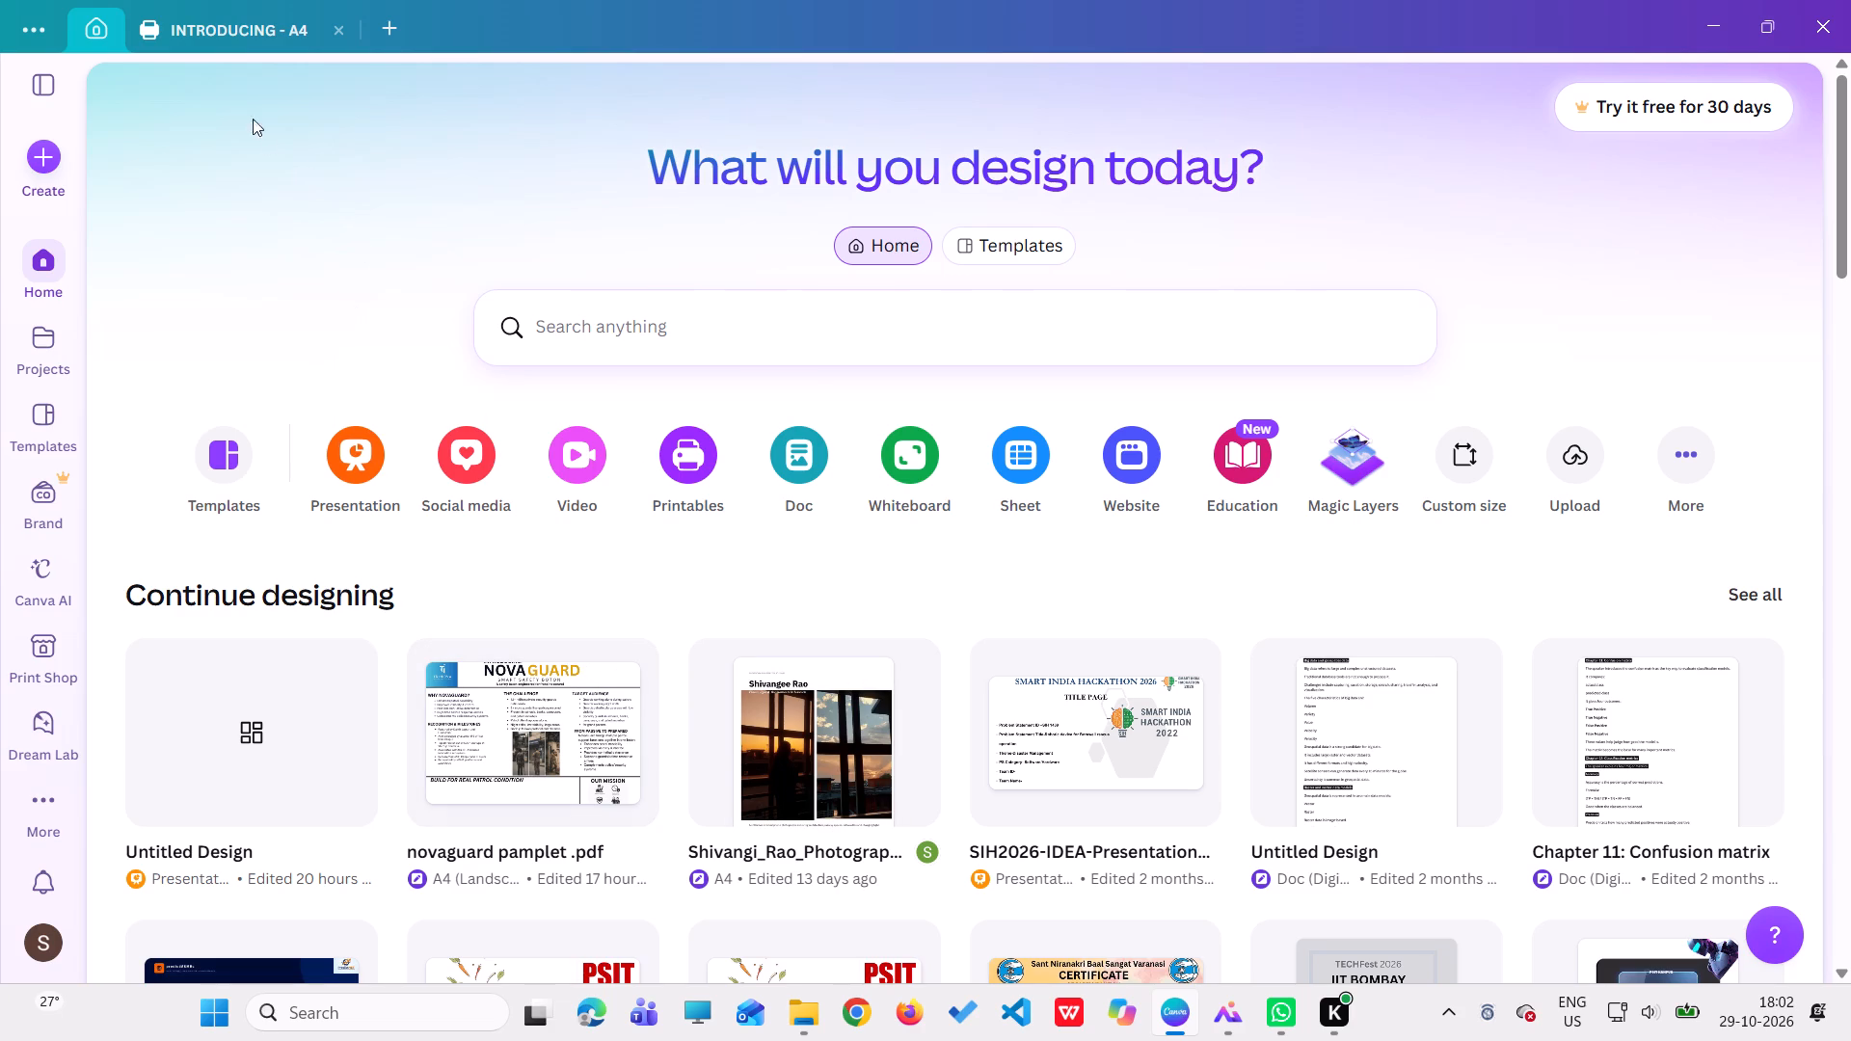
pyautogui.click(238, 35)
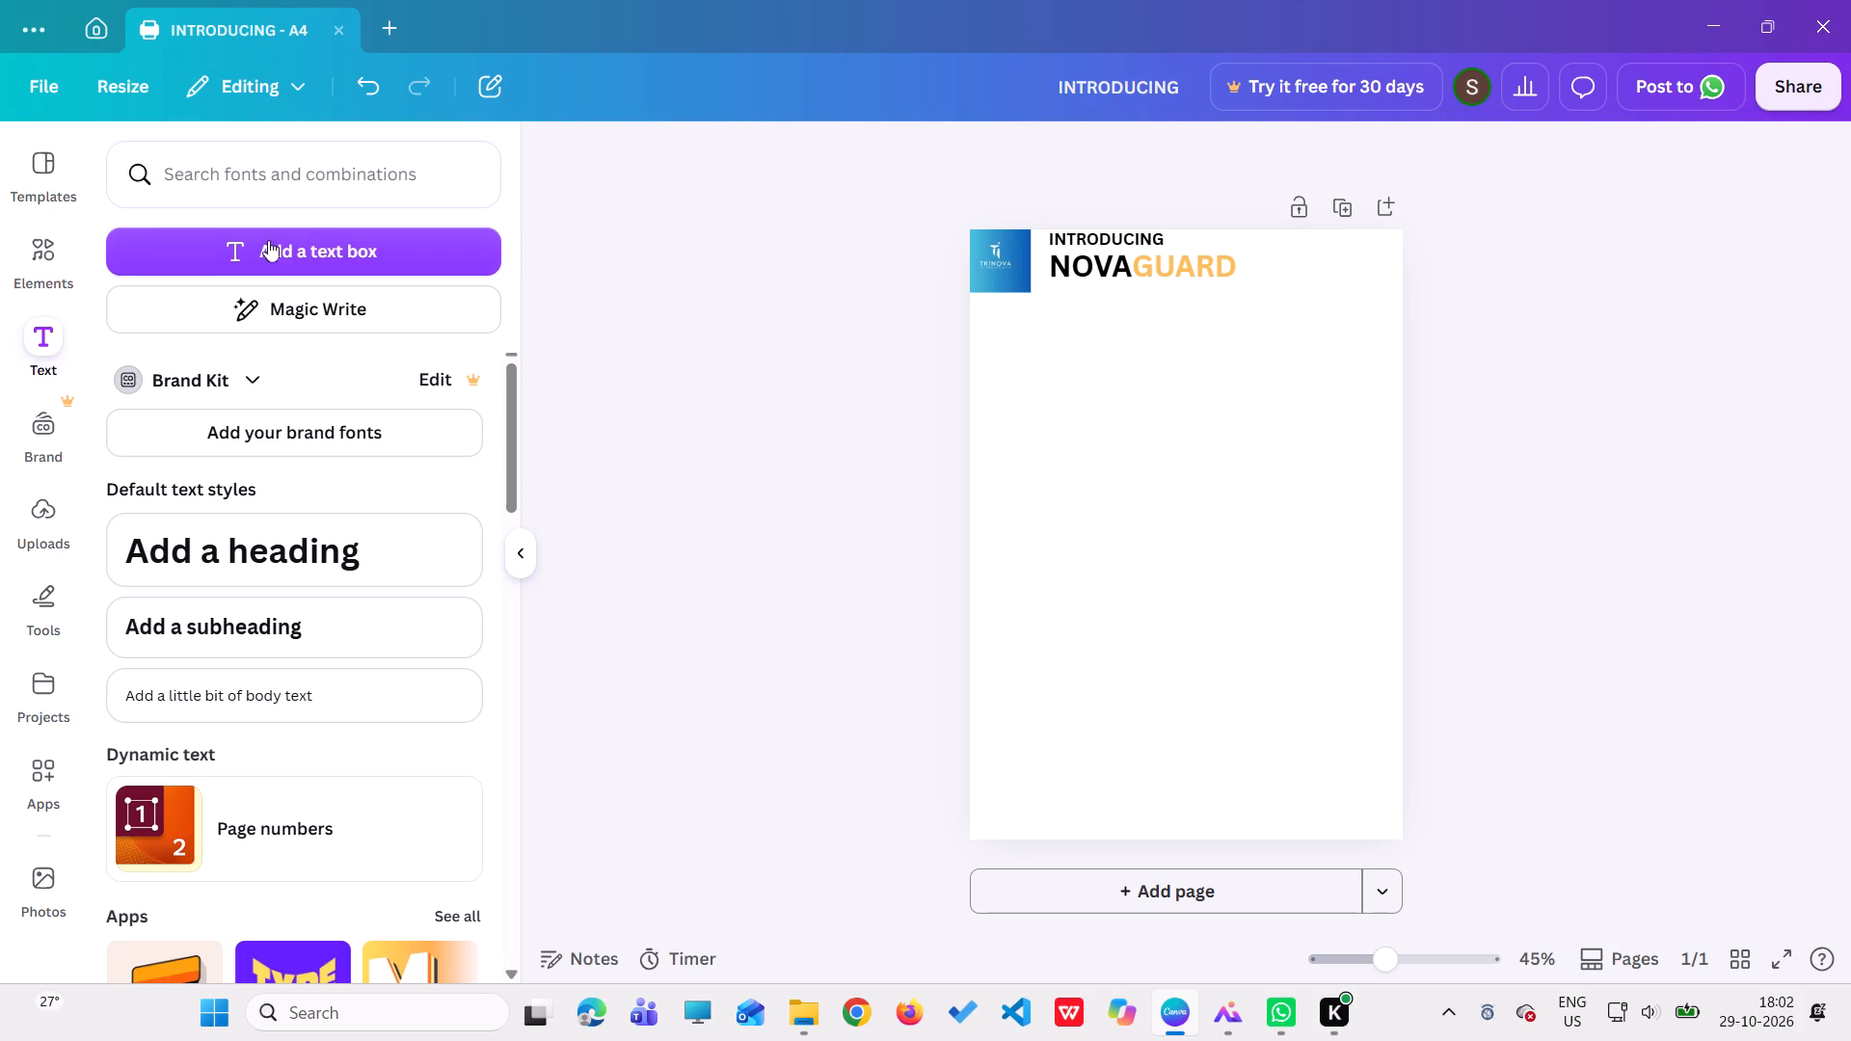
pyautogui.click(581, 295)
# Add a subheading to the page and replace its placeholder with the copied subtitle text.
pyautogui.click(333, 630)
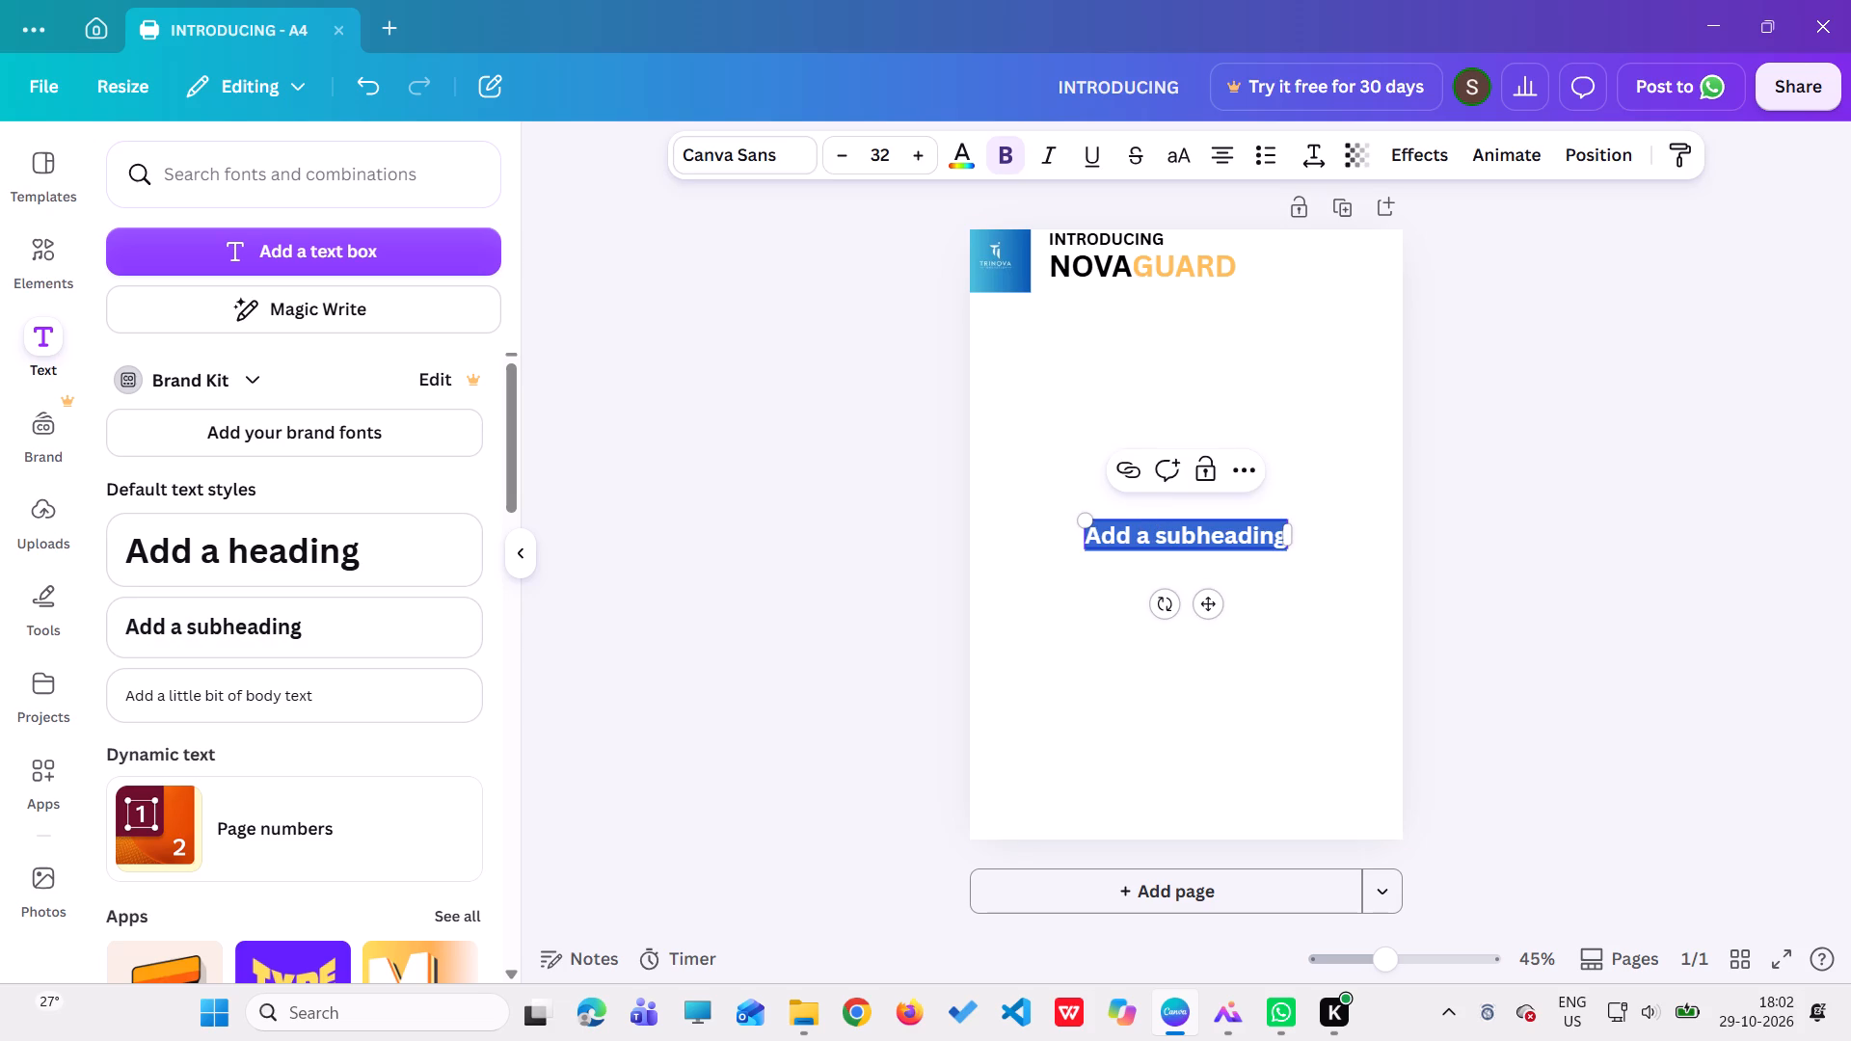
pyautogui.press('BackSpace')
pyautogui.hotkey('ctrl', 'v')
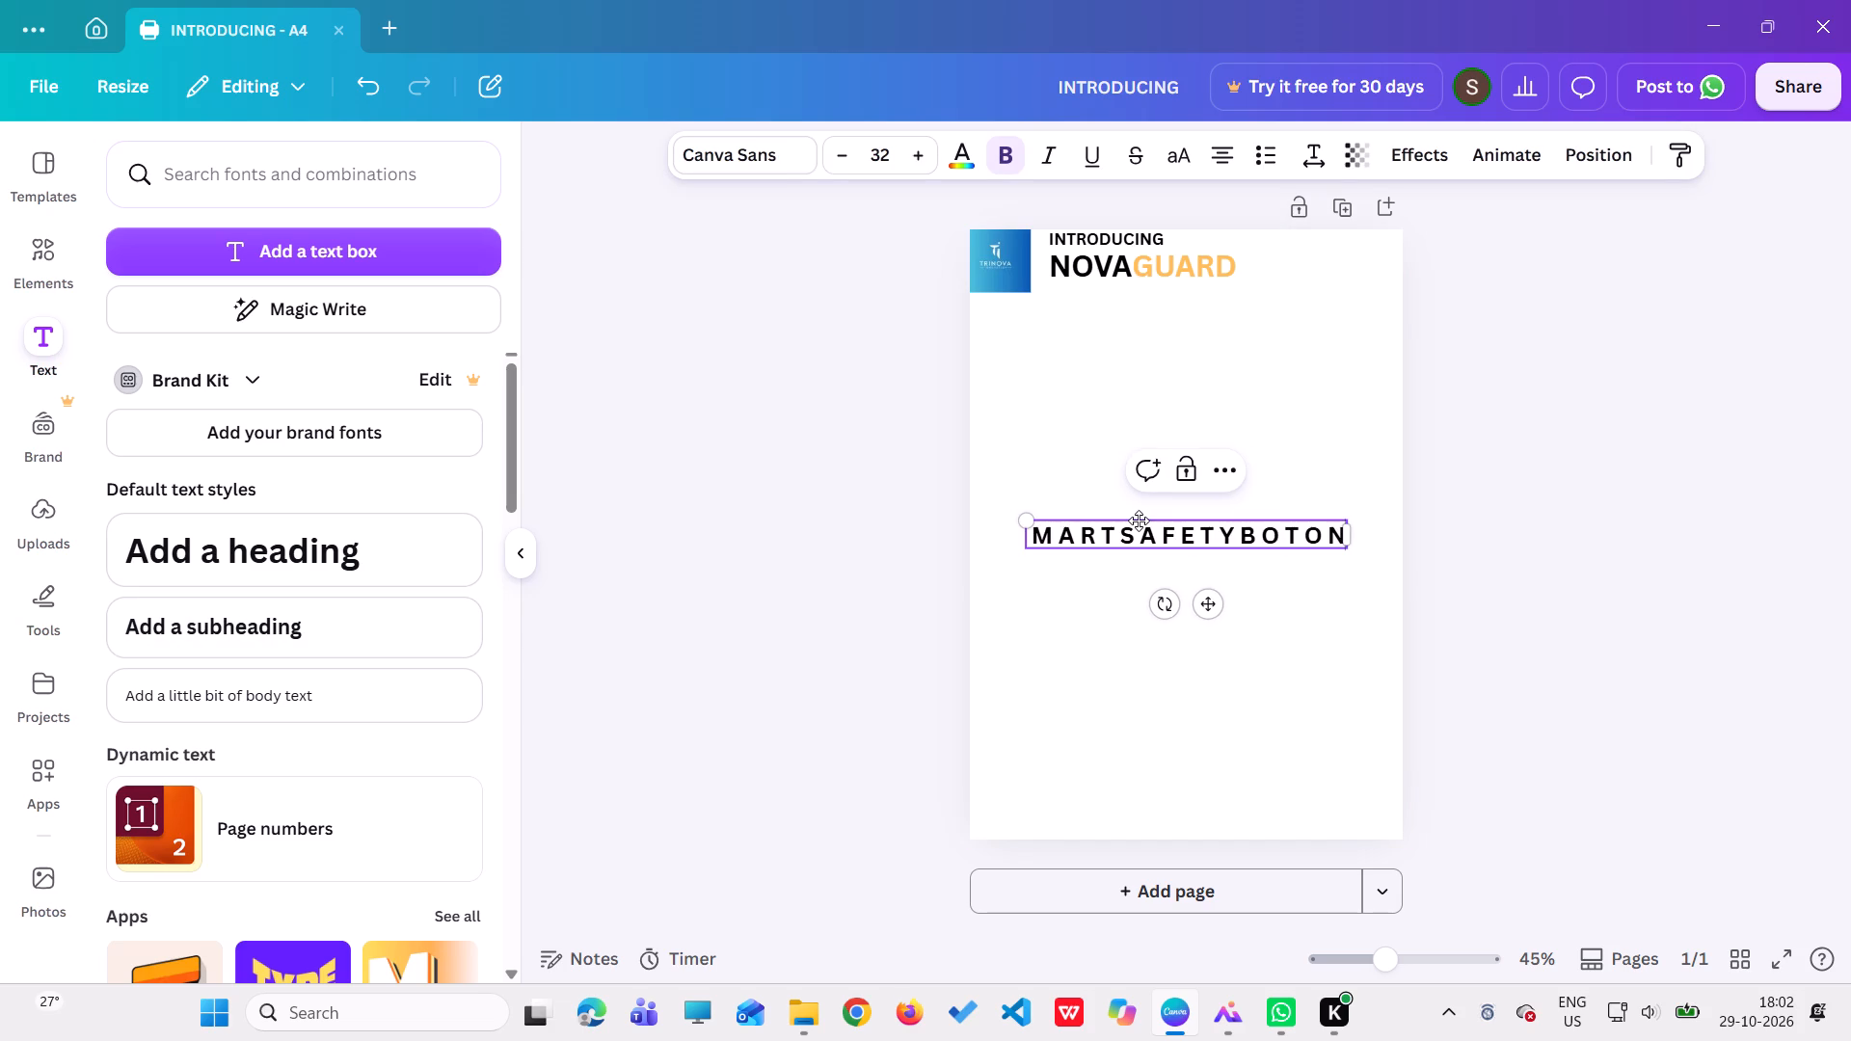
# Insert the missing S at the start of the pasted subtitle.
pyautogui.click(1140, 546)
pyautogui.press('Left')
pyautogui.press('Left')
pyautogui.press('Left')
pyautogui.press('Left')
pyautogui.press('Left')
pyautogui.press('Left')
pyautogui.press('Left')
pyautogui.press('Left')
pyautogui.press('Left')
pyautogui.press('Left')
pyautogui.press('Left')
pyautogui.press('s')
pyautogui.press('space')
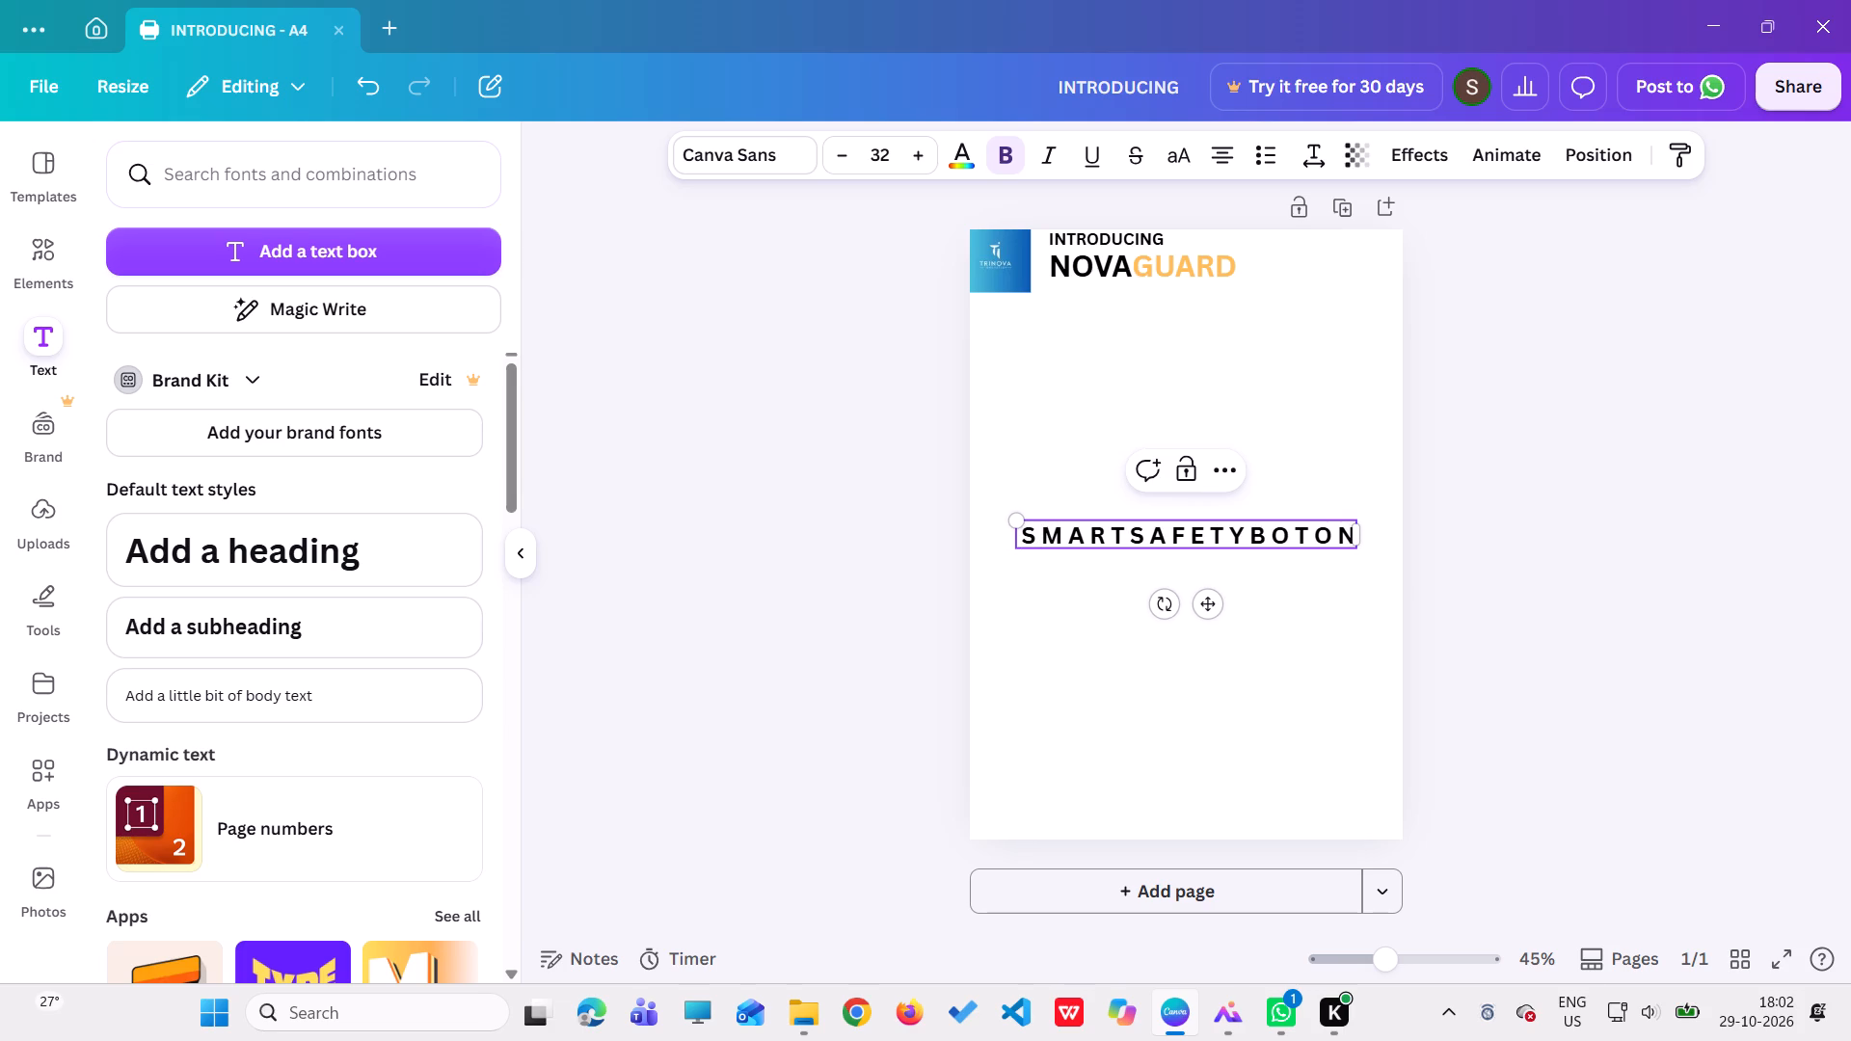
# Separate the words of the subtitle with spaces so it reads "SMART SAFETY BOTON".
pyautogui.press('Right')
pyautogui.press('Right')
pyautogui.press('Right')
pyautogui.press('Right')
pyautogui.press('Right')
pyautogui.press('Right')
pyautogui.press('Right')
pyautogui.press('space')
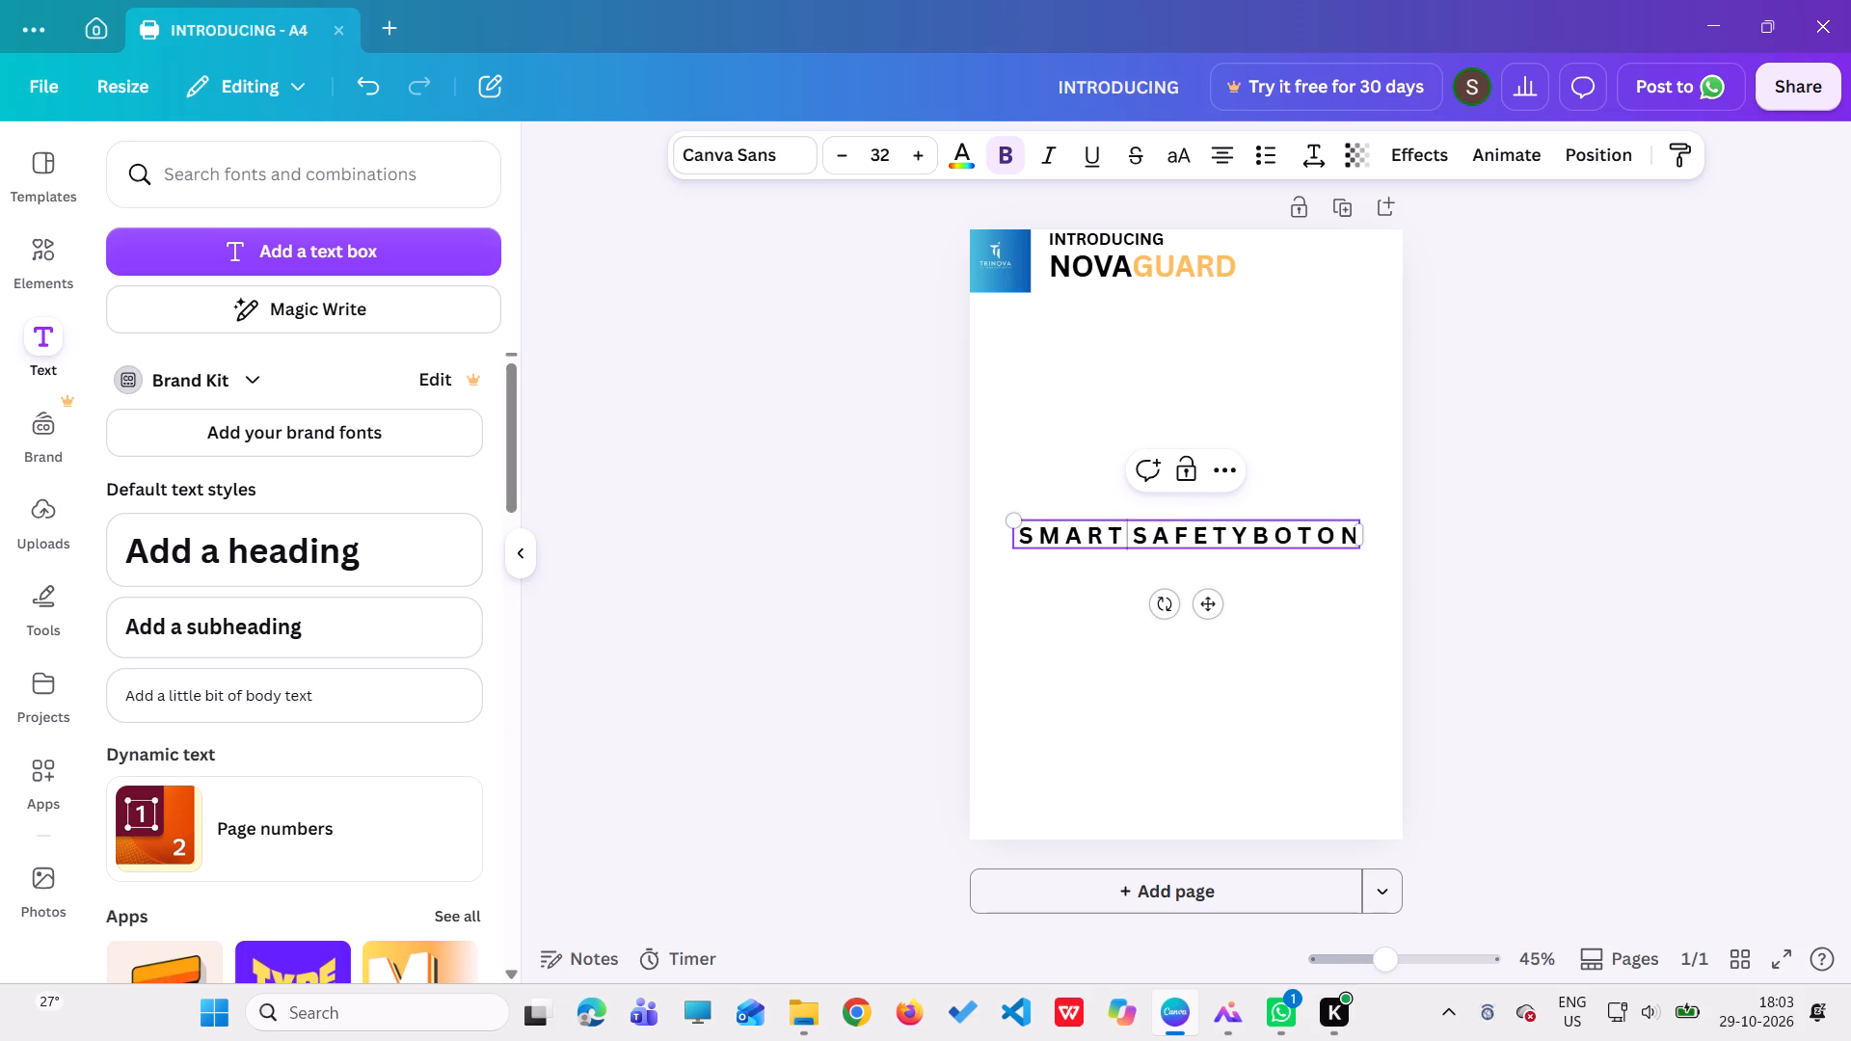
pyautogui.press('space')
pyautogui.press('Right')
pyautogui.press('Right')
pyautogui.press('Right')
pyautogui.press('Right')
pyautogui.press('Right')
pyautogui.press('Right')
pyautogui.press('Right')
pyautogui.press('Right')
pyautogui.press('Right')
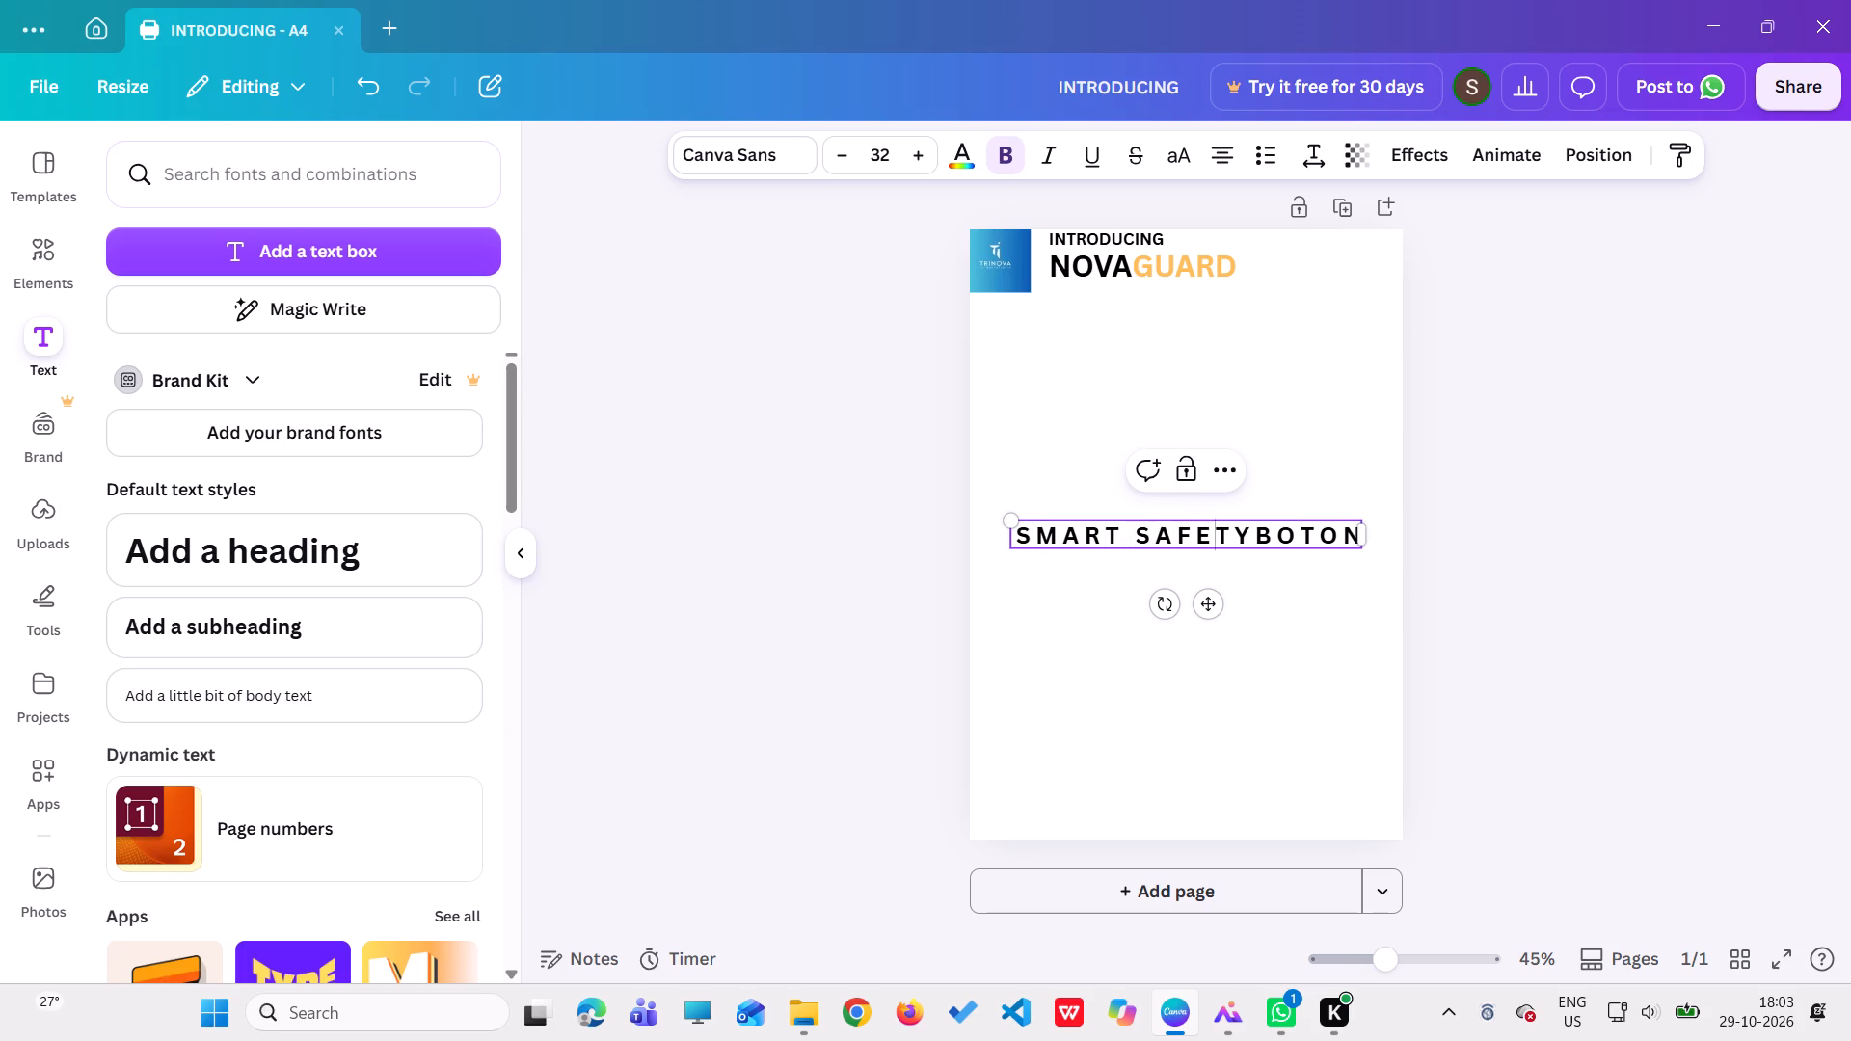
pyautogui.press('Right')
pyautogui.press('Right')
pyautogui.press('Right')
pyautogui.press('Right')
pyautogui.press('space')
pyautogui.press('space')
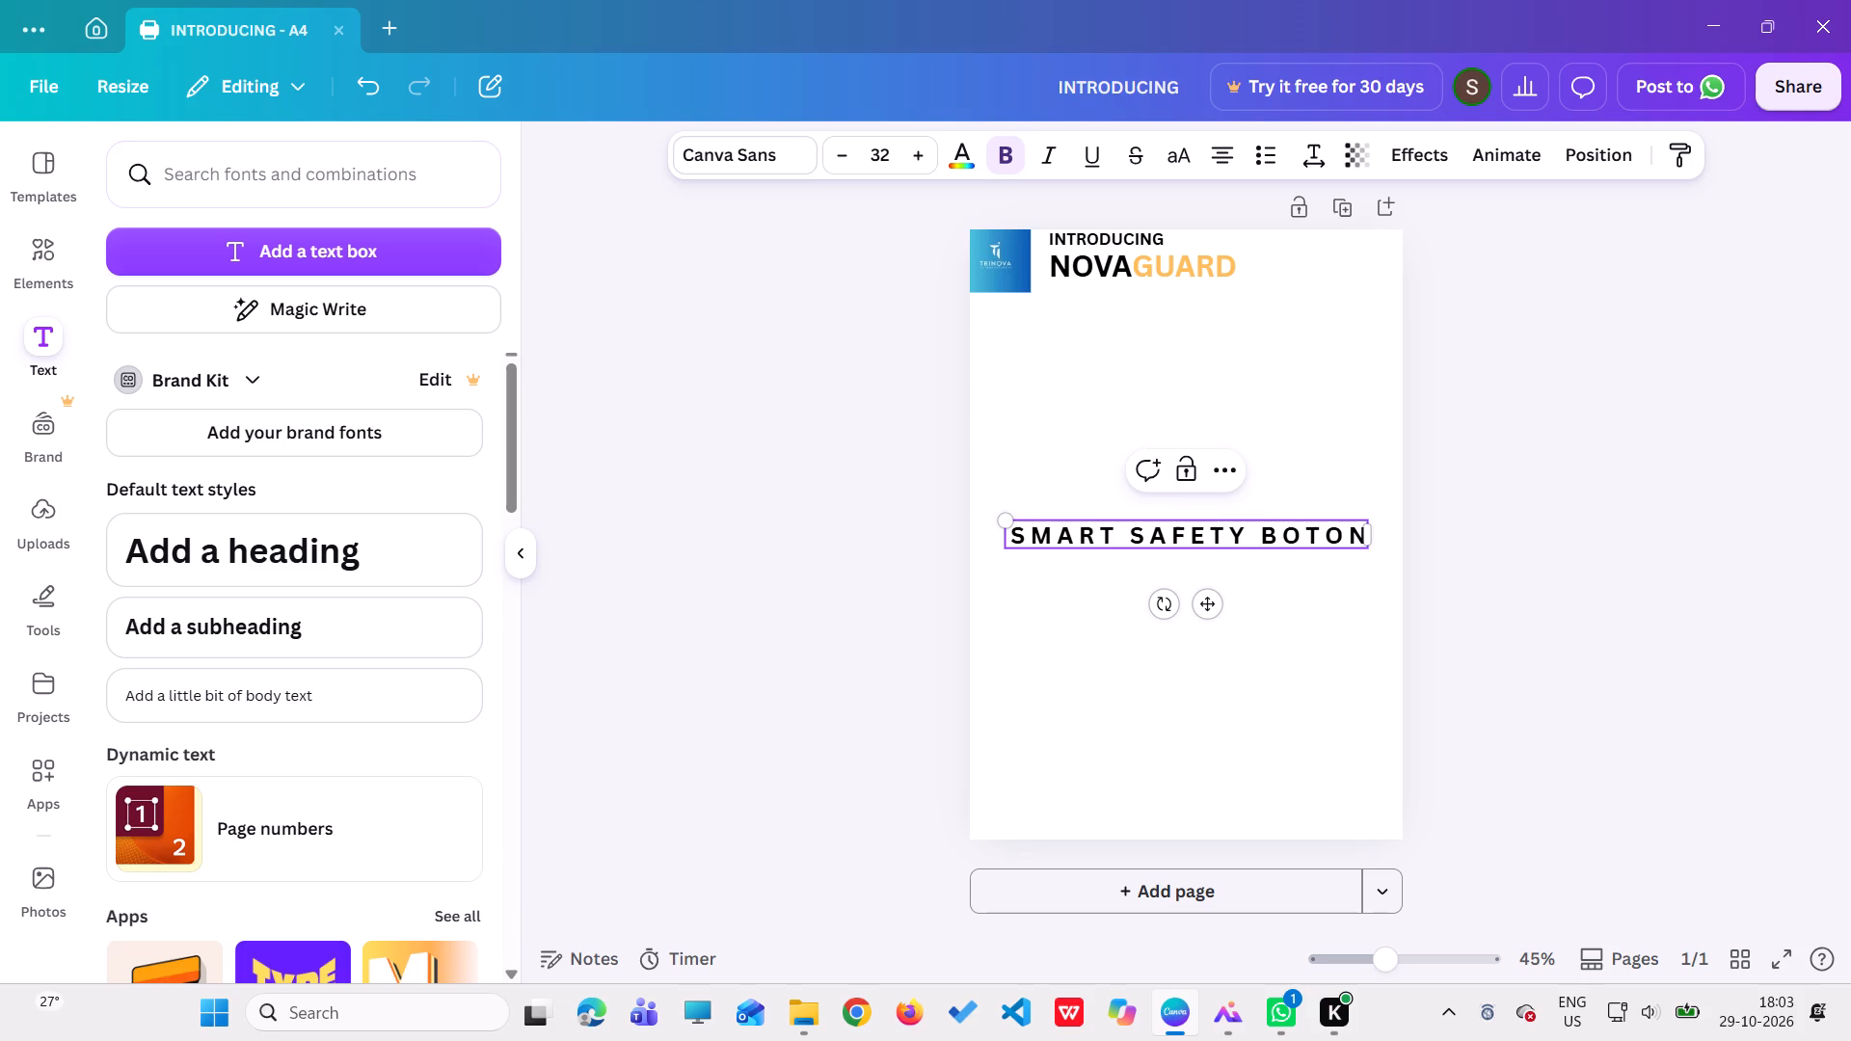
# Reduce the subtitle's font size to 27.
pyautogui.tripleClick(849, 156)
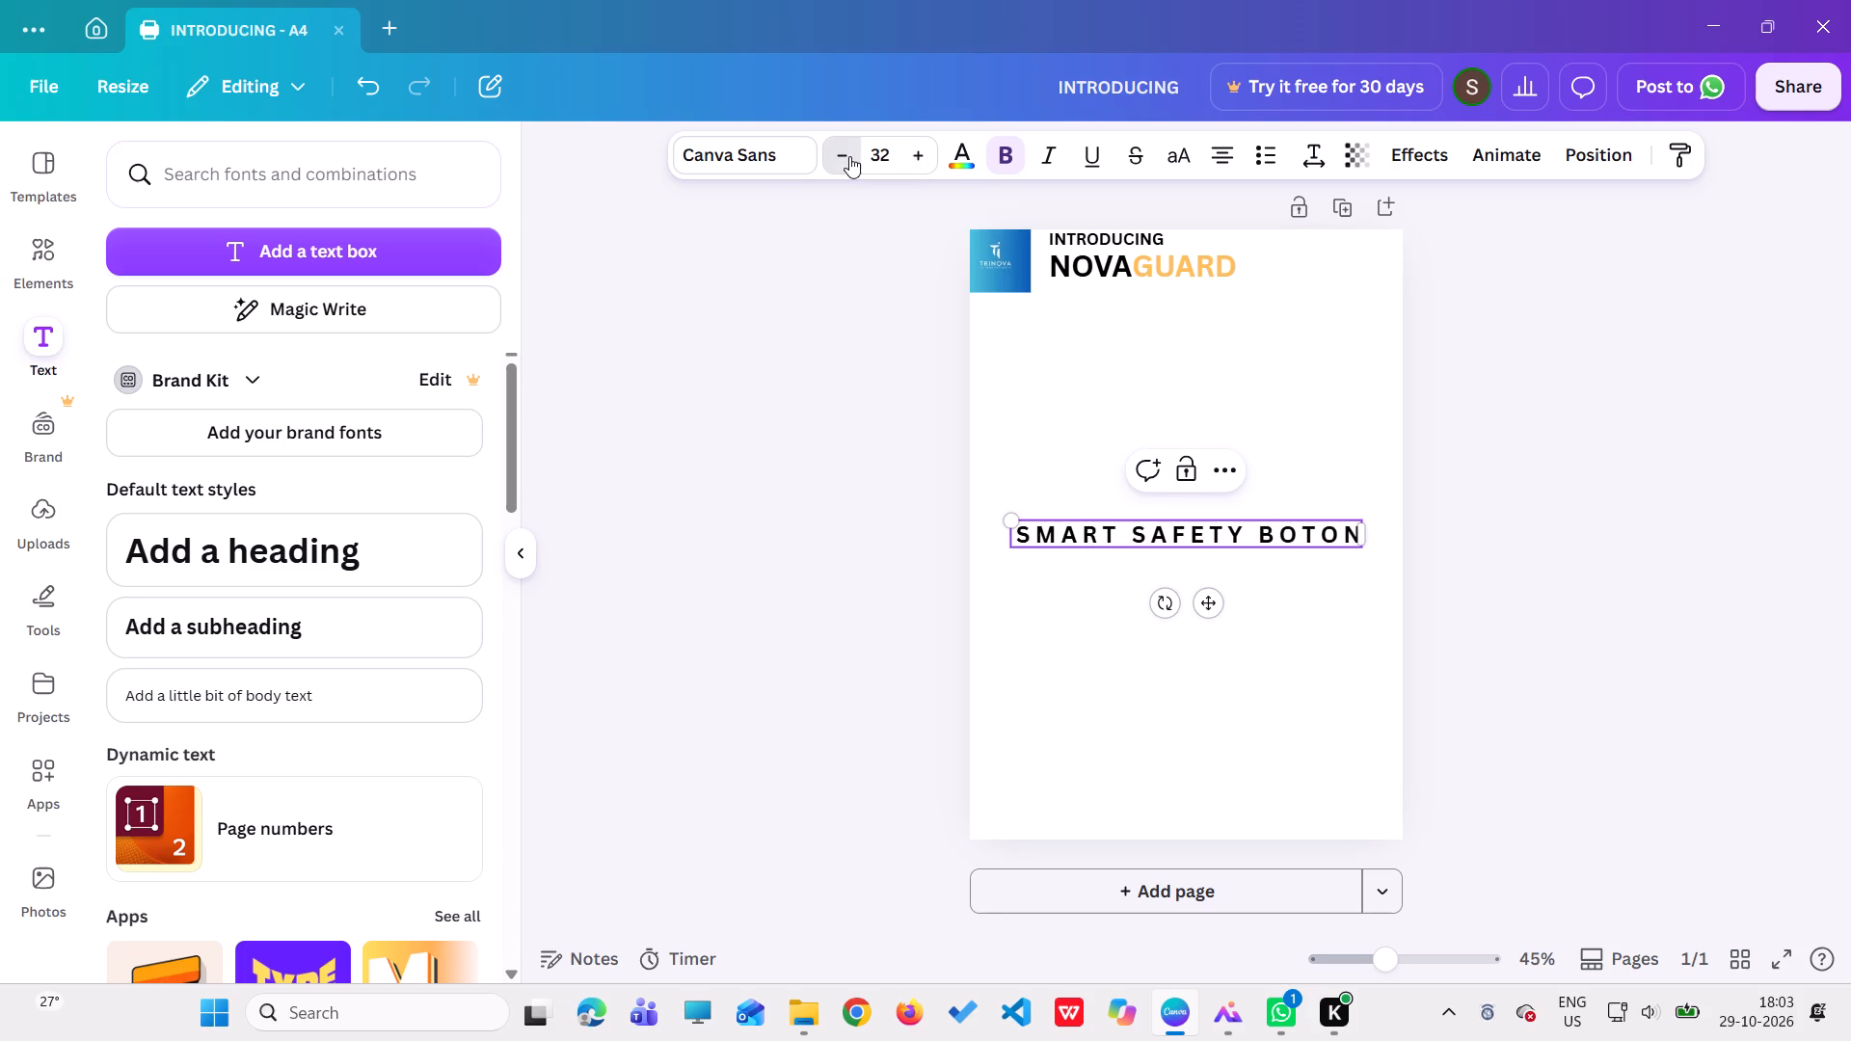
pyautogui.doubleClick(849, 156)
pyautogui.moveTo(849, 156); pyautogui.dragTo(1023, 158)
# Remove the bold formatting from the whole "SMART SAFETY BOTON" subtitle.
pyautogui.click(1023, 158)
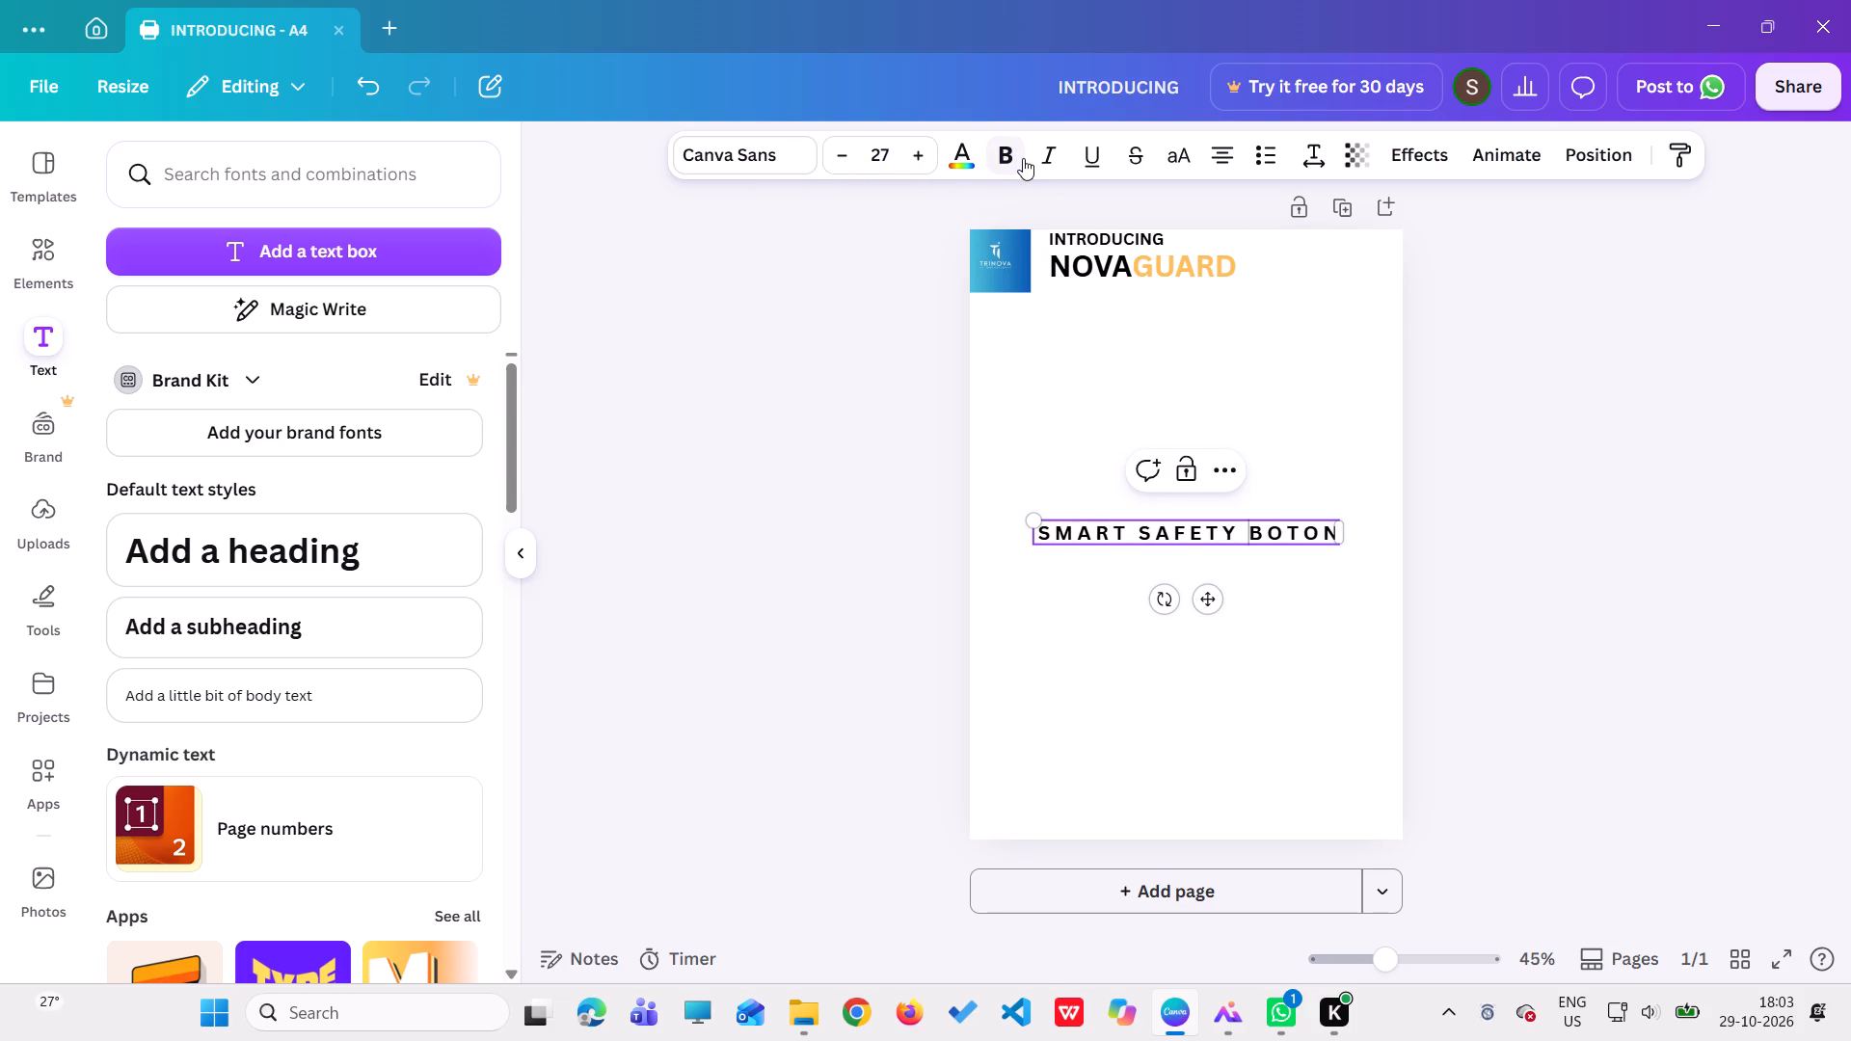
pyautogui.click(1018, 158)
pyautogui.scroll(1, 1018, 158)
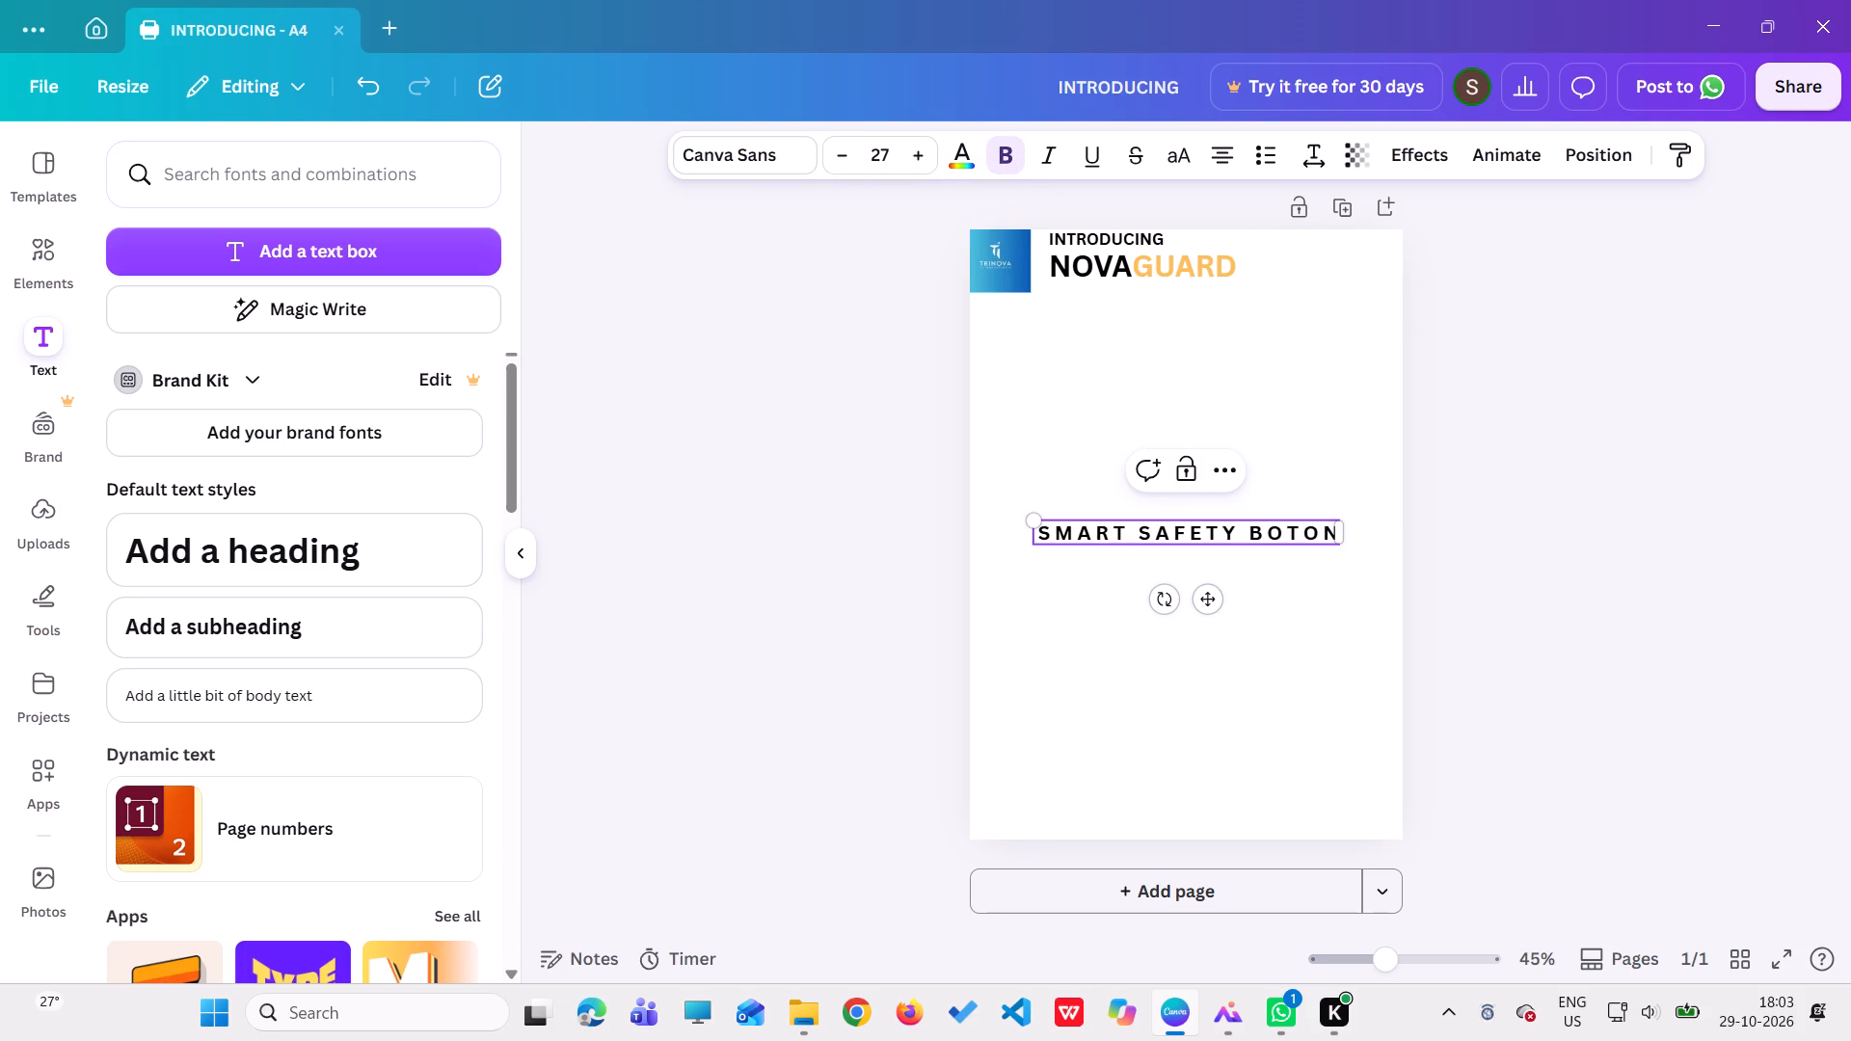
pyautogui.doubleClick(1044, 529)
pyautogui.click(1082, 613)
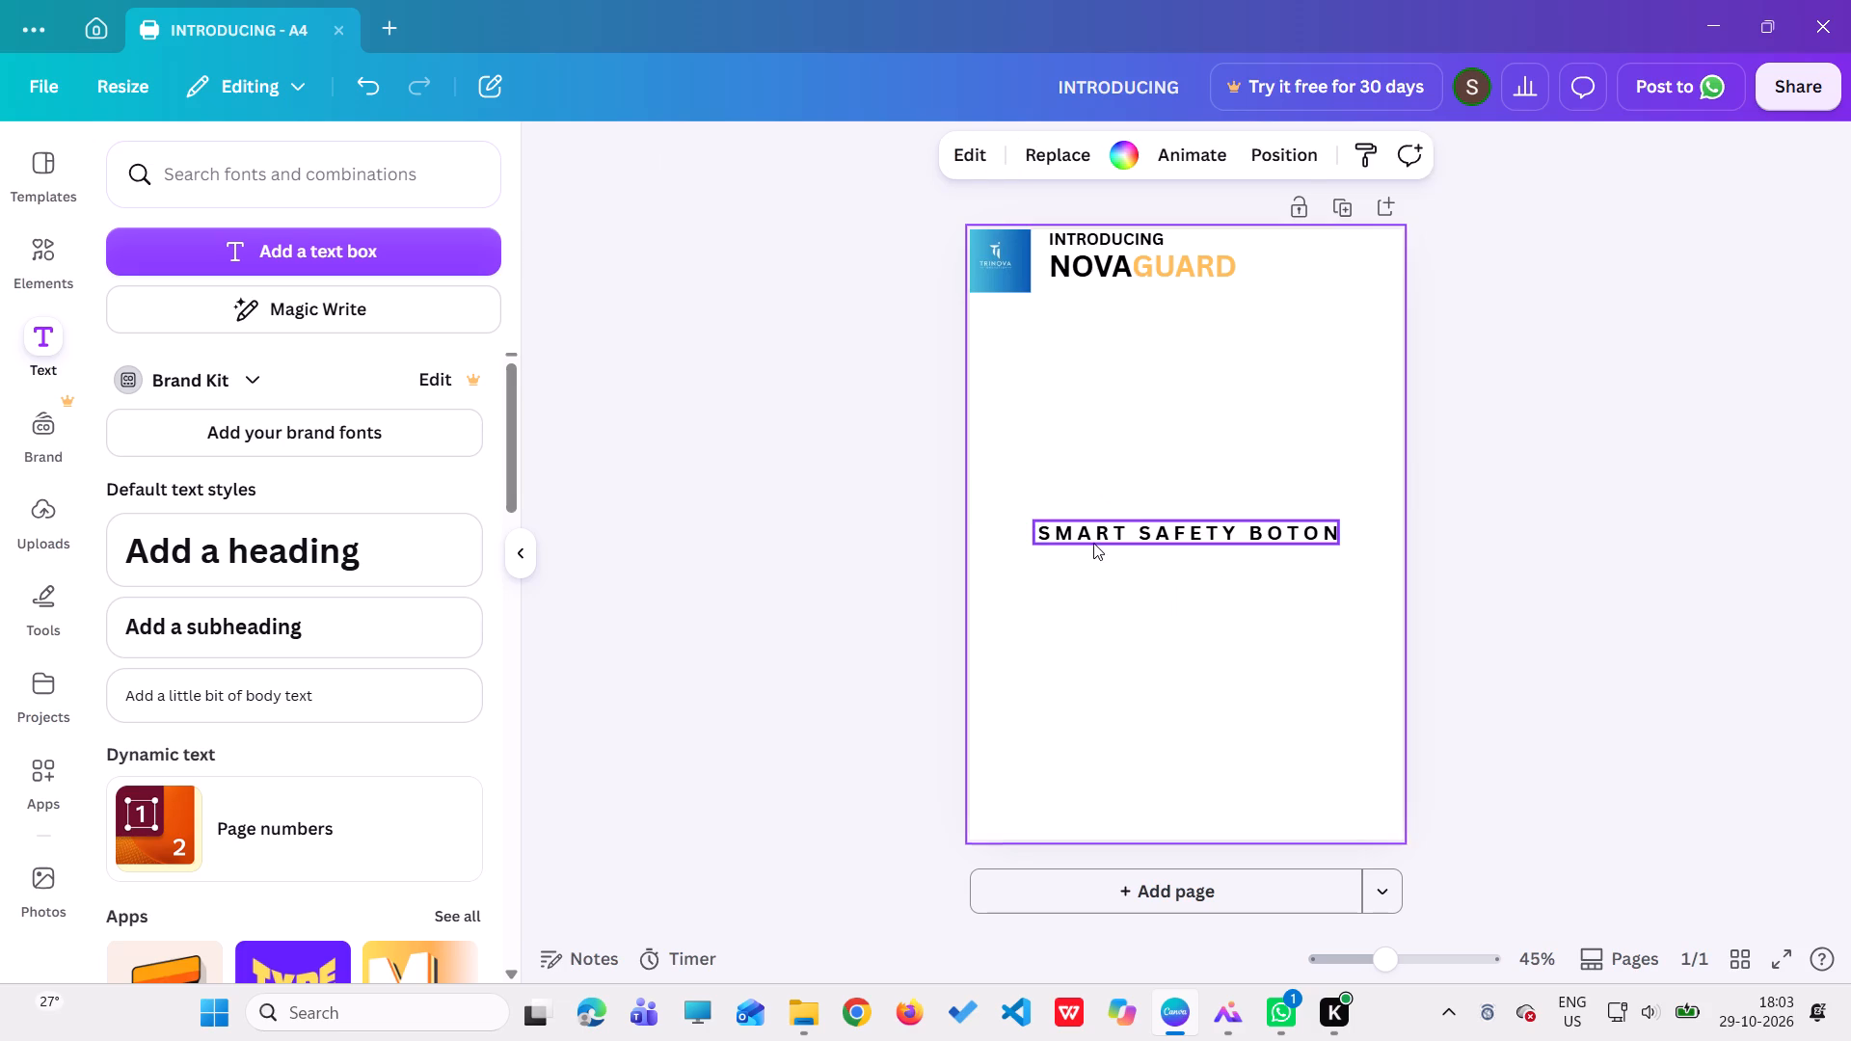
pyautogui.click(1094, 540)
pyautogui.doubleClick(1094, 540)
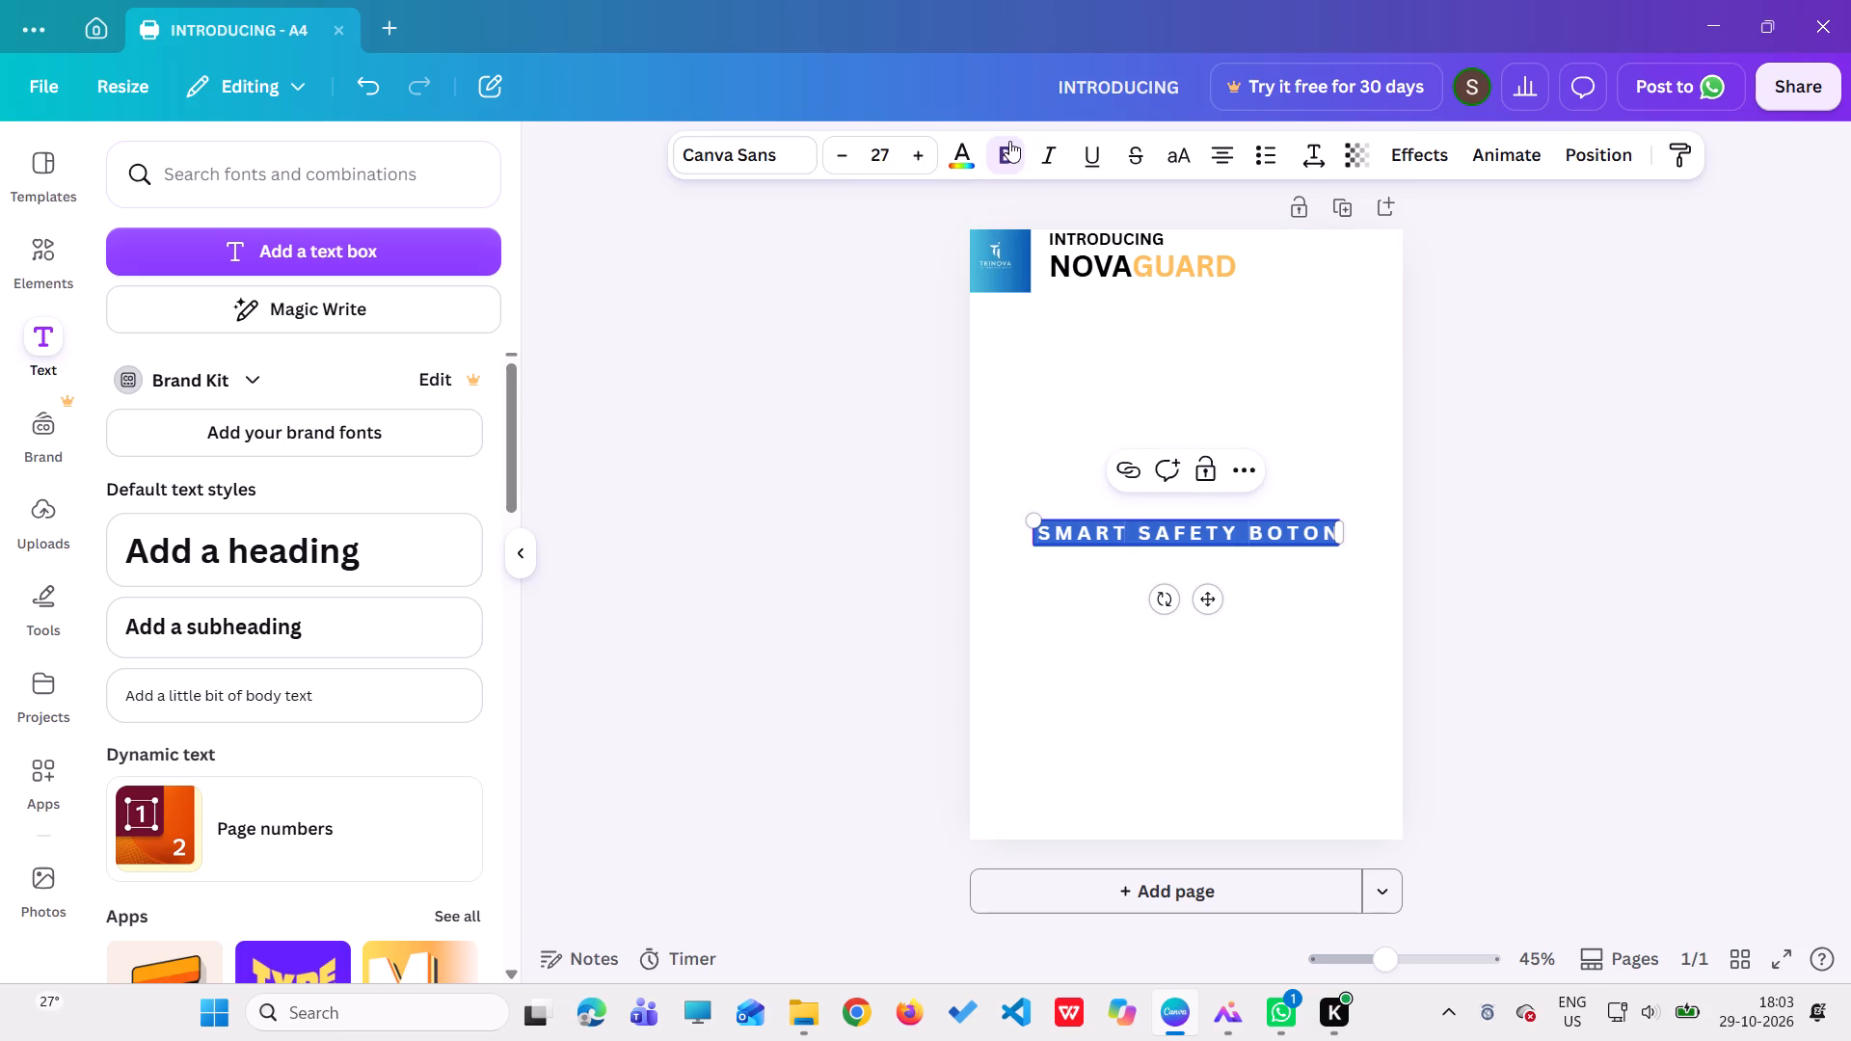
pyautogui.click(1009, 141)
pyautogui.click(986, 414)
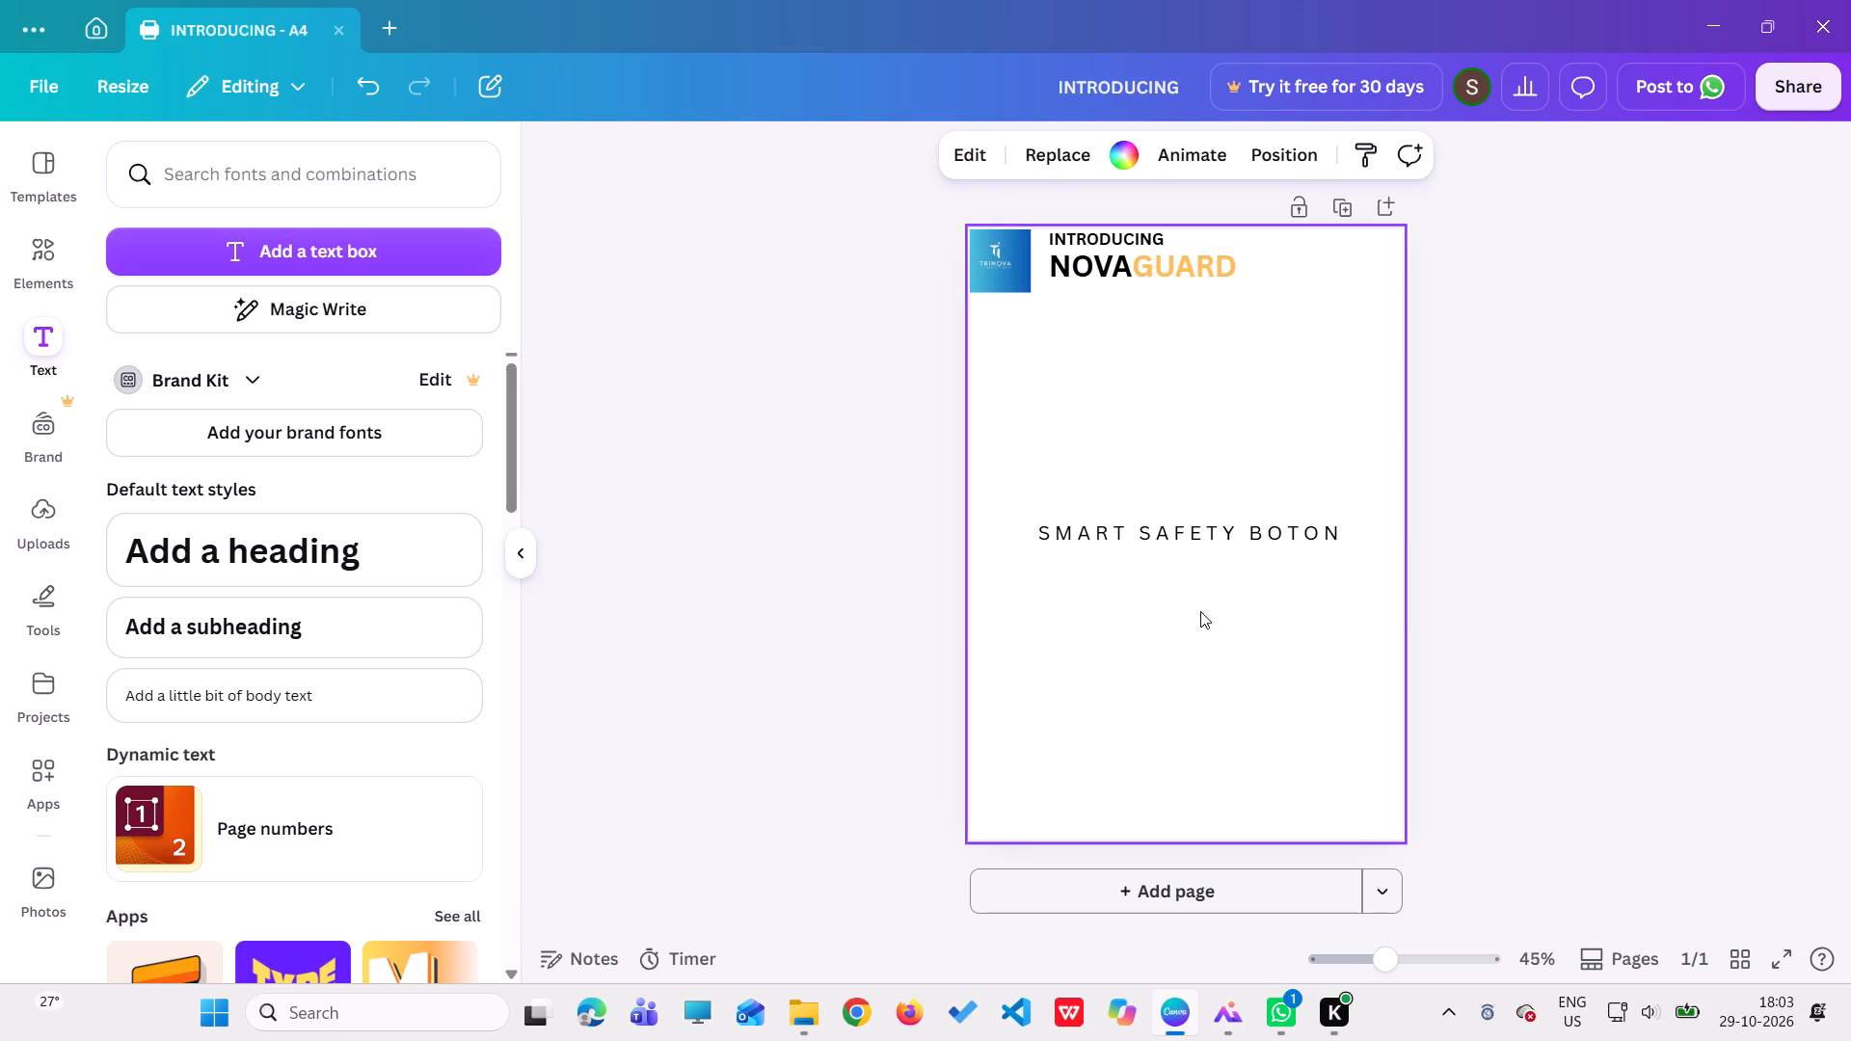
# Move the "SMART SAFETY BOTON" subtitle up to sit directly beneath the NOVAGUARD title.
pyautogui.click(1232, 530)
pyautogui.moveTo(1215, 600); pyautogui.dragTo(1207, 407)
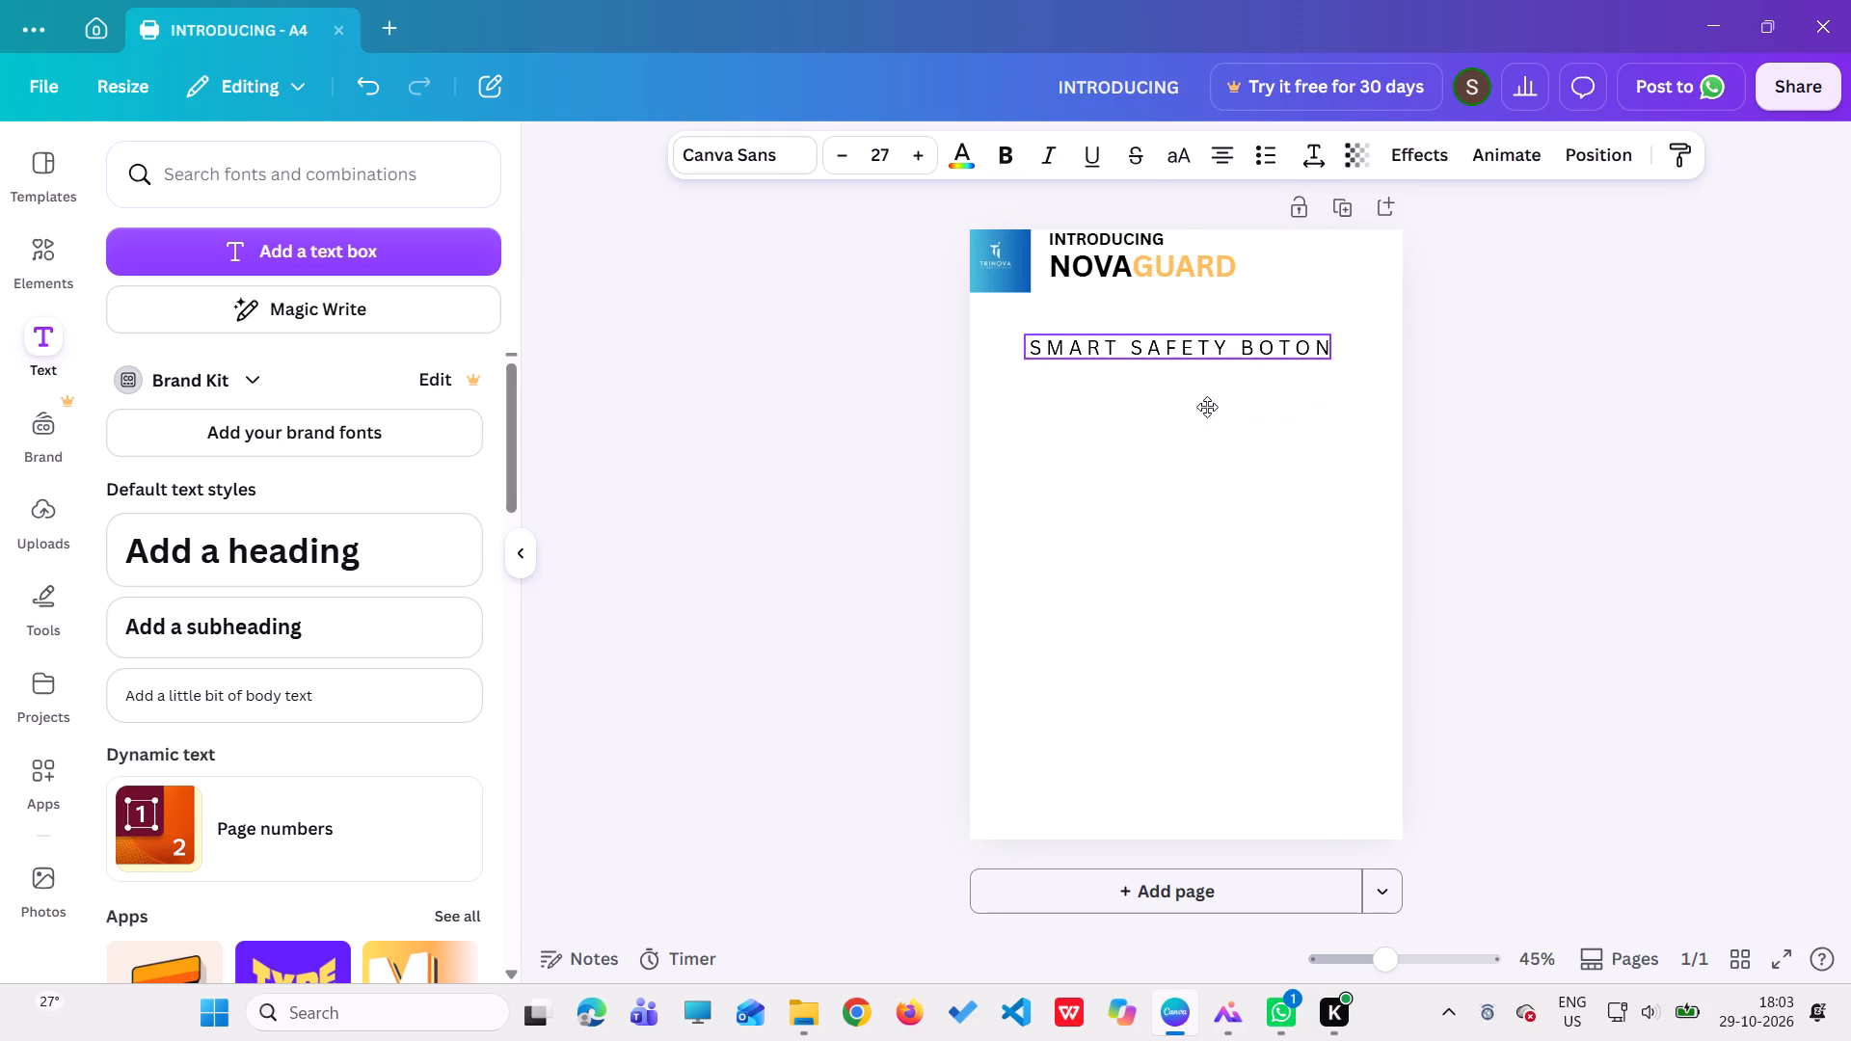
pyautogui.moveTo(1207, 407); pyautogui.dragTo(1217, 359)
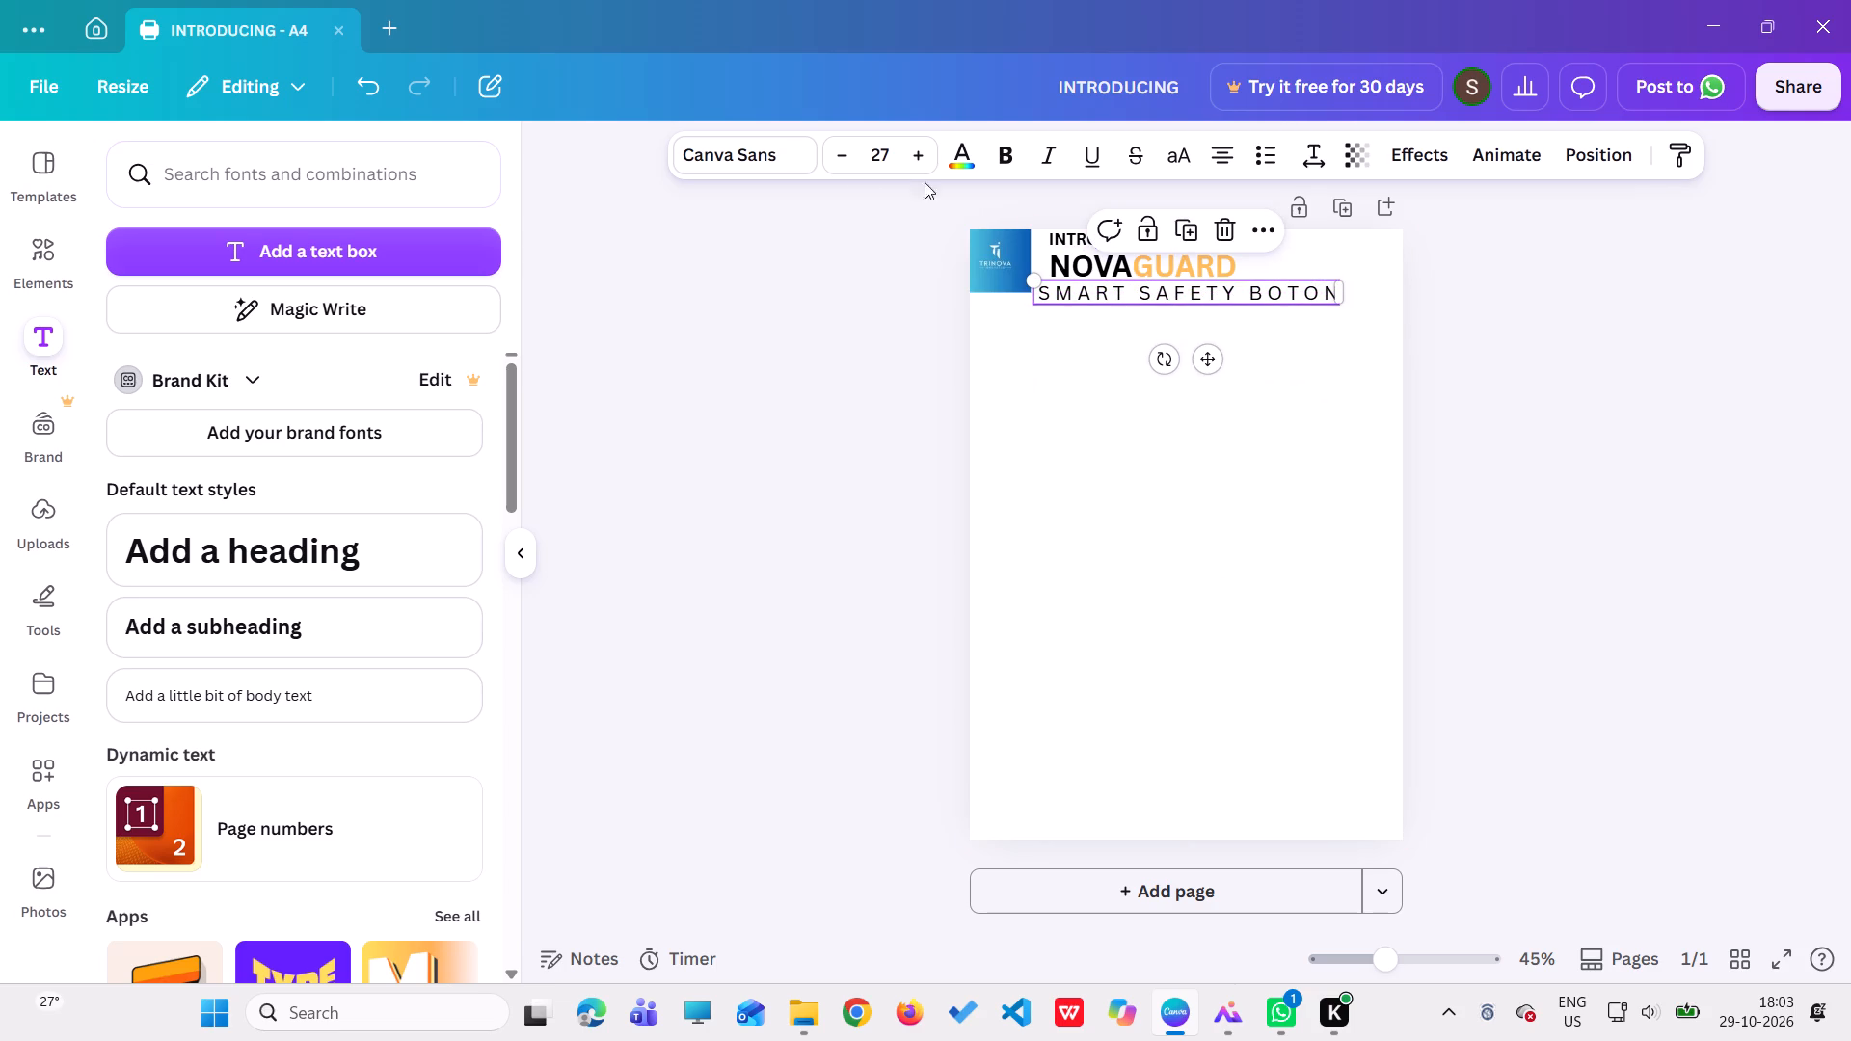
# Reduce the "SMART SAFETY BOTON" subtitle's font size to 20.
pyautogui.tripleClick(852, 155)
pyautogui.tripleClick(852, 155)
pyautogui.doubleClick(852, 155)
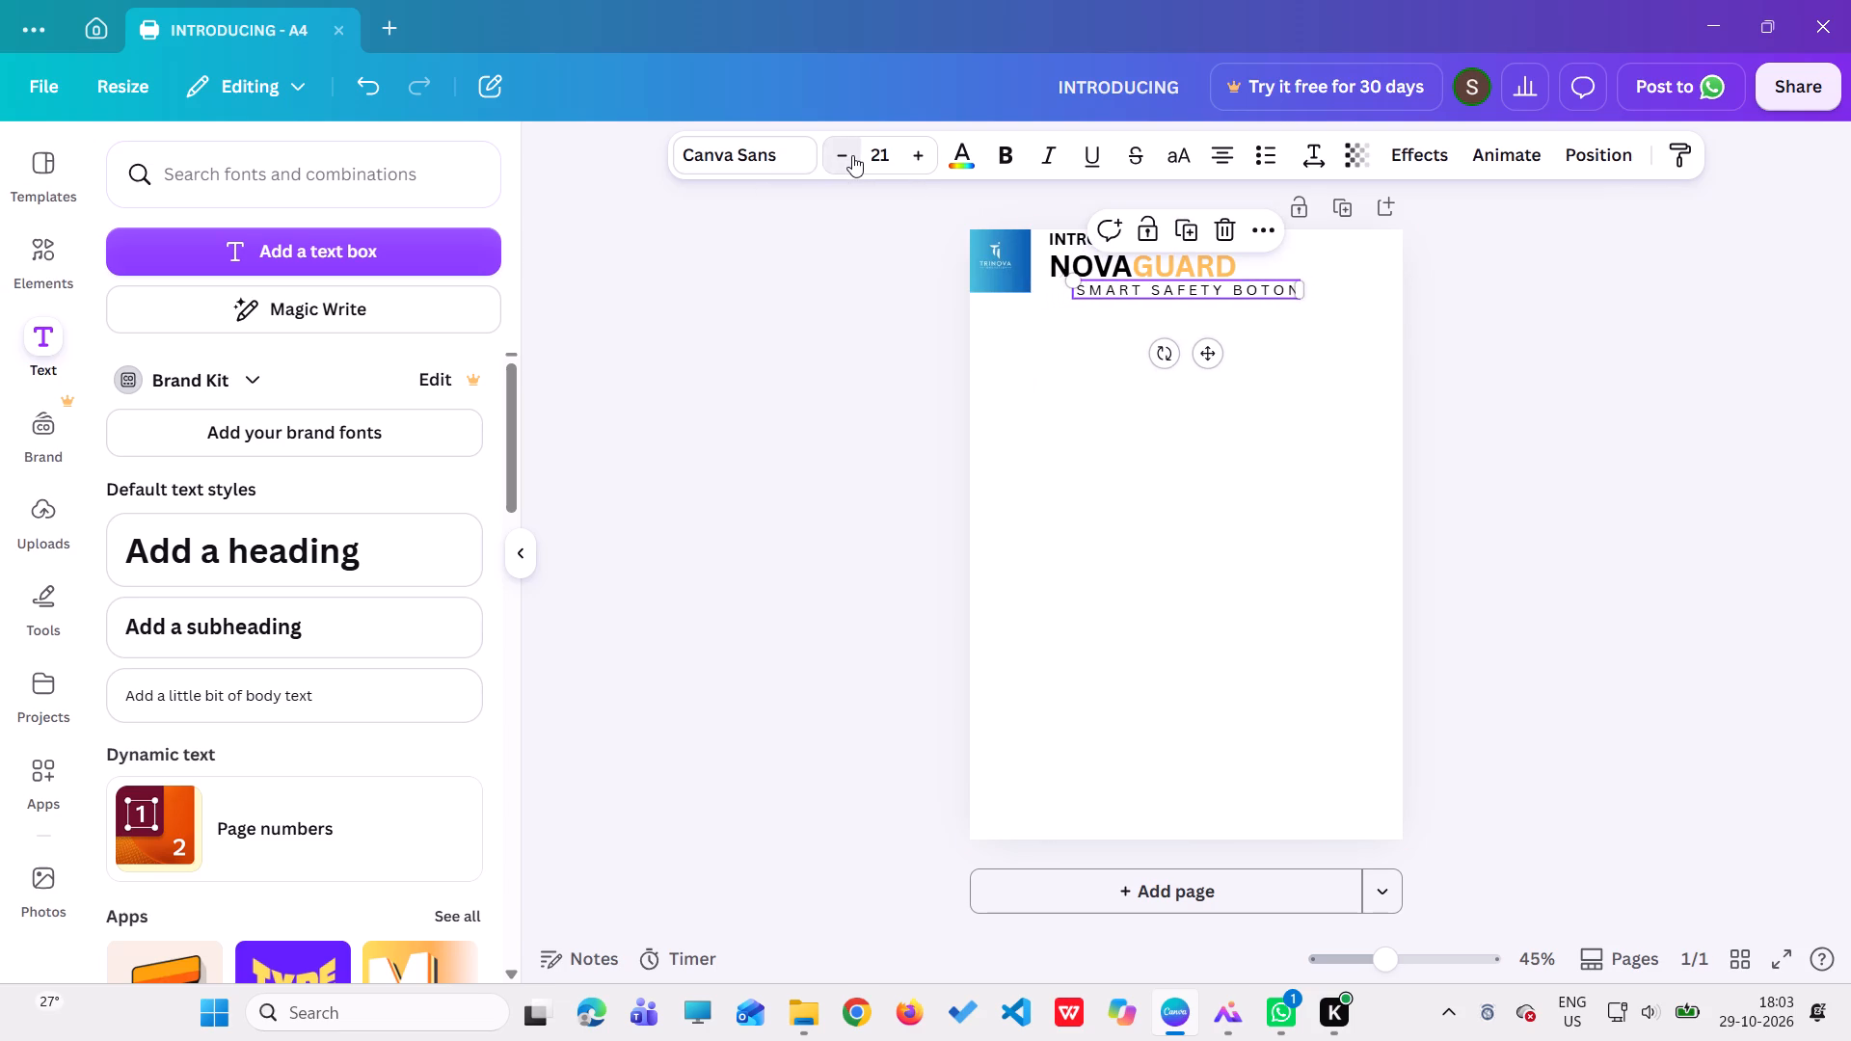
pyautogui.click(924, 145)
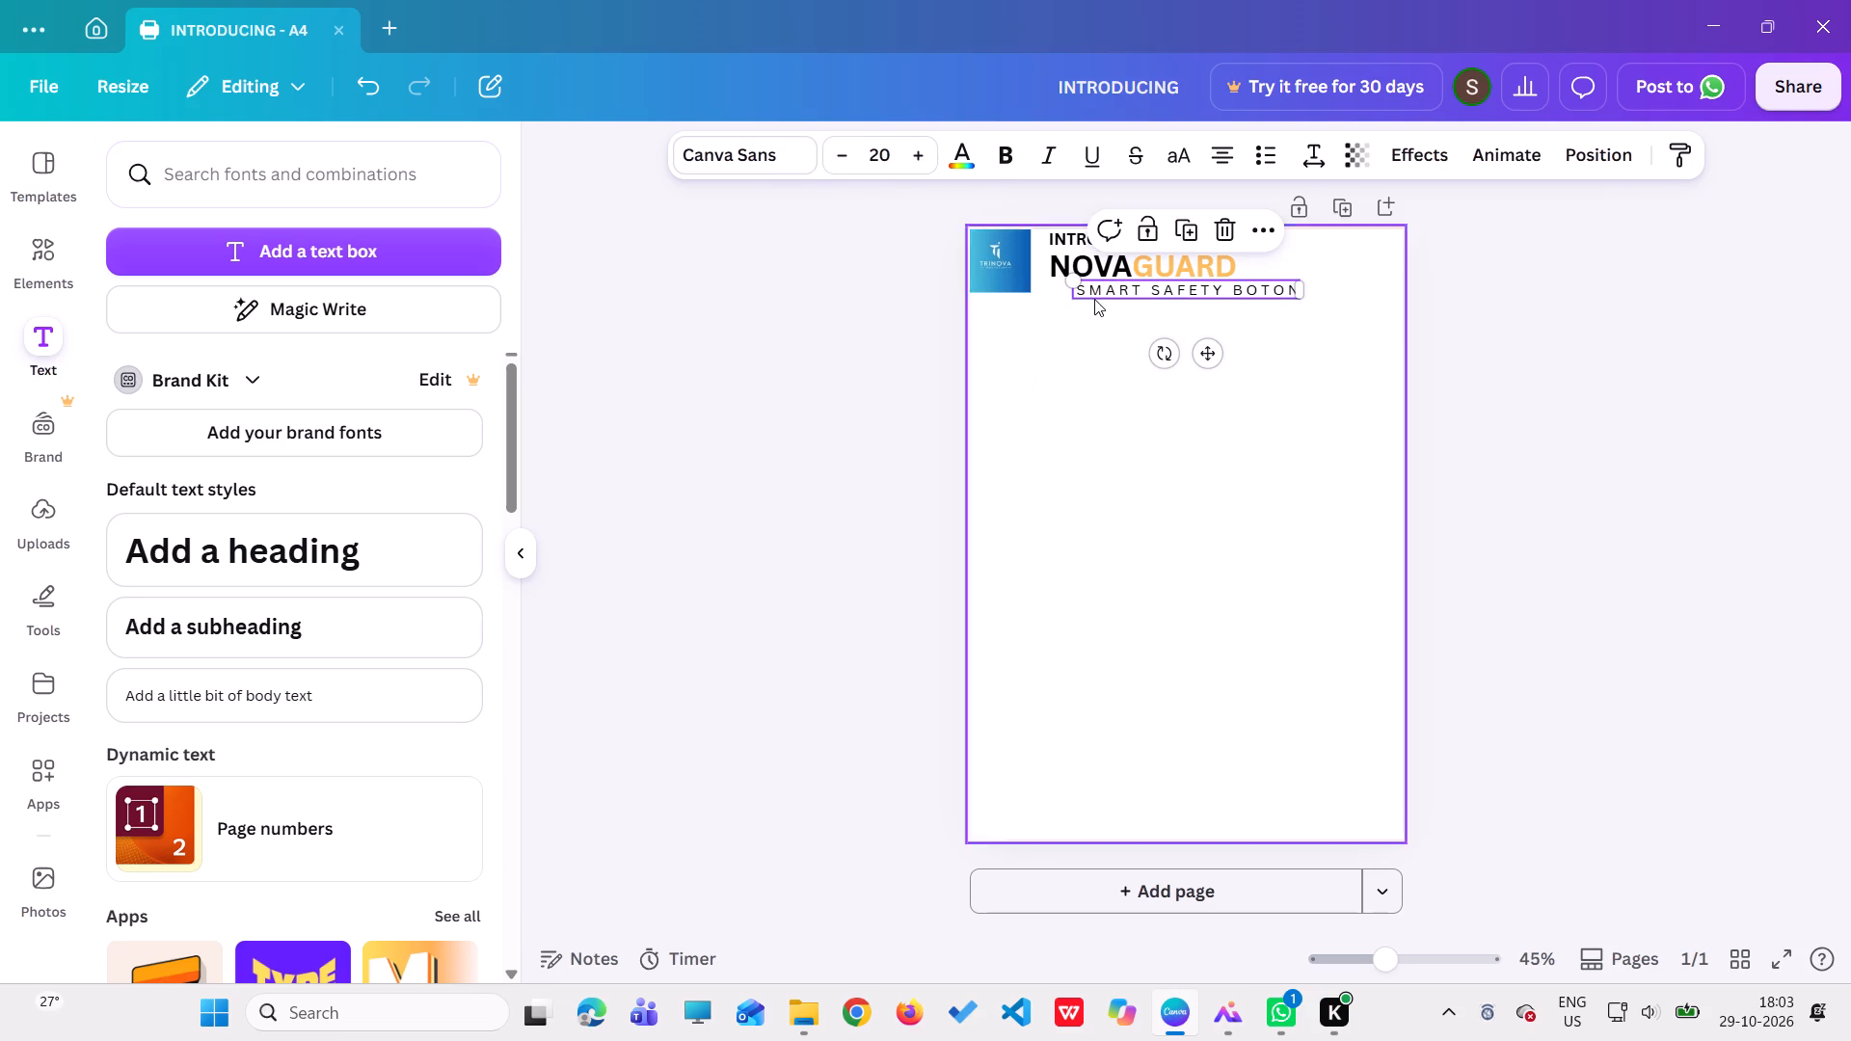
# Shift the "SMART SAFETY BOTON" subtitle so its start lines up beneath the start of the NOVAGUARD title.
pyautogui.moveTo(1215, 361); pyautogui.dragTo(1210, 361)
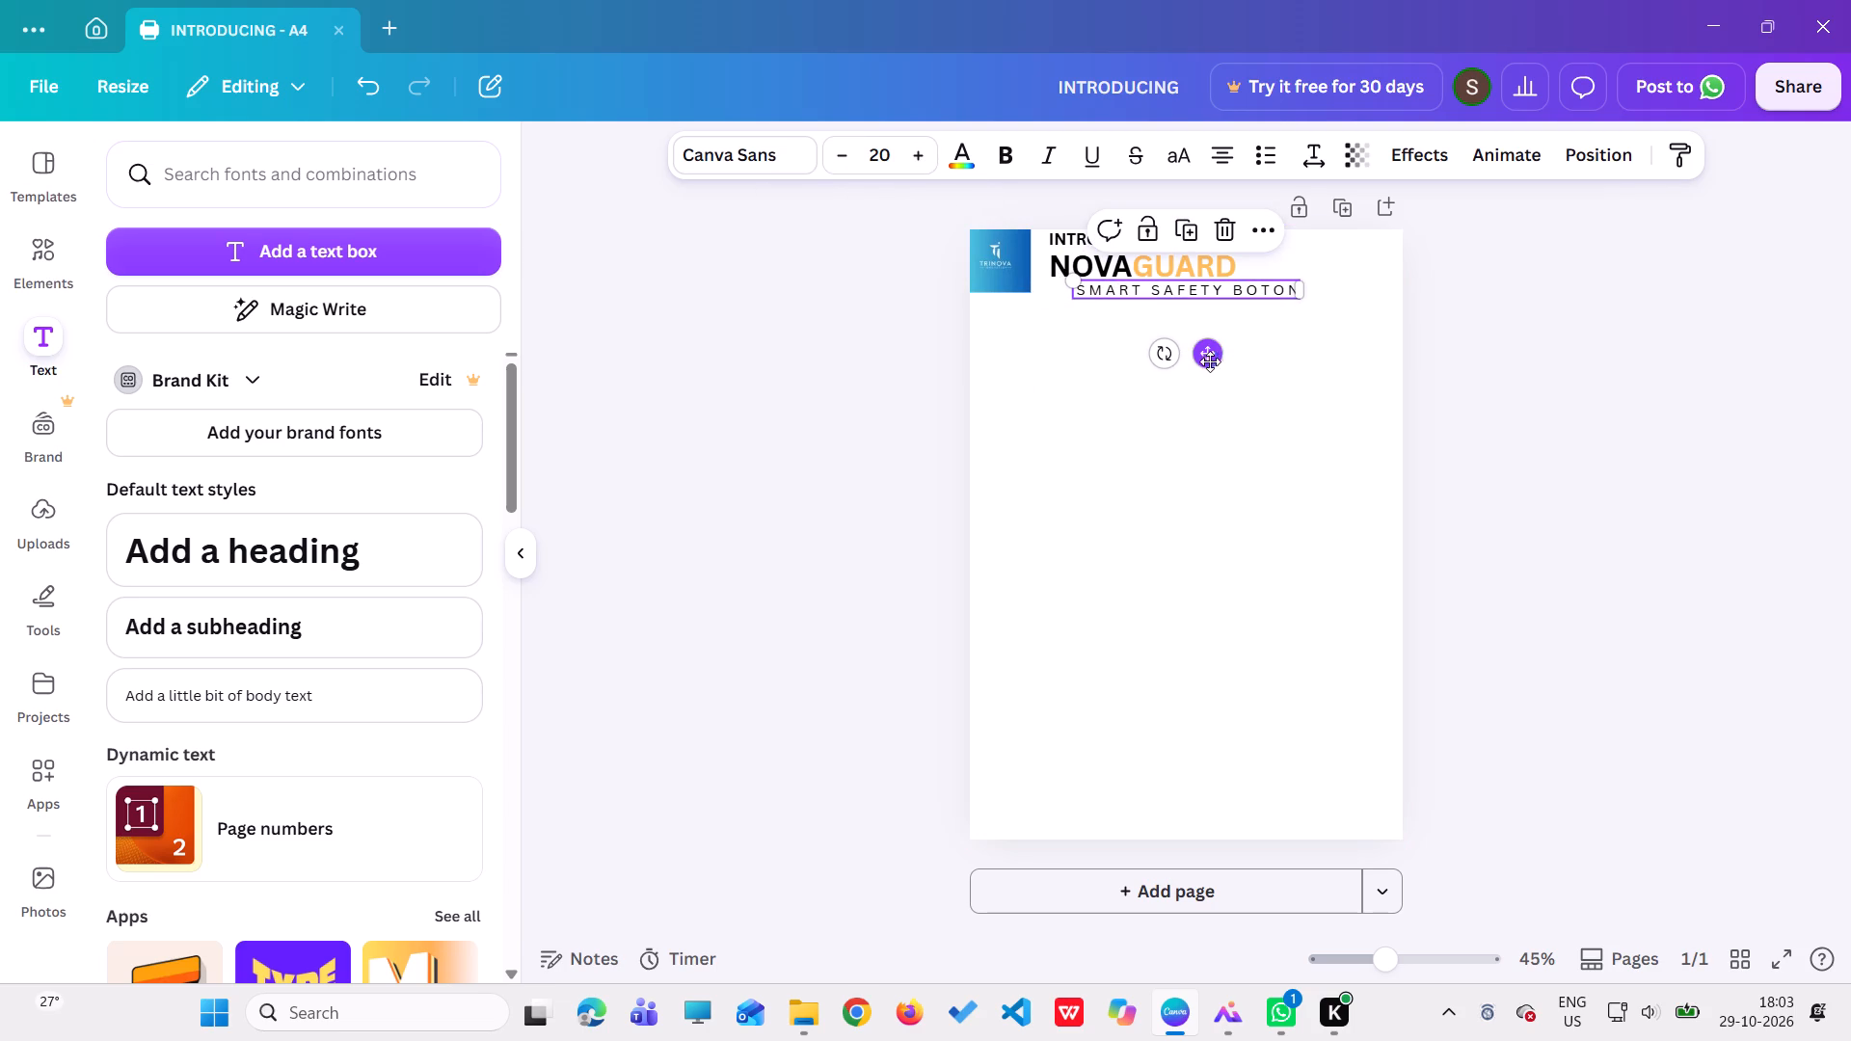
pyautogui.moveTo(1210, 361); pyautogui.dragTo(1191, 361)
pyautogui.click(1095, 456)
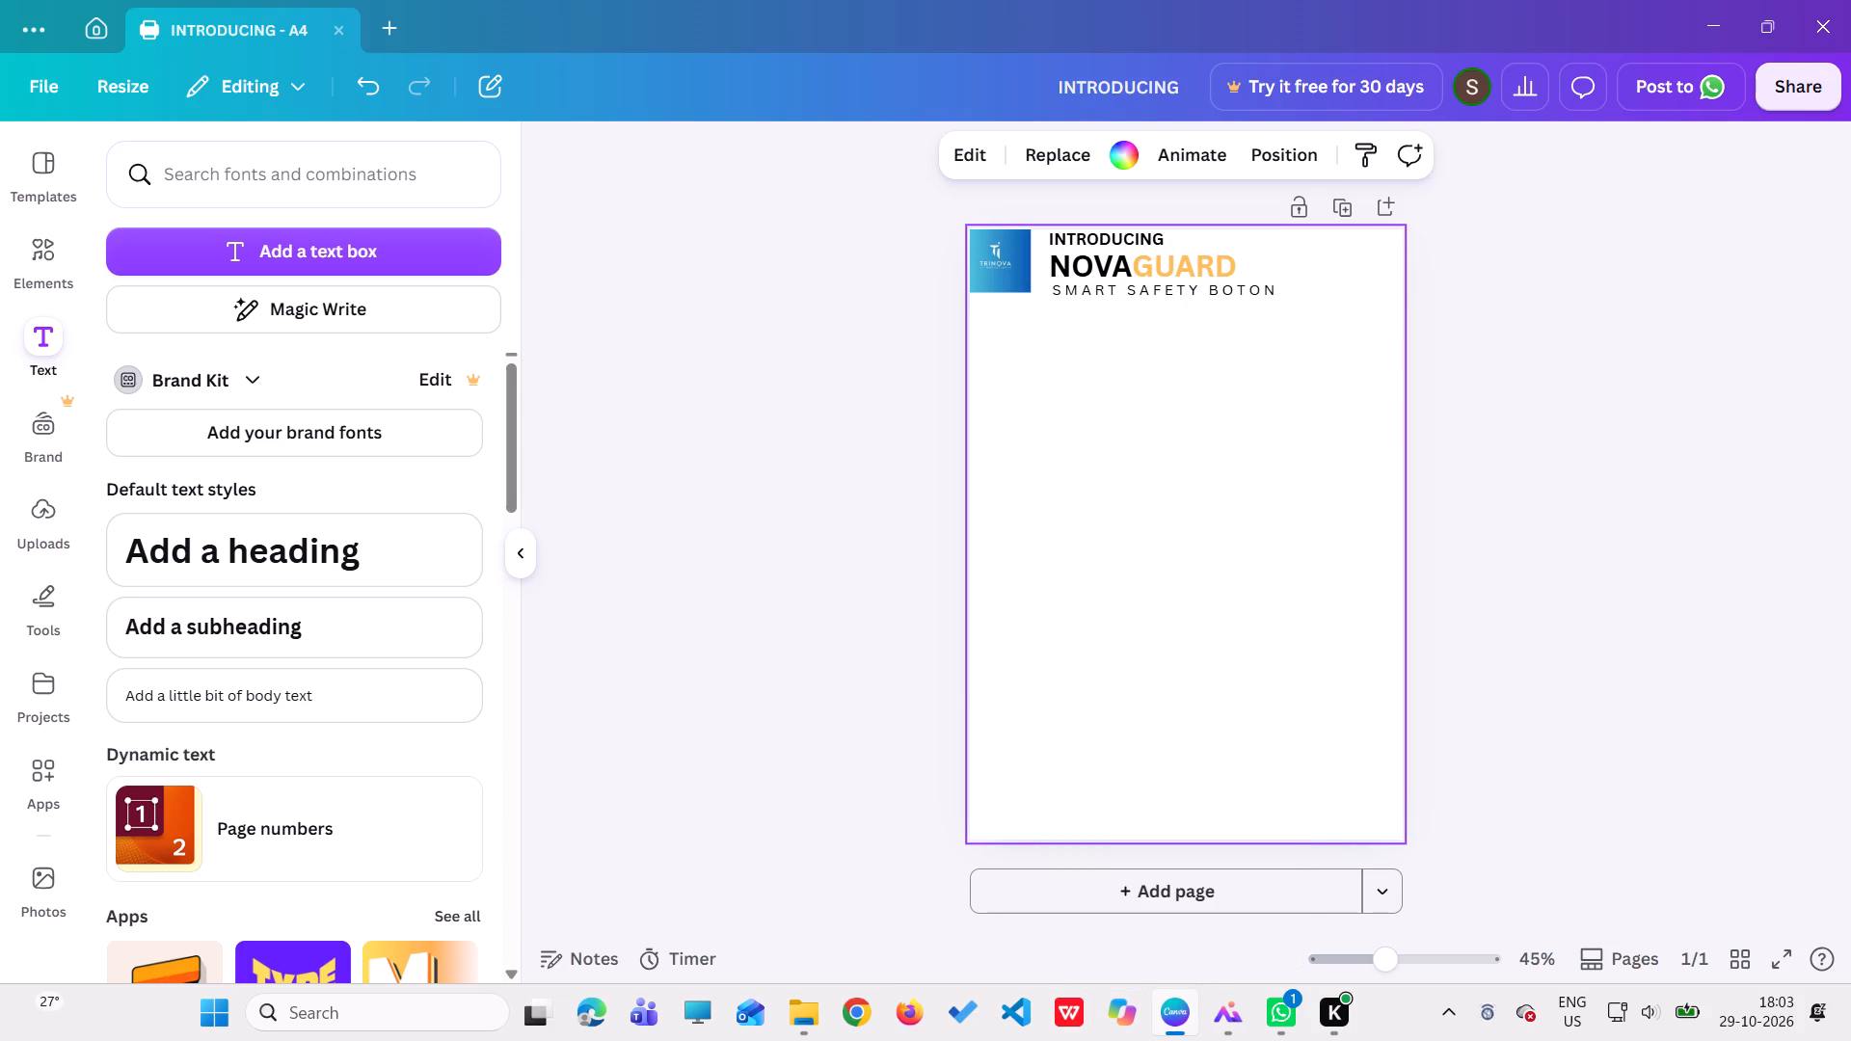
# Open the existing "novaguard pamplet .pdf" design and copy its tagline "A safety baton engineered for frontline control" from page 1.
pyautogui.click(85, 18)
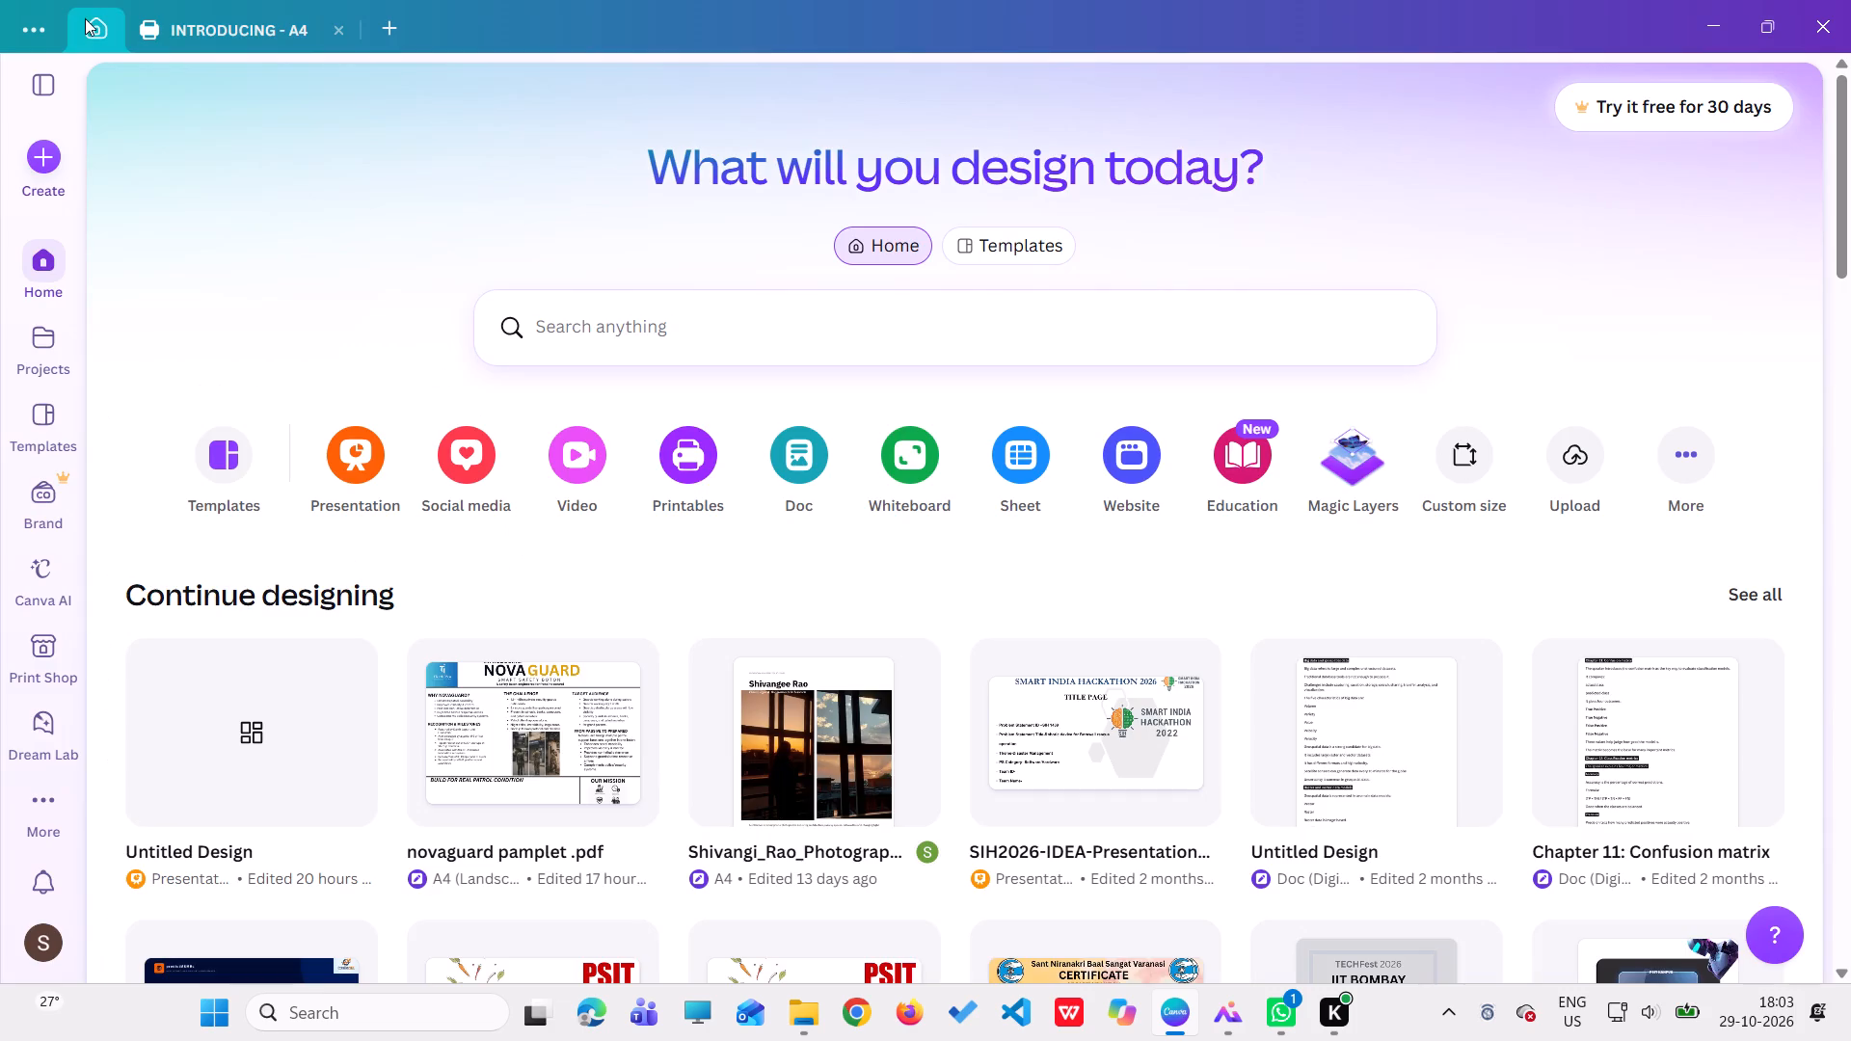
pyautogui.click(596, 712)
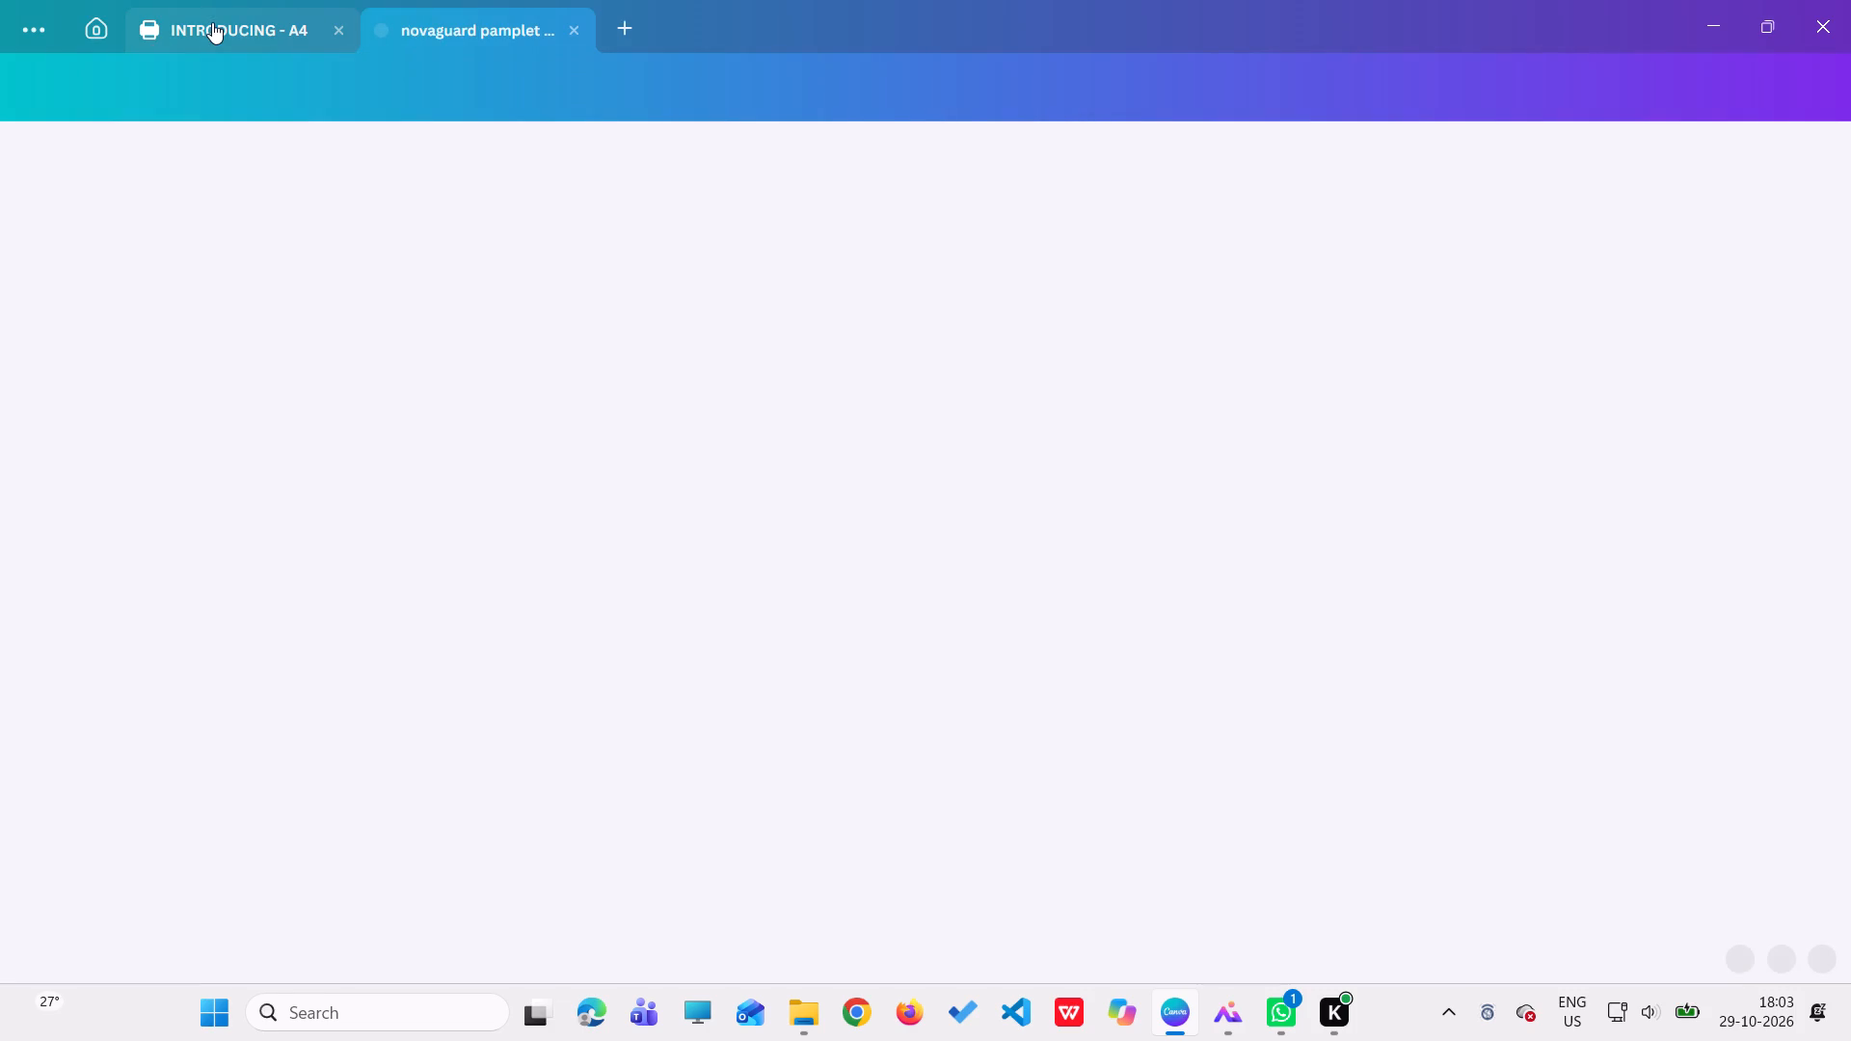
pyautogui.scroll(3, 619, 351)
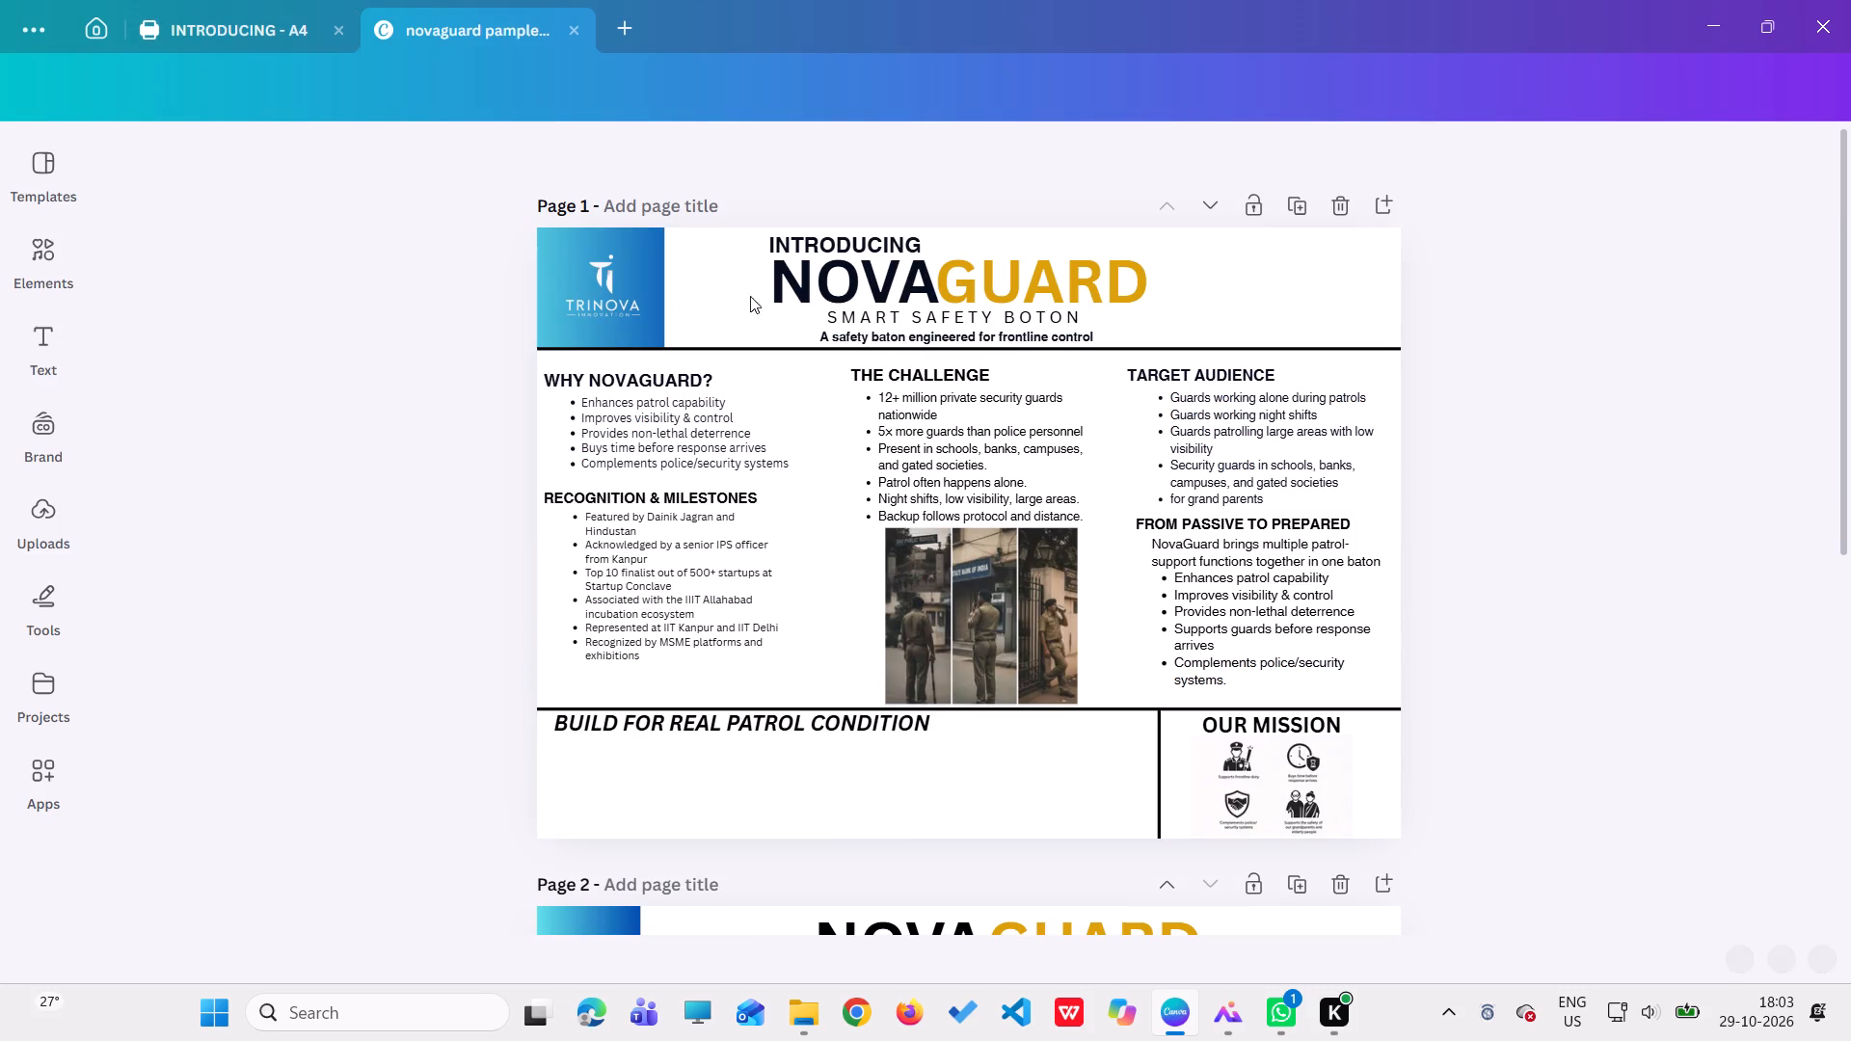
pyautogui.doubleClick(860, 336)
pyautogui.doubleClick(860, 336)
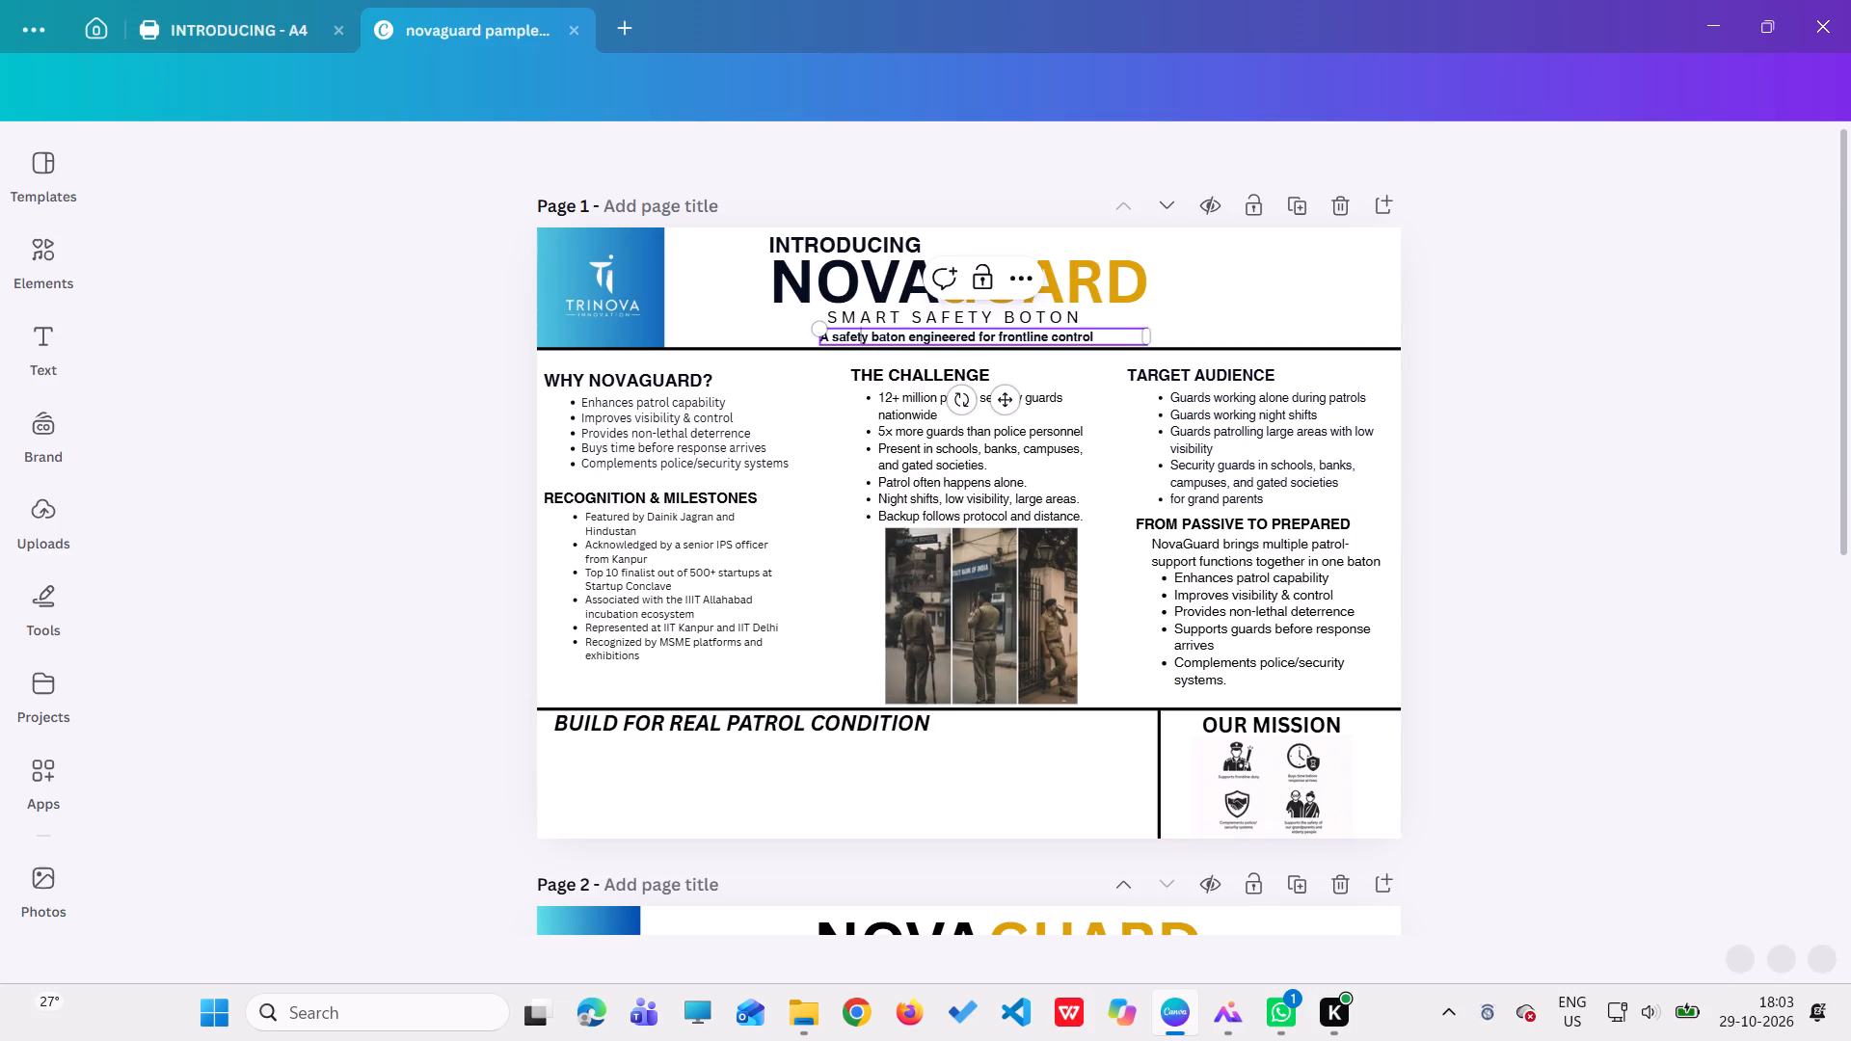
pyautogui.moveTo(1099, 336); pyautogui.dragTo(845, 367)
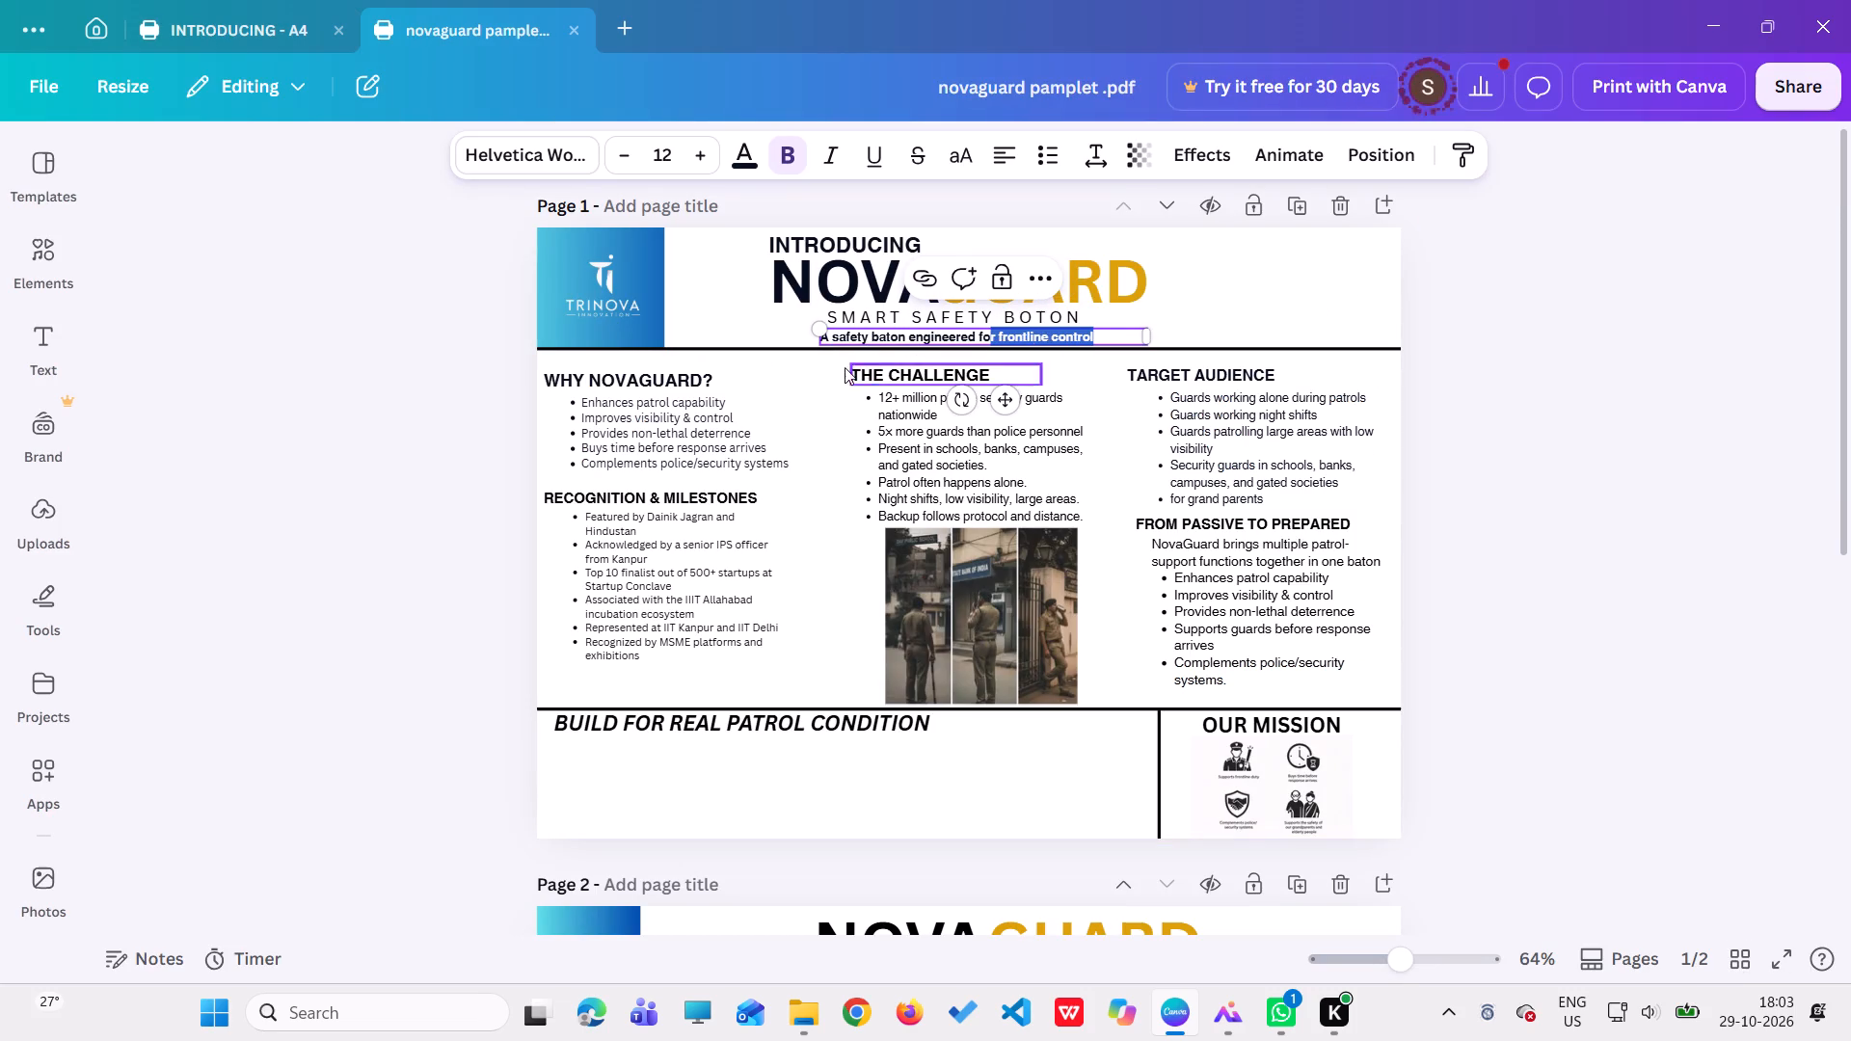
pyautogui.moveTo(845, 367); pyautogui.dragTo(818, 330)
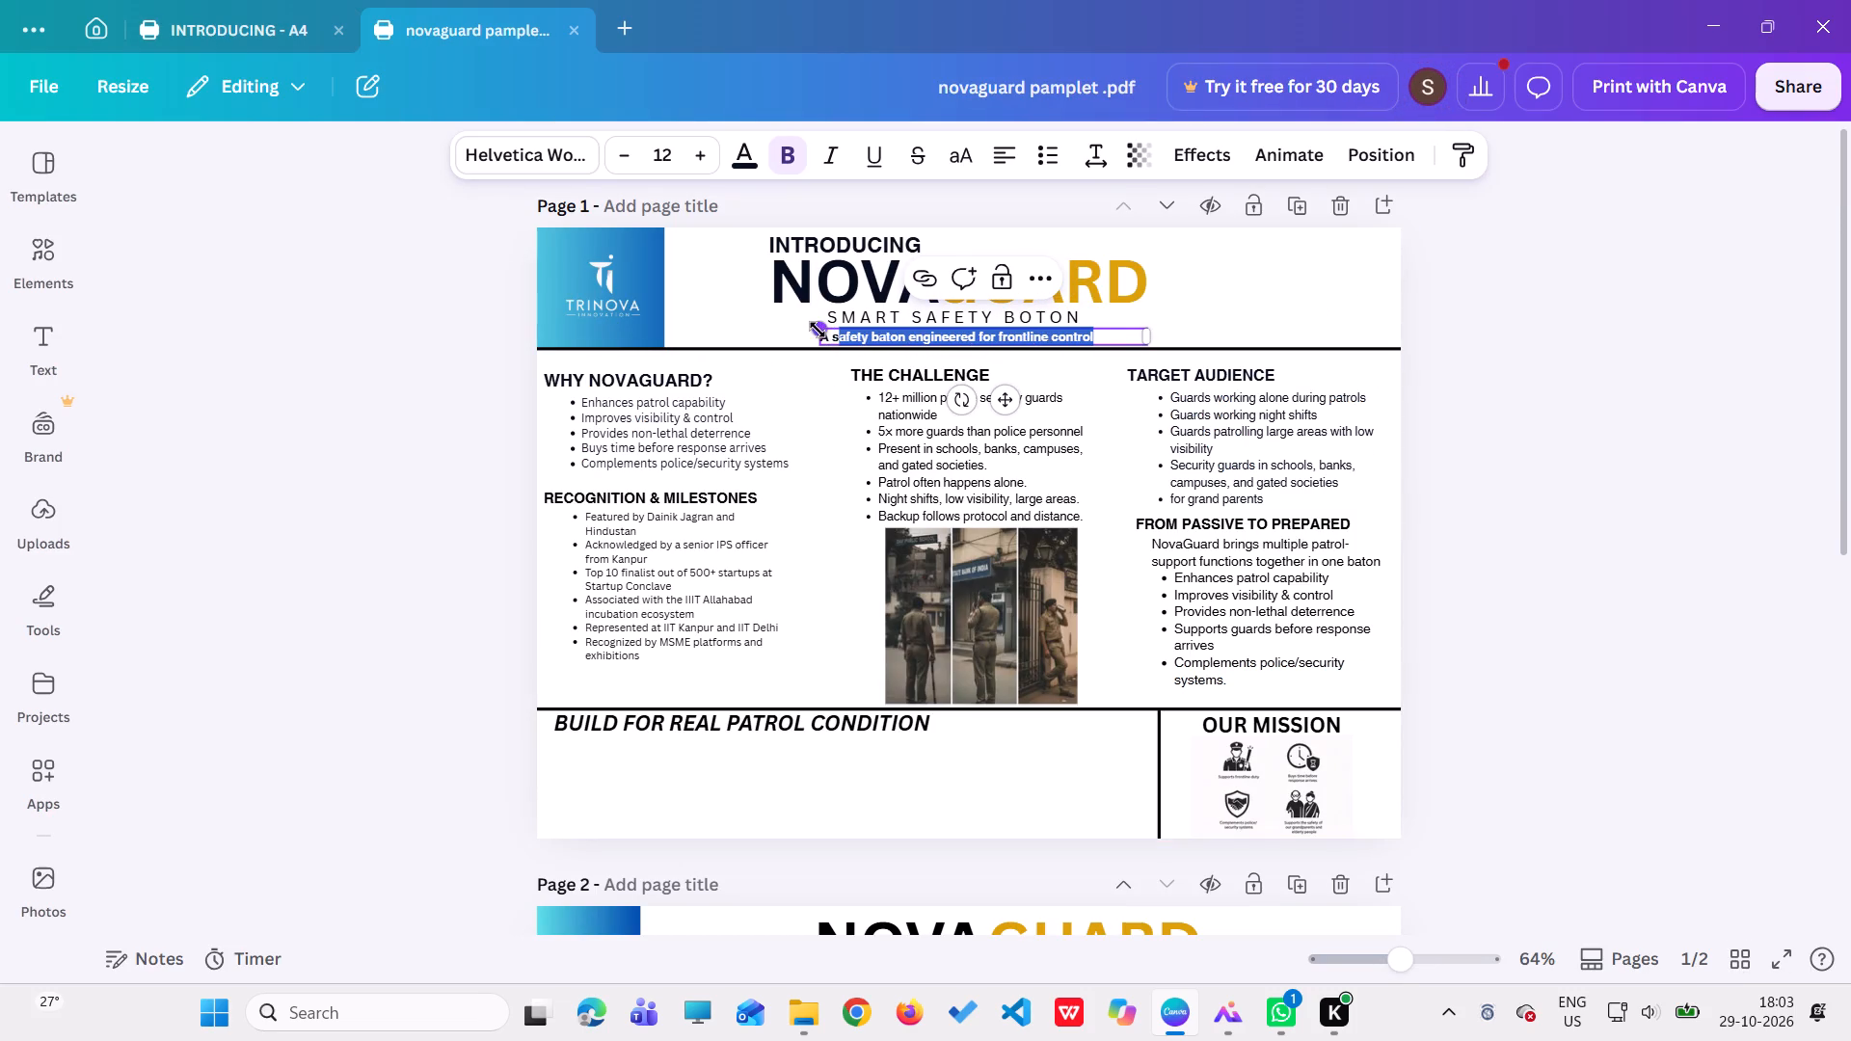
pyautogui.moveTo(818, 330); pyautogui.dragTo(805, 334)
pyautogui.moveTo(805, 334); pyautogui.dragTo(799, 359)
pyautogui.click(1158, 317)
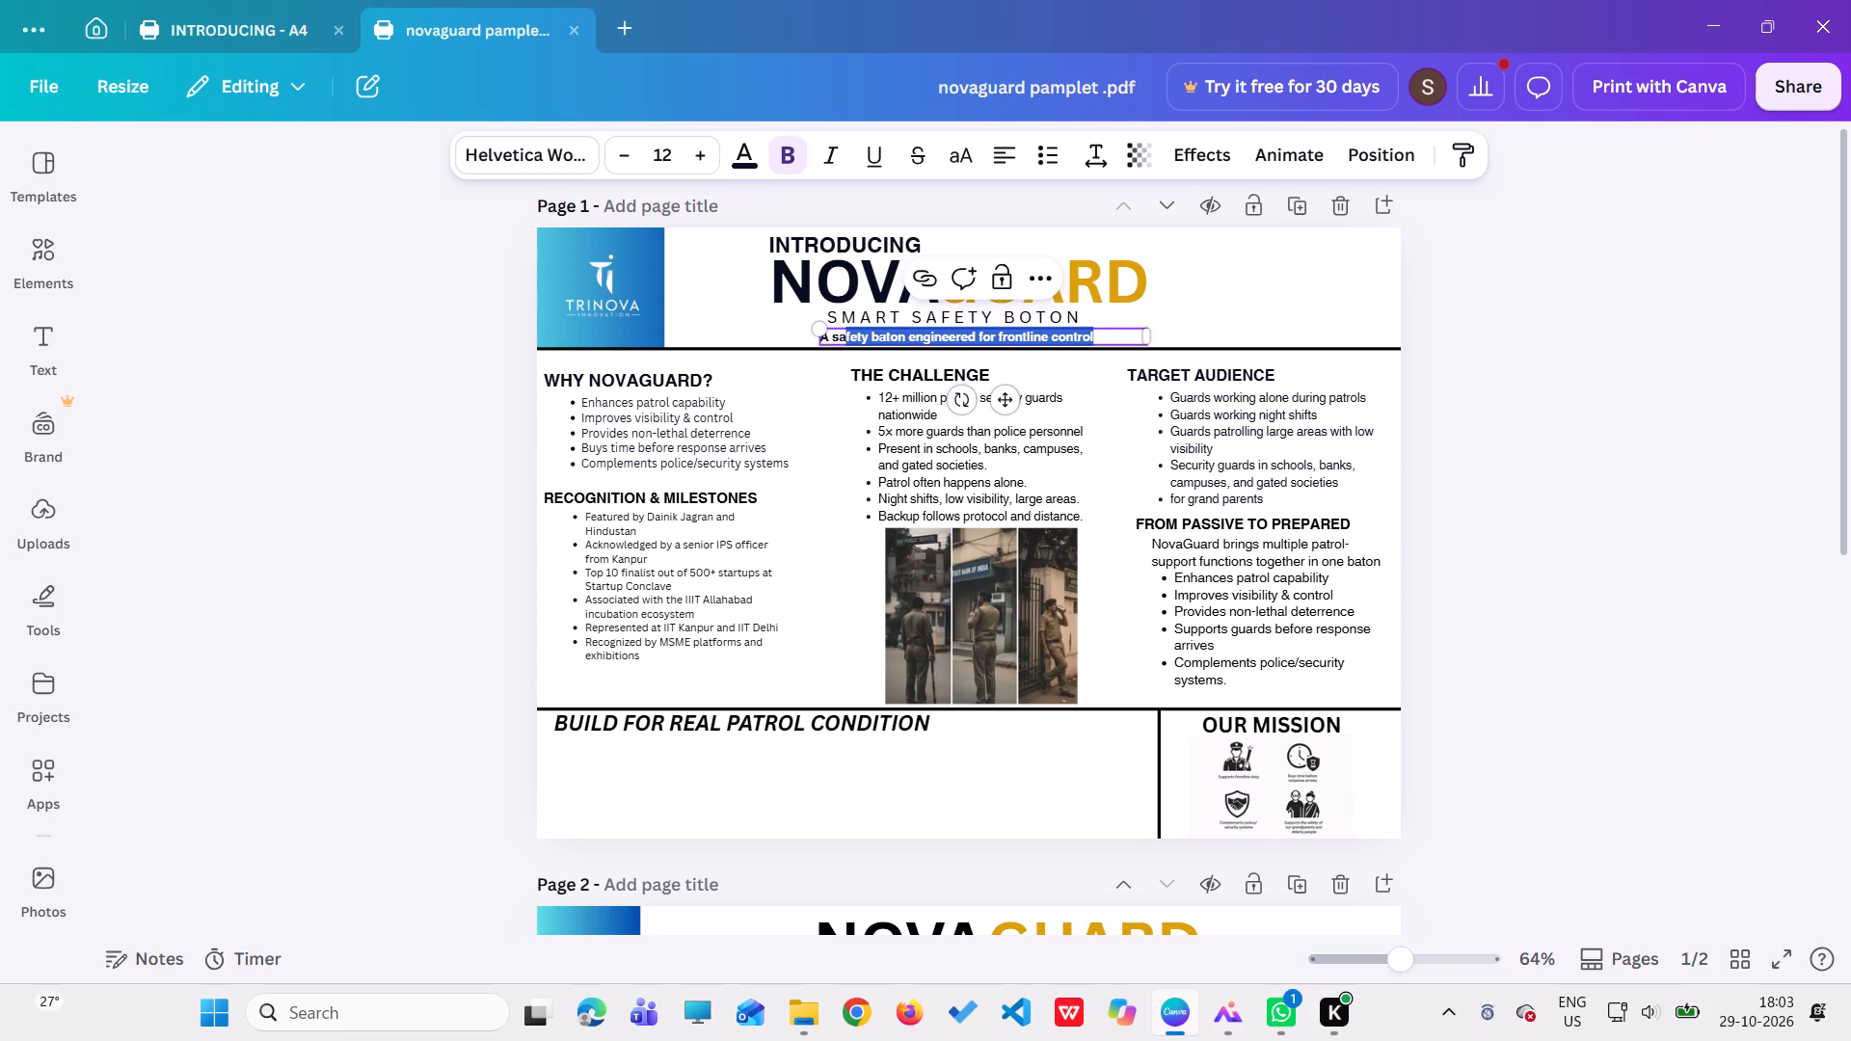
pyautogui.click(1107, 338)
pyautogui.moveTo(1104, 337); pyautogui.dragTo(895, 332)
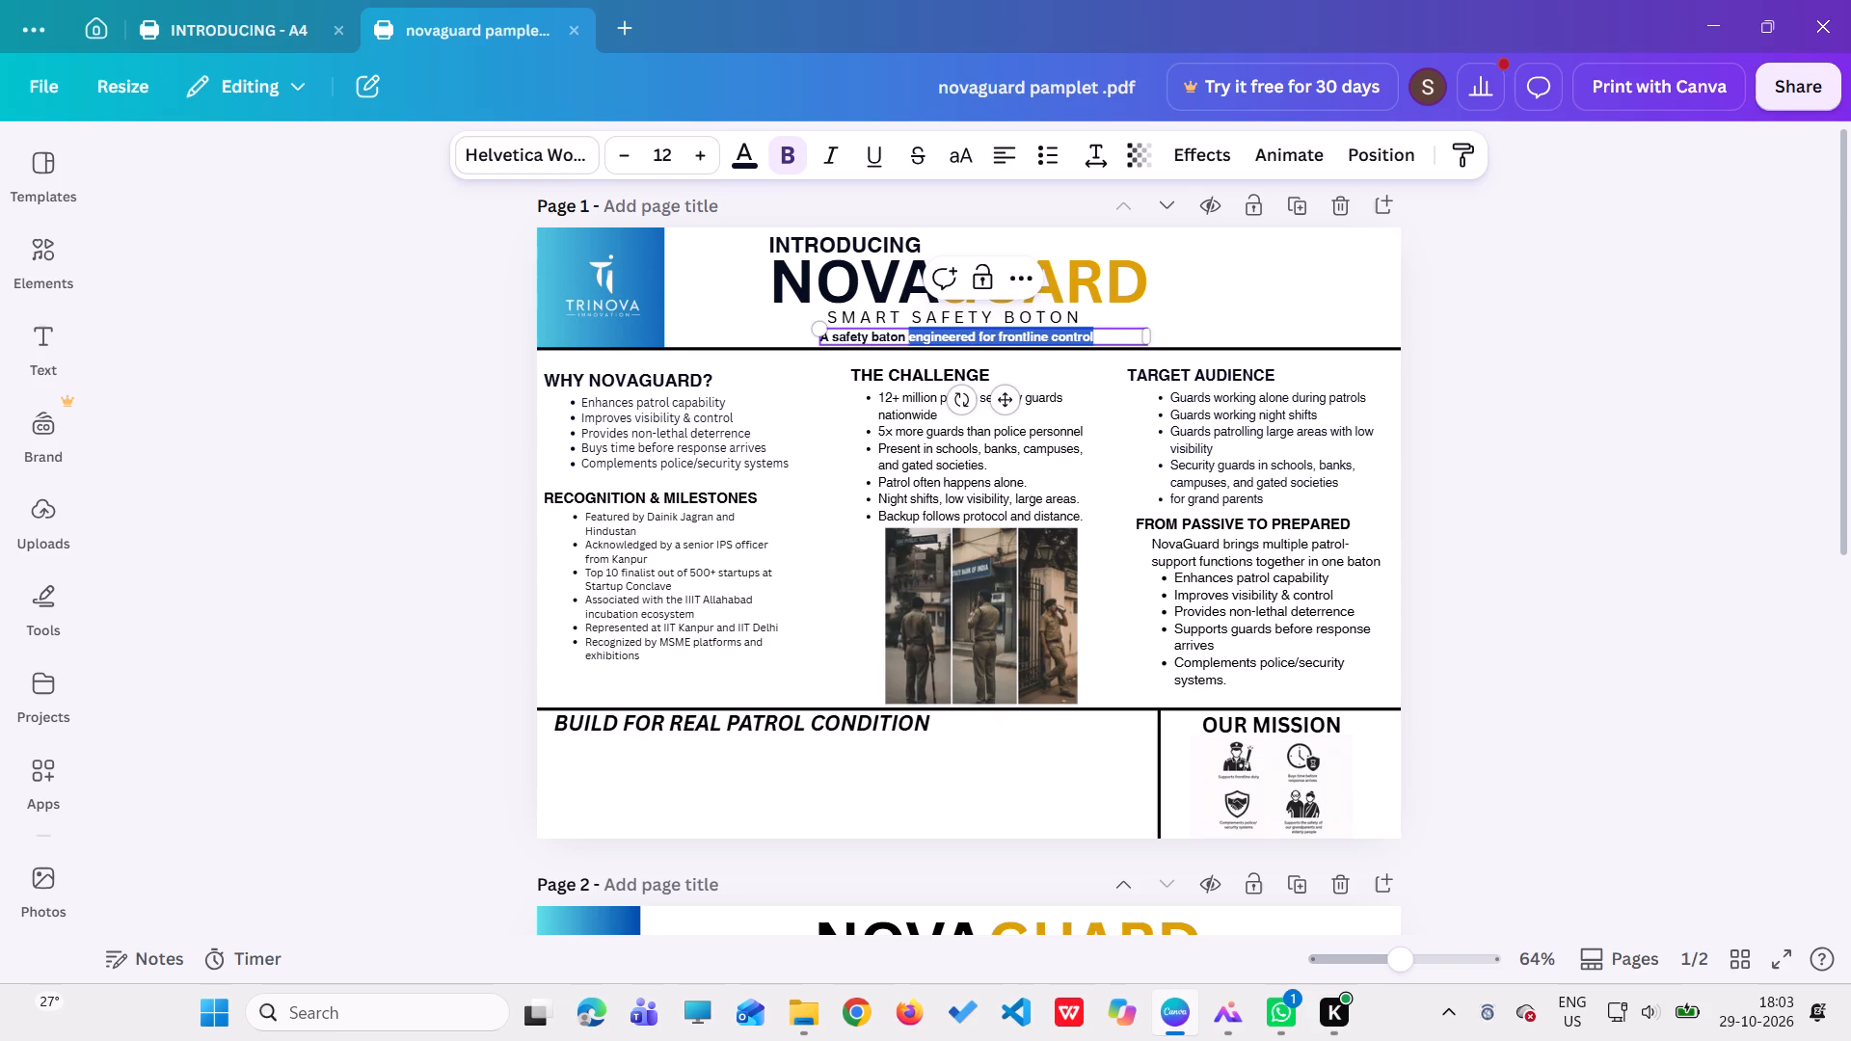
pyautogui.moveTo(895, 332); pyautogui.dragTo(816, 337)
pyautogui.moveTo(816, 337); pyautogui.dragTo(791, 346)
pyautogui.hotkey('ctrl', 'c')
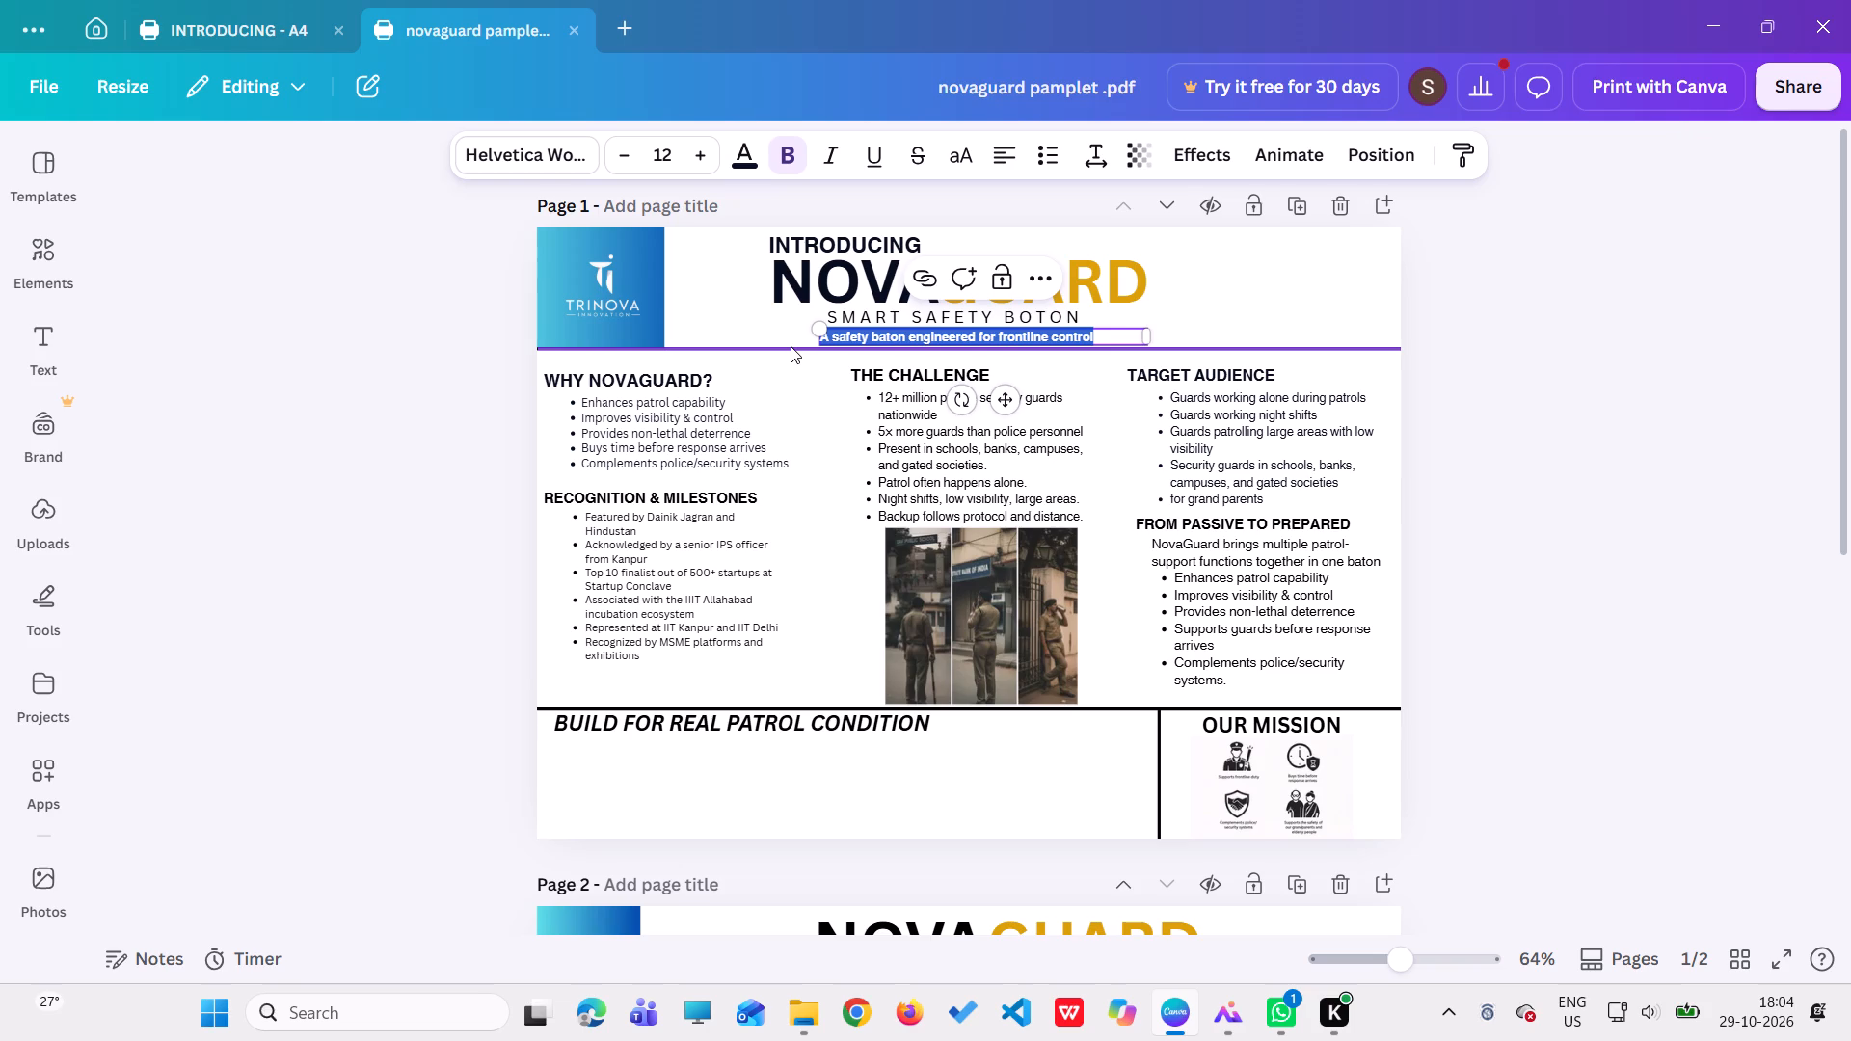
# In the INTRODUCING design, add a body text box and replace its placeholder with the copied tagline.
pyautogui.click(258, 20)
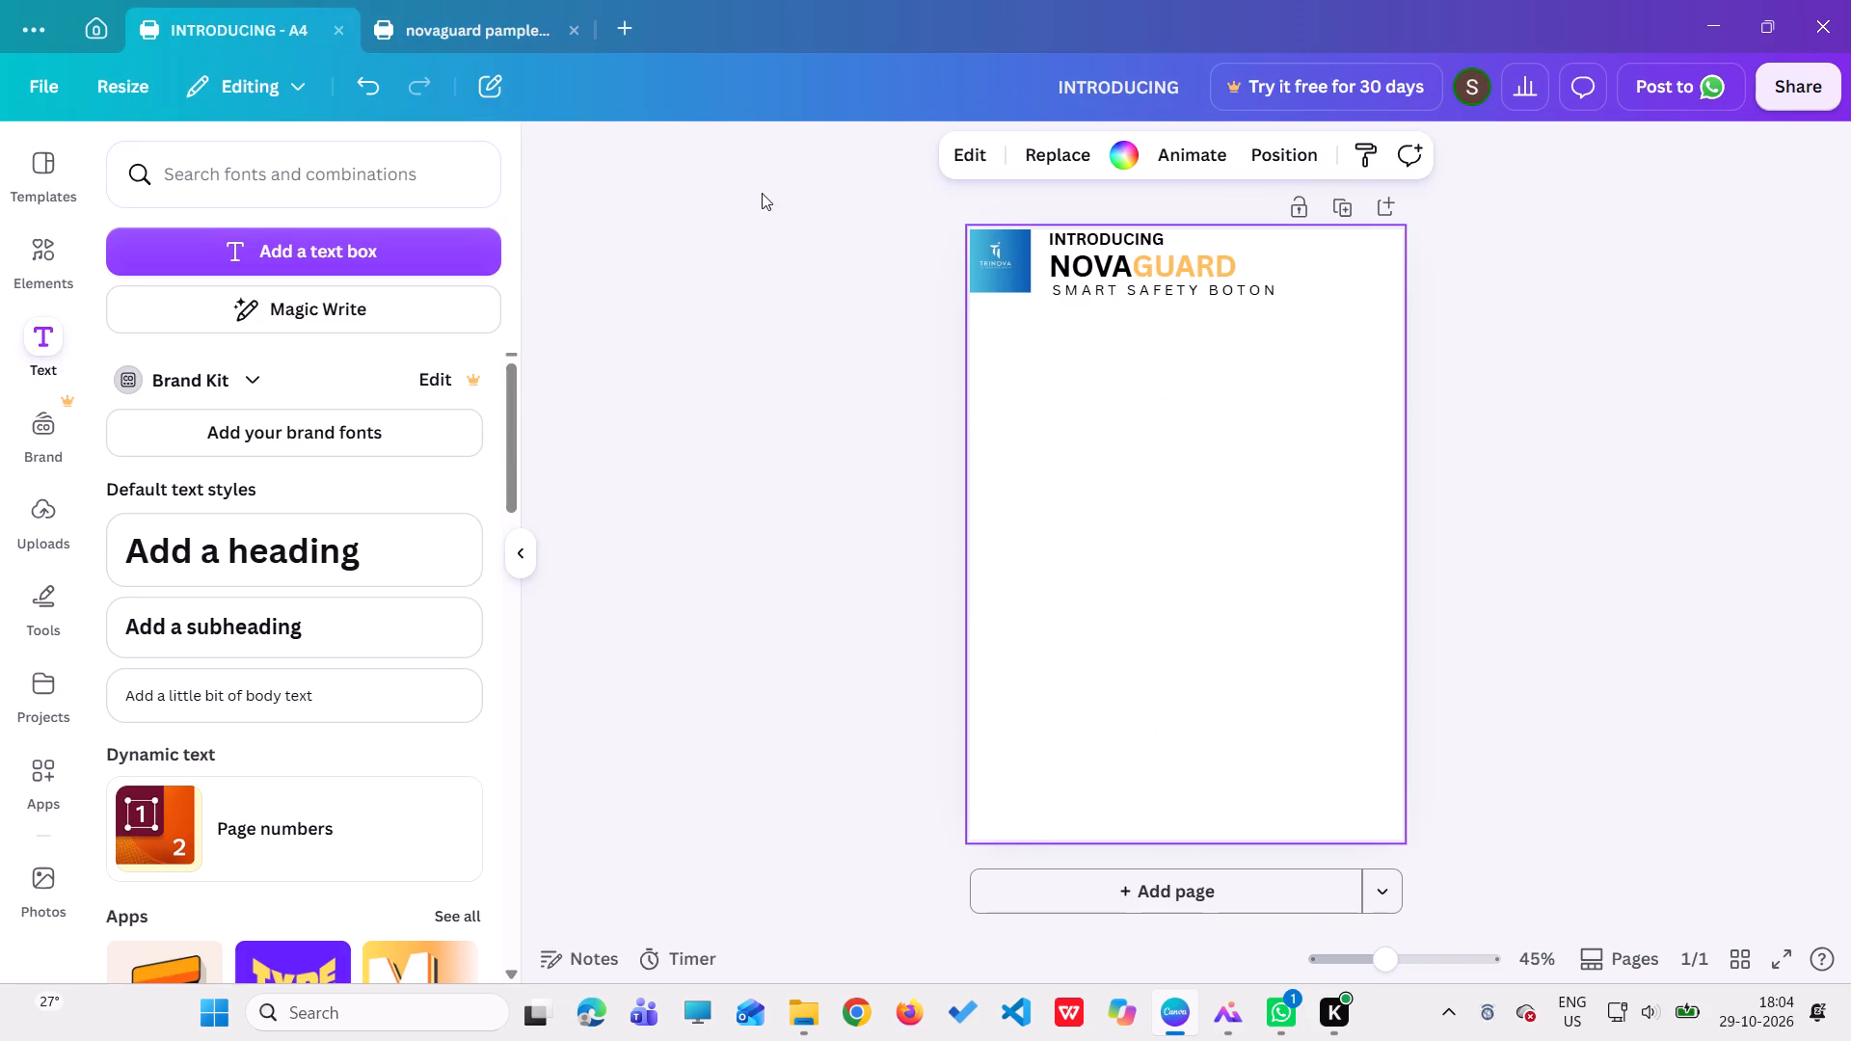
pyautogui.click(343, 687)
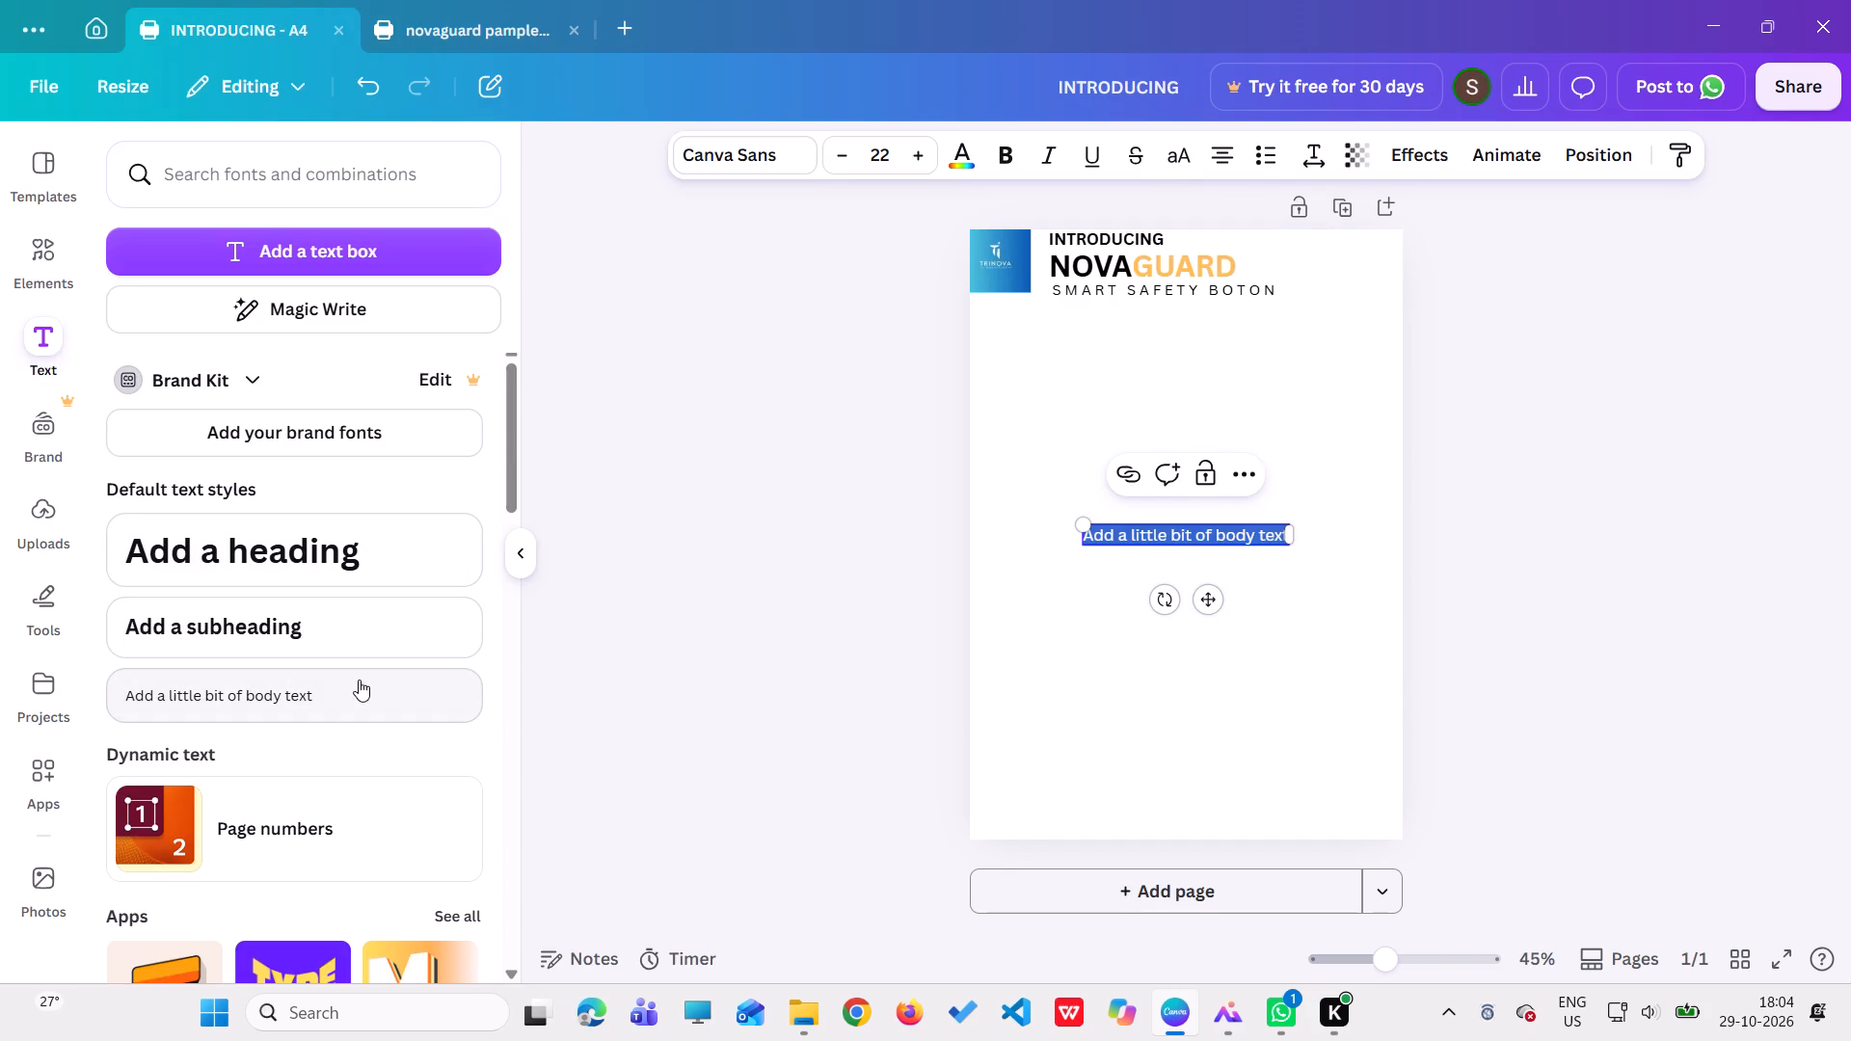
pyautogui.press('BackSpace')
pyautogui.hotkey('ctrl', 'v')
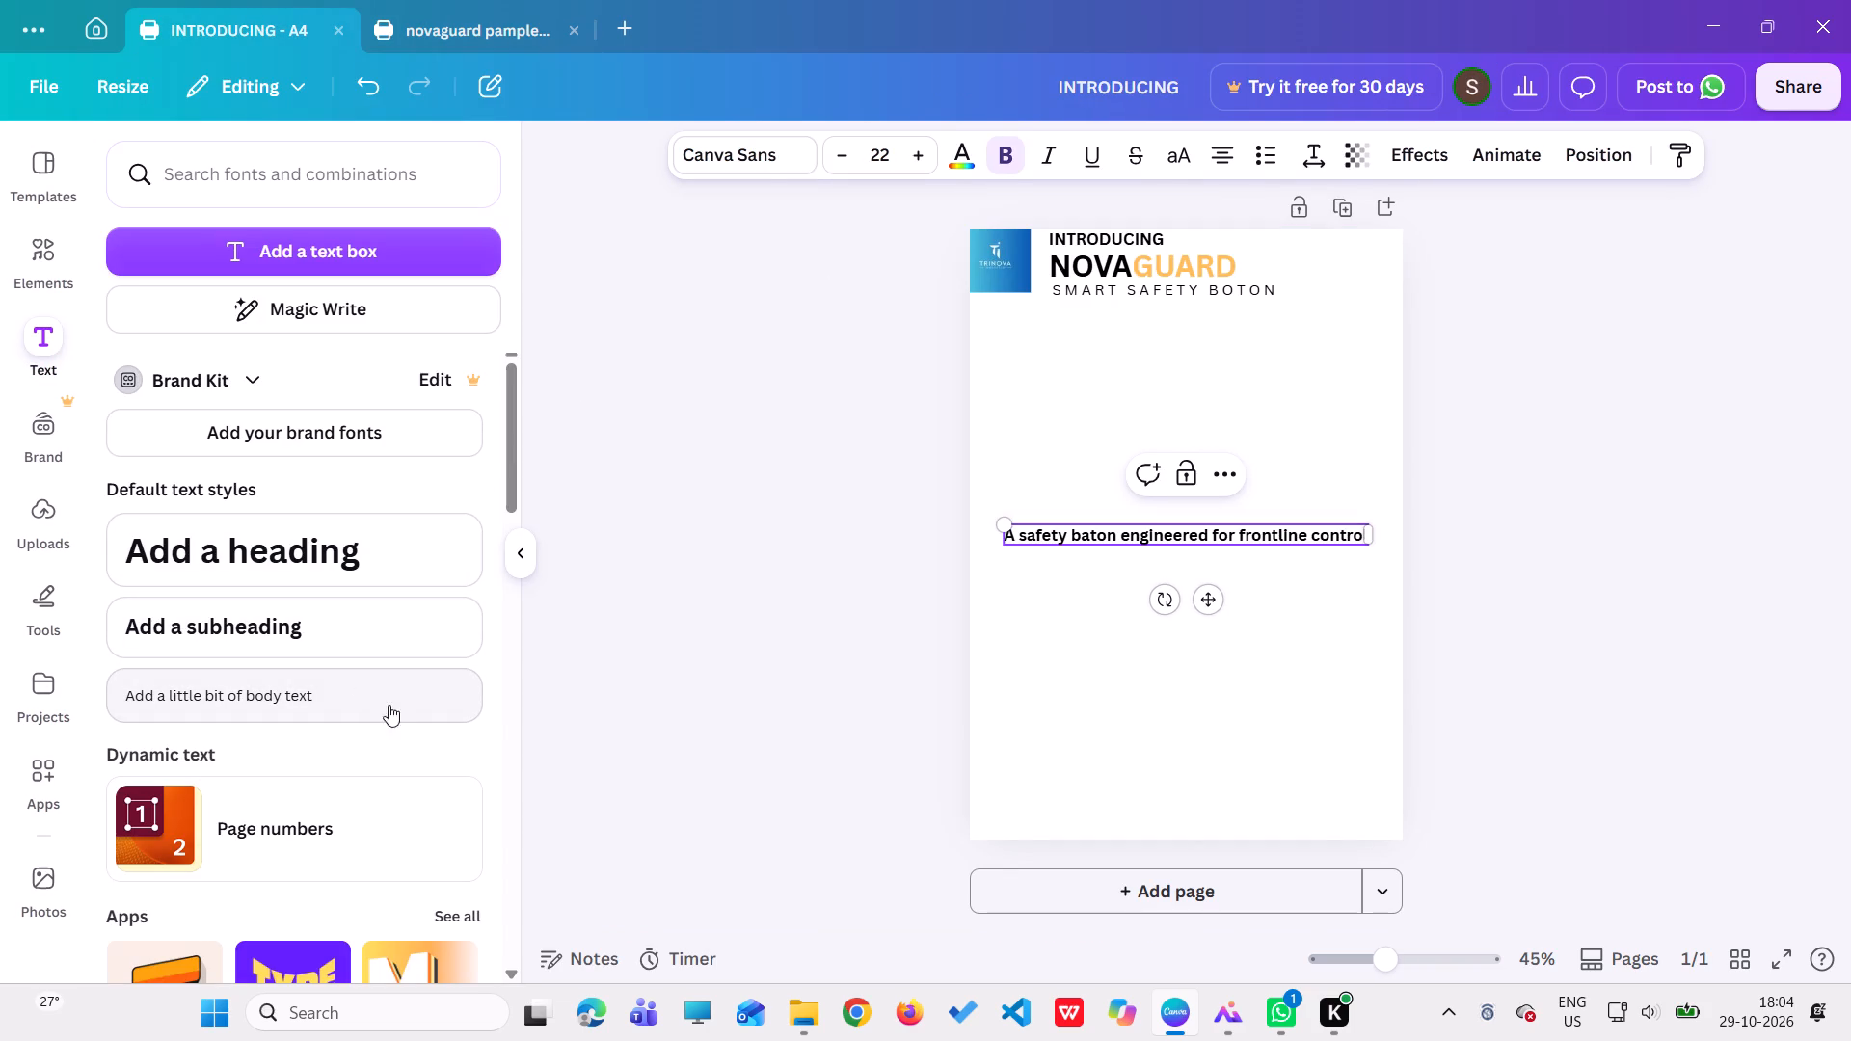
# Reduce the tagline's font size to 13.
pyautogui.tripleClick(835, 148)
pyautogui.tripleClick(835, 148)
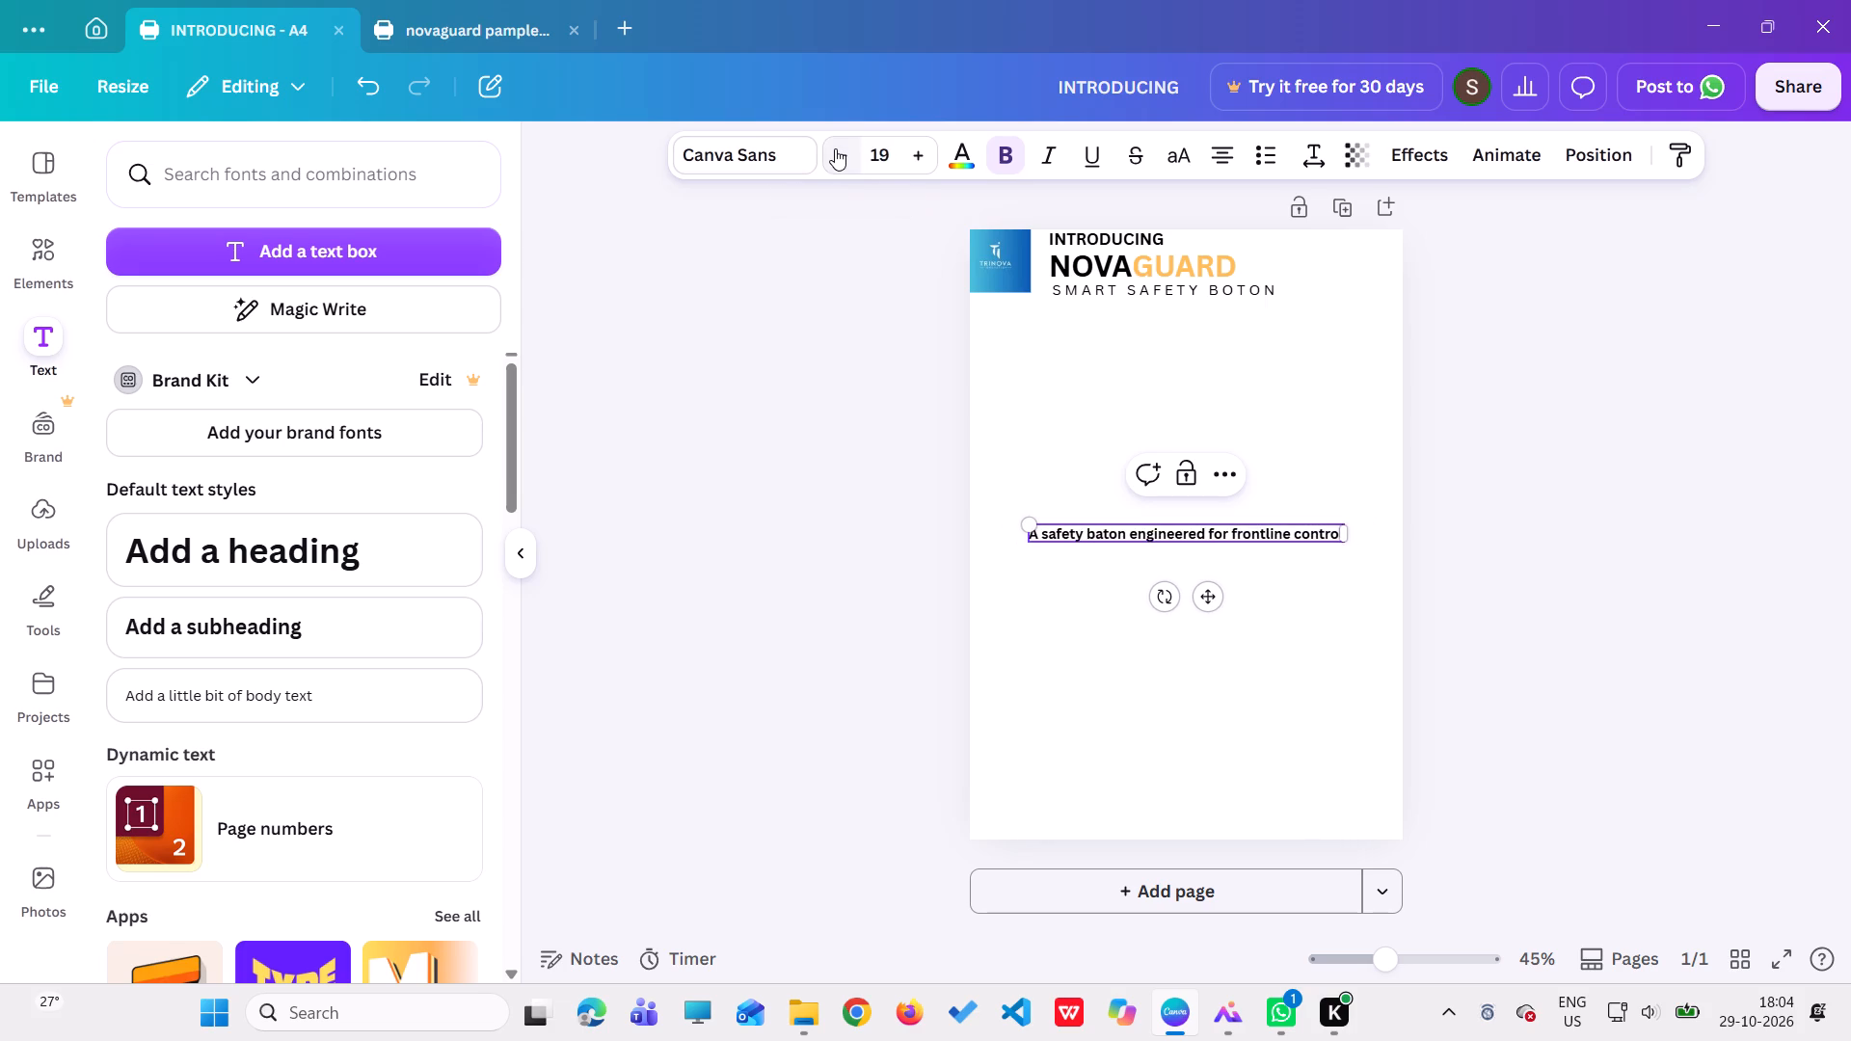
pyautogui.tripleClick(835, 148)
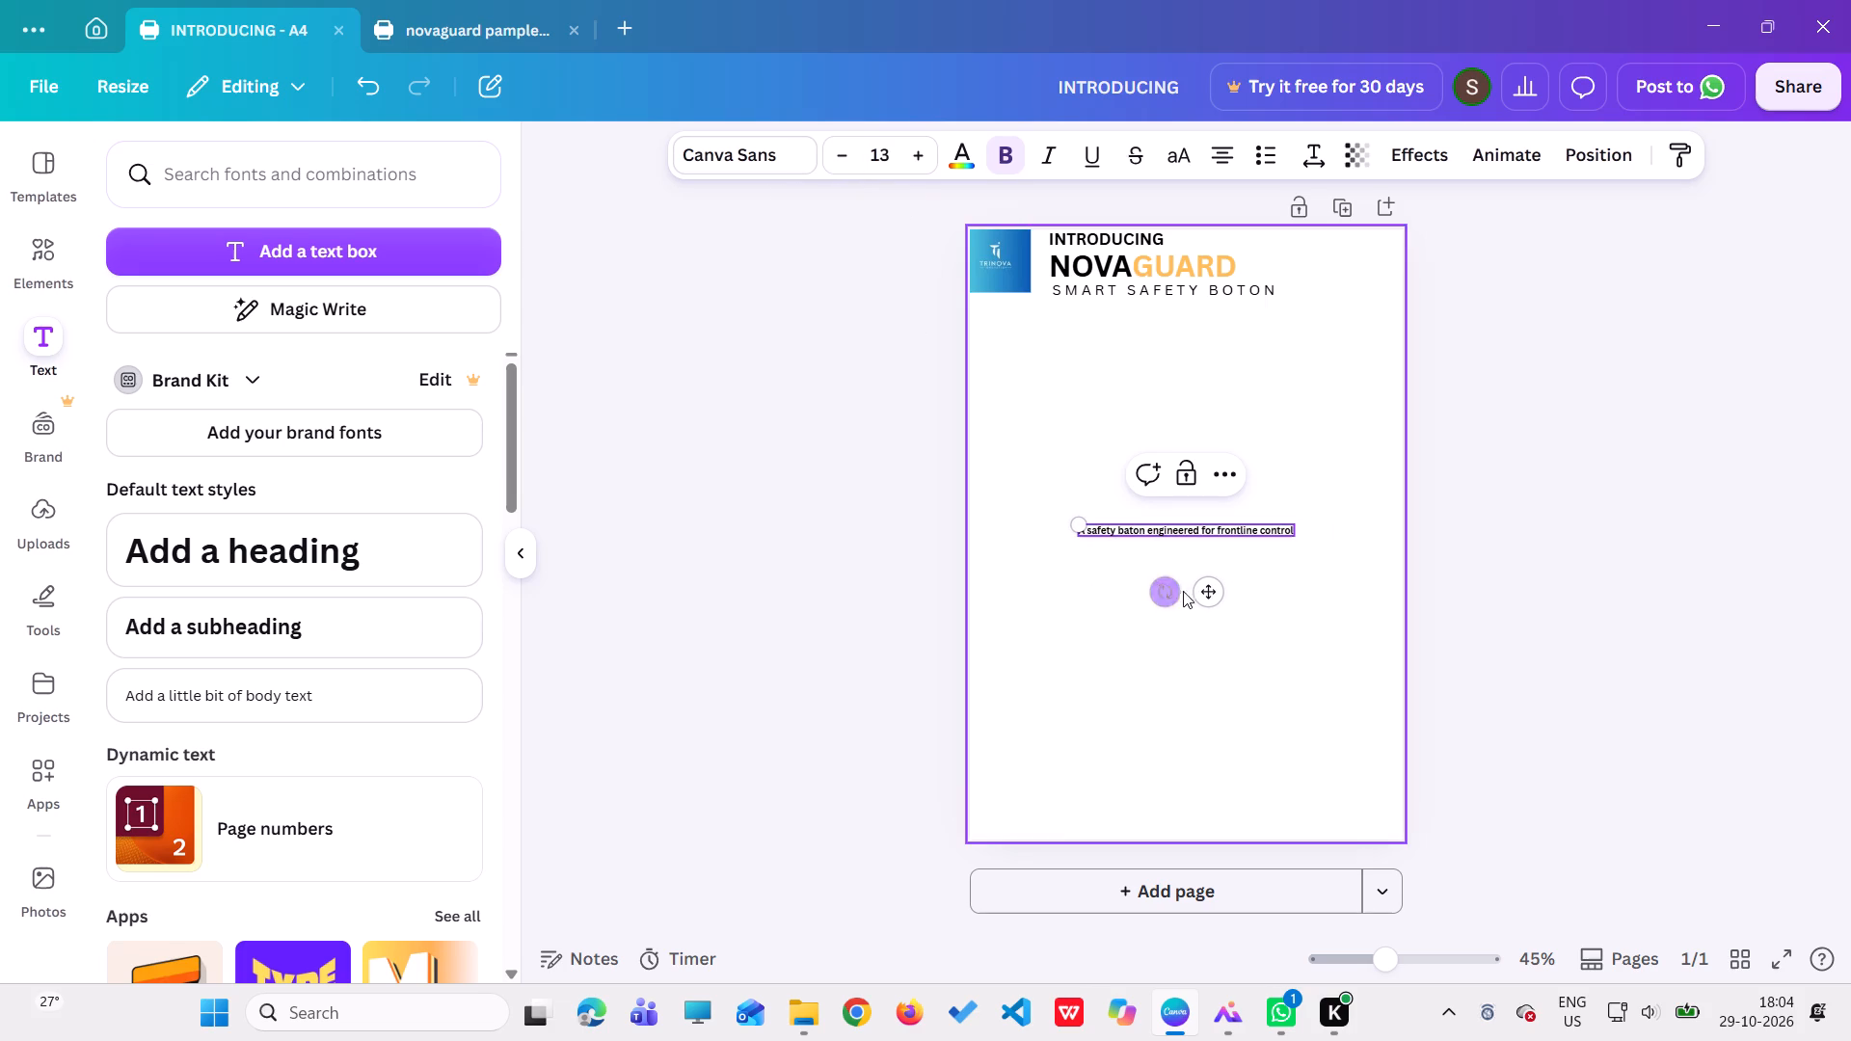
# Move the tagline up to sit directly beneath the "SMART SAFETY BOTON" subtitle.
pyautogui.moveTo(1203, 590); pyautogui.dragTo(1174, 375)
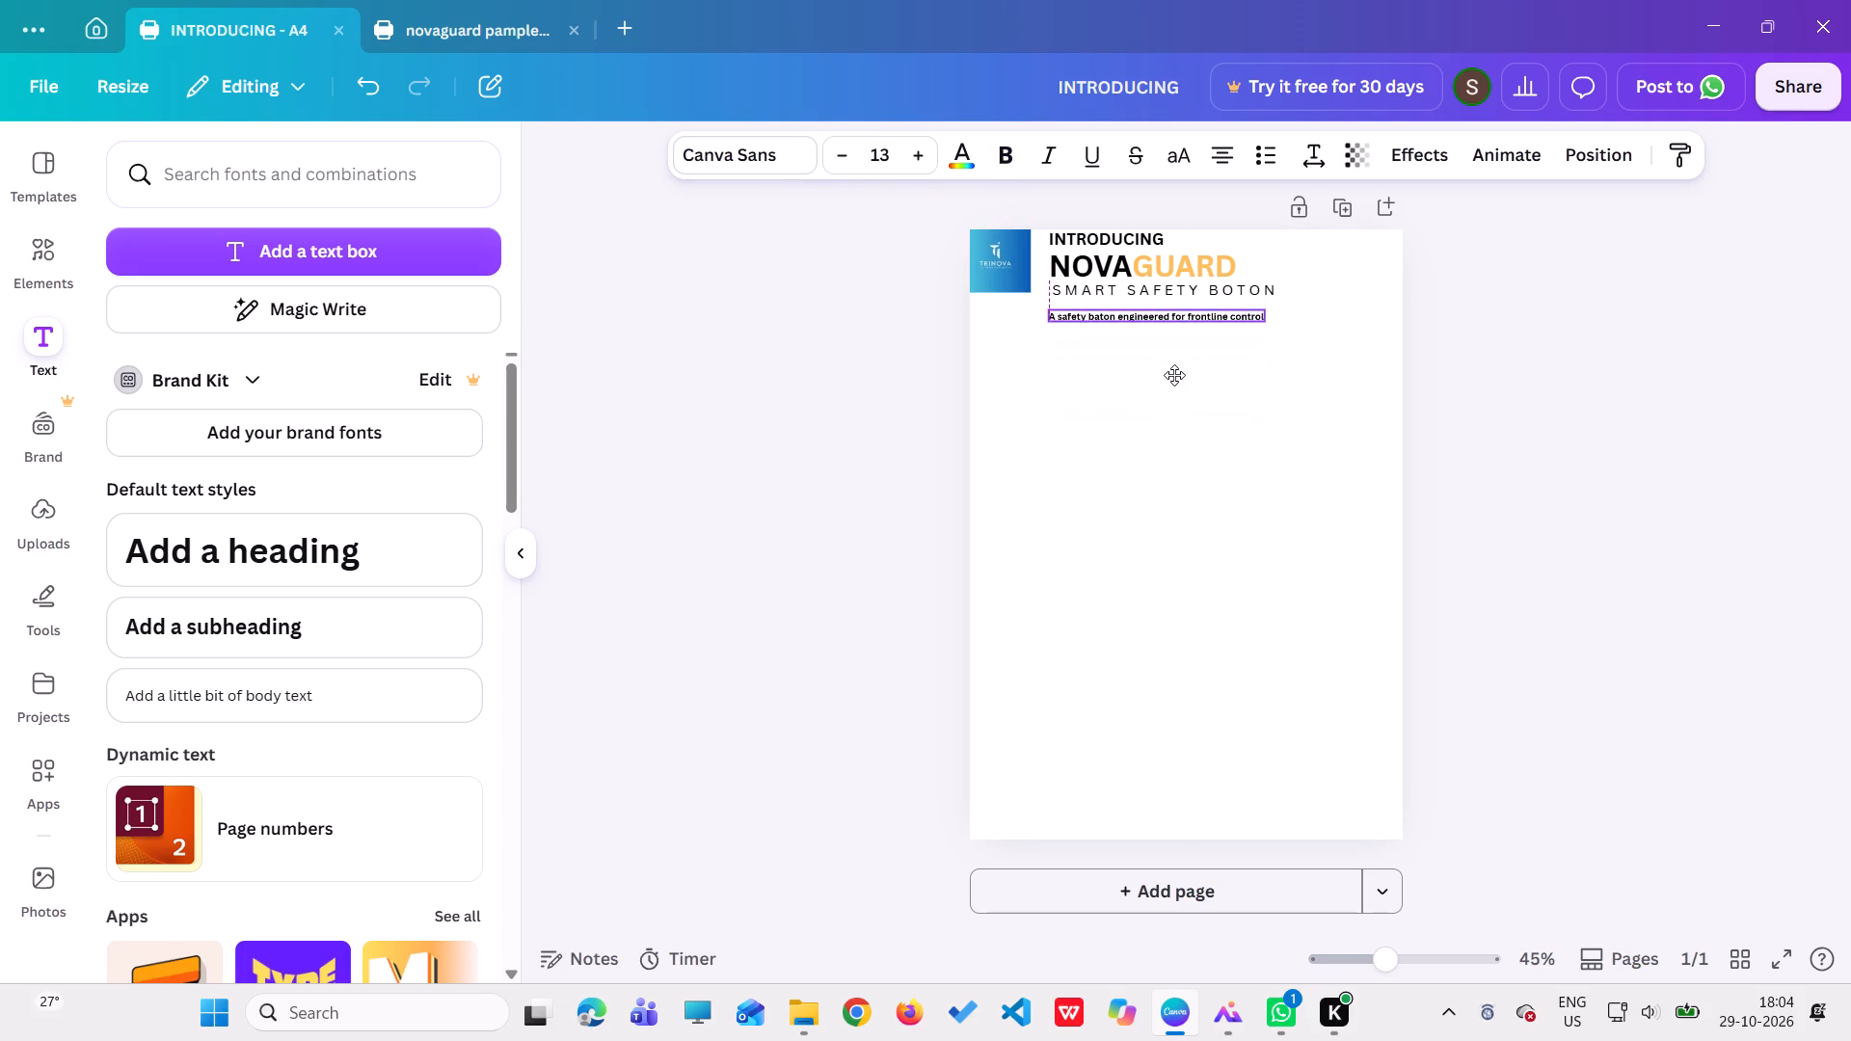
pyautogui.moveTo(1174, 375); pyautogui.dragTo(1182, 369)
# Enlarge the Trinova logo proportionally so its height spans the header text from INTRODUCING down to the tagline.
pyautogui.click(1026, 270)
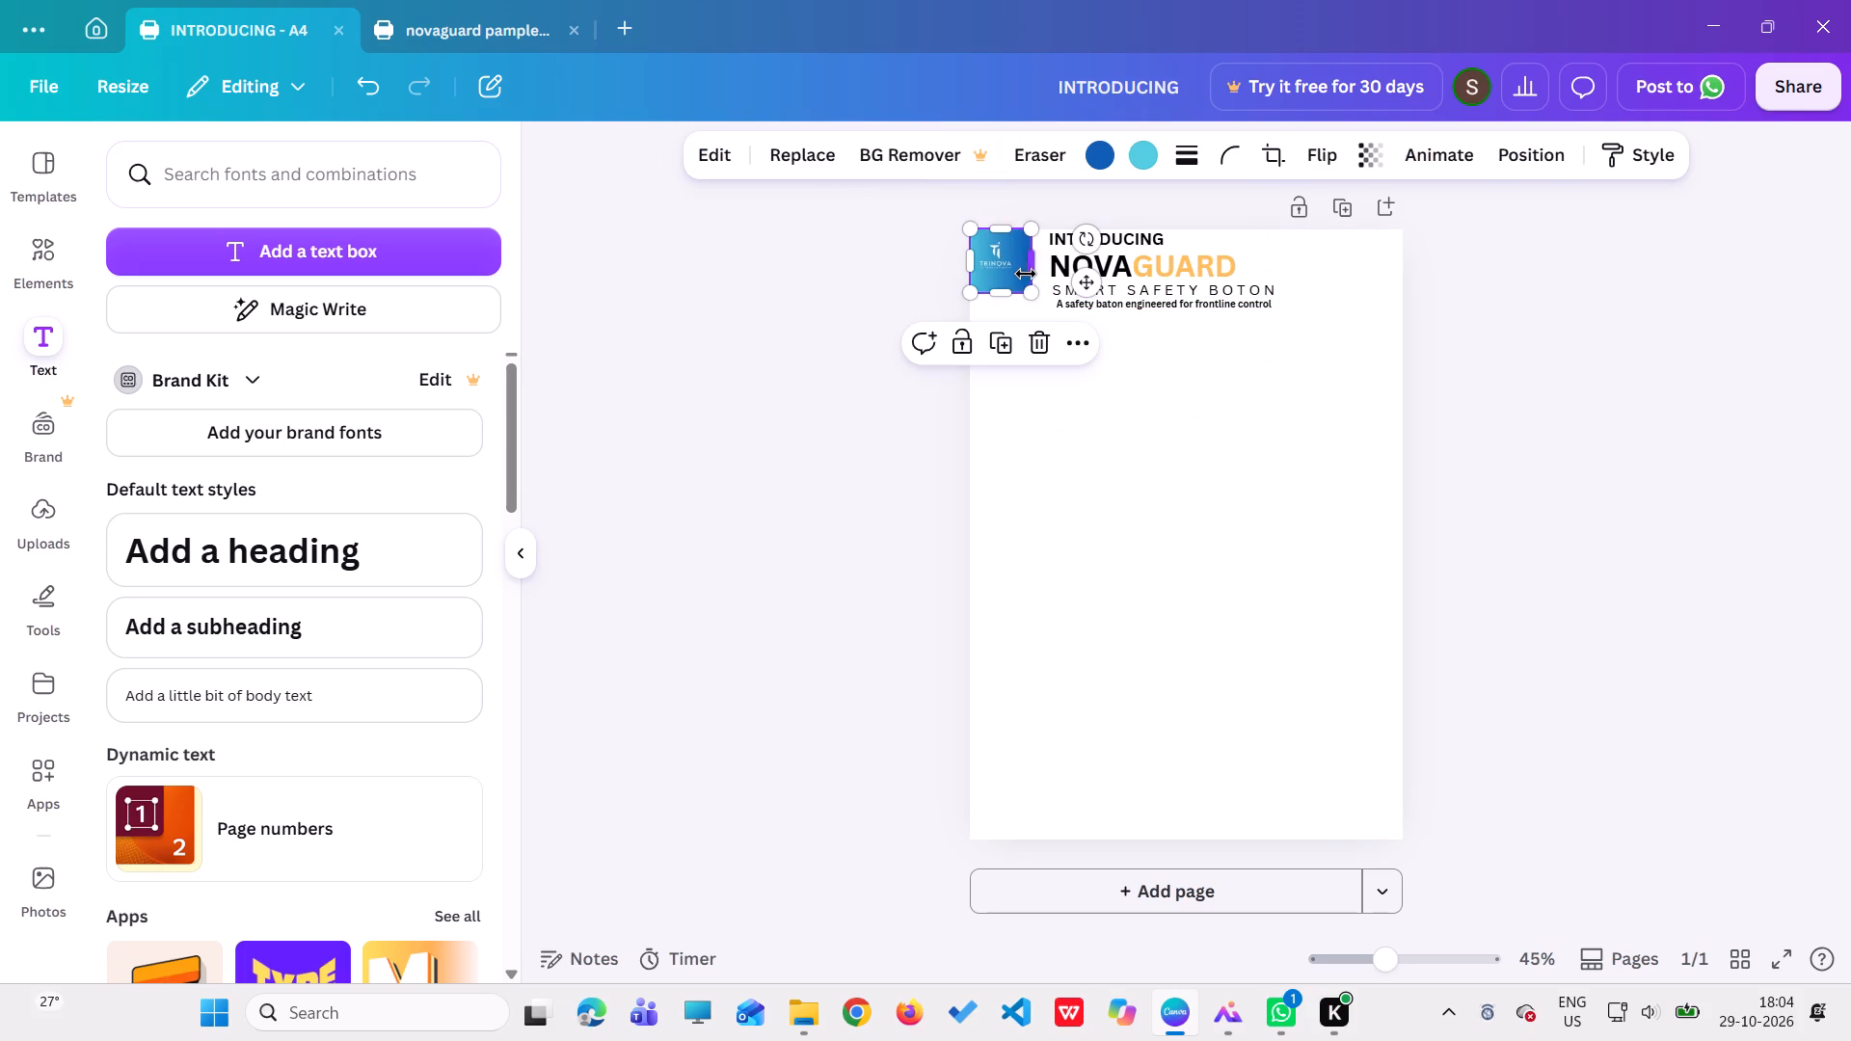
pyautogui.moveTo(1031, 291); pyautogui.dragTo(1038, 308)
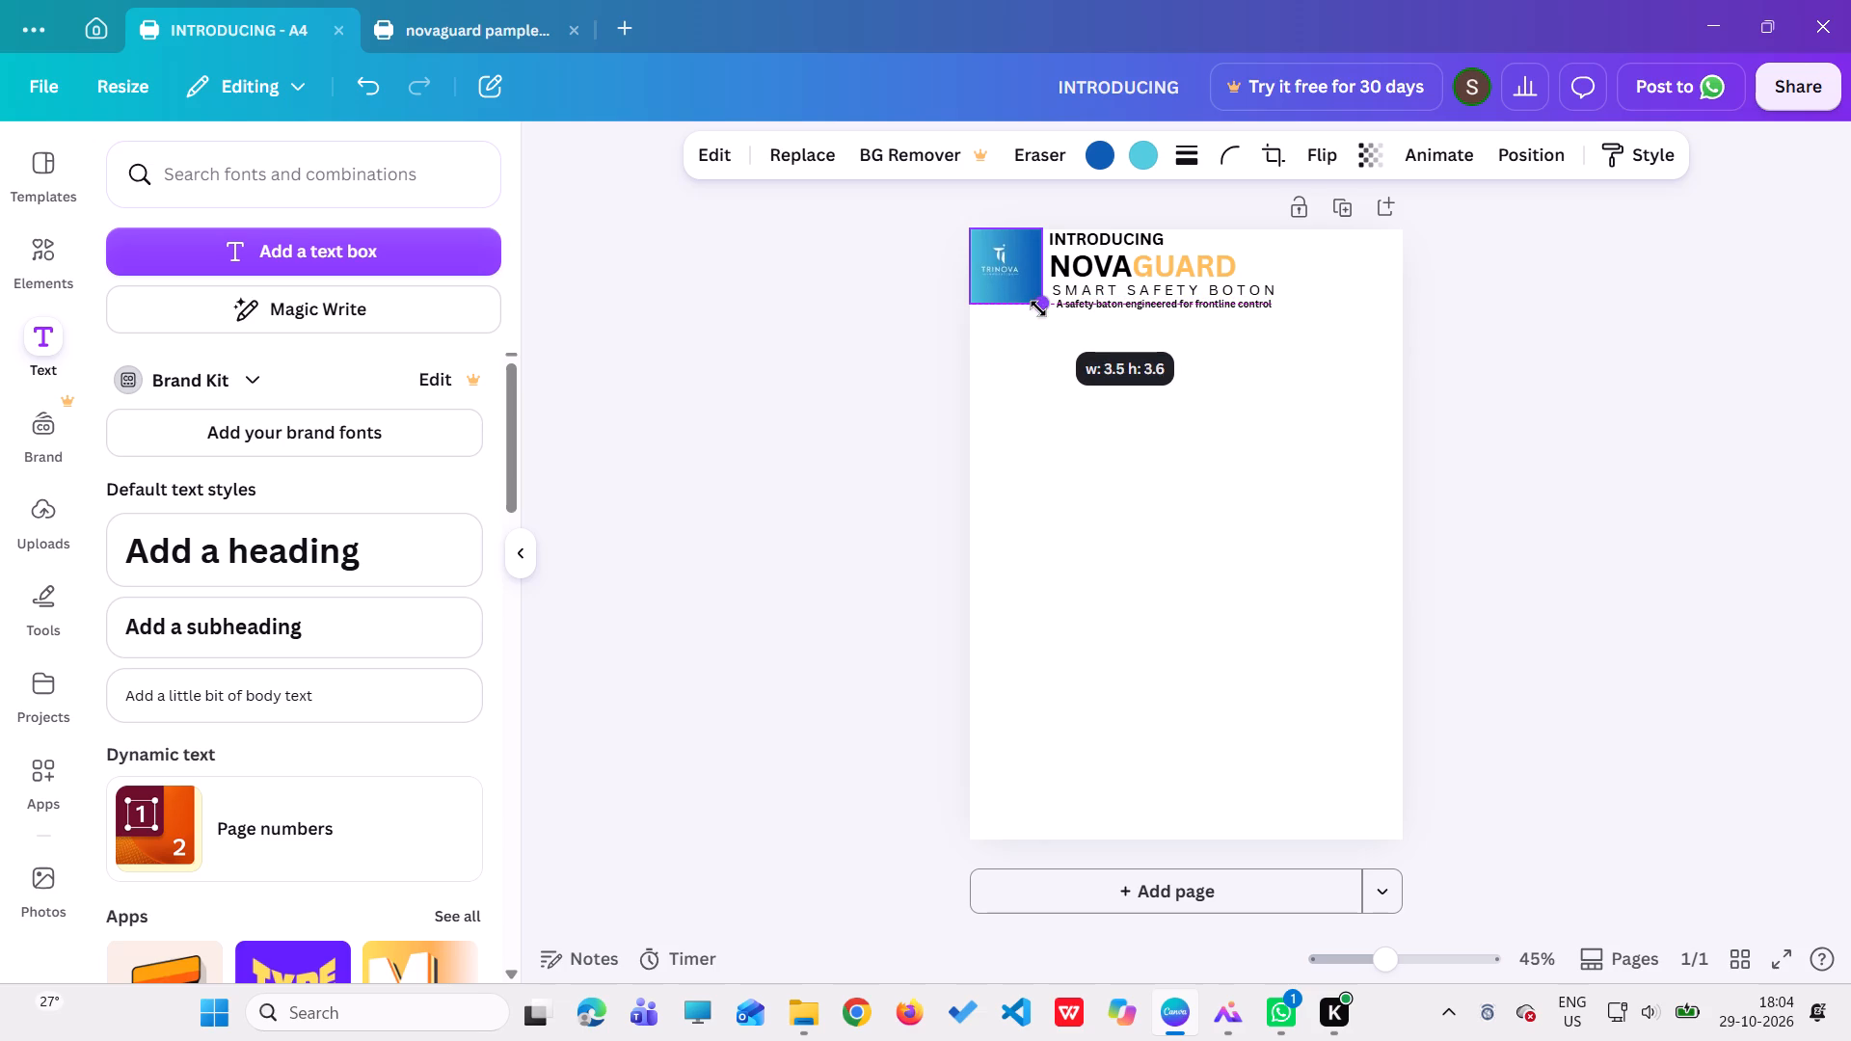
pyautogui.moveTo(1038, 308); pyautogui.dragTo(1039, 312)
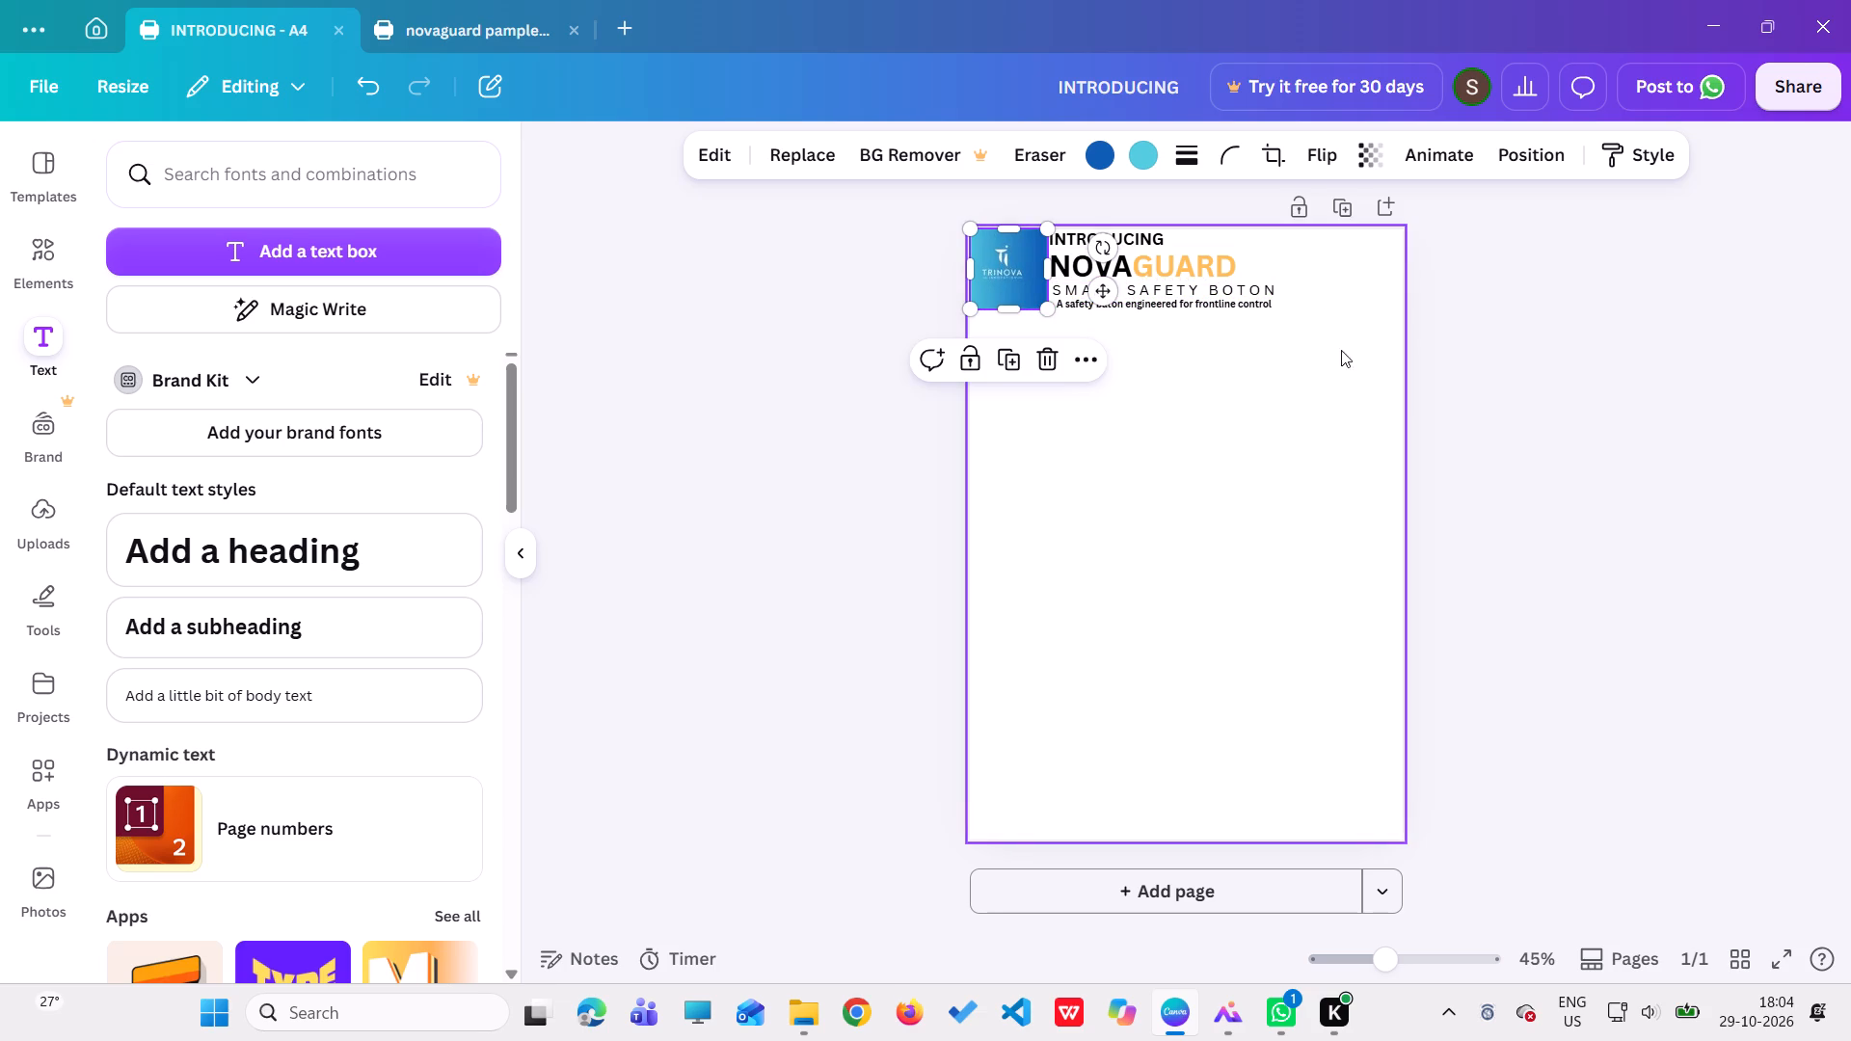
# Shift the "SMART SAFETY BOTON" subtitle and the tagline away from the enlarged logo, keeping the tagline under the subtitle.
pyautogui.click(1298, 375)
pyautogui.moveTo(1192, 294); pyautogui.dragTo(1240, 296)
pyautogui.moveTo(1181, 301); pyautogui.dragTo(1221, 307)
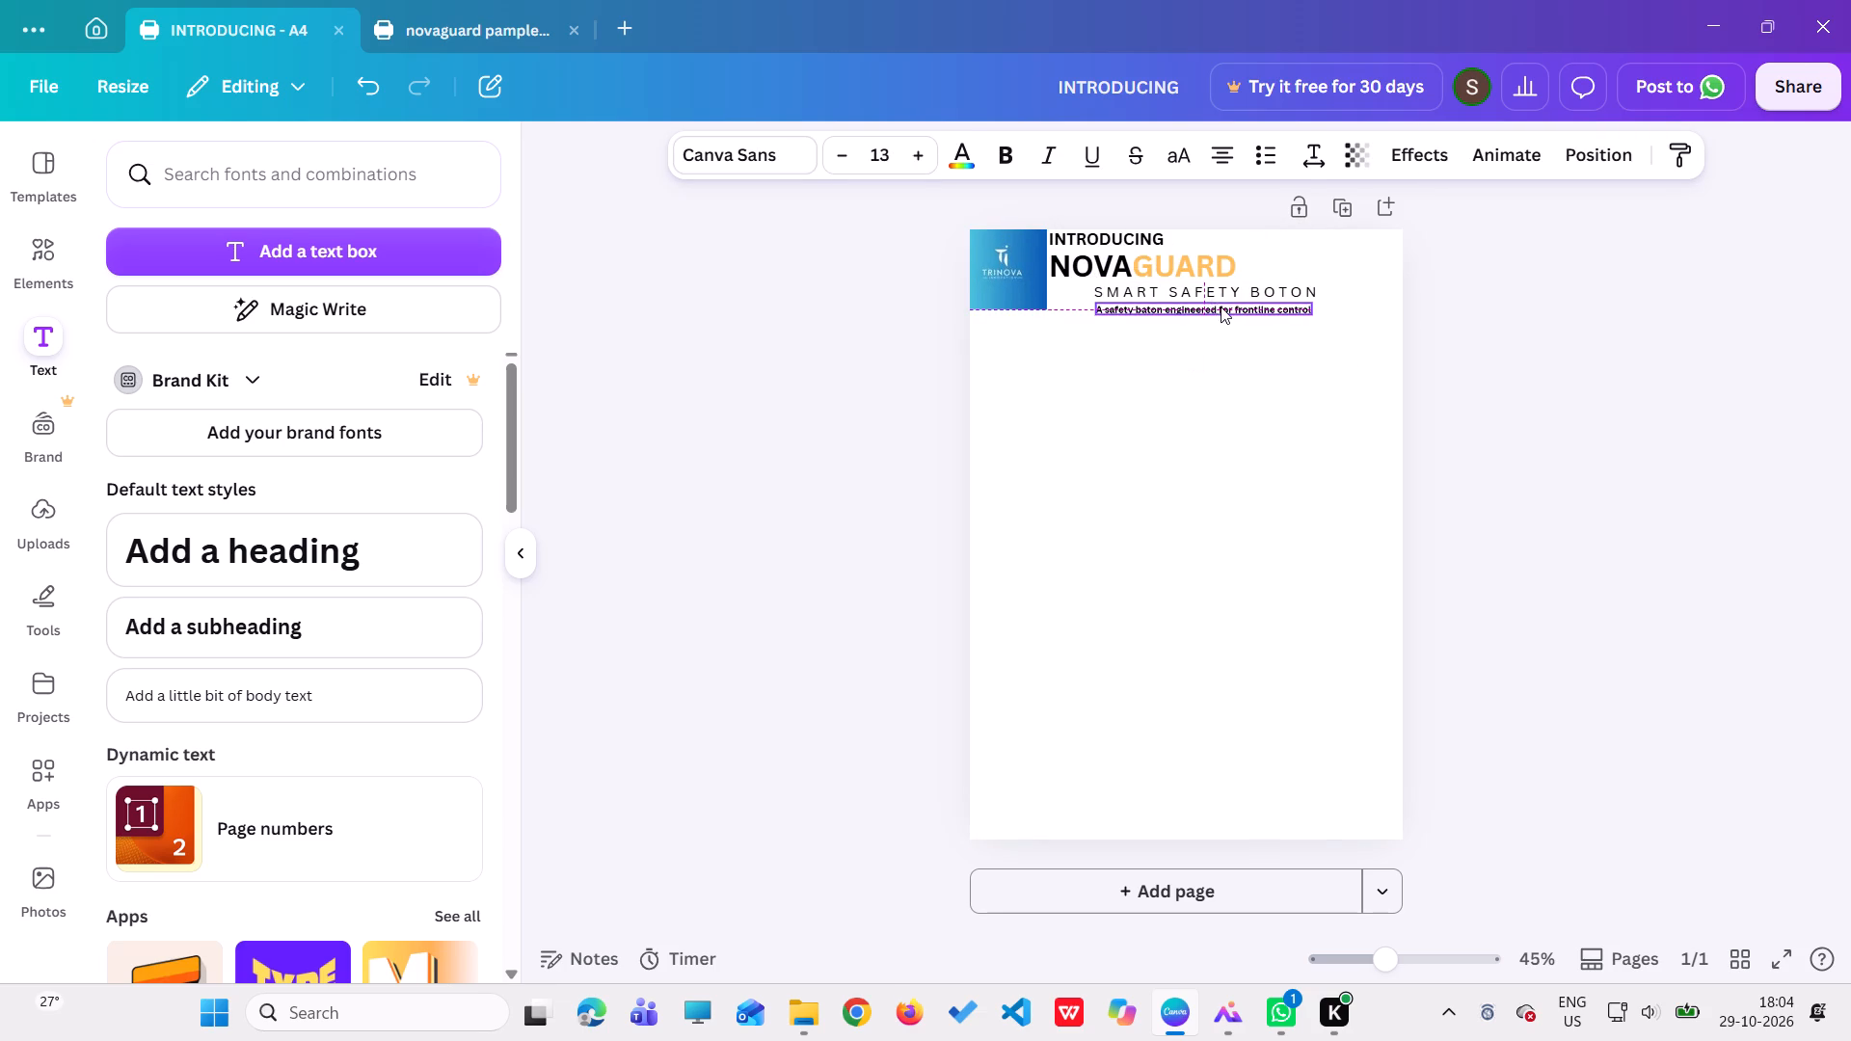
# Shift GUARD, NOVA and INTRODUCING away from the logo so the title sits together above the subtitle with INTRODUCING over NOVA.
pyautogui.click(1081, 265)
pyautogui.moveTo(1189, 266); pyautogui.dragTo(1213, 264)
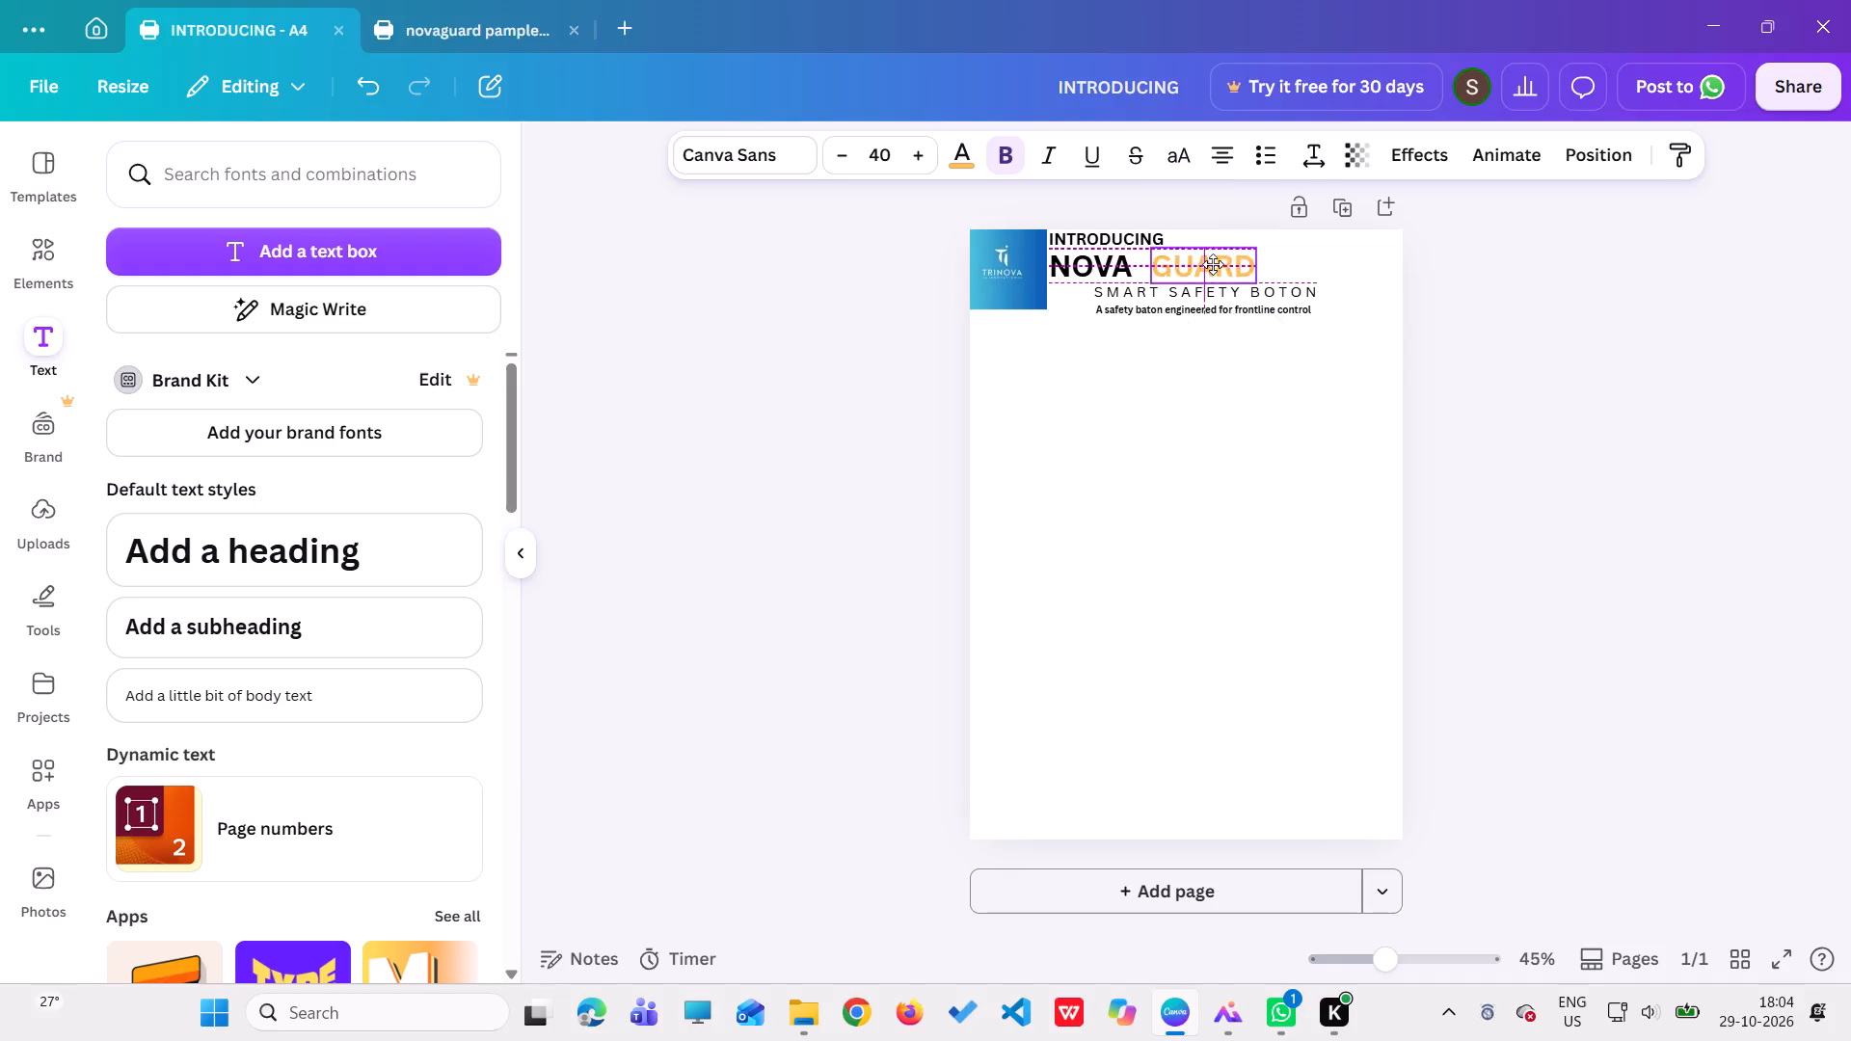
pyautogui.moveTo(1213, 264); pyautogui.dragTo(1241, 267)
pyautogui.moveTo(1120, 267); pyautogui.dragTo(1169, 263)
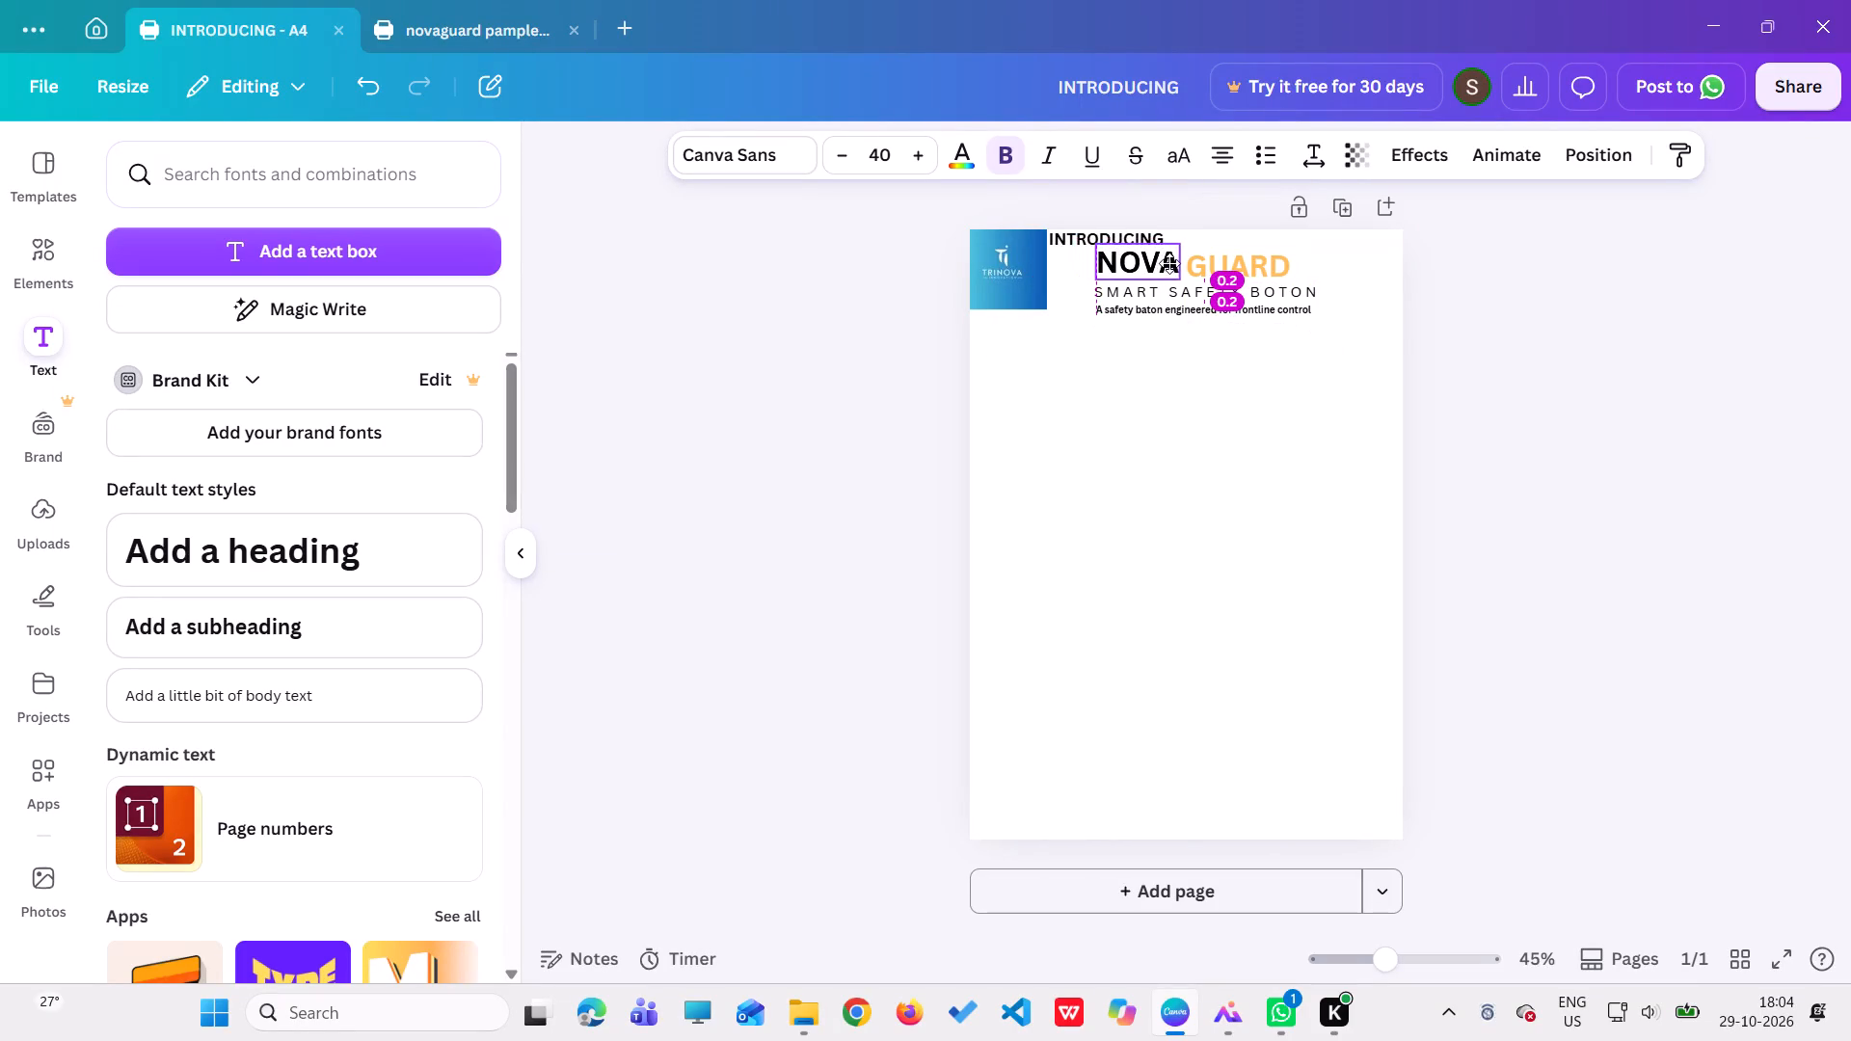
pyautogui.moveTo(1169, 263); pyautogui.dragTo(1173, 266)
pyautogui.moveTo(1081, 244); pyautogui.dragTo(1087, 240)
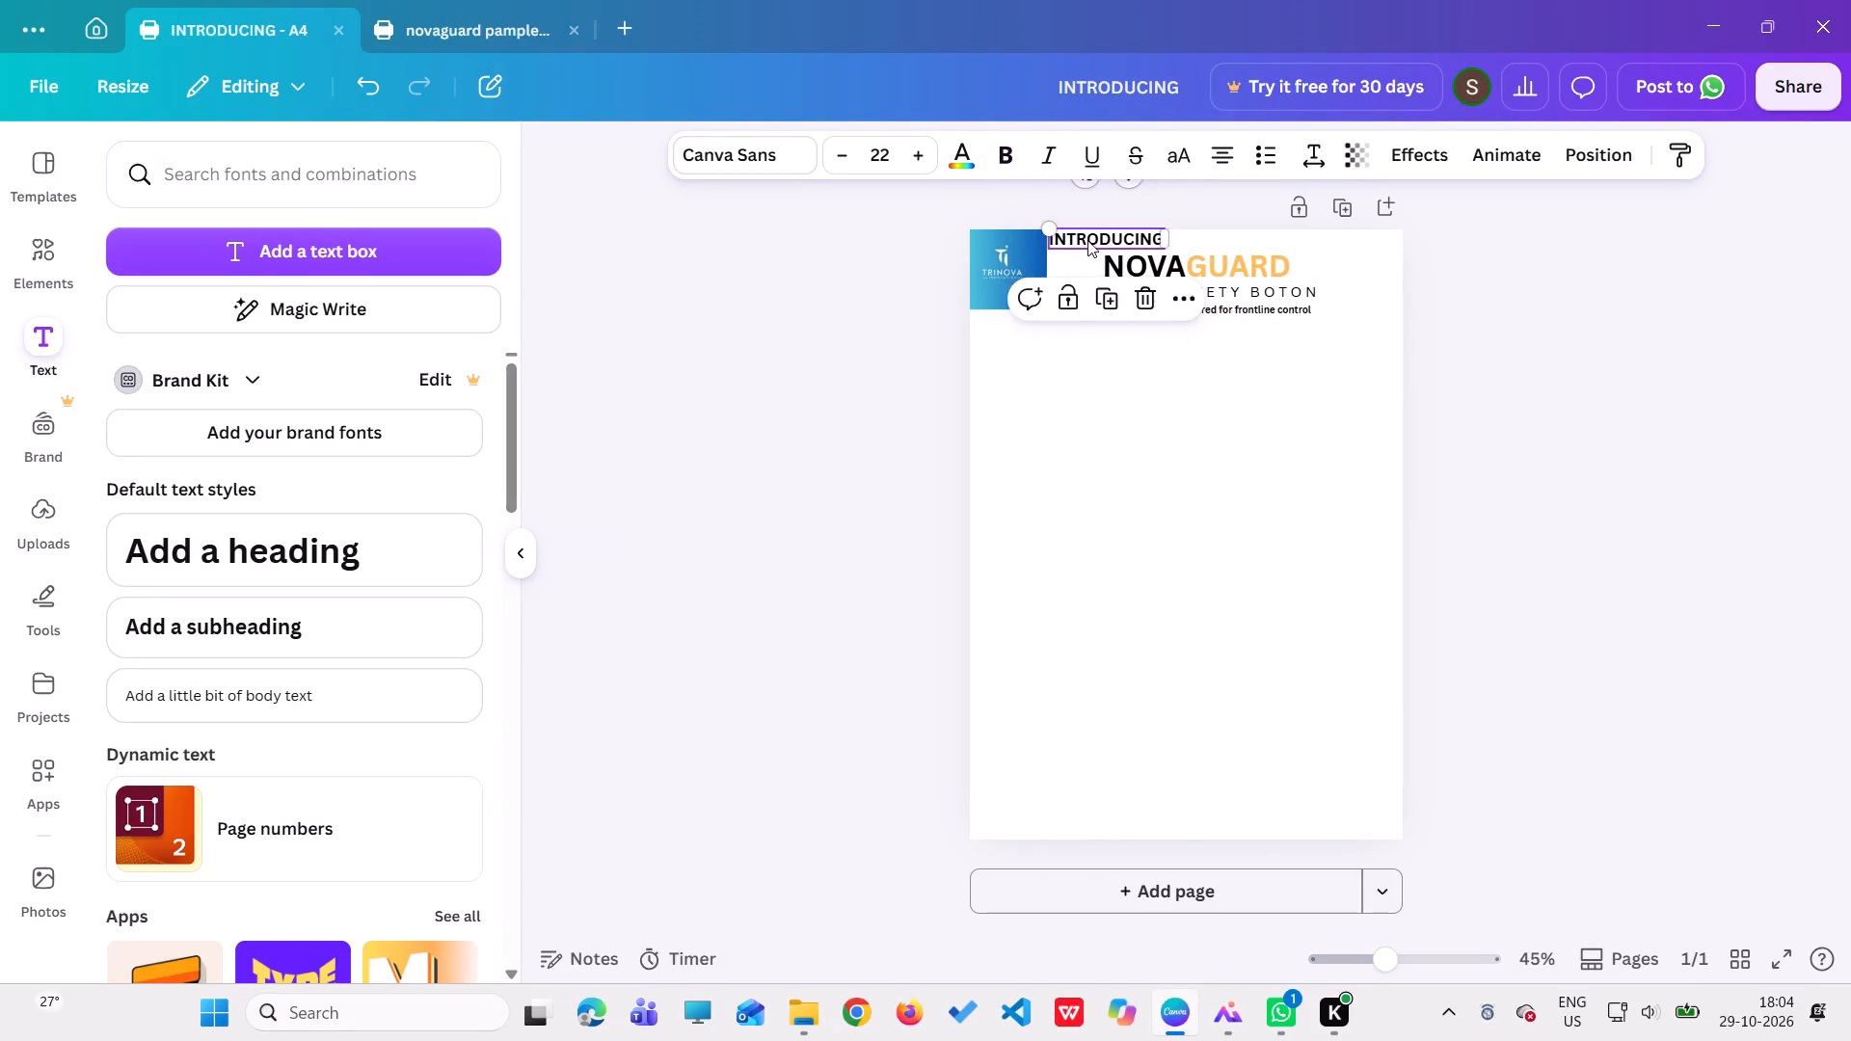
pyautogui.moveTo(1087, 240); pyautogui.dragTo(1139, 245)
pyautogui.click(1116, 356)
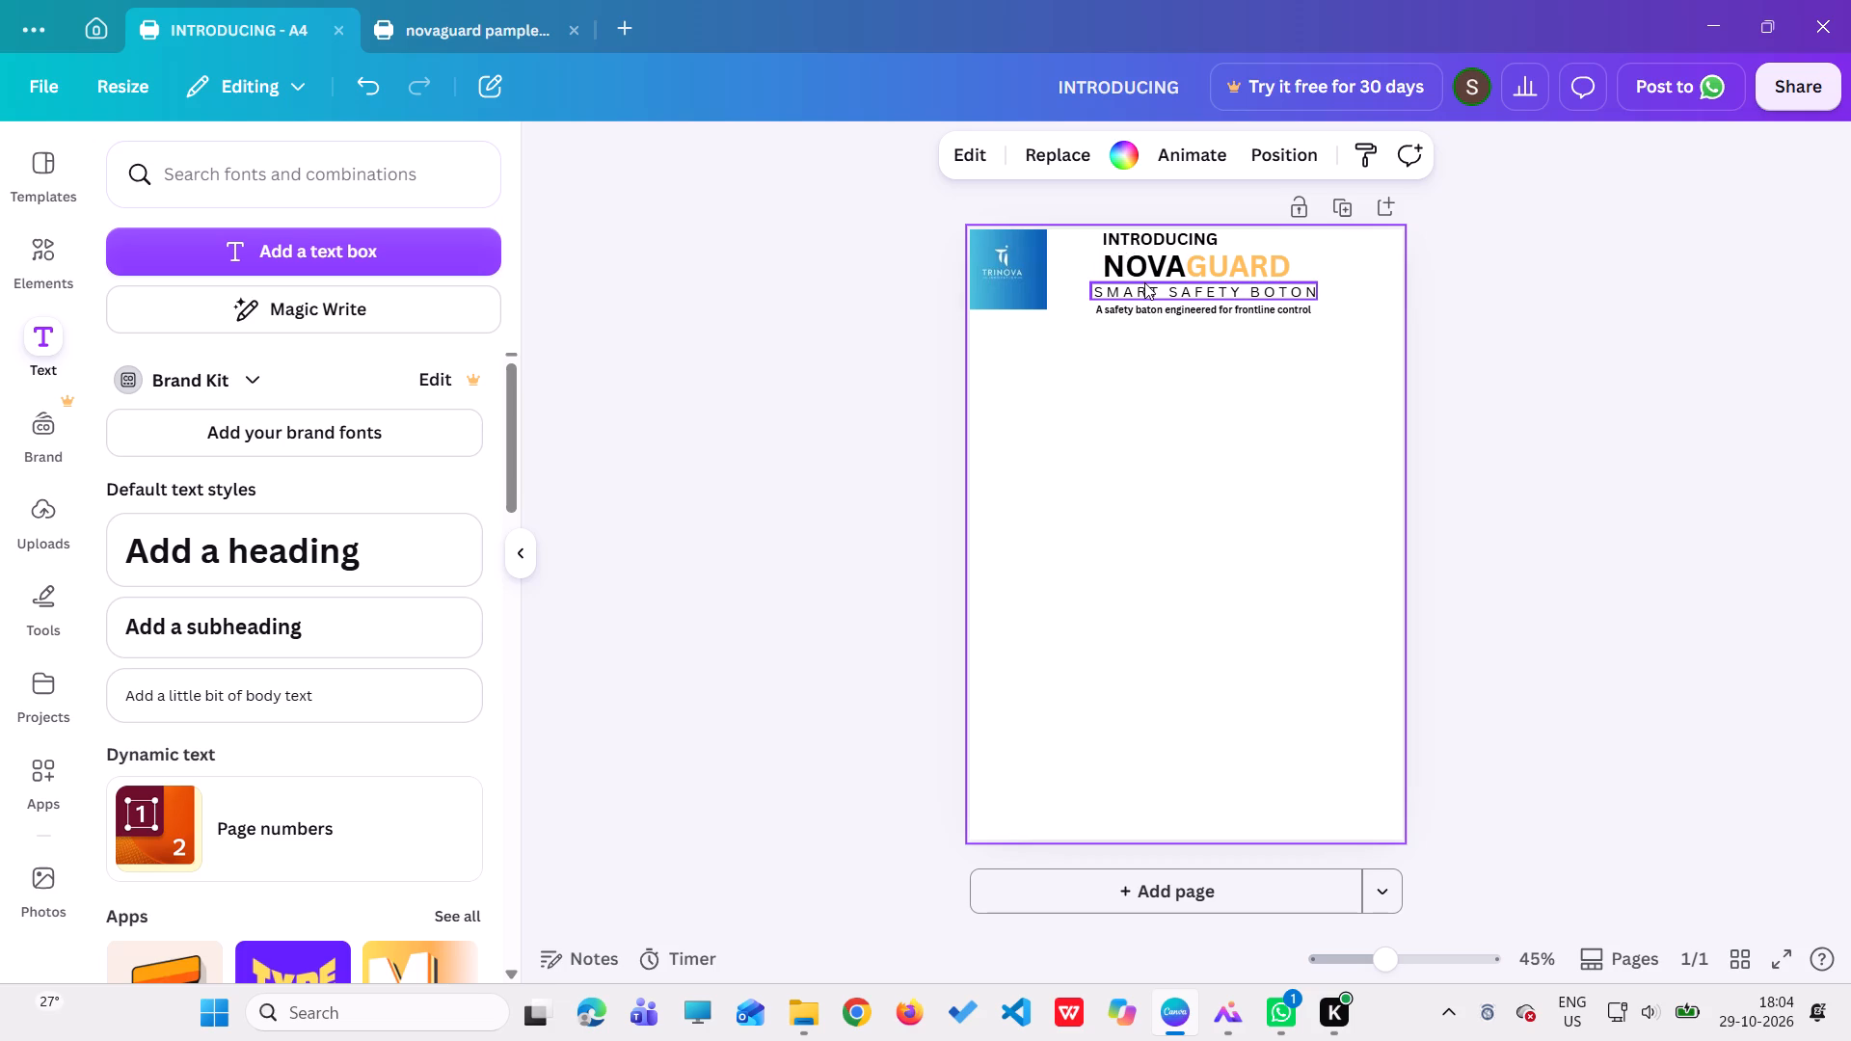
# Reduce the "SMART SAFETY BOTON" subtitle's font size to 18.
pyautogui.click(1144, 282)
pyautogui.click(840, 159)
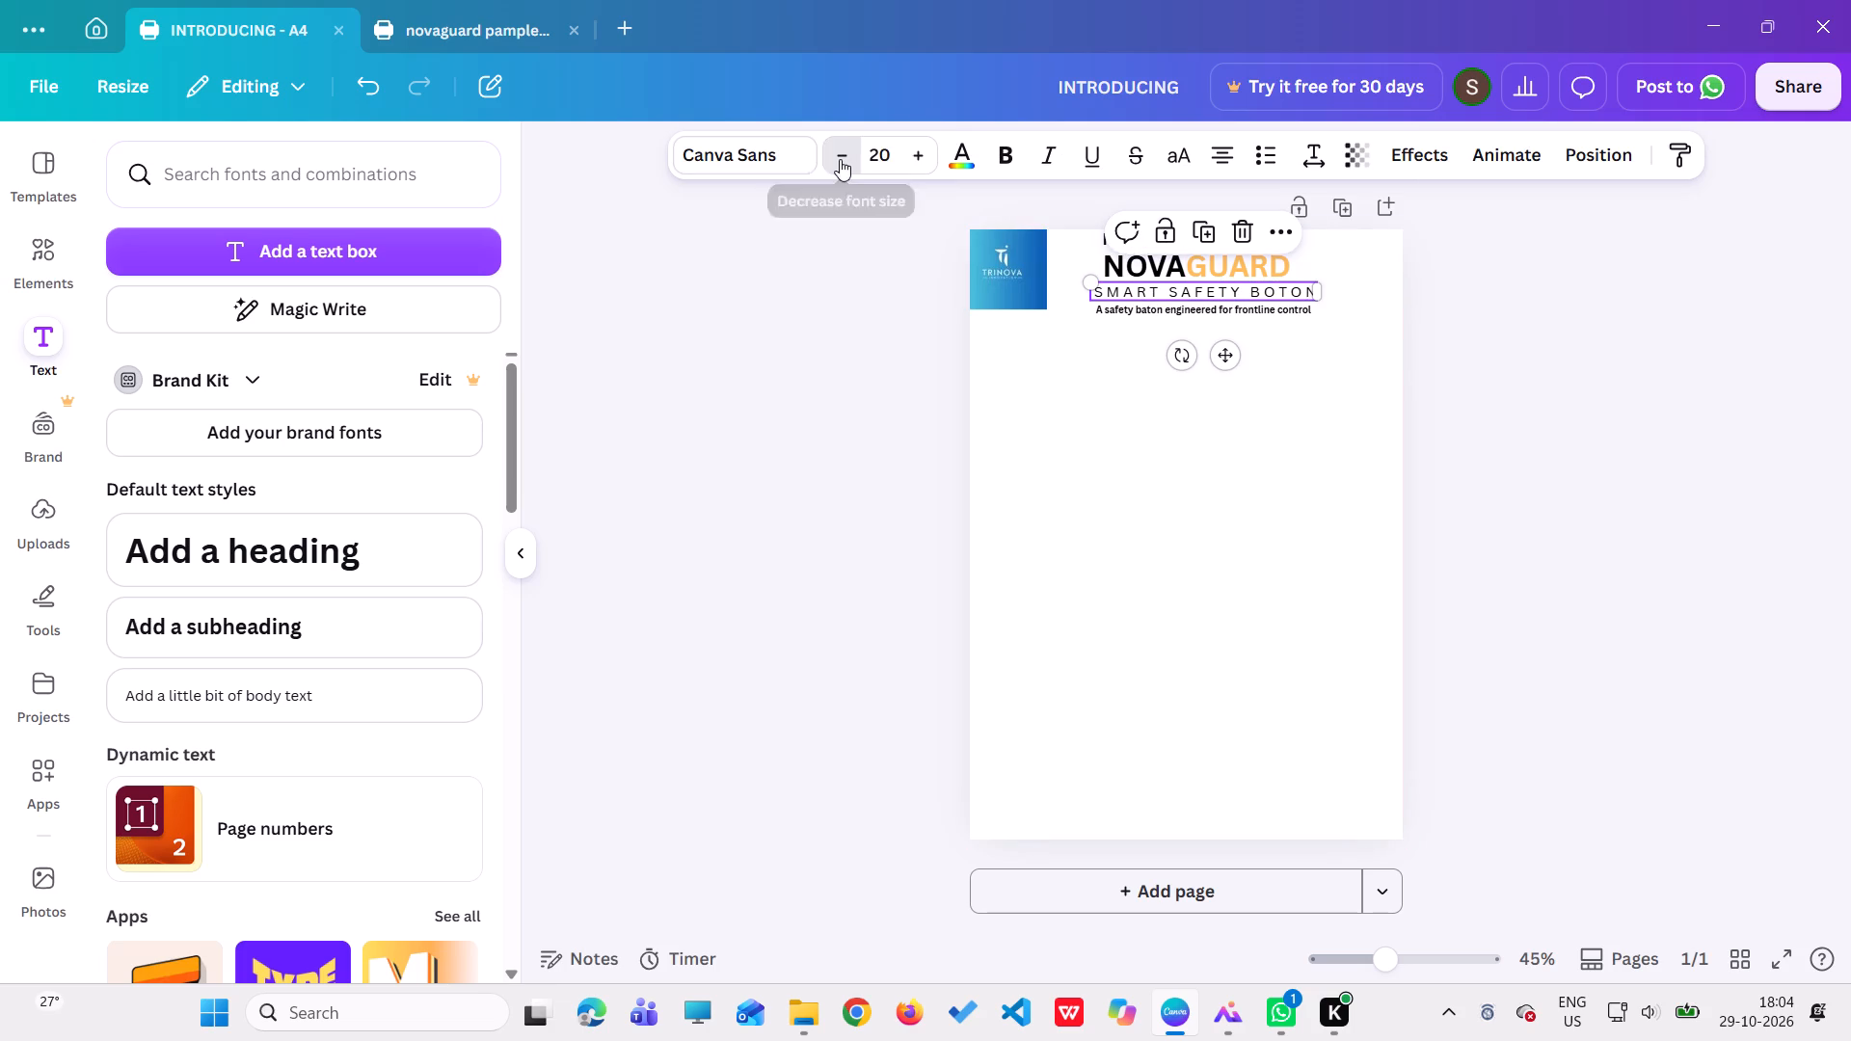
pyautogui.click(840, 159)
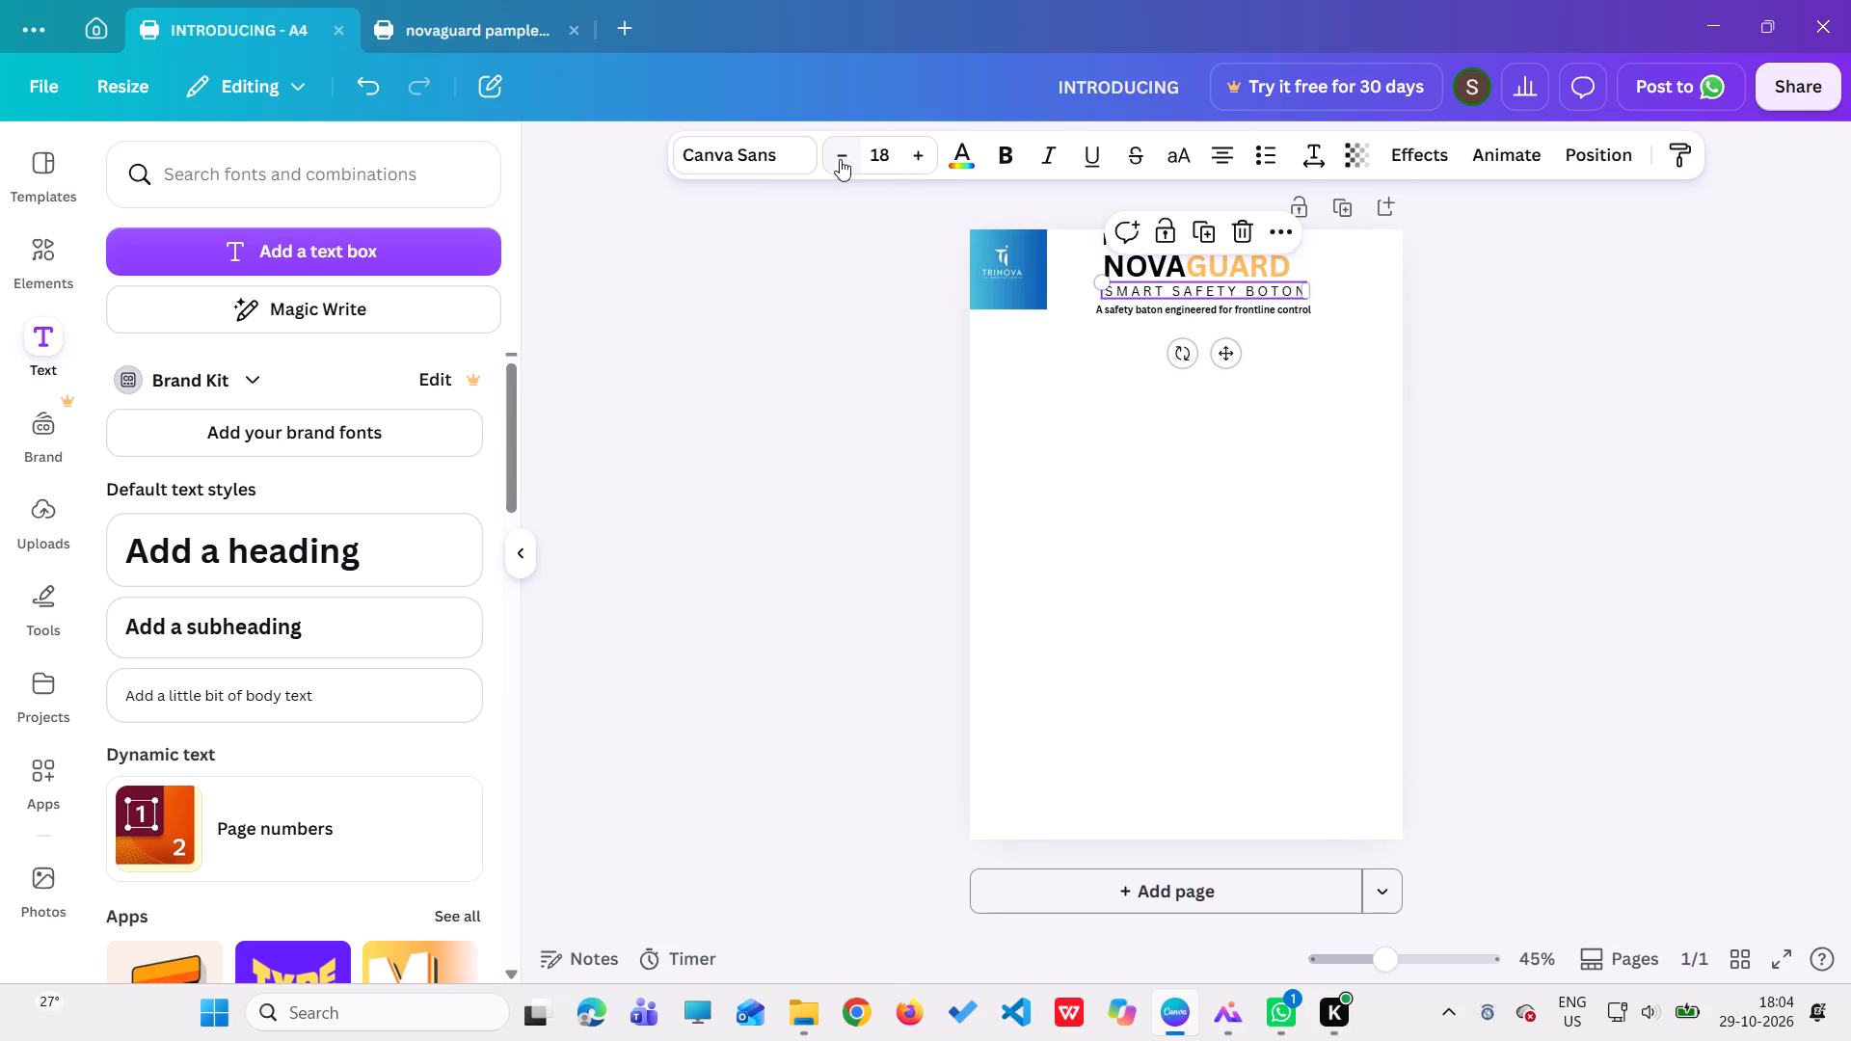
pyautogui.click(1230, 349)
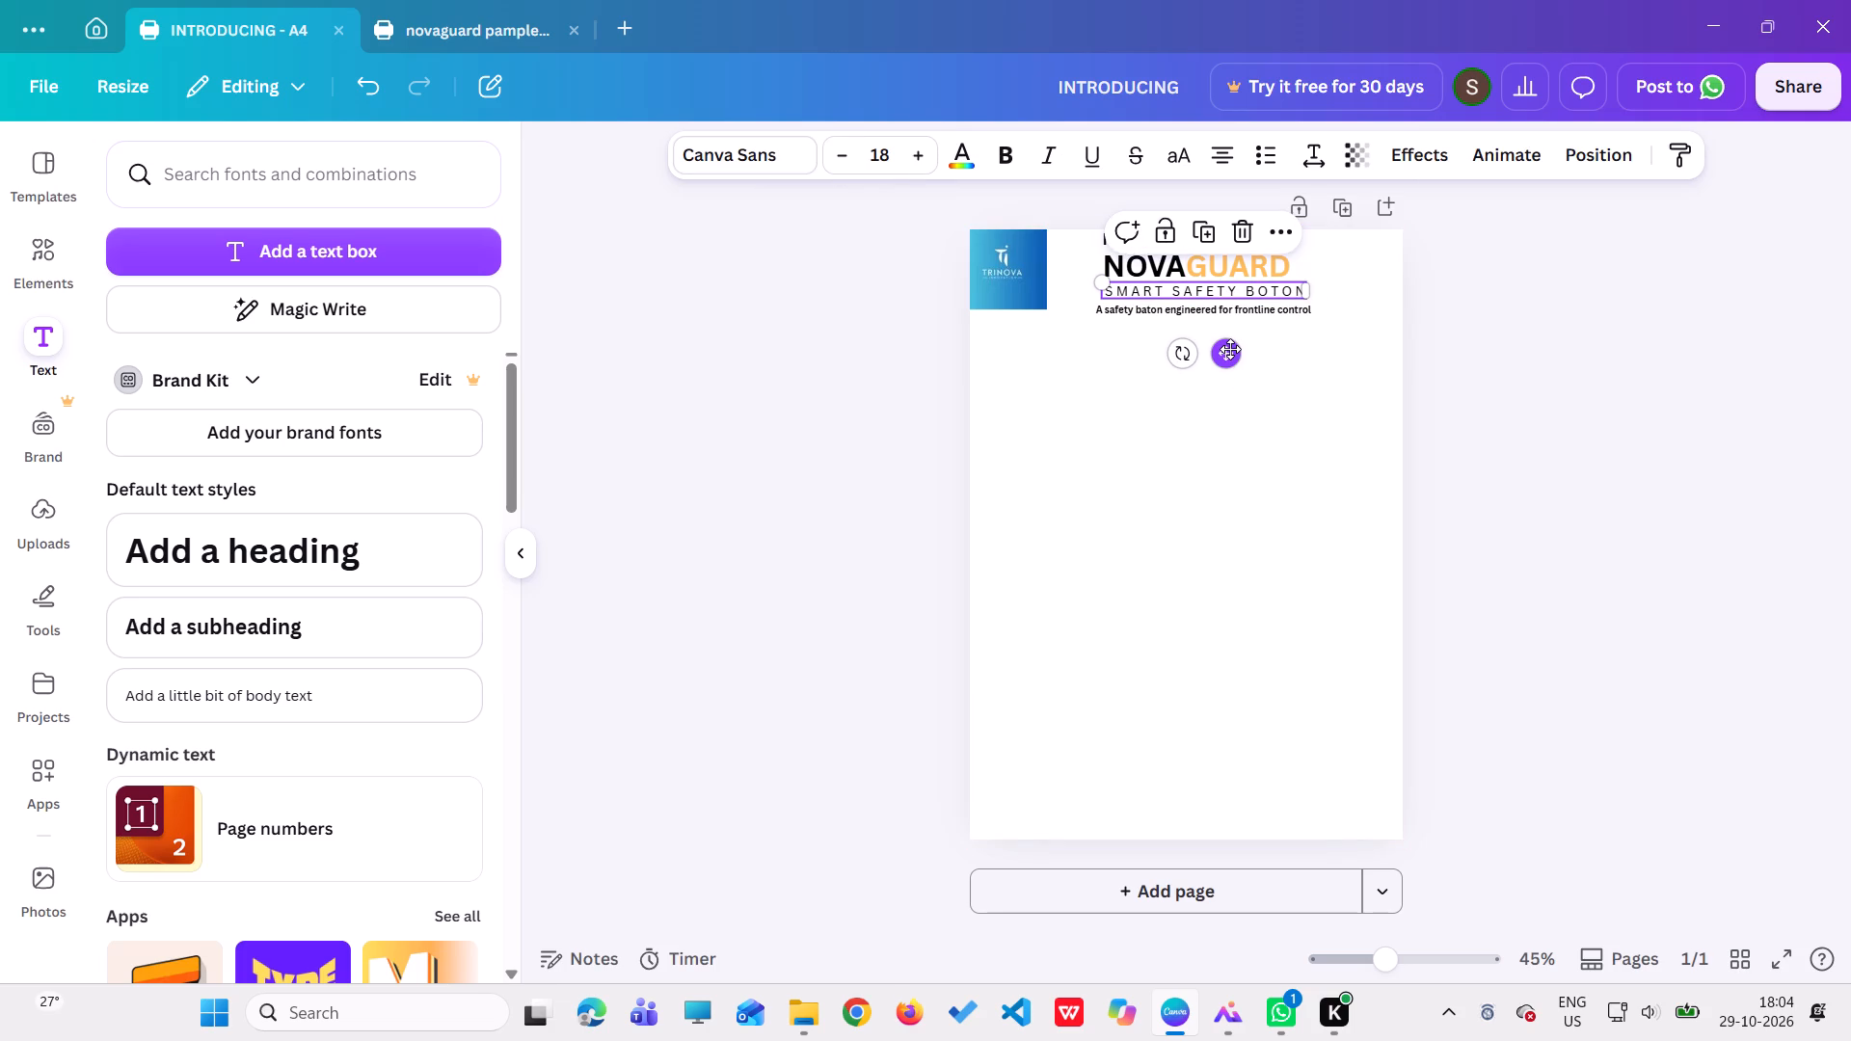
pyautogui.click(1192, 415)
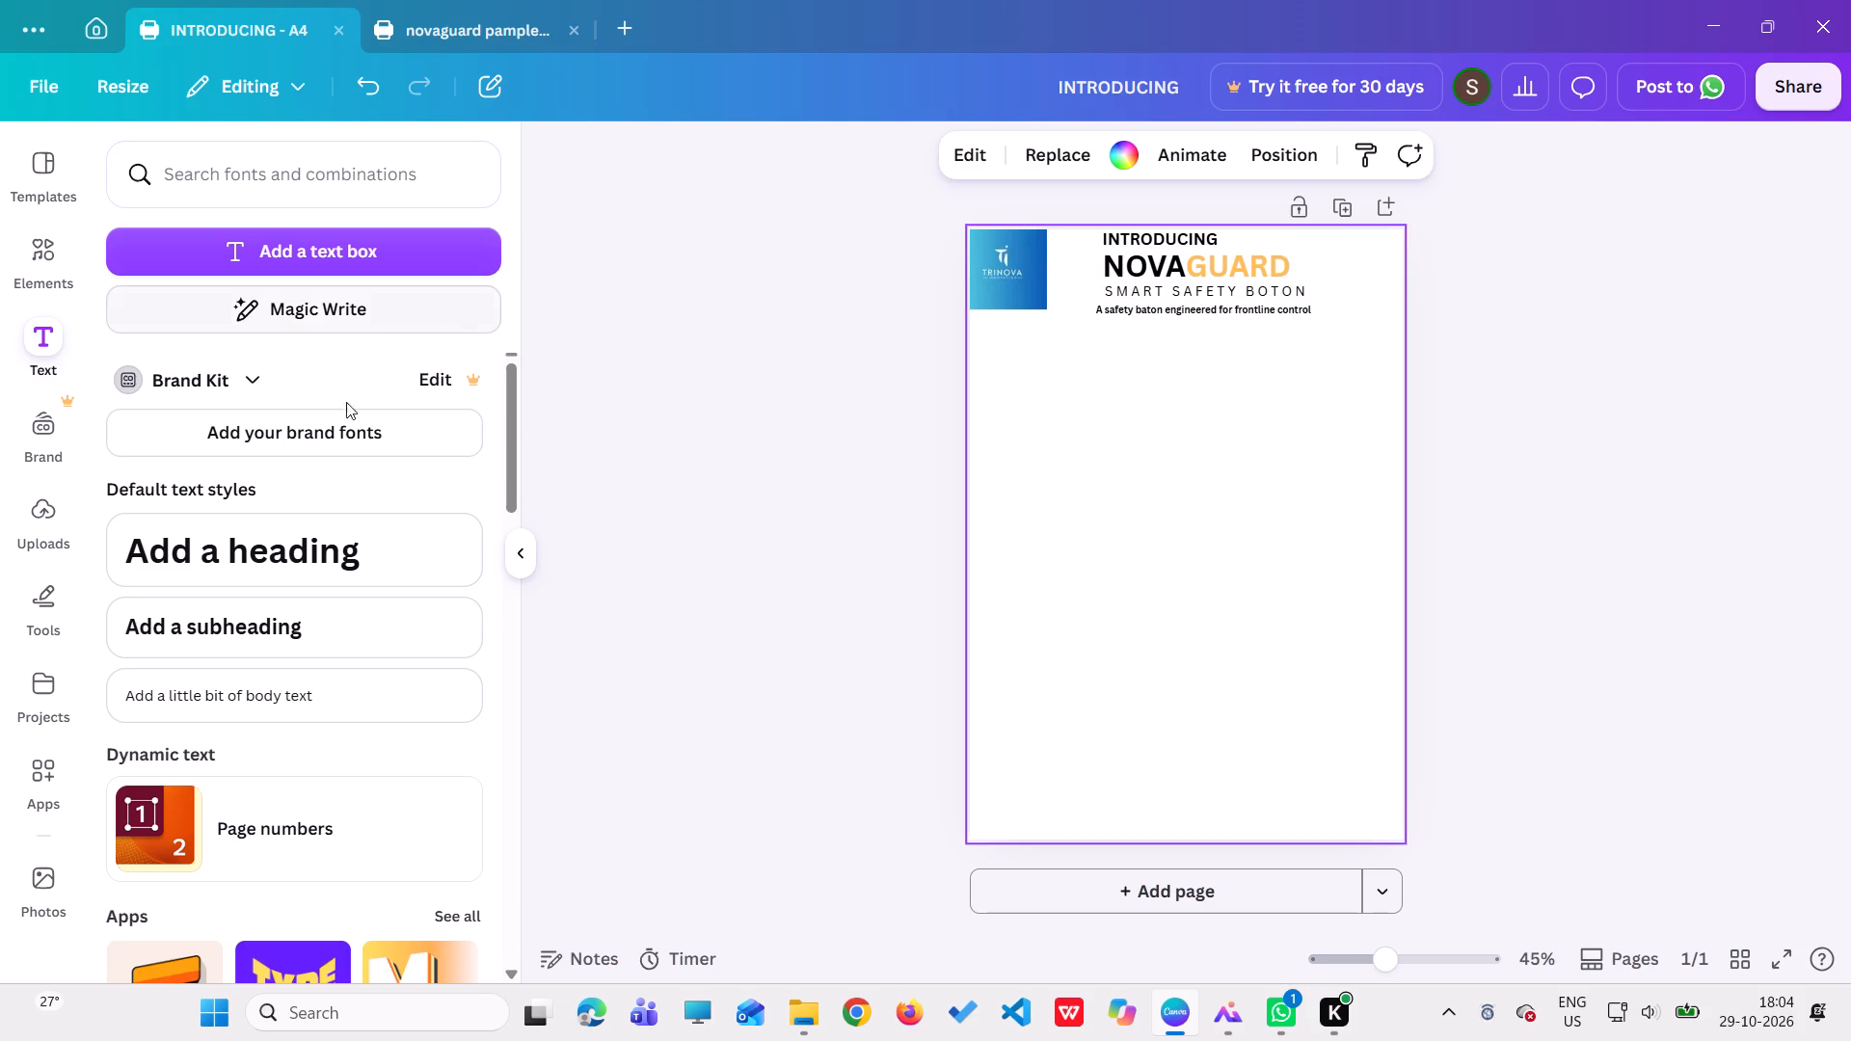
# Draw a straight horizontal line below the tagline and extend it across the full width of the page.
pyautogui.click(40, 614)
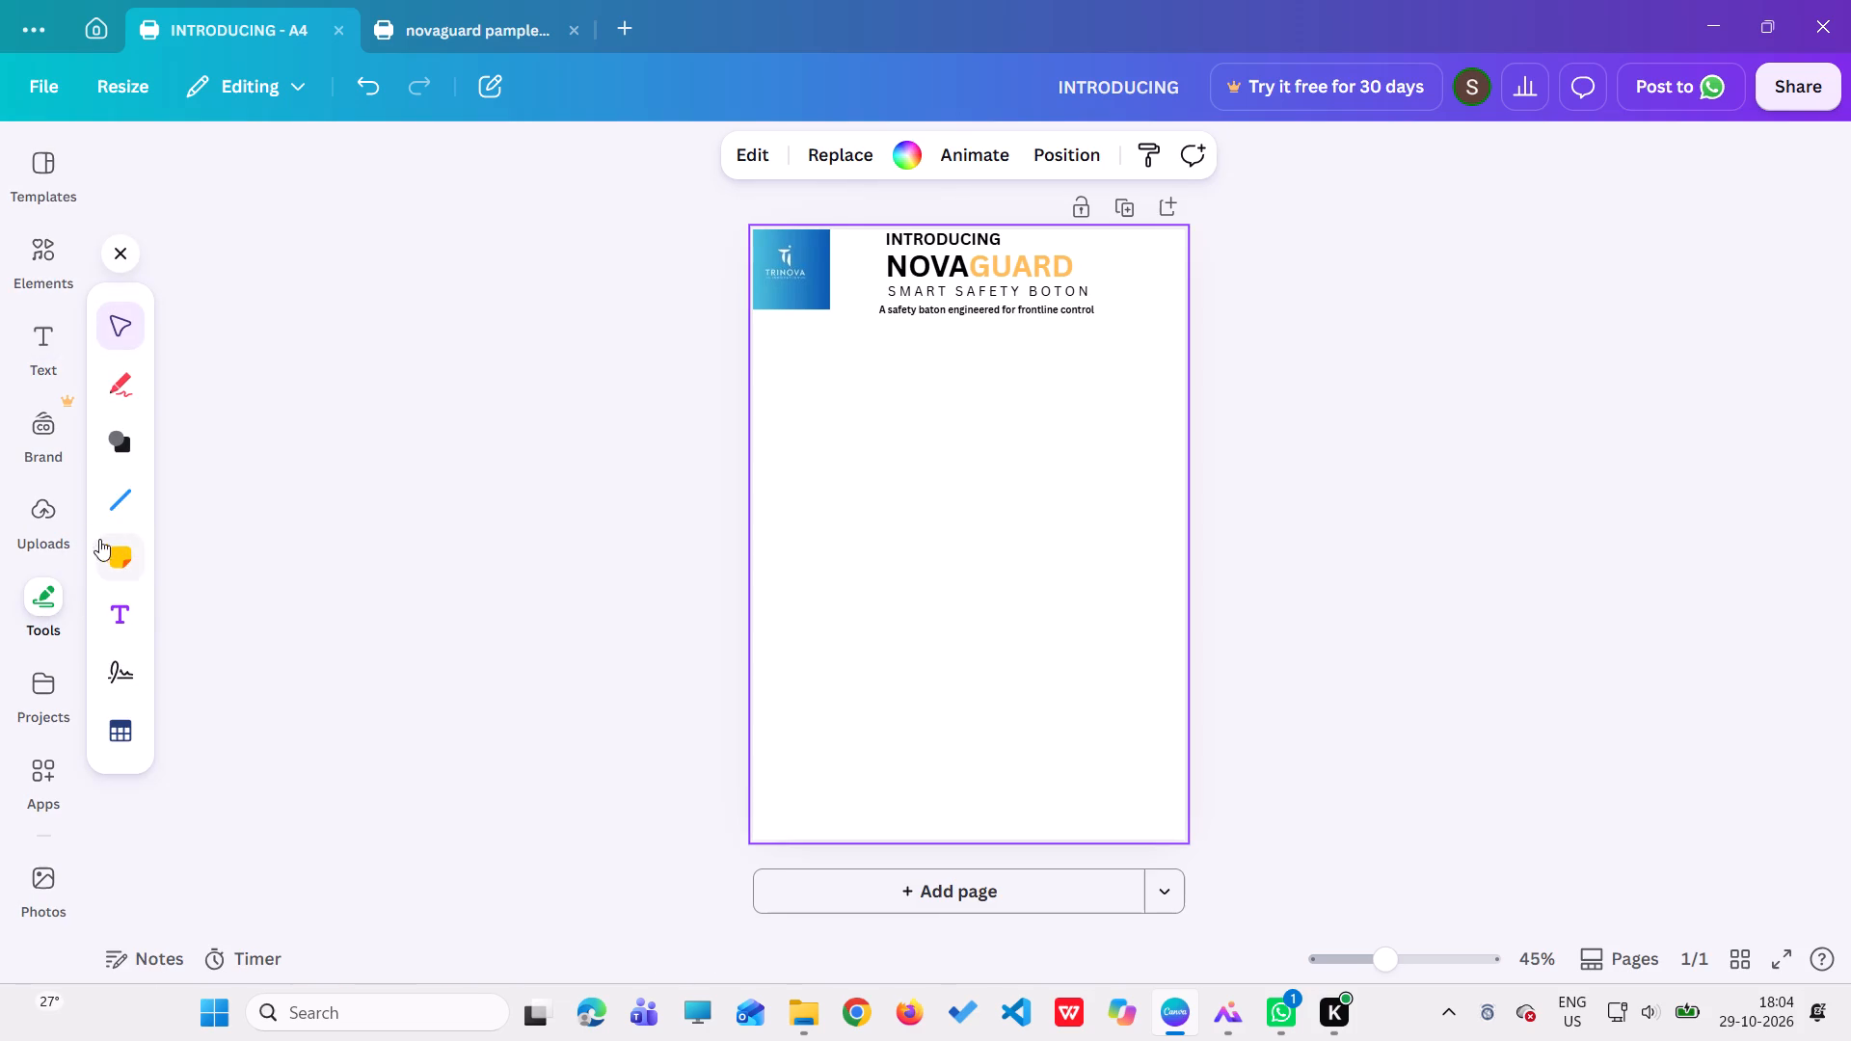
pyautogui.click(110, 507)
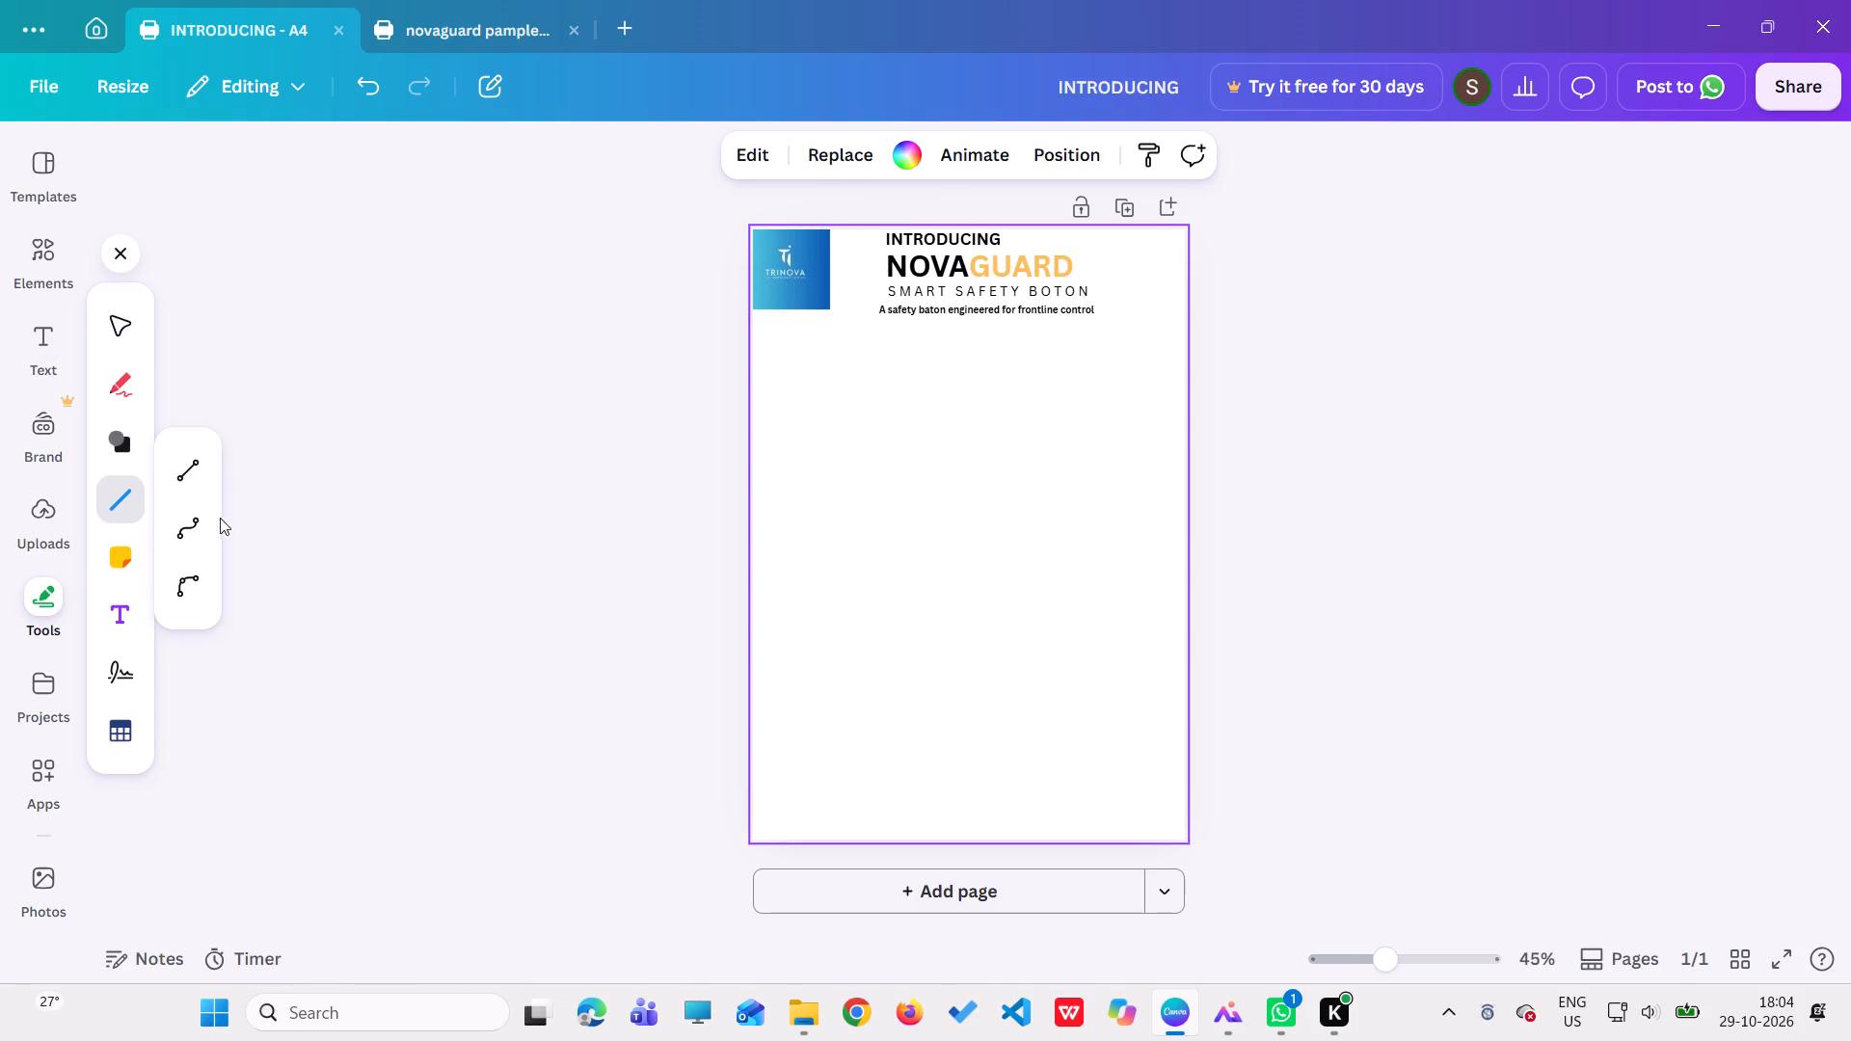
pyautogui.click(184, 480)
pyautogui.moveTo(991, 588); pyautogui.dragTo(962, 390)
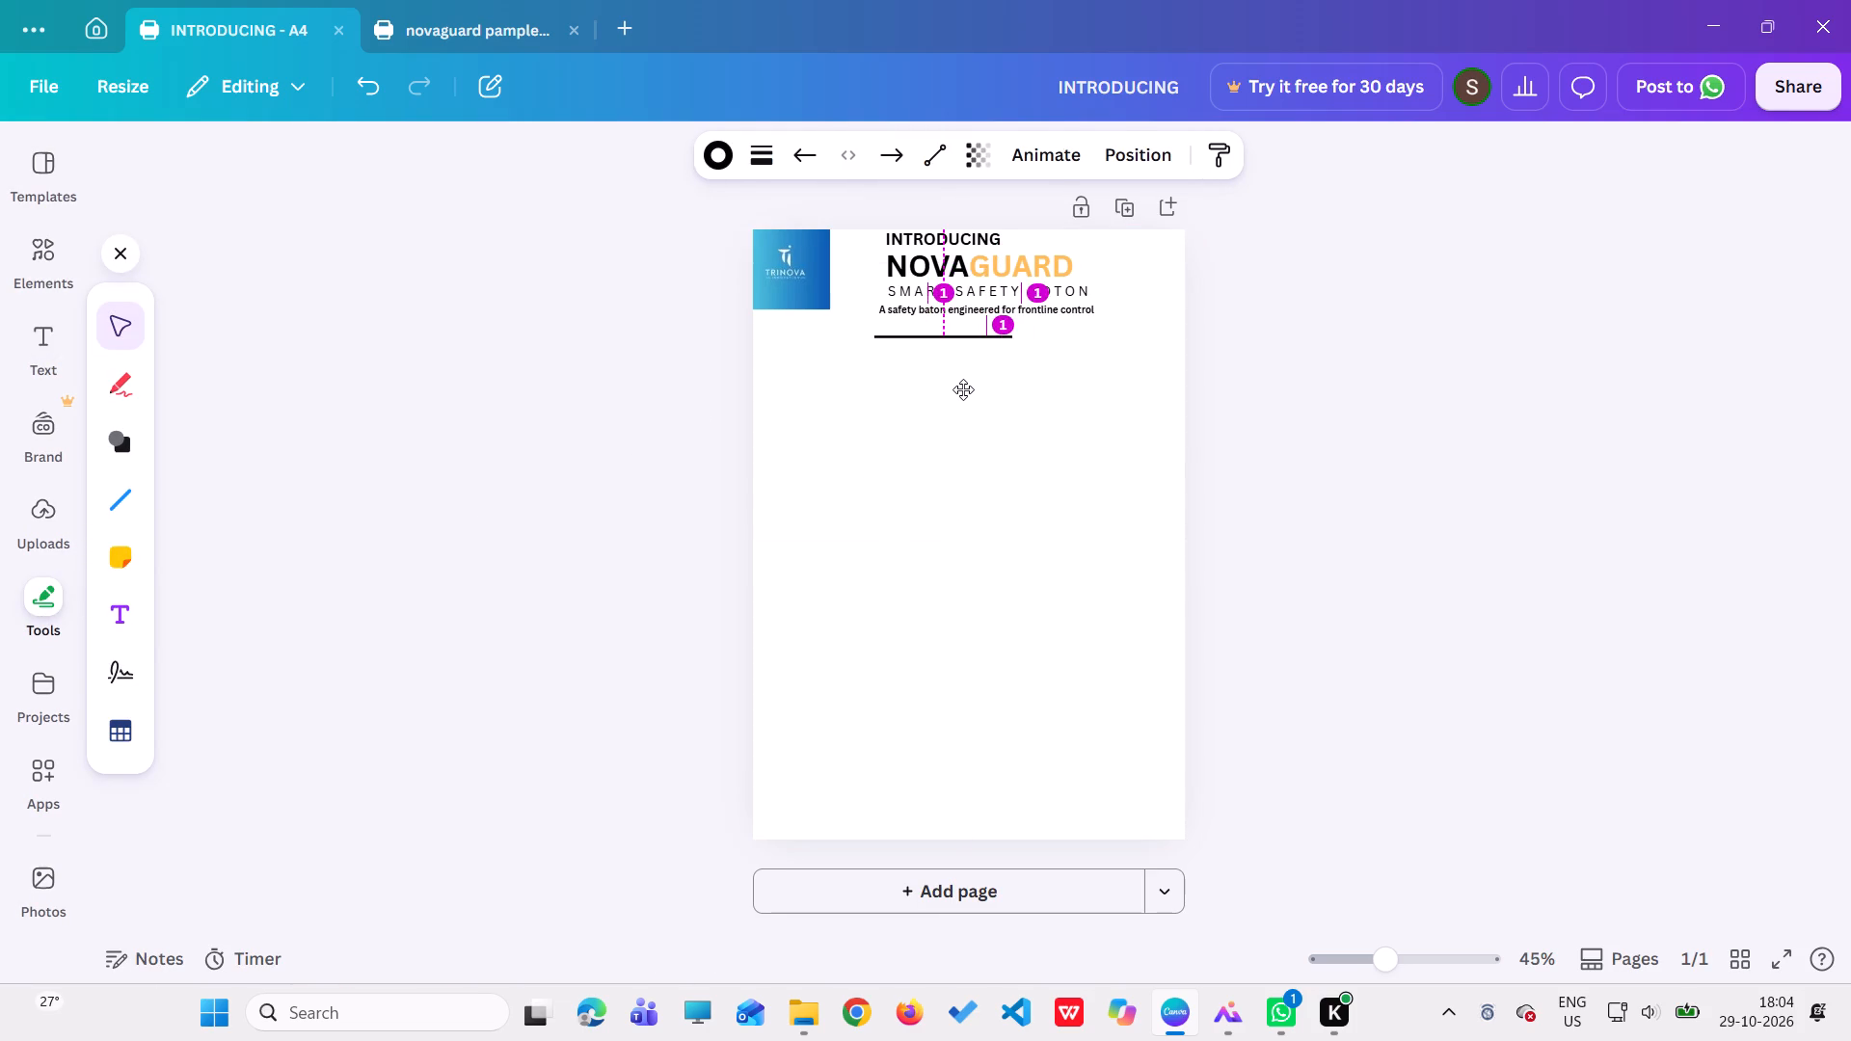
pyautogui.moveTo(1015, 342); pyautogui.dragTo(1175, 337)
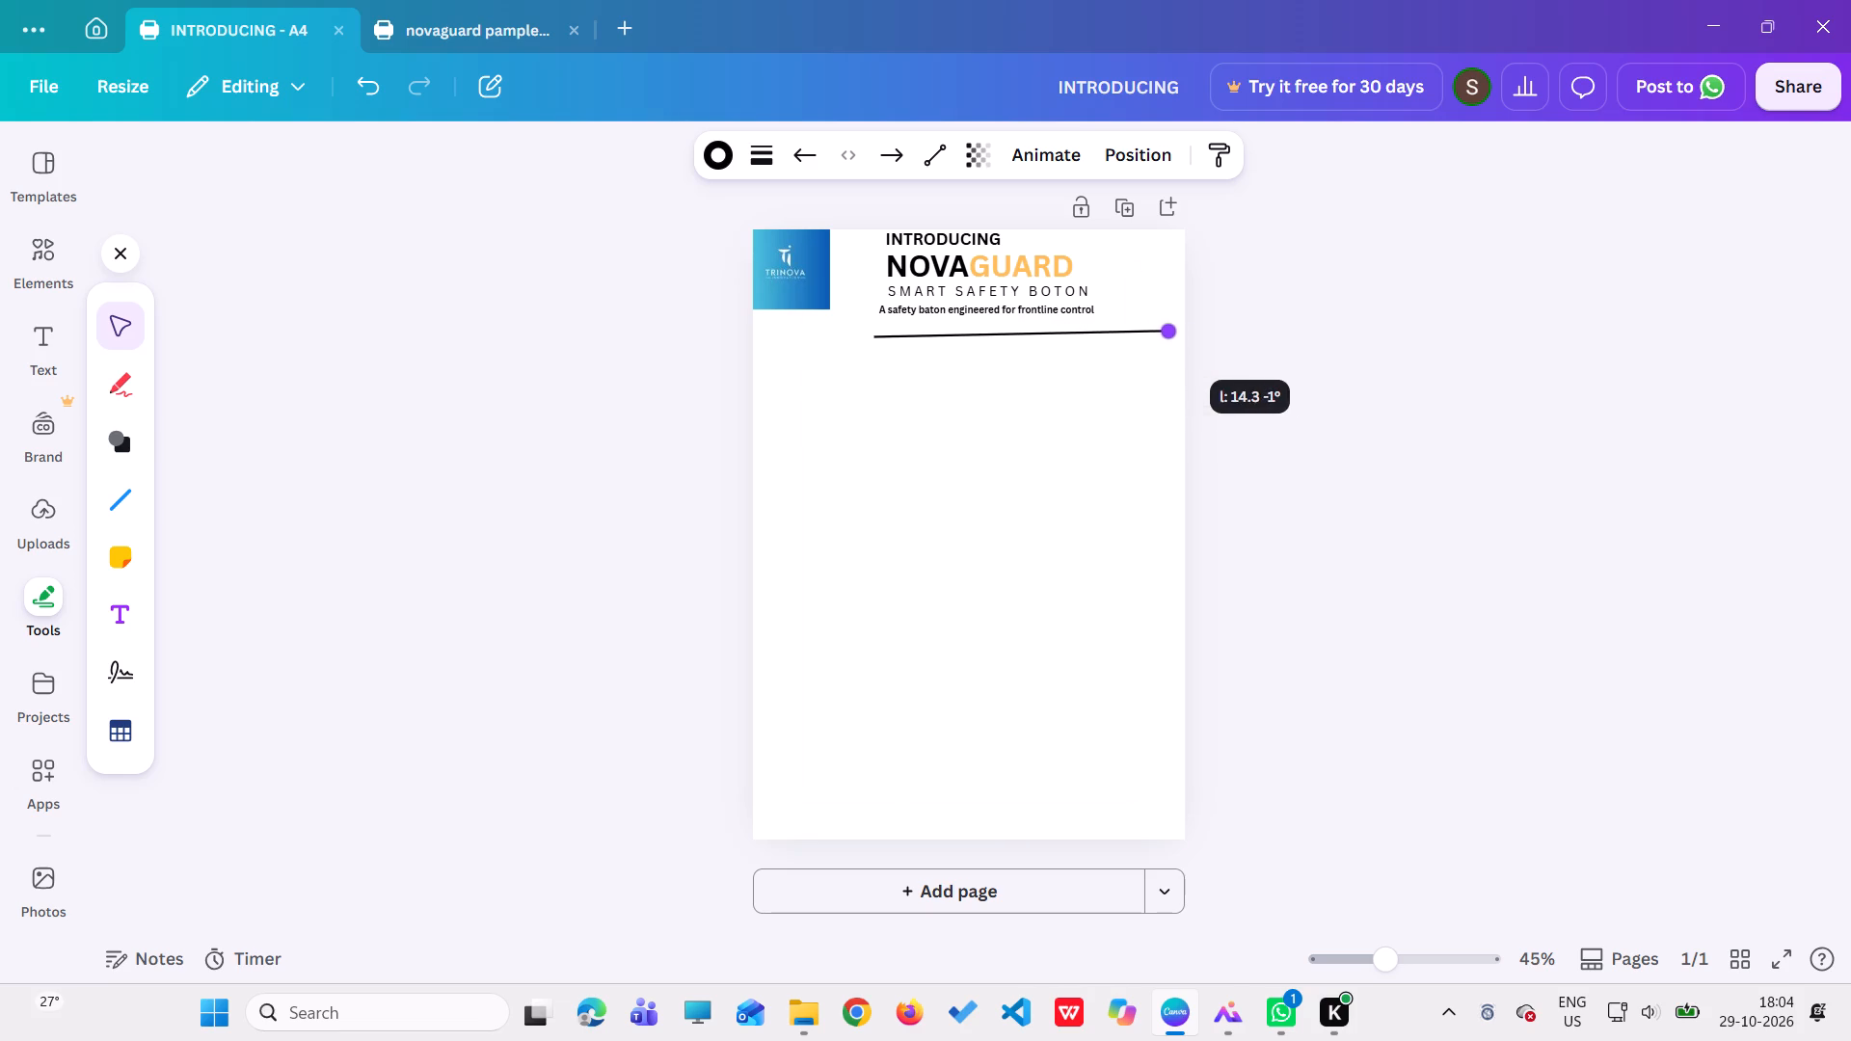
pyautogui.moveTo(1175, 337); pyautogui.dragTo(1186, 344)
pyautogui.moveTo(880, 334); pyautogui.dragTo(833, 338)
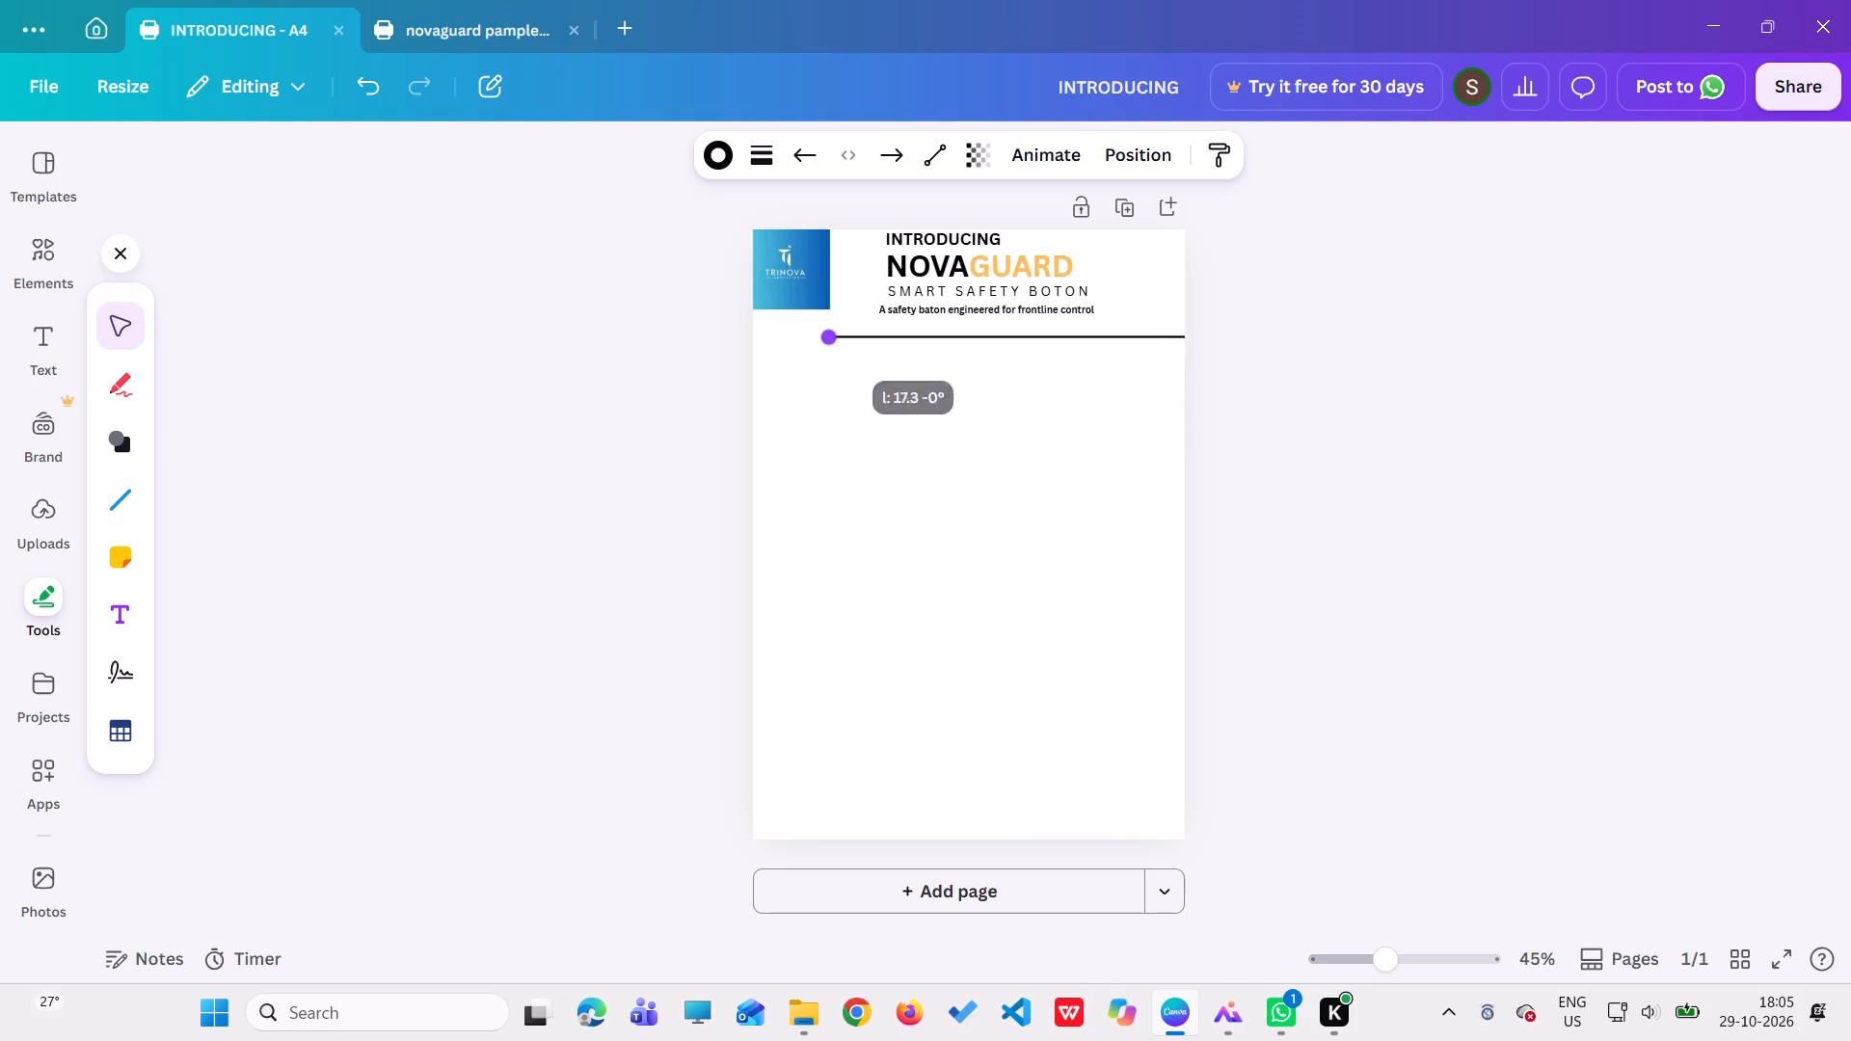
pyautogui.moveTo(833, 338); pyautogui.dragTo(757, 337)
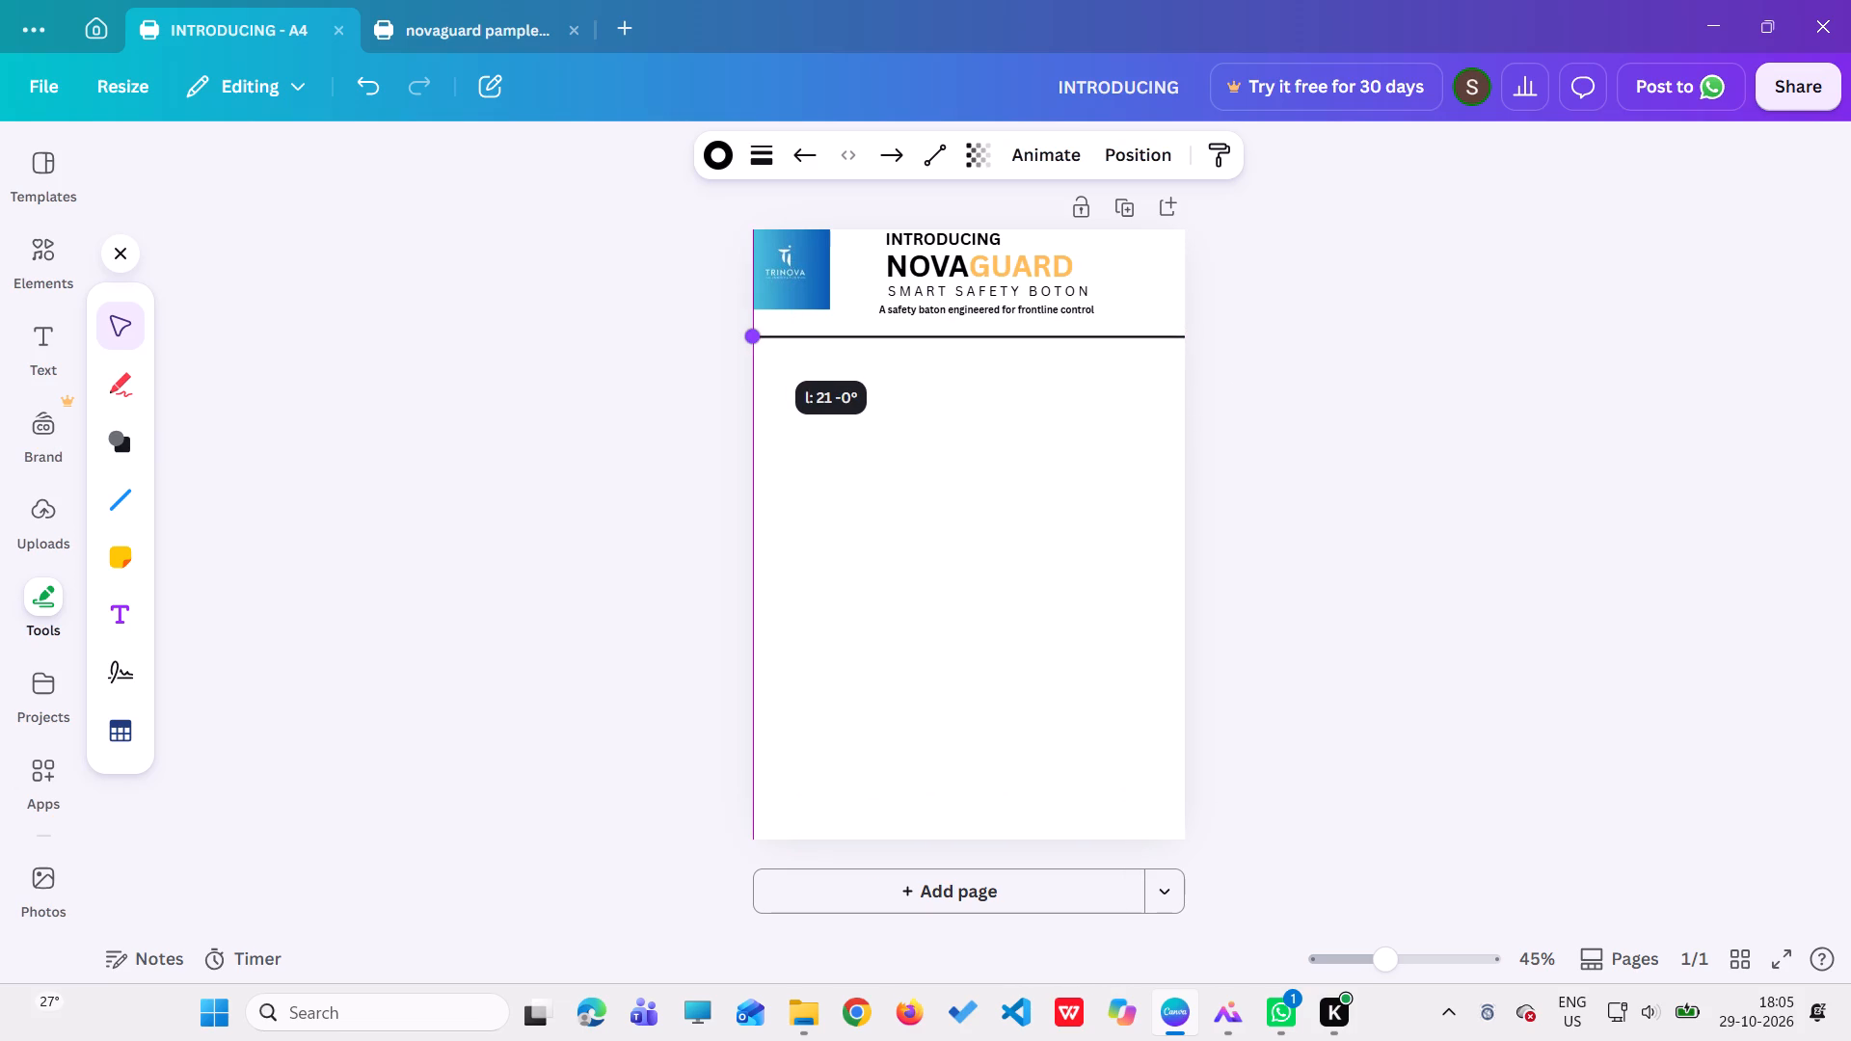
pyautogui.moveTo(757, 337); pyautogui.dragTo(757, 338)
pyautogui.click(833, 446)
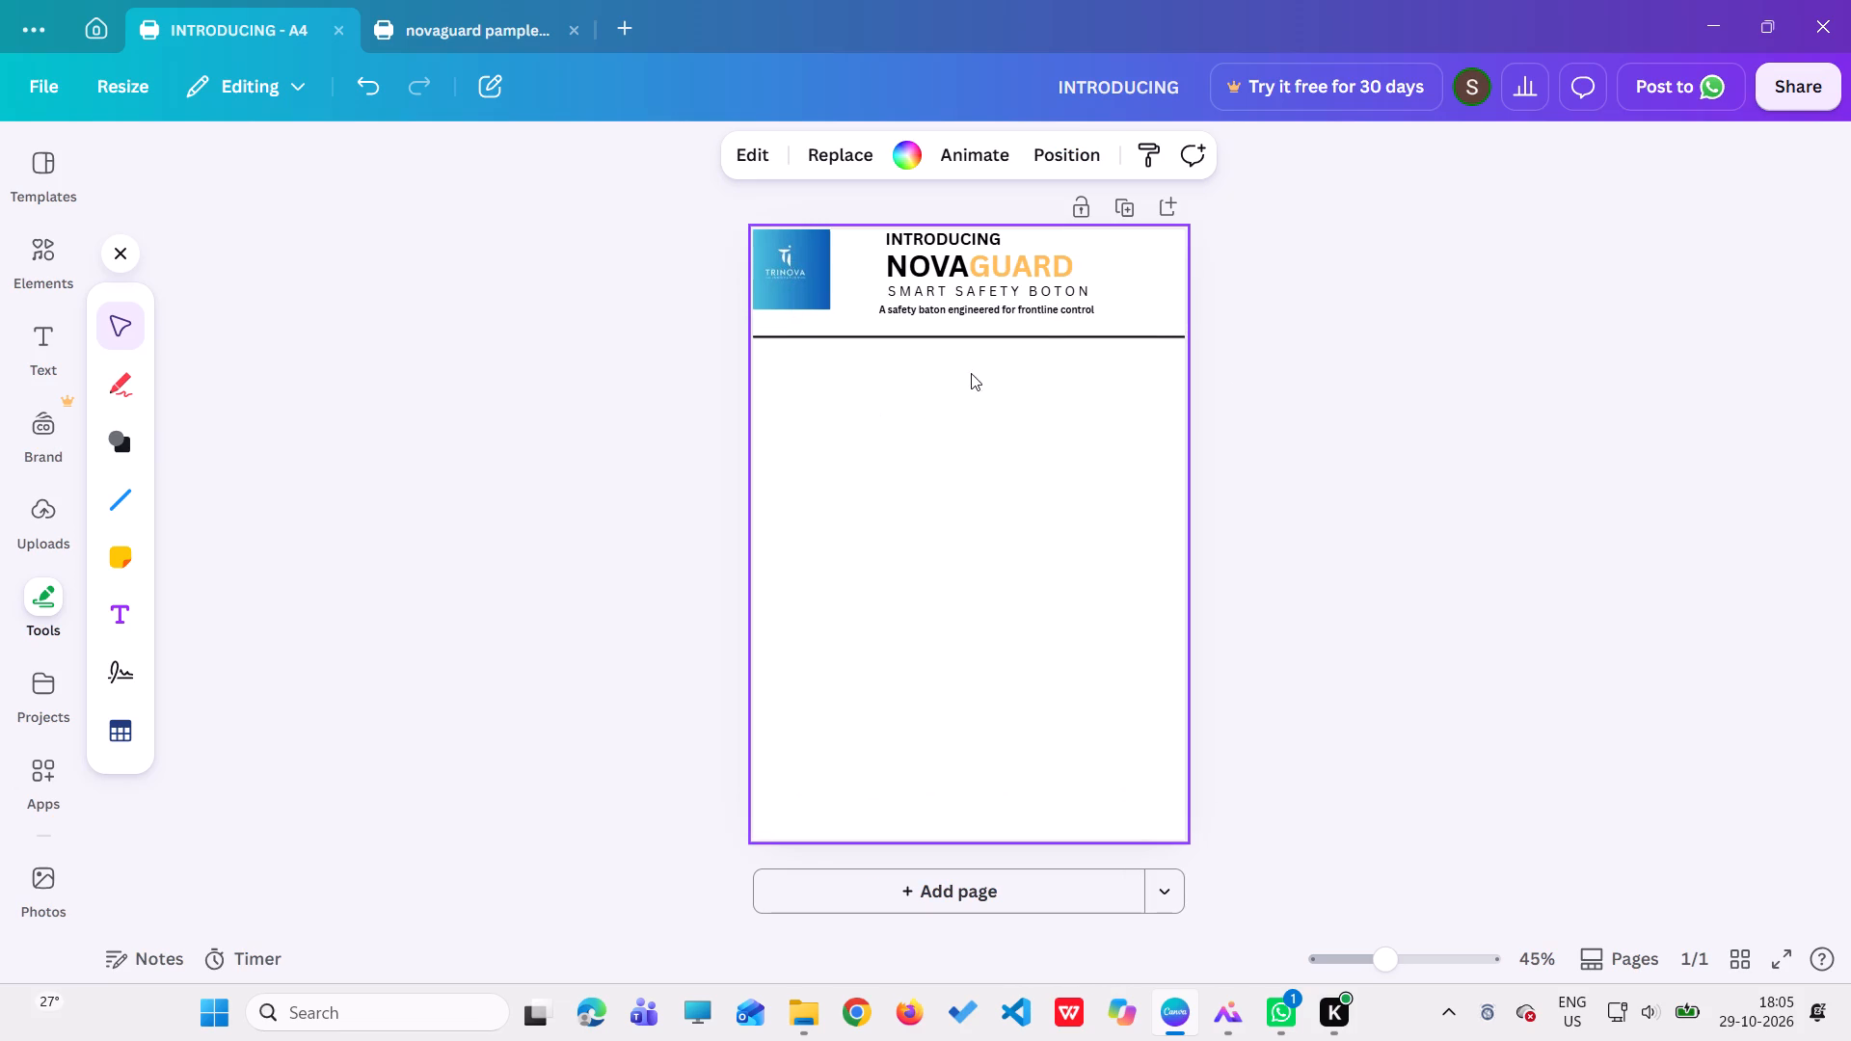
# Move the horizontal line up so it sits just beneath the tagline.
pyautogui.click(982, 342)
pyautogui.moveTo(983, 394); pyautogui.dragTo(983, 382)
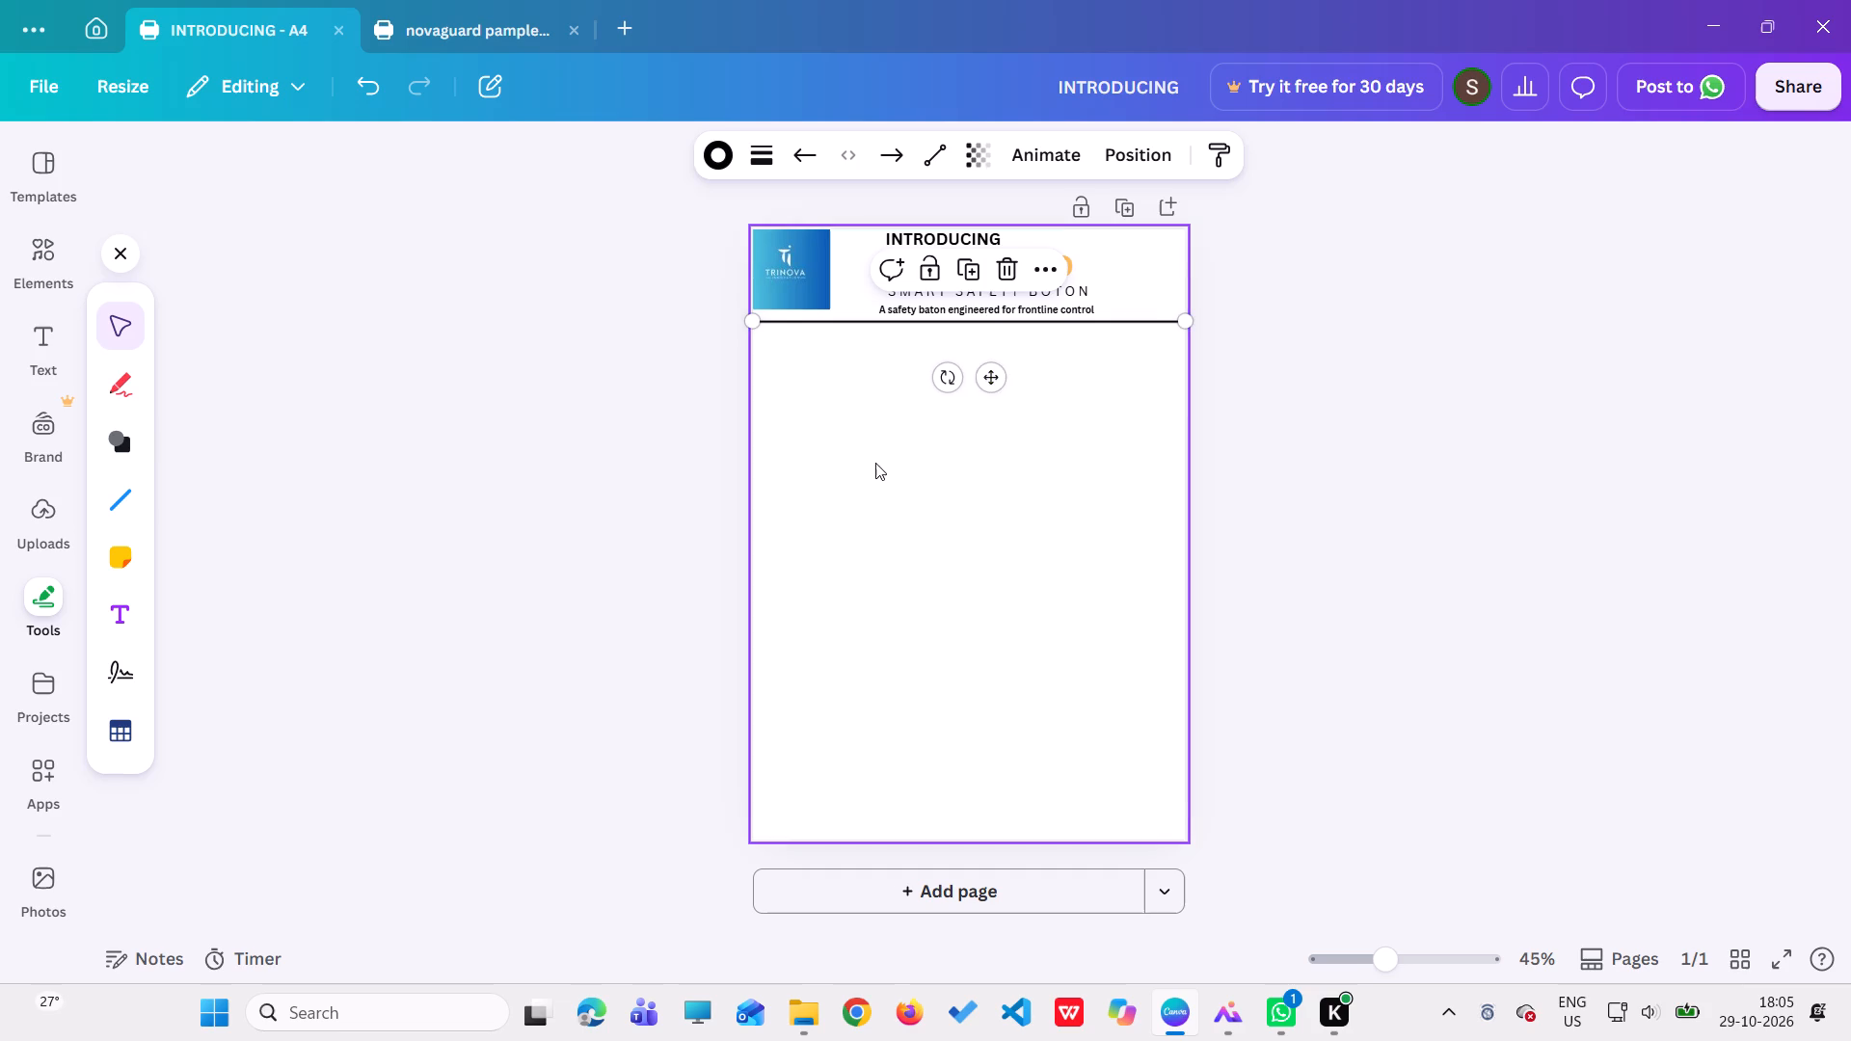
pyautogui.click(875, 463)
# Enlarge the Trinova logo proportionally so its bottom edge meets the header line.
pyautogui.click(801, 295)
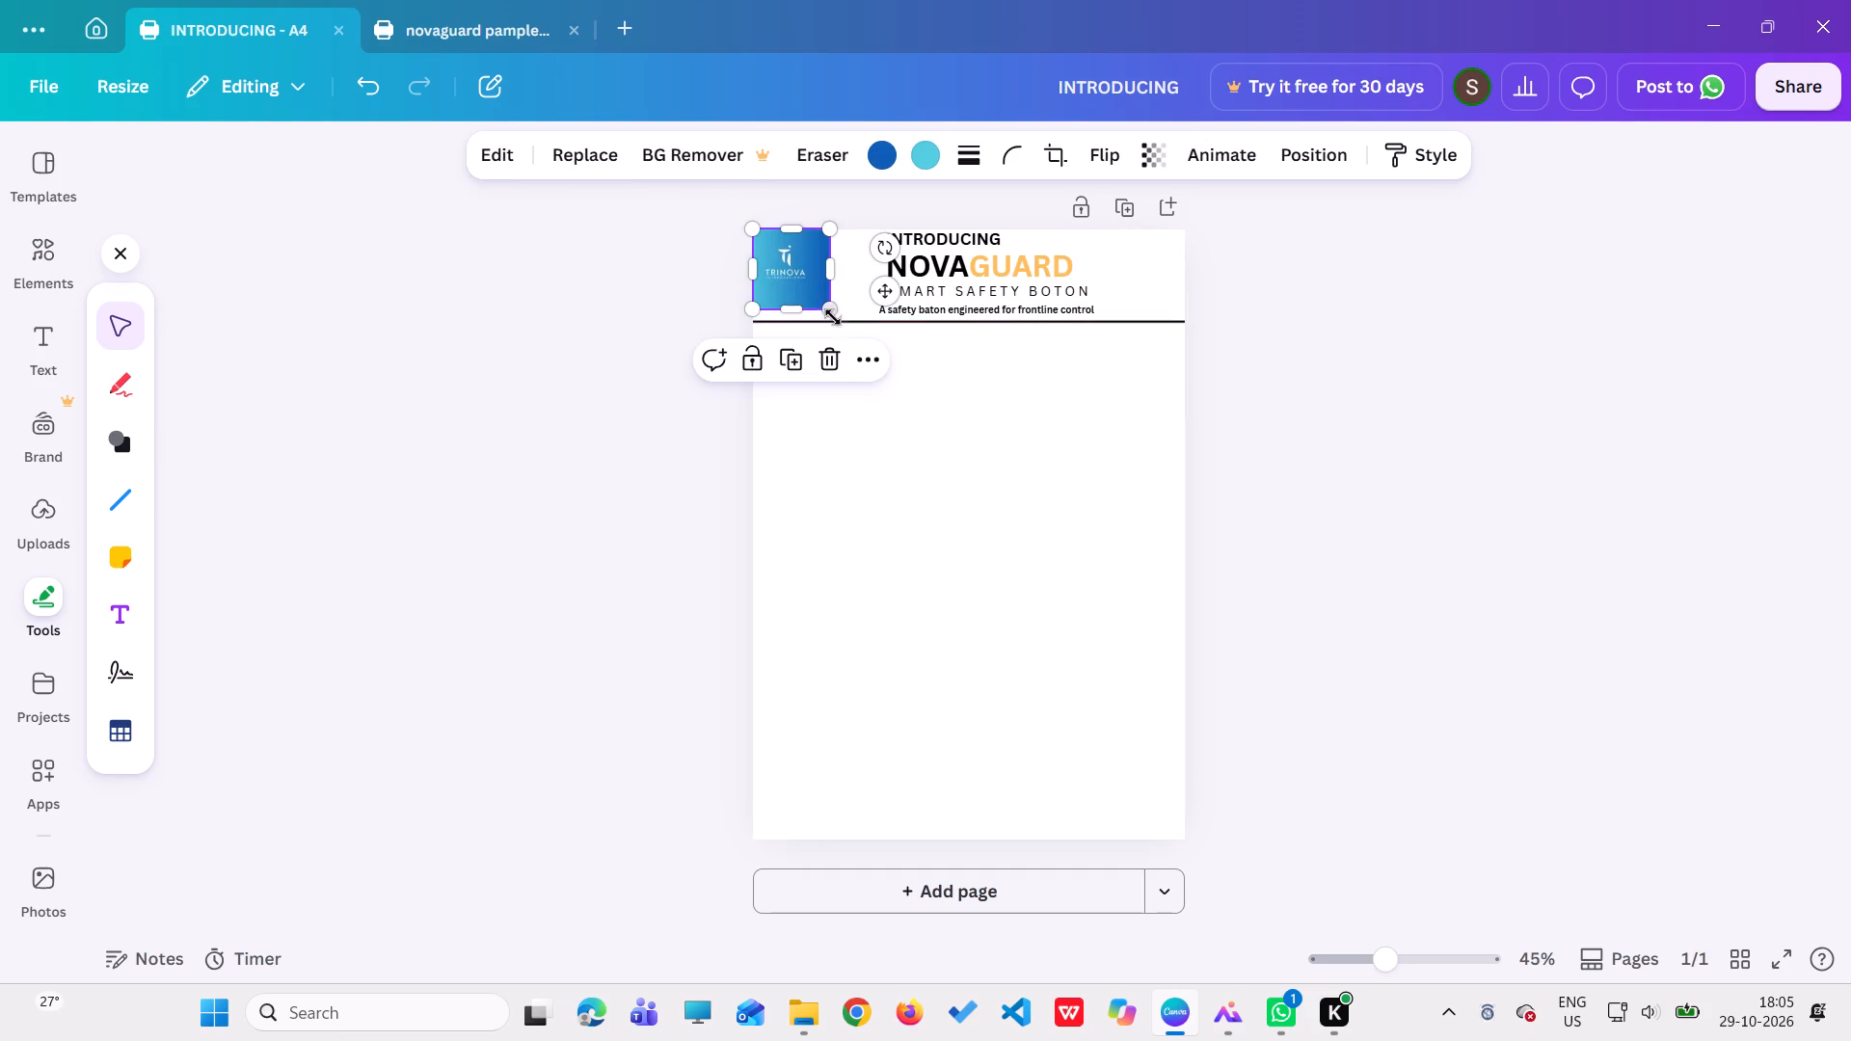
pyautogui.moveTo(831, 312); pyautogui.dragTo(837, 328)
pyautogui.click(782, 482)
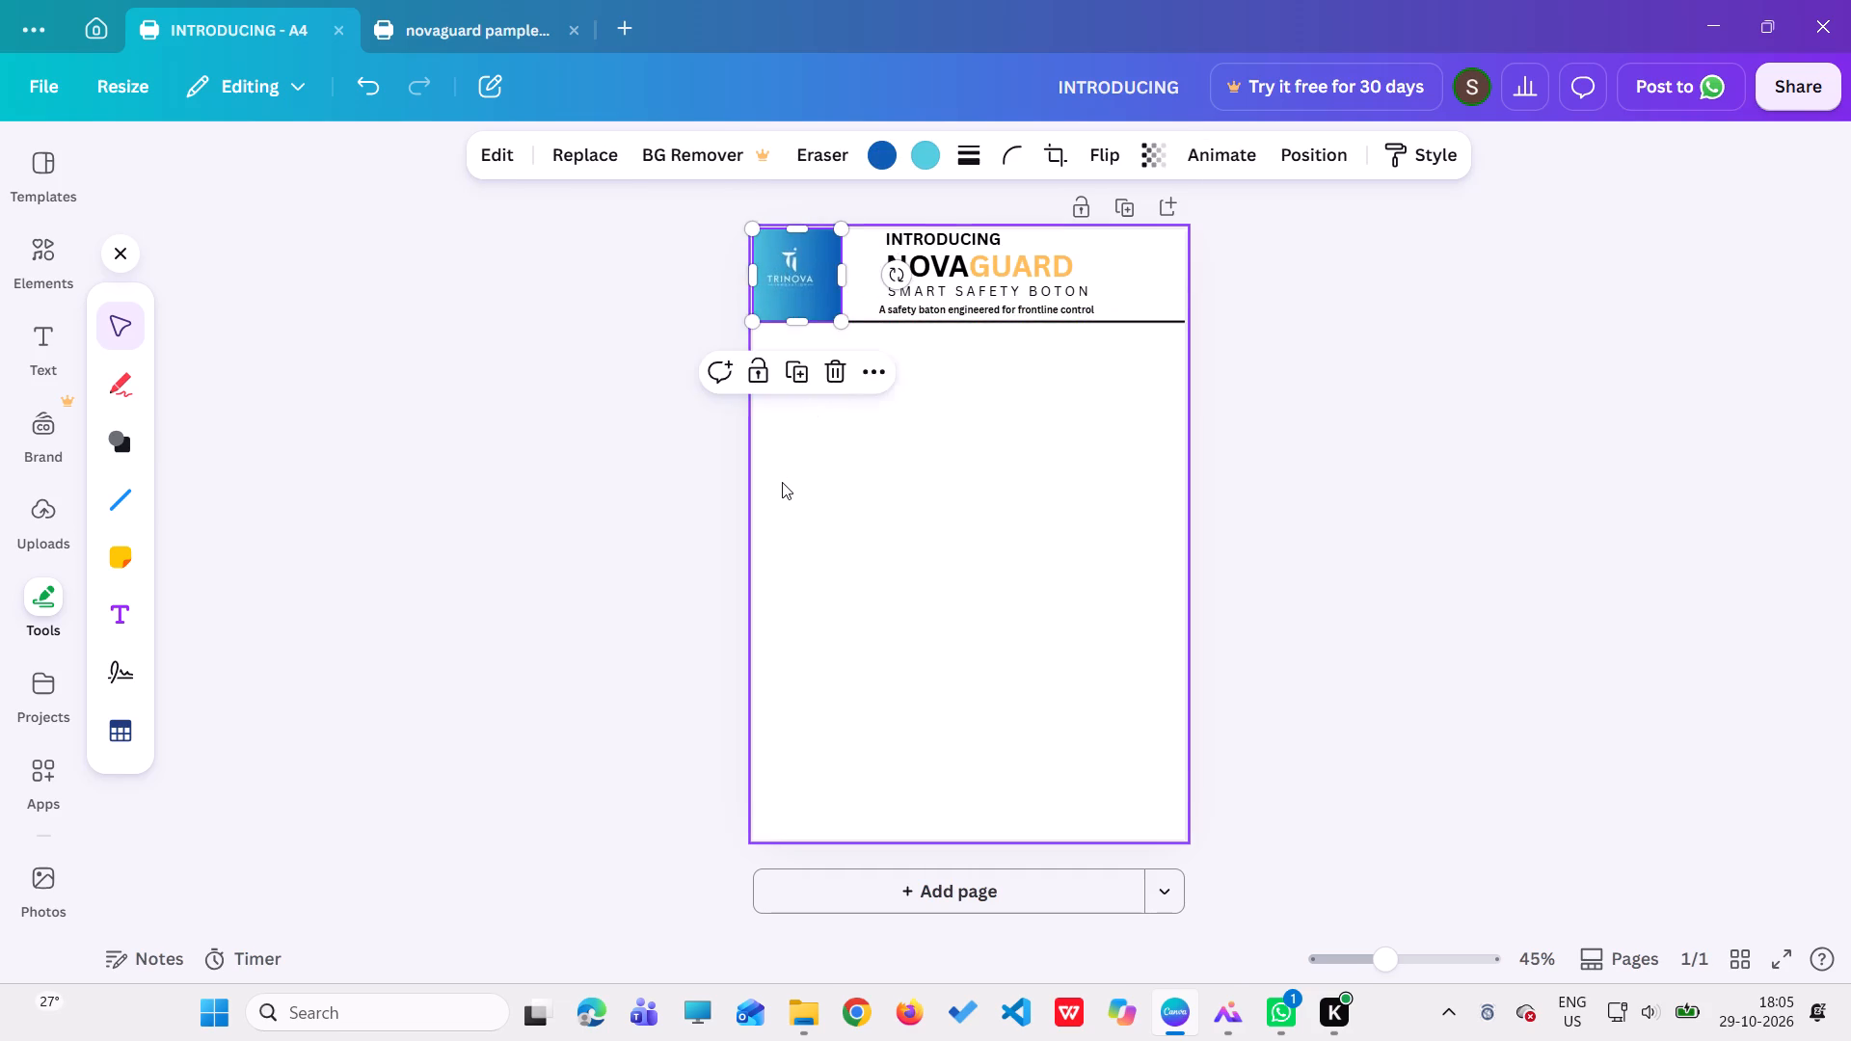
pyautogui.click(884, 414)
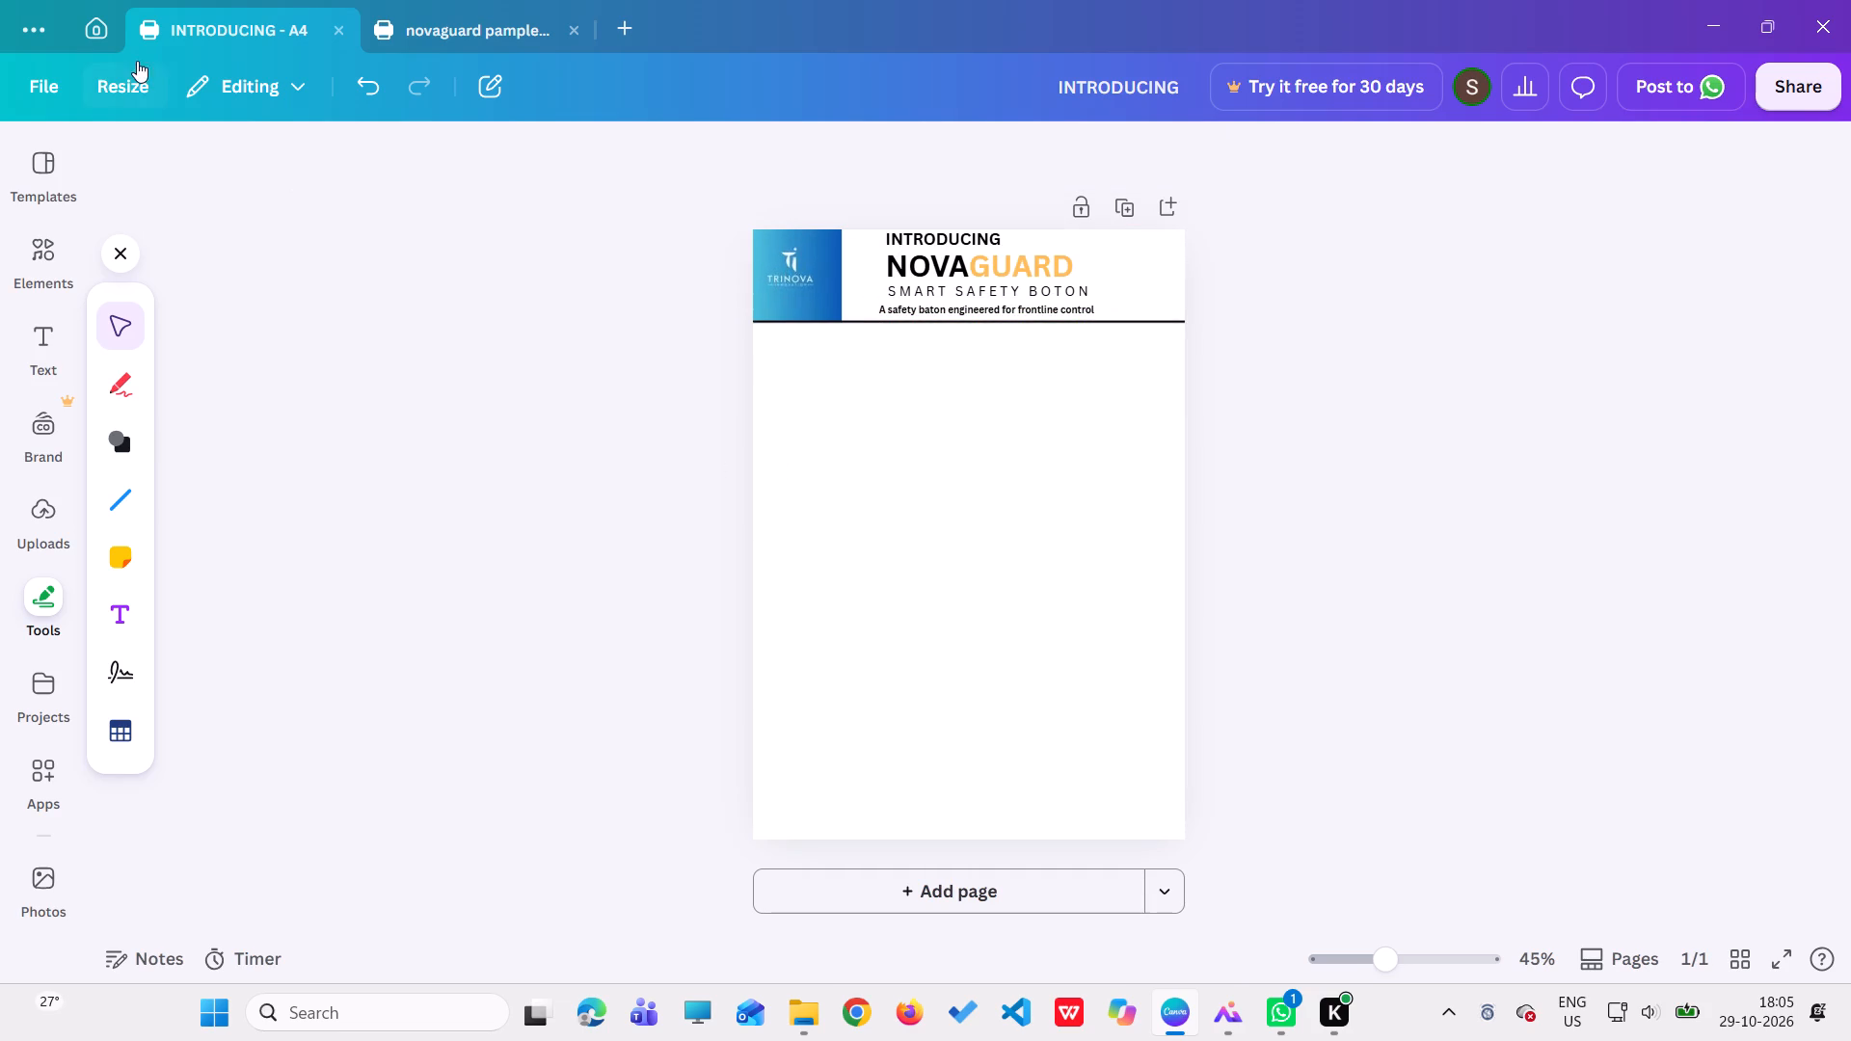
# Copy the "WHY NOVAGUARD?" heading from the existing novaguard pamphlet into a new subheading on the A4 design.
pyautogui.click(446, 24)
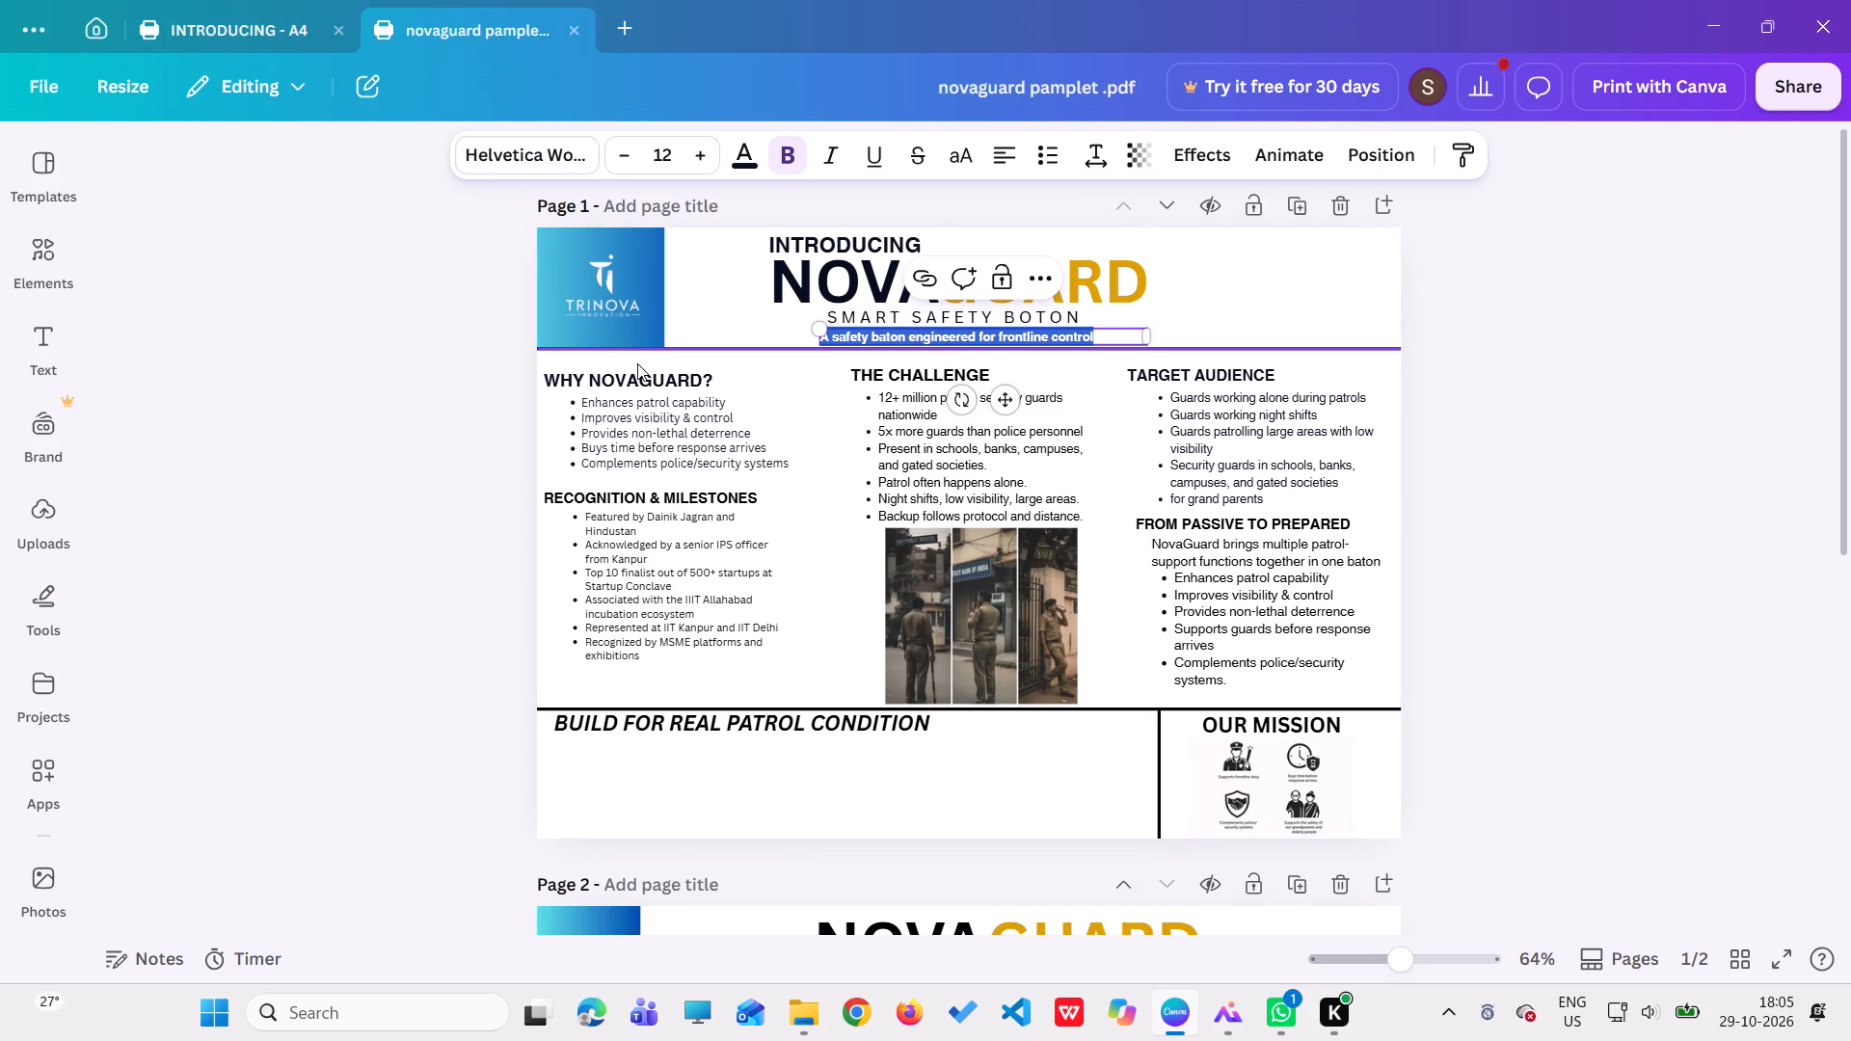
pyautogui.doubleClick(639, 370)
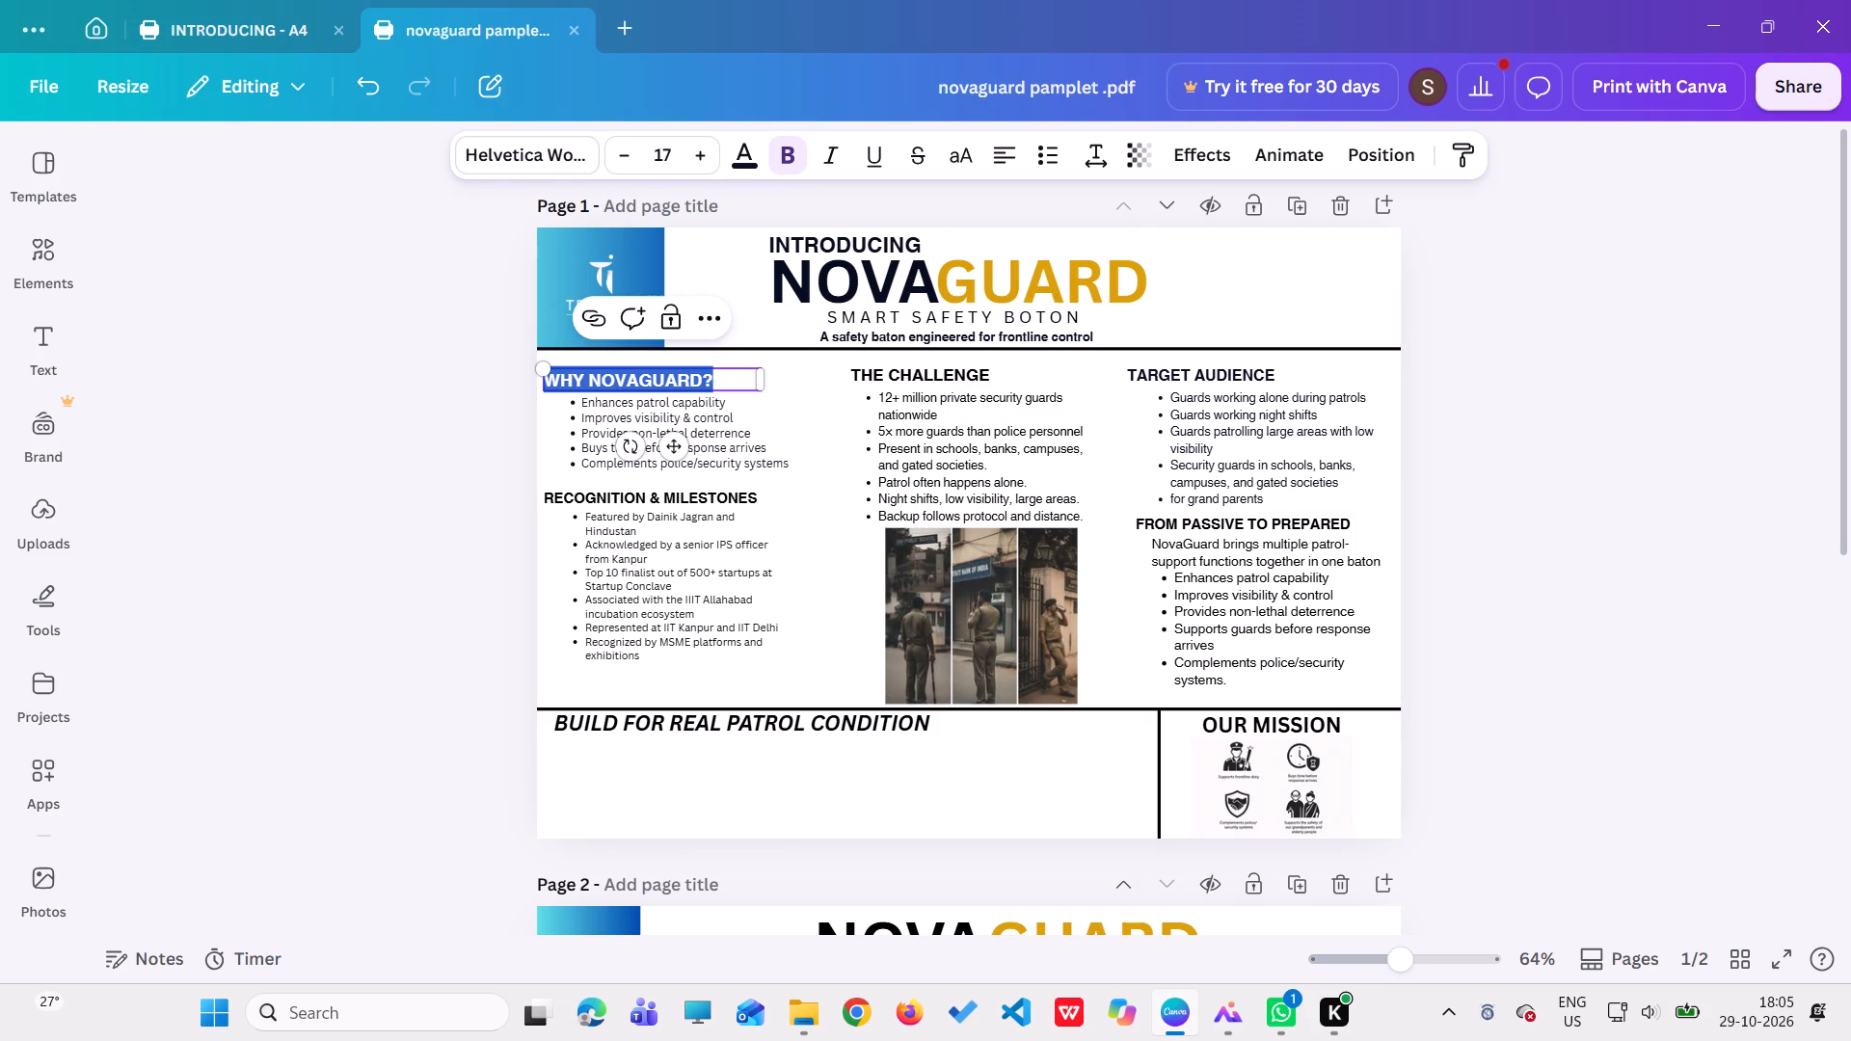
pyautogui.hotkey('ctrl', 'c')
pyautogui.click(237, 25)
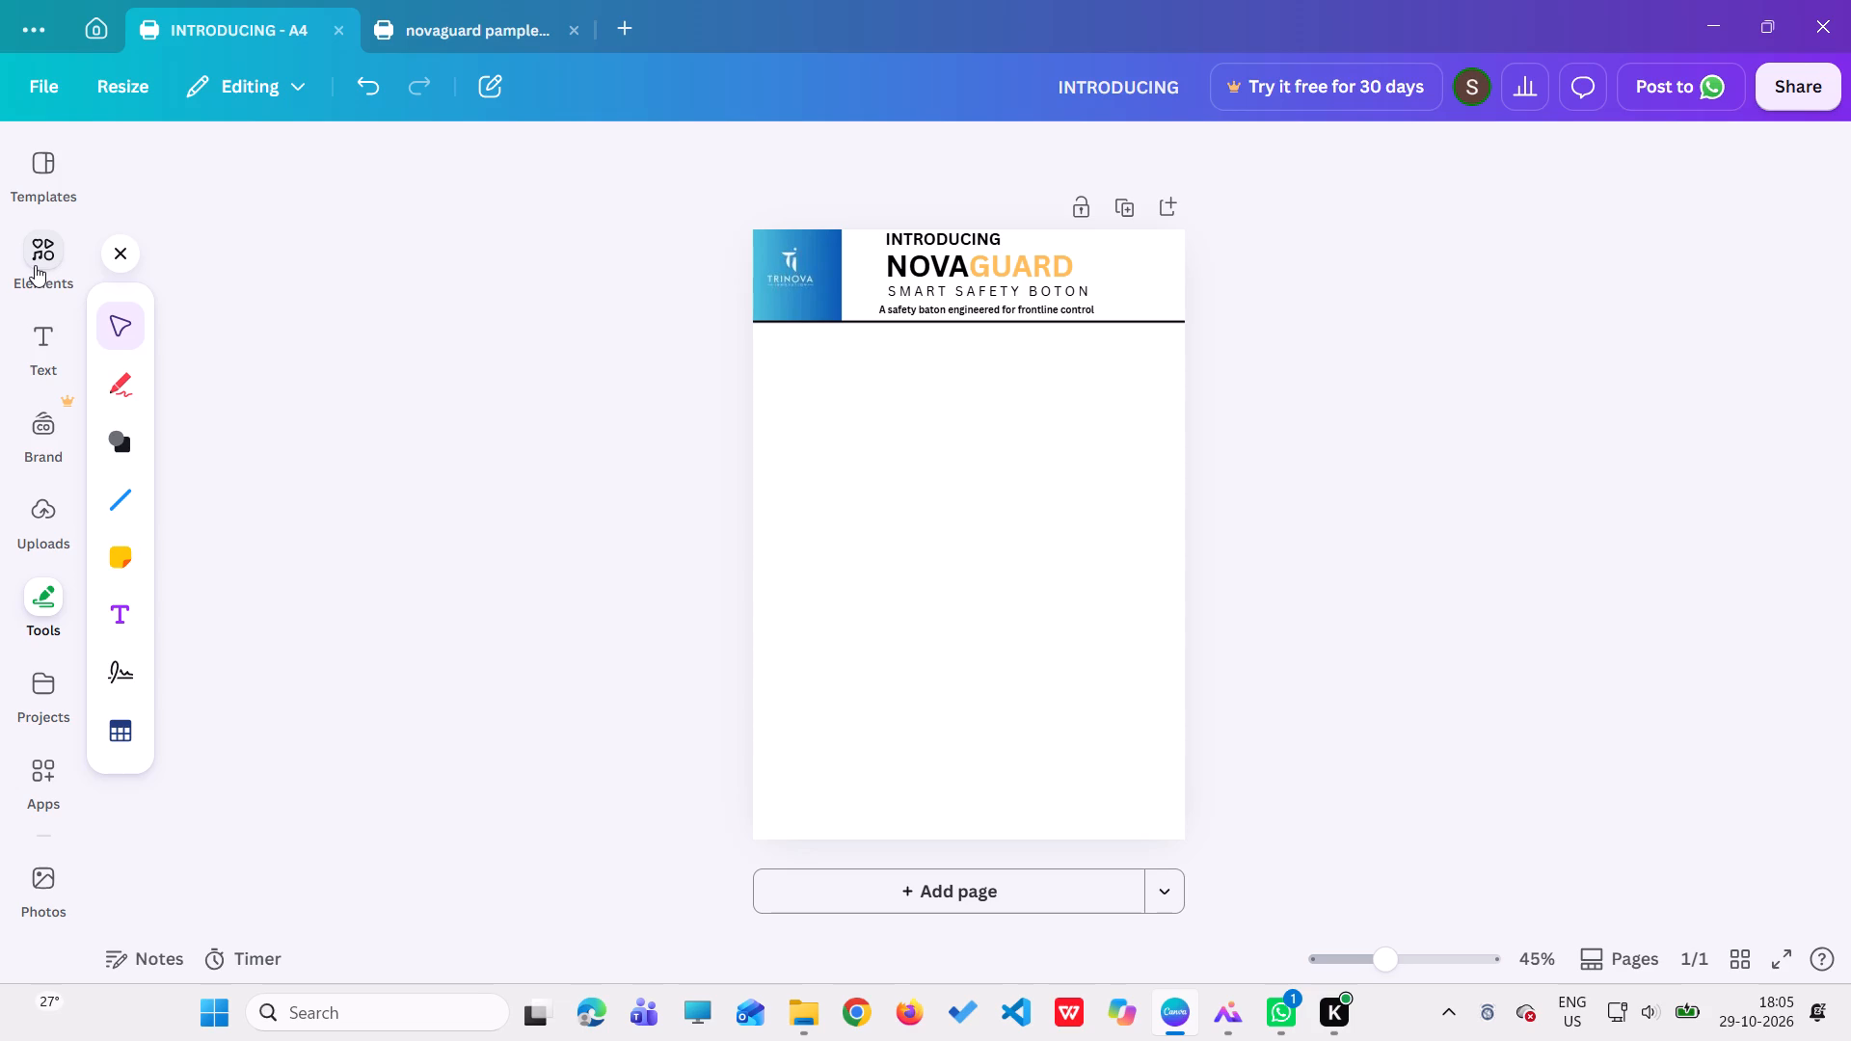
pyautogui.click(36, 344)
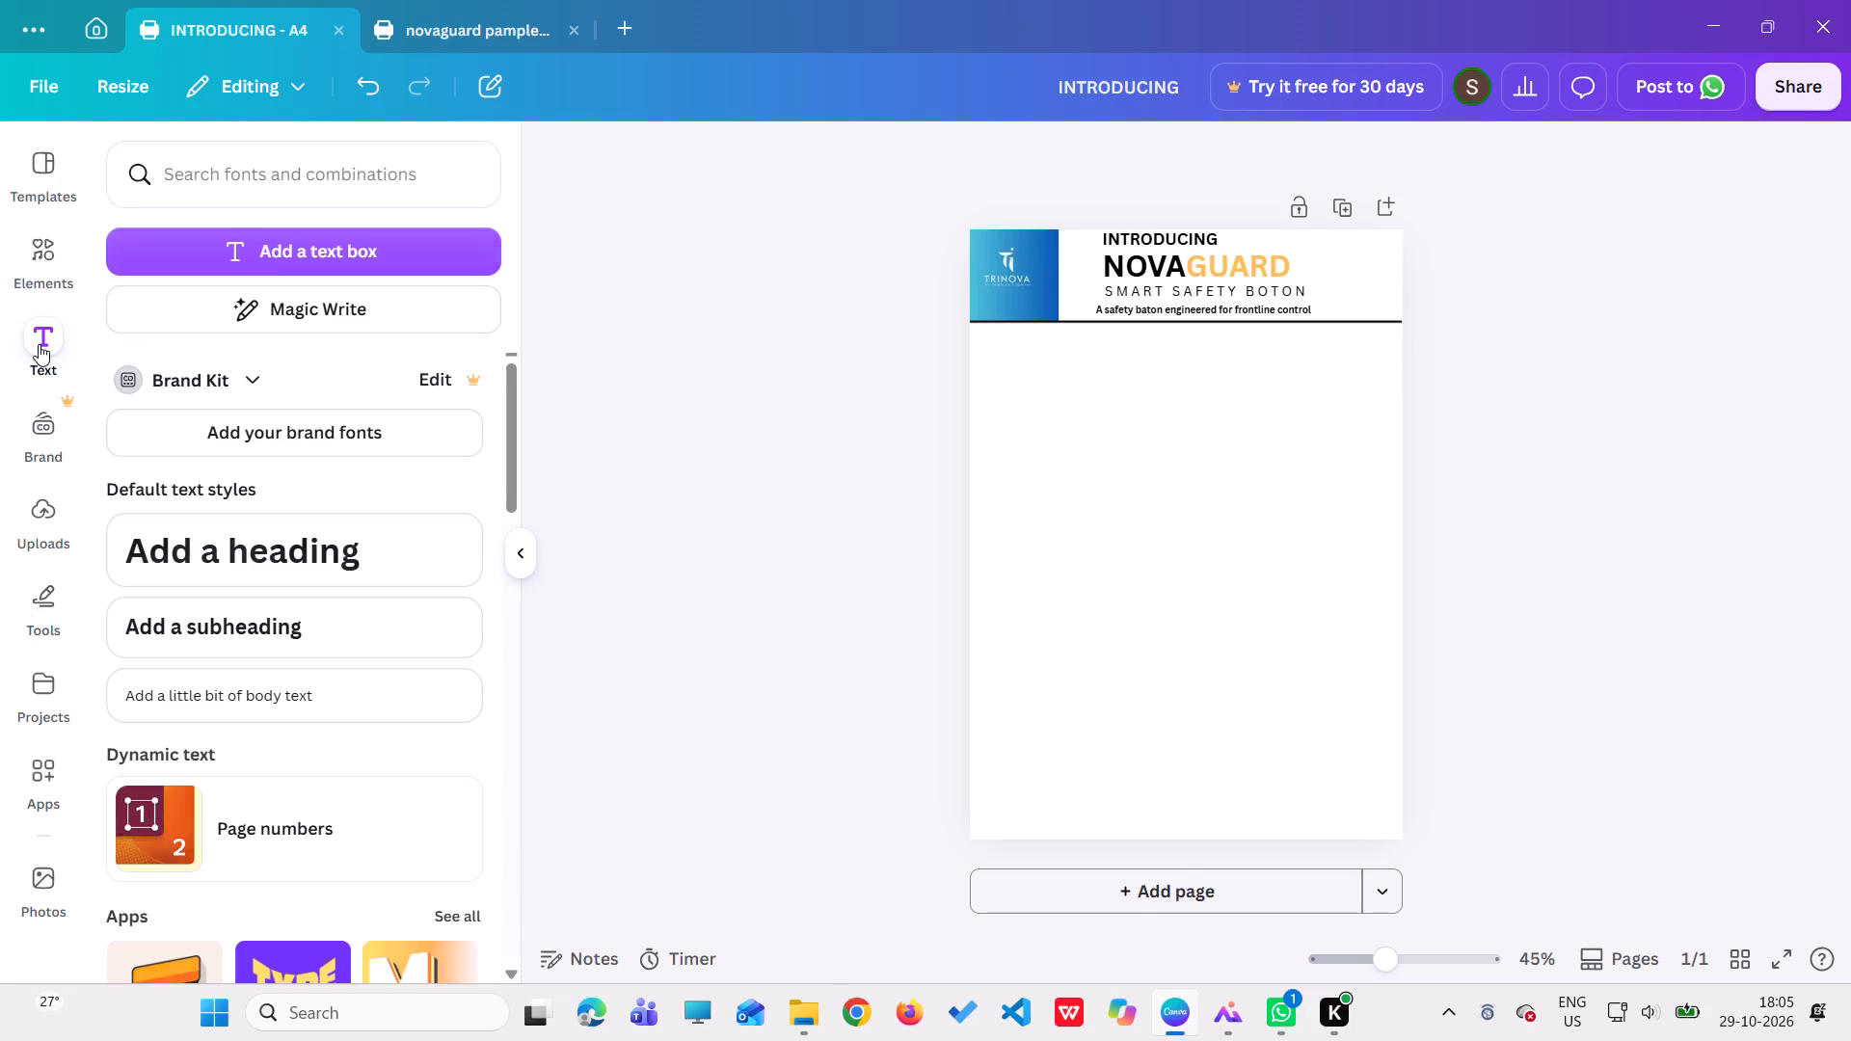
pyautogui.click(284, 635)
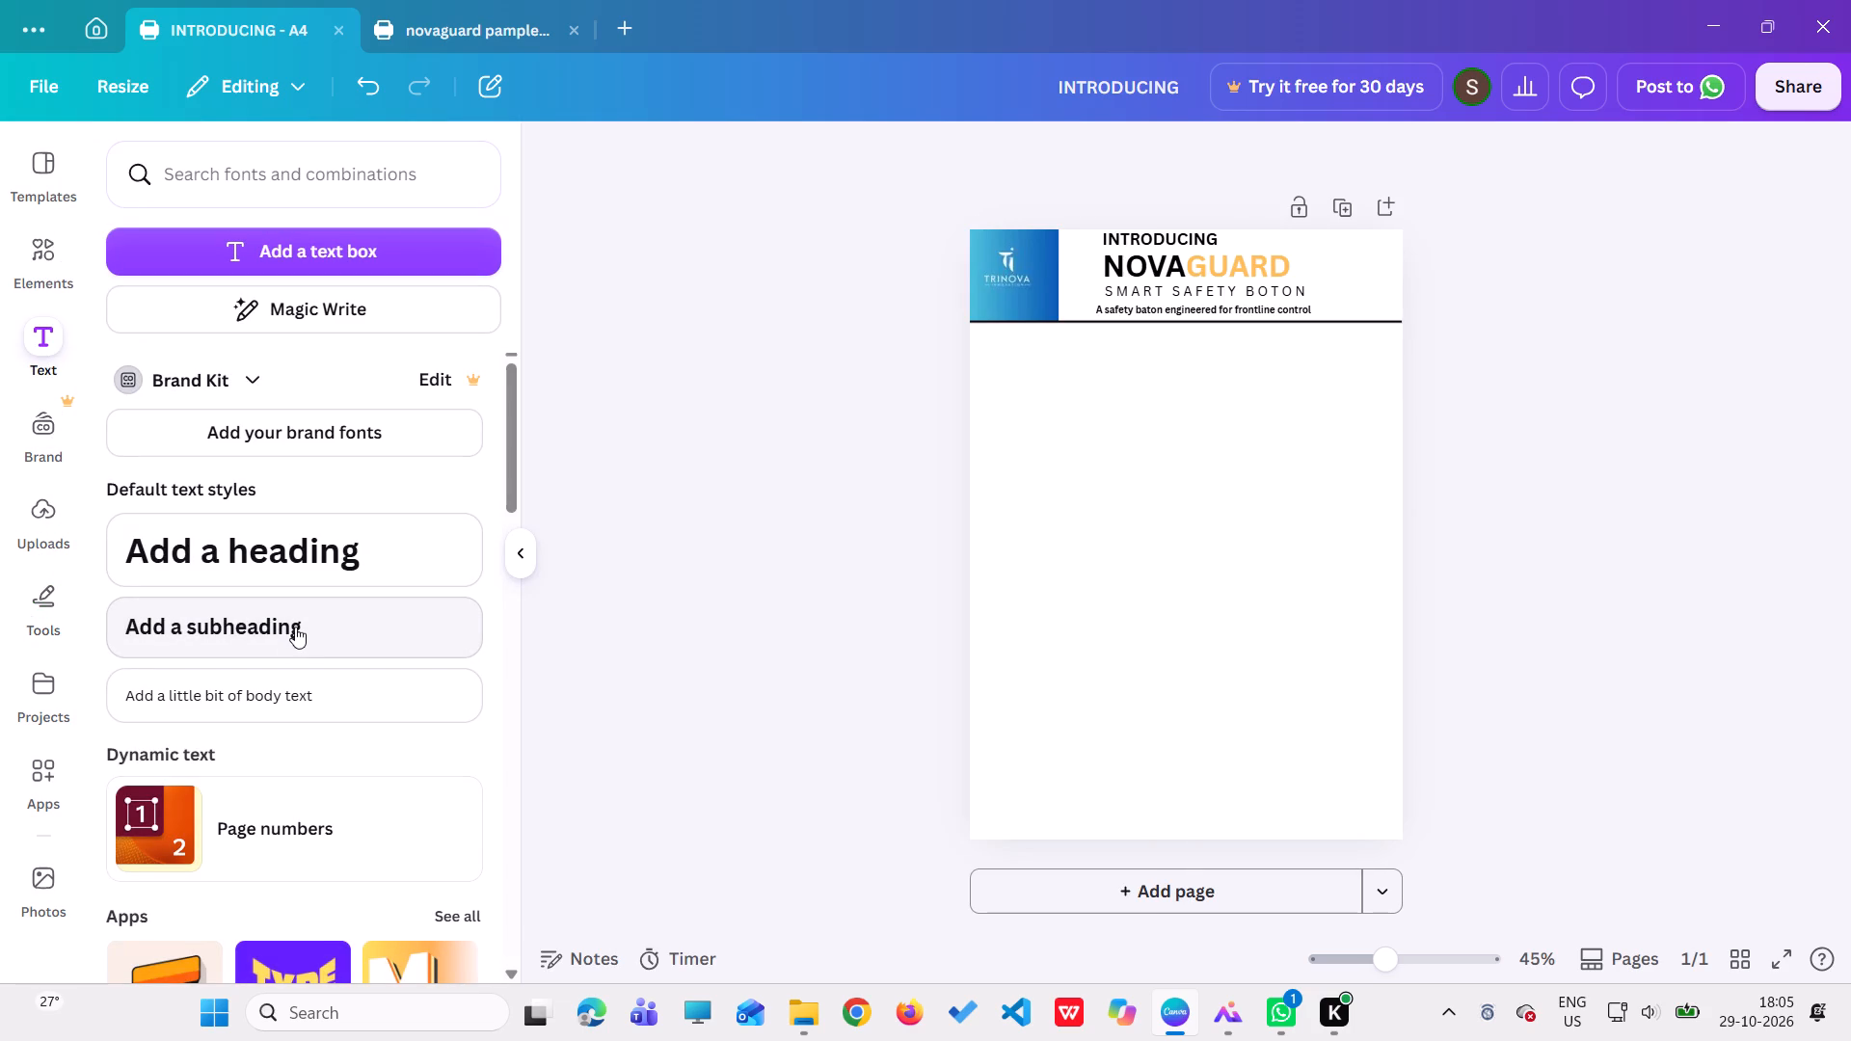
pyautogui.click(296, 626)
pyautogui.press('BackSpace')
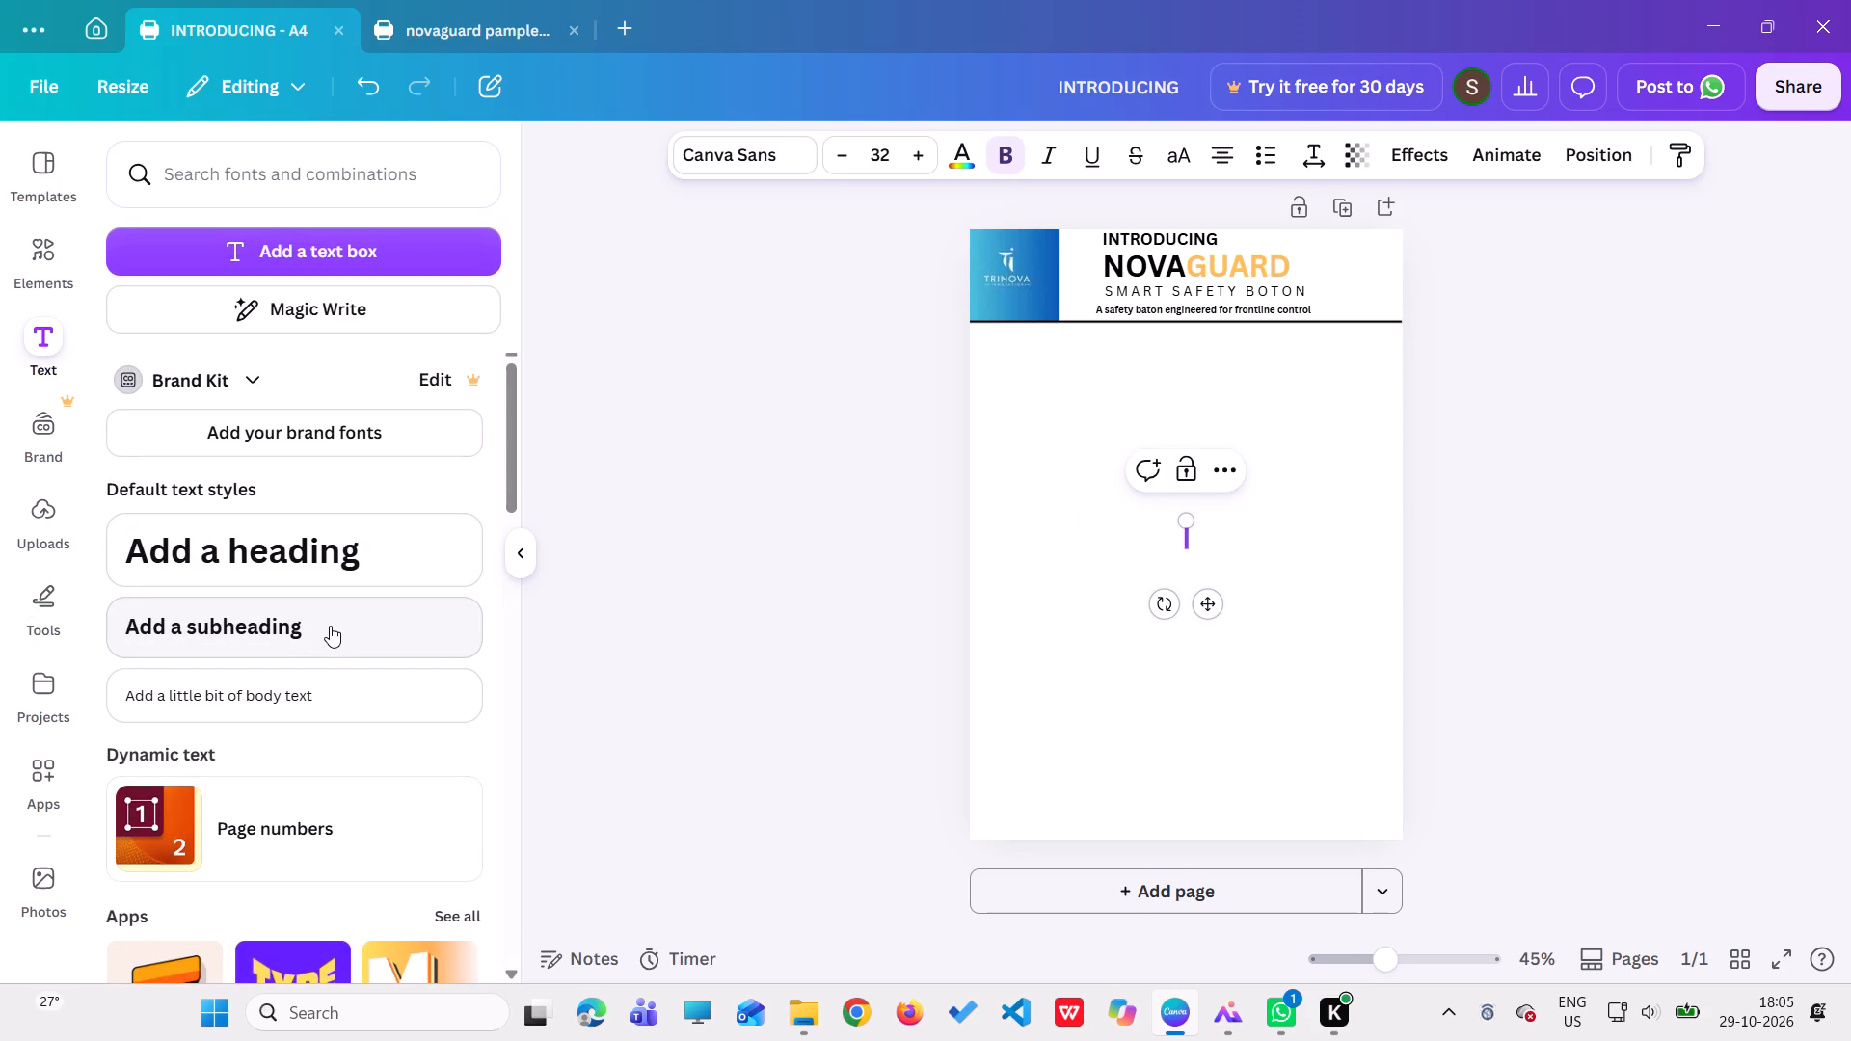
pyautogui.hotkey('ctrl', 'v')
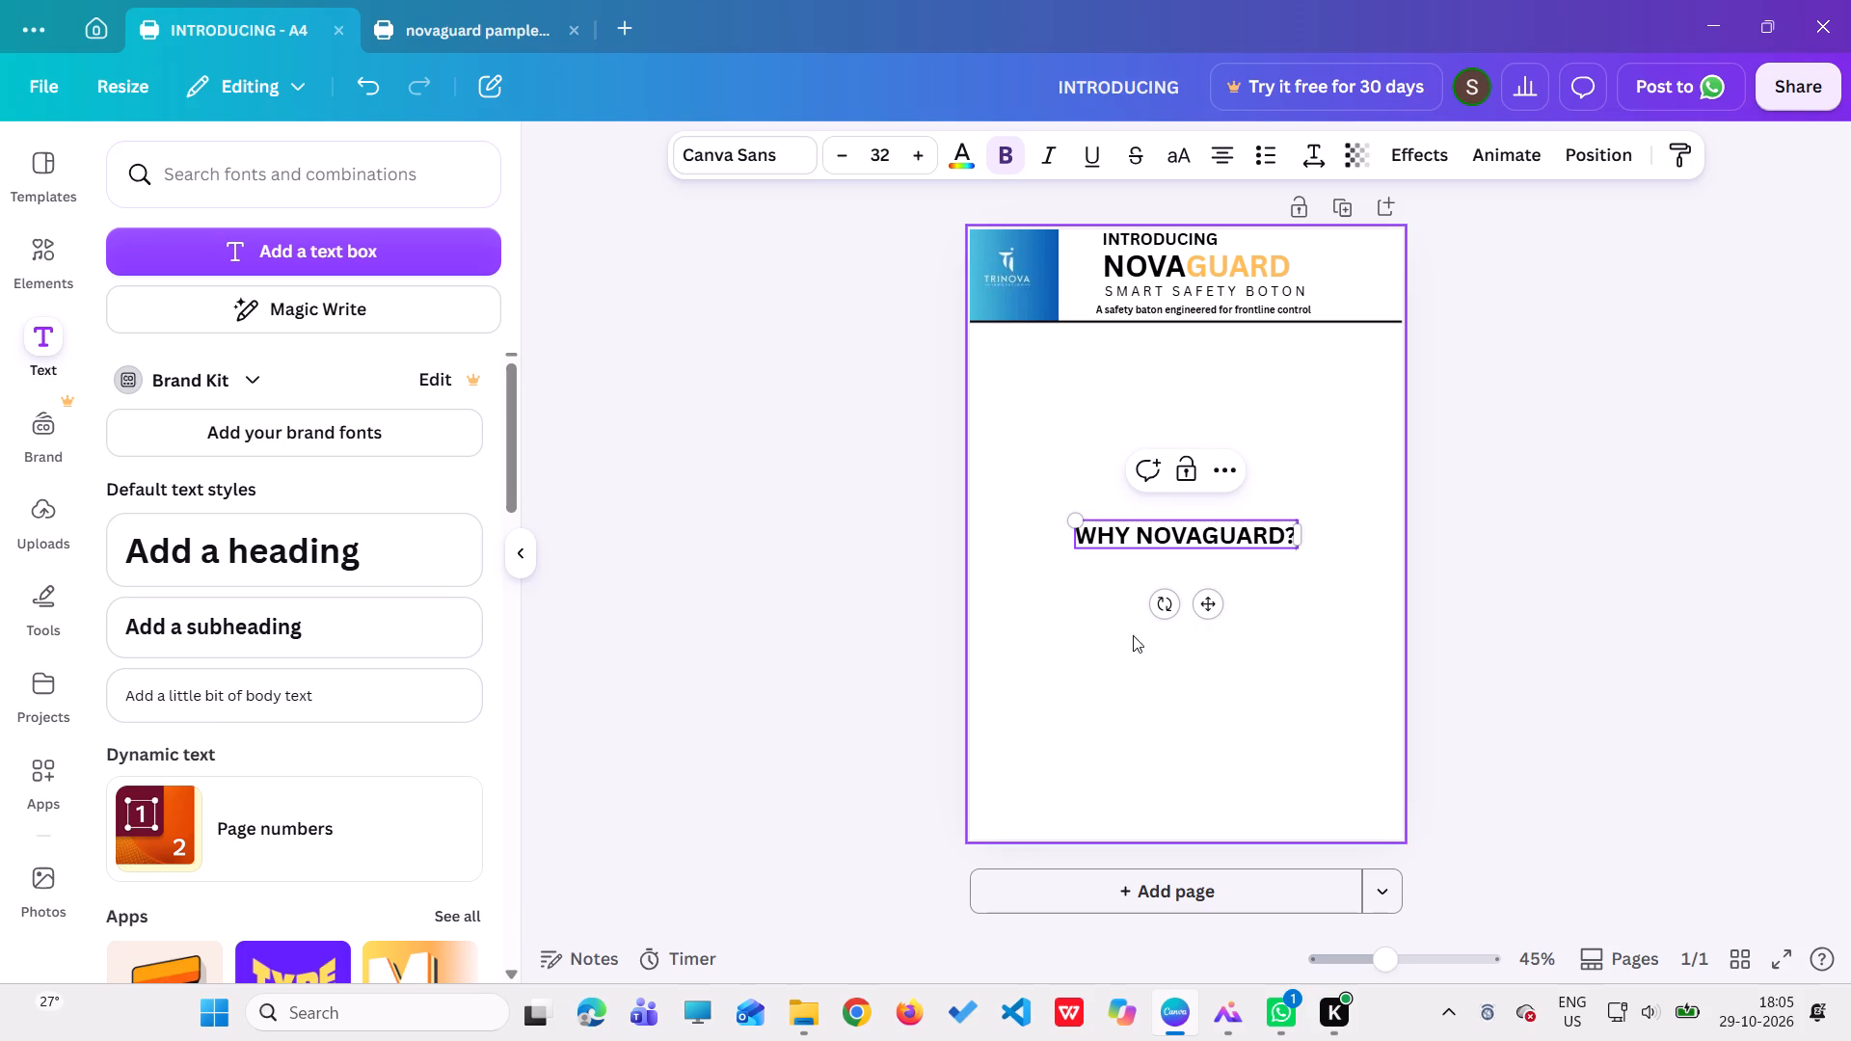
# Set the "WHY NOVAGUARD?" heading's font size to 25 and place it at the page's left edge just under the header line.
pyautogui.moveTo(1213, 601); pyautogui.dragTo(1110, 434)
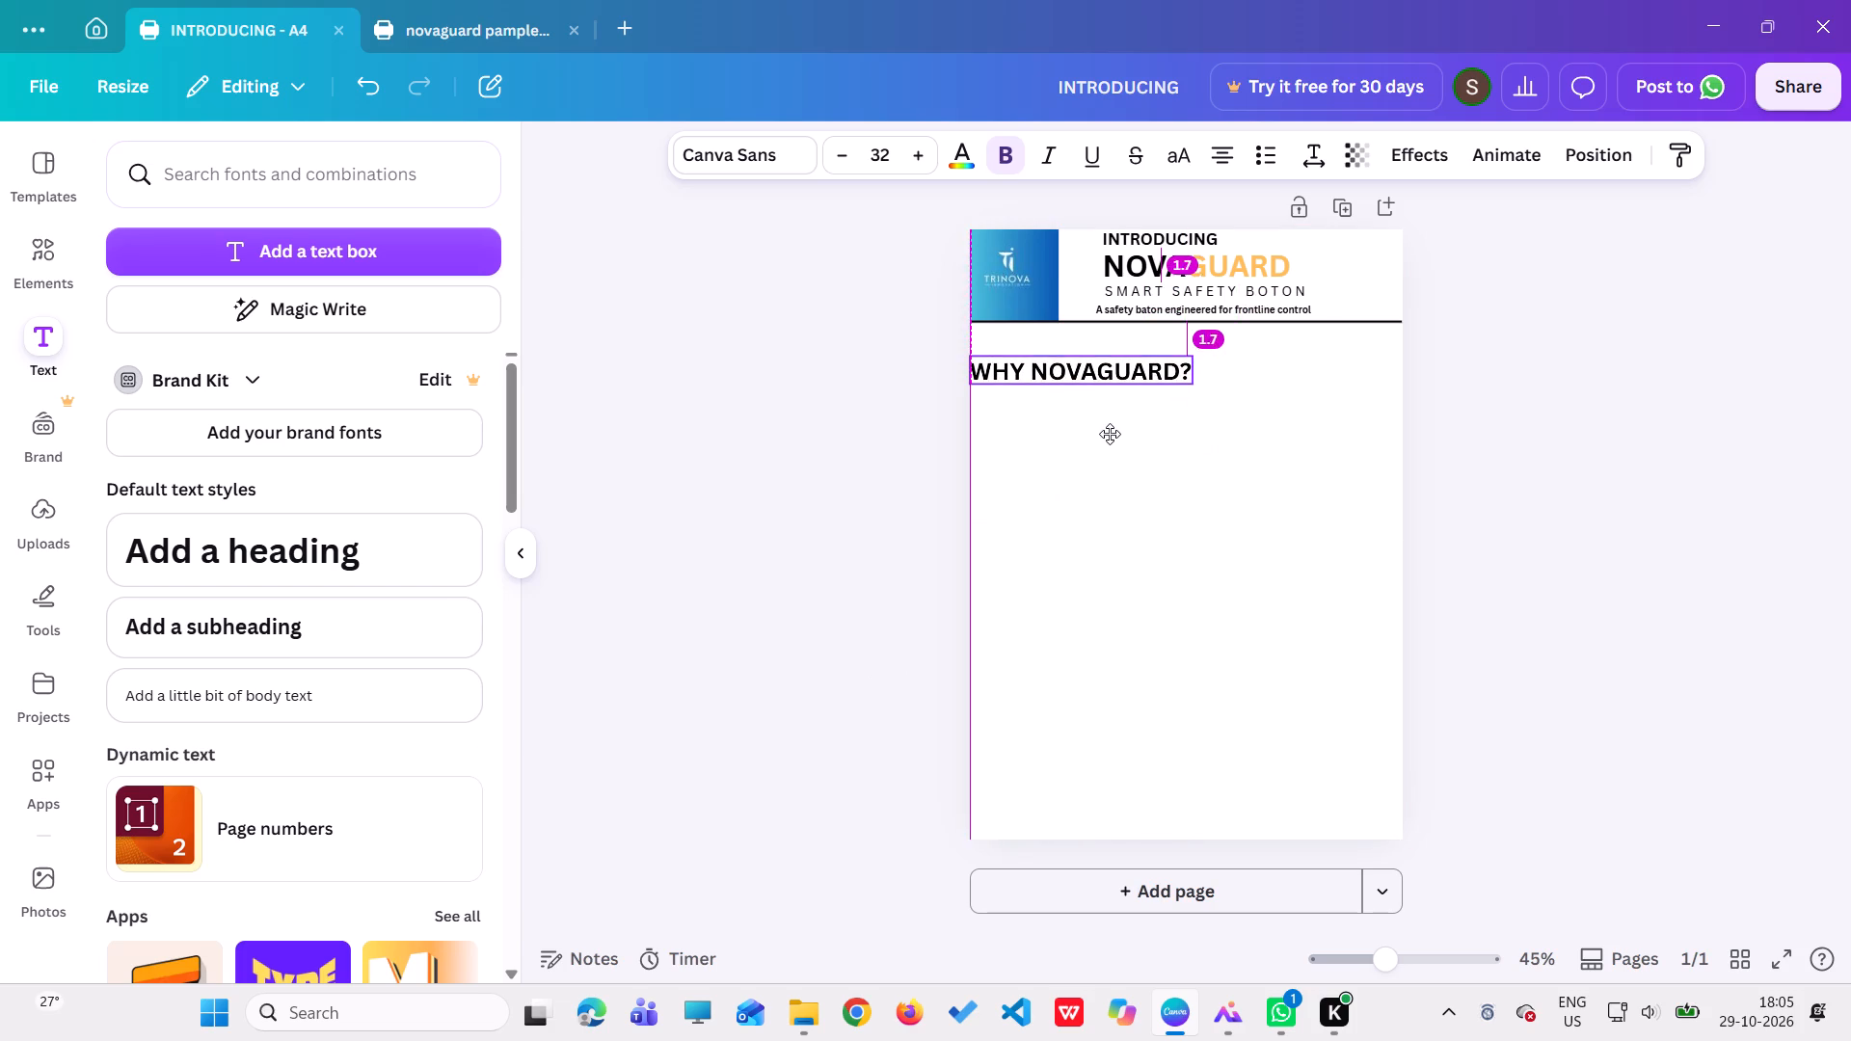
pyautogui.moveTo(1110, 434); pyautogui.dragTo(1115, 414)
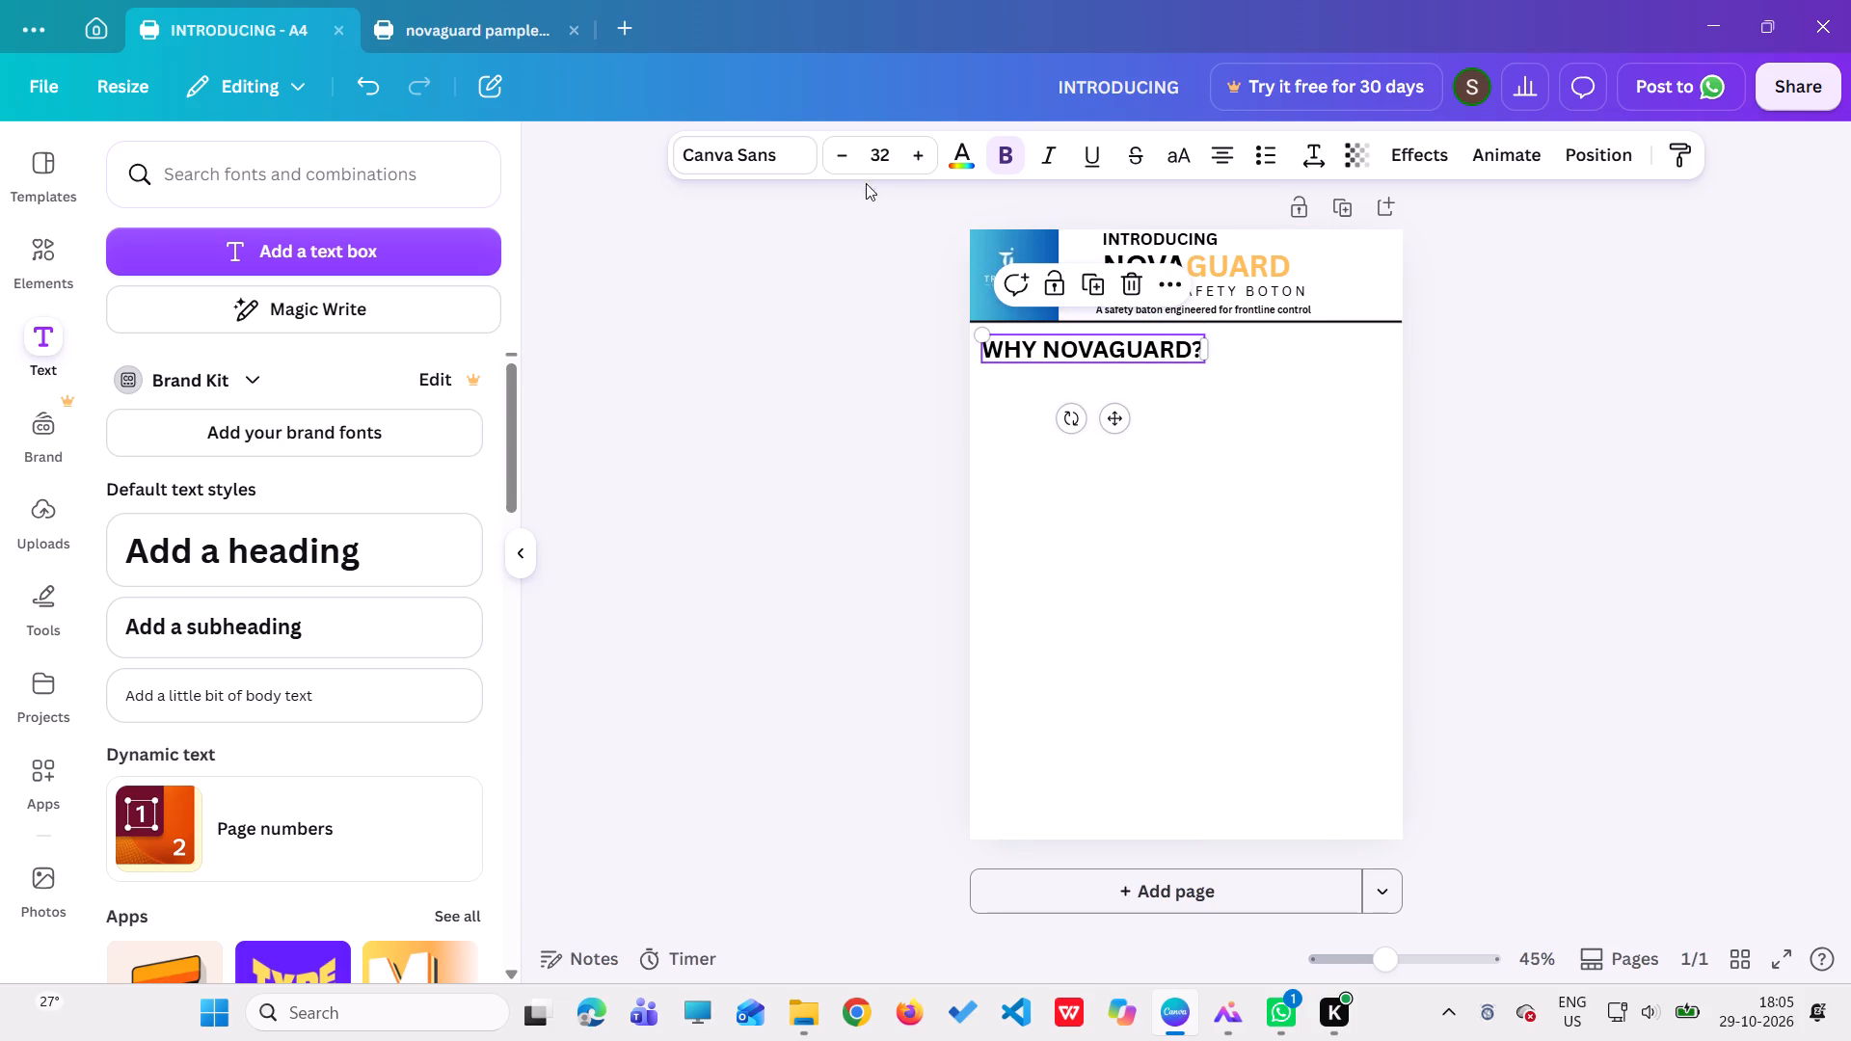
pyautogui.tripleClick(851, 159)
pyautogui.doubleClick(851, 159)
pyautogui.click(851, 159)
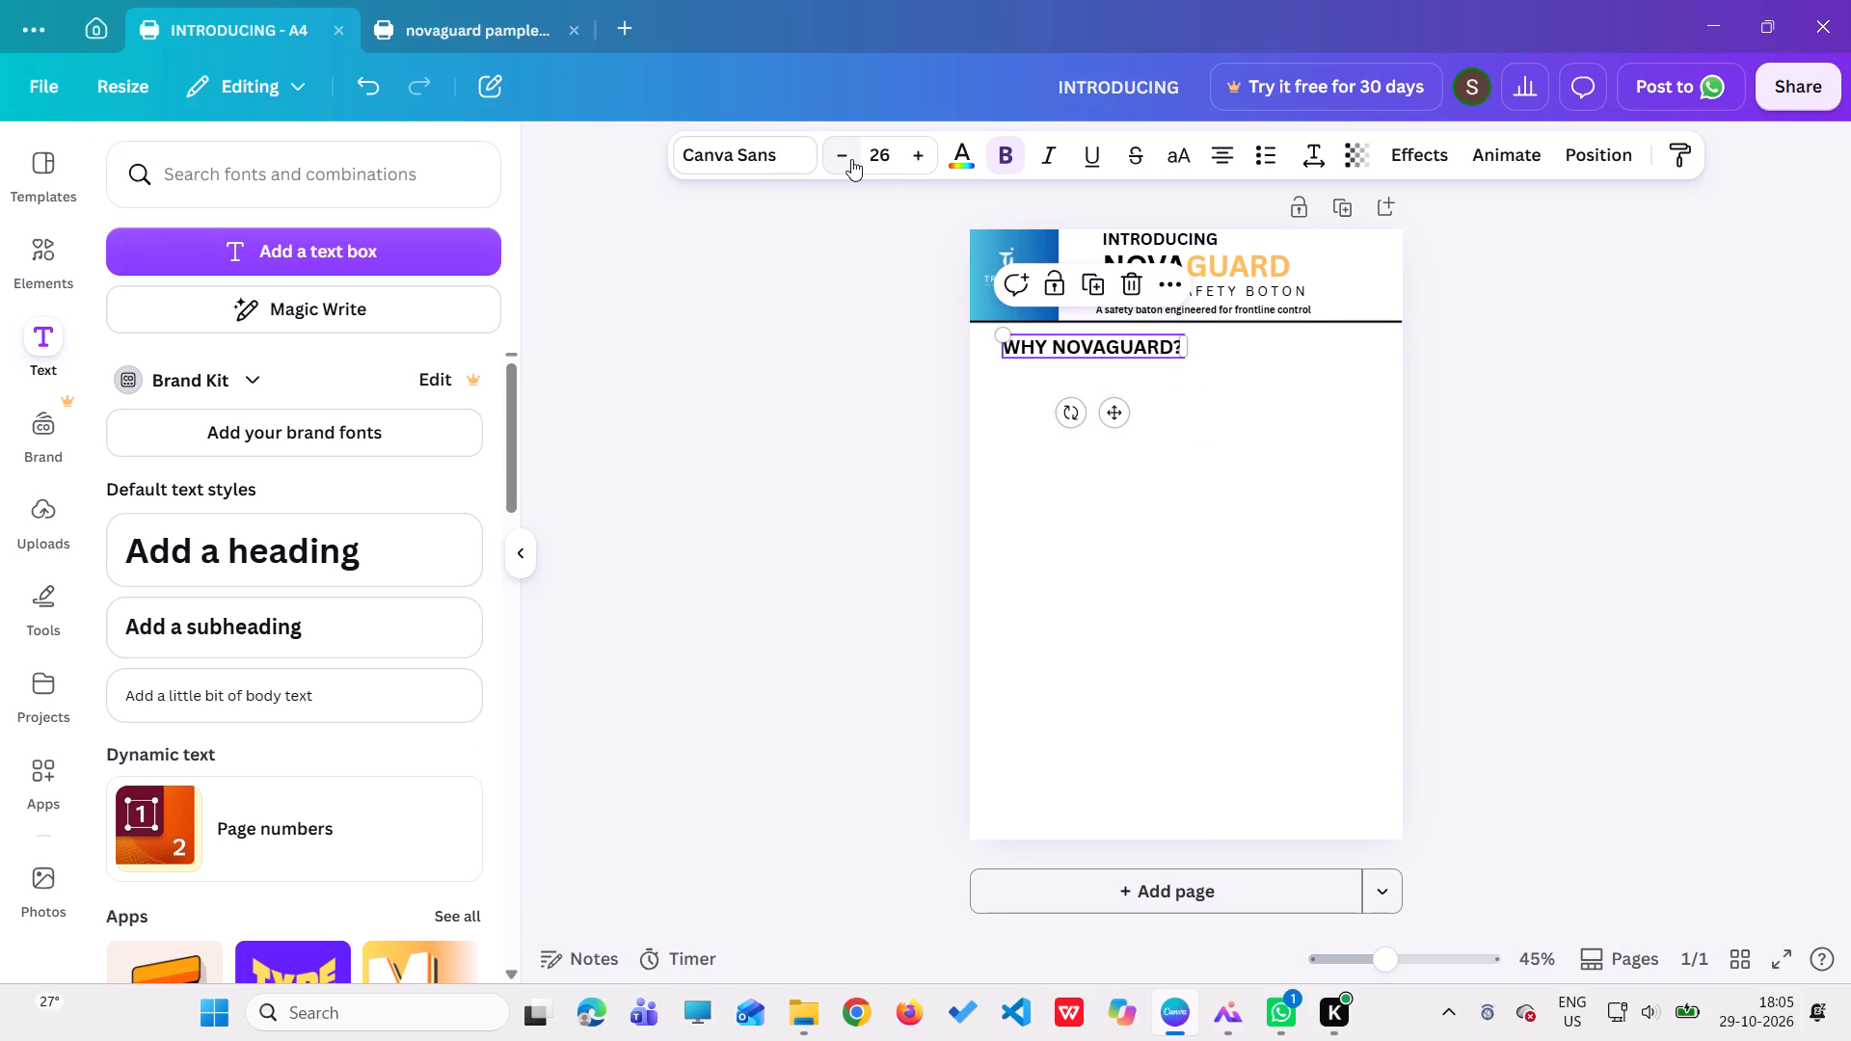
pyautogui.click(851, 159)
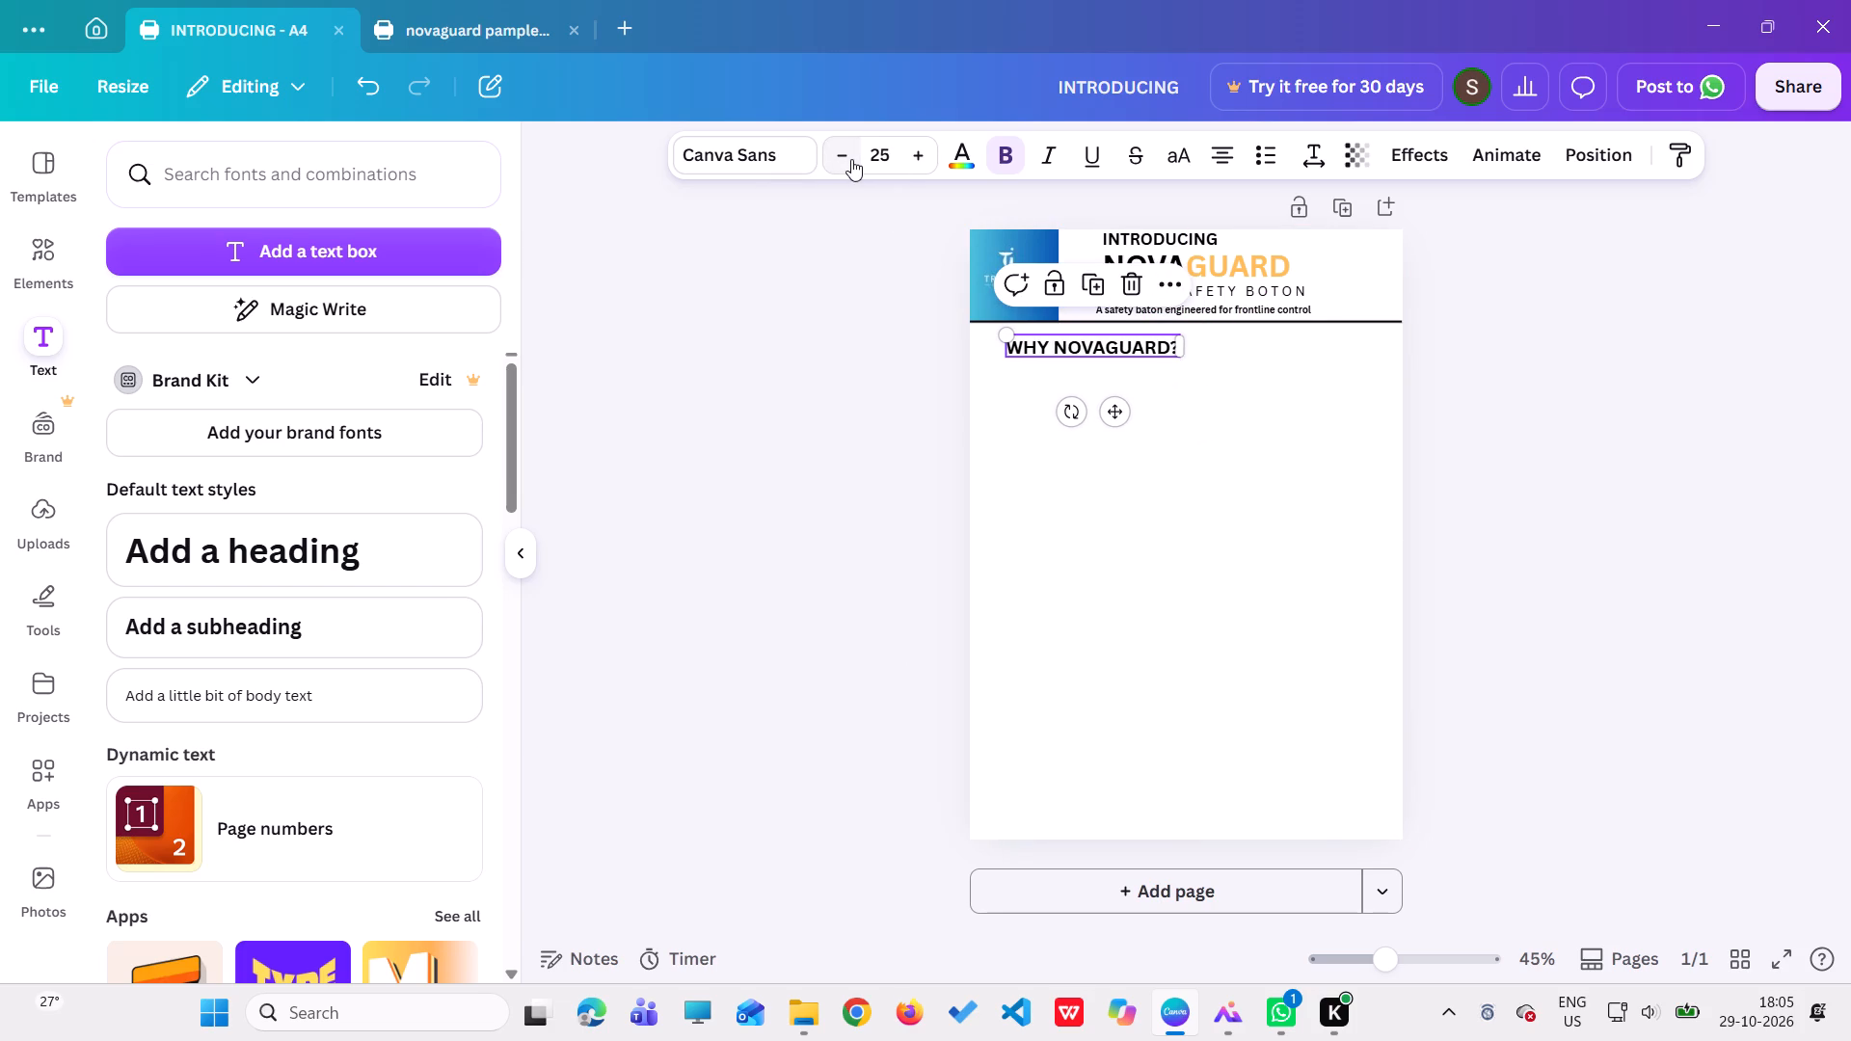
pyautogui.moveTo(1120, 412); pyautogui.dragTo(1095, 414)
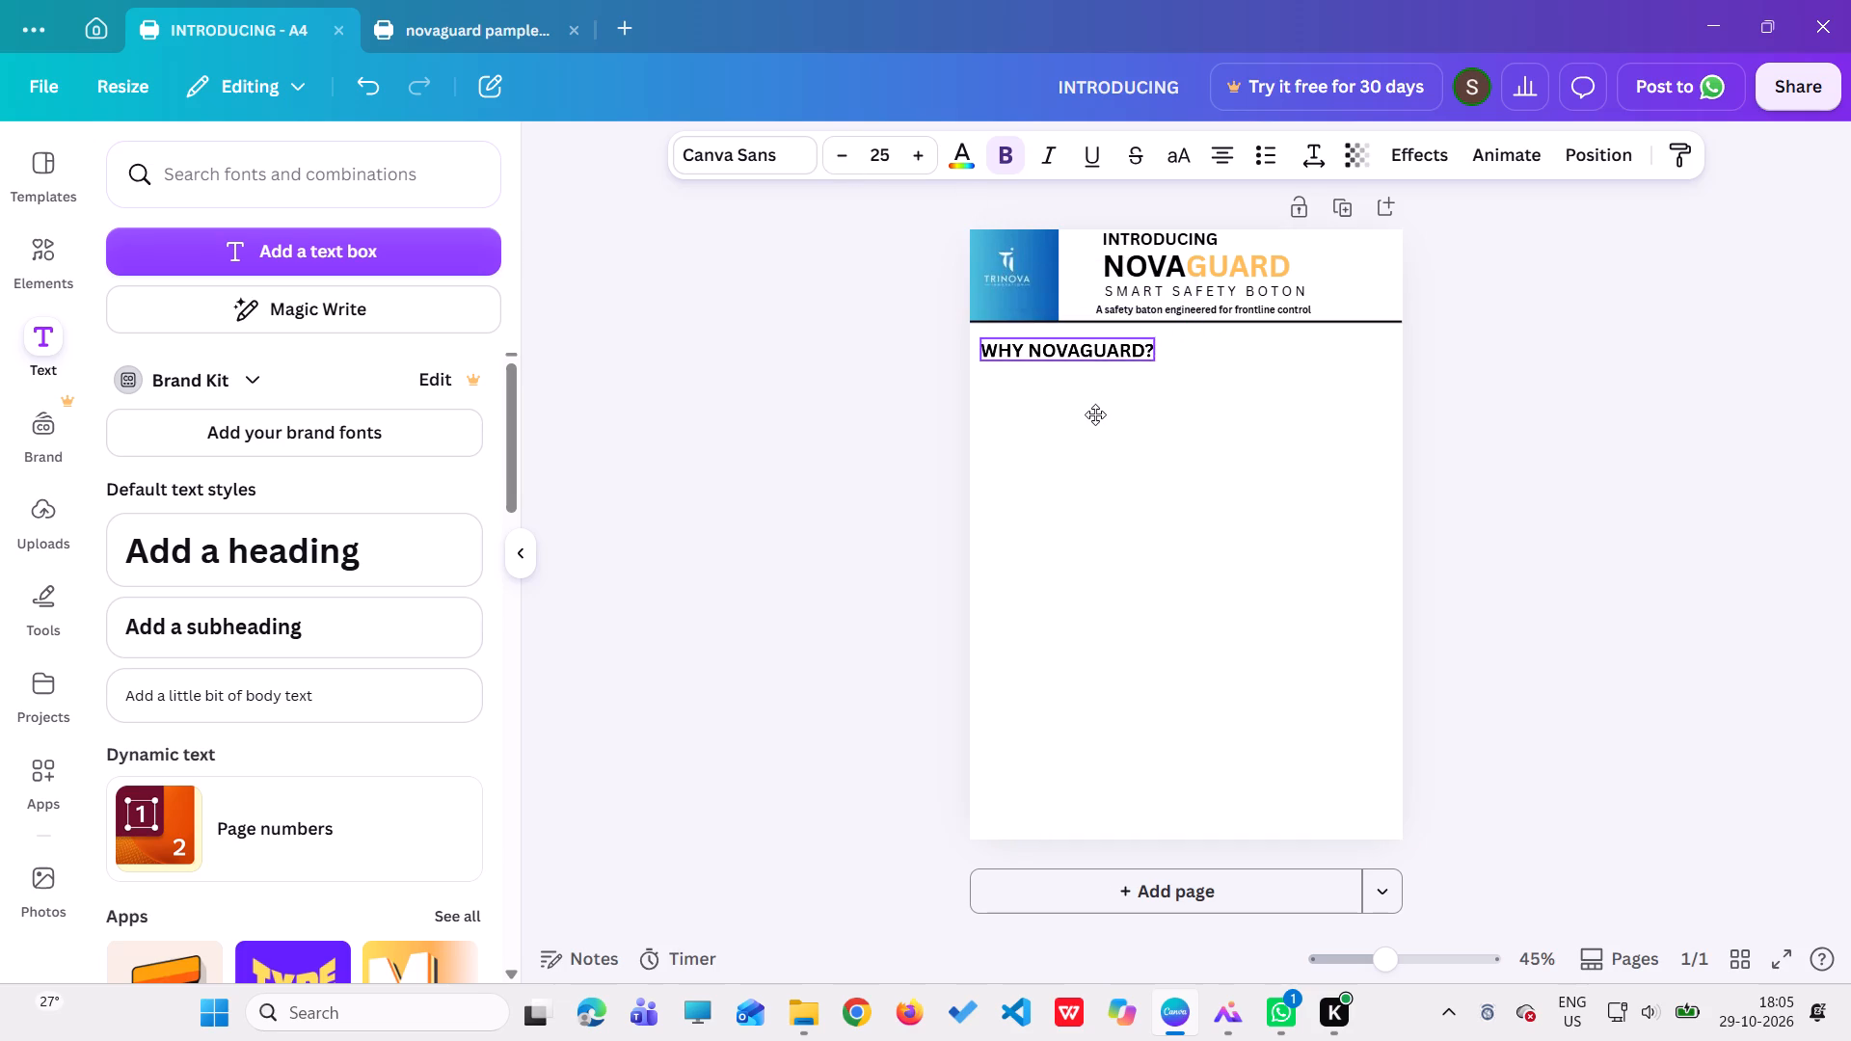
pyautogui.moveTo(1095, 414); pyautogui.dragTo(1082, 402)
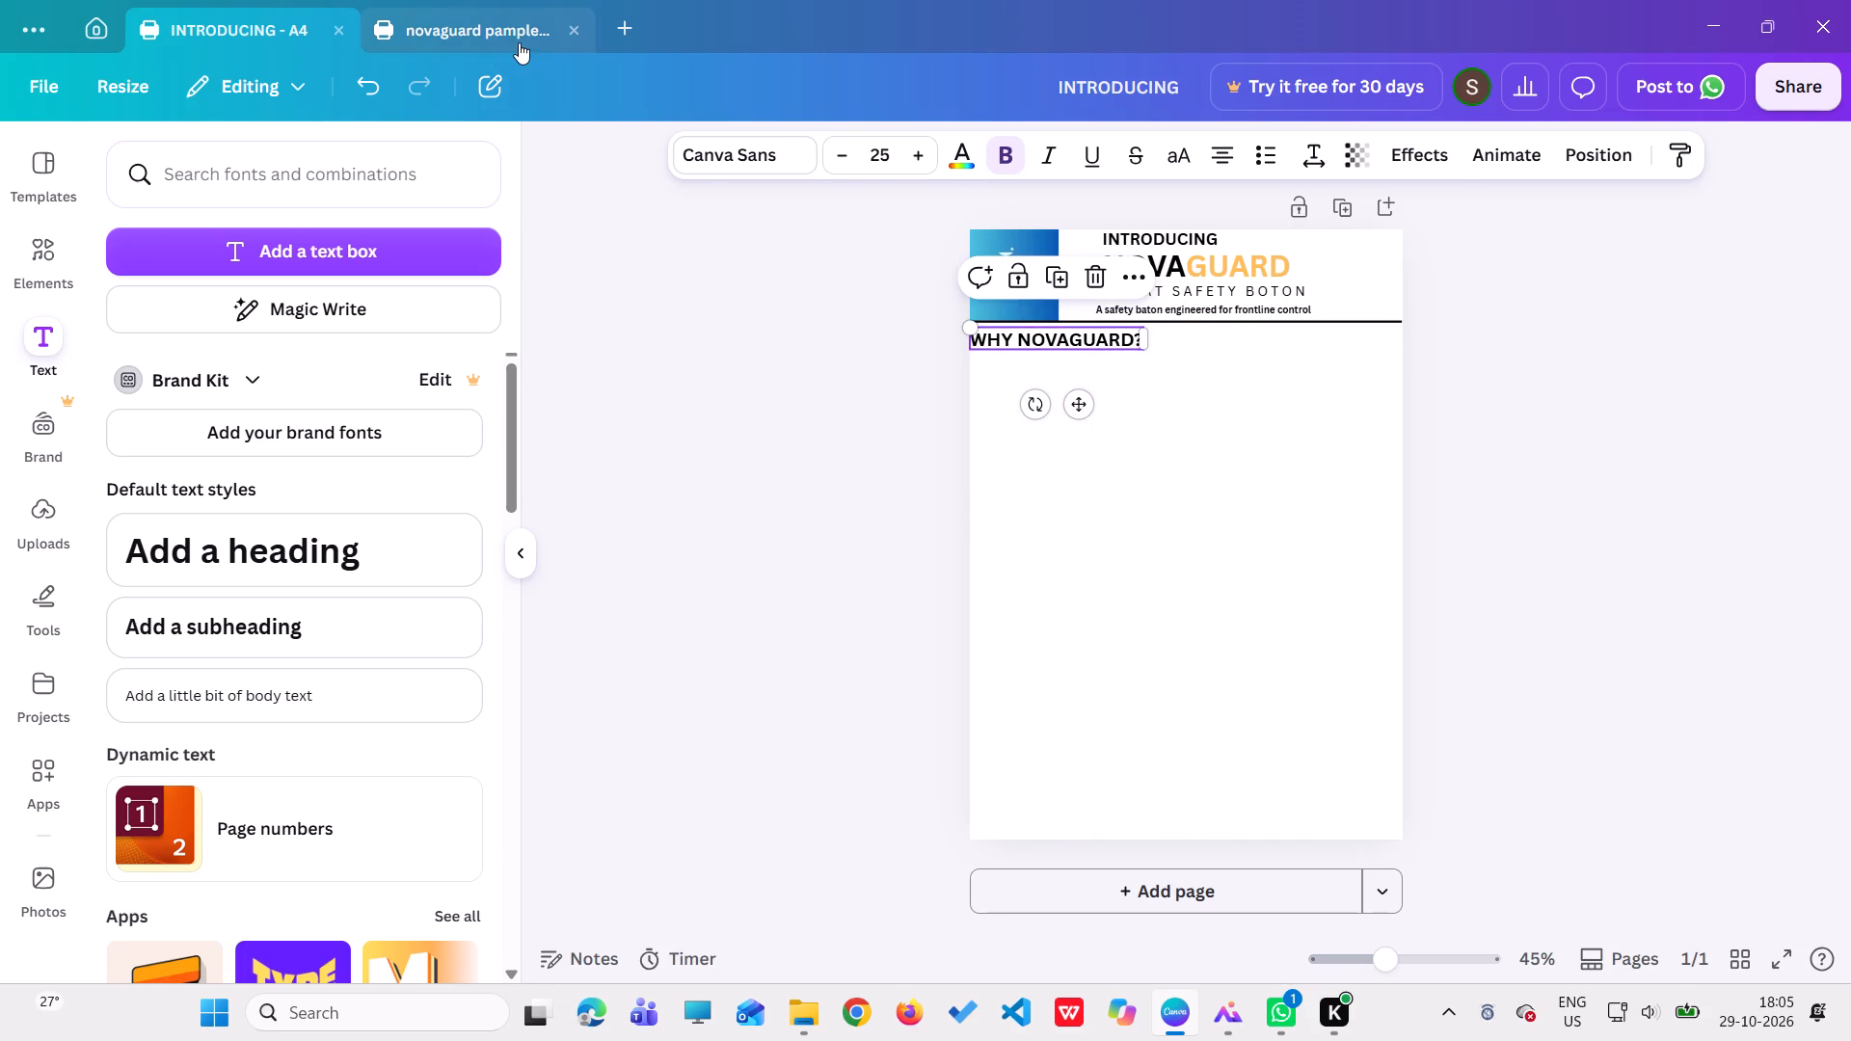
# Copy the "TARGET AUDIENCE" heading text from page 1 of the existing novaguard pamphlet.
pyautogui.click(517, 42)
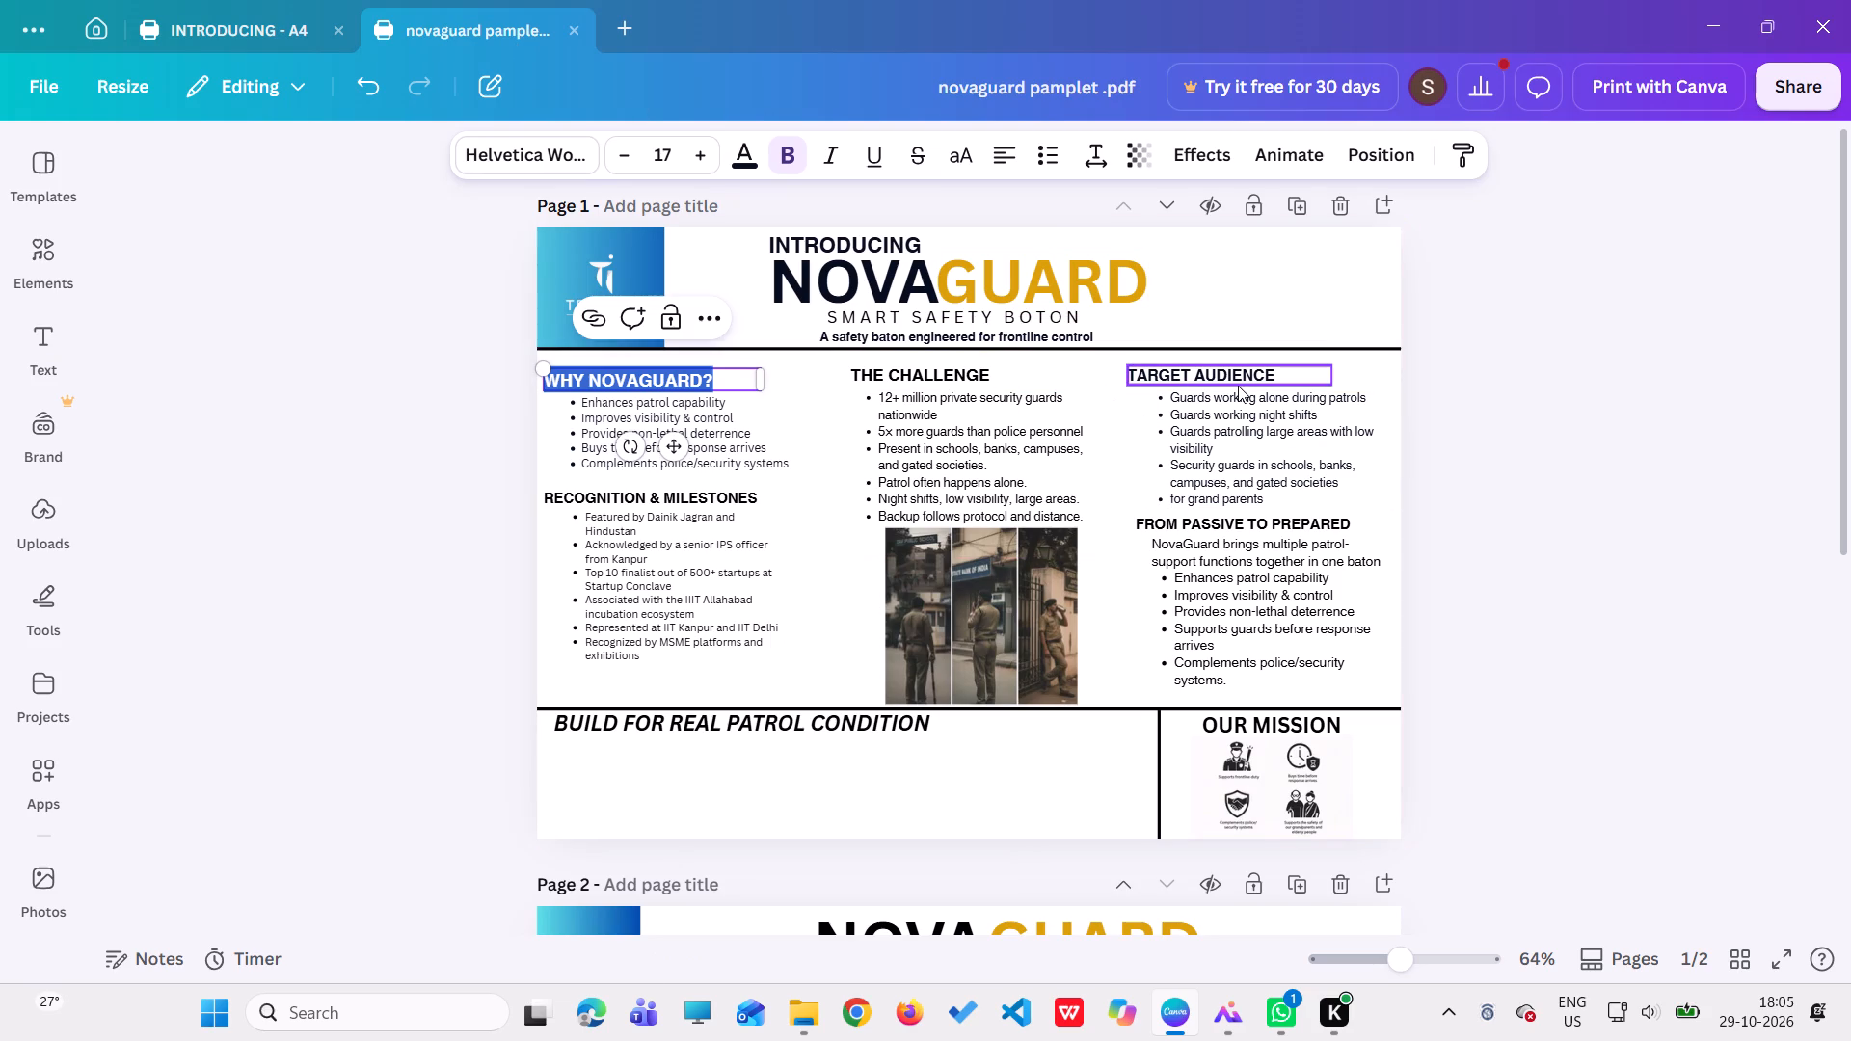
pyautogui.click(1239, 386)
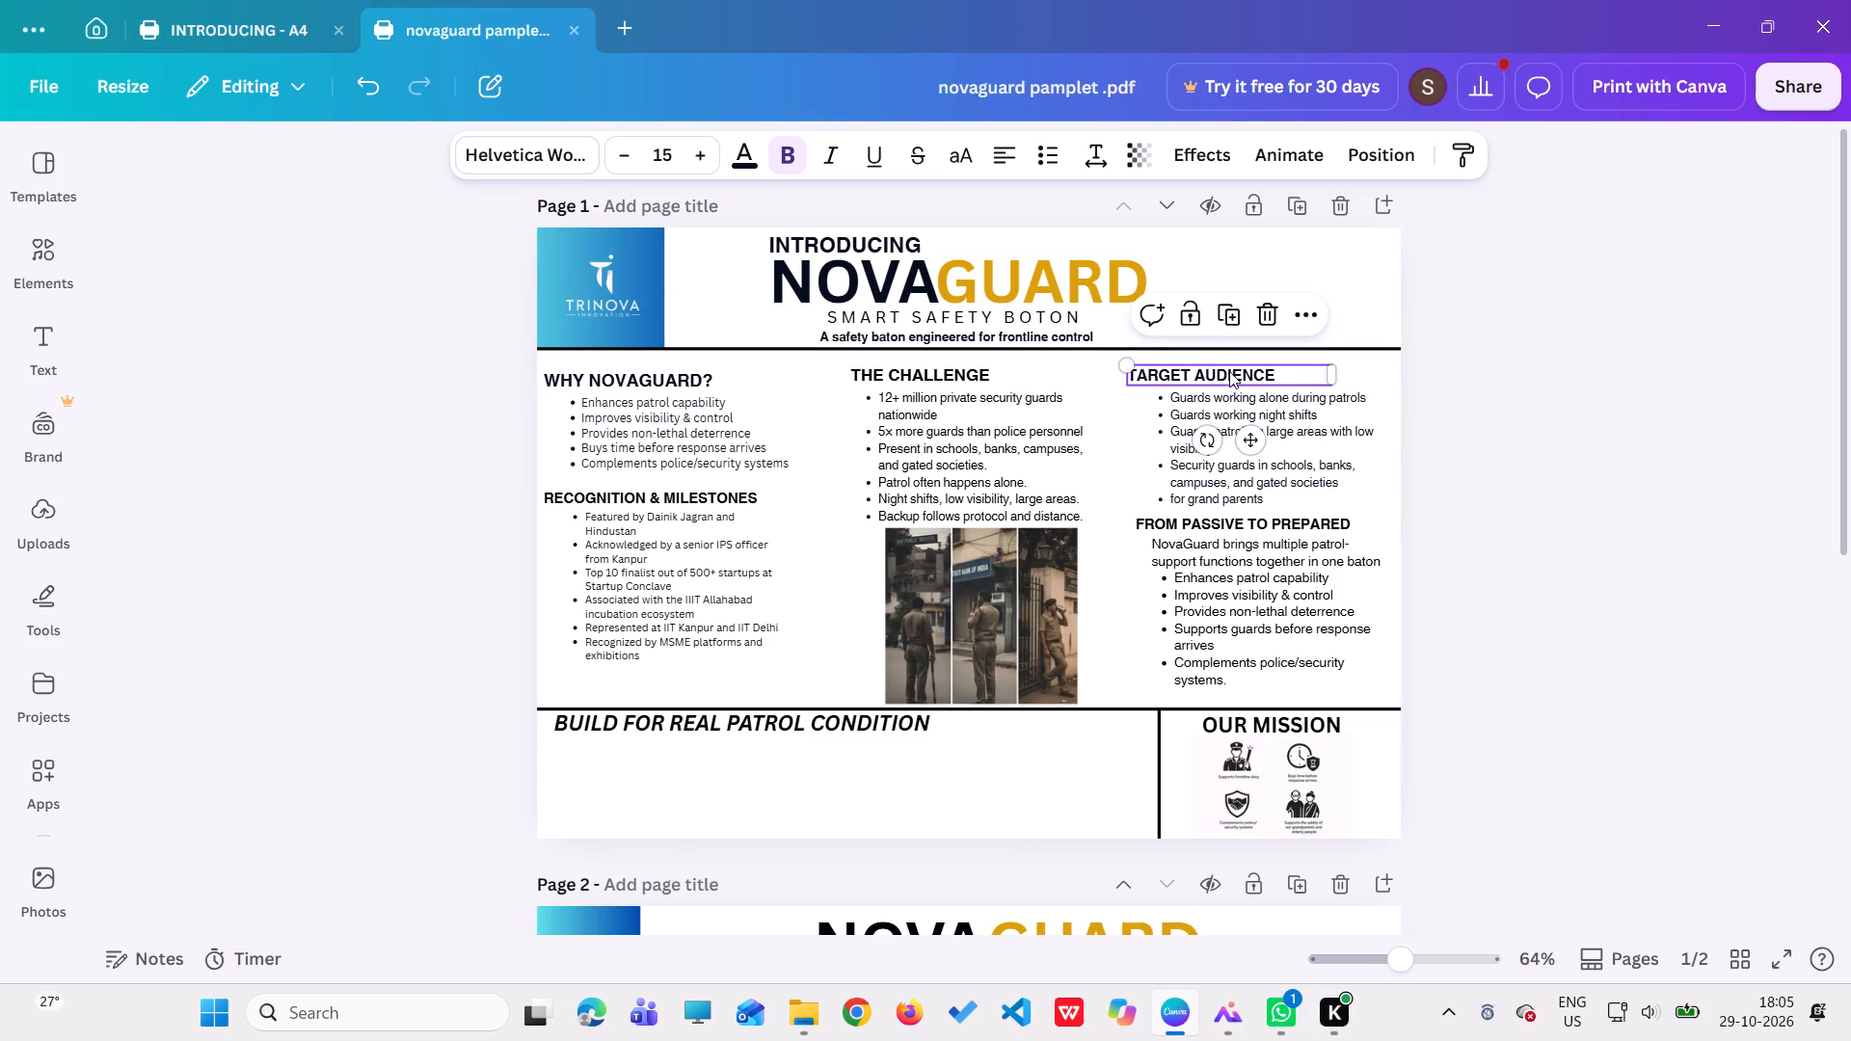
pyautogui.doubleClick(1229, 371)
pyautogui.click(1294, 378)
pyautogui.doubleClick(1292, 376)
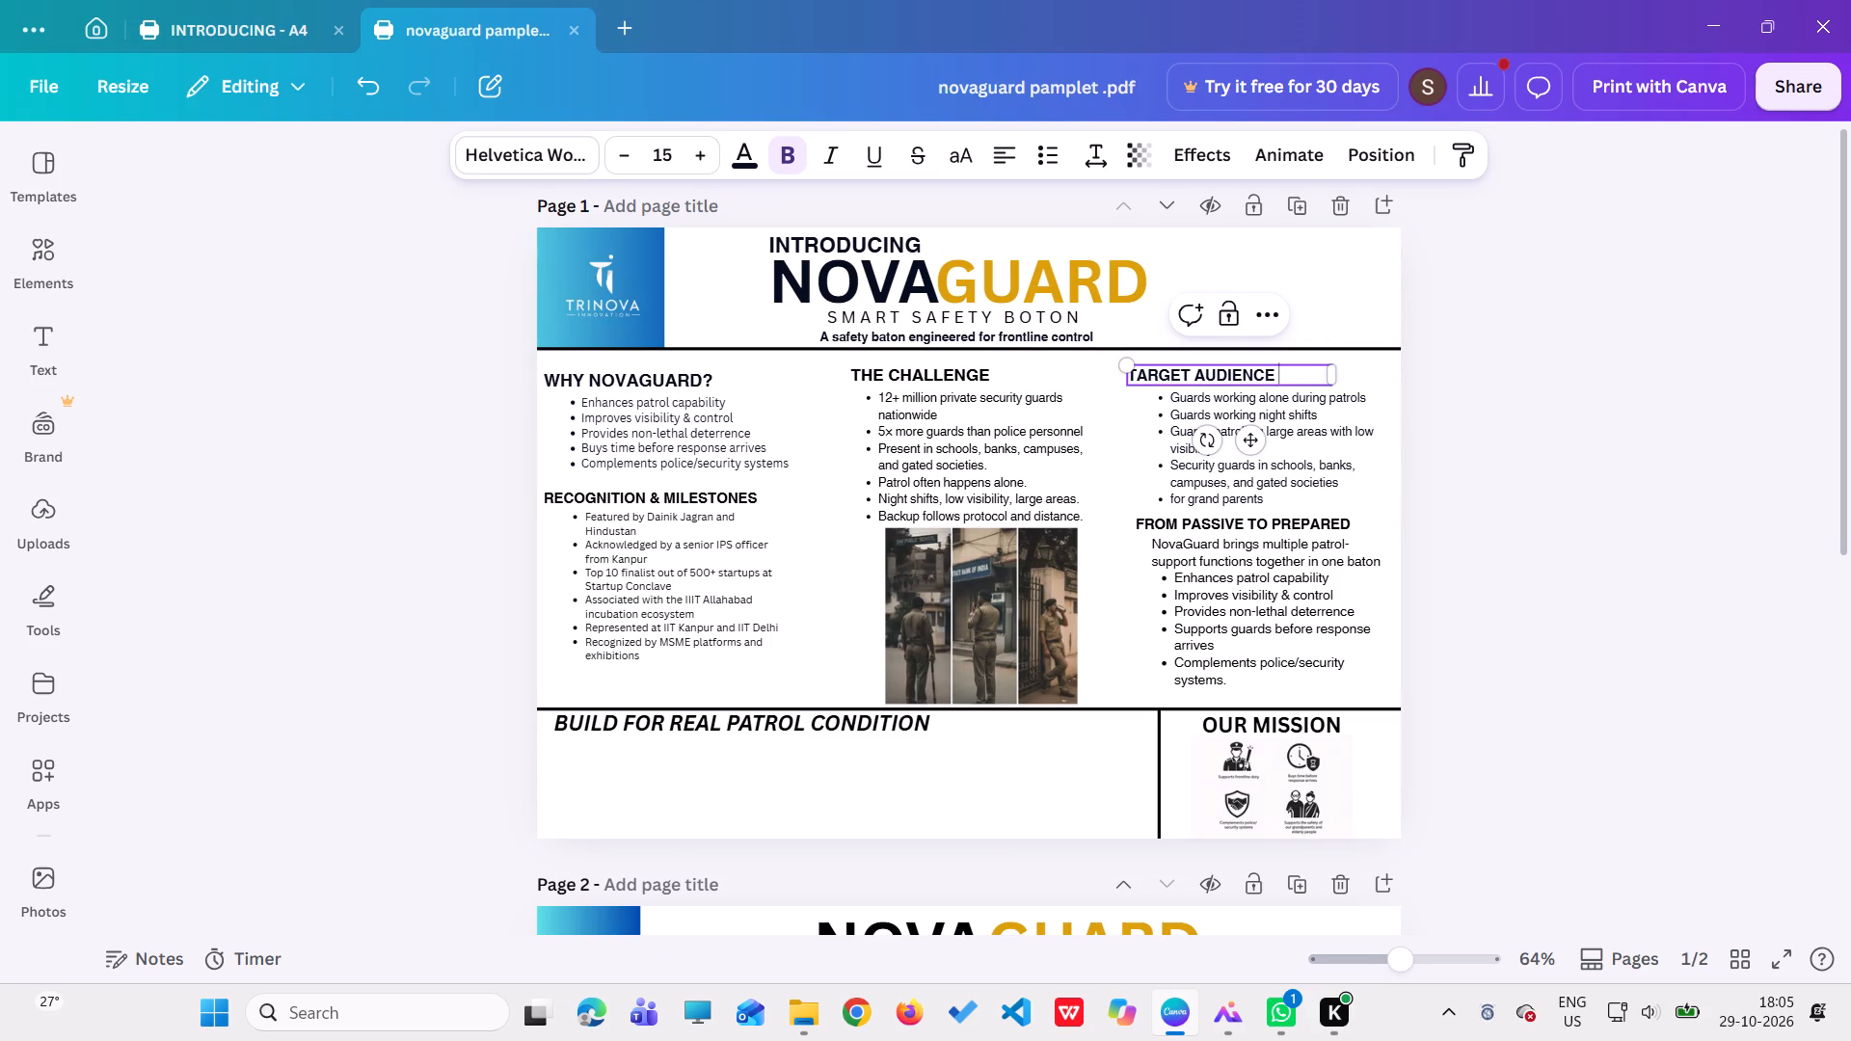
pyautogui.click(1088, 399)
pyautogui.doubleClick(1175, 368)
pyautogui.doubleClick(1175, 368)
pyautogui.doubleClick(1228, 368)
pyautogui.moveTo(1282, 378); pyautogui.dragTo(1179, 378)
pyautogui.click(1283, 378)
pyautogui.moveTo(1283, 378); pyautogui.dragTo(1095, 378)
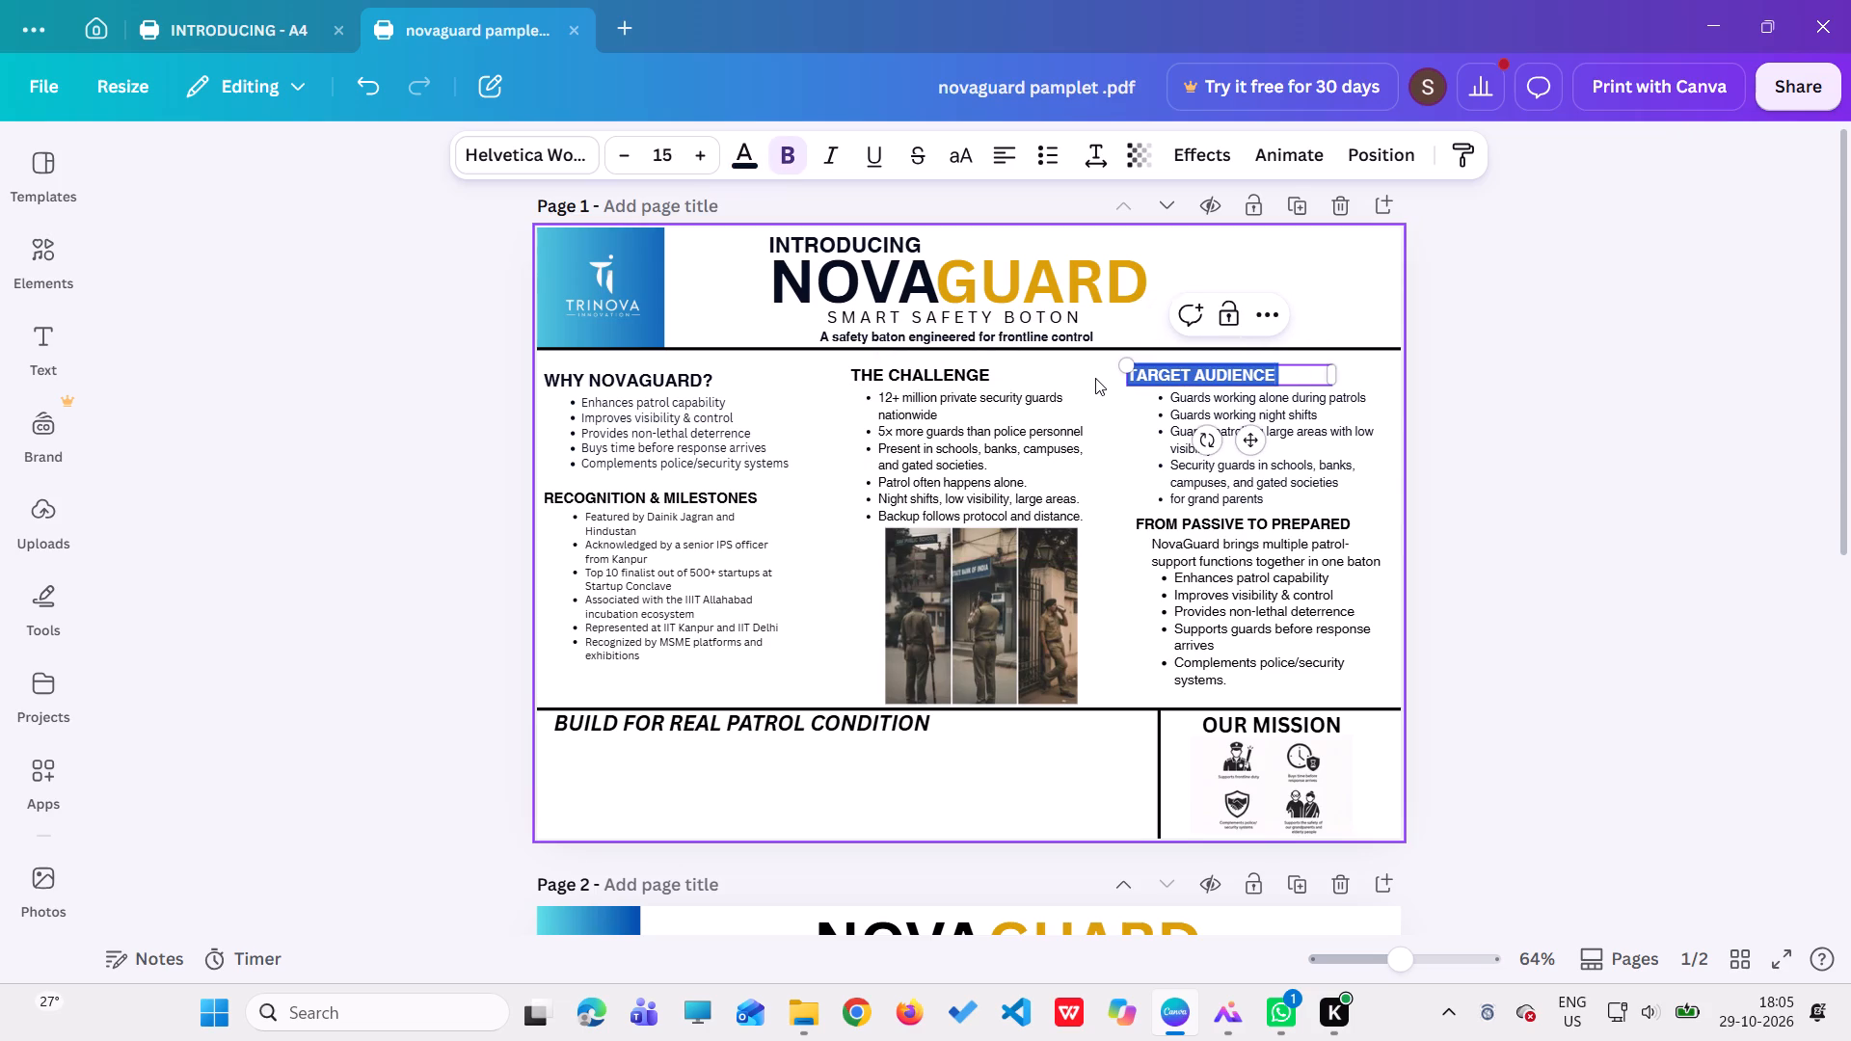
pyautogui.hotkey('ctrl', 'c')
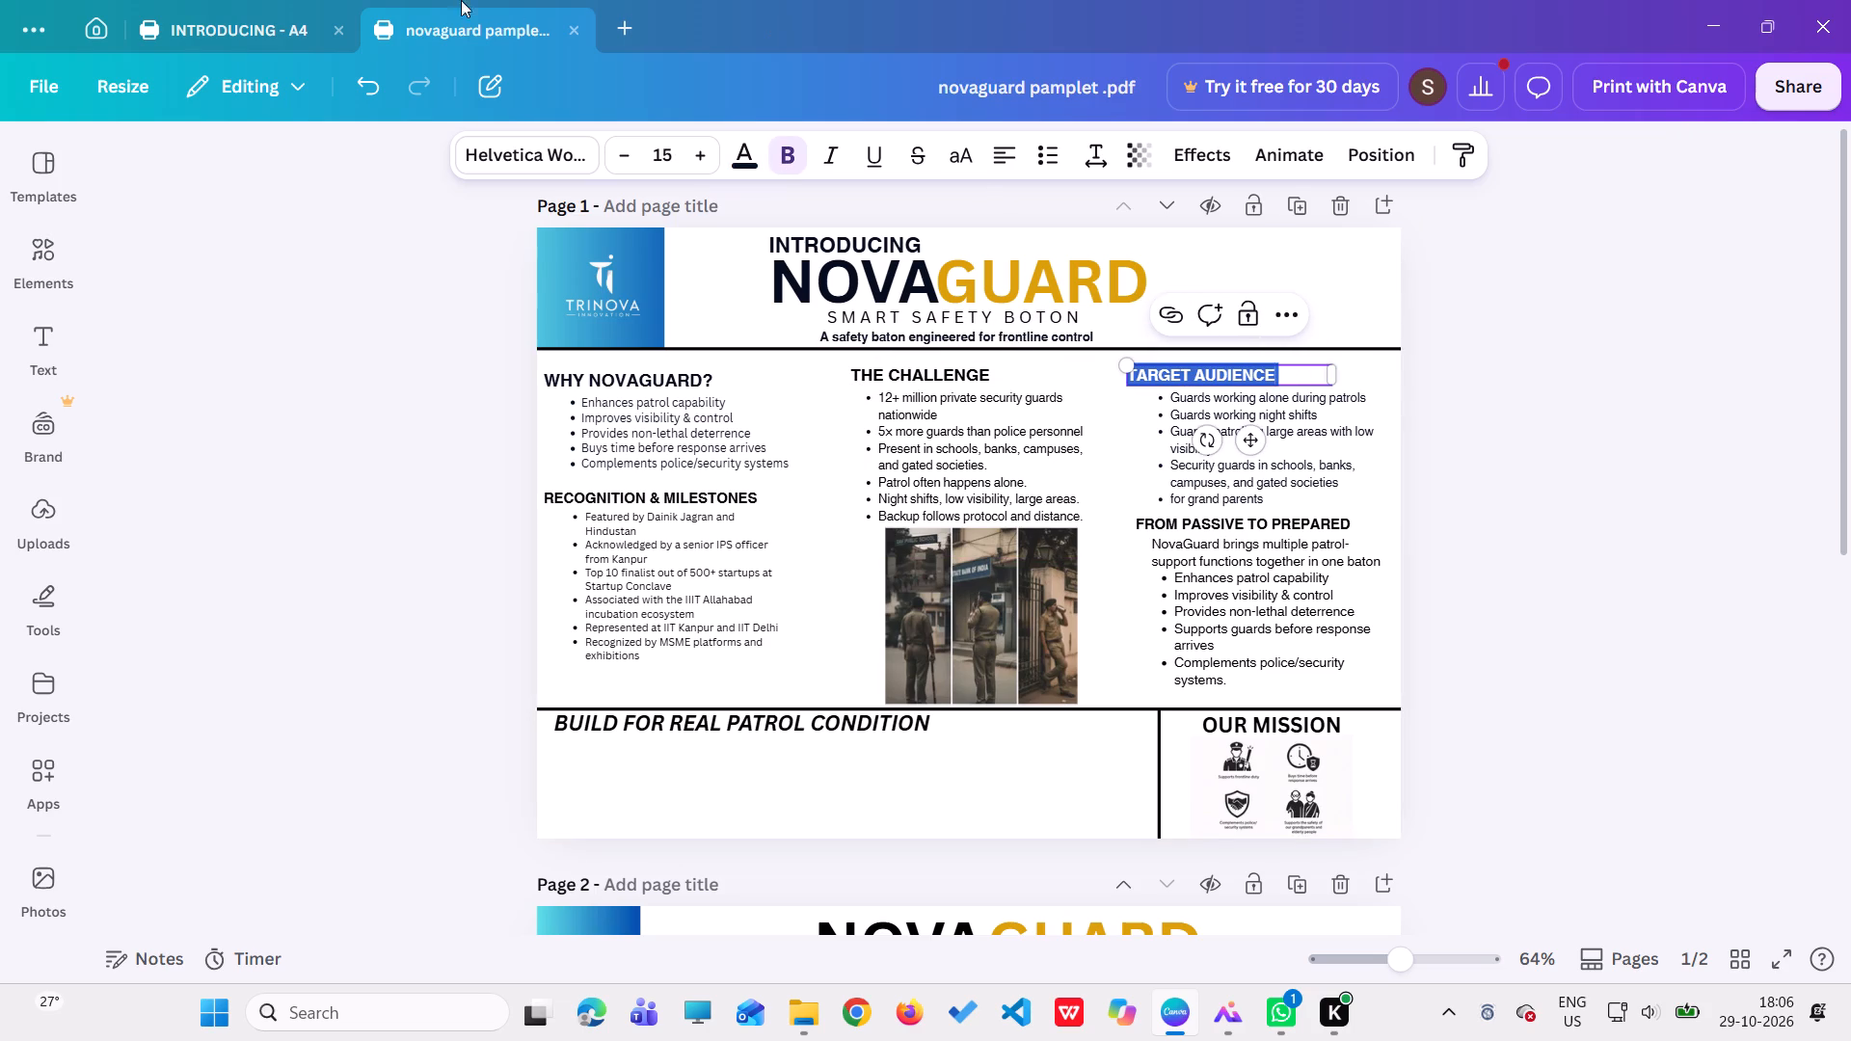
# Add a subheading to the A4 design and replace its placeholder text with the copied "TARGET AUDIENCE".
pyautogui.click(192, 0)
pyautogui.click(199, 12)
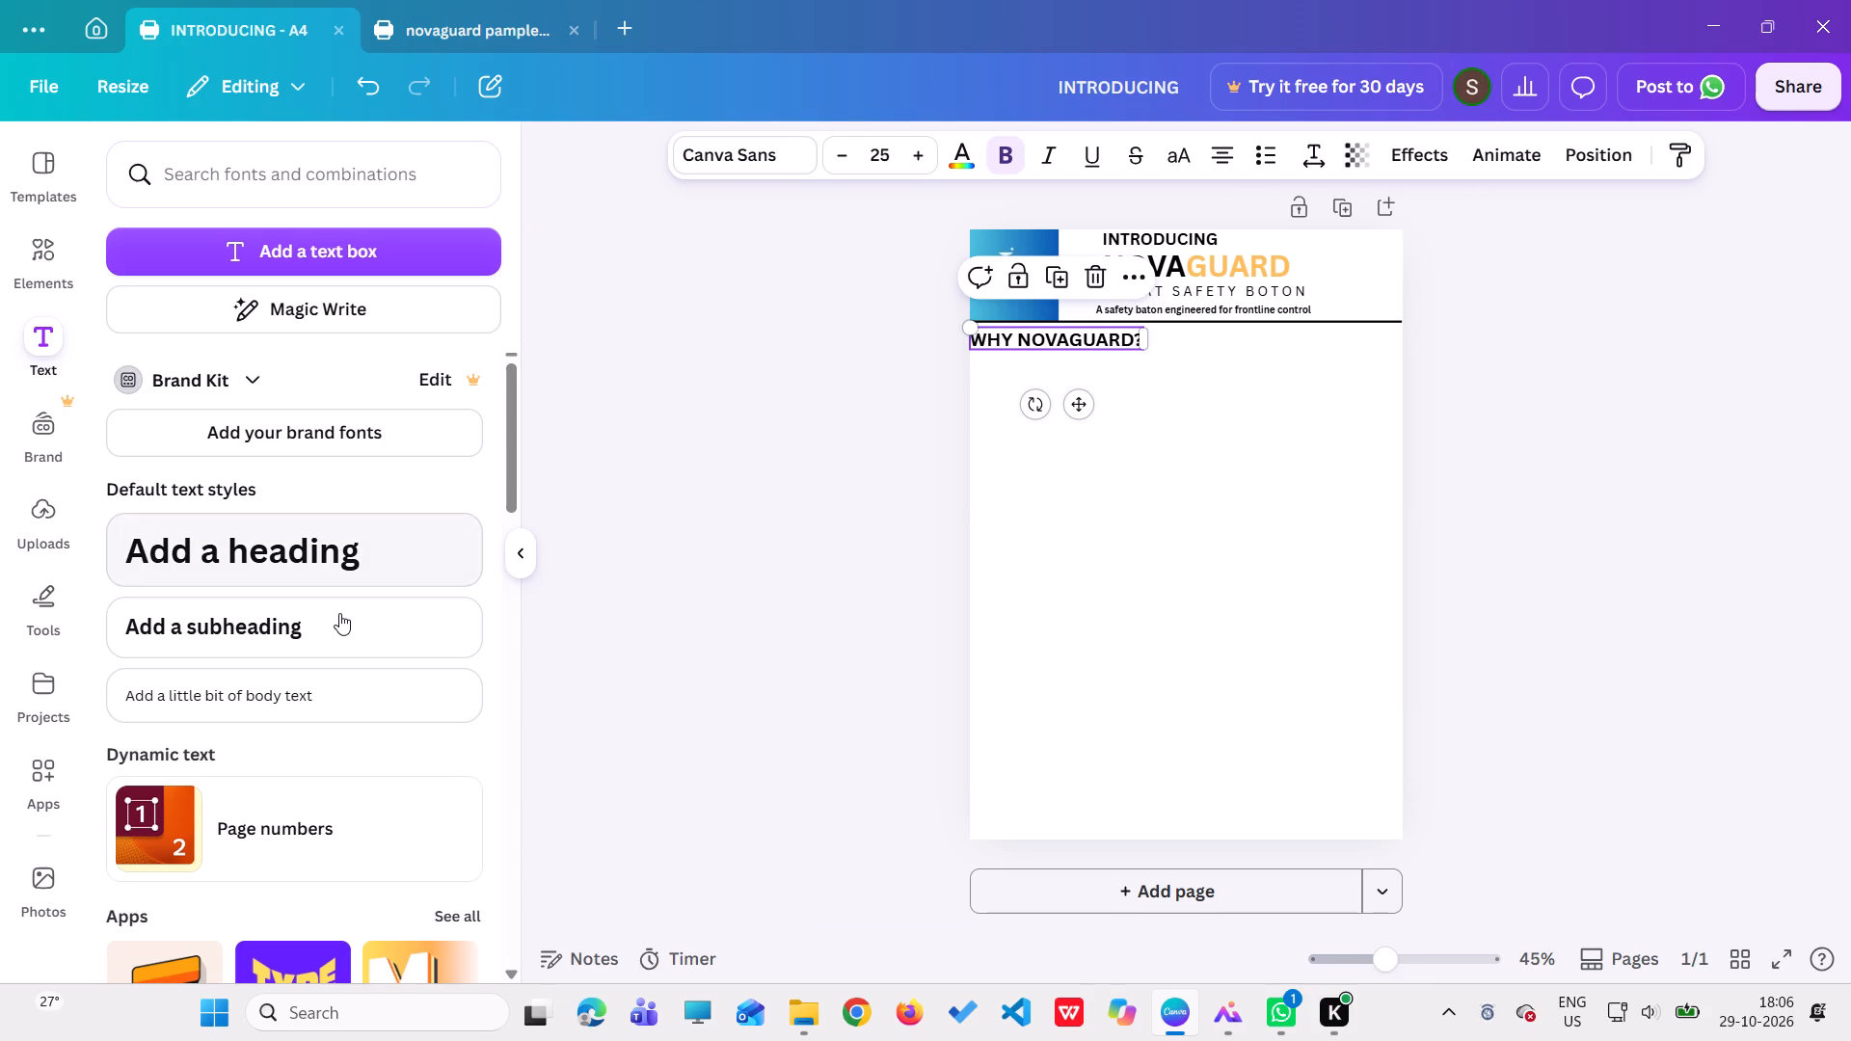
pyautogui.click(336, 621)
pyautogui.press('BackSpace')
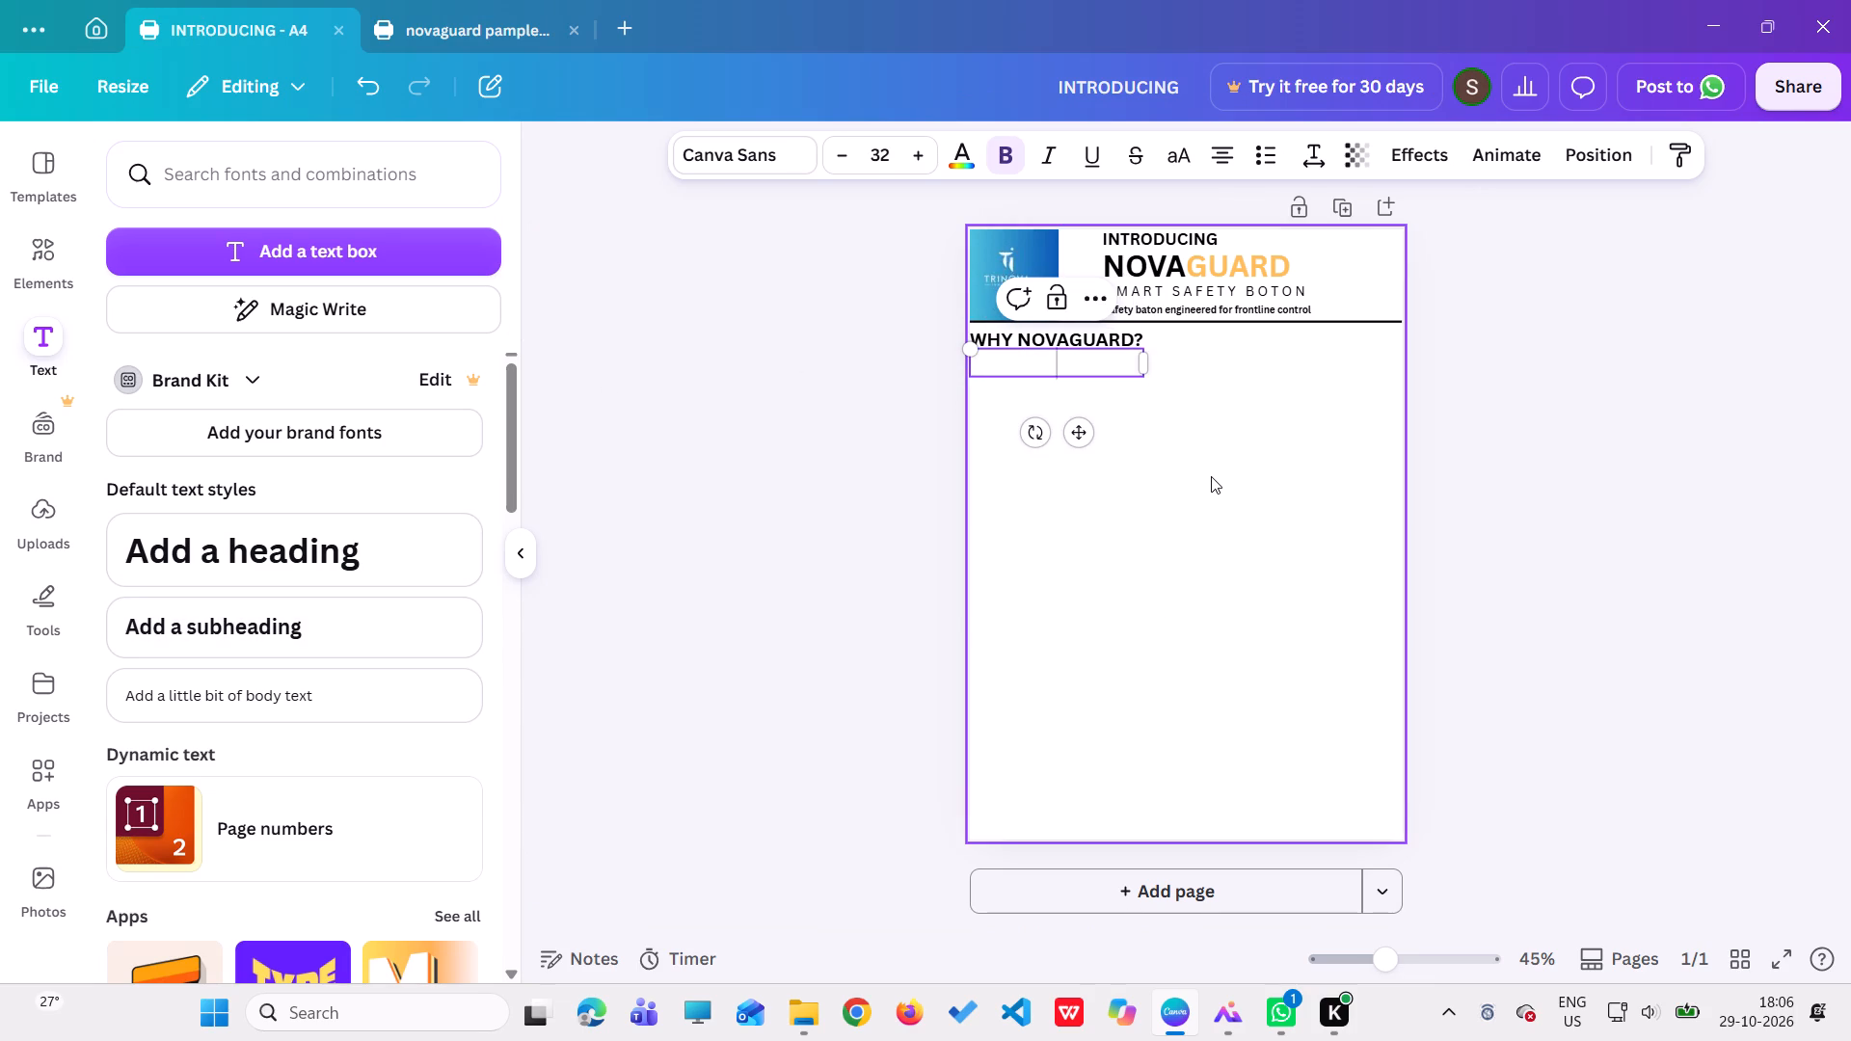
pyautogui.hotkey('ctrl', 'v')
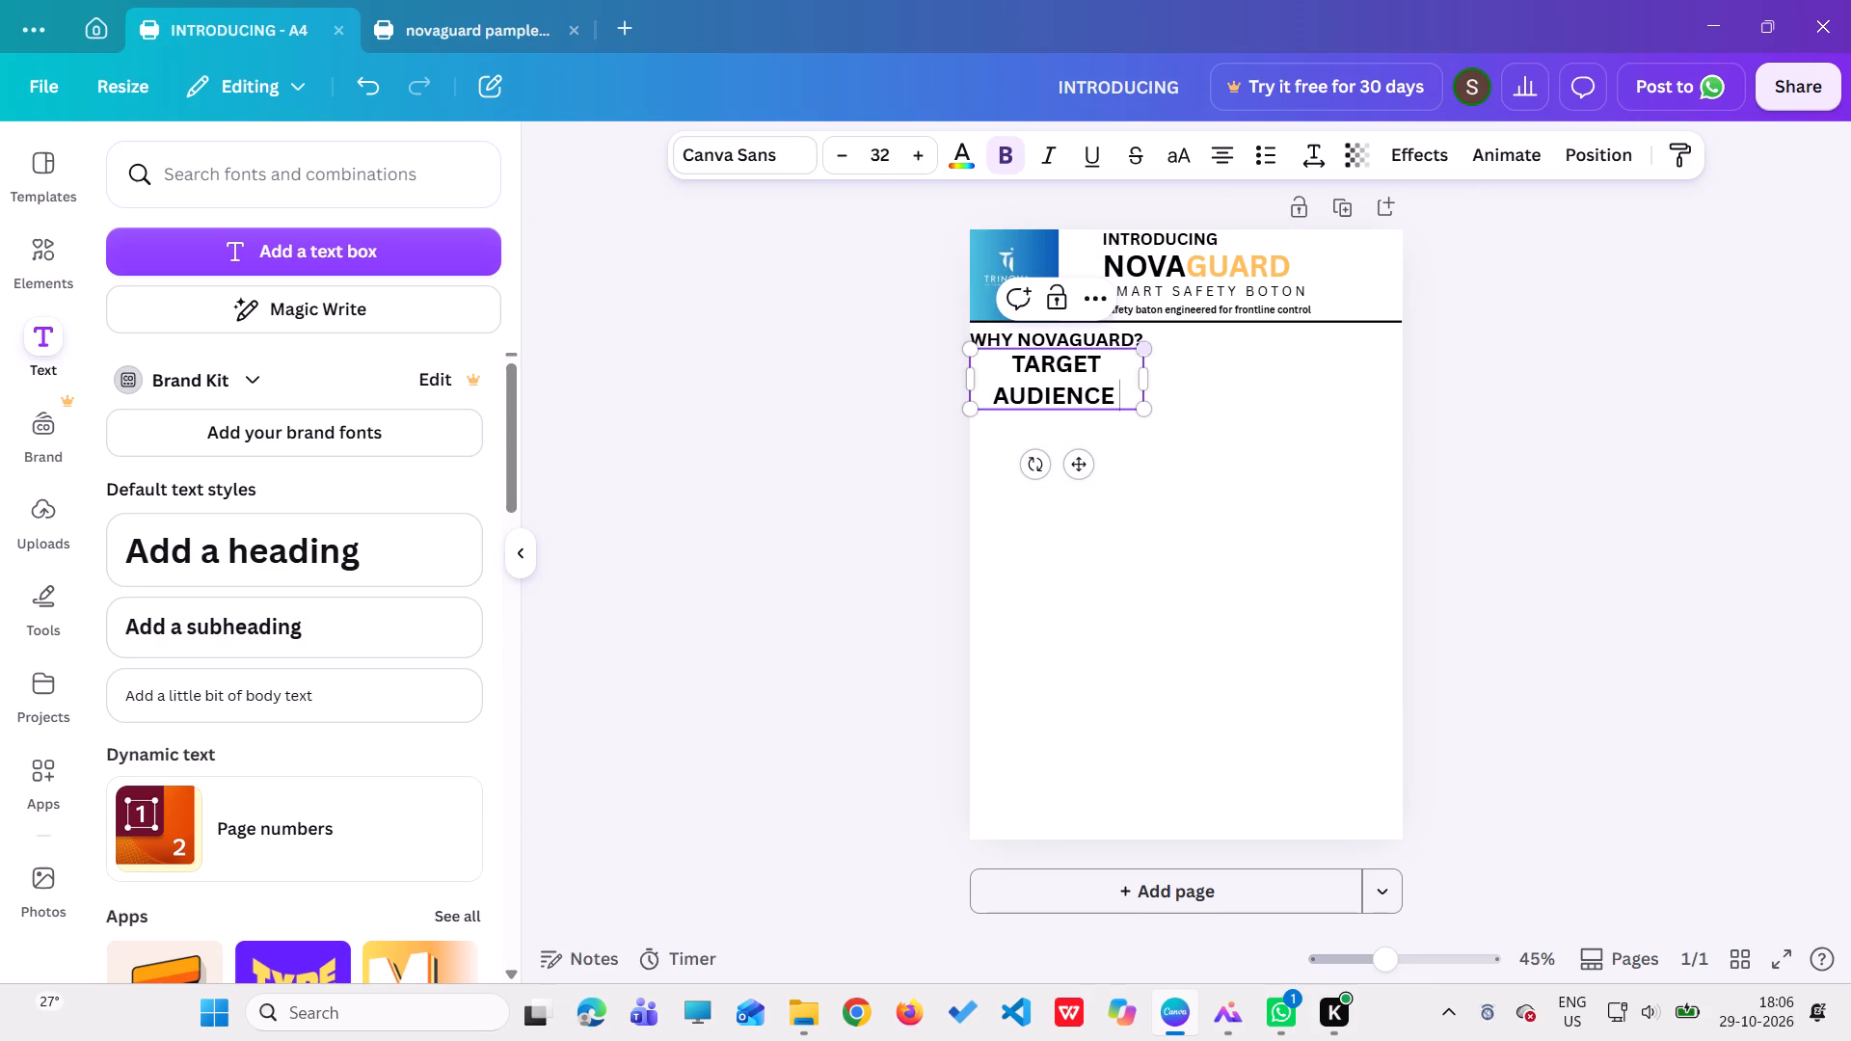
# Reduce the "TARGET AUDIENCE" heading's font size to 23.
pyautogui.tripleClick(848, 162)
pyautogui.tripleClick(848, 162)
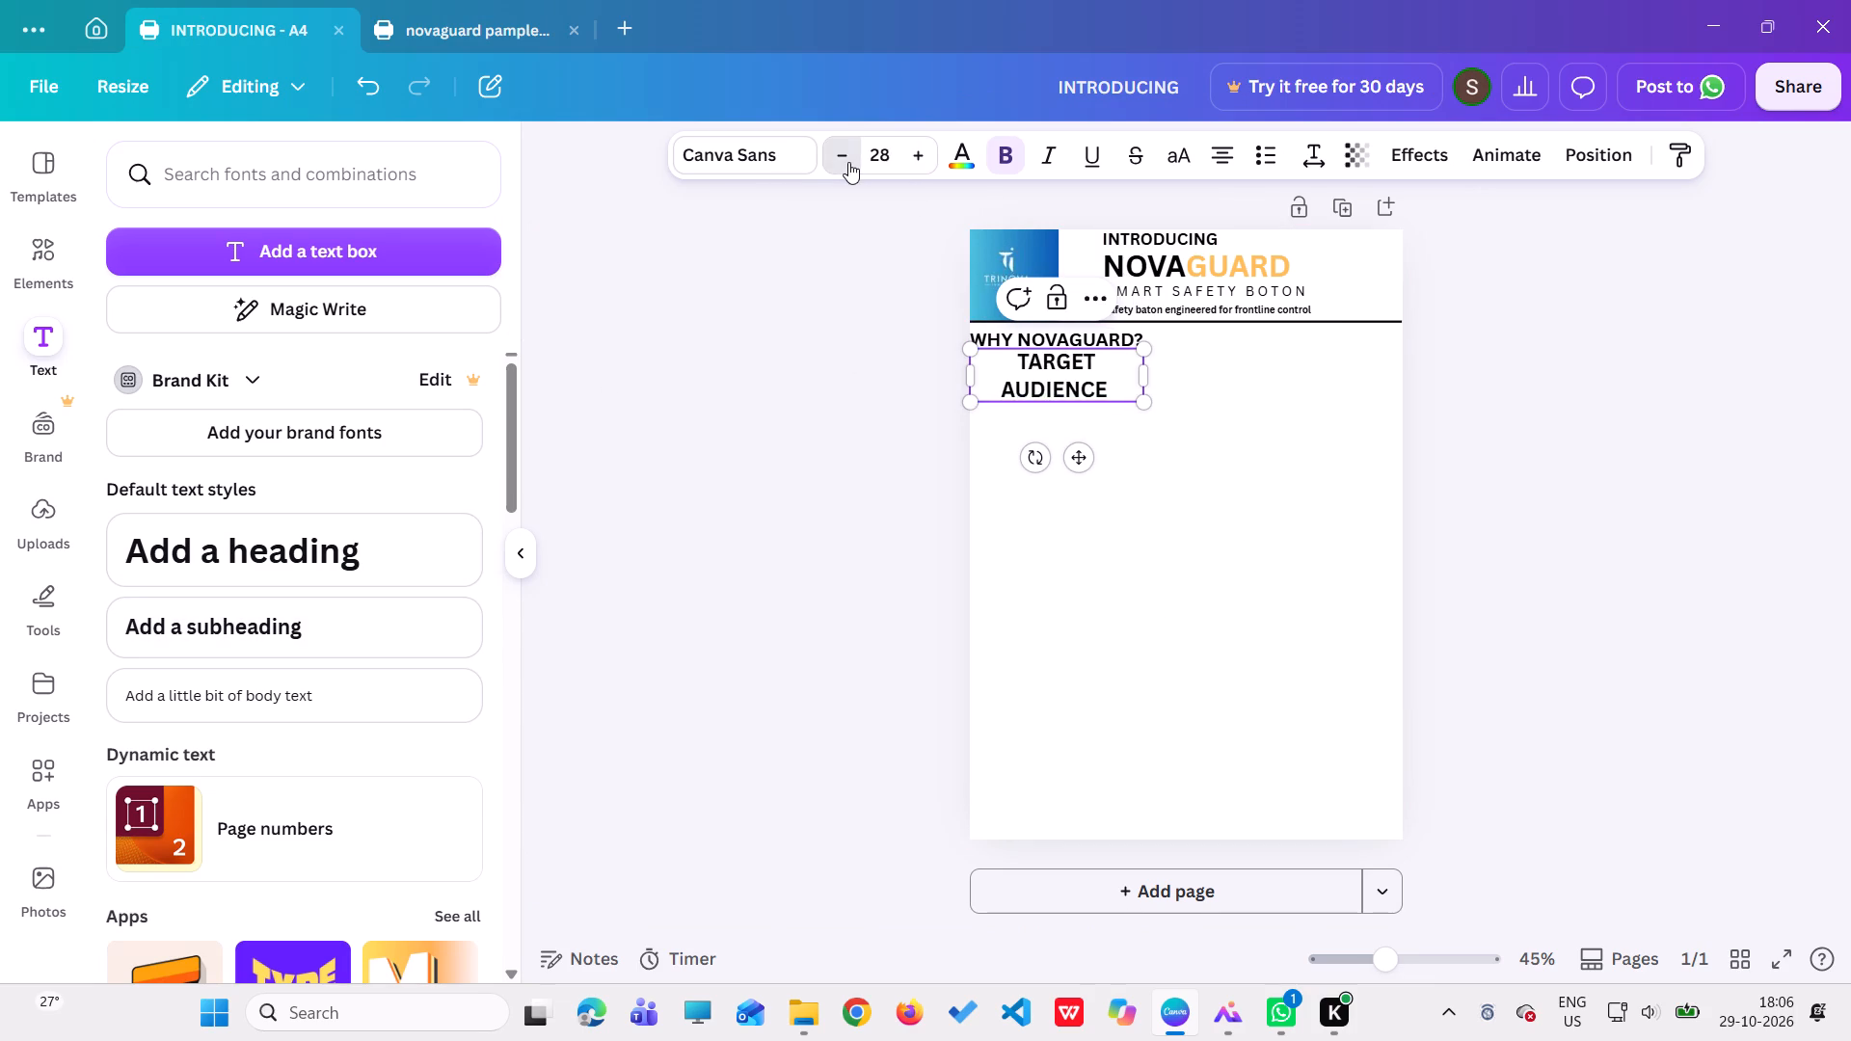
pyautogui.tripleClick(848, 162)
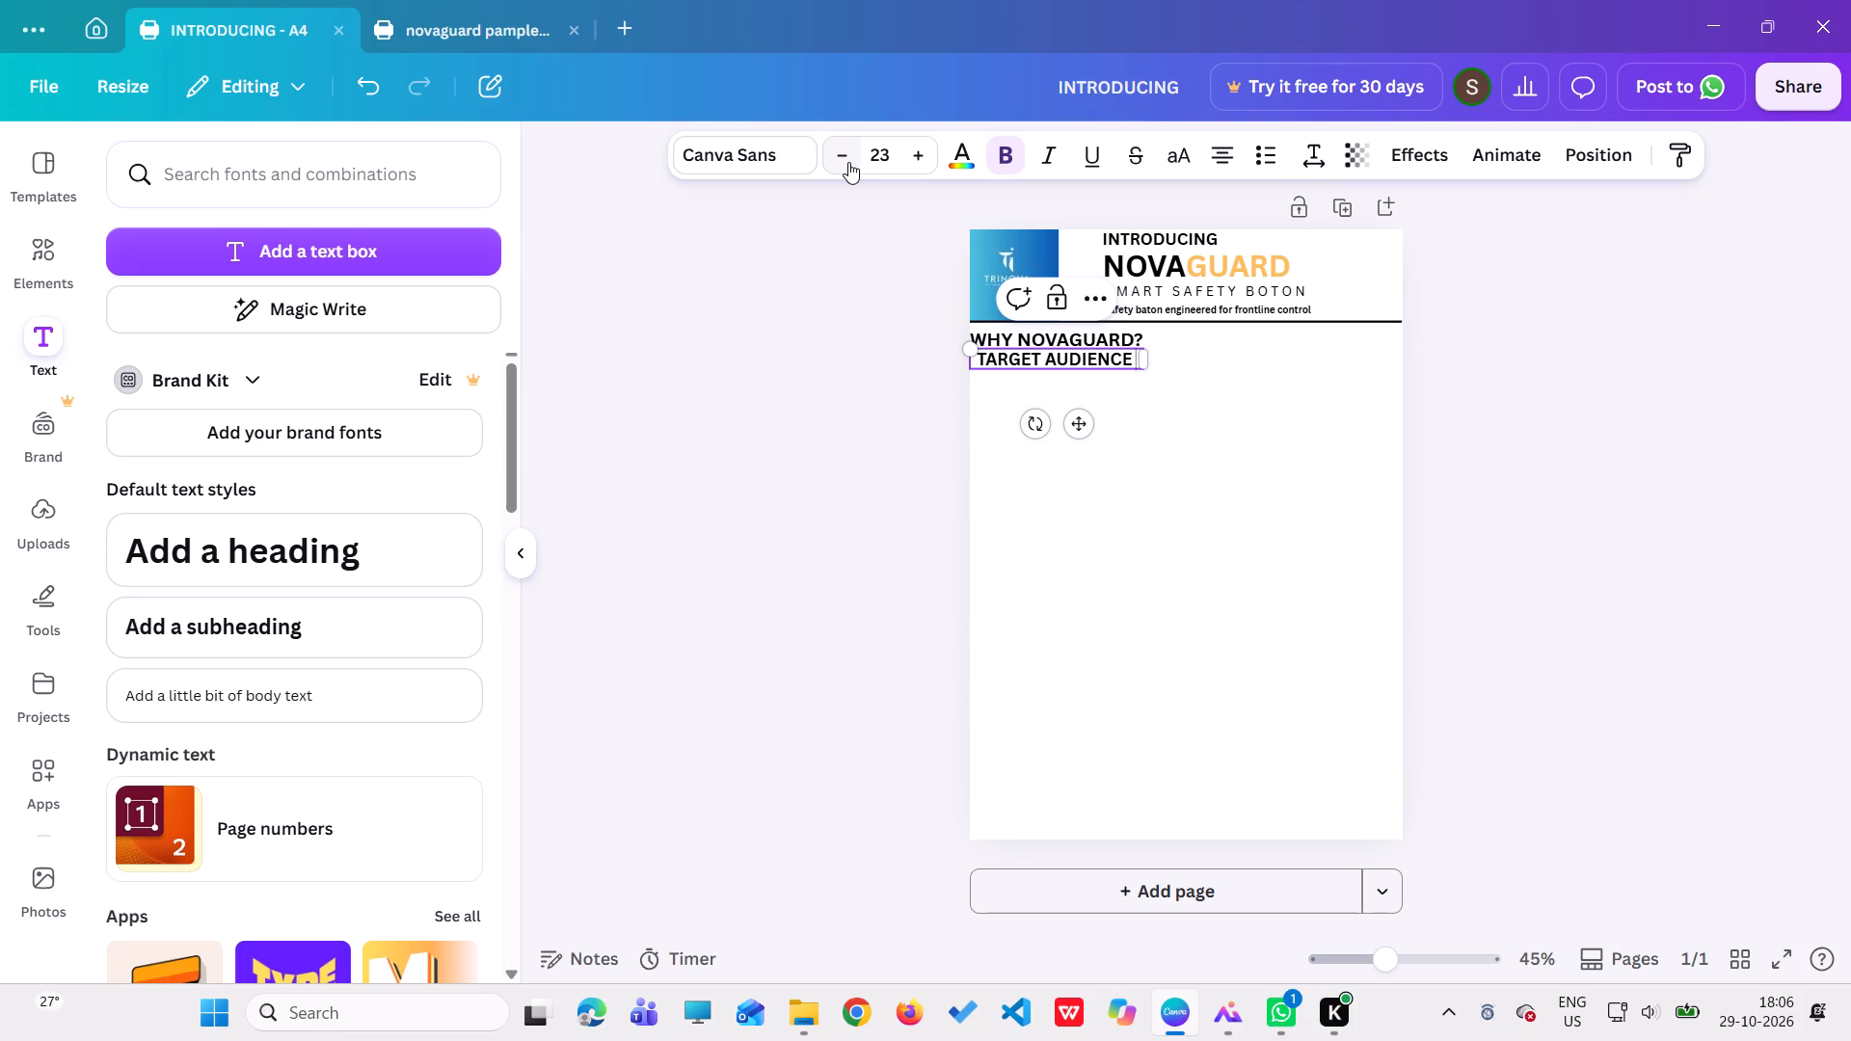
# Reduce the "TARGET AUDIENCE" heading's font size to 20 and move it opposite "WHY NOVAGUARD?", near the page's right edge.
pyautogui.doubleClick(848, 162)
pyautogui.click(848, 162)
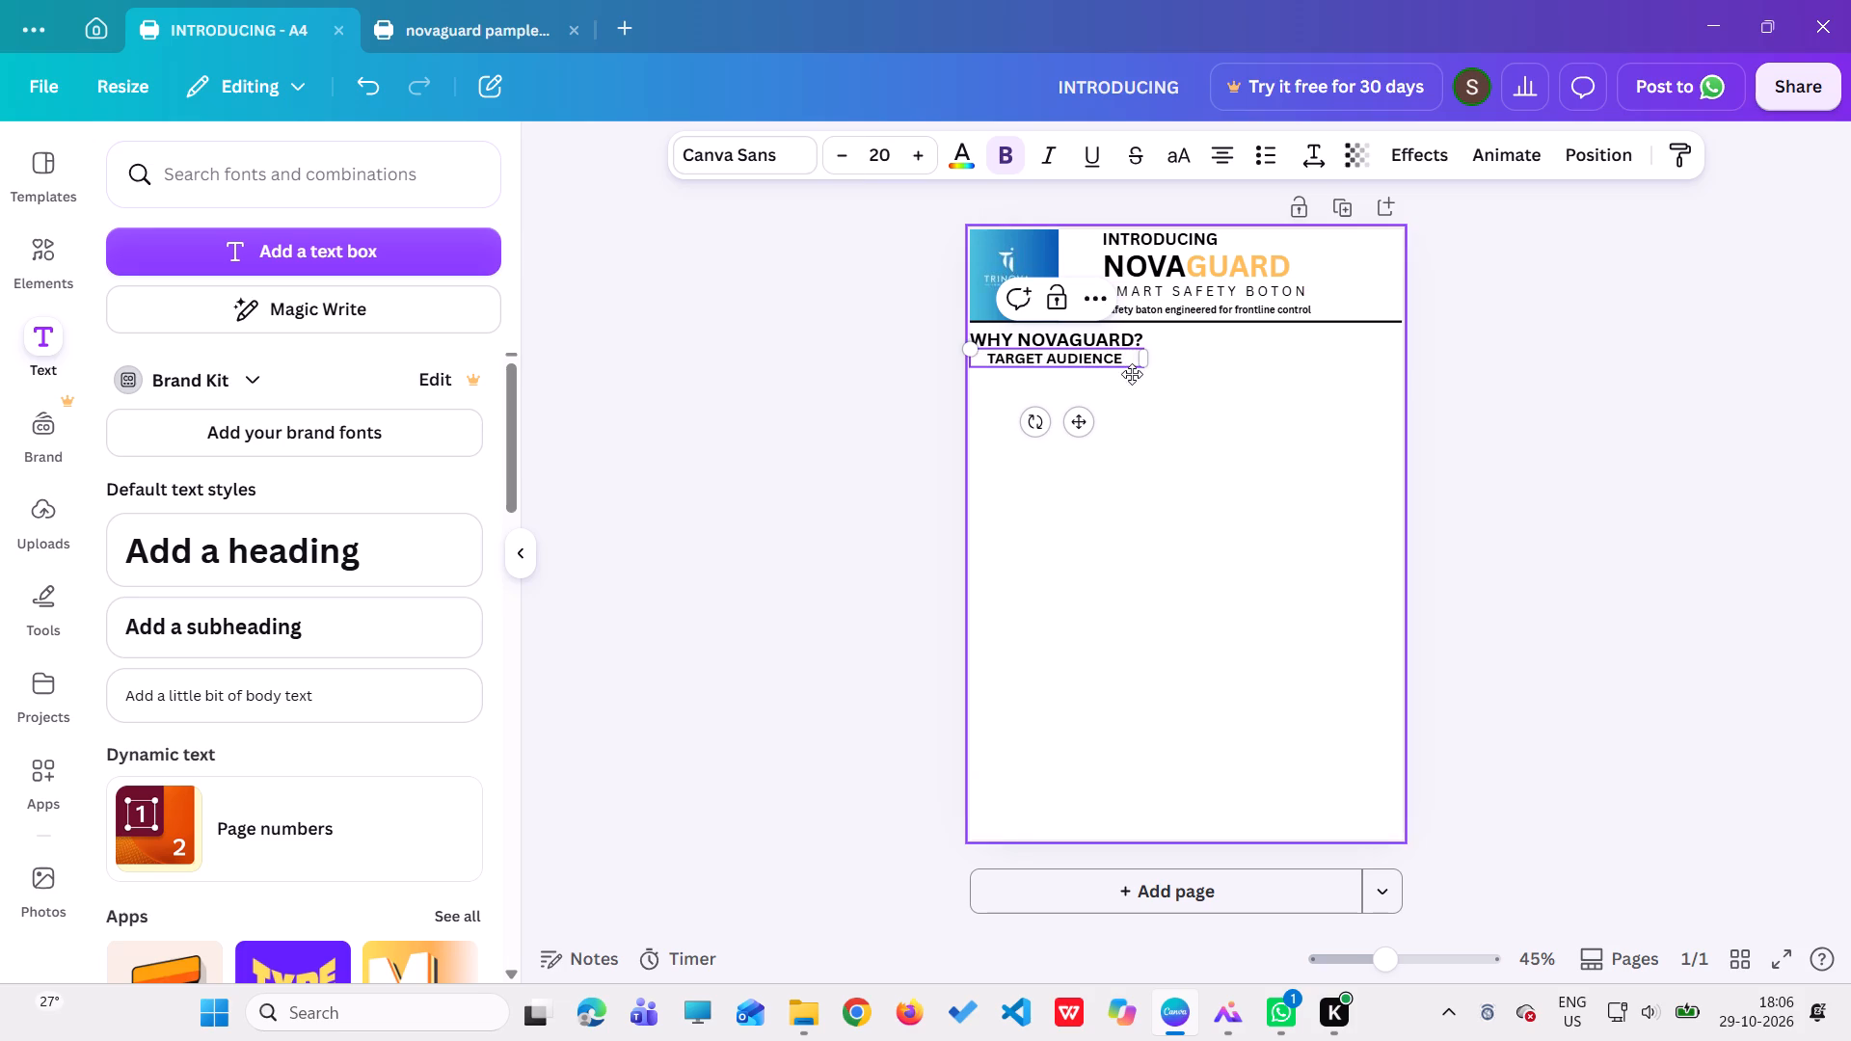
pyautogui.moveTo(1084, 419); pyautogui.dragTo(1321, 396)
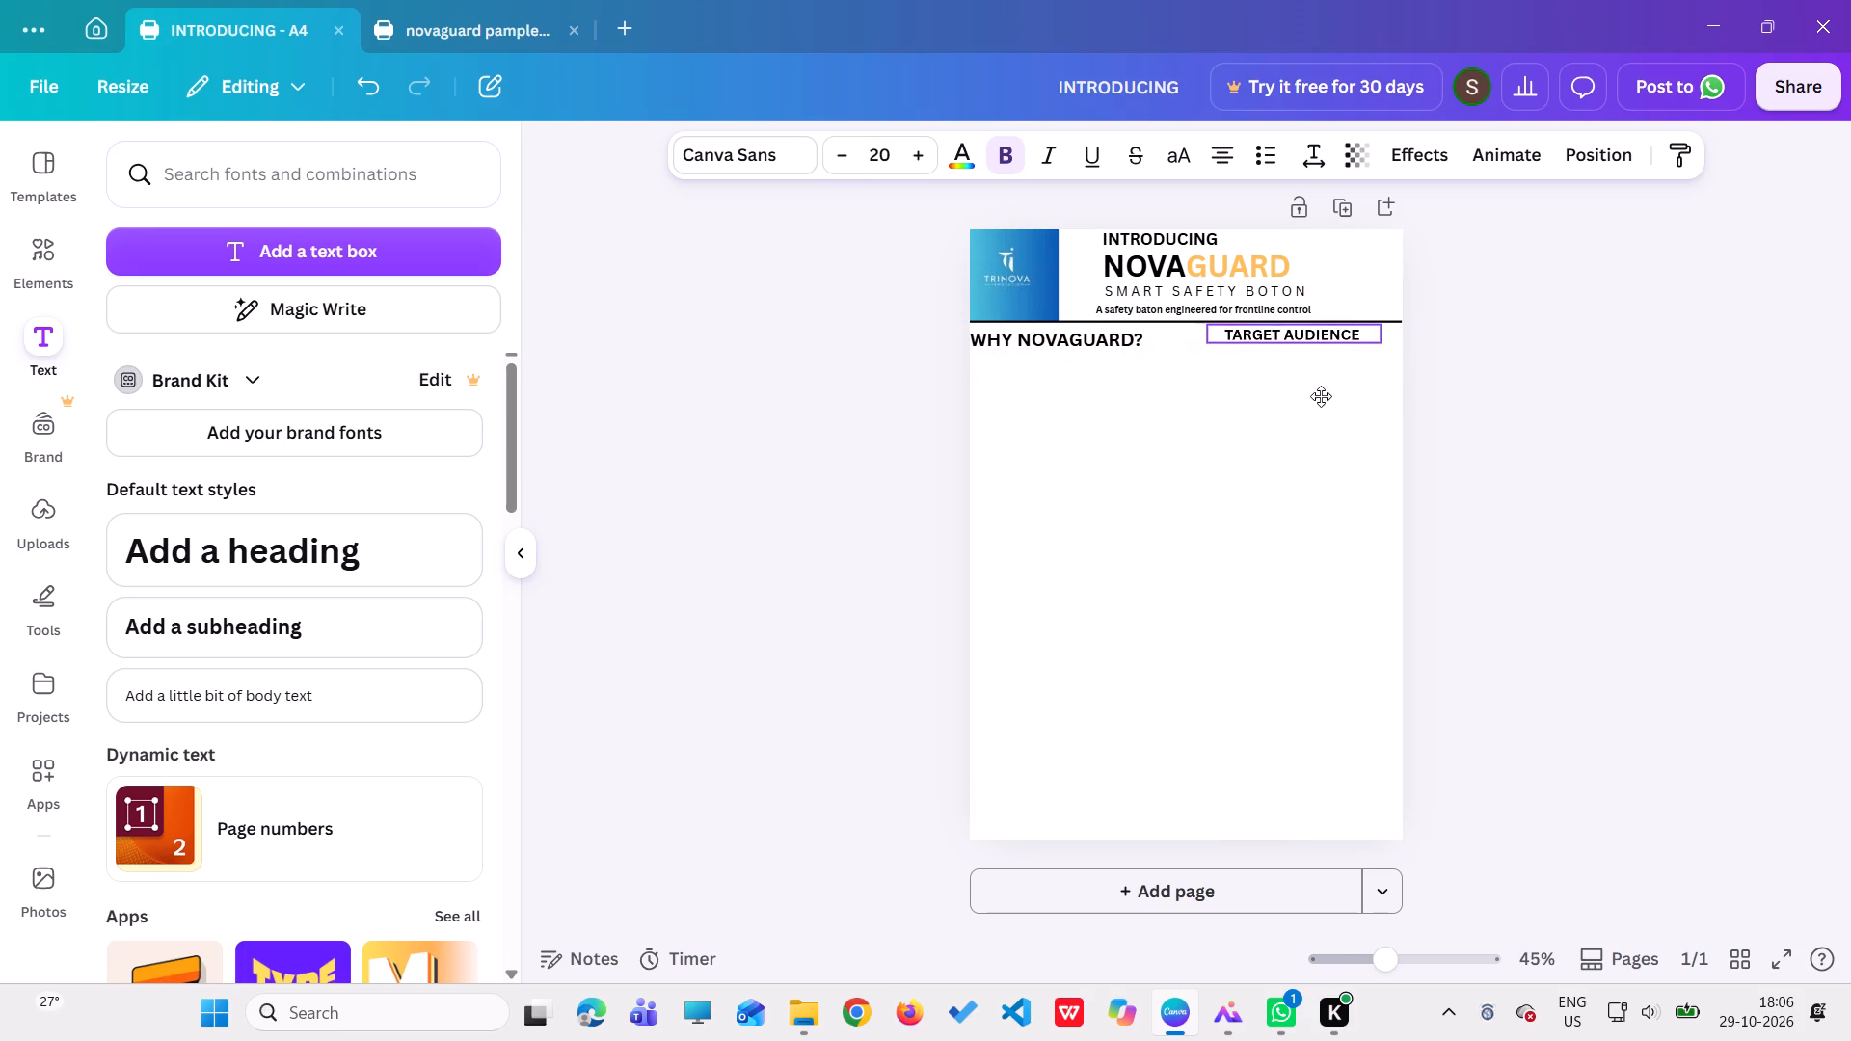
pyautogui.moveTo(1321, 396); pyautogui.dragTo(1351, 400)
# Set the "WHY NOVAGUARD?" heading's font size to 22.
pyautogui.click(1109, 335)
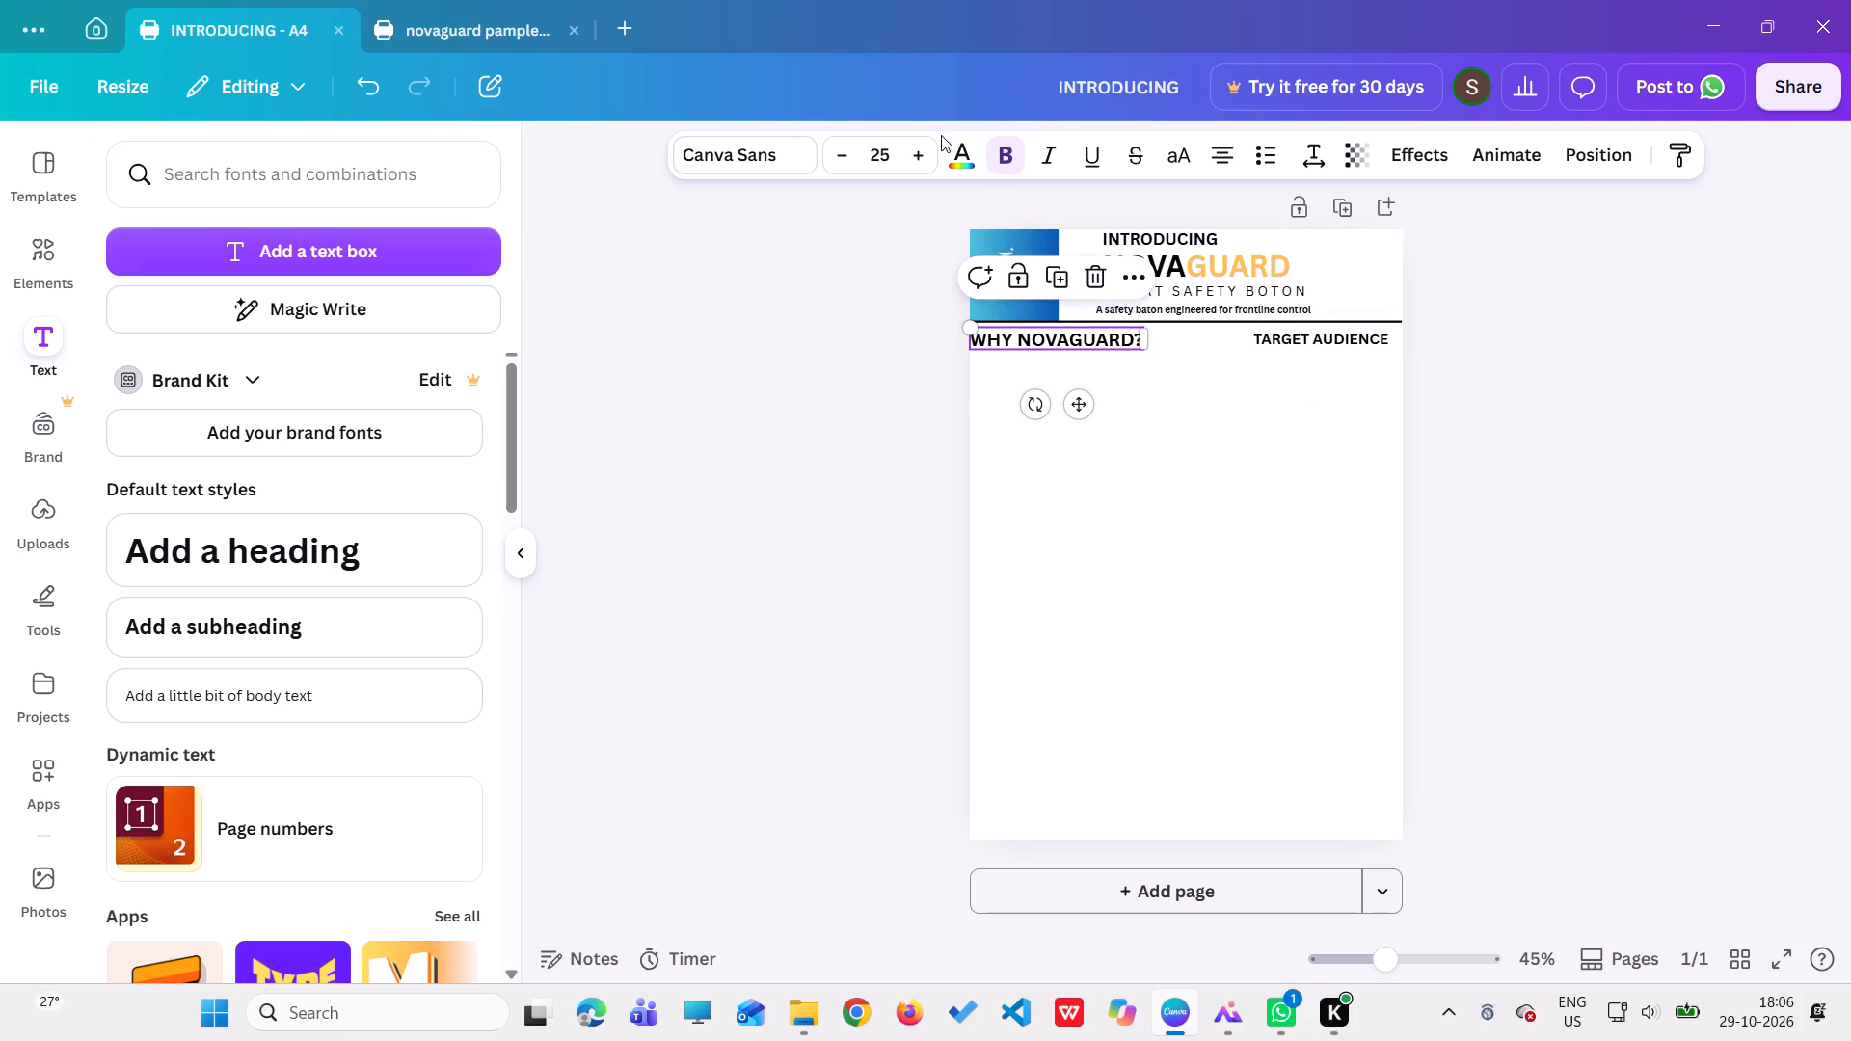
pyautogui.tripleClick(841, 149)
pyautogui.click(841, 149)
pyautogui.click(841, 149)
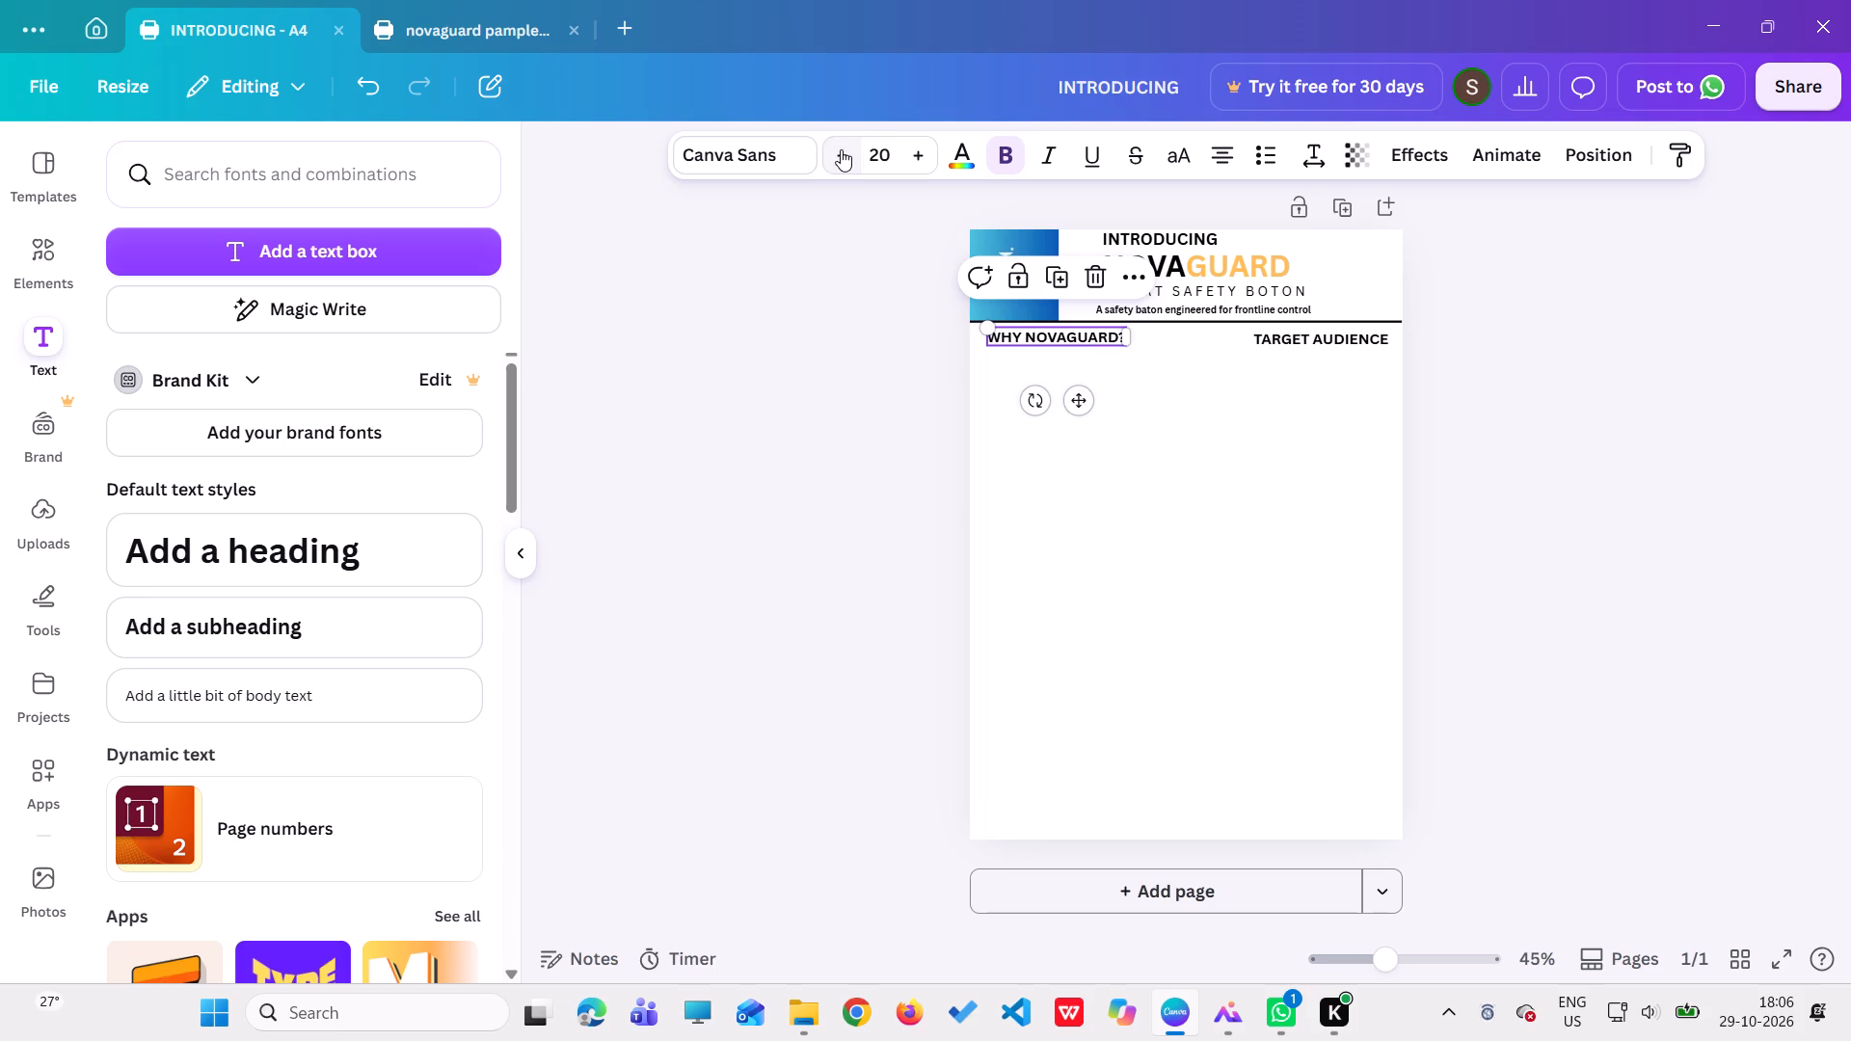
pyautogui.click(1076, 397)
pyautogui.tripleClick(923, 155)
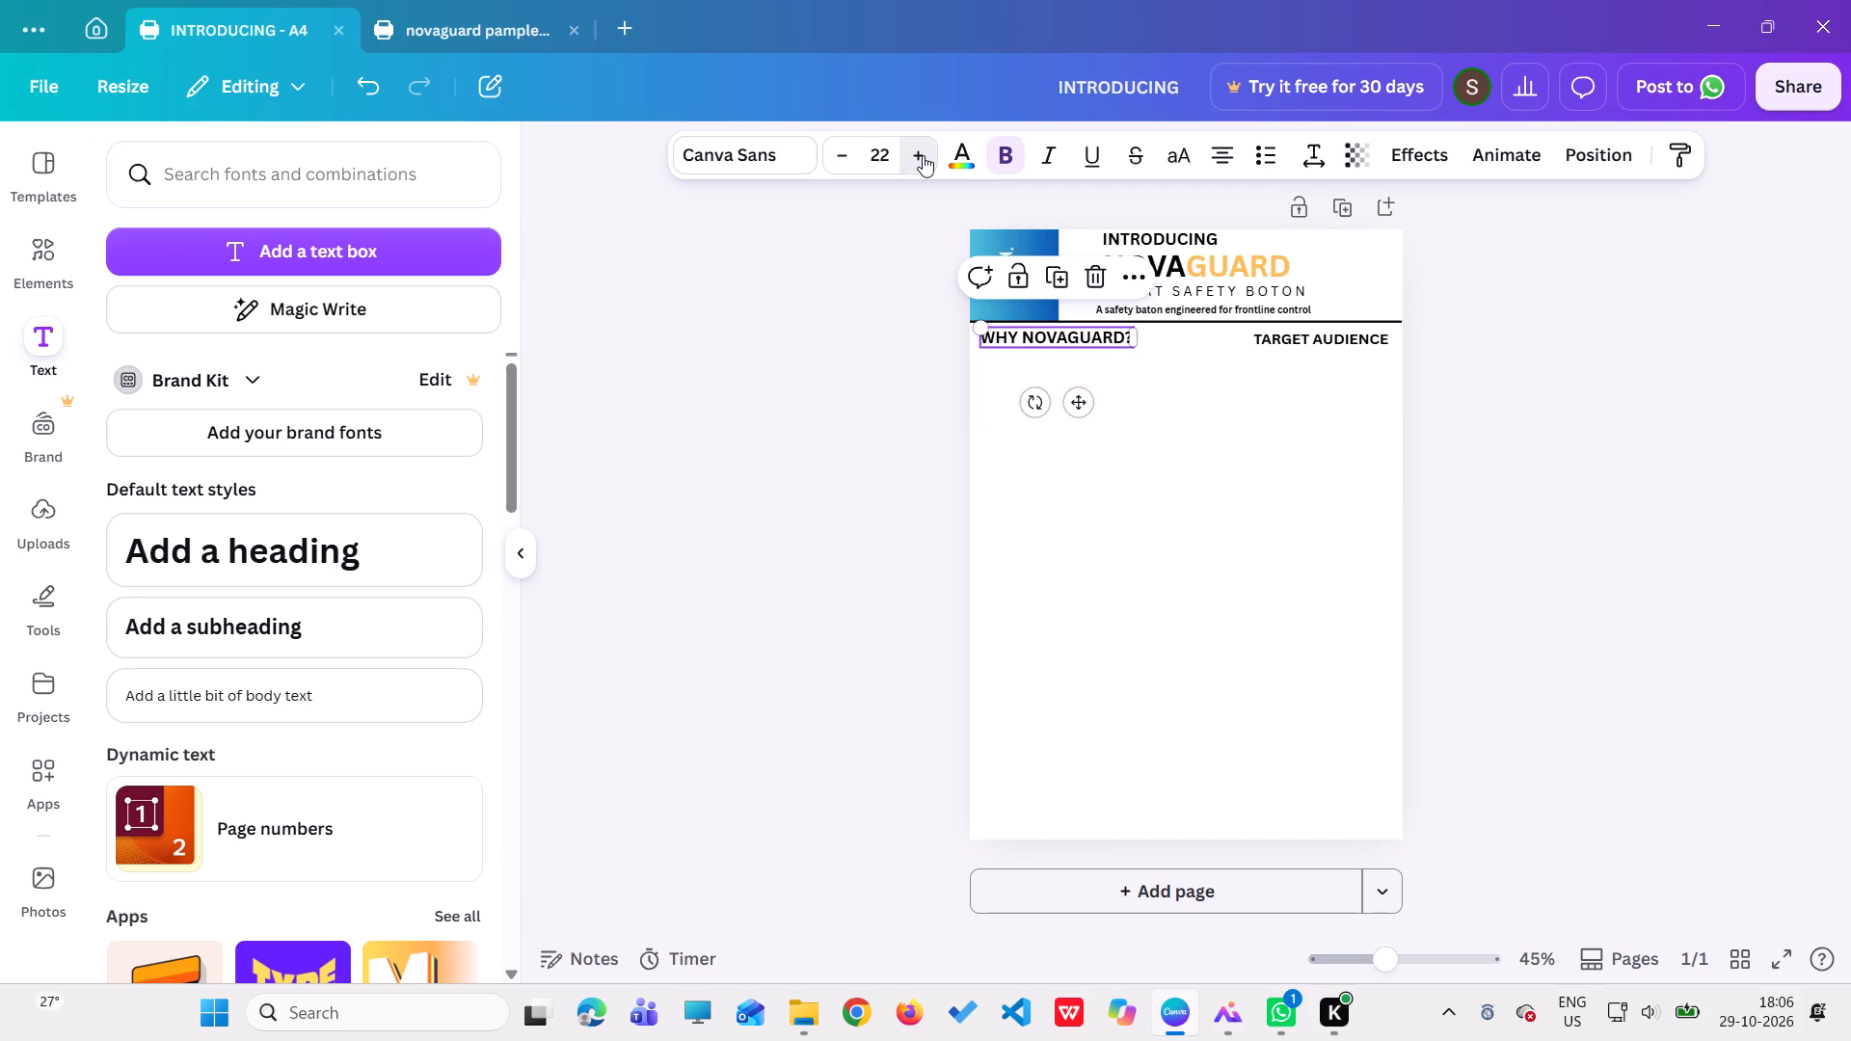
pyautogui.click(832, 163)
# Set the "TARGET AUDIENCE" heading's font size to 22 and align it level with "WHY NOVAGUARD?", inside the page's right edge.
pyautogui.click(1344, 341)
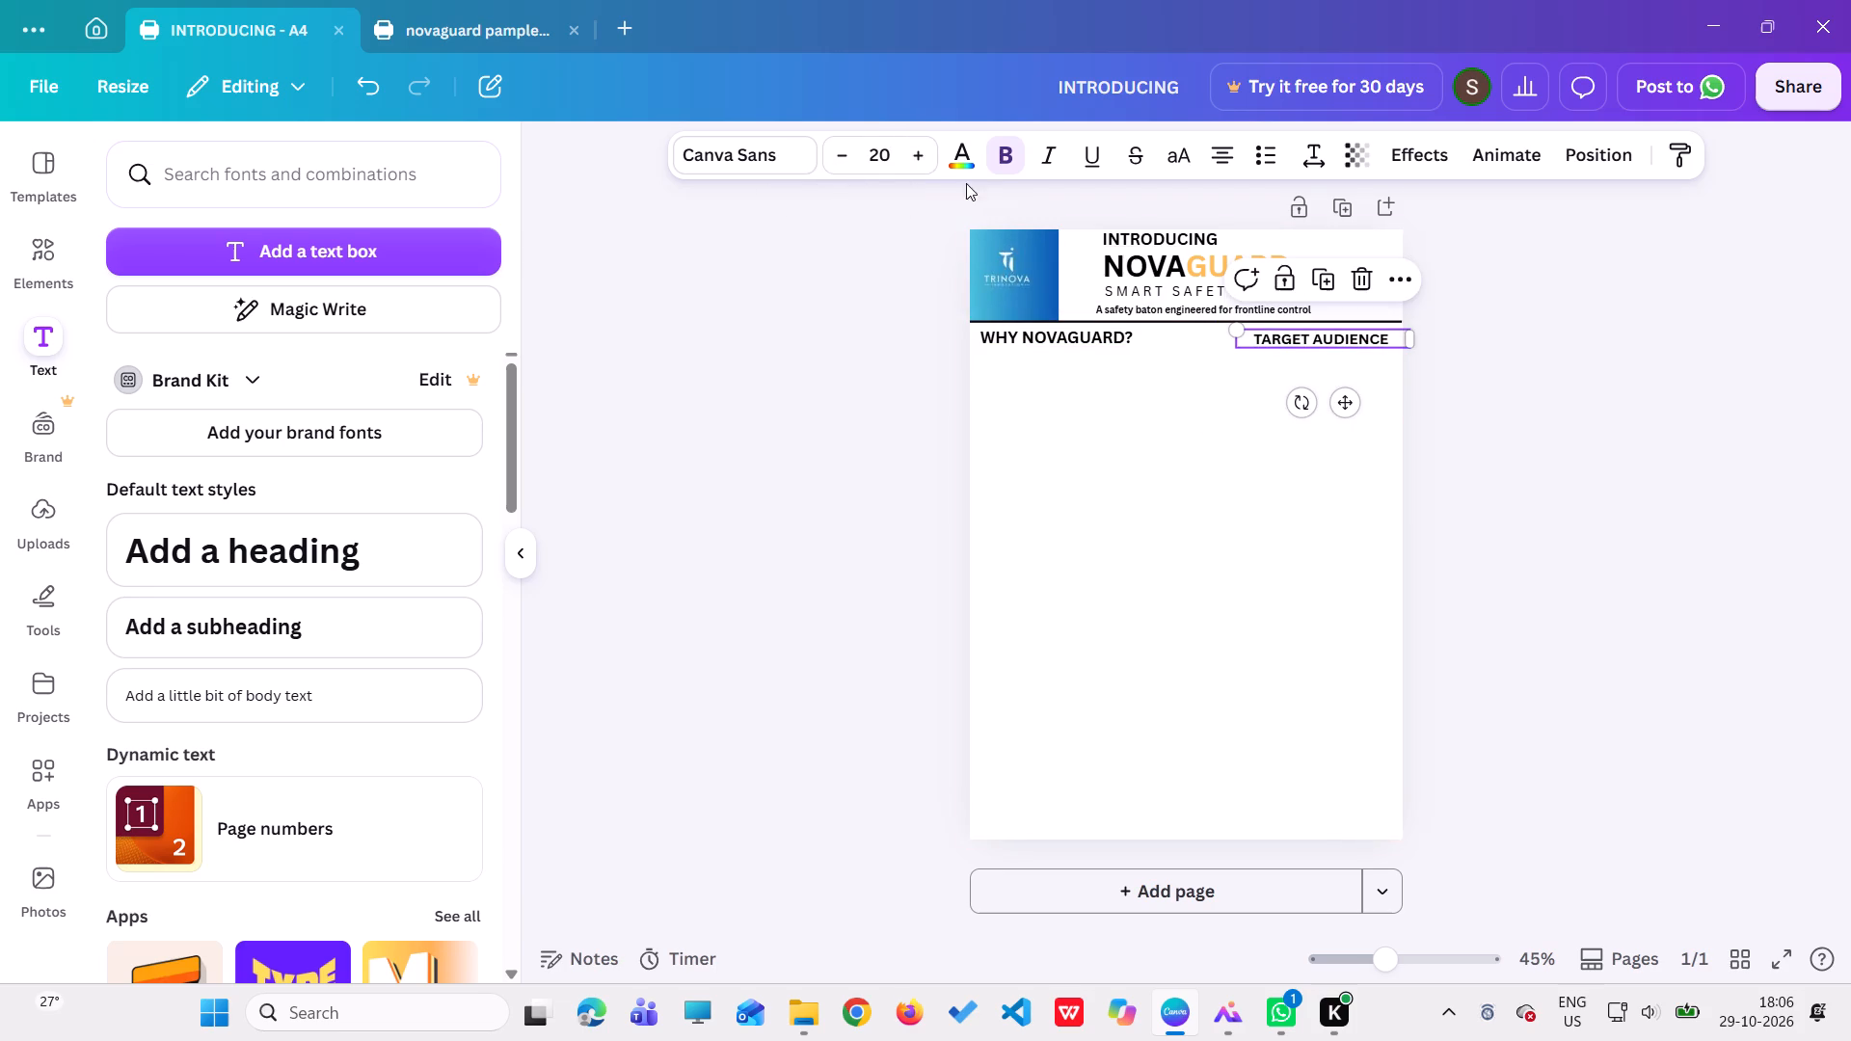
pyautogui.doubleClick(914, 157)
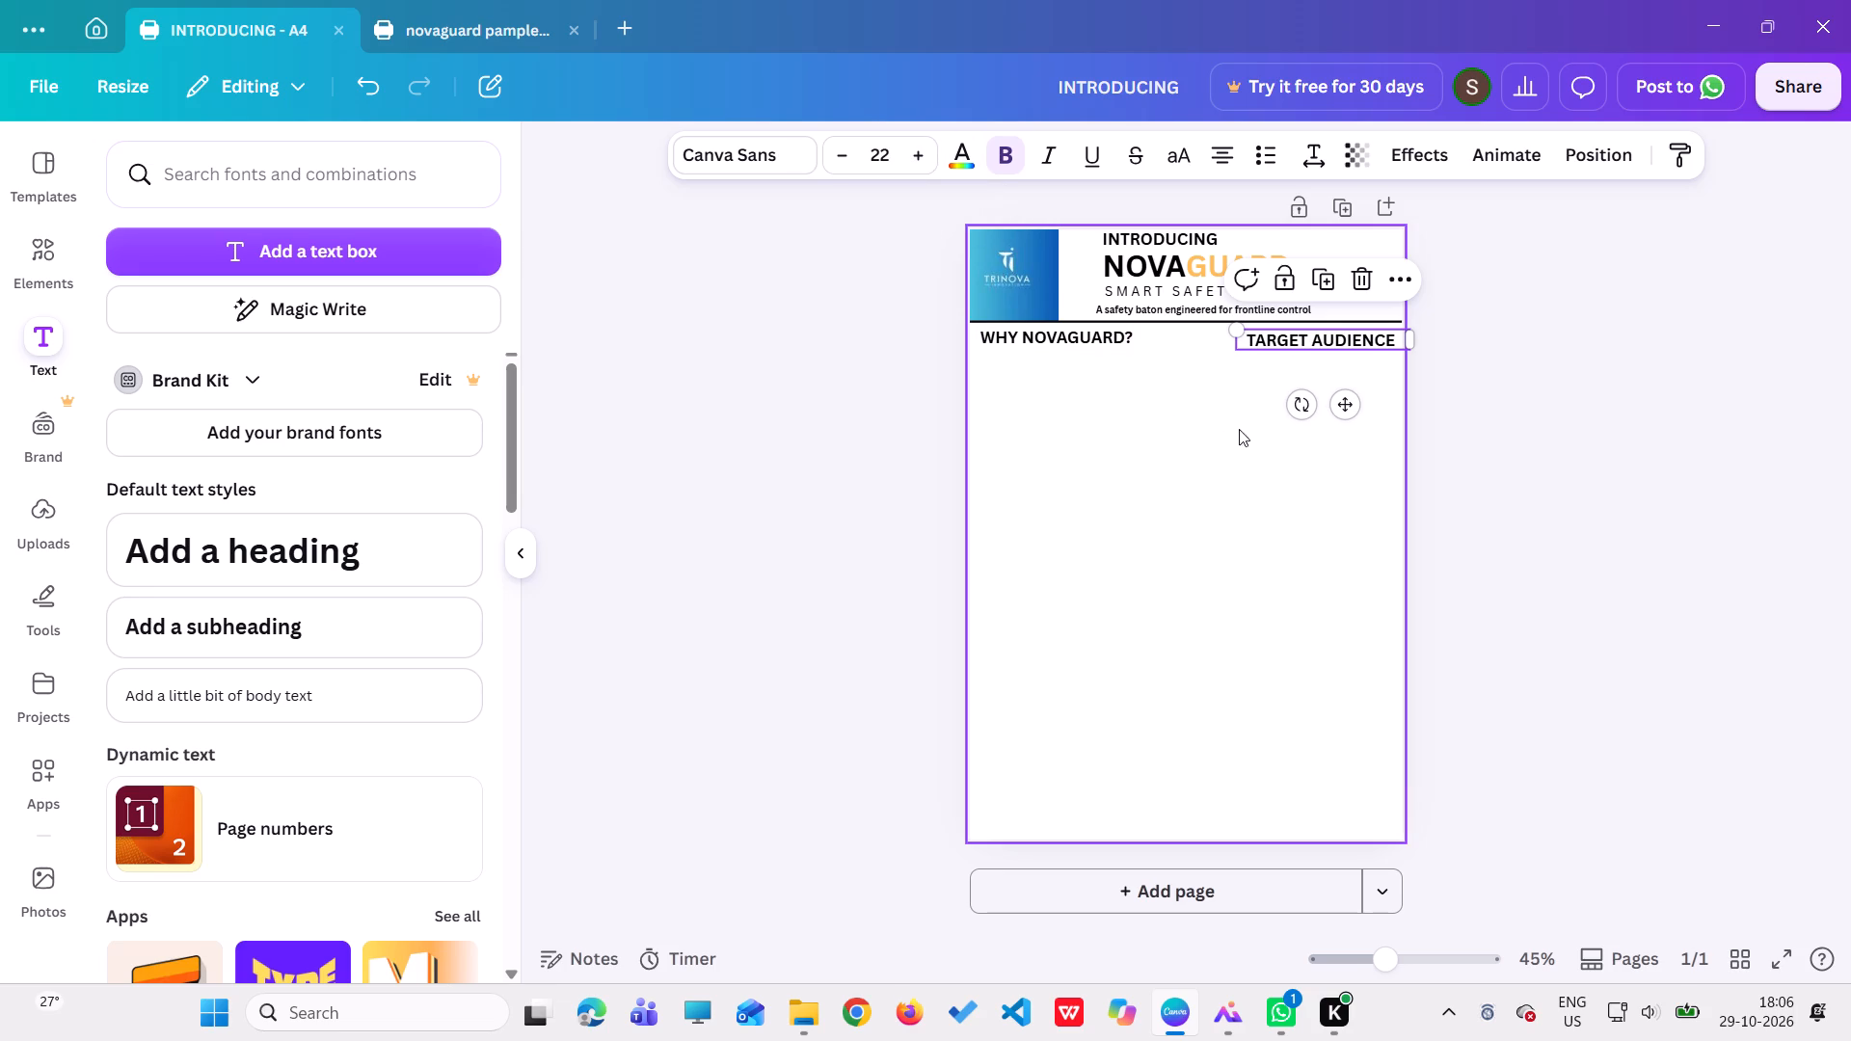
pyautogui.moveTo(1341, 406); pyautogui.dragTo(1326, 403)
pyautogui.click(1264, 483)
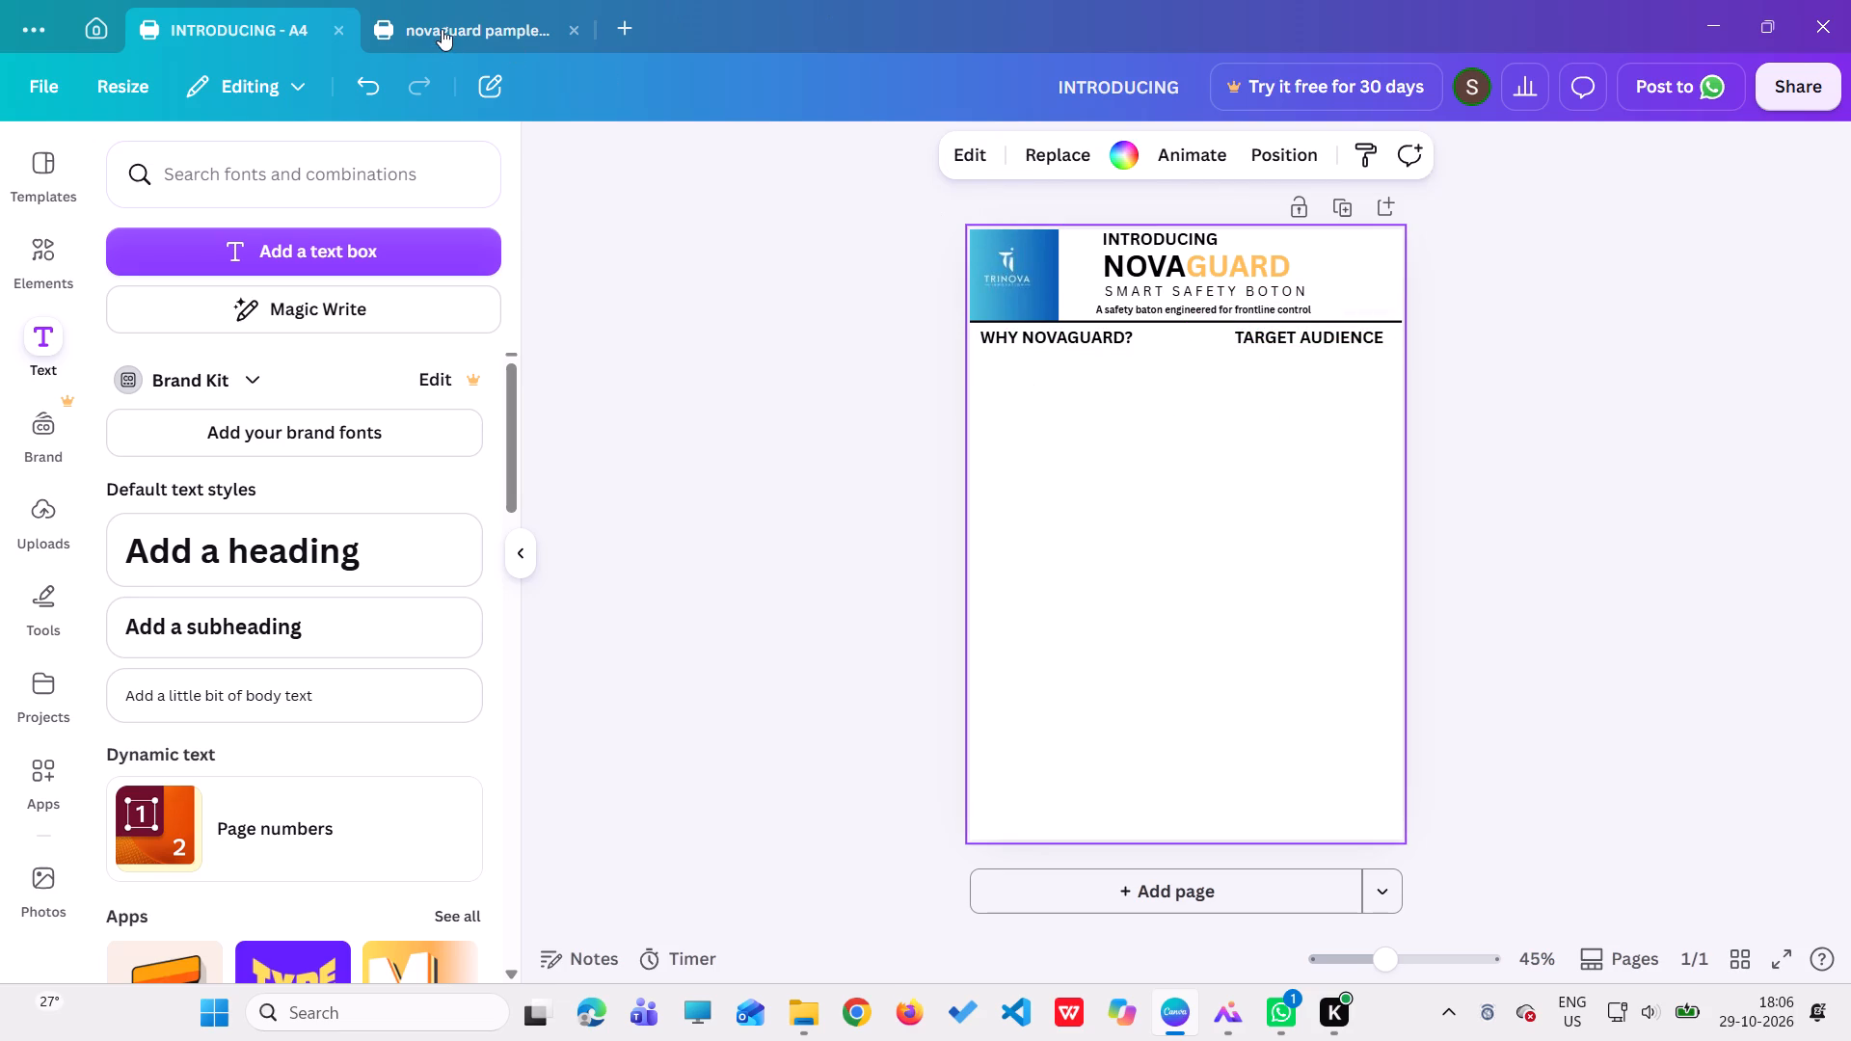
# Copy the five-item bullet list under "WHY NOVAGUARD?" on page 1 of the existing novaguard pamphlet.
pyautogui.click(442, 26)
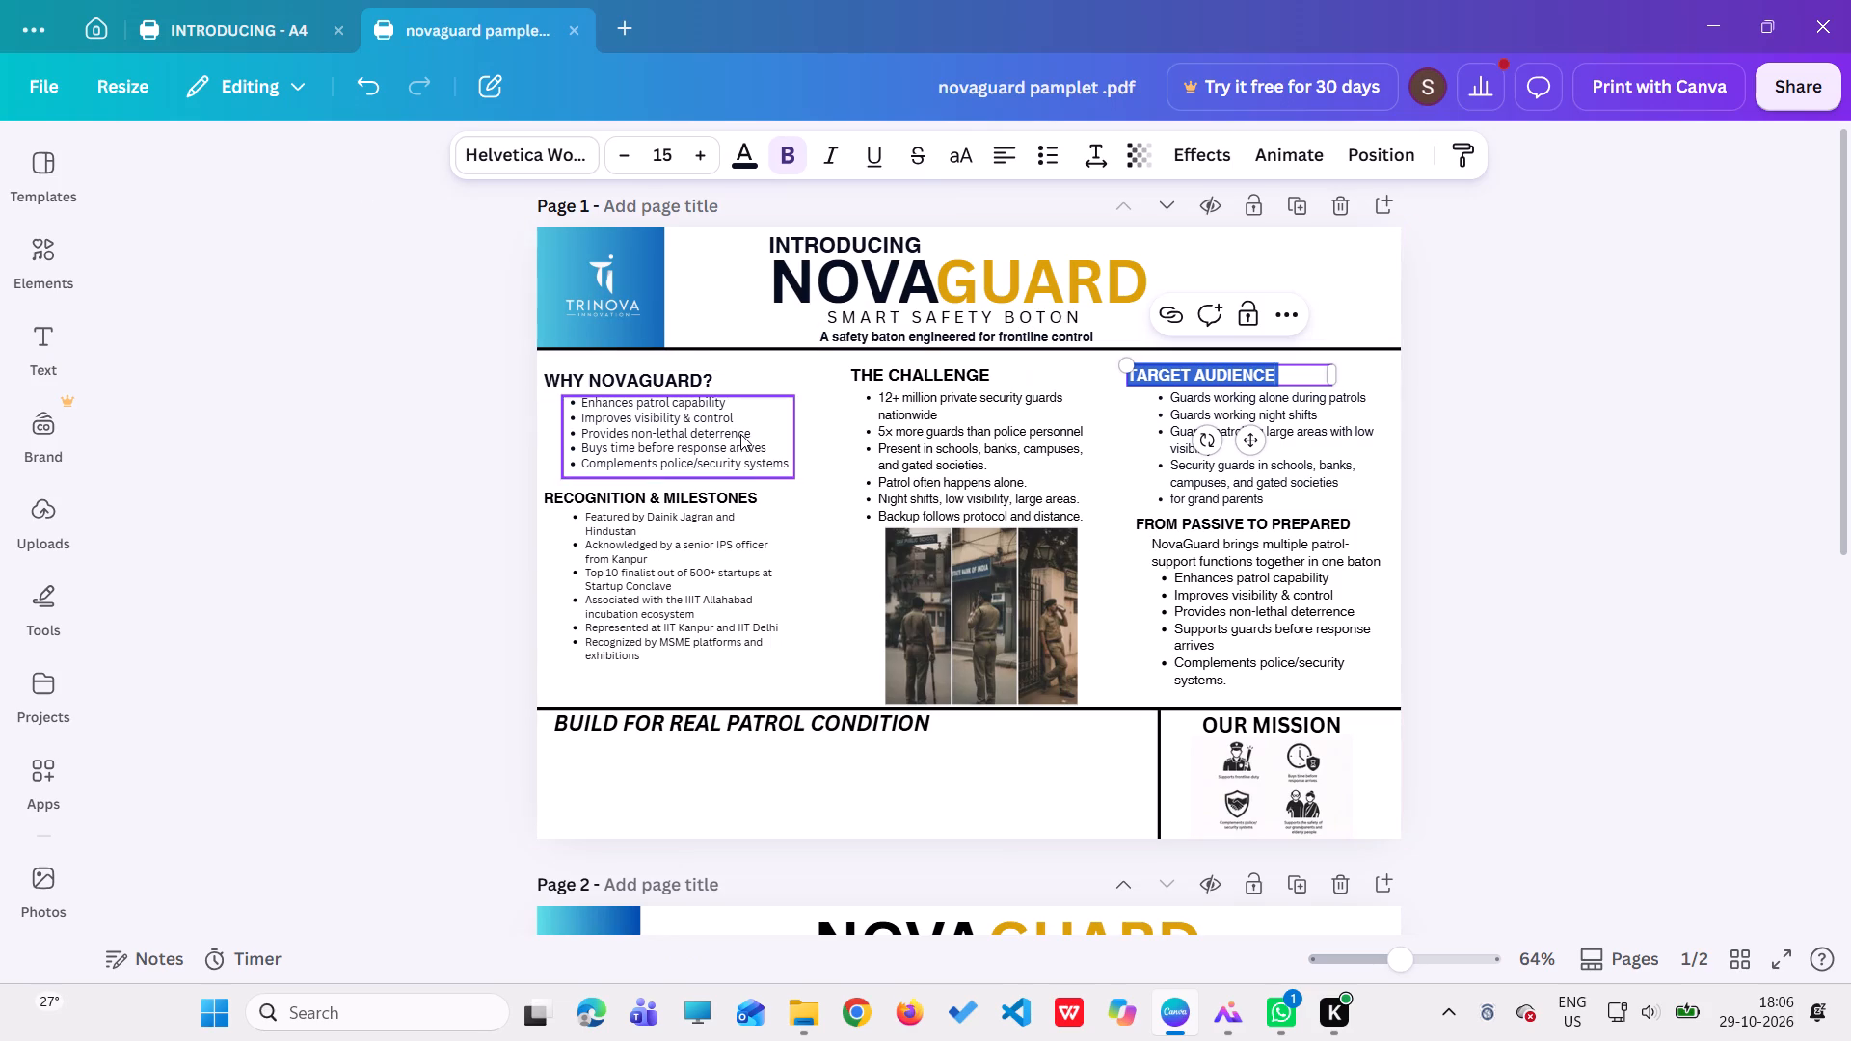
pyautogui.click(740, 434)
pyautogui.click(755, 409)
pyautogui.moveTo(755, 409); pyautogui.dragTo(650, 415)
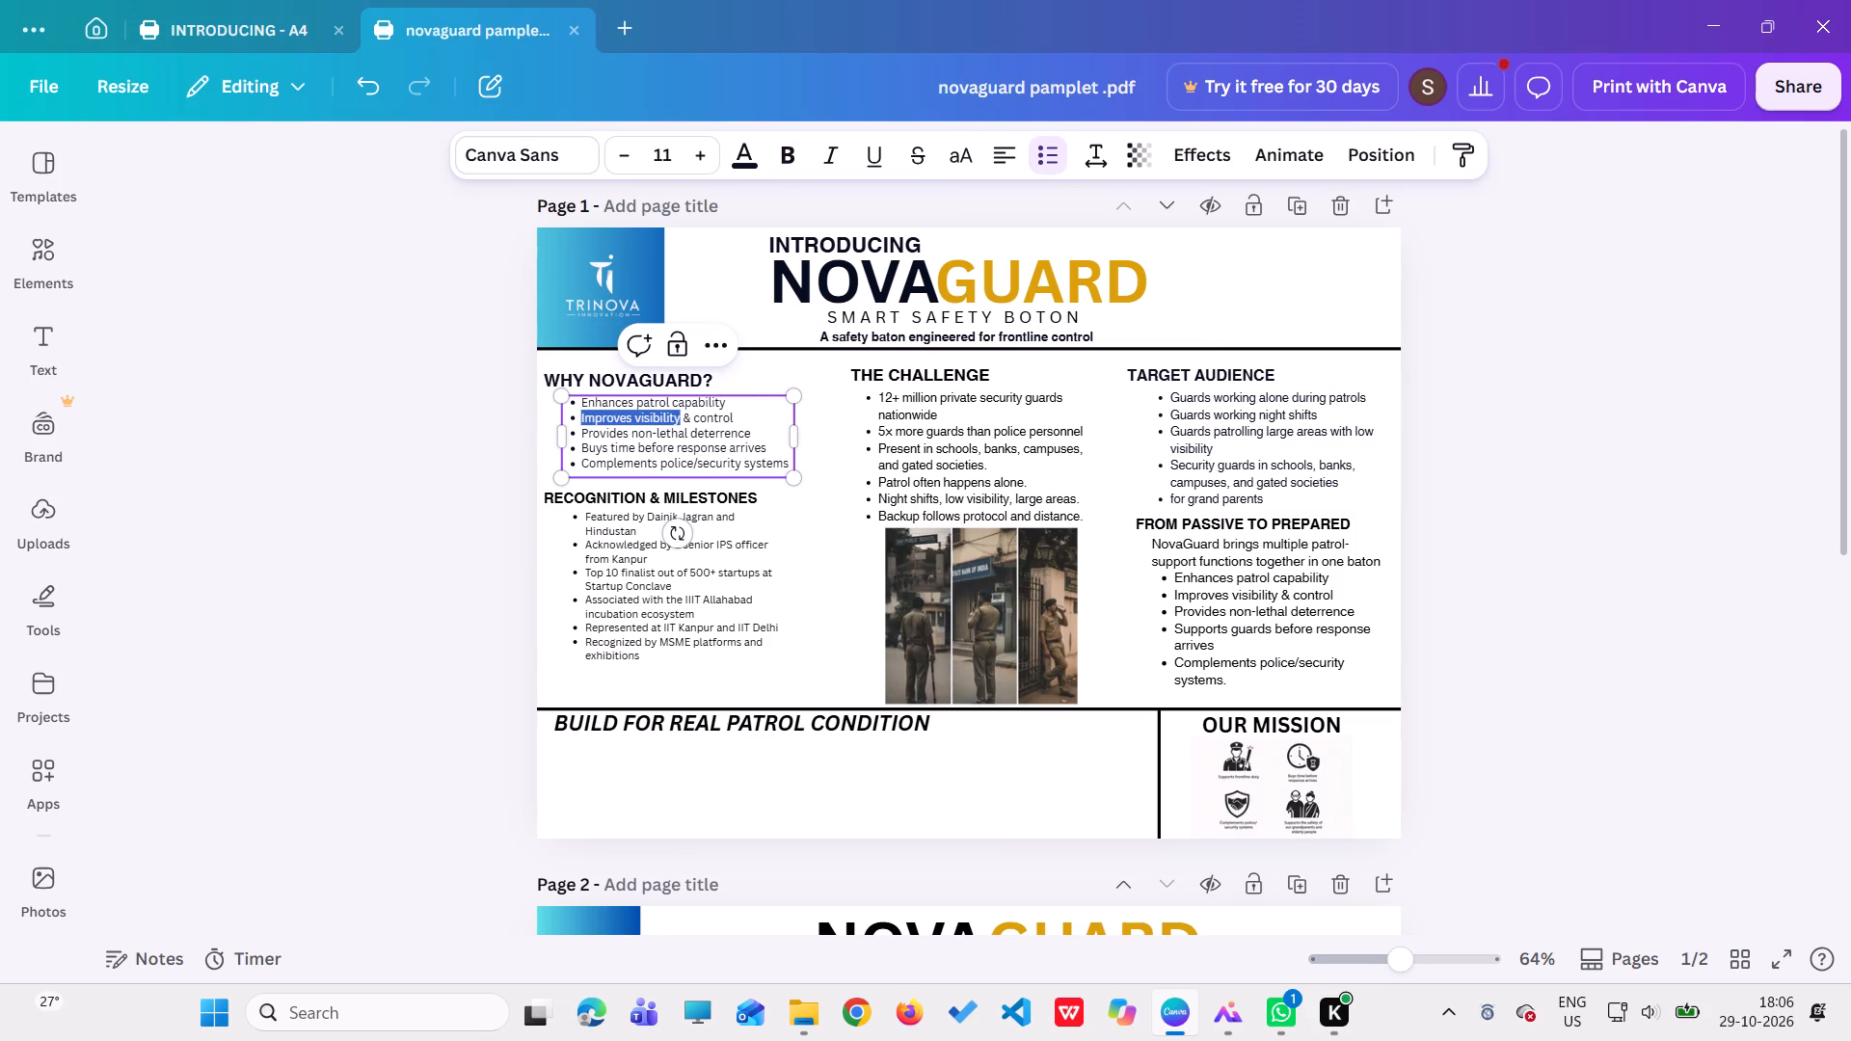
pyautogui.moveTo(650, 415); pyautogui.dragTo(656, 419)
pyautogui.click(754, 418)
pyautogui.moveTo(579, 400); pyautogui.dragTo(724, 488)
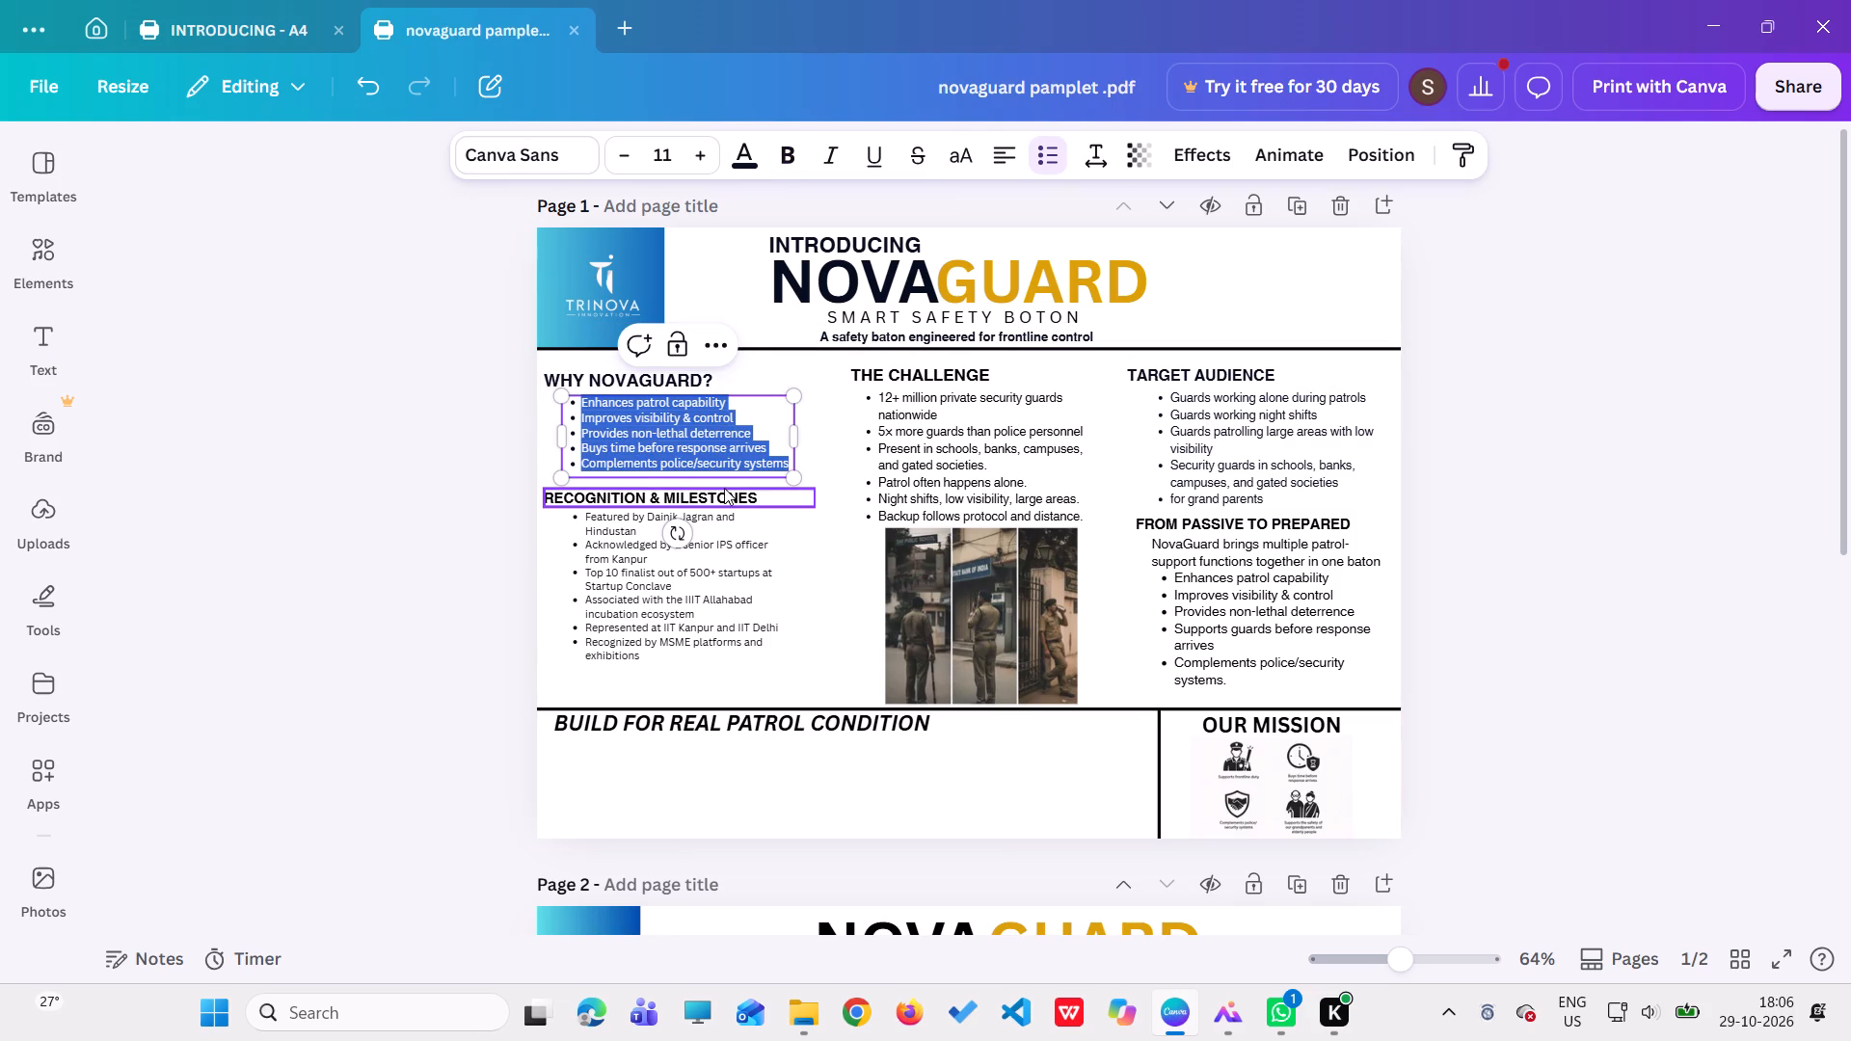
pyautogui.moveTo(724, 488); pyautogui.dragTo(726, 489)
pyautogui.hotkey('ctrl', 'c')
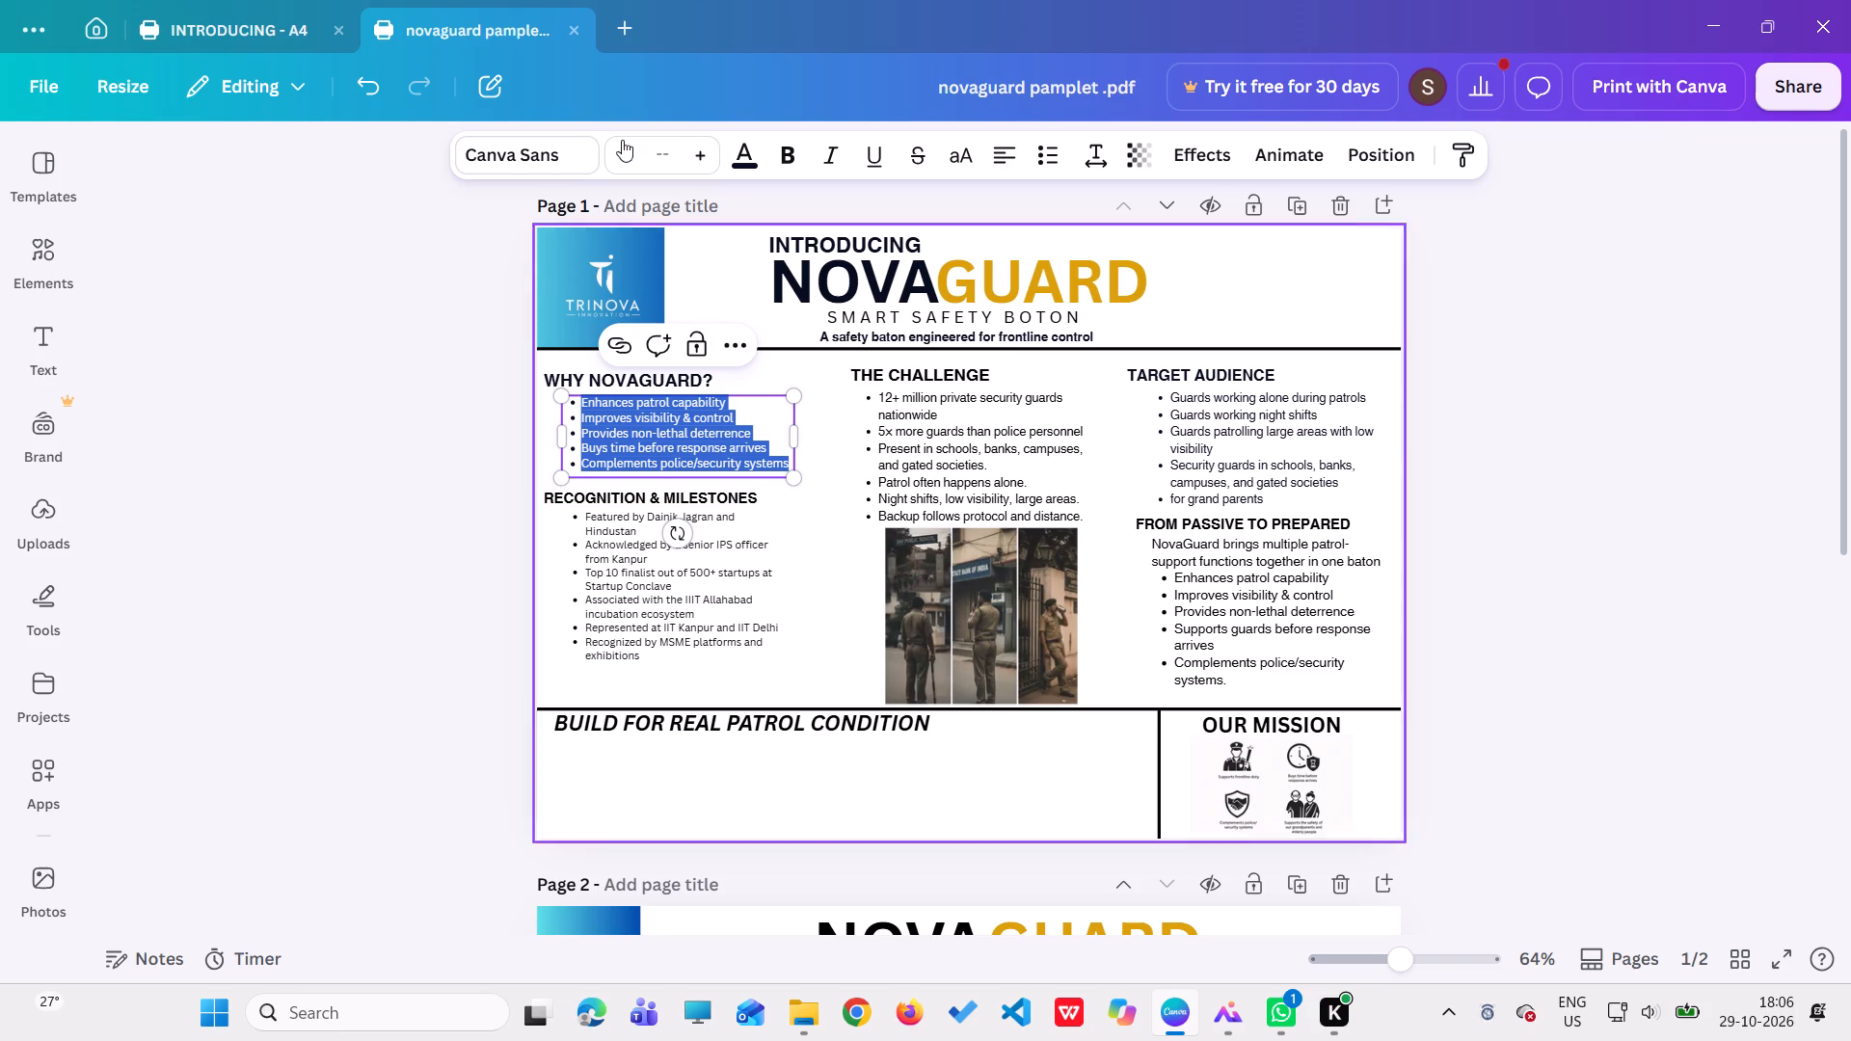
# Add a subheading to the A4 design and replace its placeholder text with the copied bullet list.
pyautogui.click(443, 0)
pyautogui.click(451, 24)
pyautogui.click(267, 16)
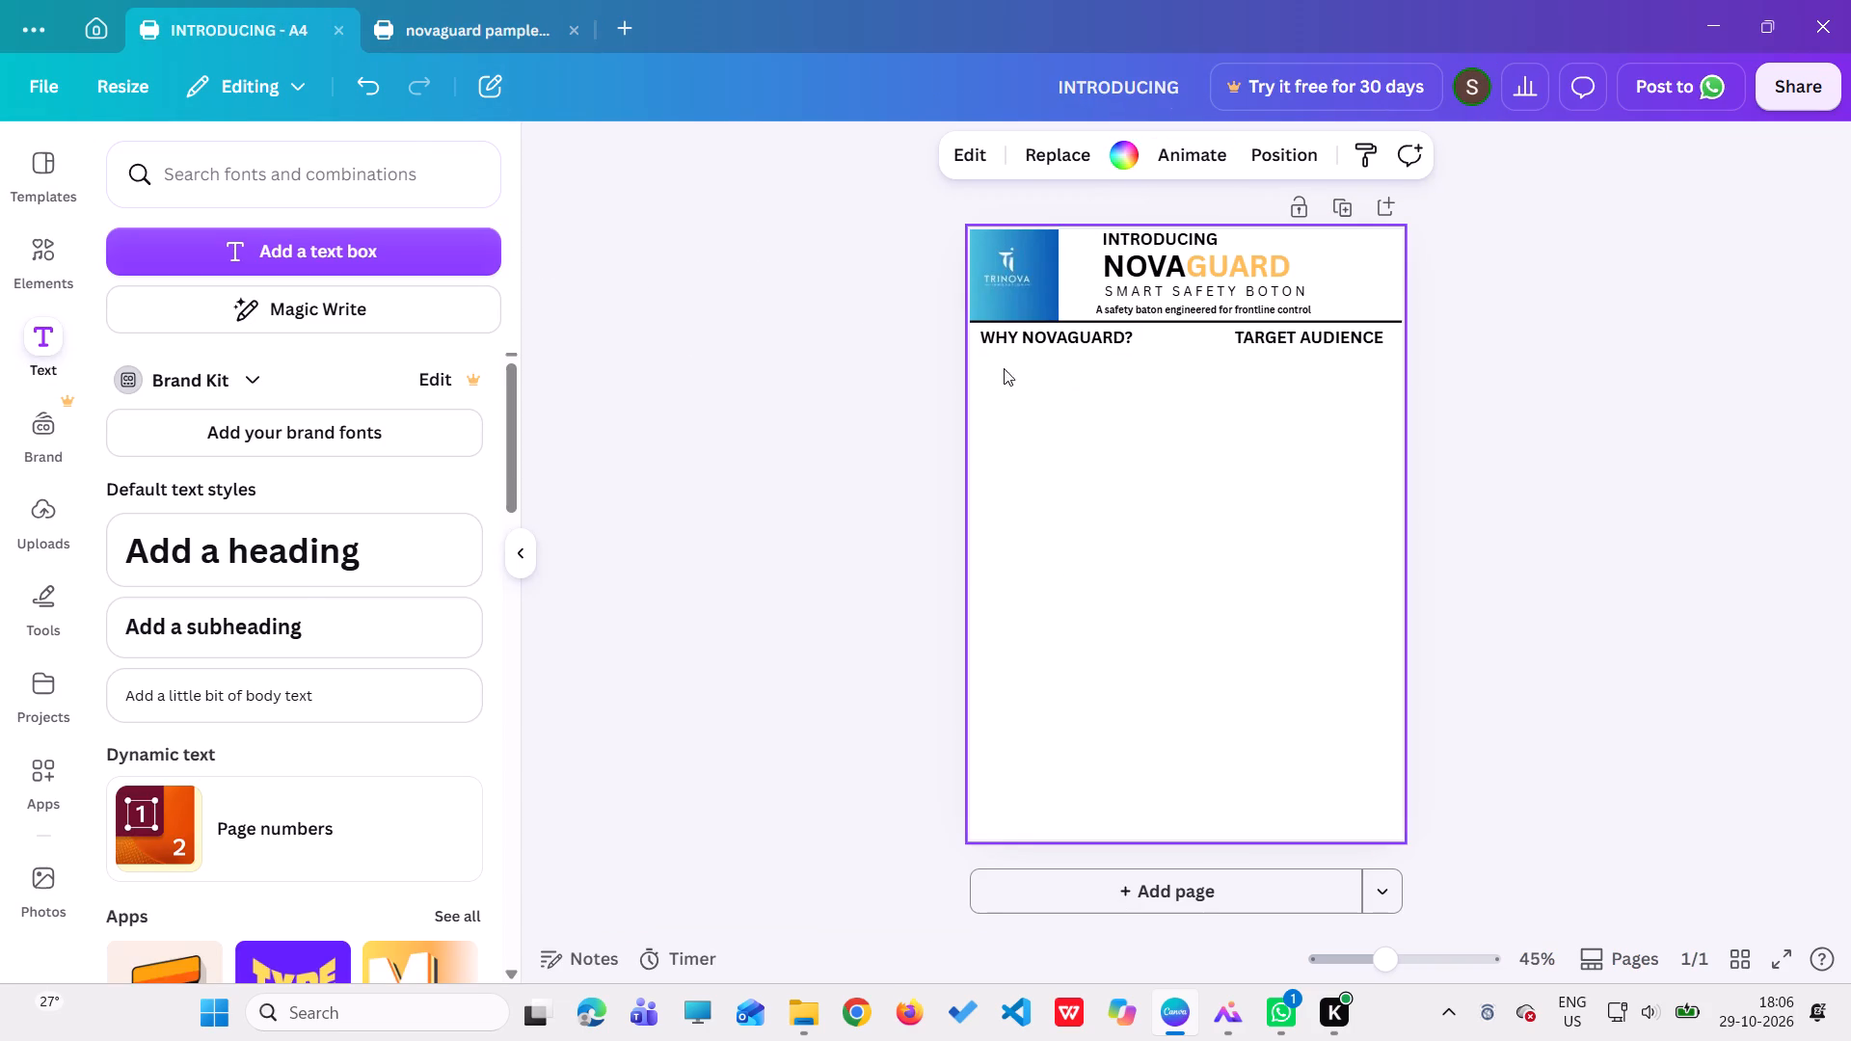
pyautogui.click(275, 638)
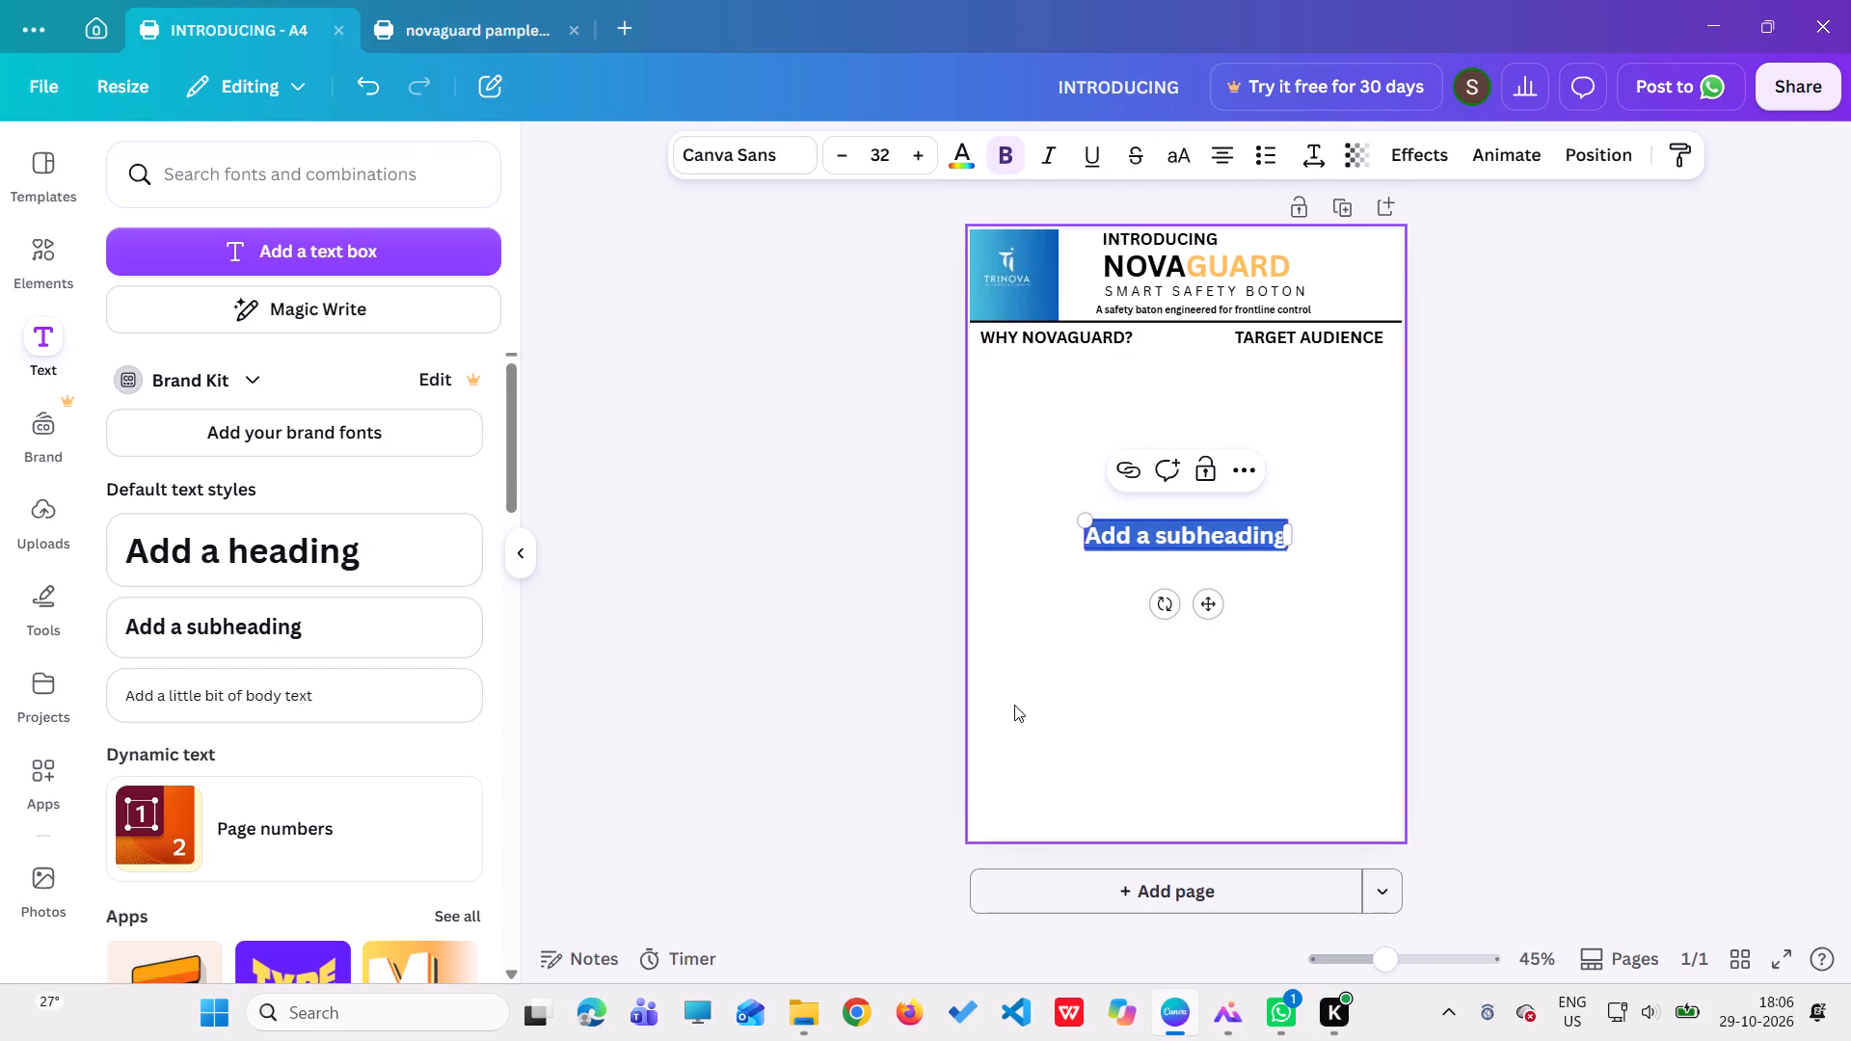
pyautogui.press('BackSpace')
pyautogui.hotkey('ctrl', 'v')
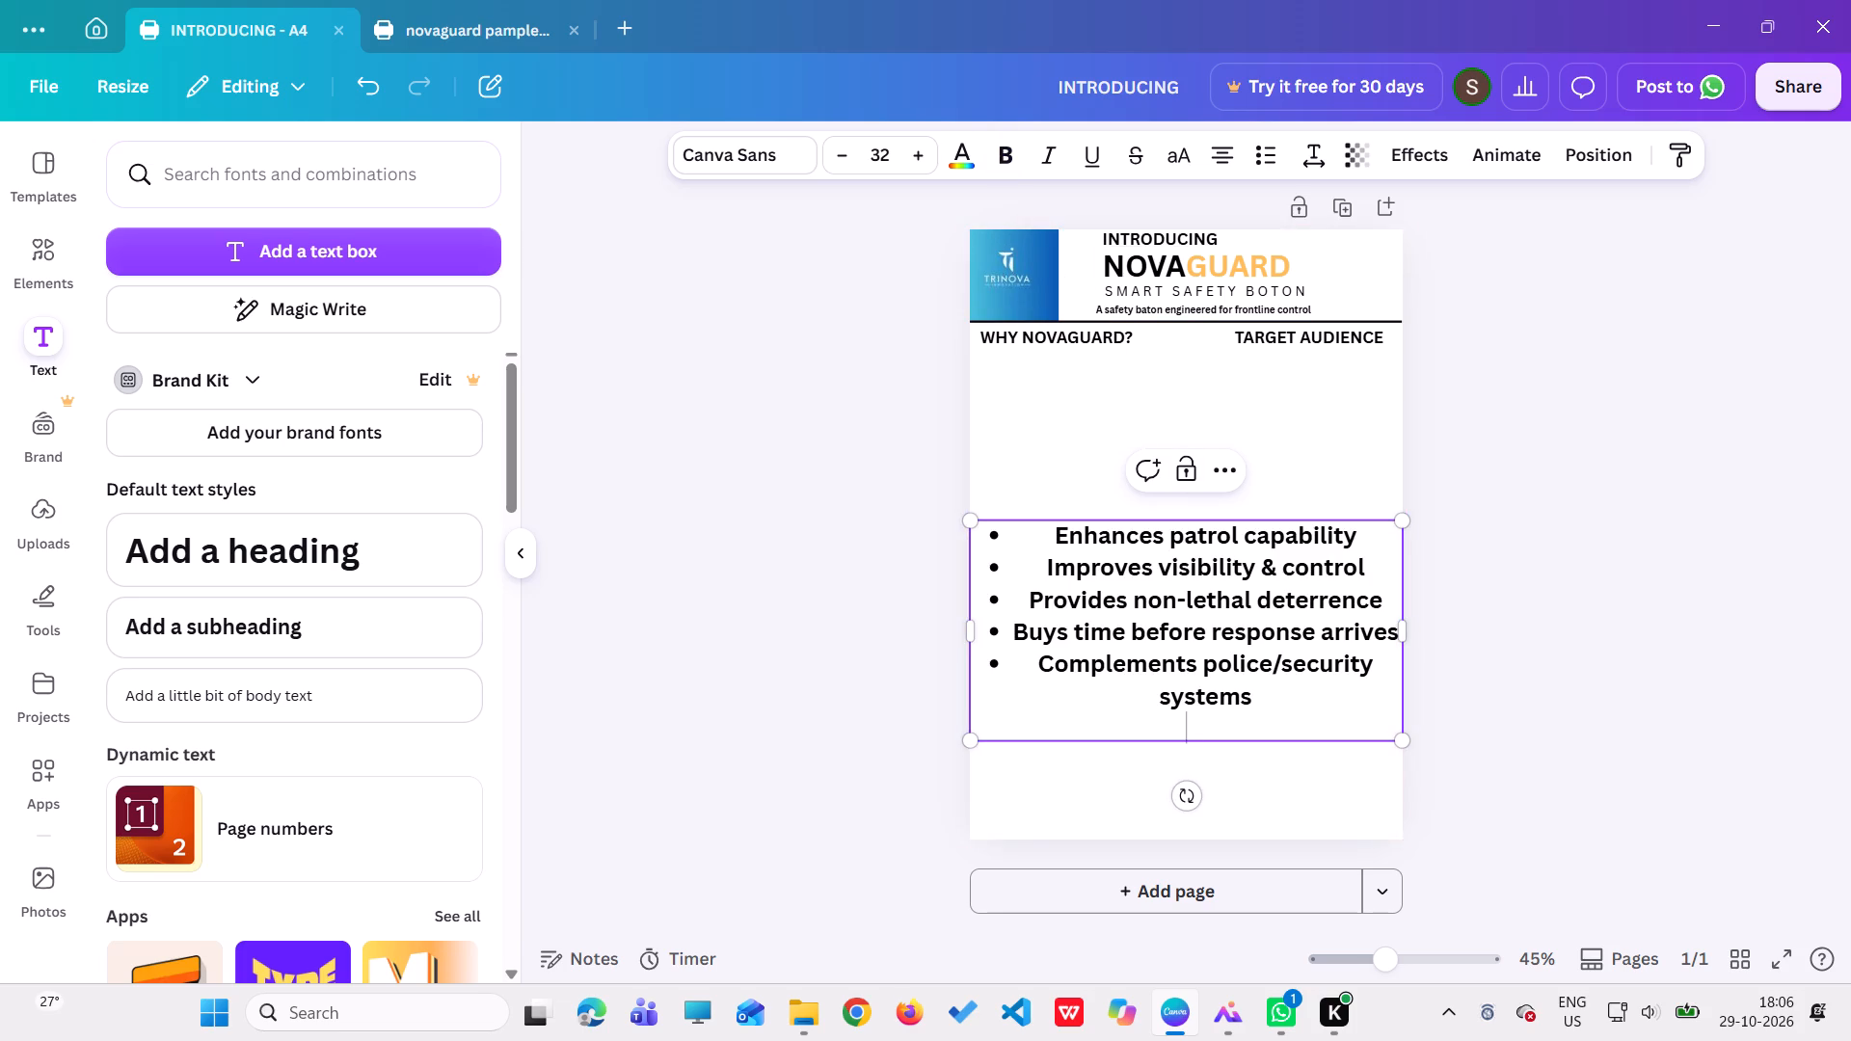
# Format the pasted bullet list as bold, left-aligned text at font size 16.
pyautogui.moveTo(1052, 533); pyautogui.dragTo(1061, 544)
pyautogui.moveTo(1061, 544); pyautogui.dragTo(1224, 716)
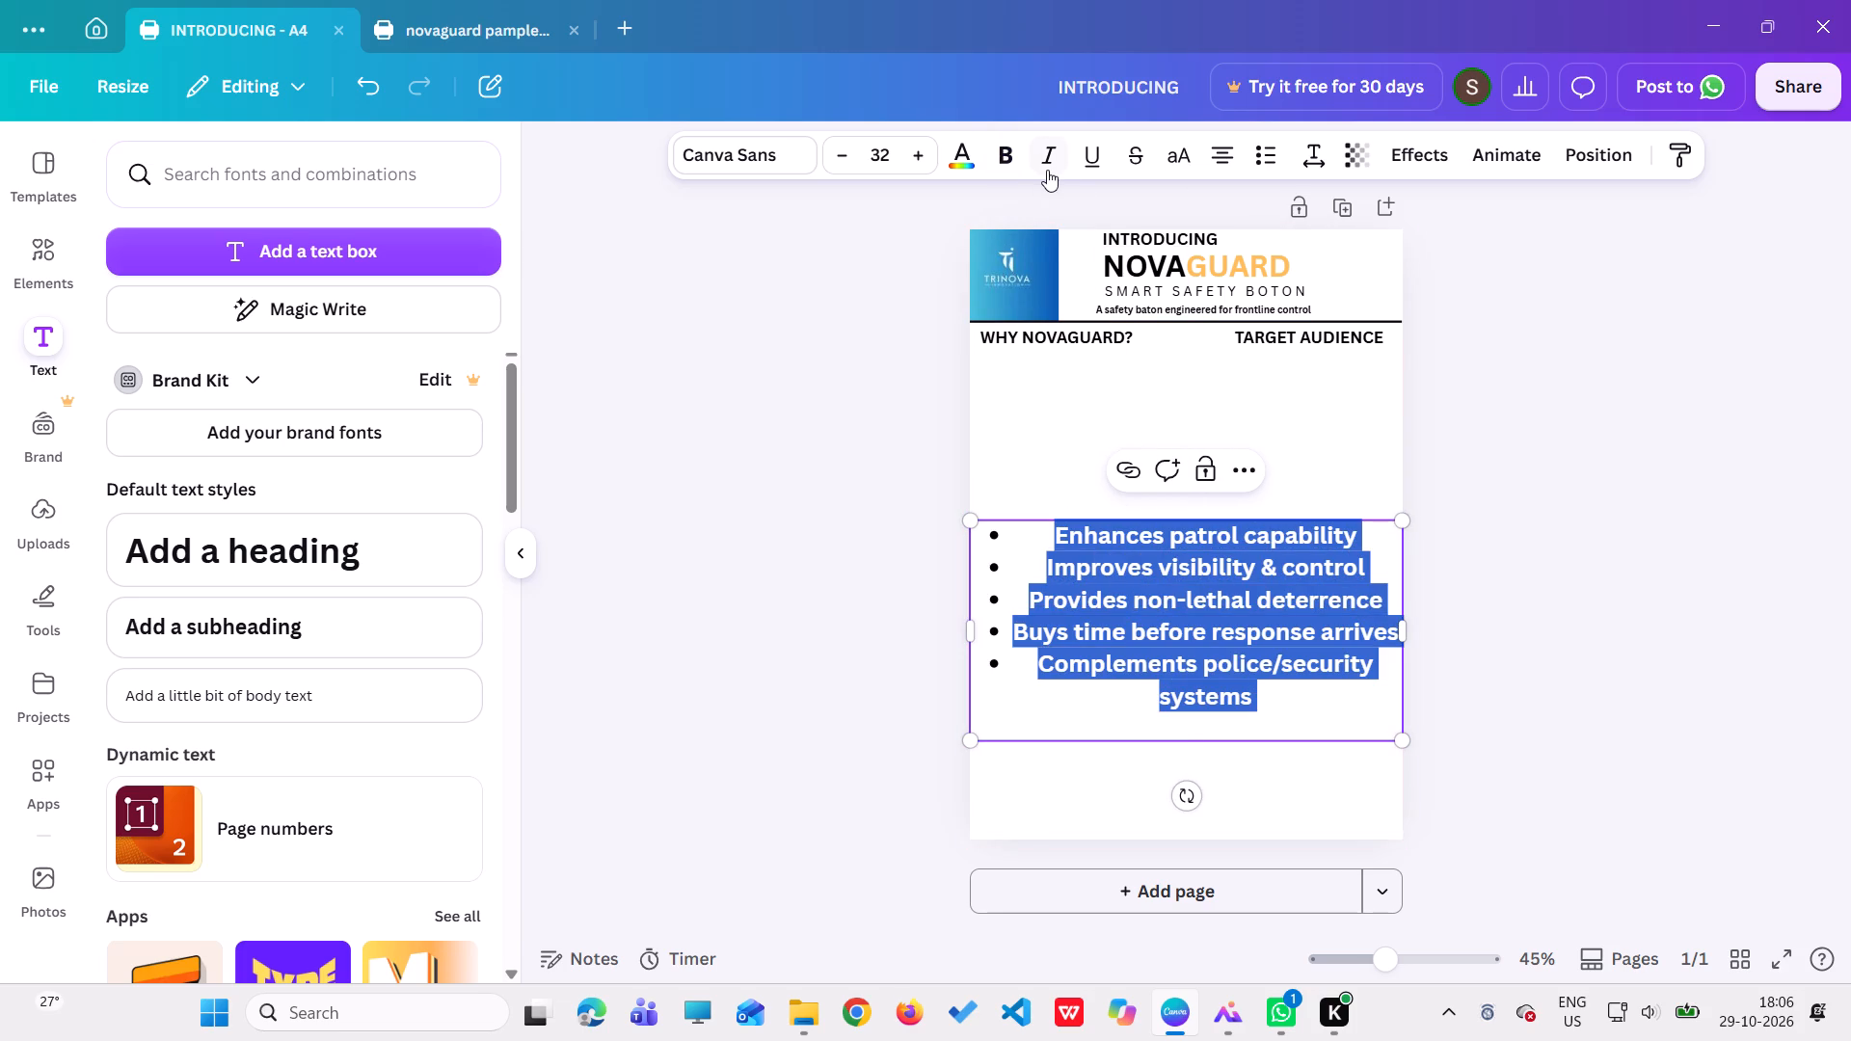
pyautogui.click(1013, 157)
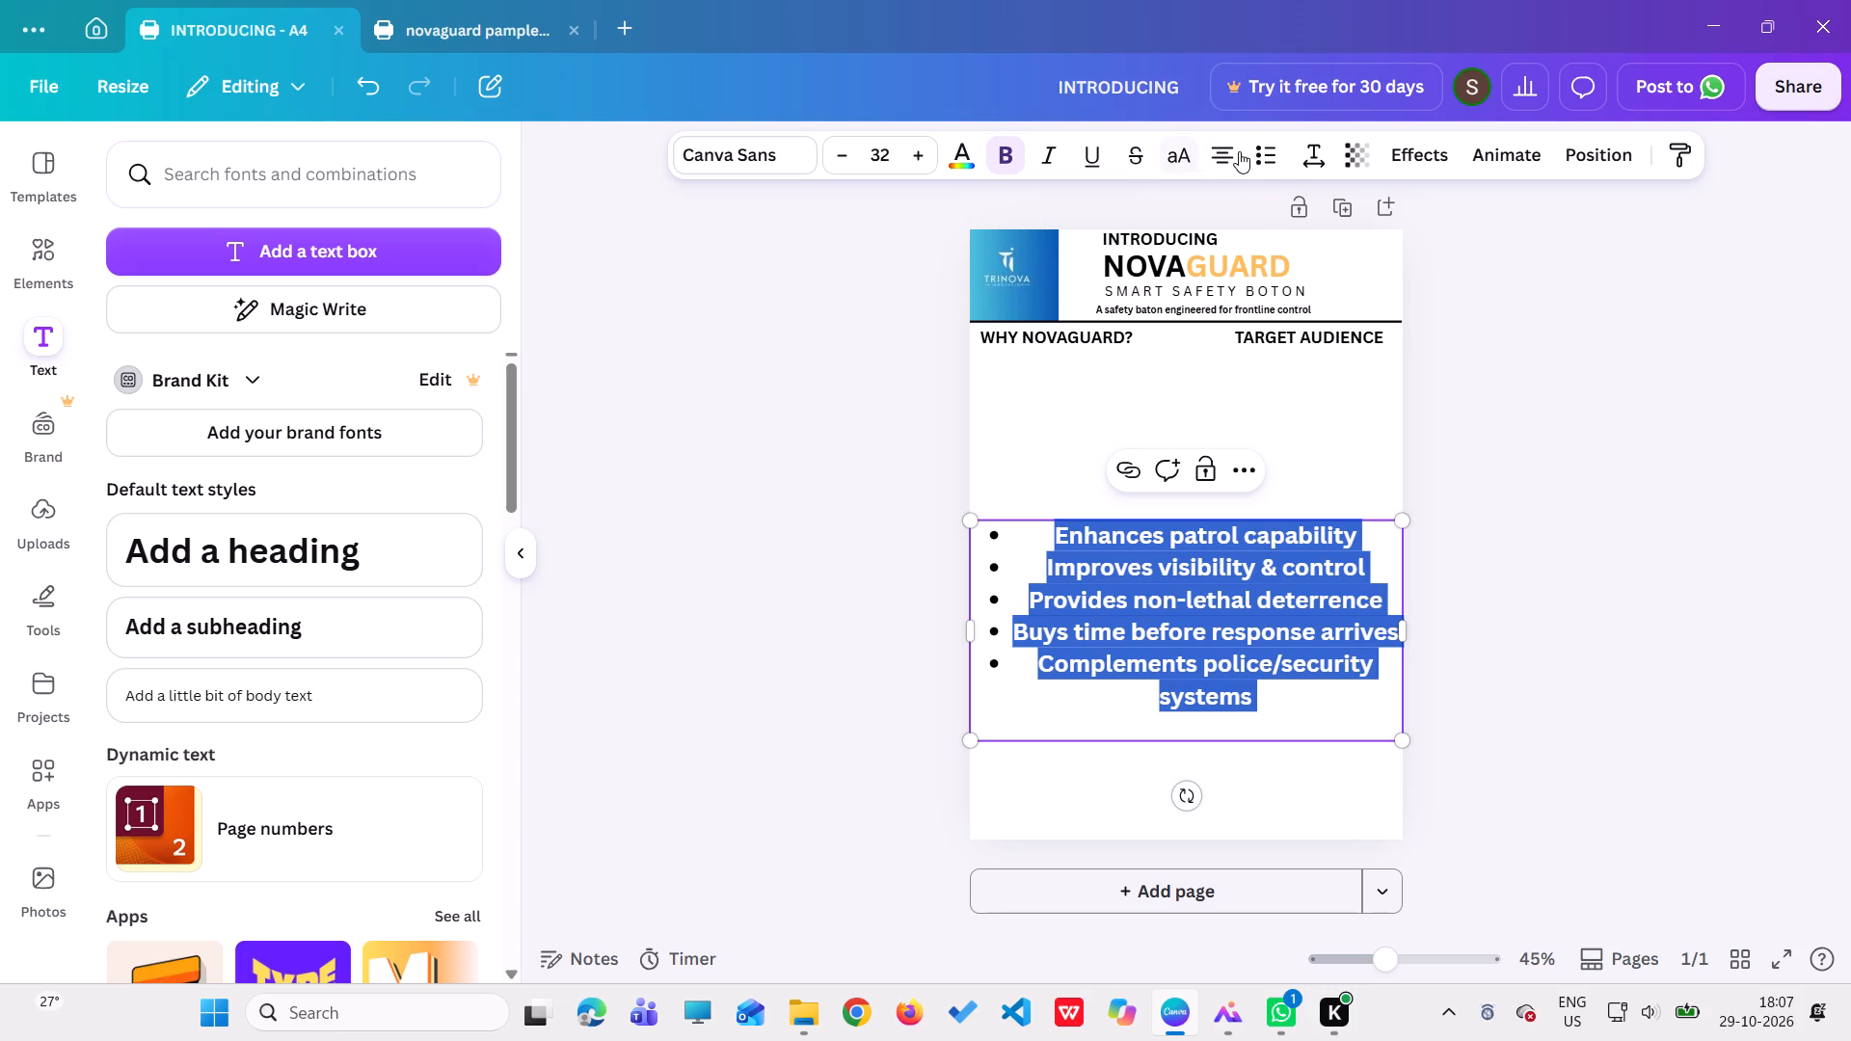
pyautogui.click(1240, 151)
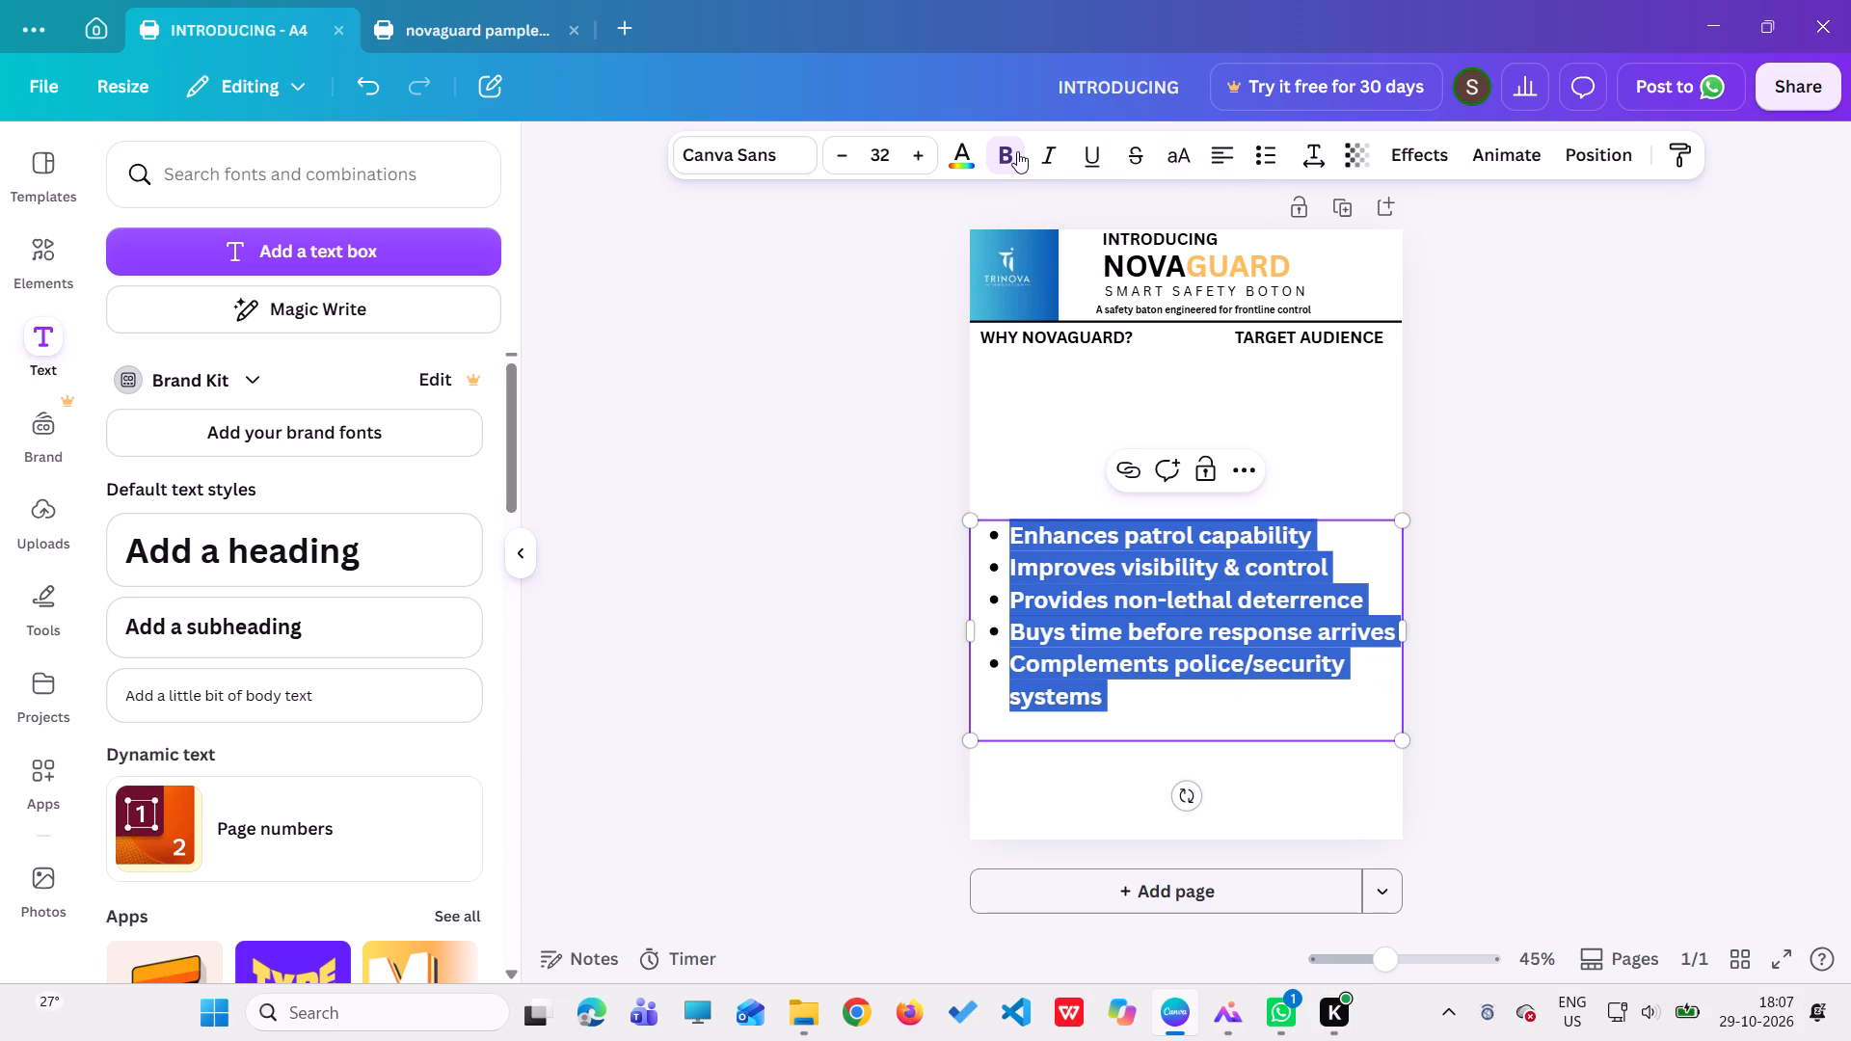
pyautogui.tripleClick(832, 149)
pyautogui.tripleClick(832, 149)
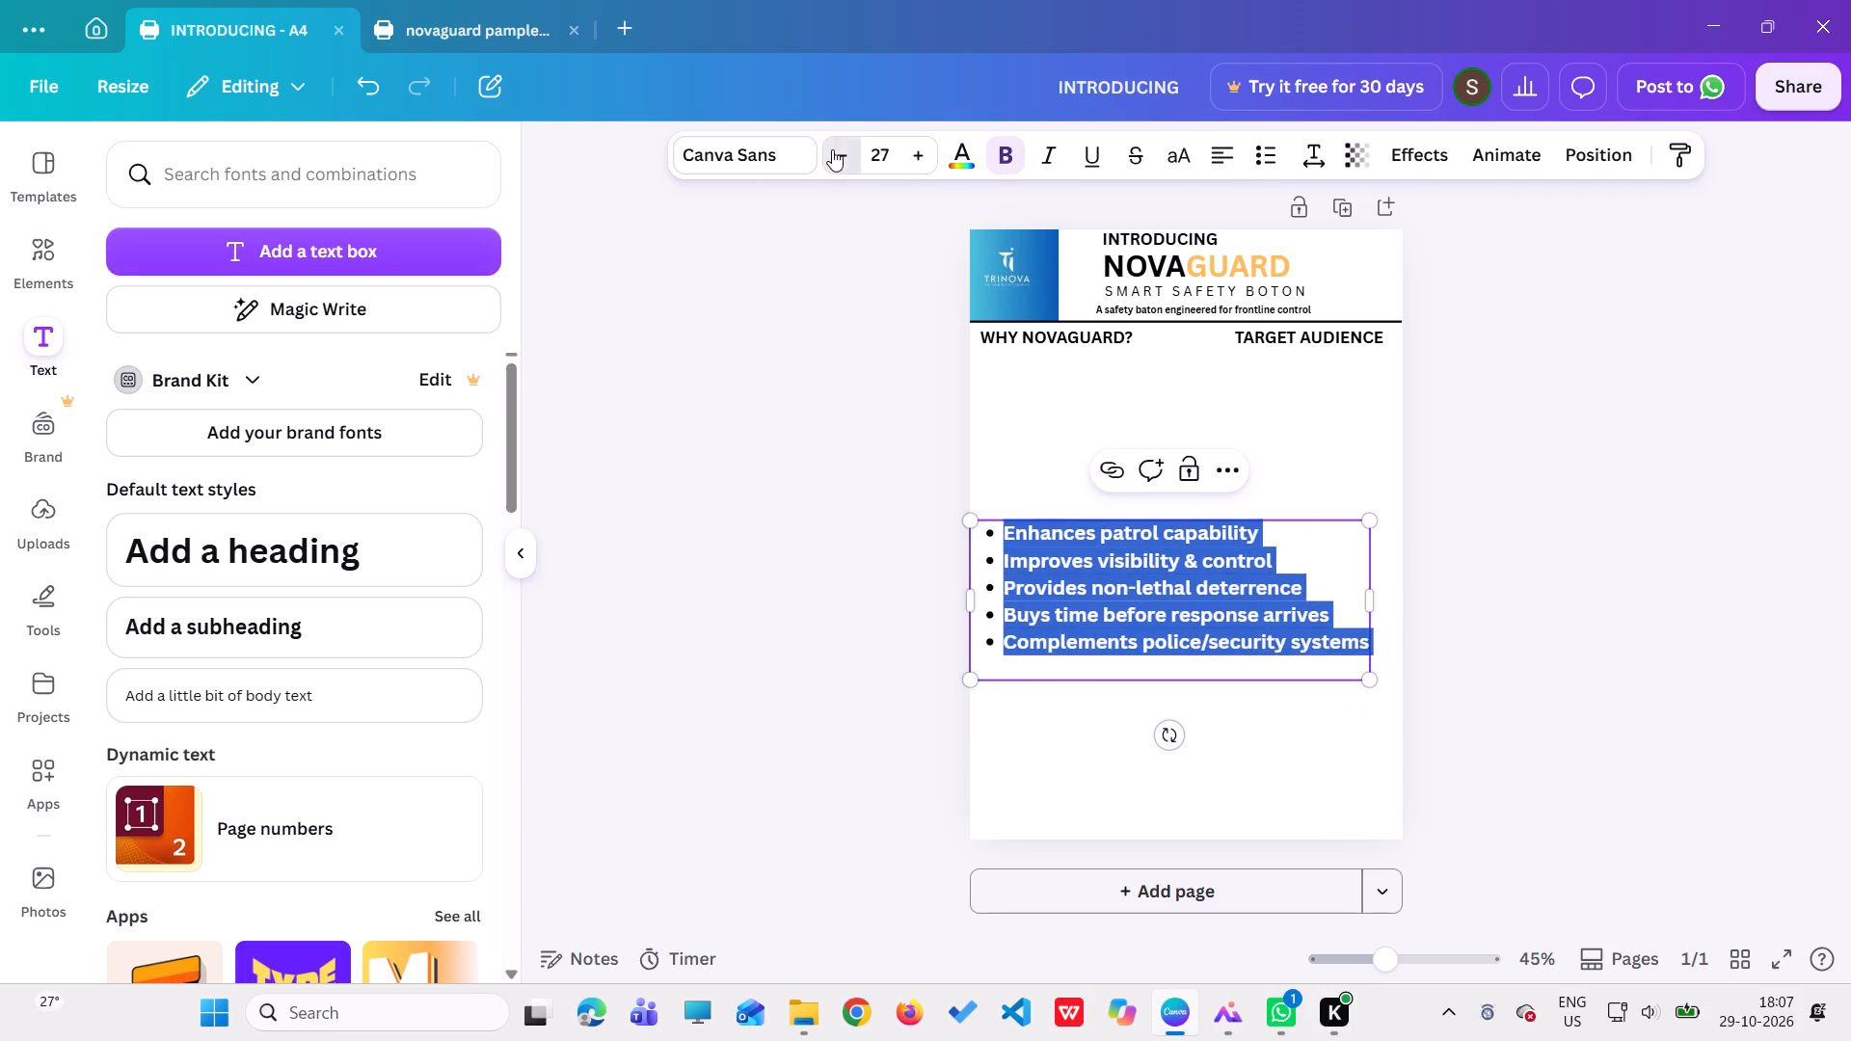
pyautogui.tripleClick(832, 149)
pyautogui.tripleClick(832, 149)
pyautogui.doubleClick(832, 149)
pyautogui.doubleClick(832, 149)
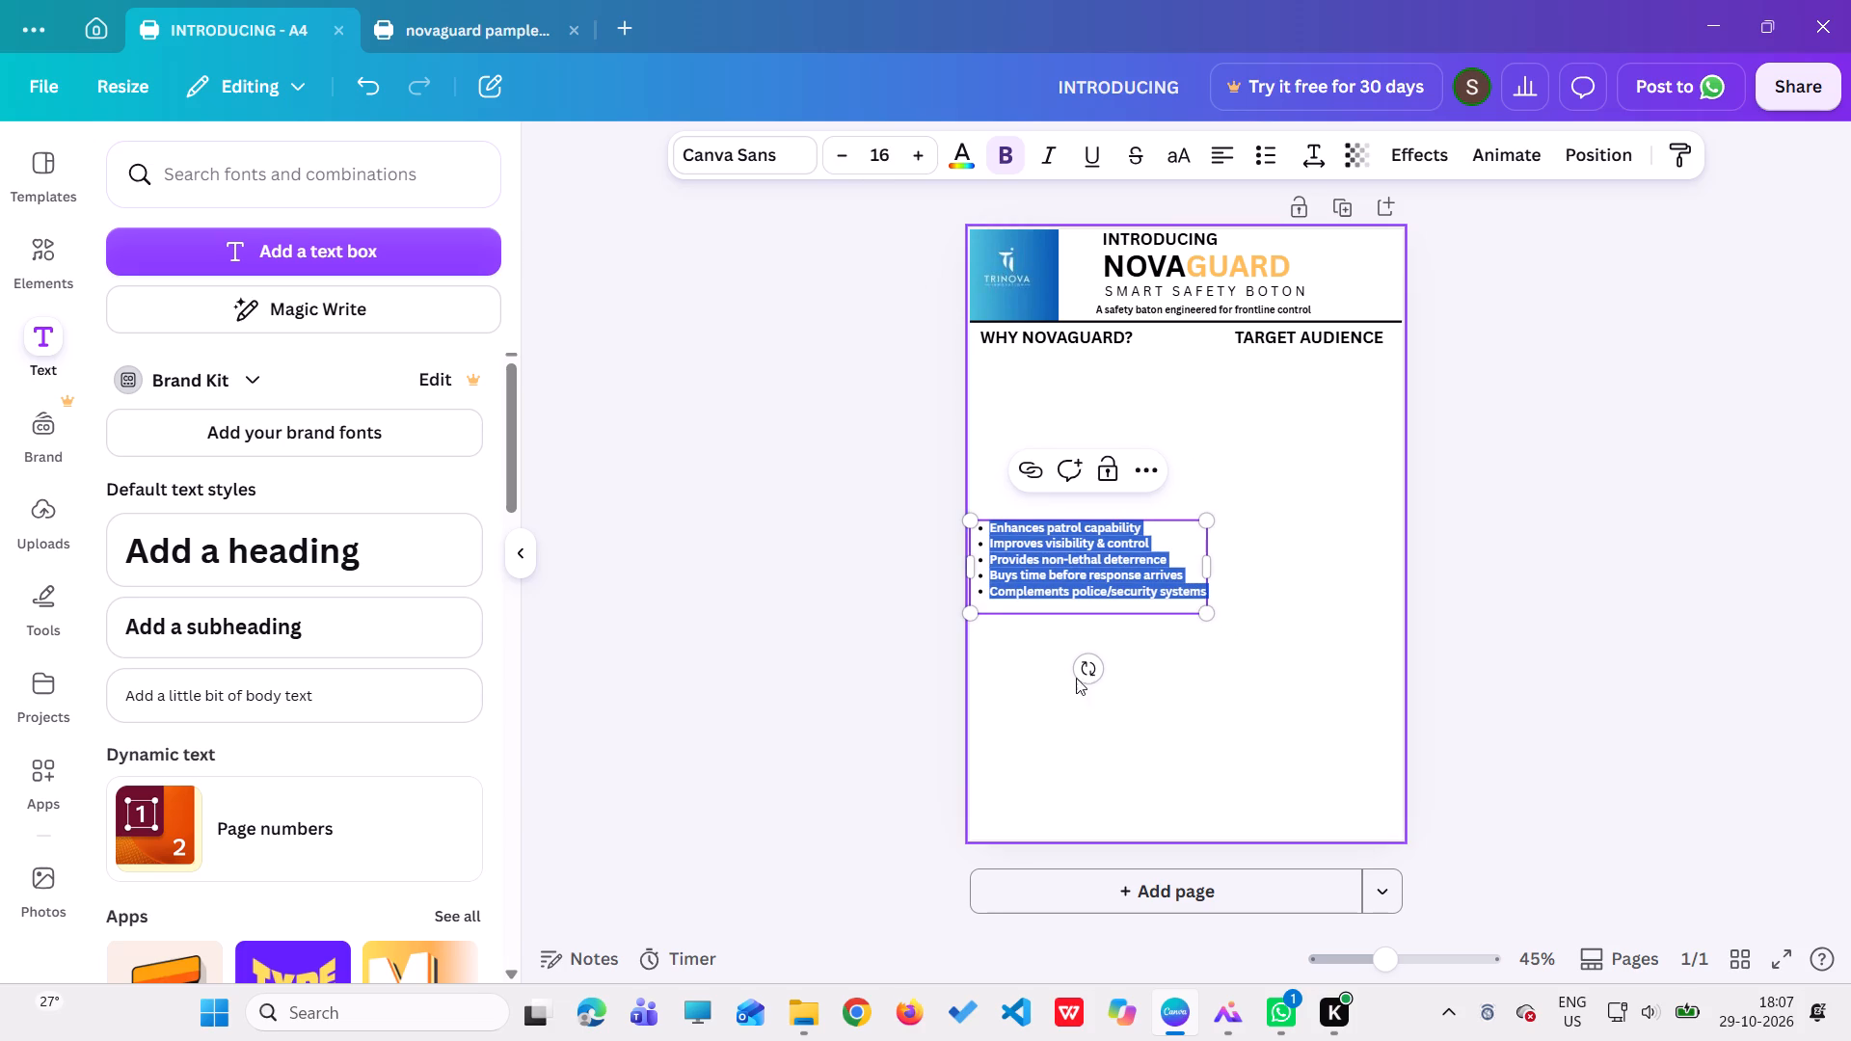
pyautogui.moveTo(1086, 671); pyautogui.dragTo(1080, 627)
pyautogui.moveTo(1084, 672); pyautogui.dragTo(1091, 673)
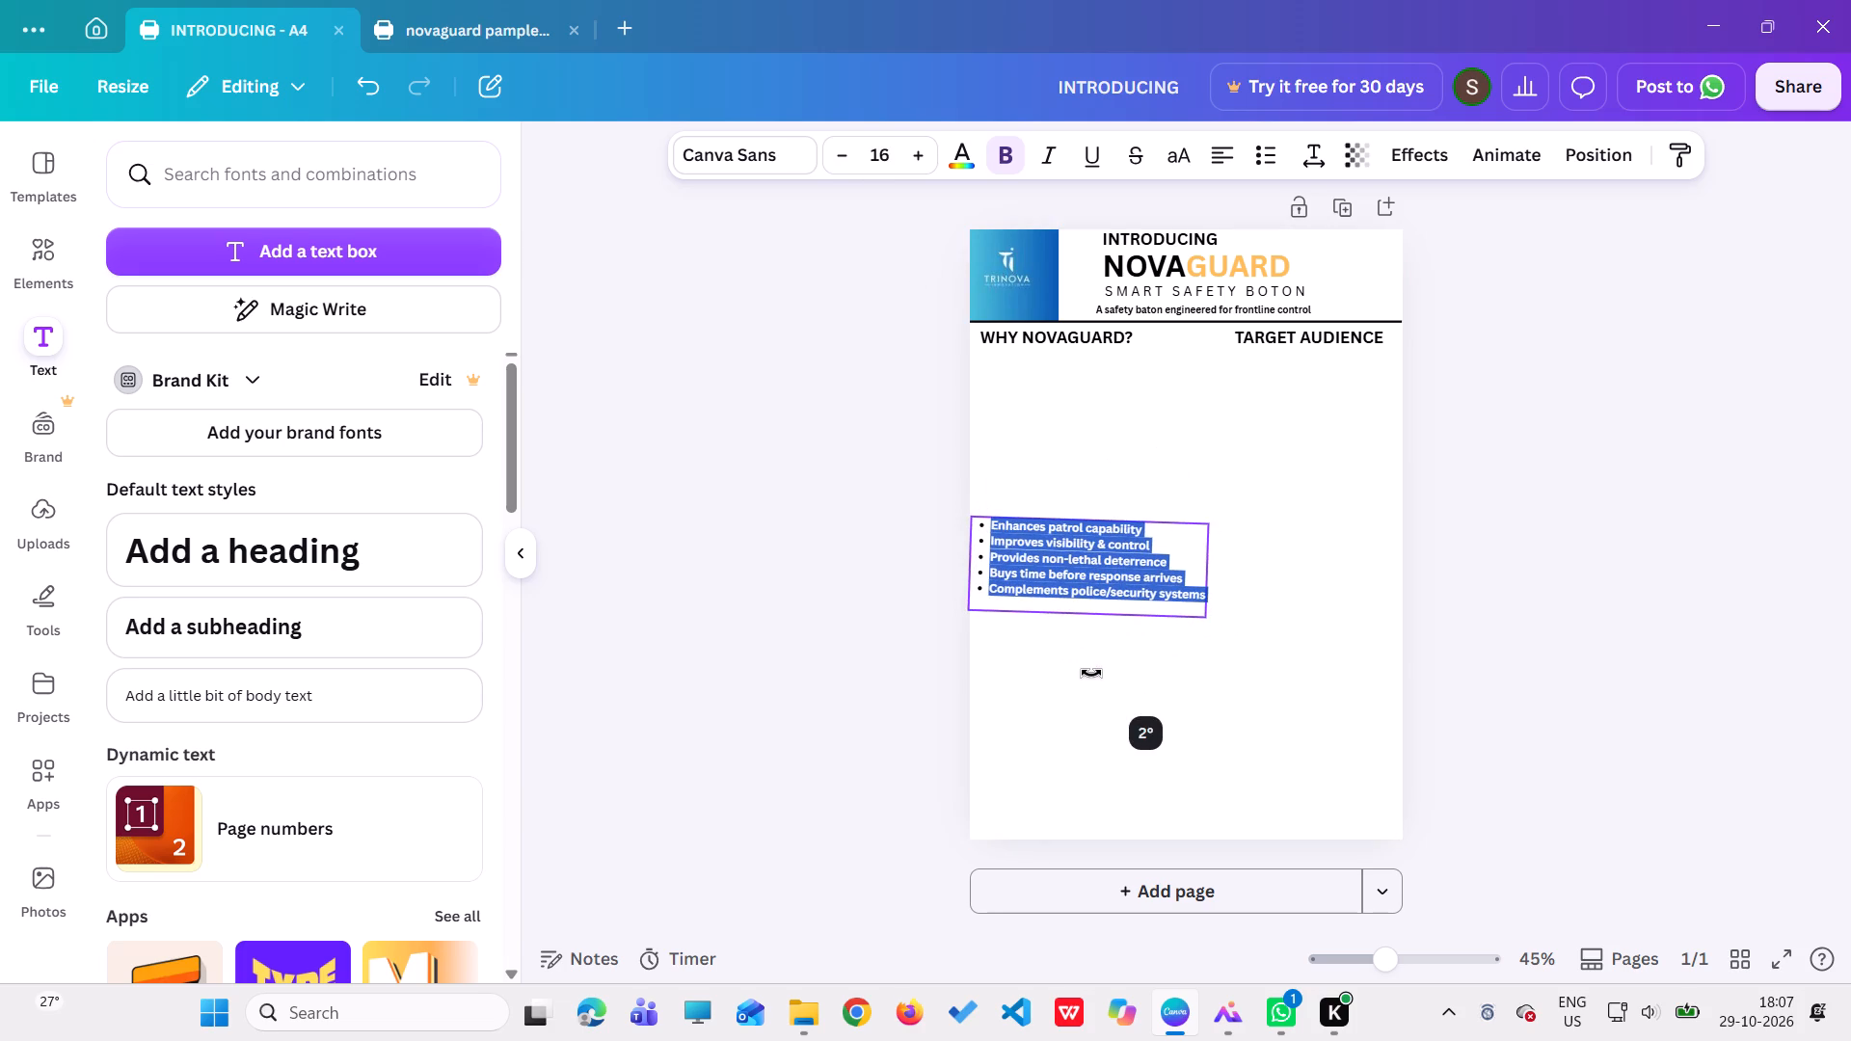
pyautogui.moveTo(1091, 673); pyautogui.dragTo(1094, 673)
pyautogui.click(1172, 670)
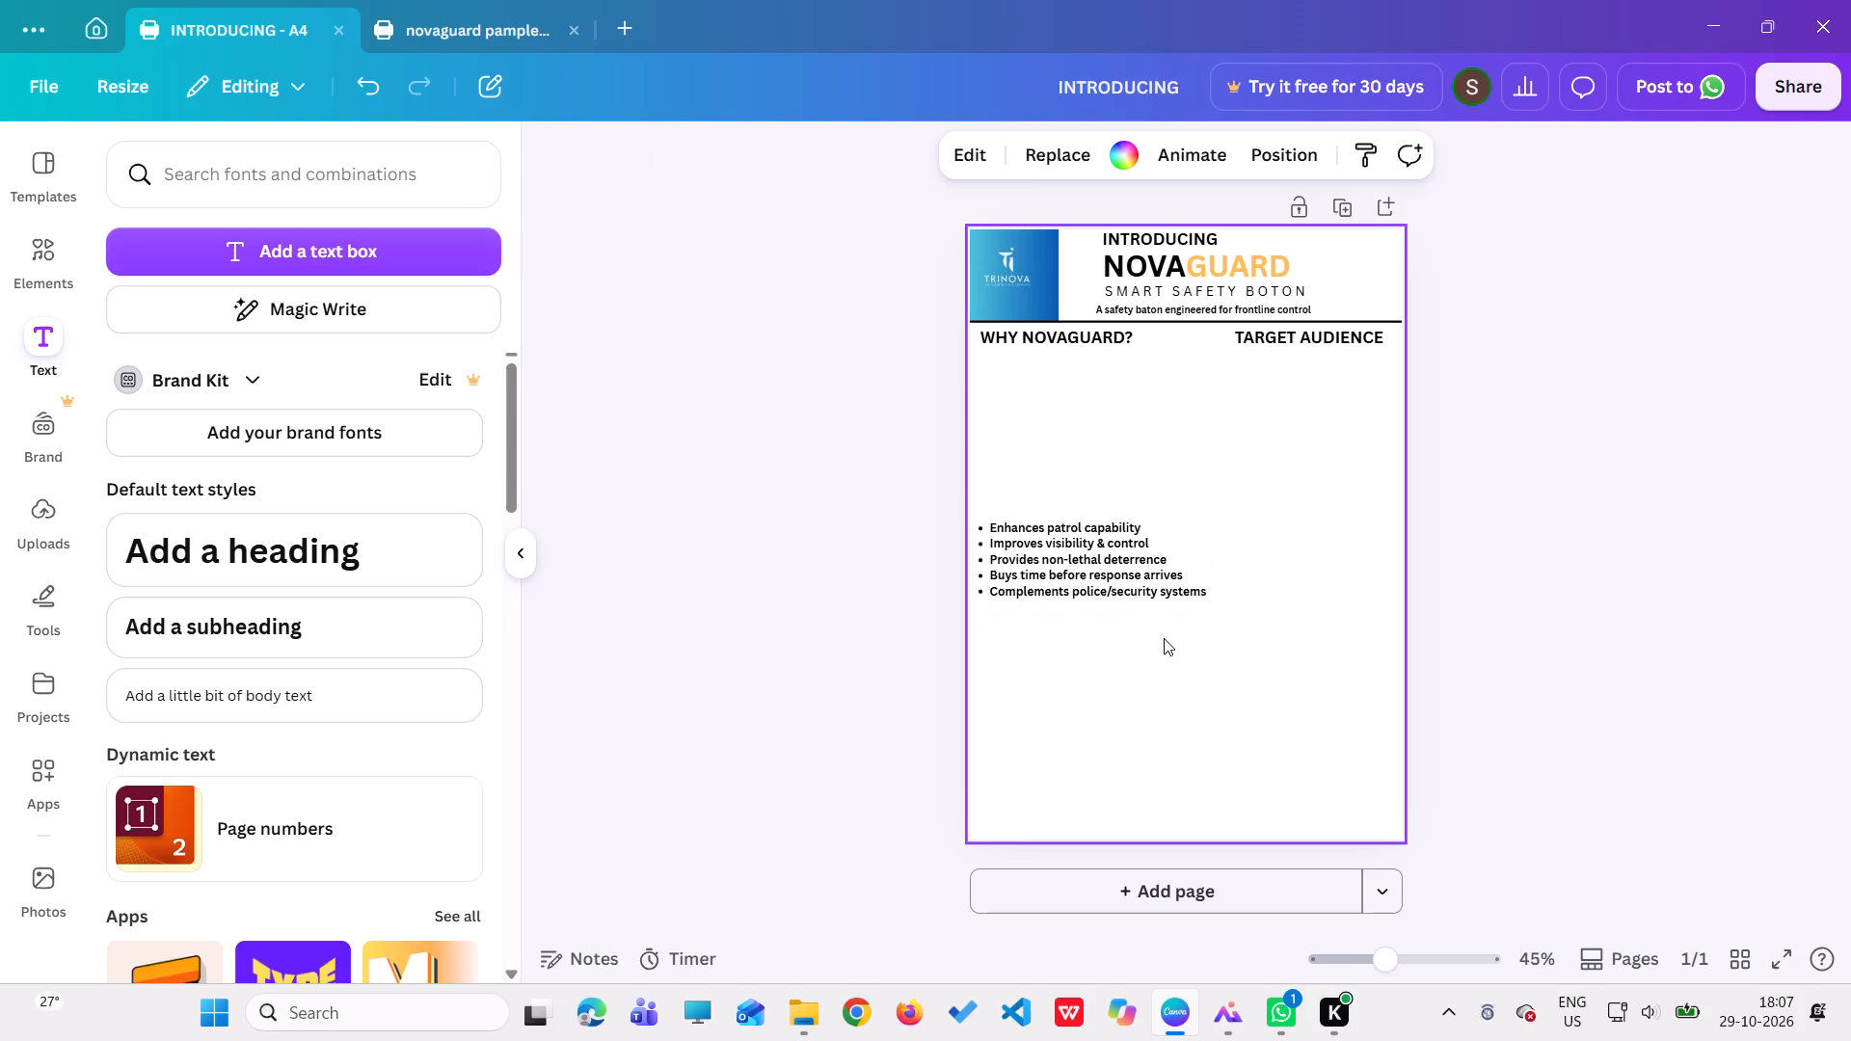
# Move the bullet list directly beneath the "WHY NOVAGUARD?" heading, against the page's left edge.
pyautogui.click(1147, 604)
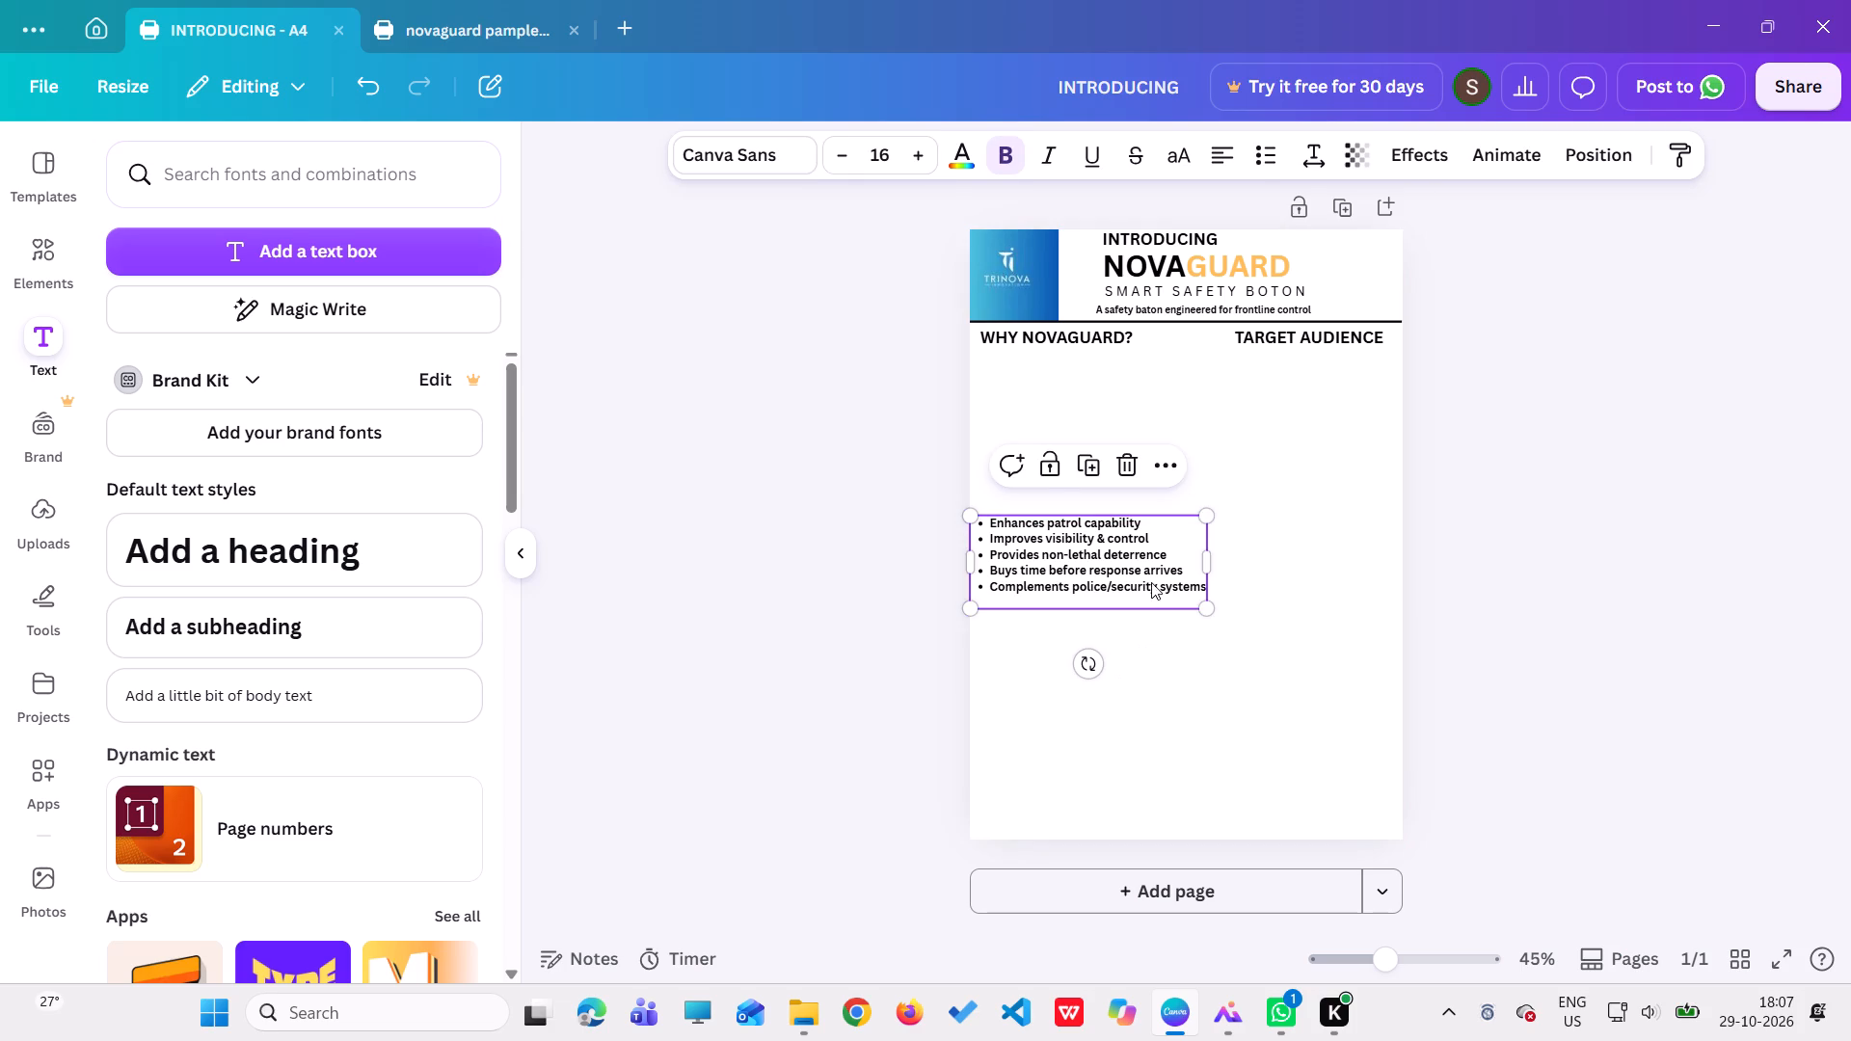
pyautogui.moveTo(1151, 582); pyautogui.dragTo(1163, 418)
pyautogui.moveTo(1165, 363); pyautogui.dragTo(1131, 365)
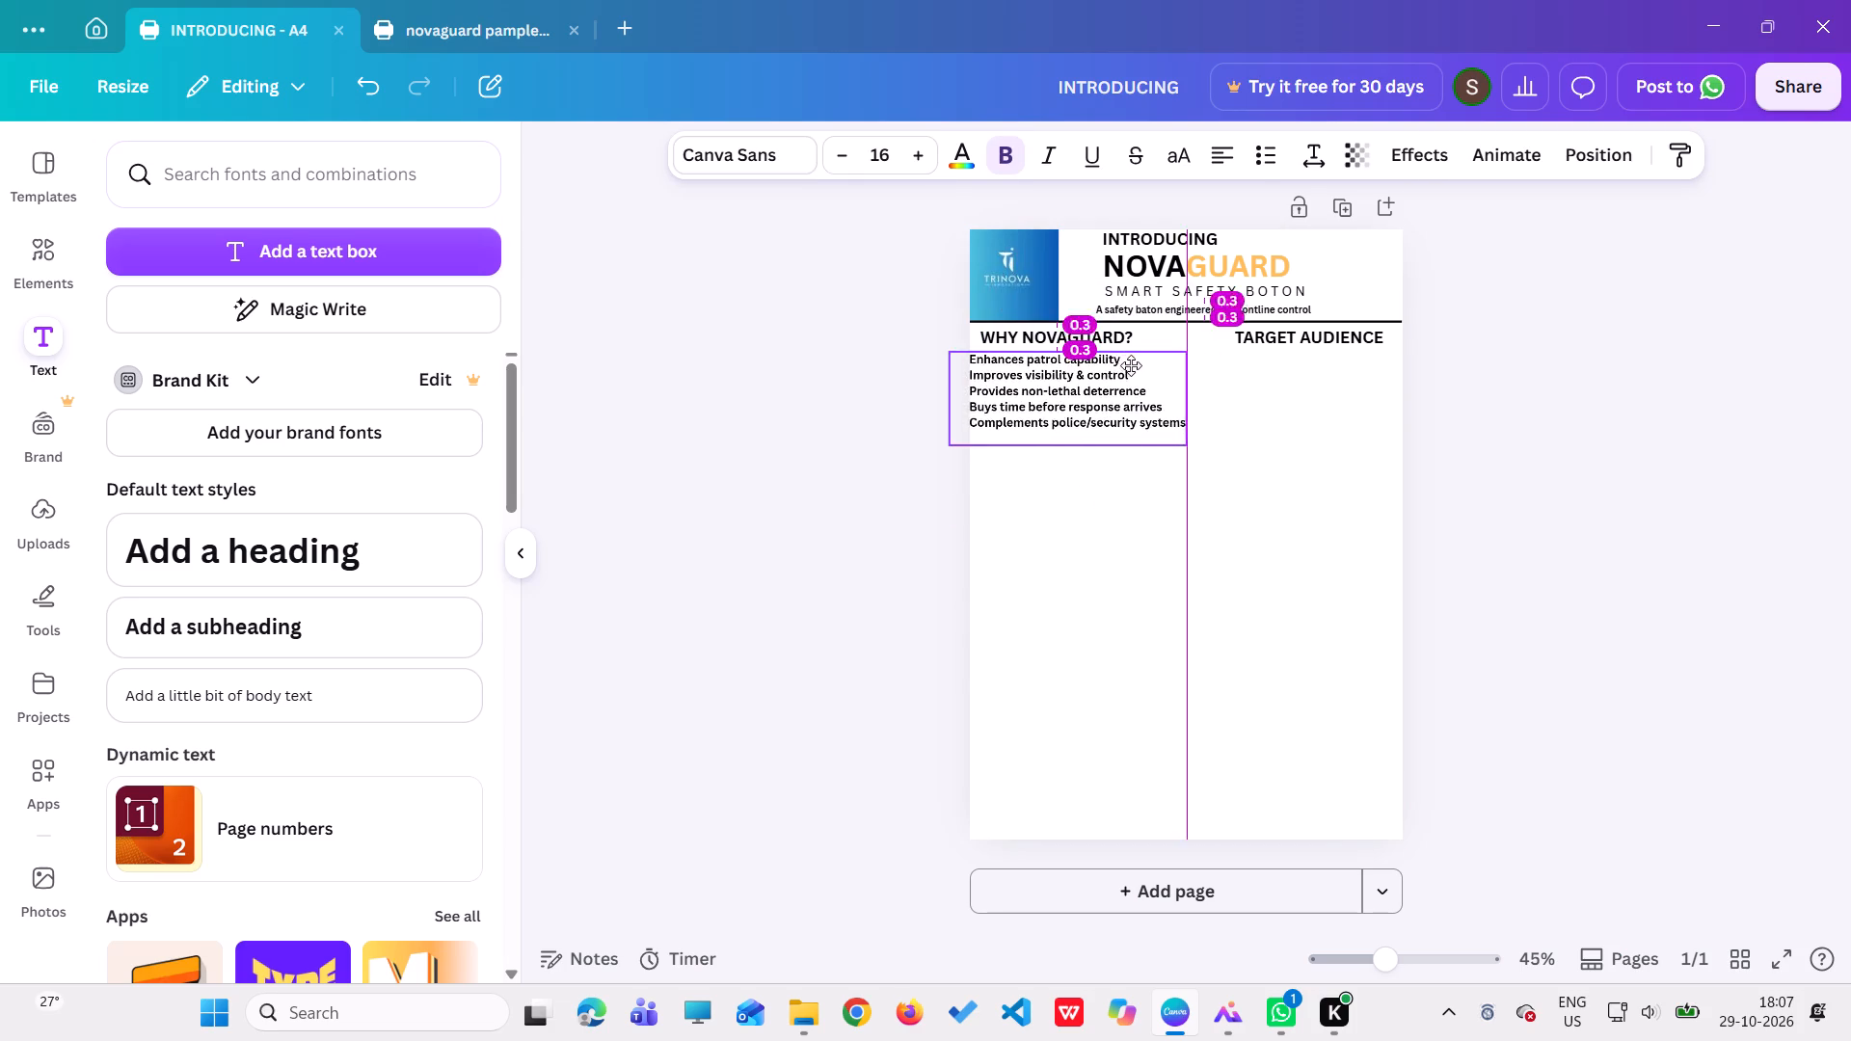
pyautogui.moveTo(1131, 365); pyautogui.dragTo(1153, 371)
# Remove the bold formatting from all five items of the "WHY NOVAGUARD?" bullet list.
pyautogui.click(995, 367)
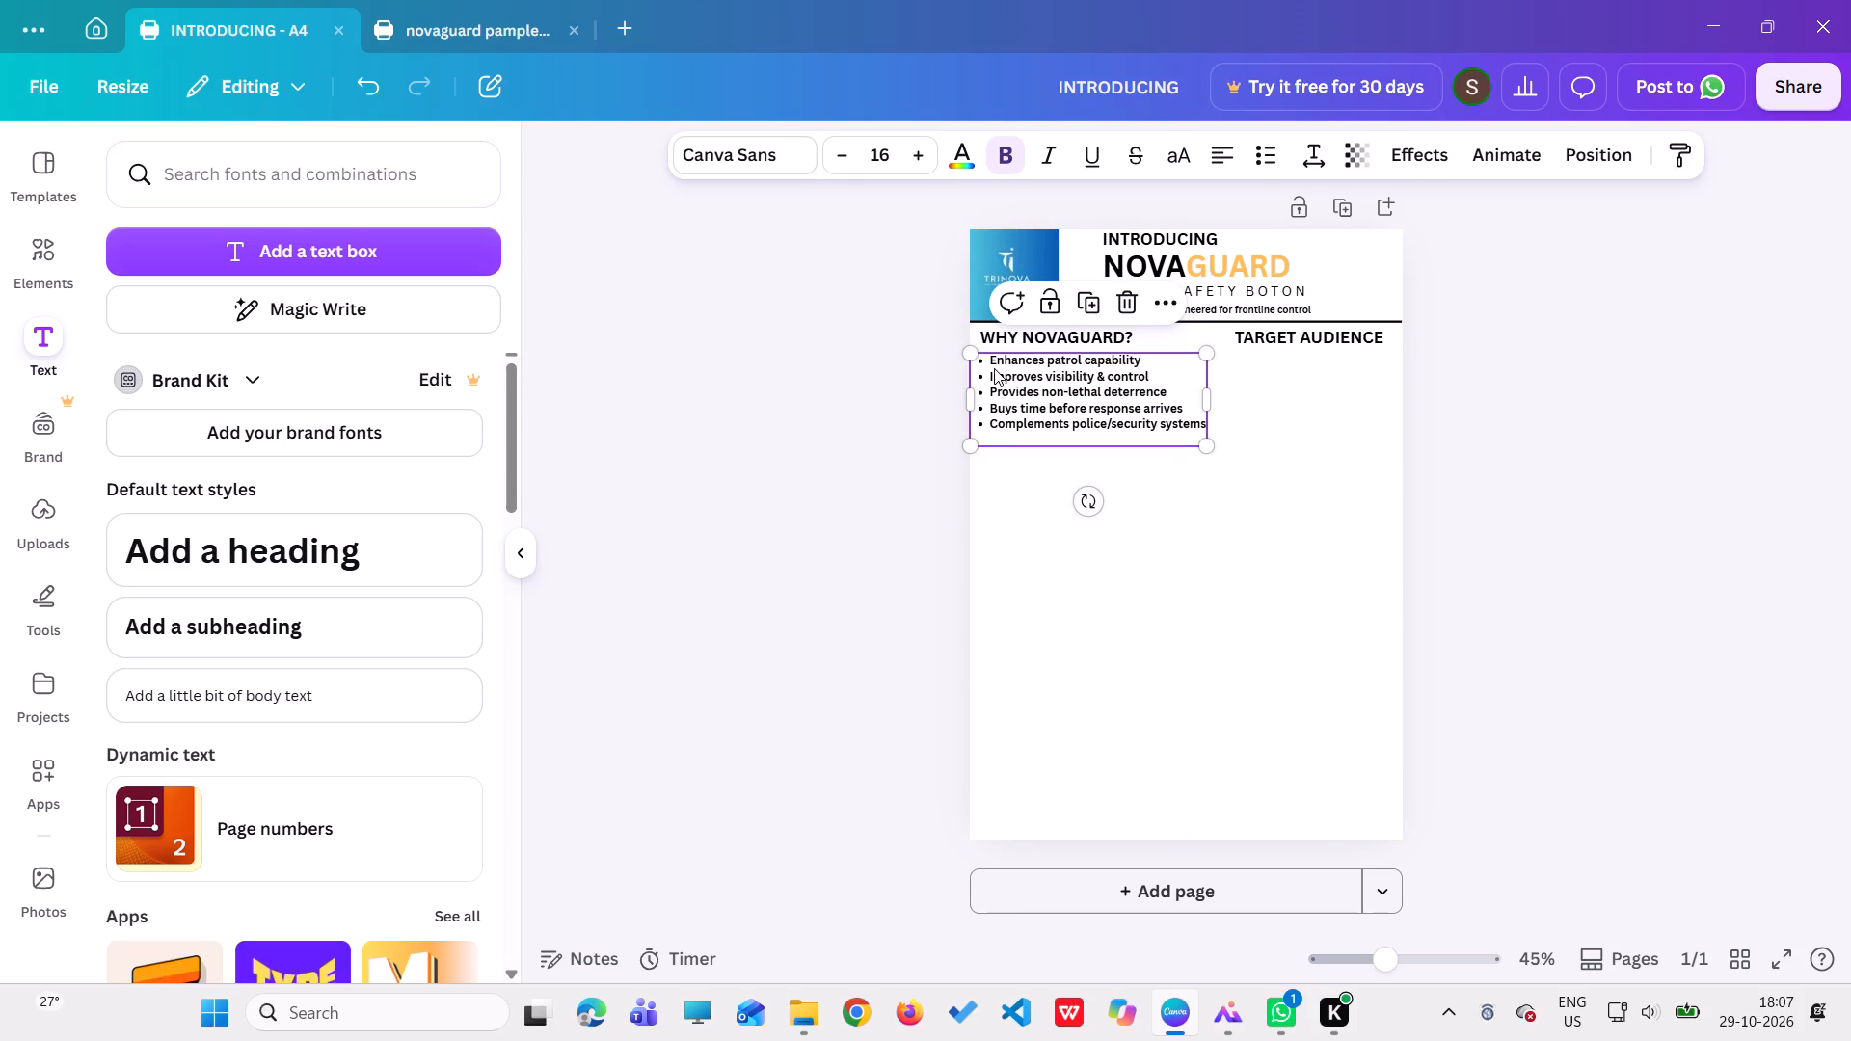
pyautogui.click(991, 360)
pyautogui.moveTo(992, 356); pyautogui.dragTo(1015, 379)
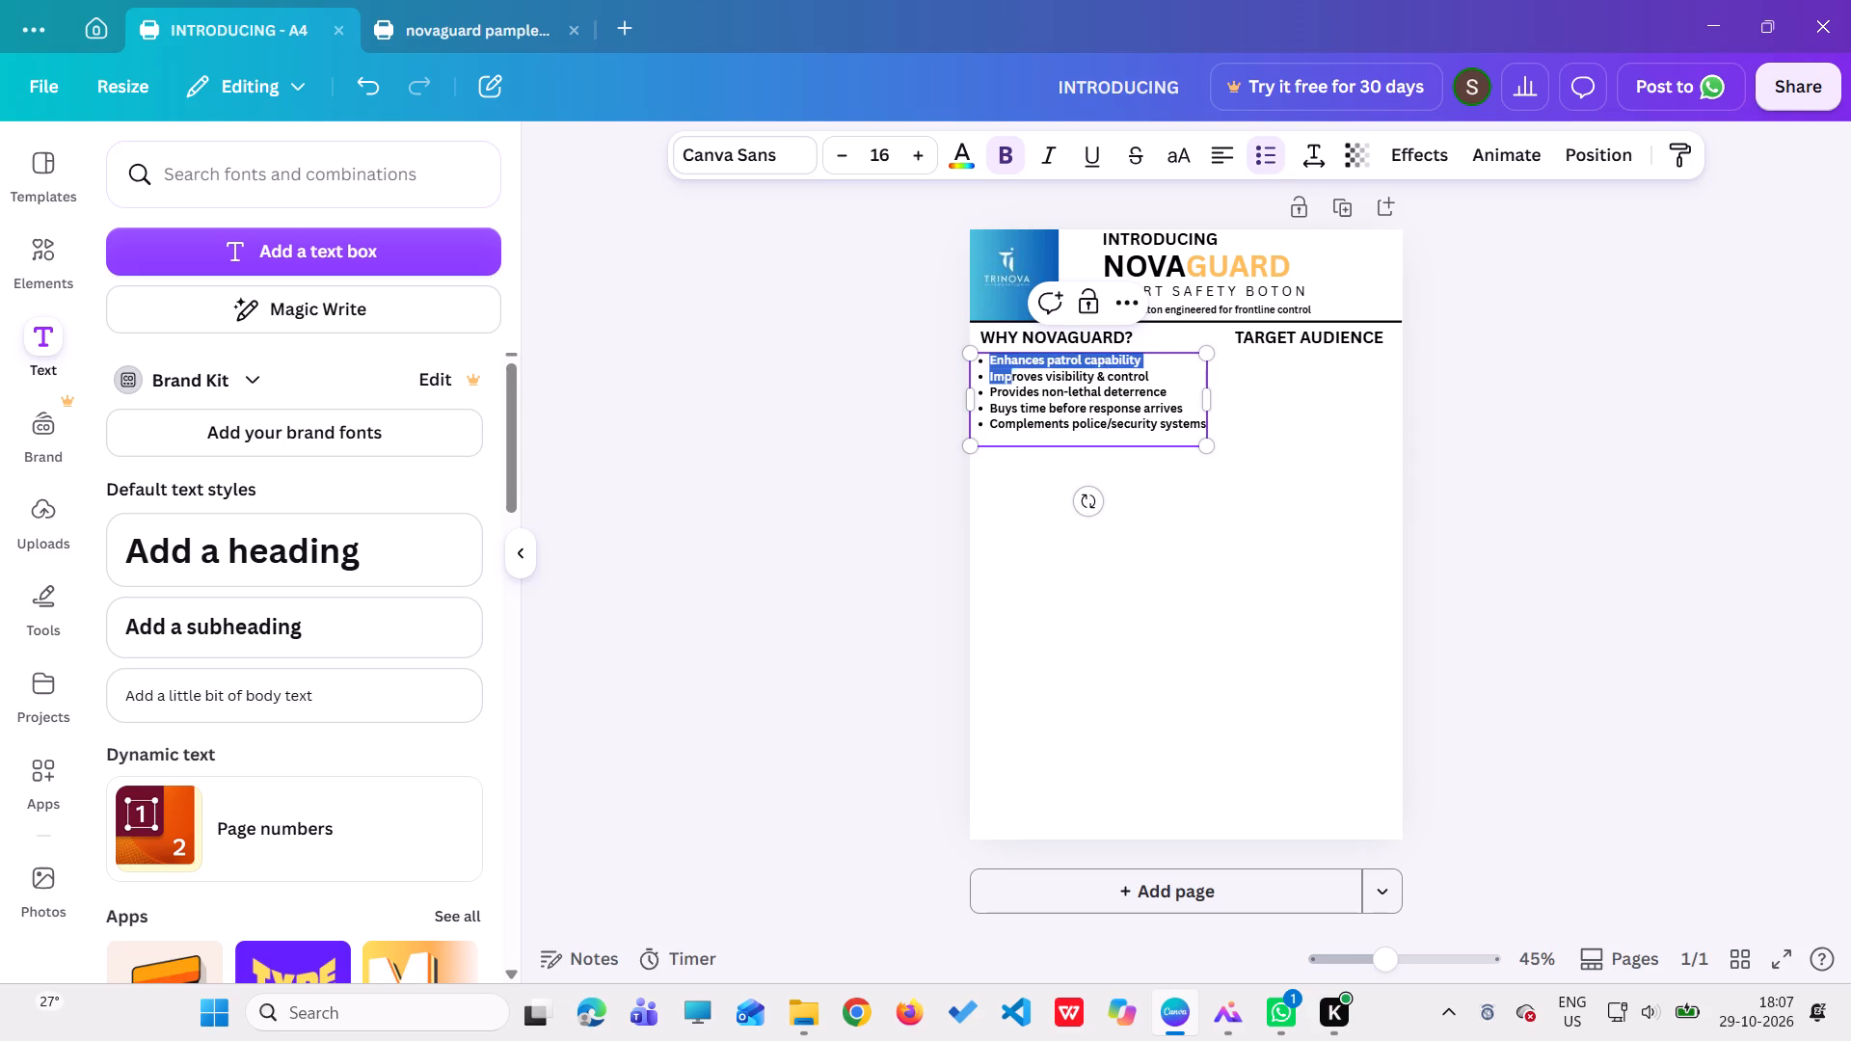
pyautogui.moveTo(1015, 379); pyautogui.dragTo(1098, 440)
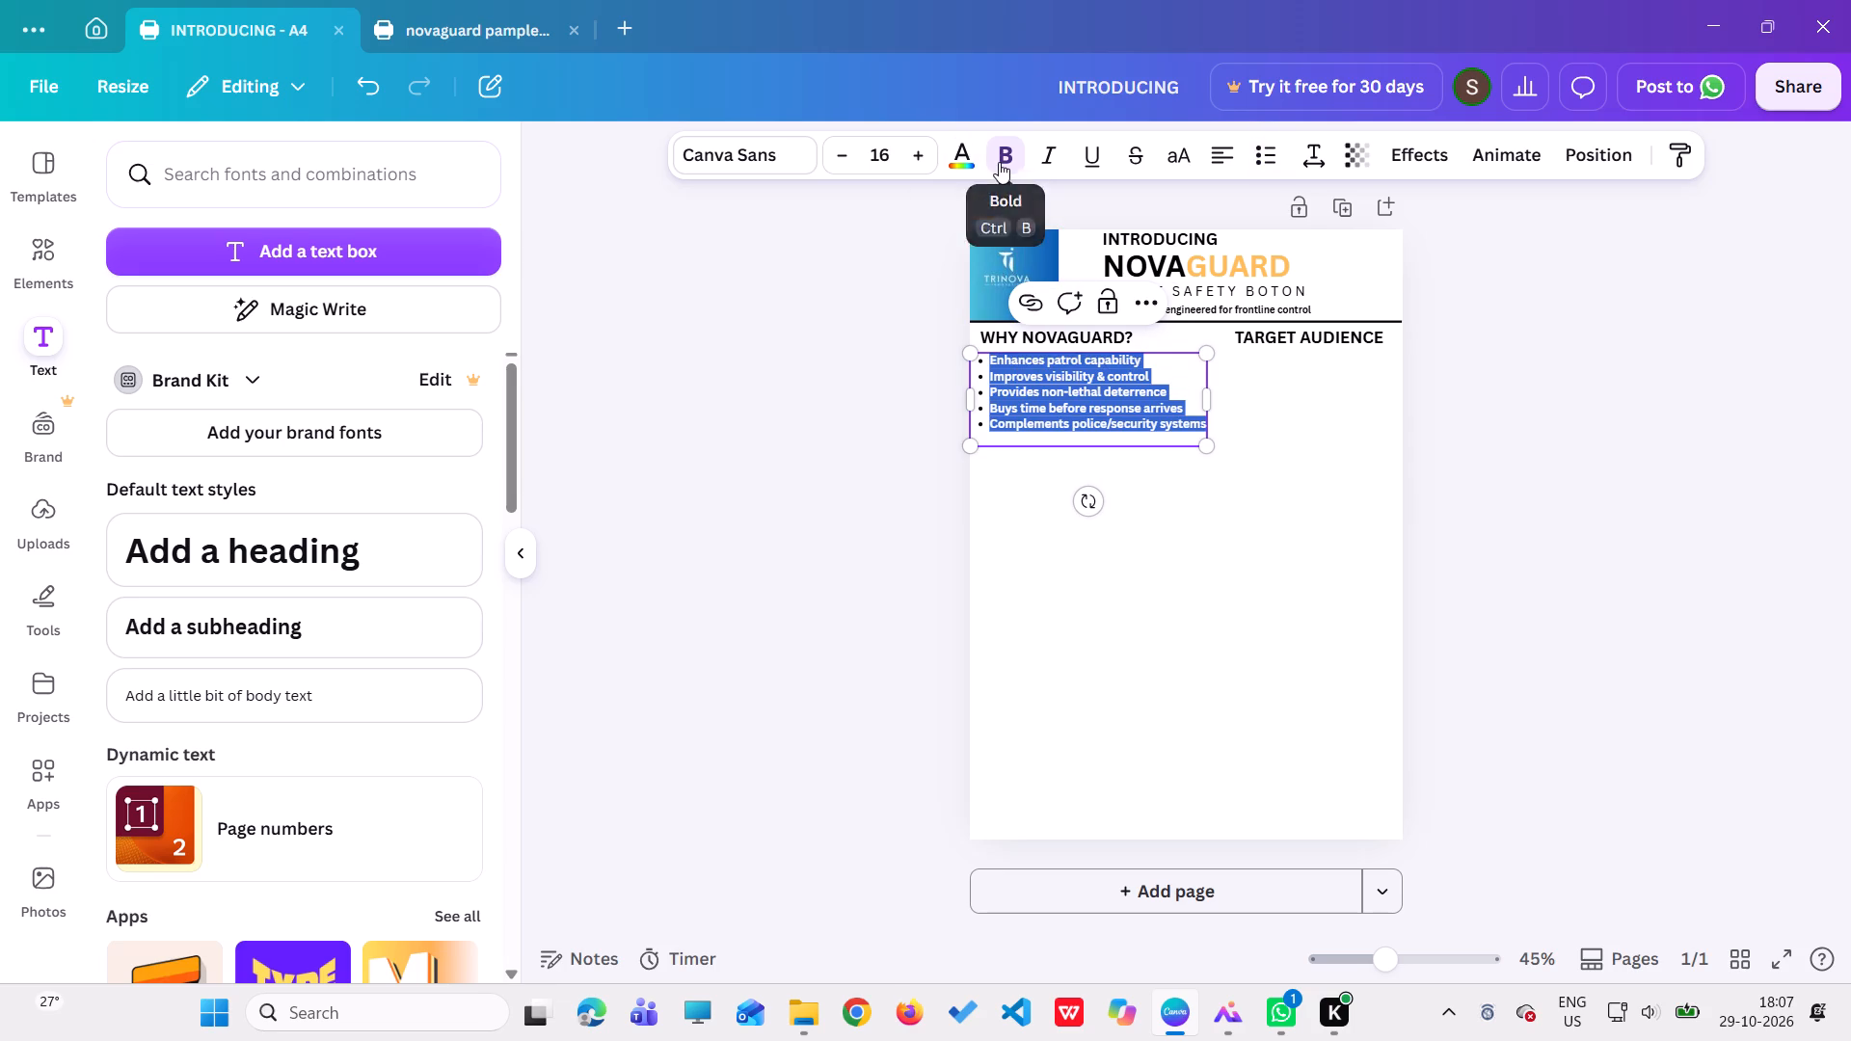
pyautogui.click(999, 162)
pyautogui.click(1060, 601)
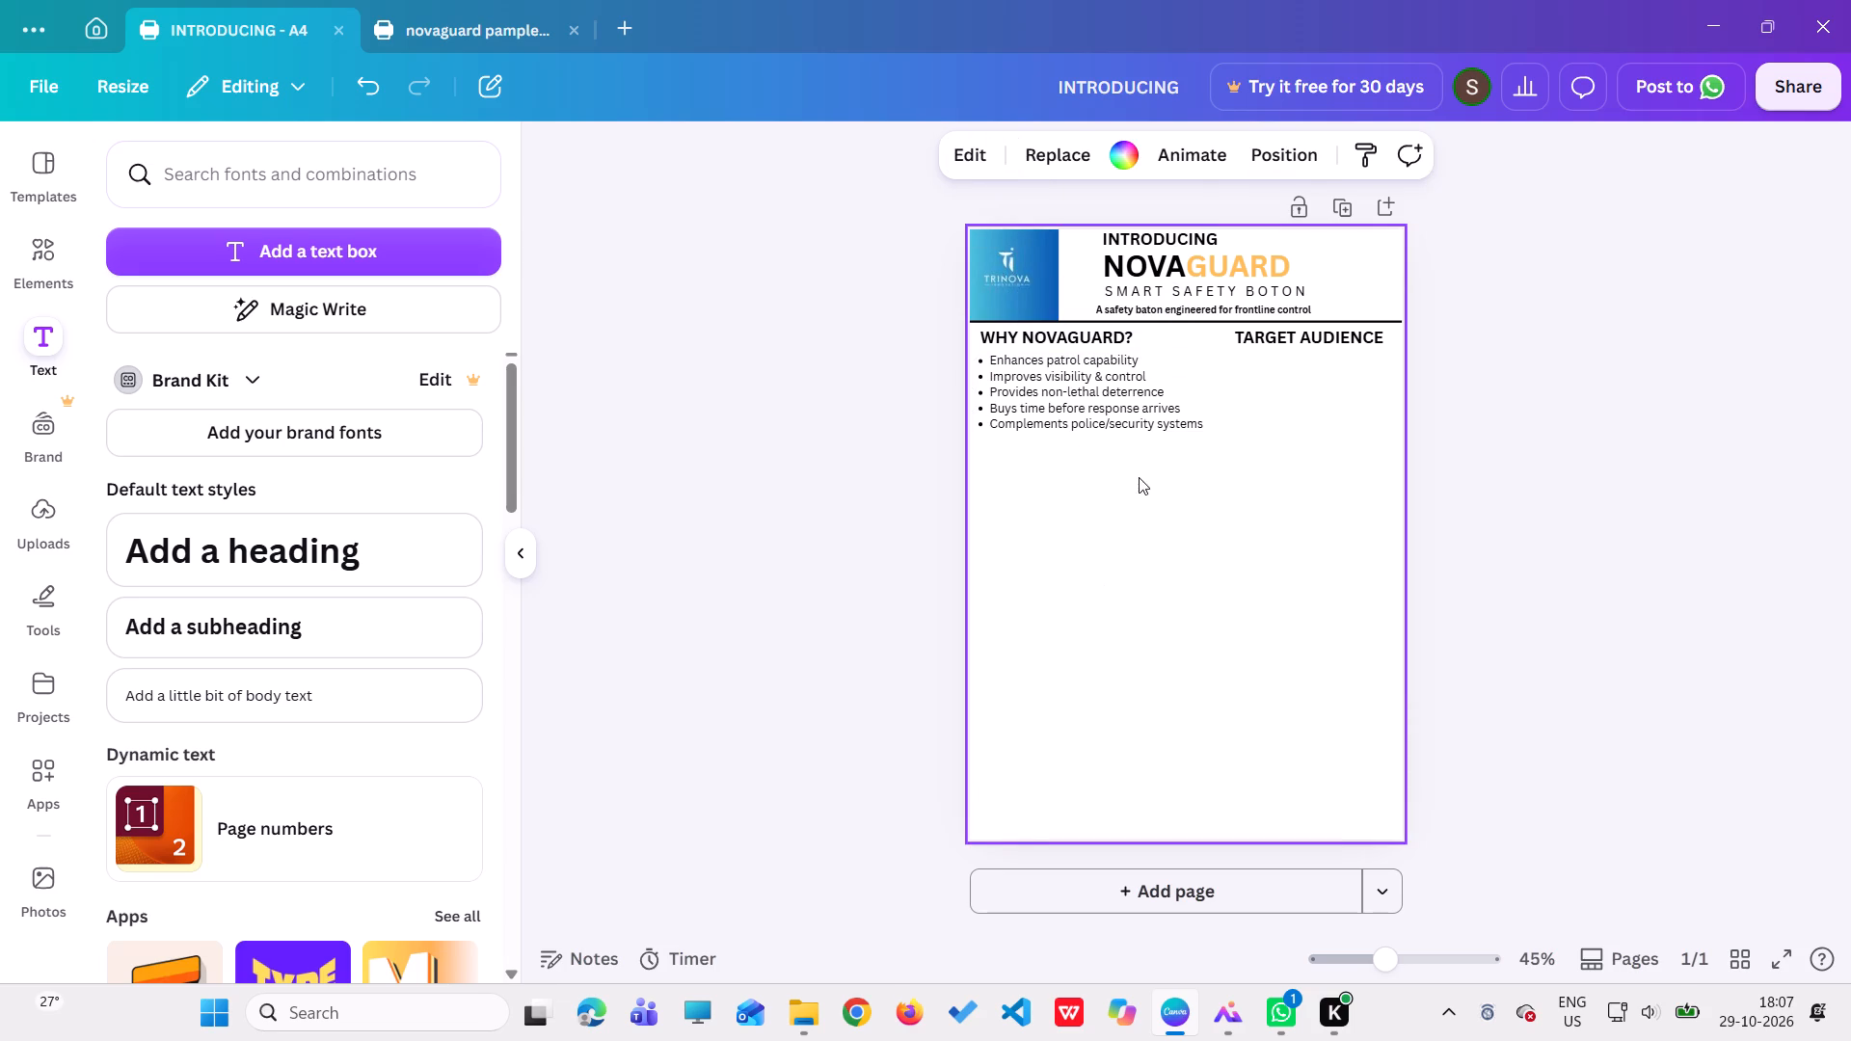
# Reduce the "WHY NOVAGUARD?" bullet list's font size to 14.
pyautogui.click(1098, 443)
pyautogui.click(844, 157)
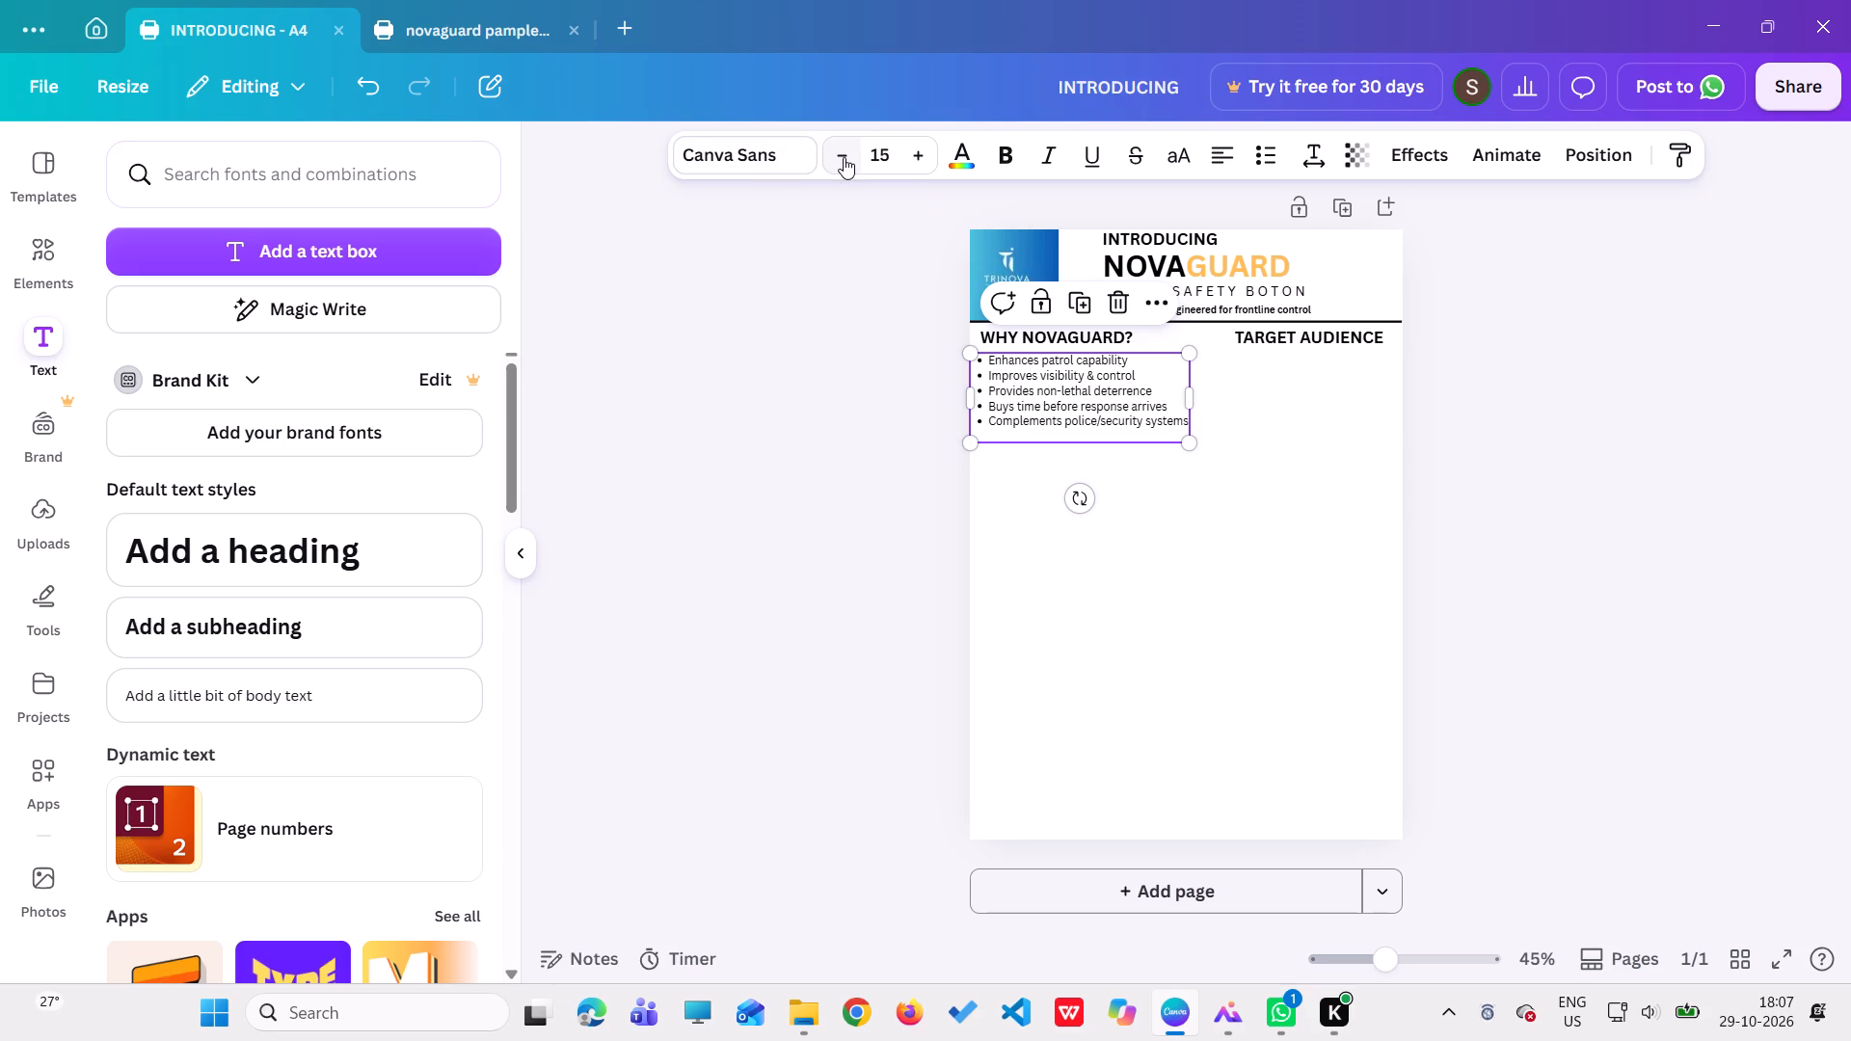
pyautogui.click(844, 157)
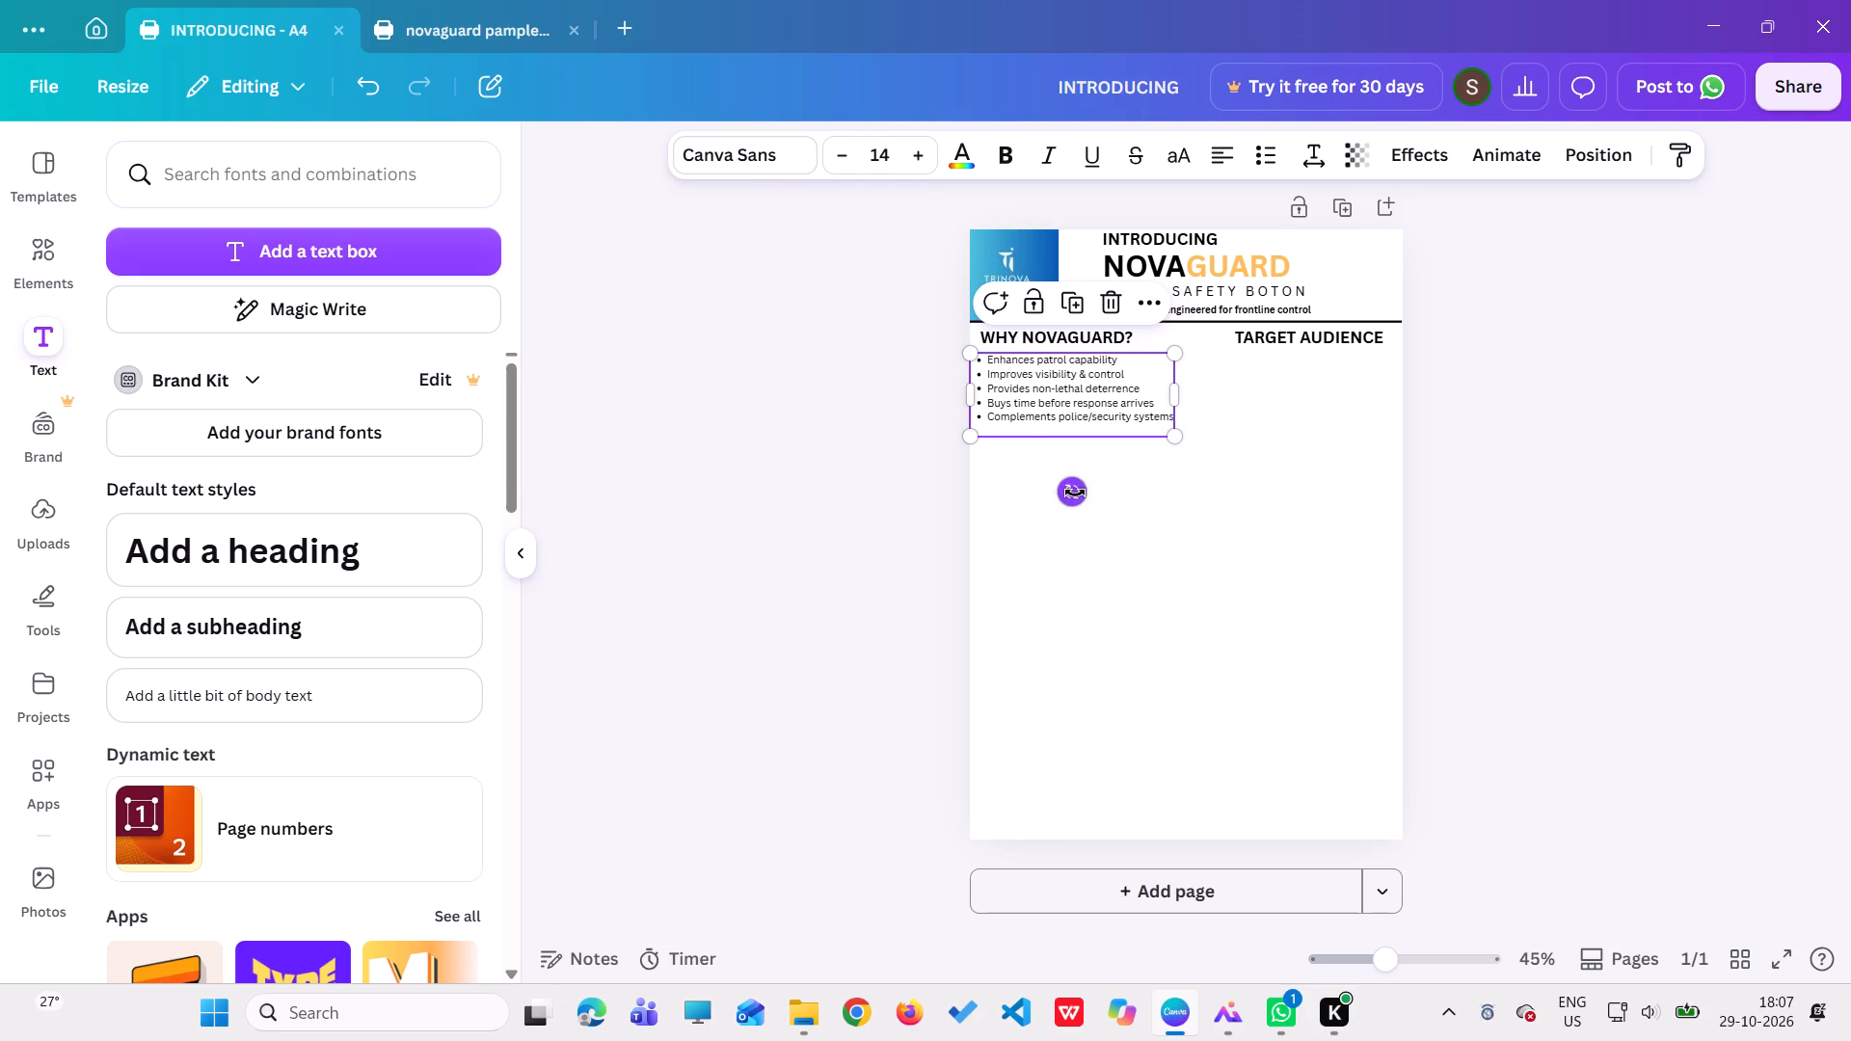
pyautogui.click(1037, 610)
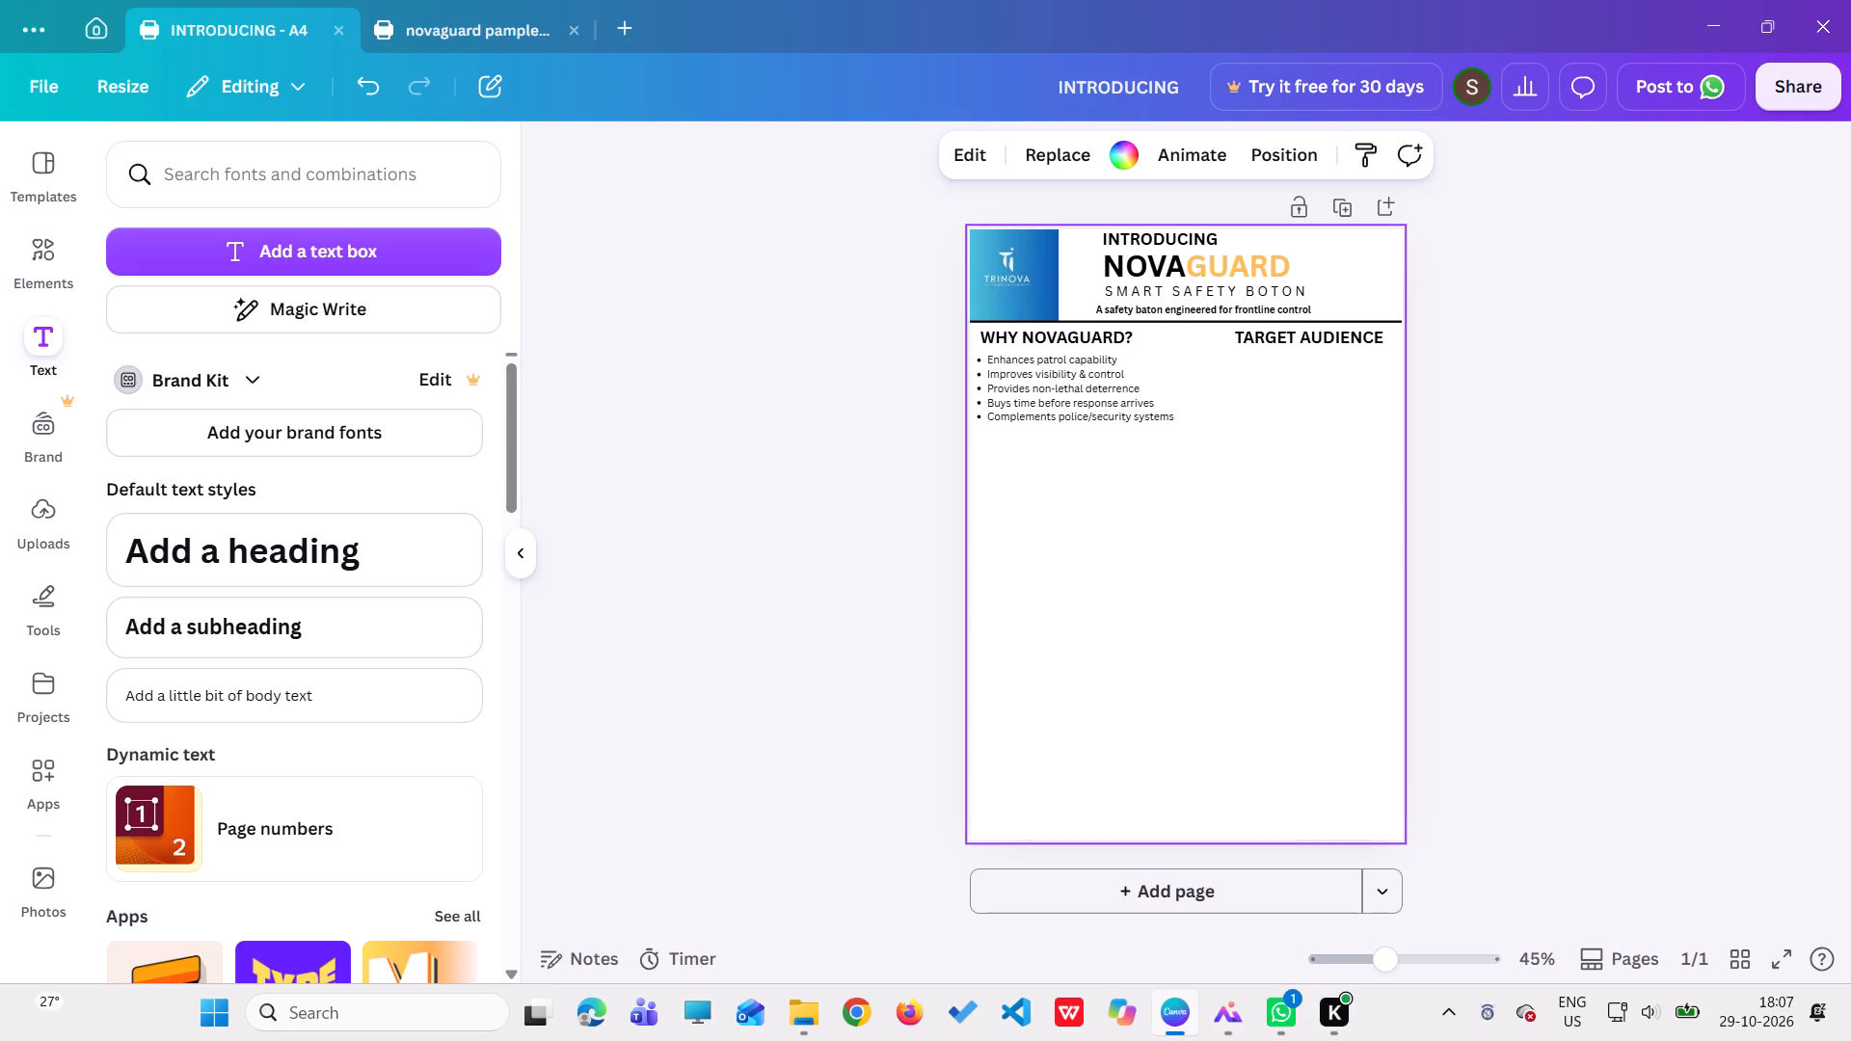
# Copy the five "TARGET AUDIENCE" bullet items from the existing novaguard pamphlet into a new body text box on the A4 design.
pyautogui.click(417, 17)
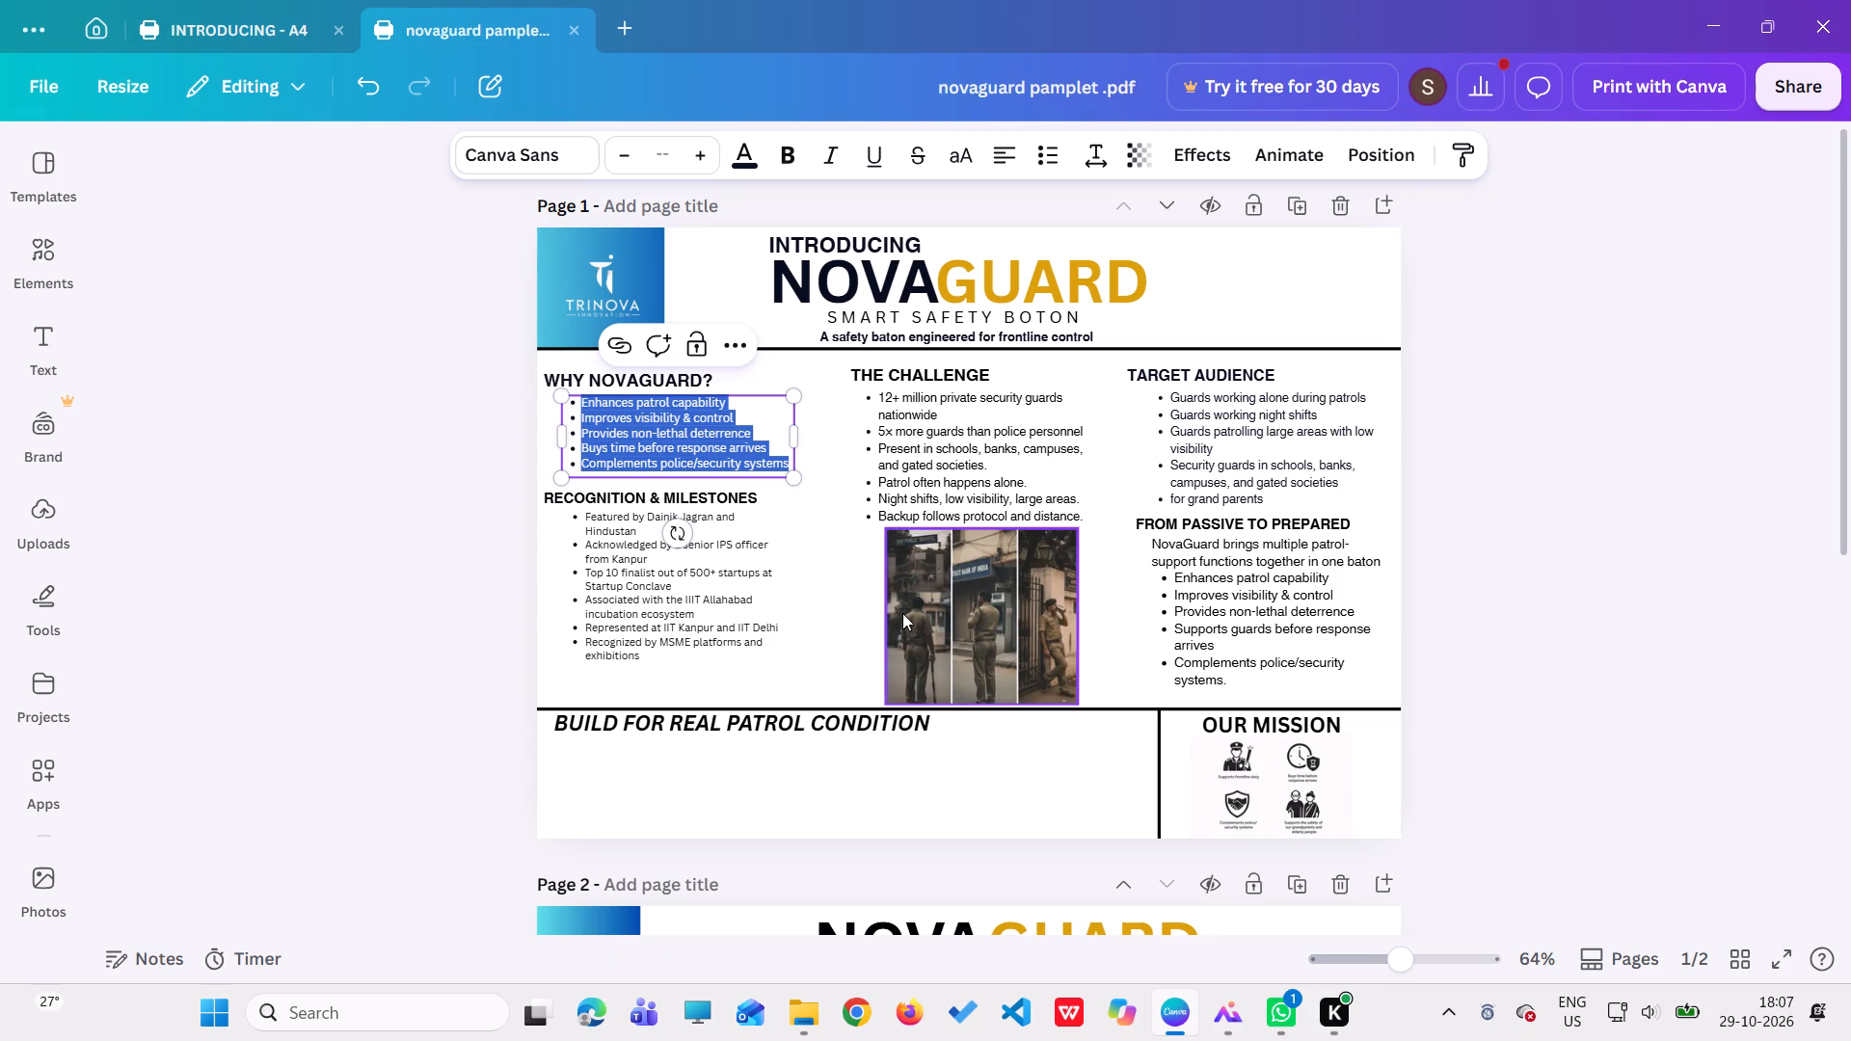
pyautogui.click(1190, 451)
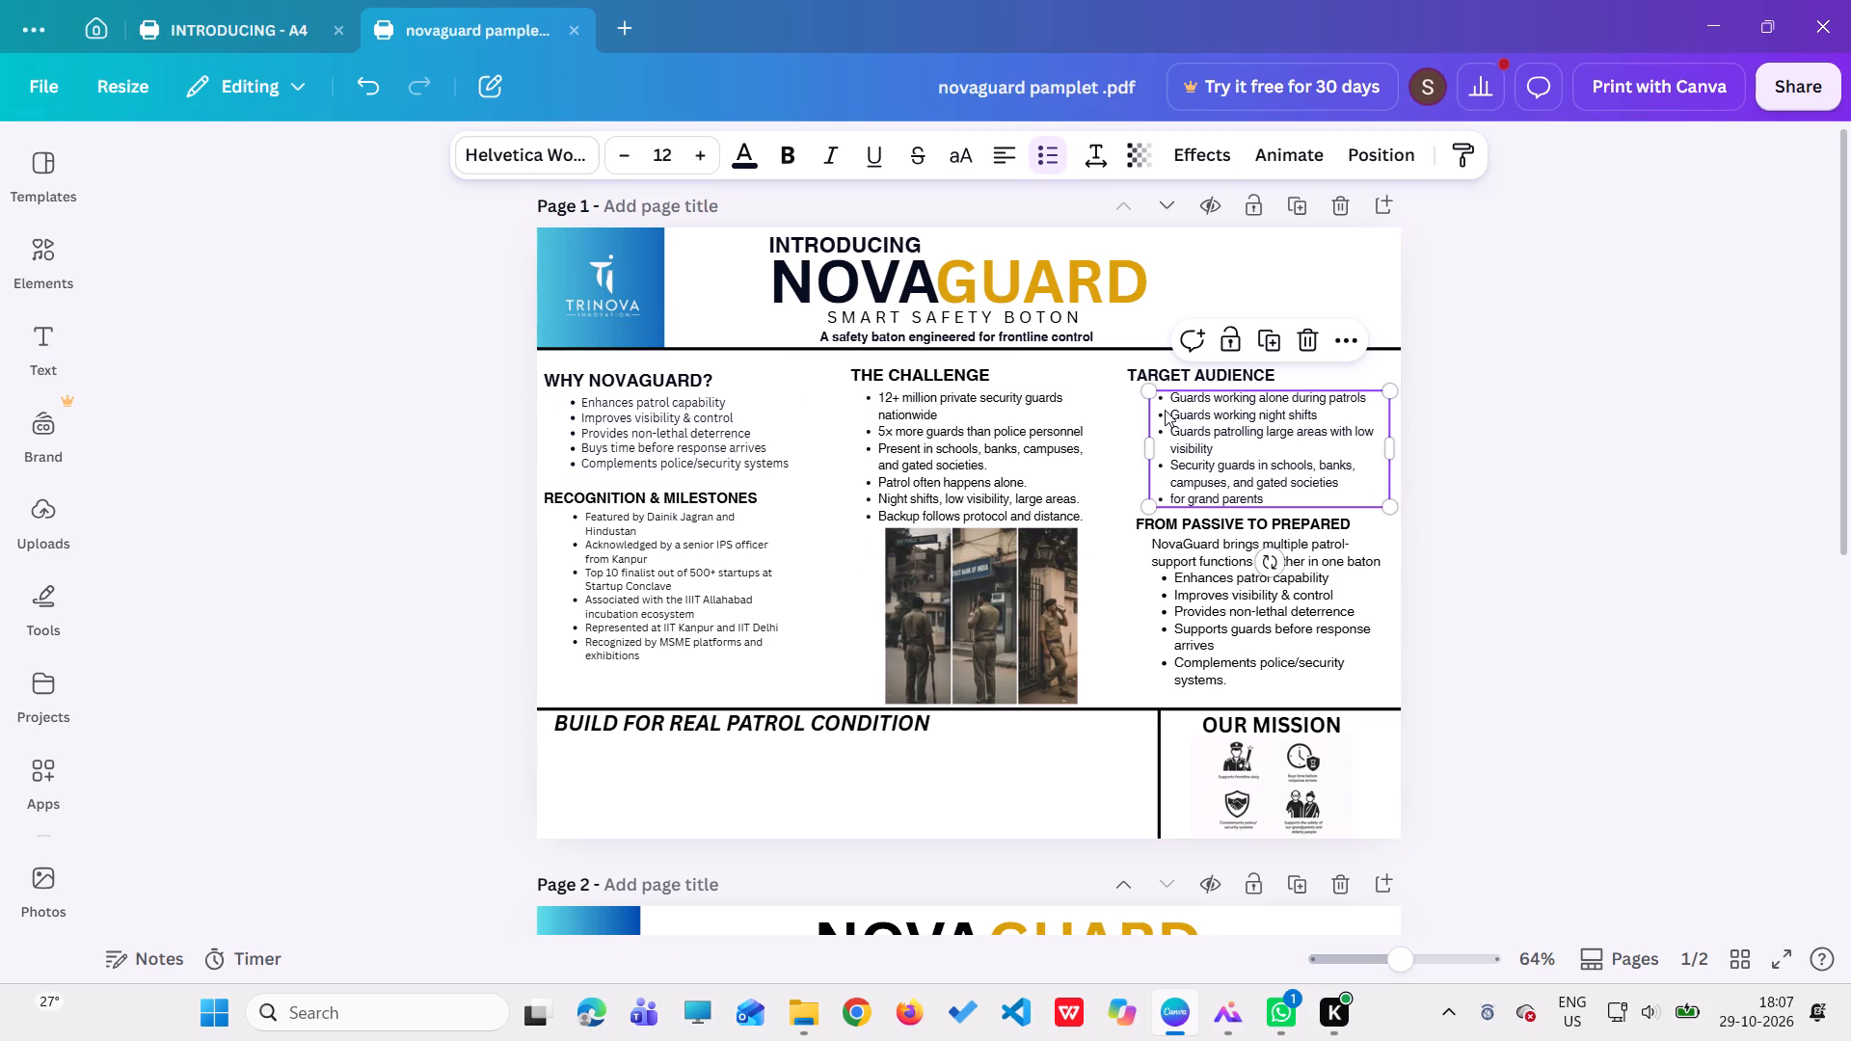
pyautogui.doubleClick(1176, 396)
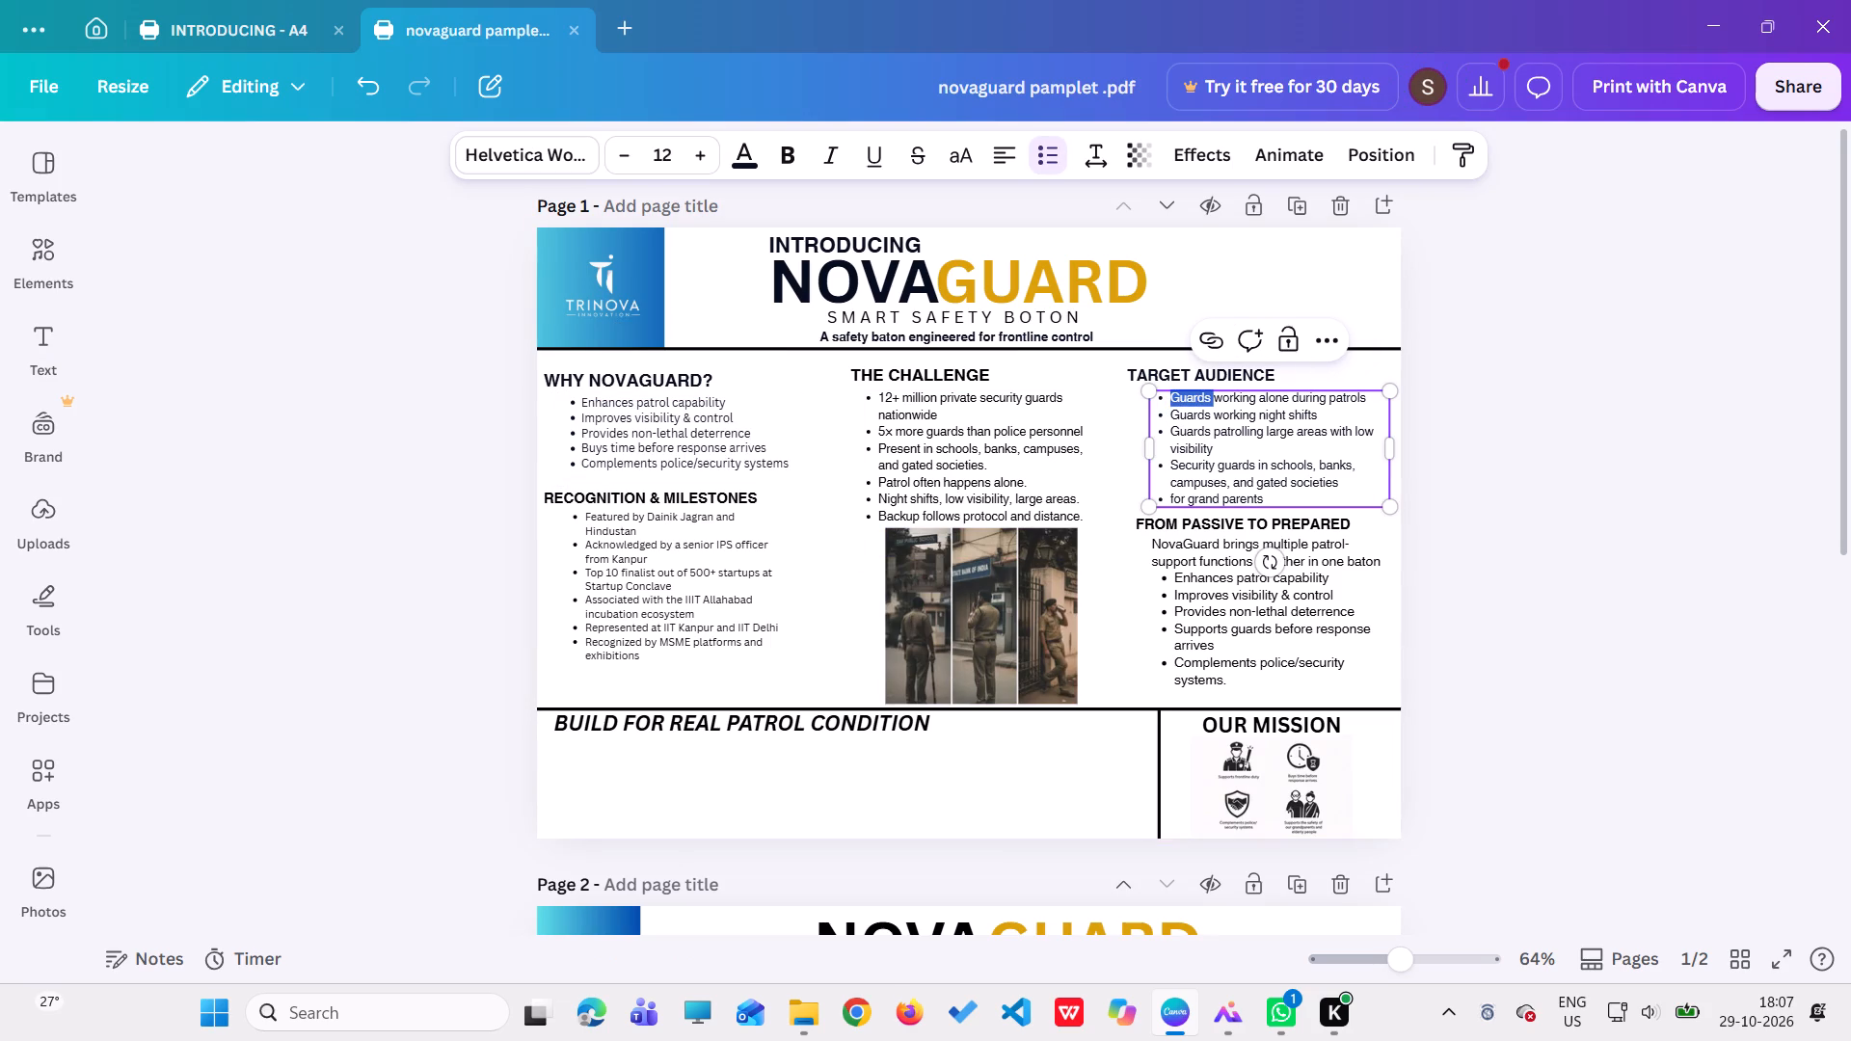
pyautogui.moveTo(1166, 396); pyautogui.dragTo(1210, 435)
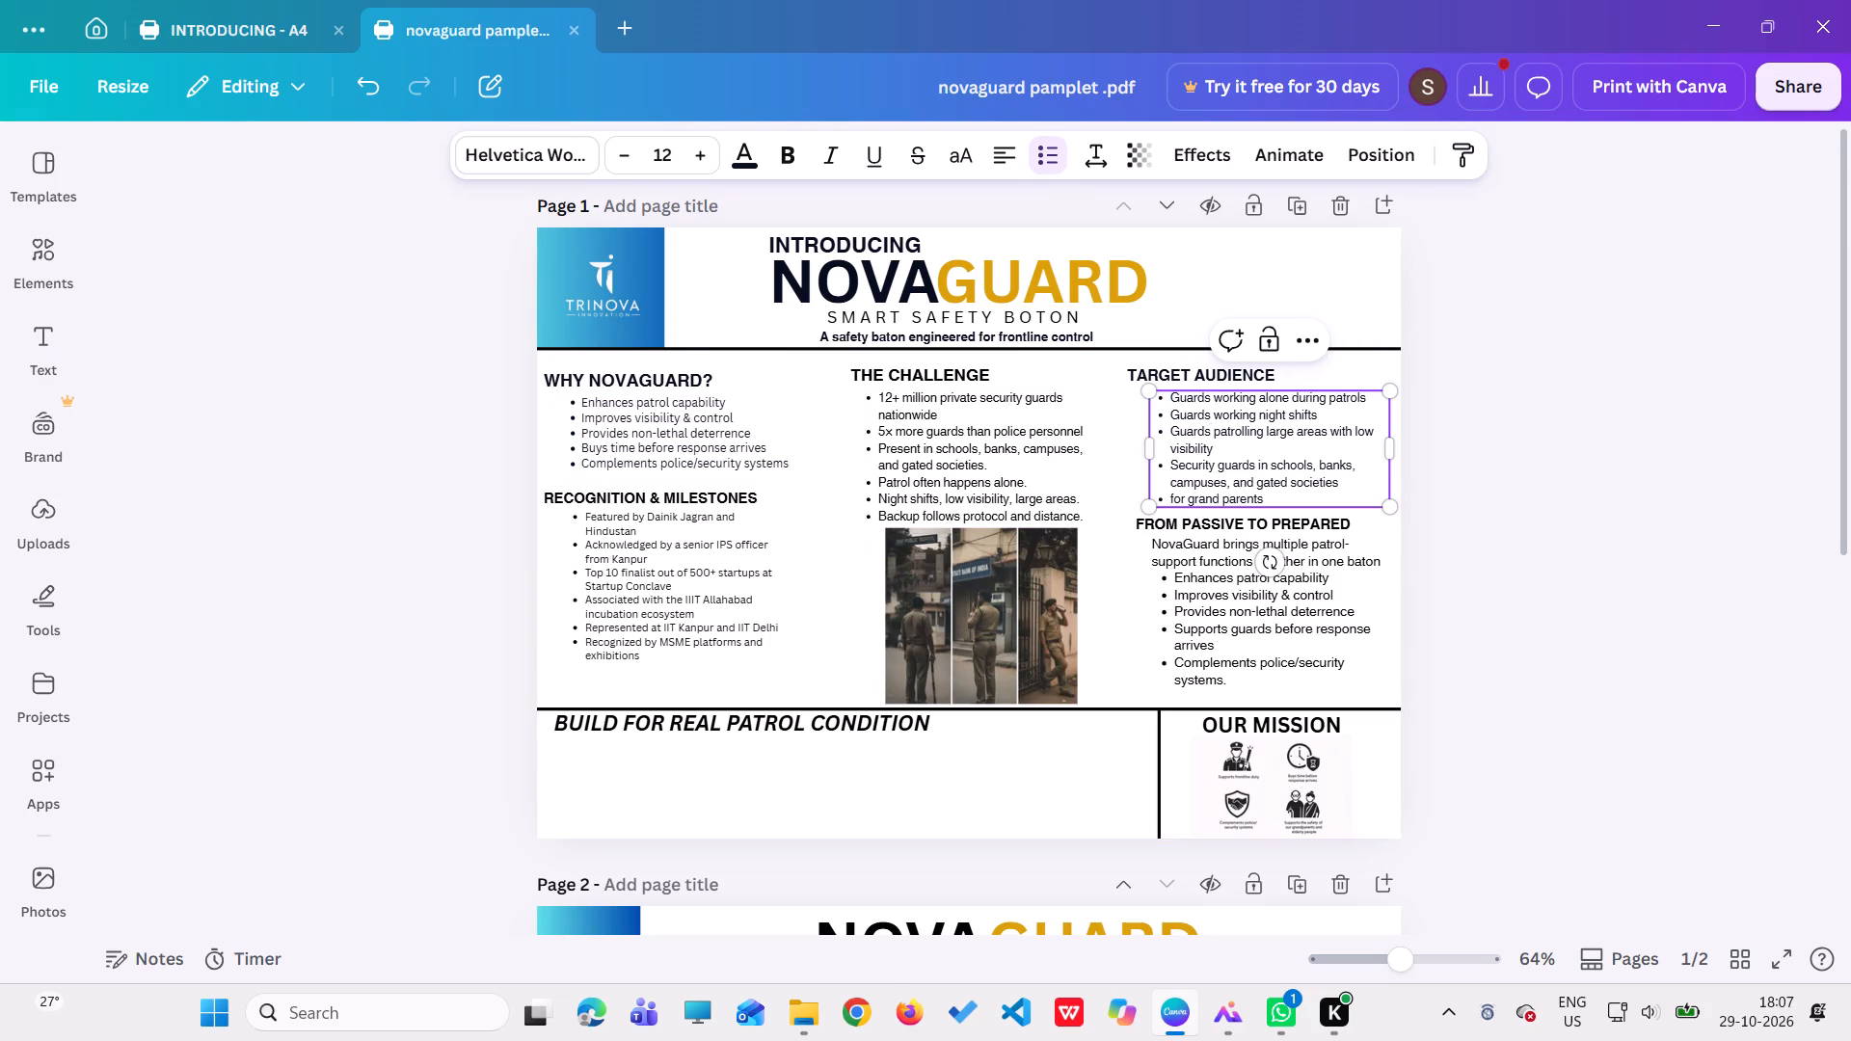
pyautogui.moveTo(1167, 394); pyautogui.dragTo(1284, 512)
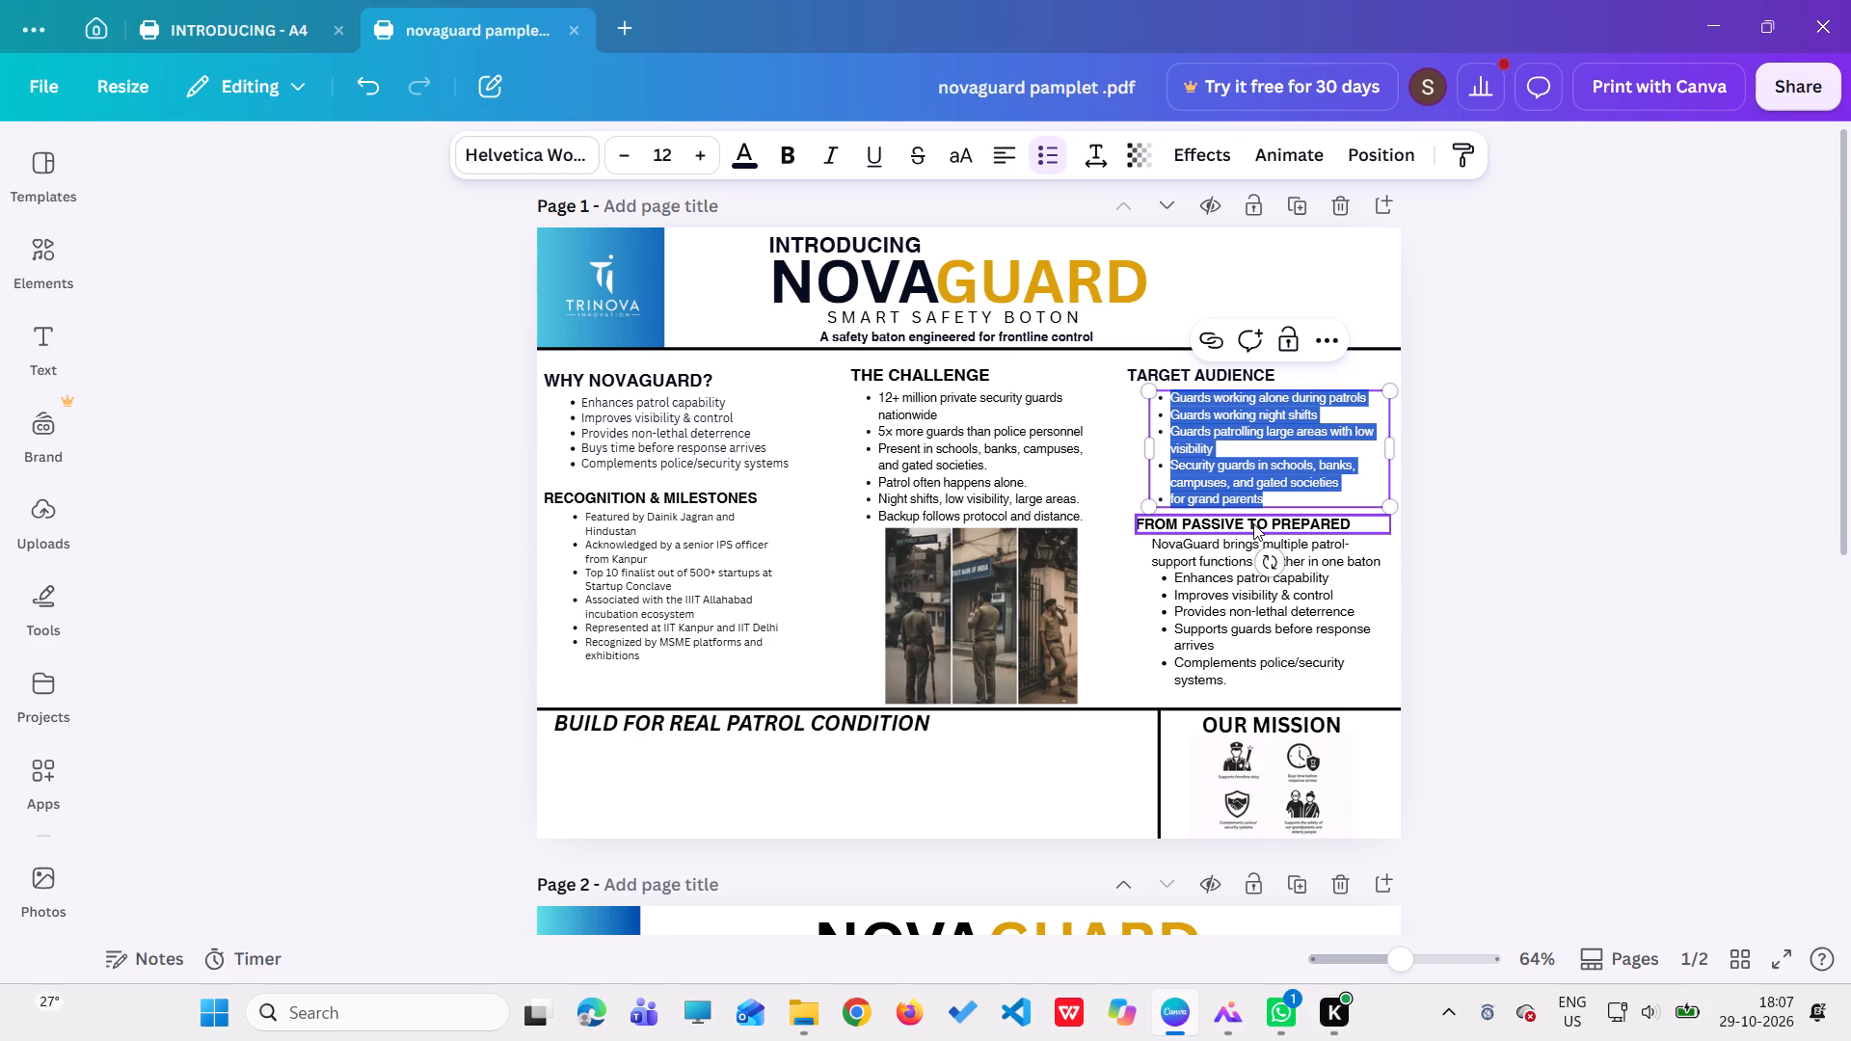
pyautogui.hotkey('ctrl', 'c')
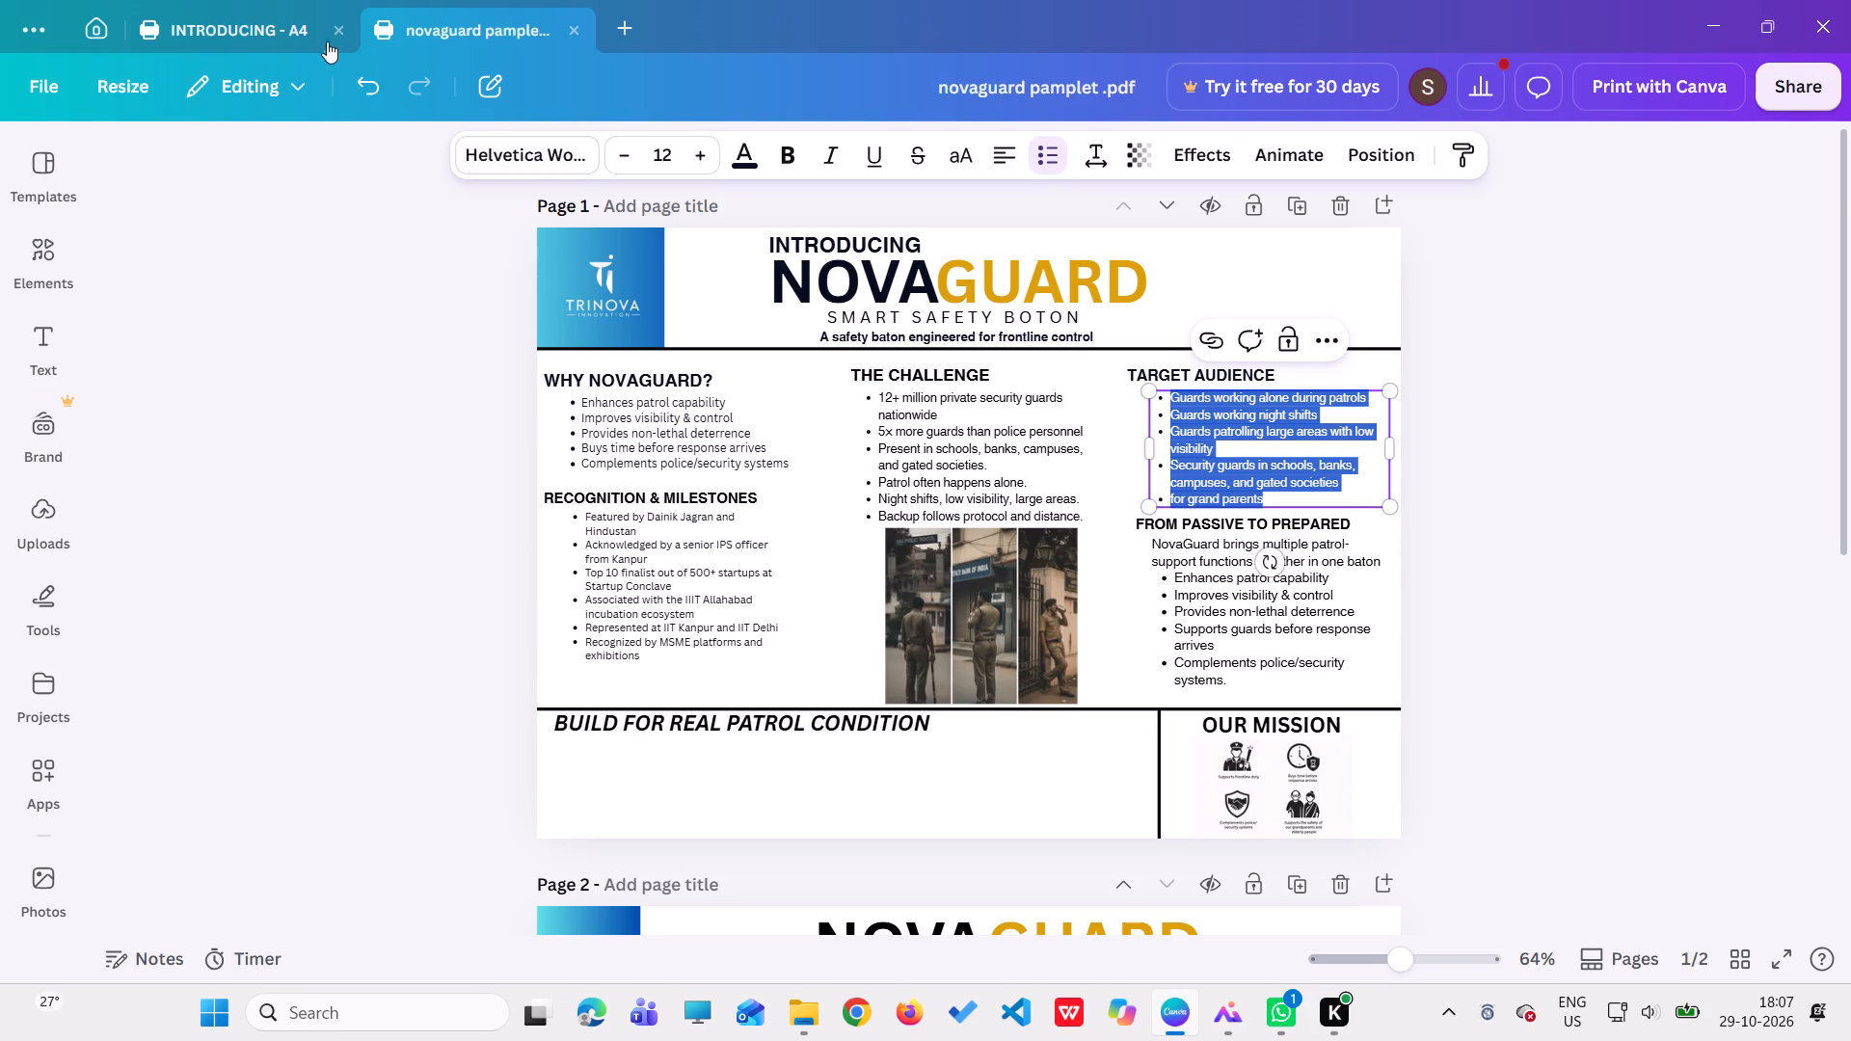
pyautogui.click(305, 32)
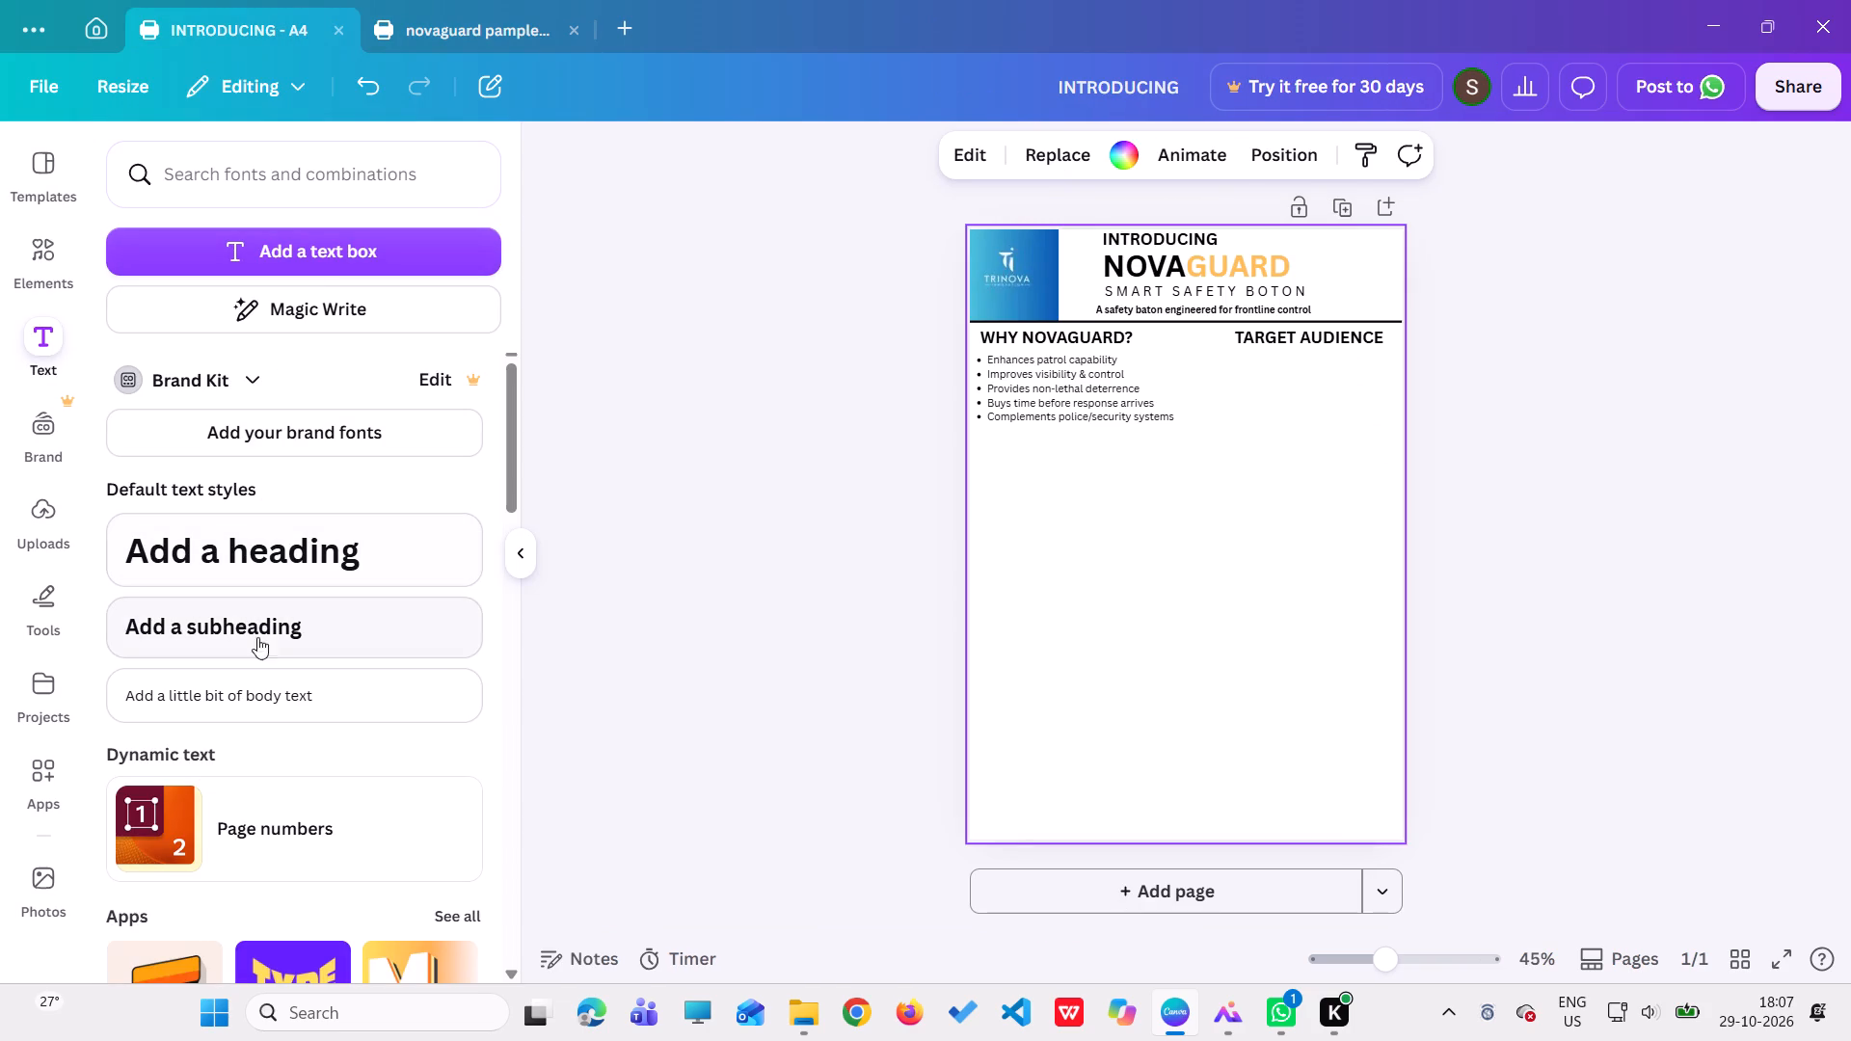
pyautogui.click(260, 686)
pyautogui.press('BackSpace')
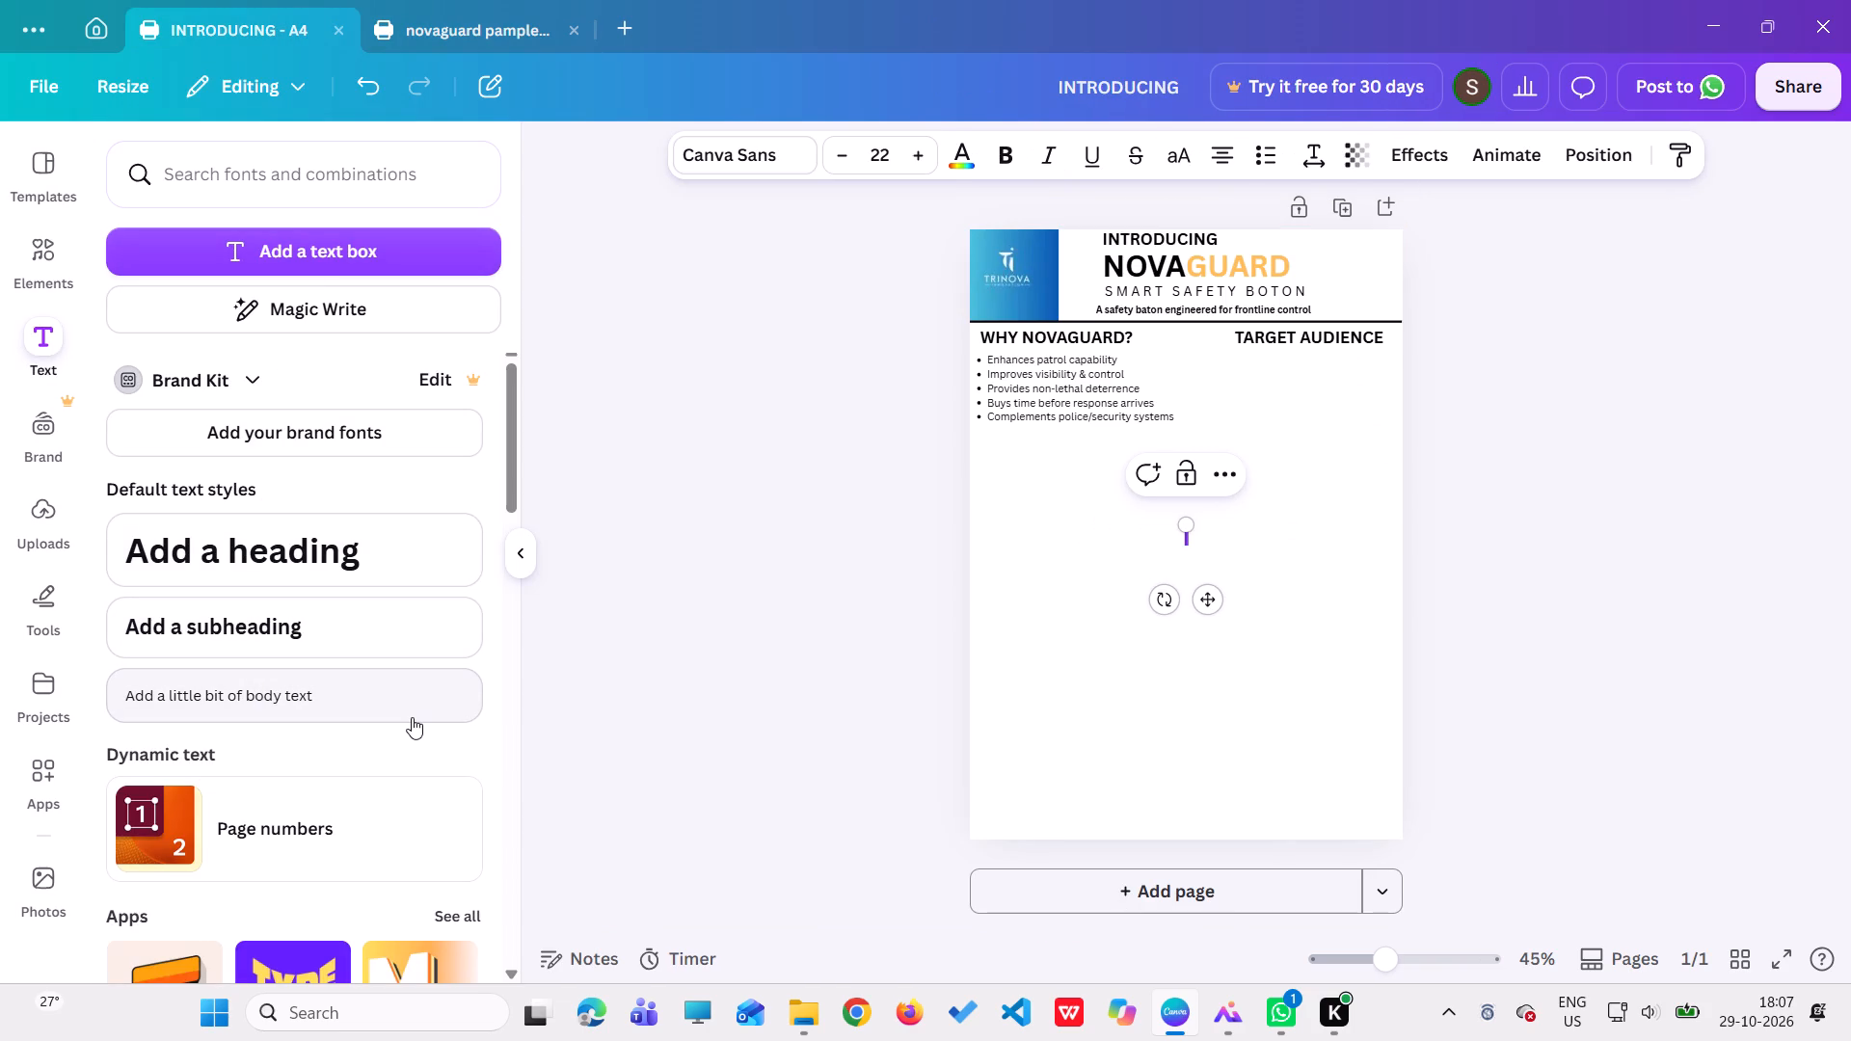
pyautogui.hotkey('ctrl', 'v')
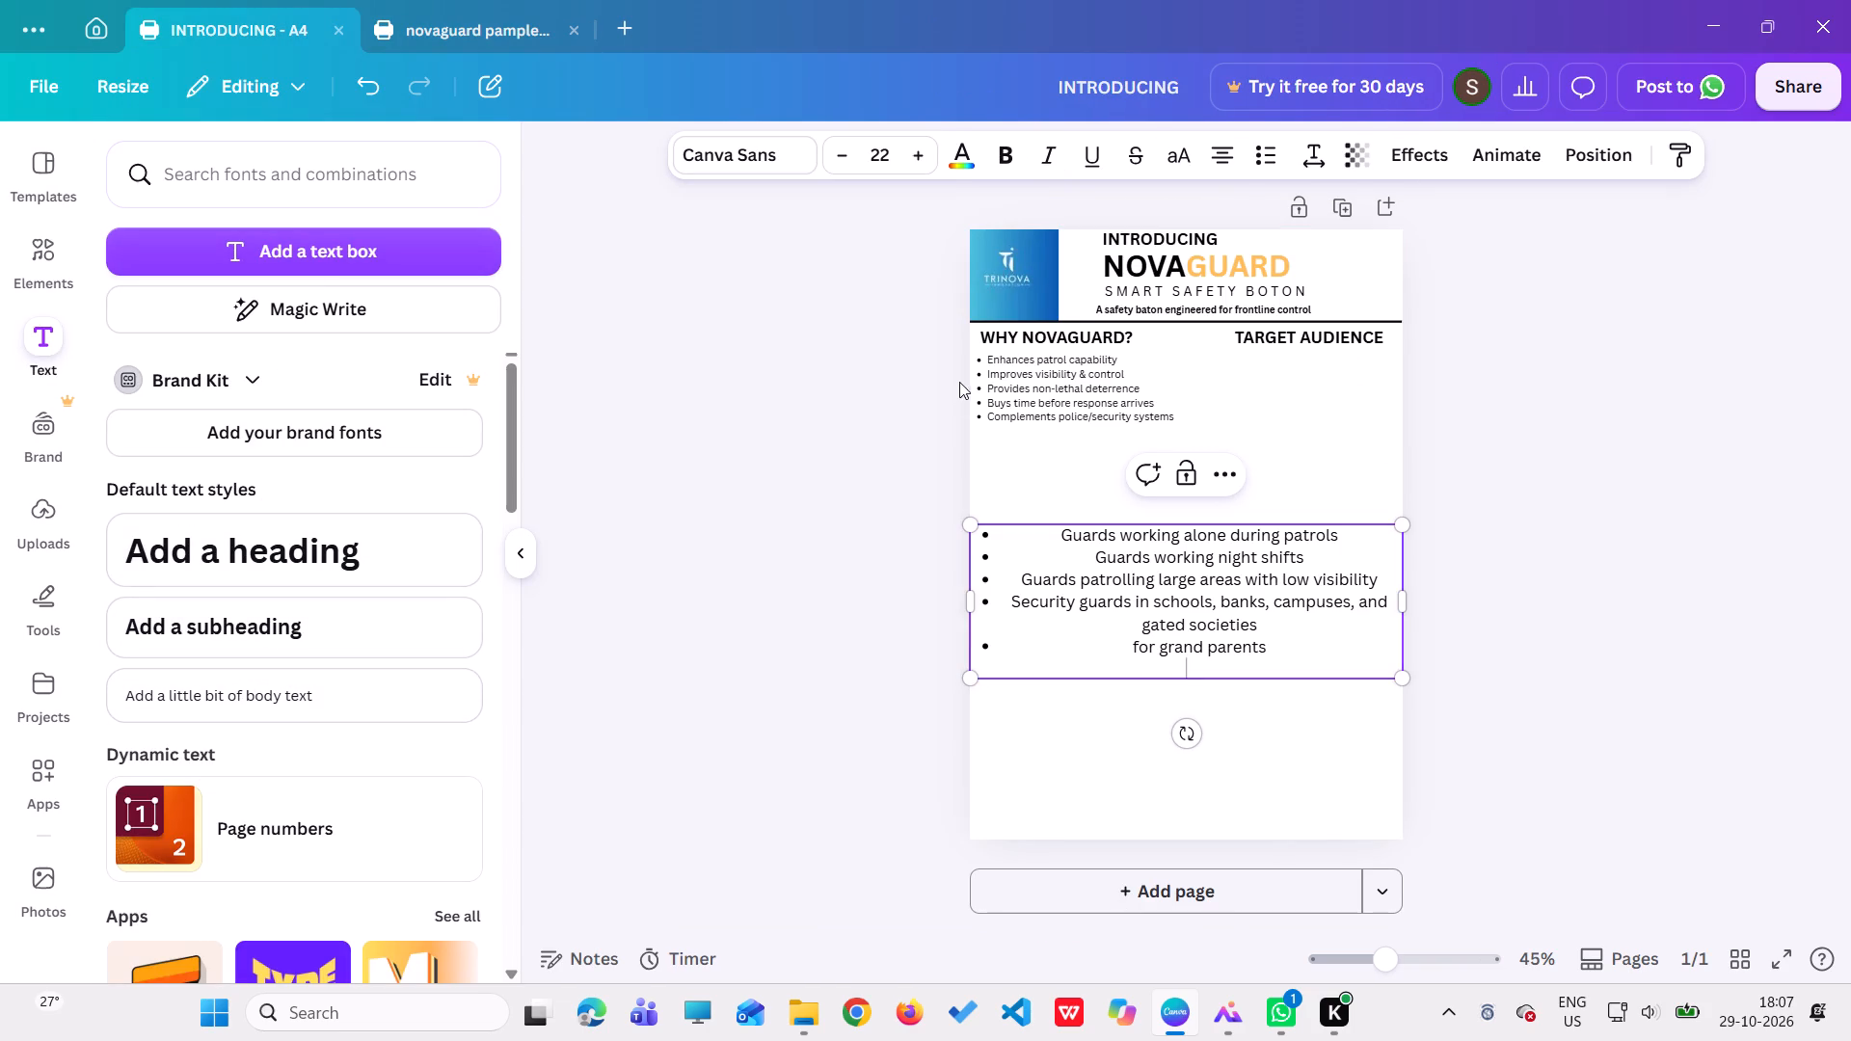
# Justify all items of the pasted target audience bullet list.
pyautogui.click(1216, 161)
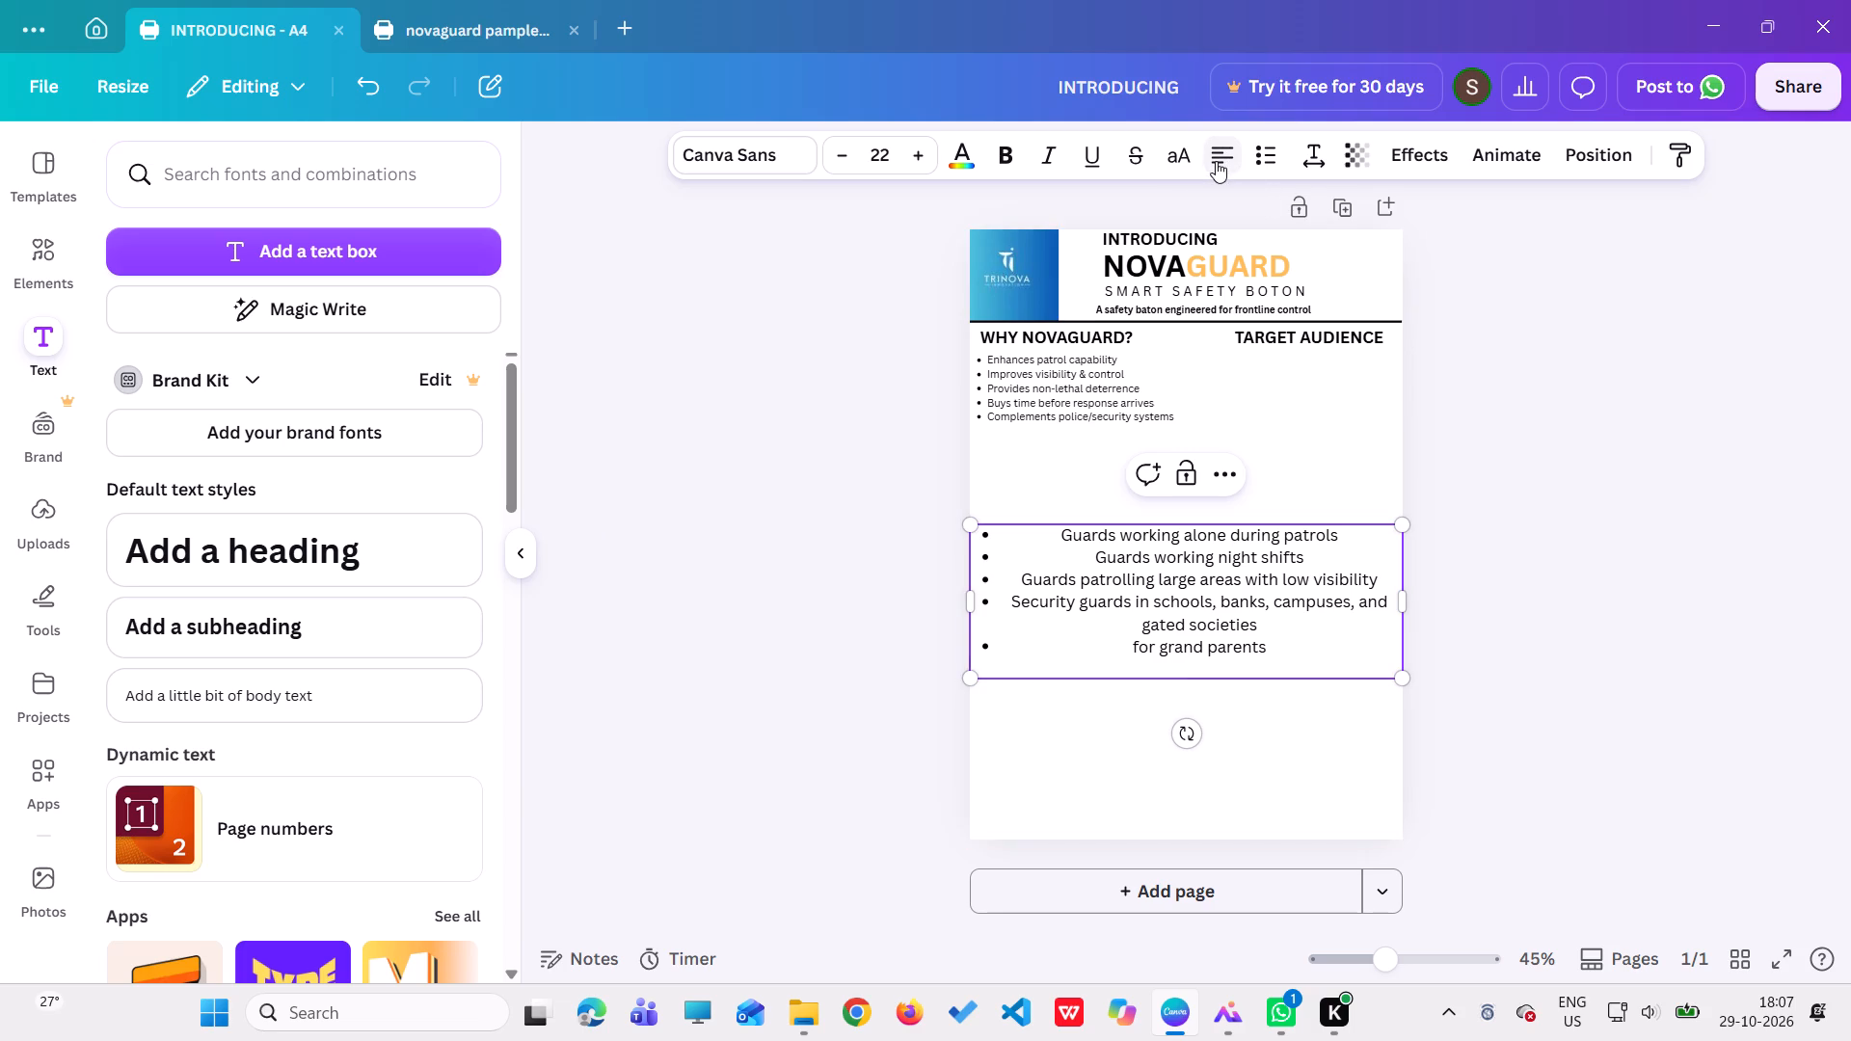
pyautogui.click(1216, 161)
pyautogui.moveTo(1048, 536); pyautogui.dragTo(1084, 550)
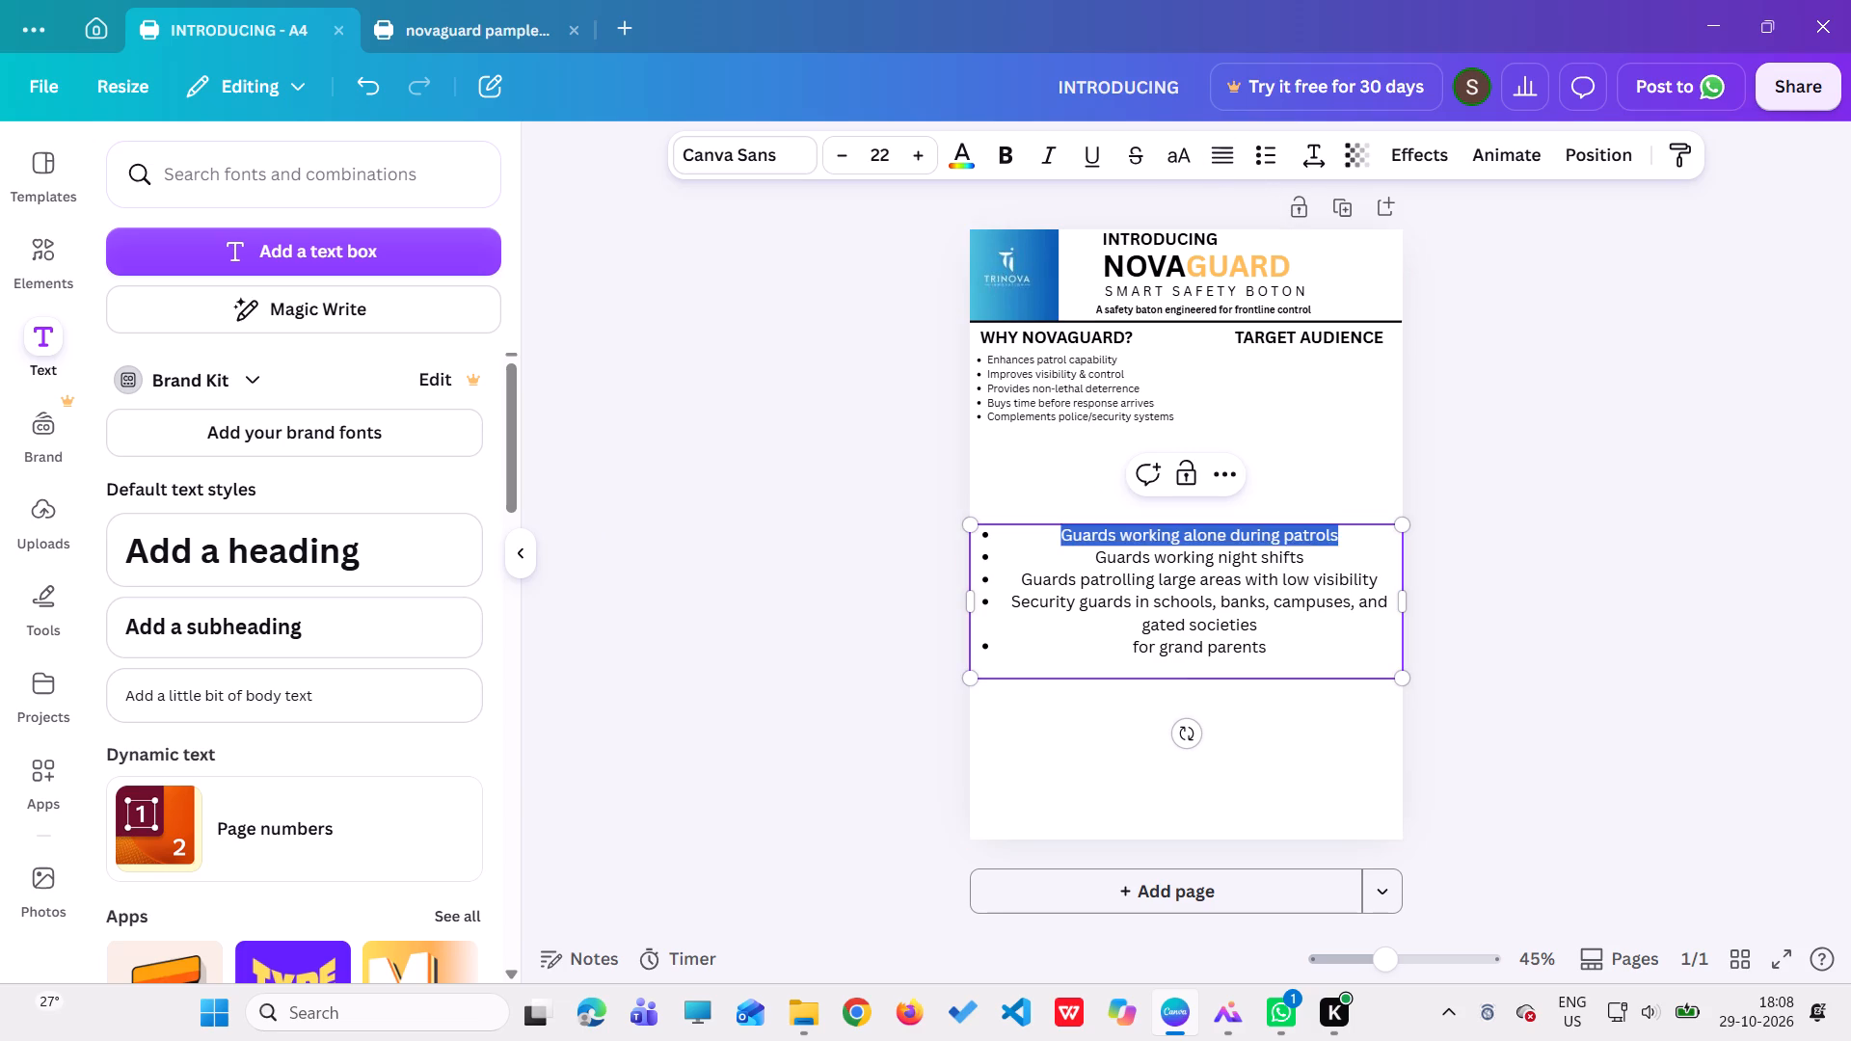
pyautogui.moveTo(1084, 550); pyautogui.dragTo(1146, 676)
pyautogui.click(1232, 160)
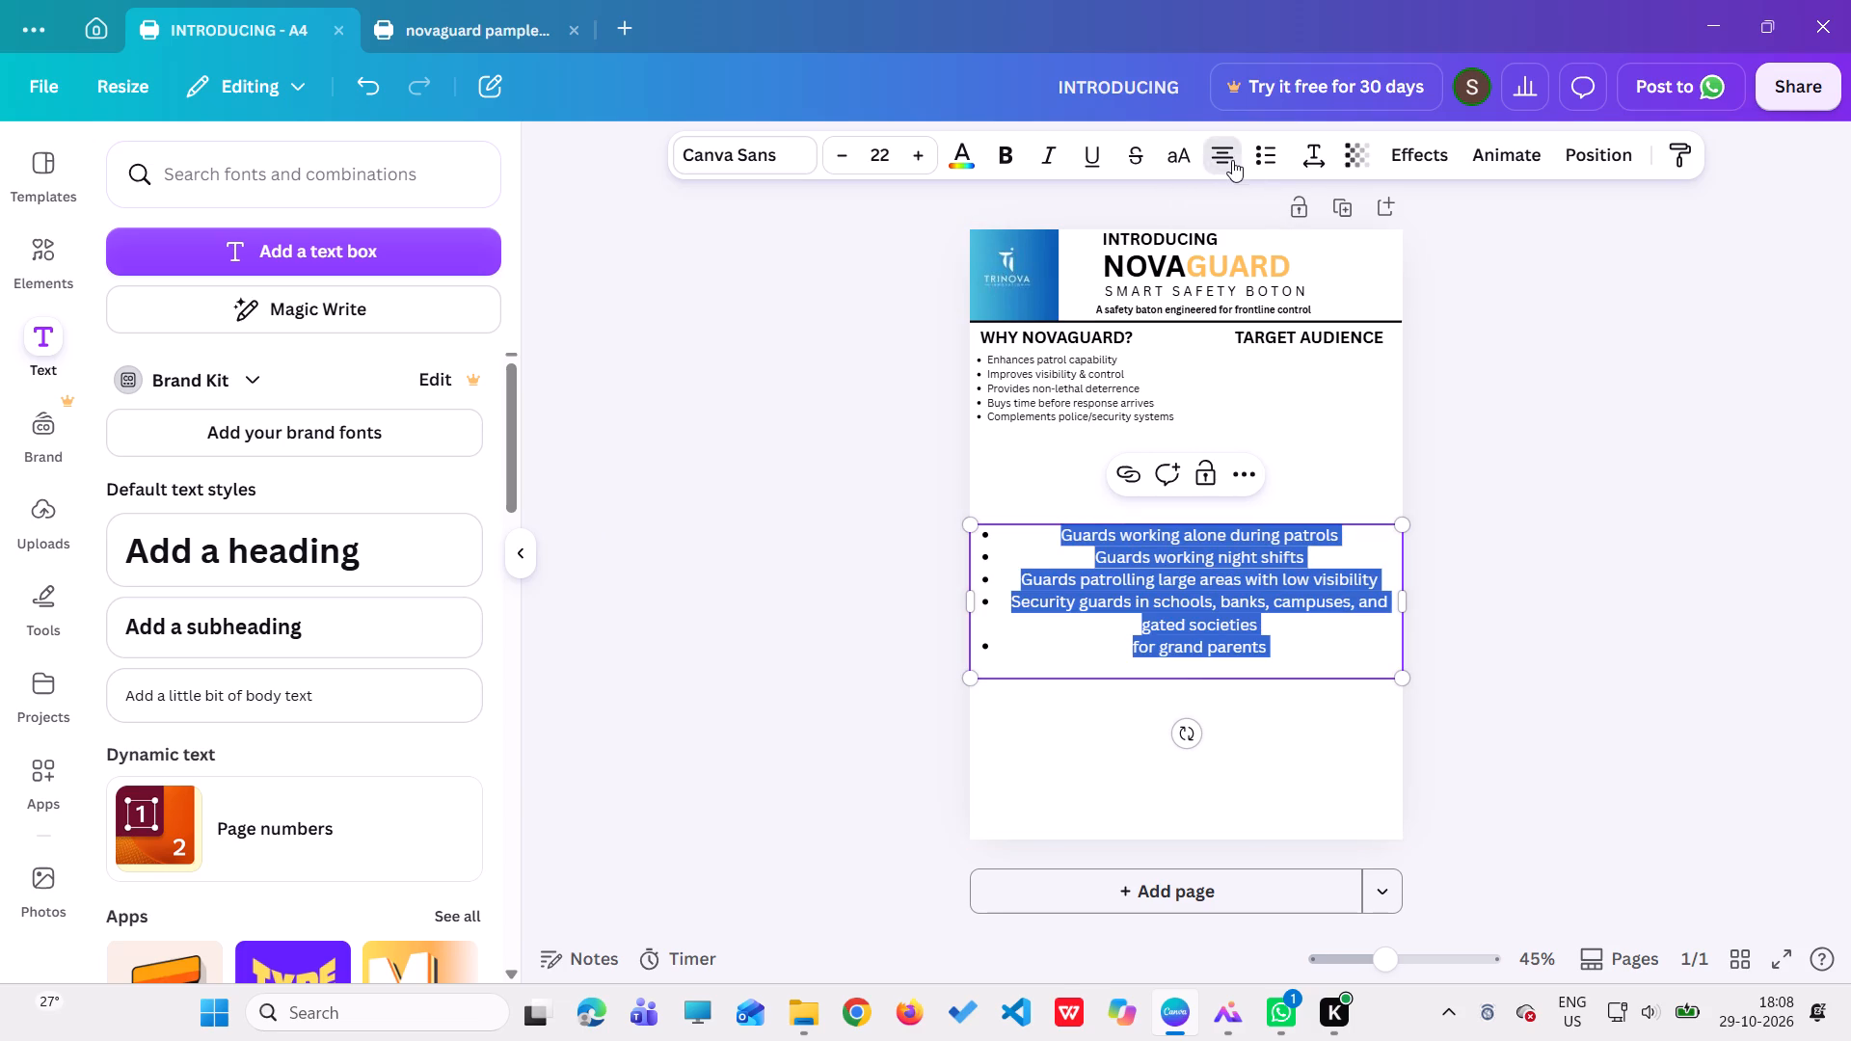
pyautogui.click(1232, 160)
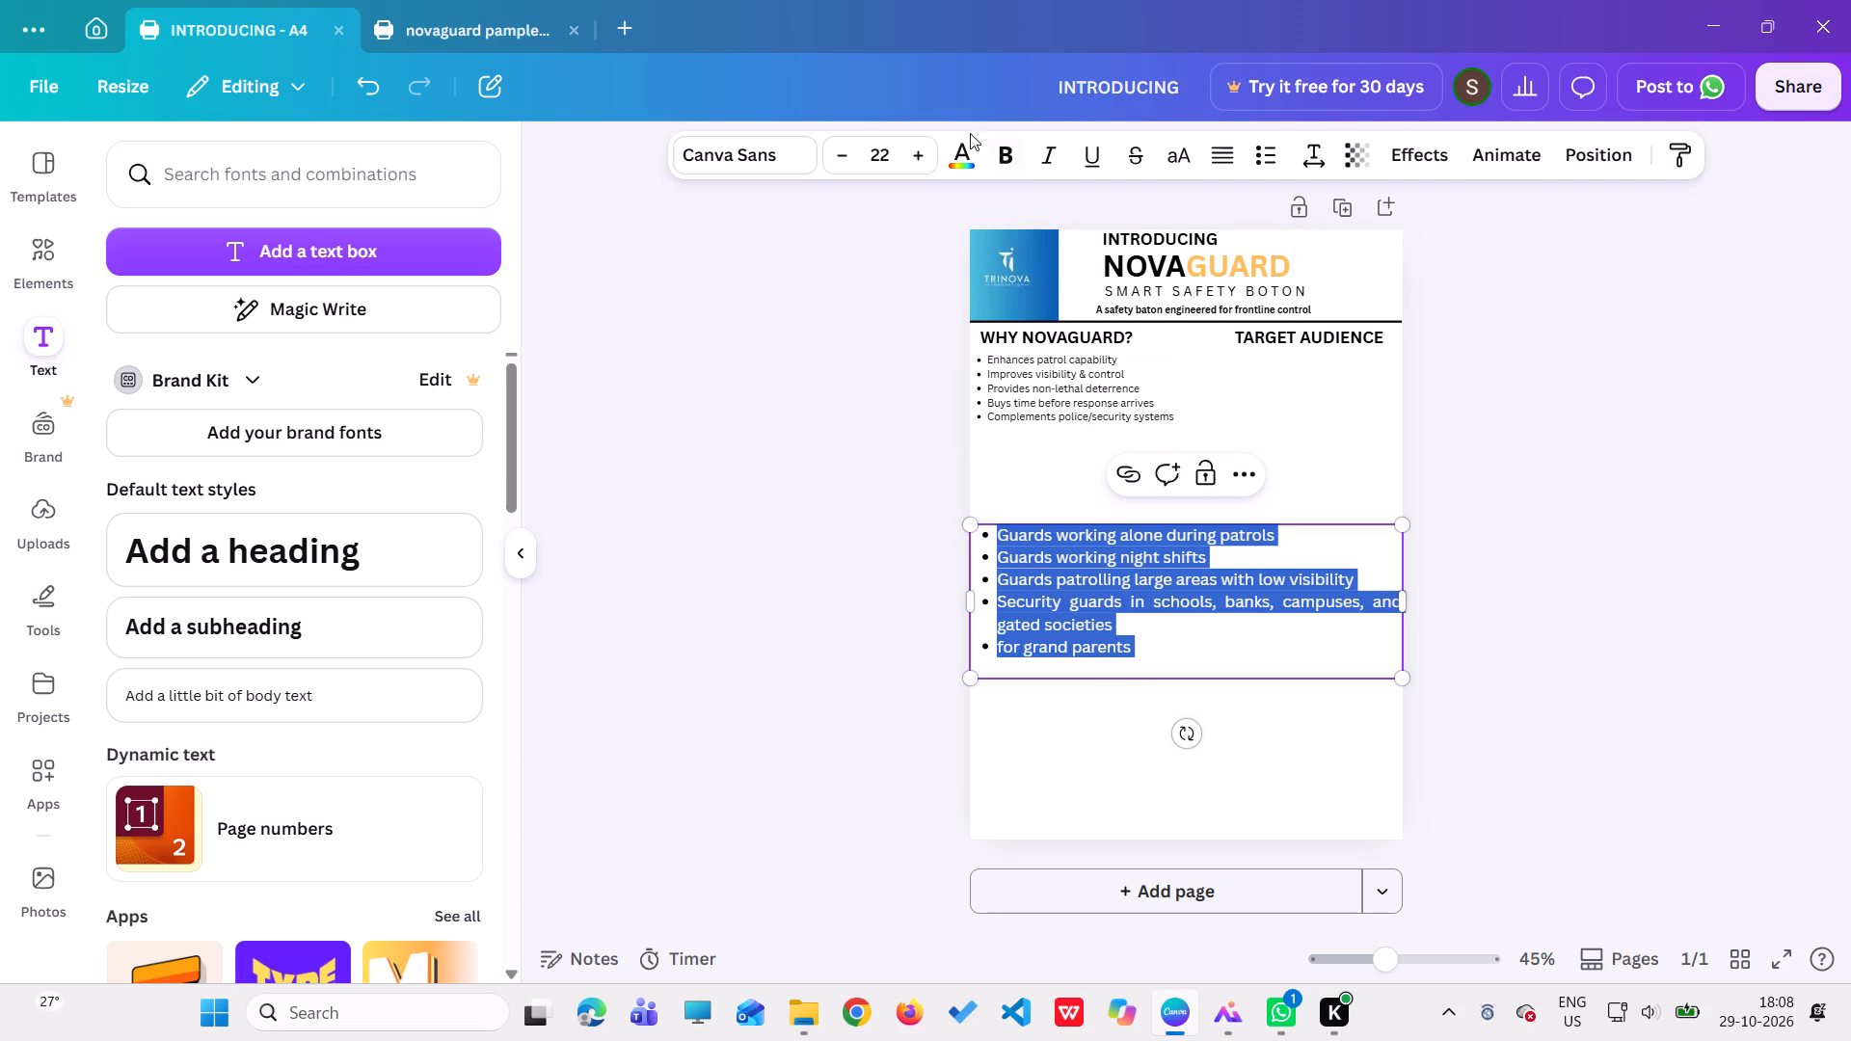
# Reduce the target audience bullet list's font size to 14.
pyautogui.tripleClick(847, 147)
pyautogui.tripleClick(847, 147)
pyautogui.click(847, 147)
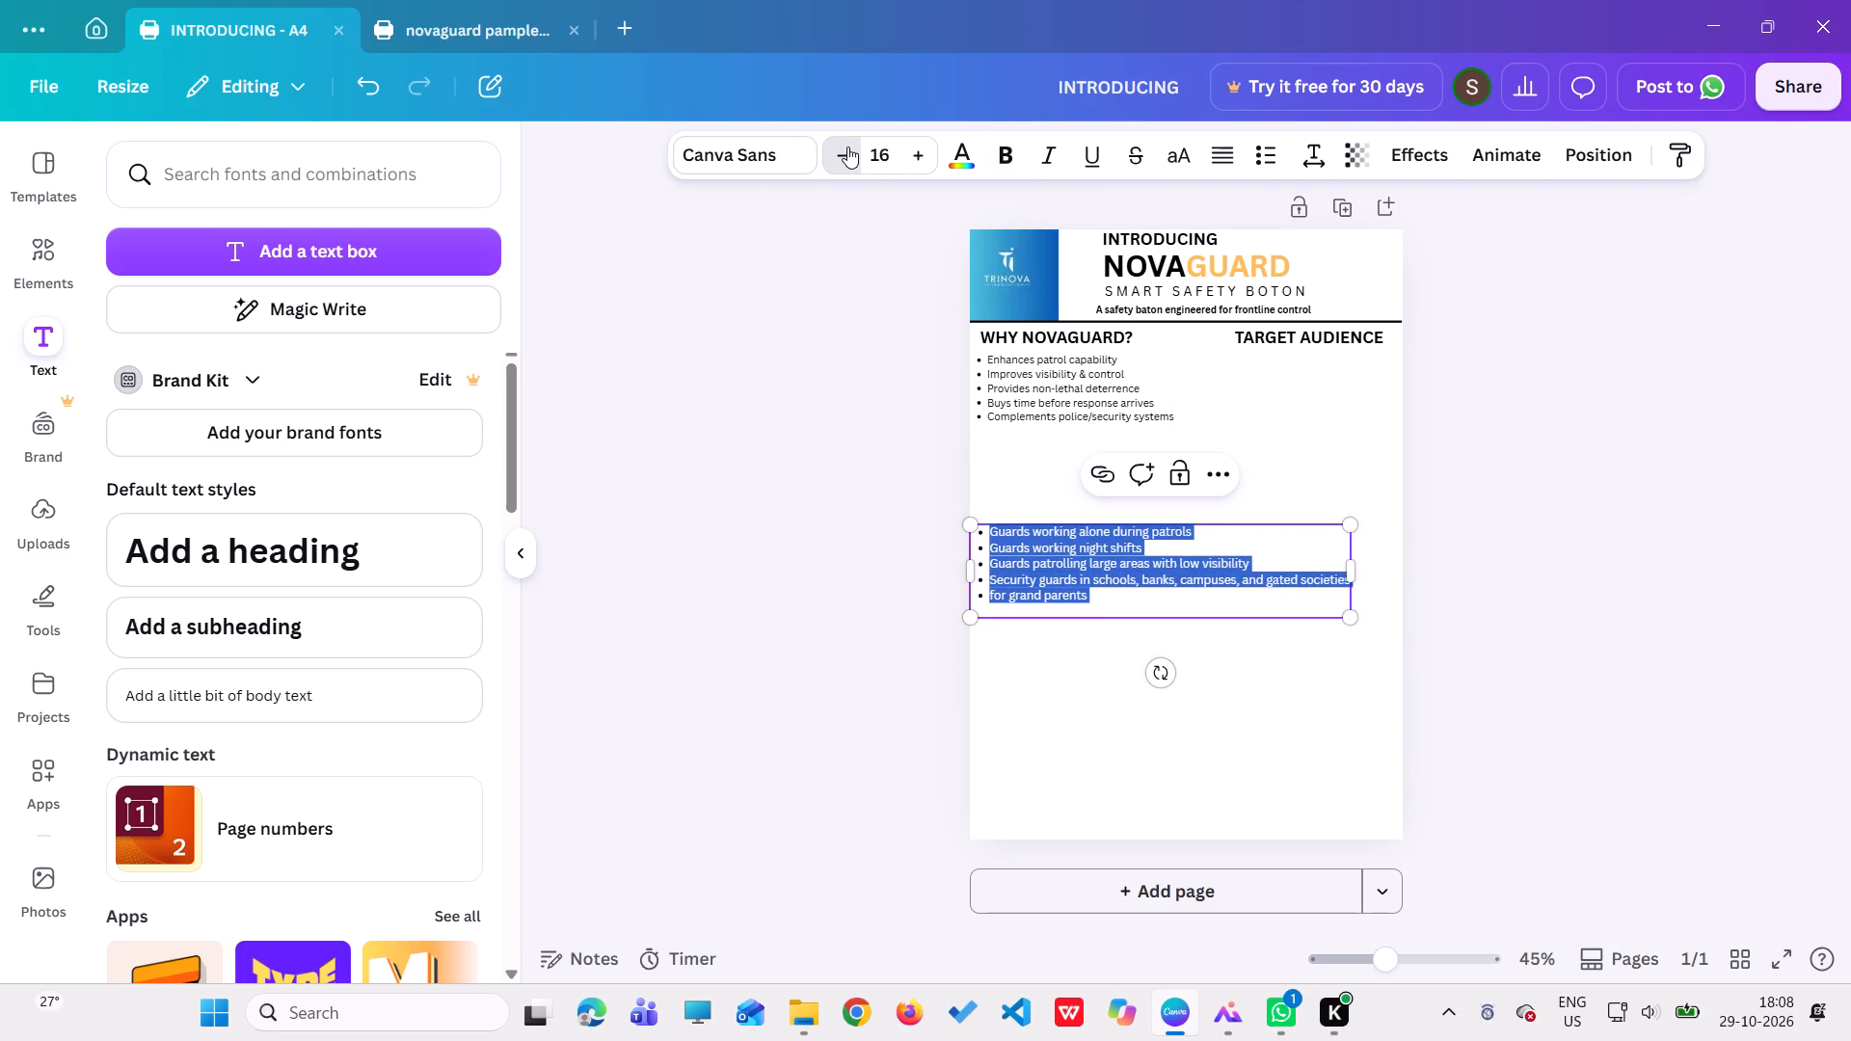
pyautogui.doubleClick(847, 147)
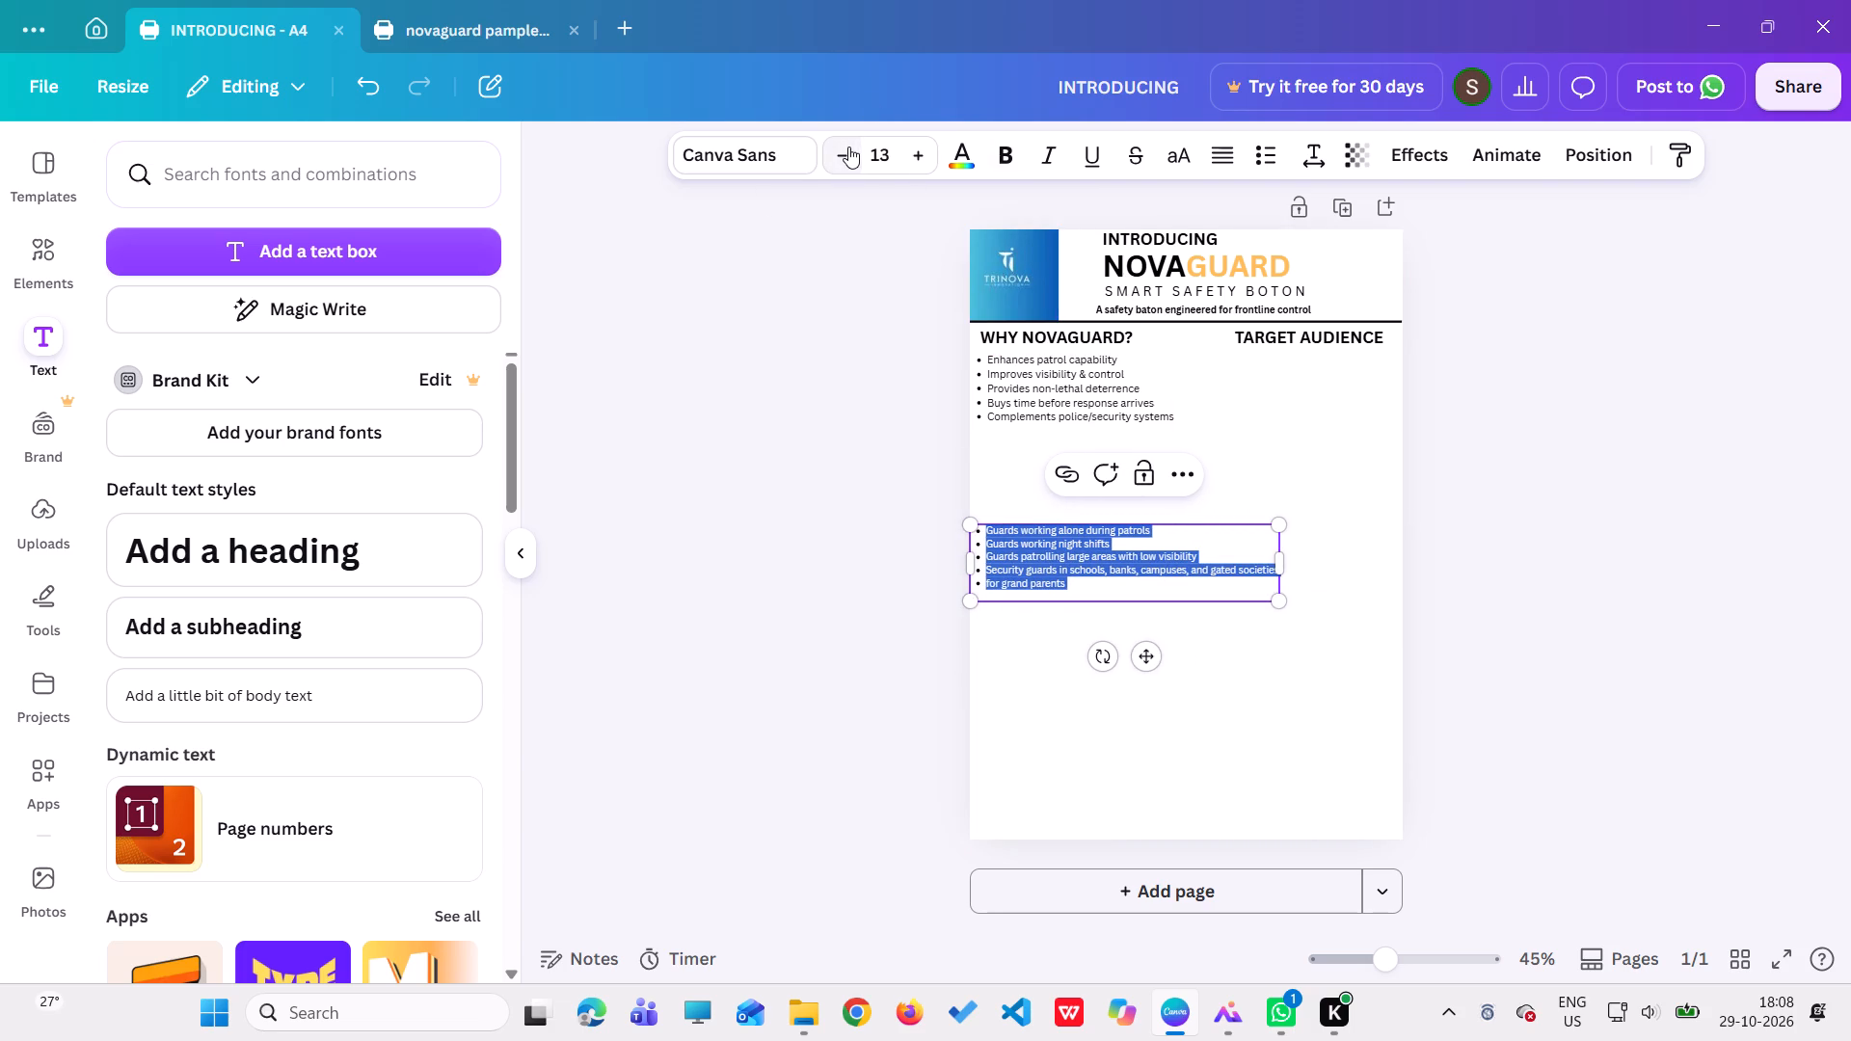
pyautogui.click(909, 155)
pyautogui.click(1014, 664)
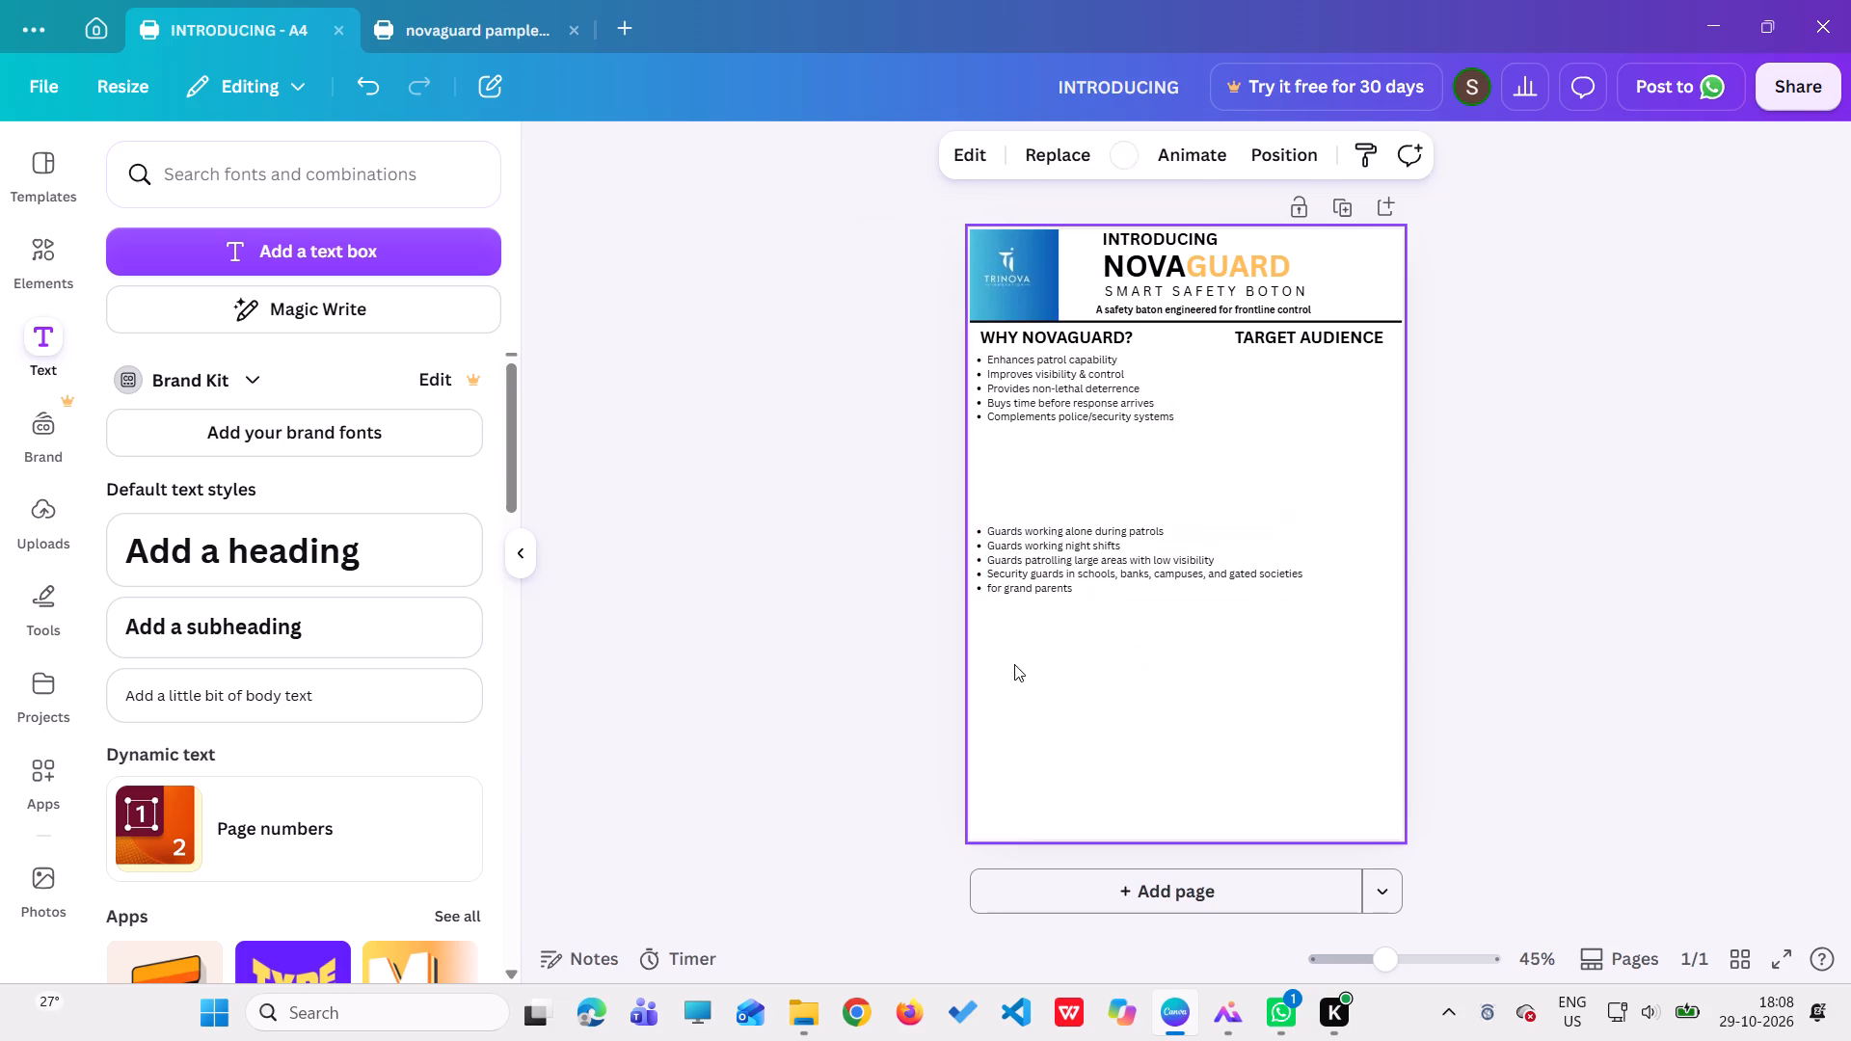
# Move the target audience bullet list directly beneath the "TARGET AUDIENCE" heading and narrow its text box to fit the column inside the page edge.
pyautogui.moveTo(1121, 572); pyautogui.dragTo(1300, 406)
pyautogui.moveTo(1484, 395); pyautogui.dragTo(1405, 402)
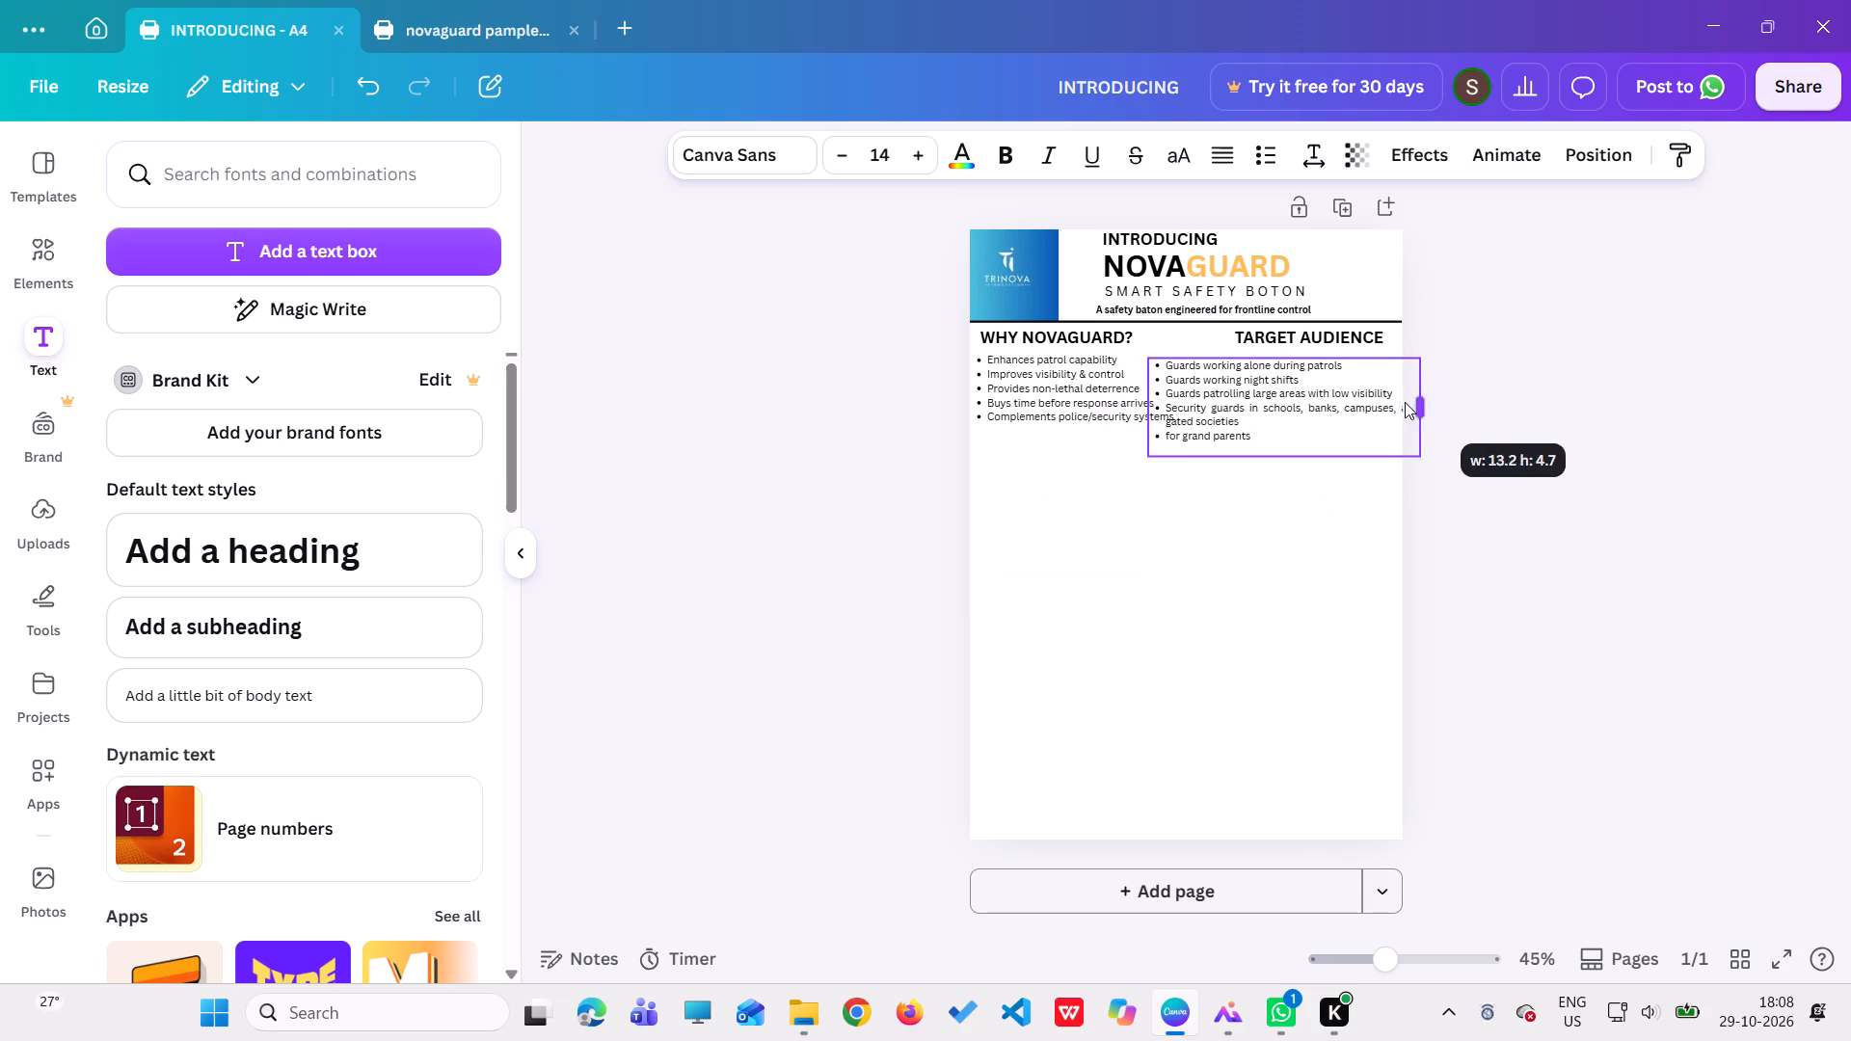
pyautogui.moveTo(1405, 402); pyautogui.dragTo(1352, 408)
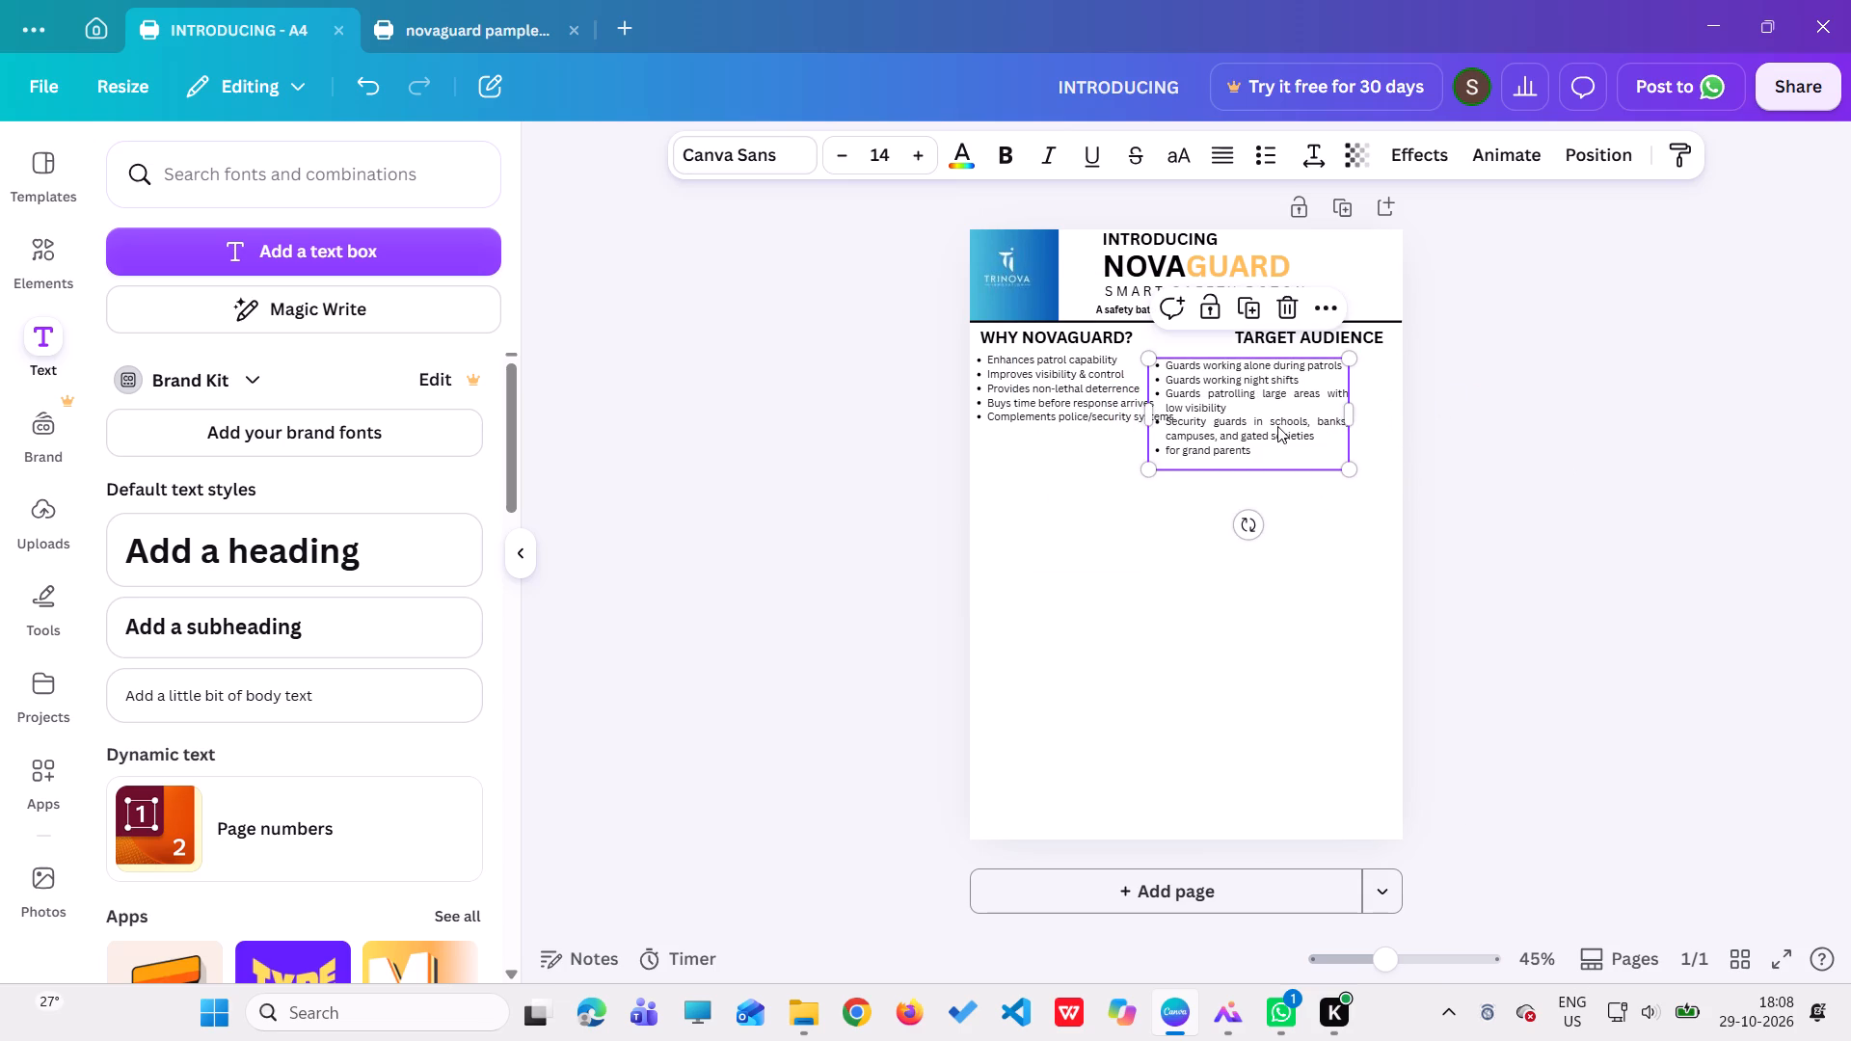
pyautogui.moveTo(1240, 432); pyautogui.dragTo(1296, 427)
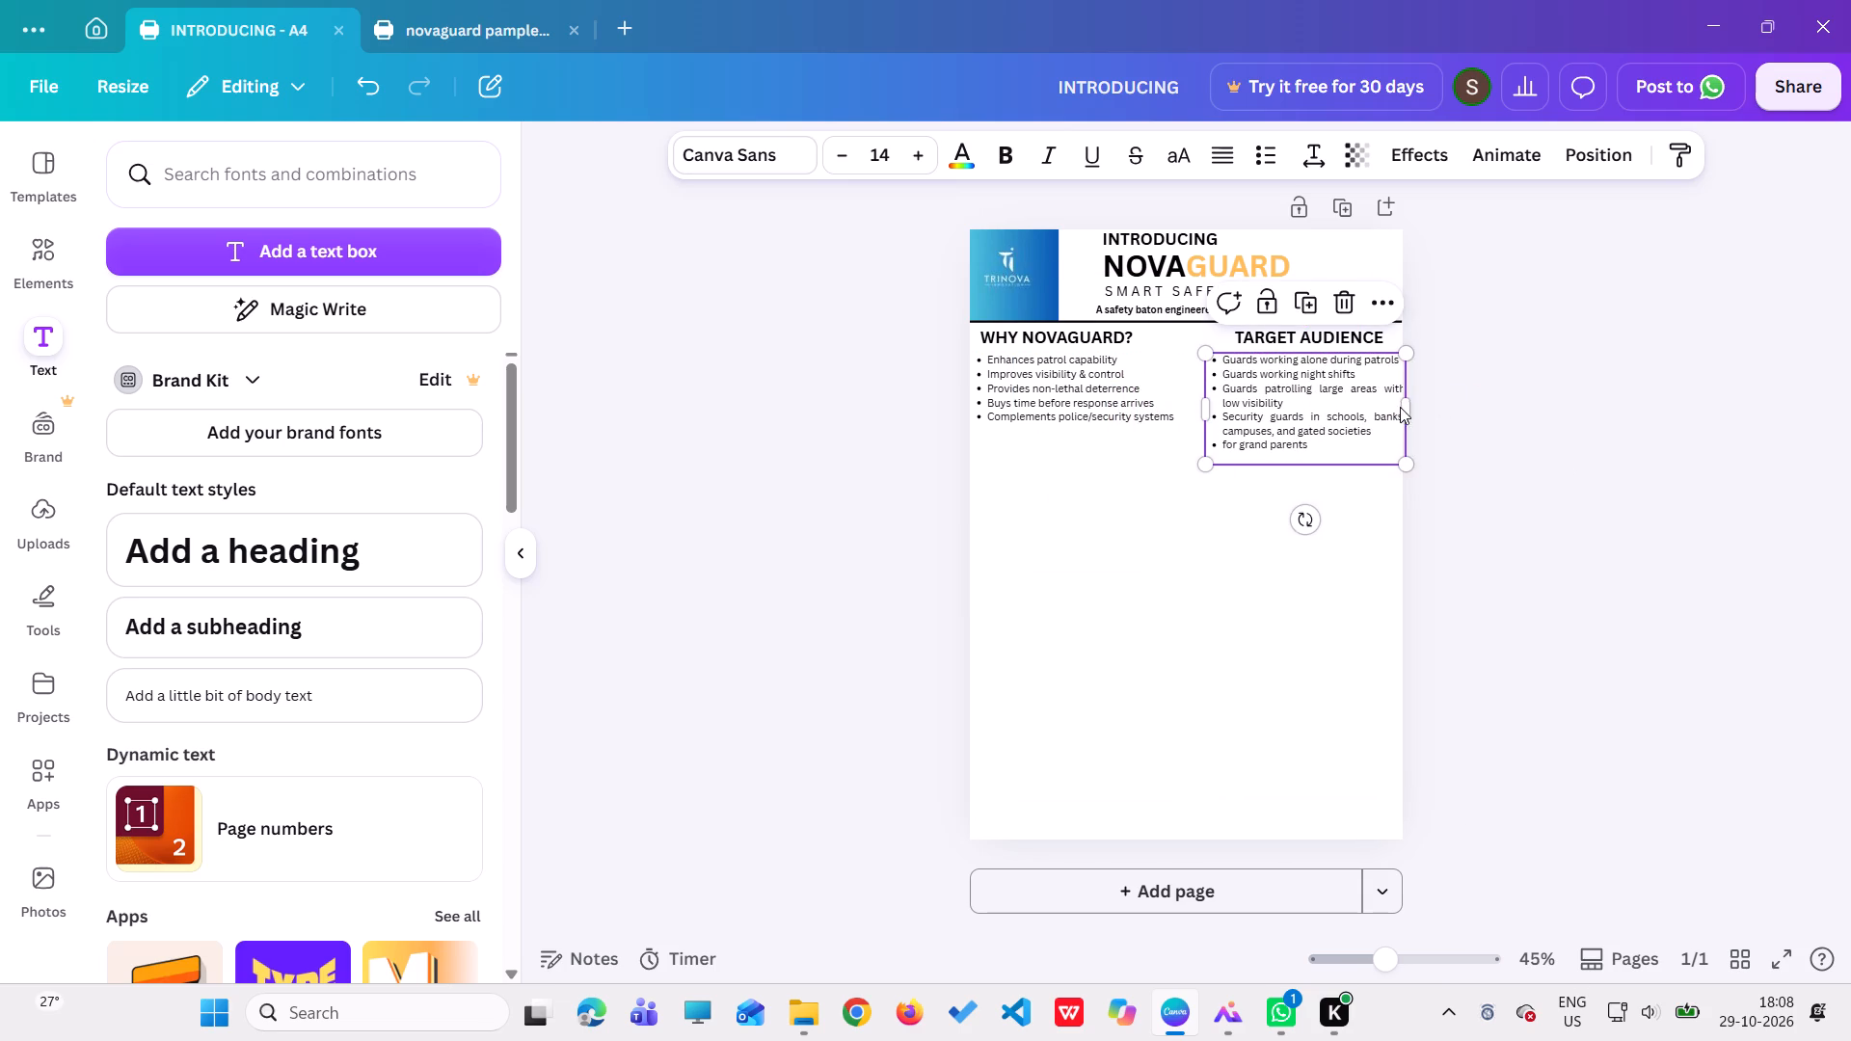
pyautogui.moveTo(1408, 412); pyautogui.dragTo(1370, 413)
pyautogui.moveTo(1270, 435); pyautogui.dragTo(1308, 435)
pyautogui.moveTo(1308, 435); pyautogui.dragTo(1298, 435)
pyautogui.click(1140, 529)
# Narrow the "WHY NOVAGUARD?" bullet list so its longer items wrap, and shift it slightly right beneath its heading.
pyautogui.click(1088, 402)
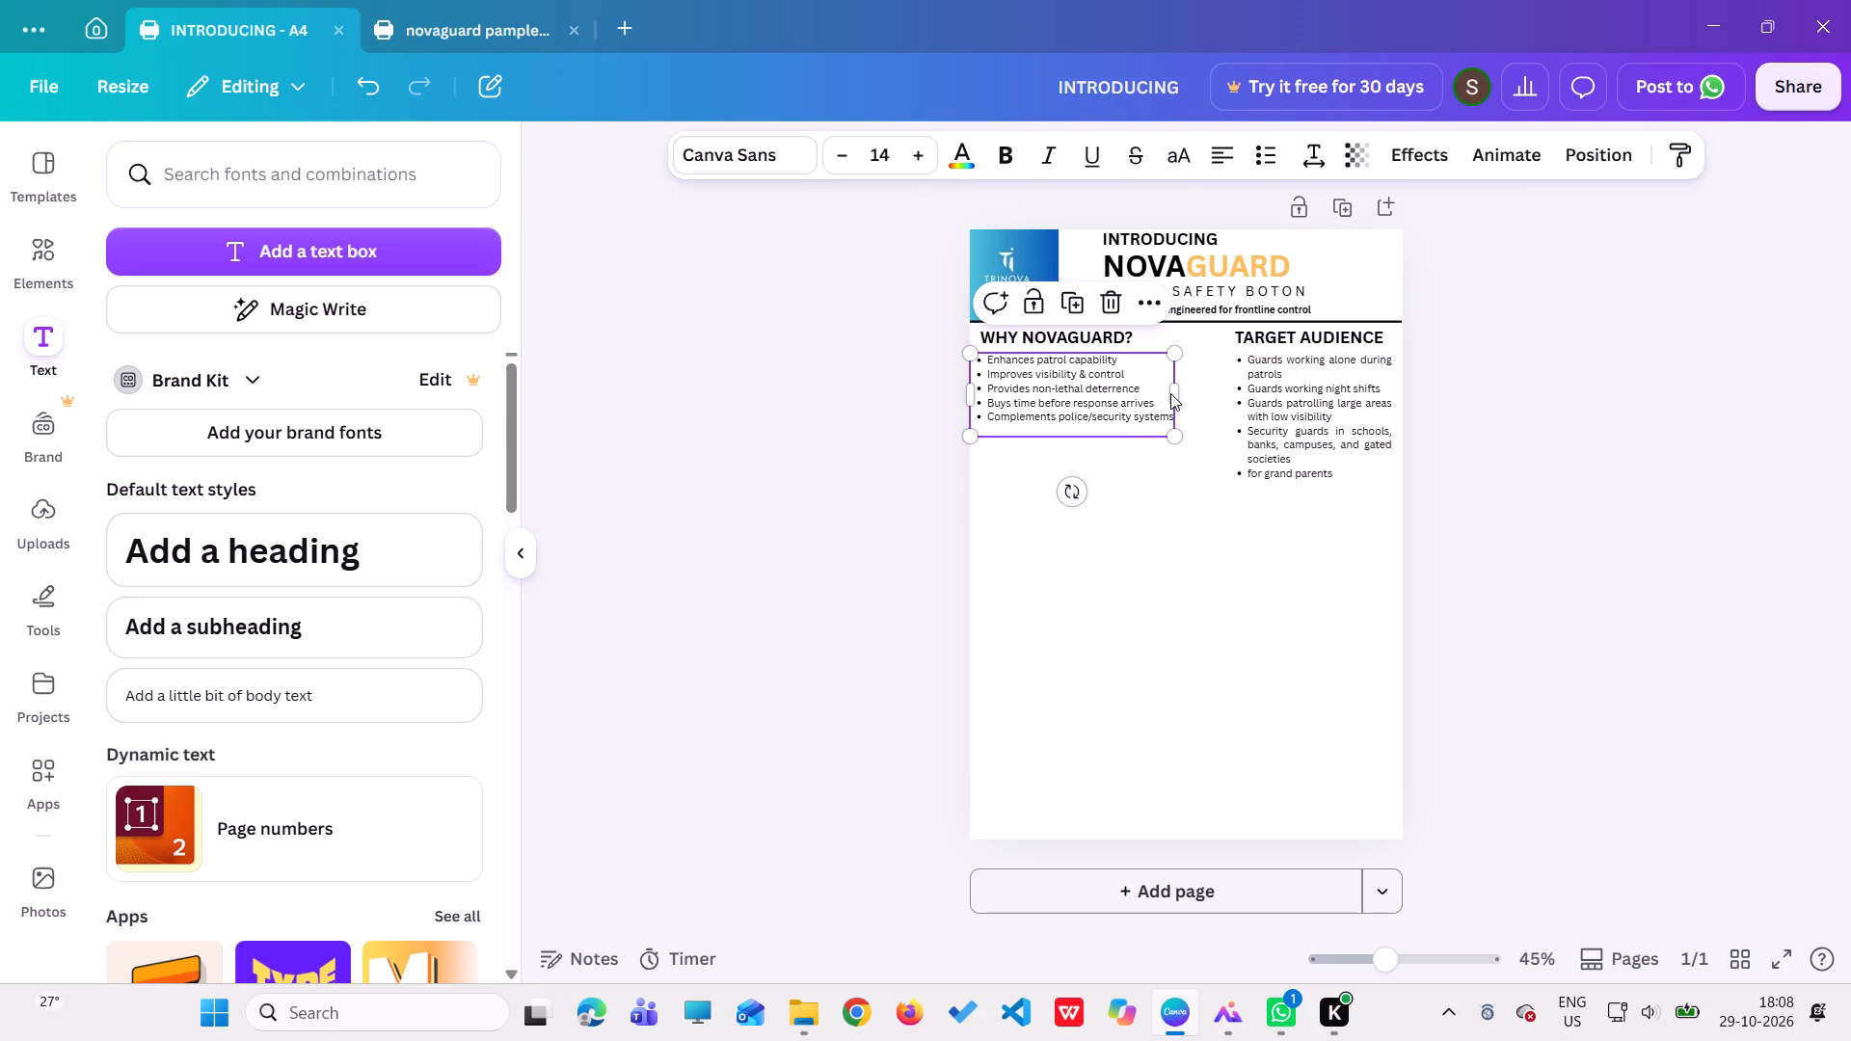
pyautogui.moveTo(1178, 392); pyautogui.dragTo(1155, 406)
pyautogui.click(1081, 566)
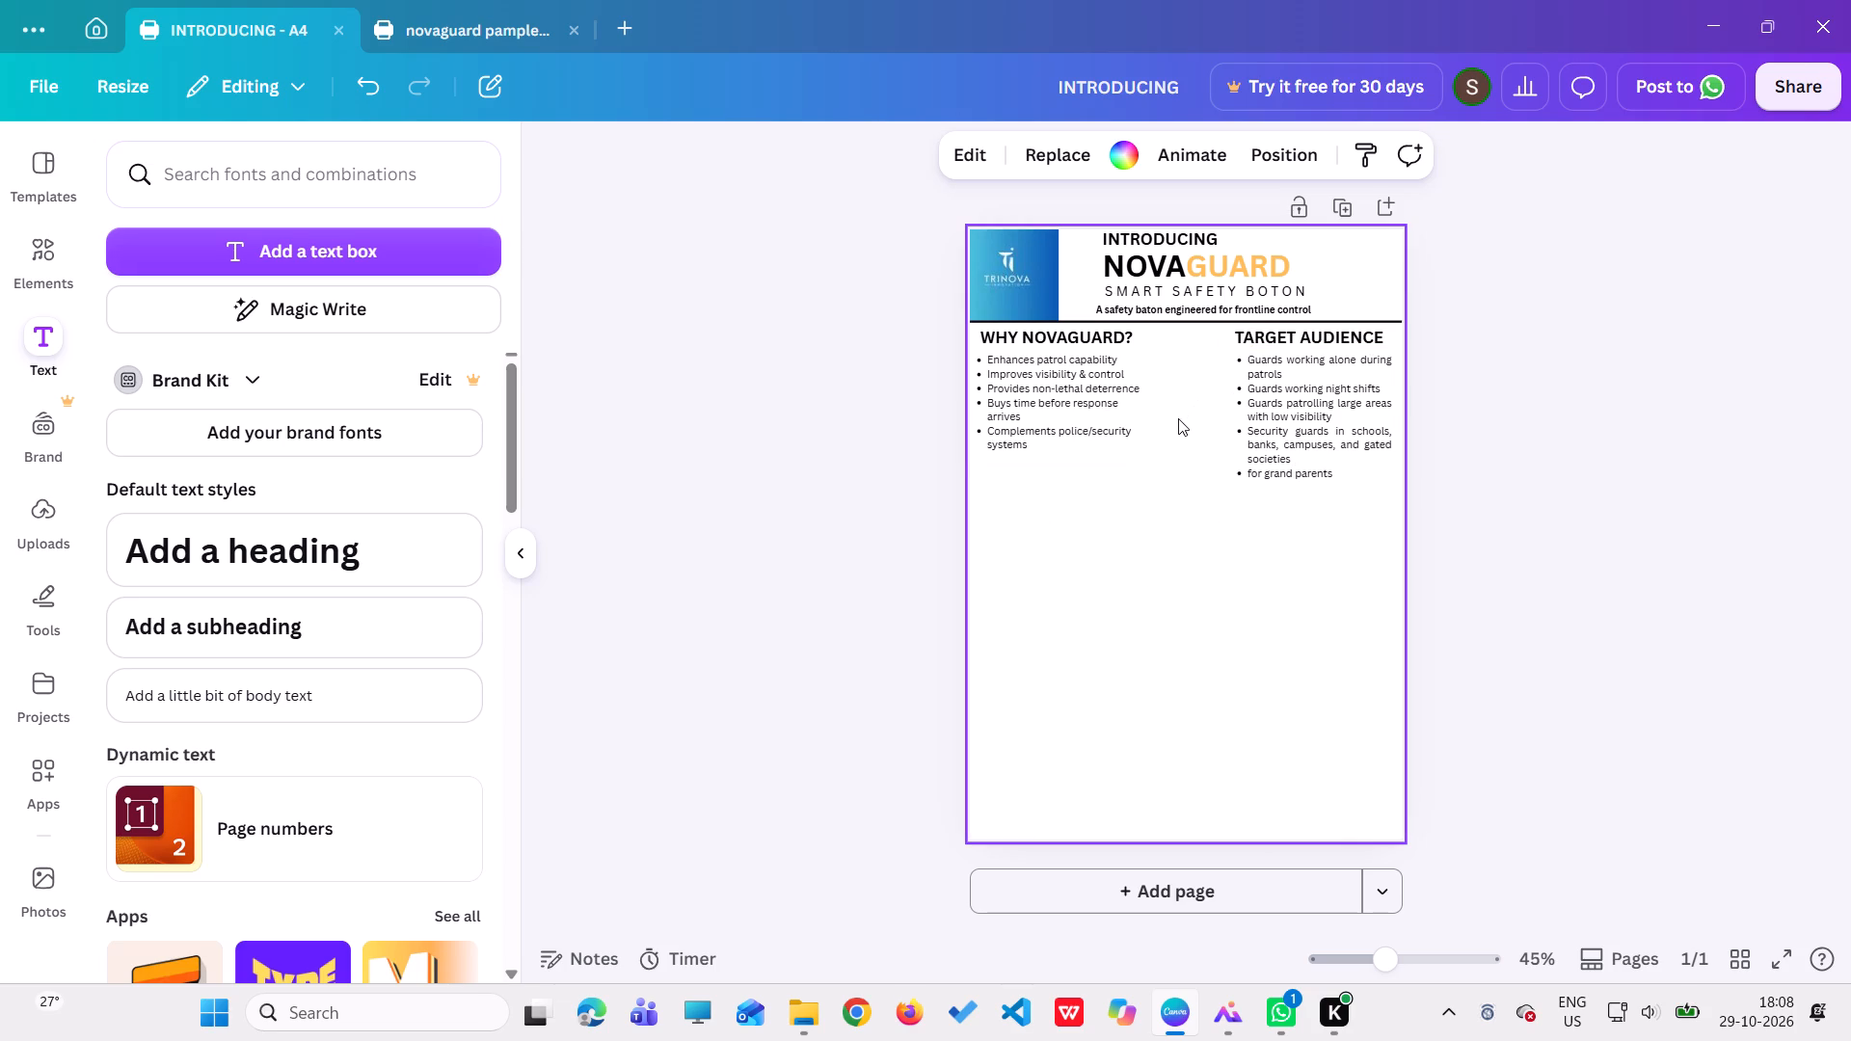
pyautogui.moveTo(1050, 387); pyautogui.dragTo(1064, 387)
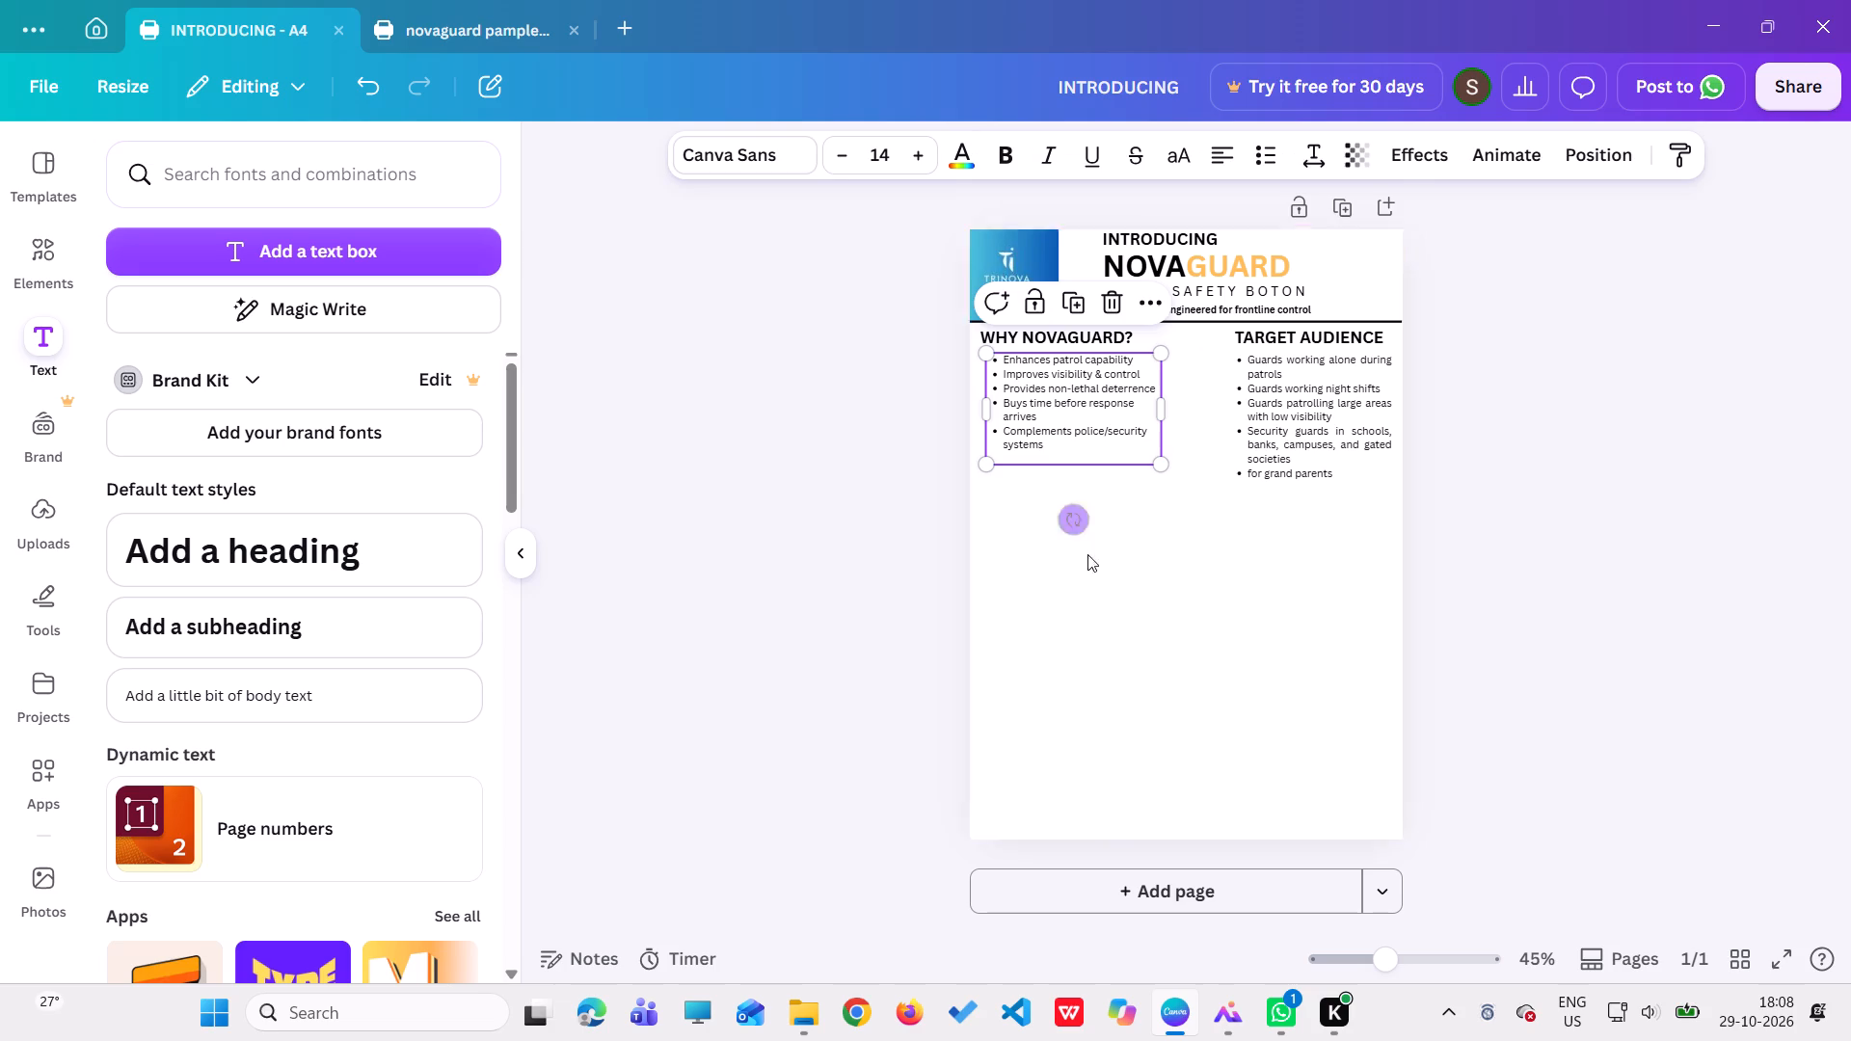
pyautogui.click(1088, 610)
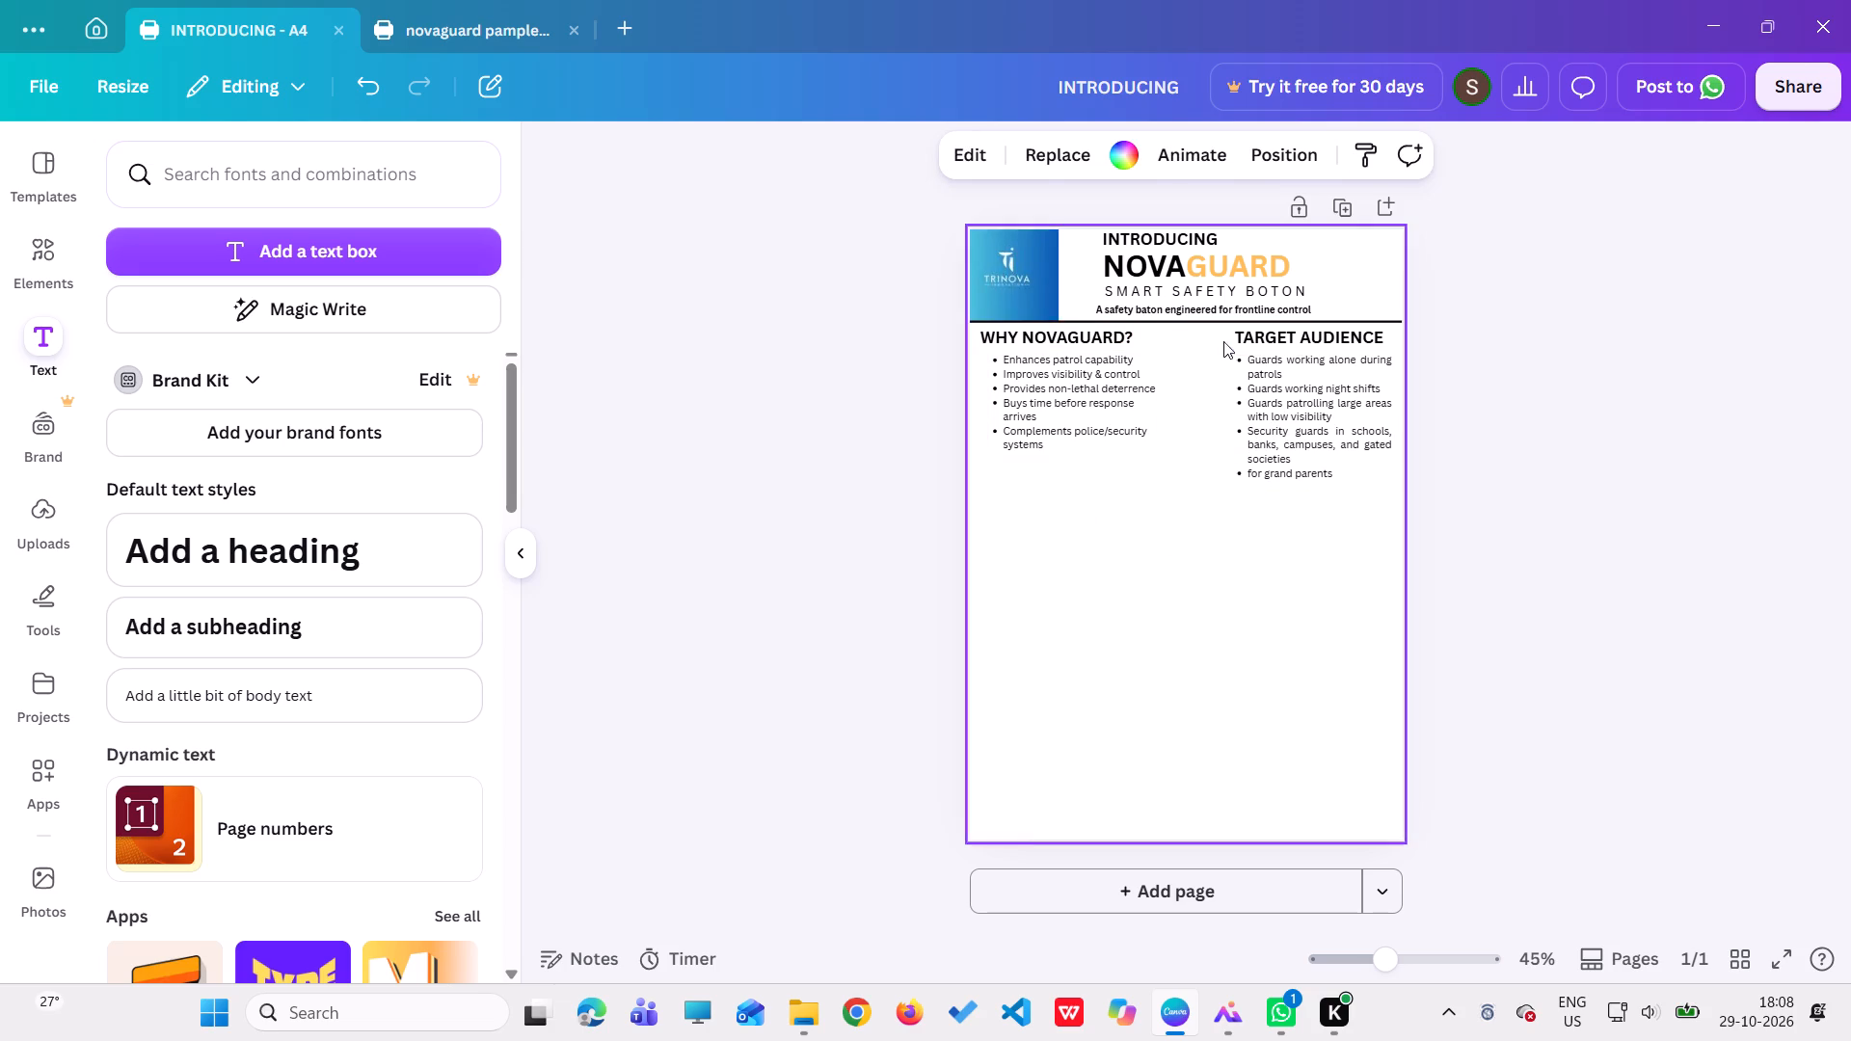
# Close the detached novaguard pamphlet window and reopen that pamphlet design from the home page alongside the A4 design.
pyautogui.click(423, 24)
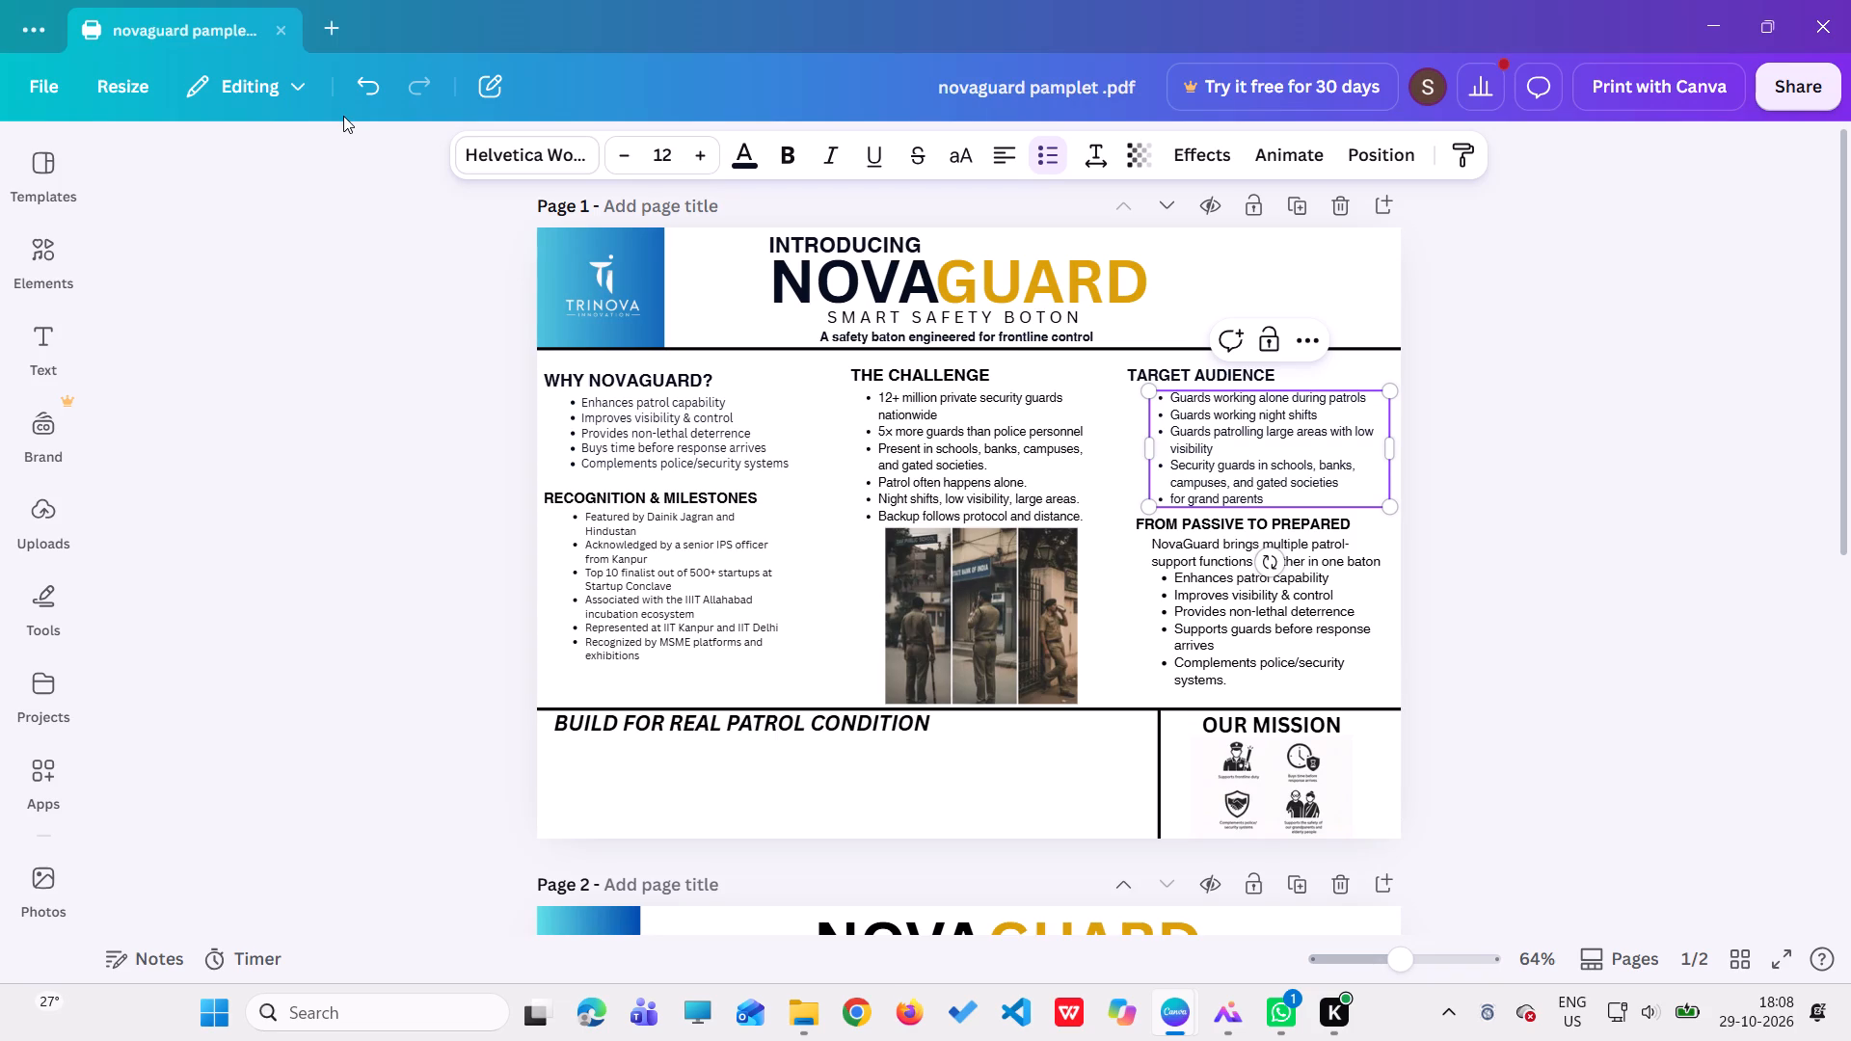
pyautogui.click(1810, 9)
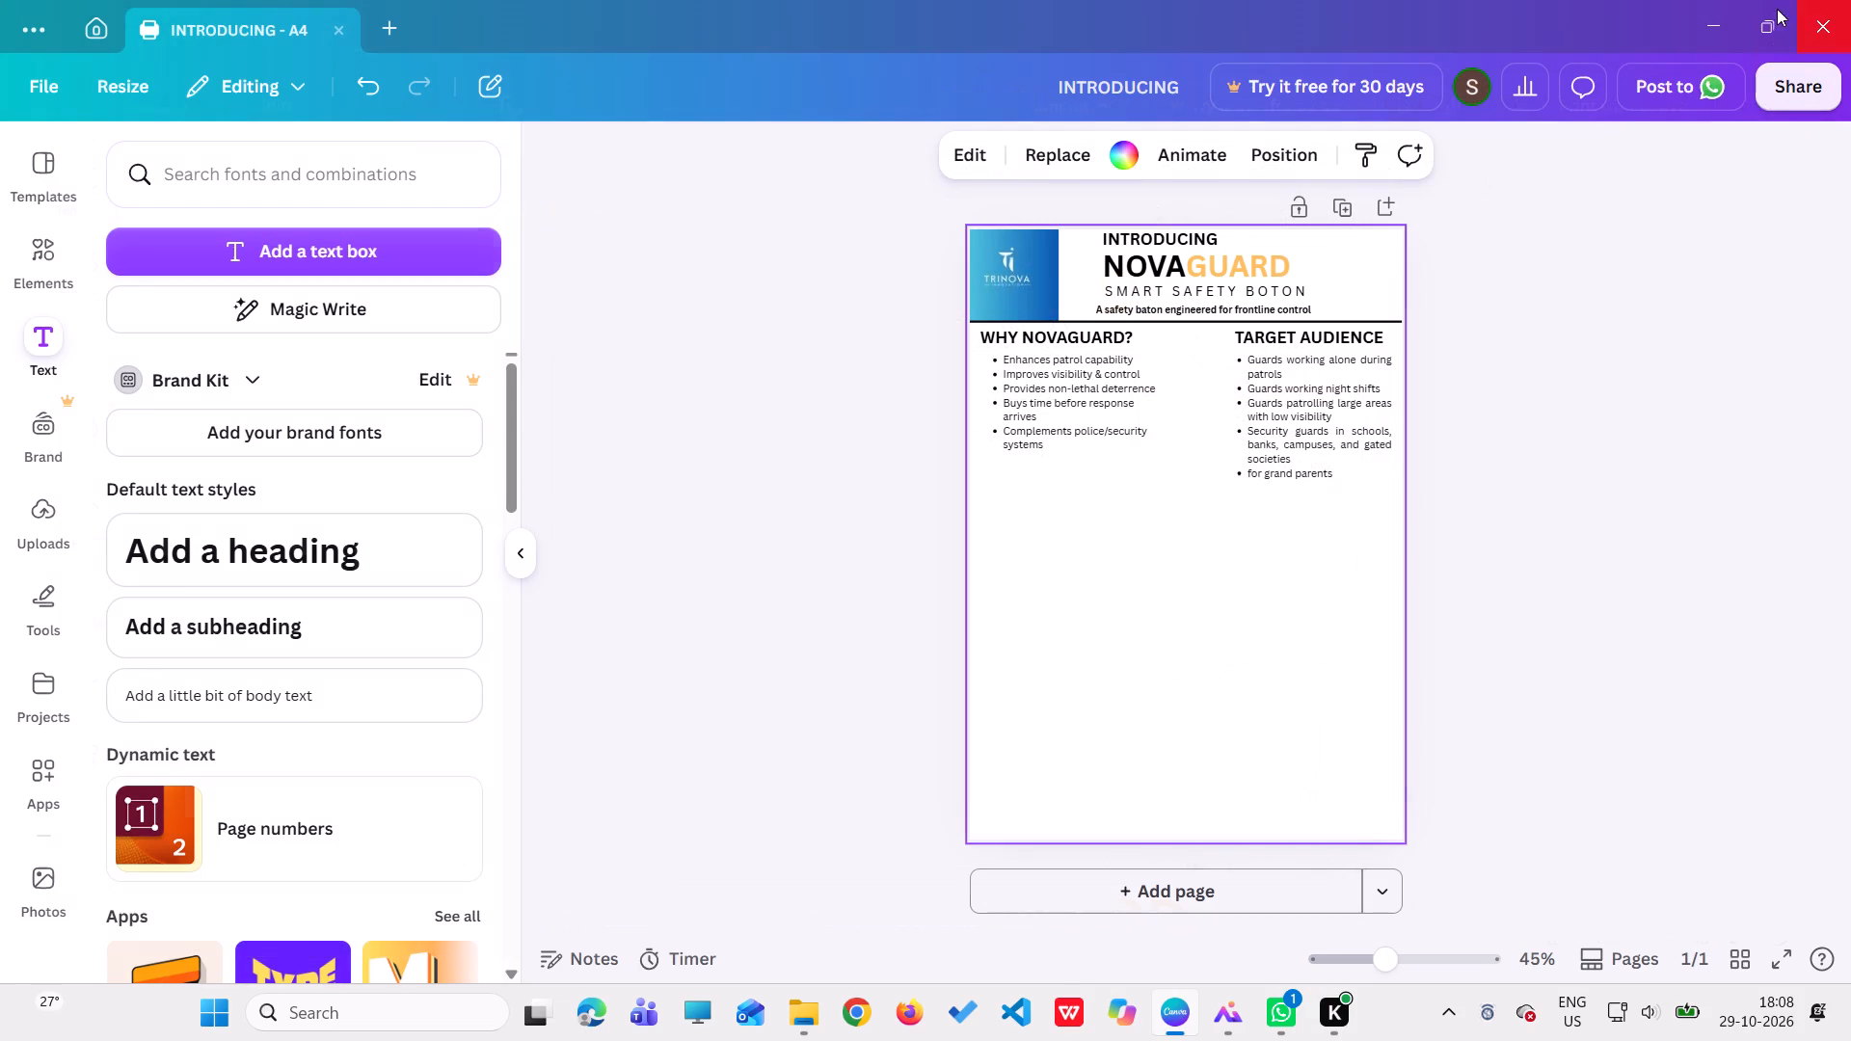
pyautogui.click(88, 29)
pyautogui.click(556, 731)
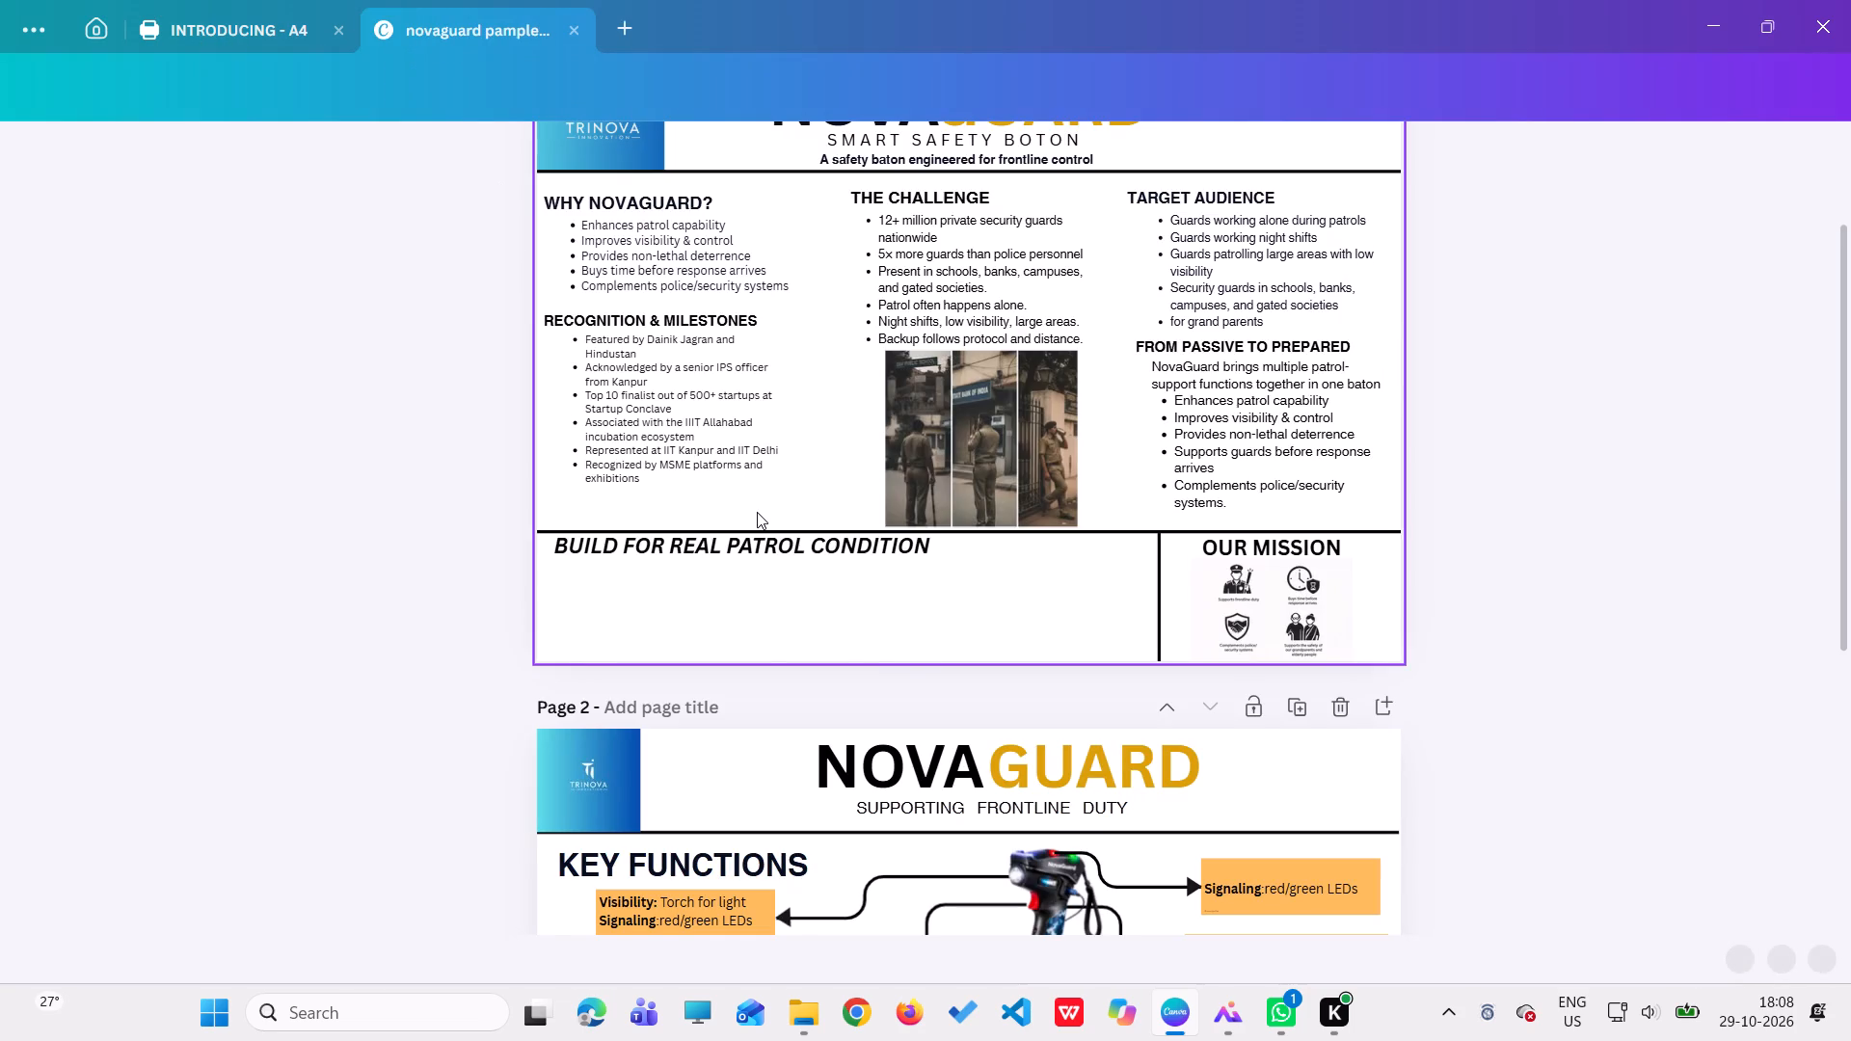
# Copy the "RECOGNITION & MILESTONES" heading from the existing pamphlet into a new subheading text box on the A4 design.
pyautogui.scroll(3, 757, 512)
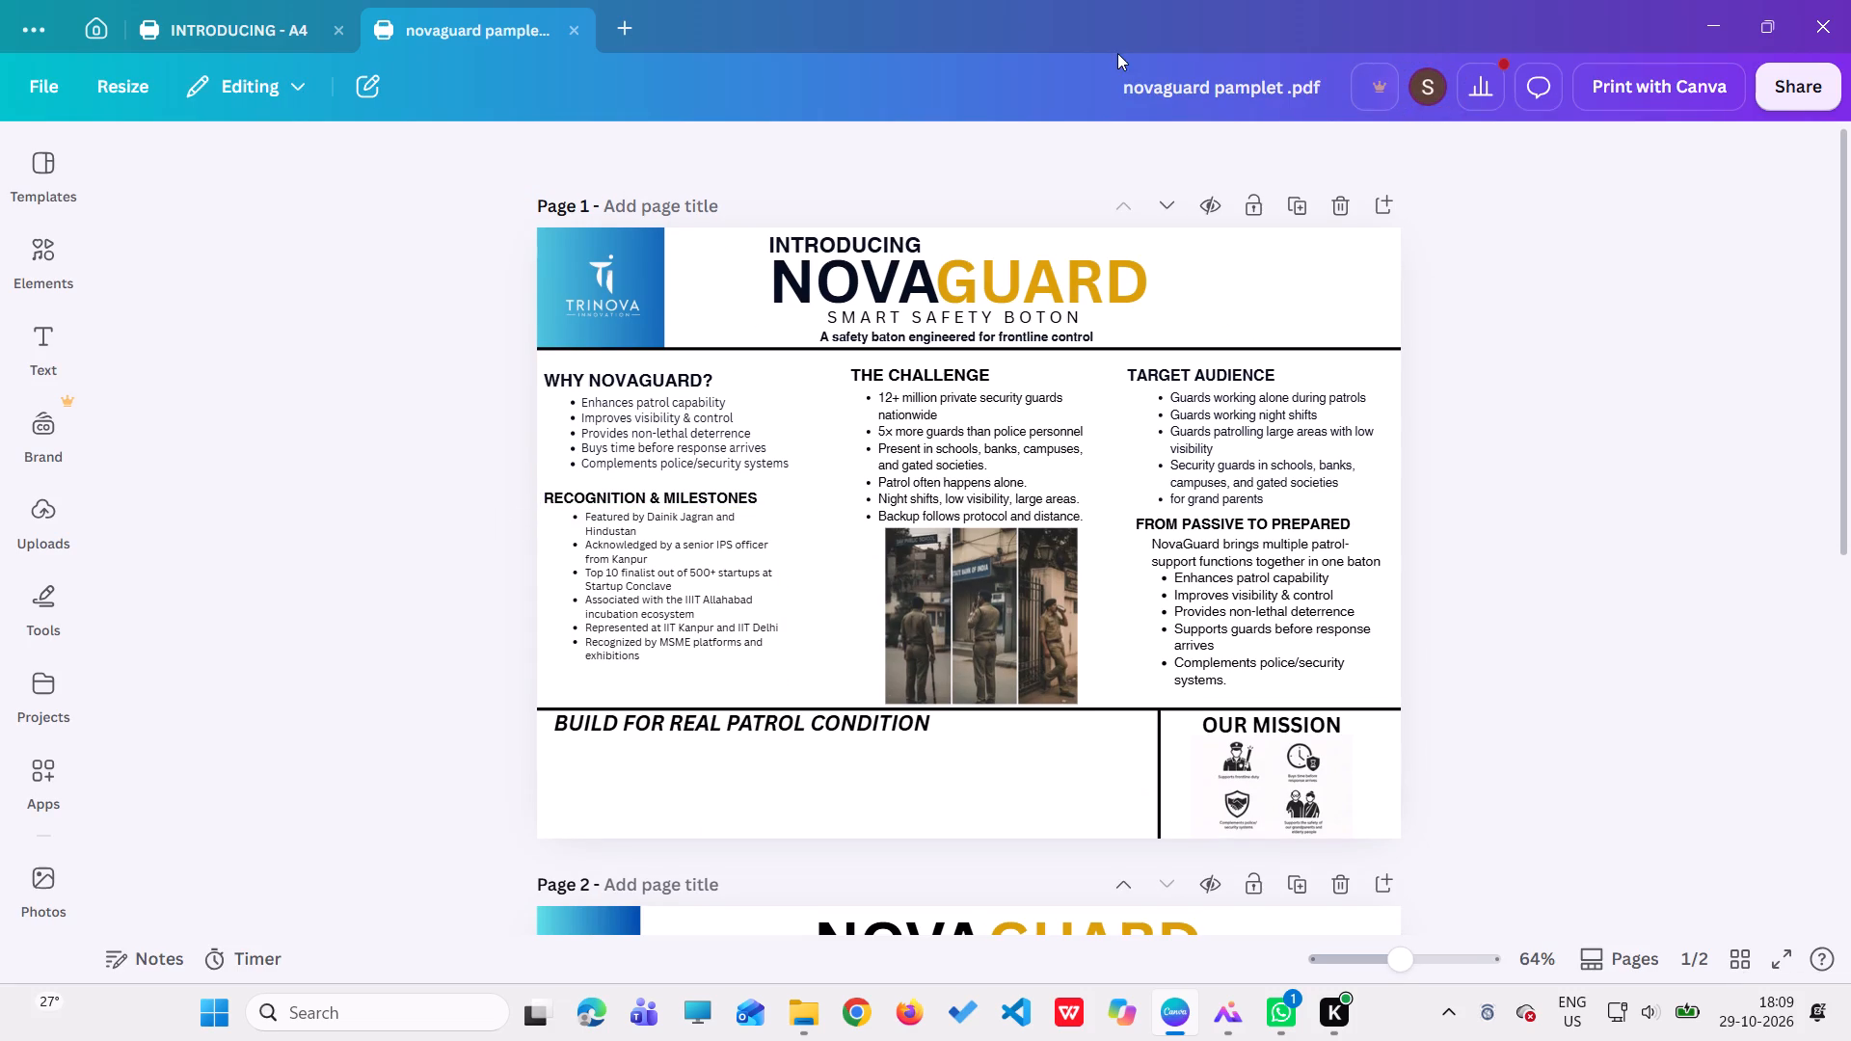
pyautogui.click(765, 501)
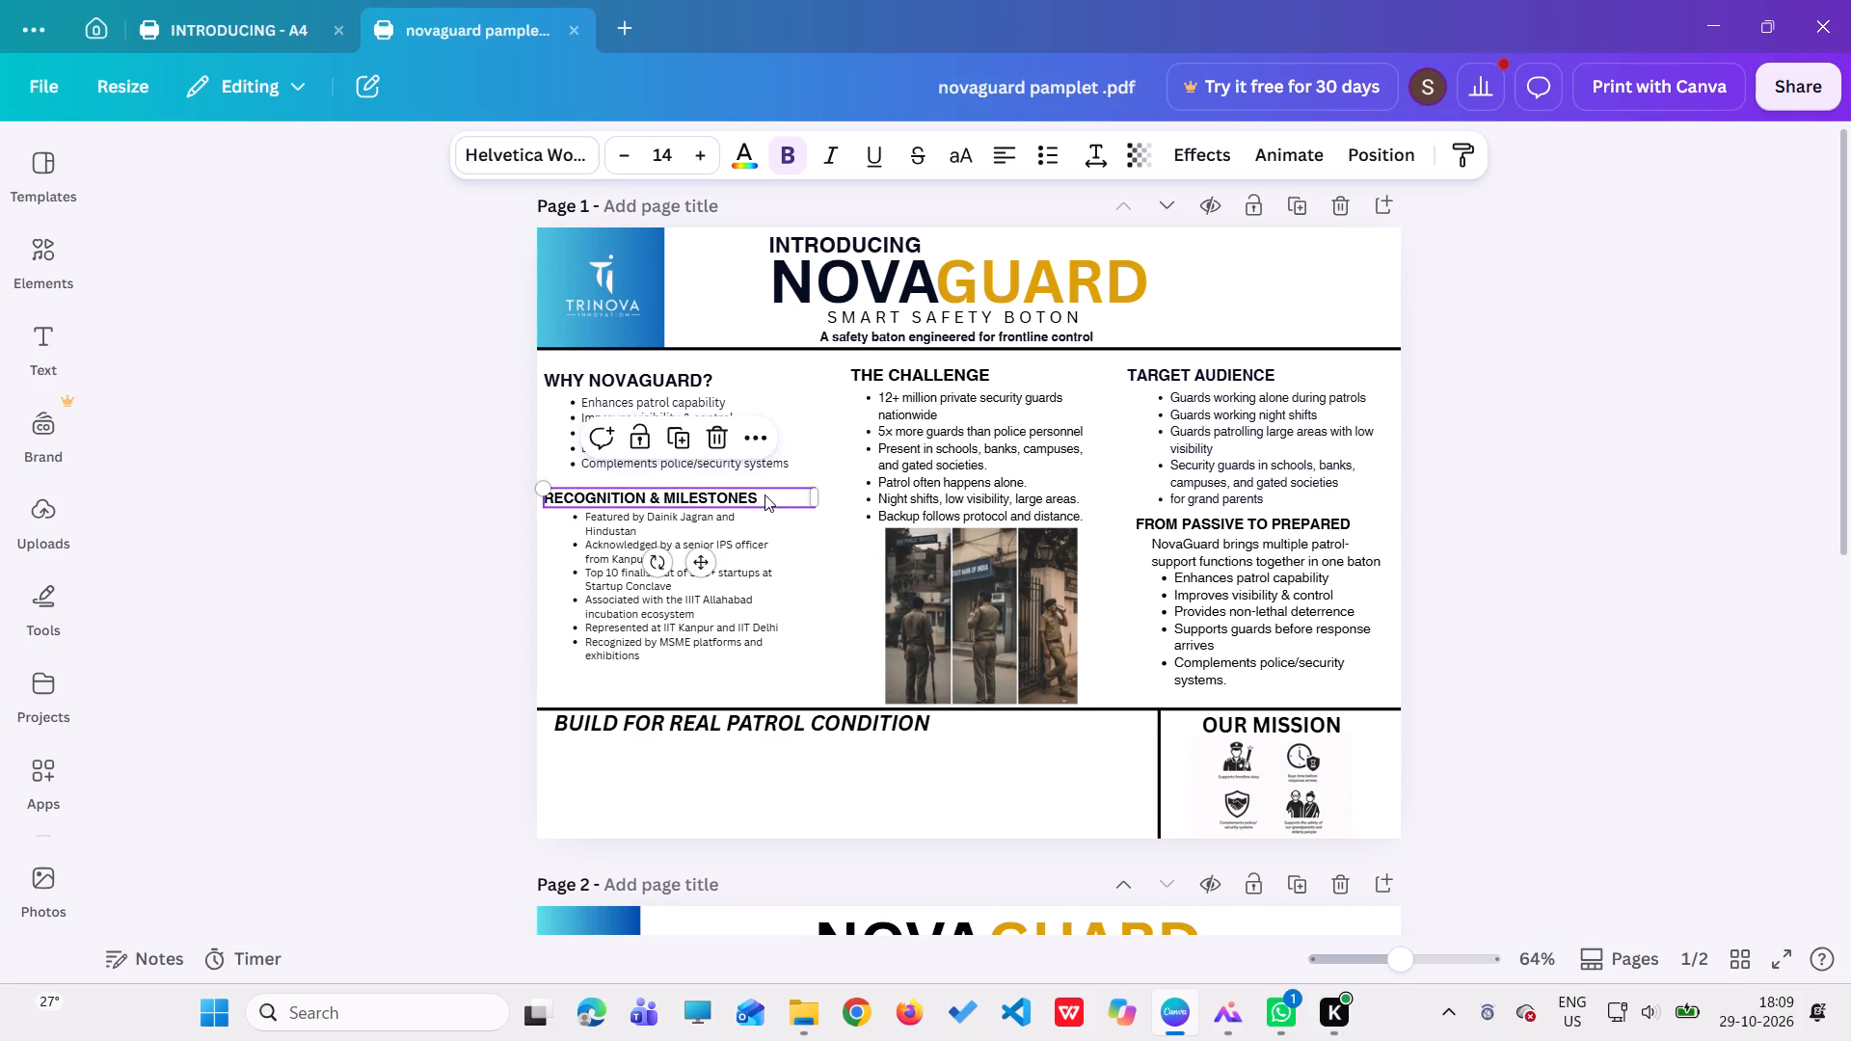
pyautogui.doubleClick(765, 494)
pyautogui.hotkey('ctrl', 'c')
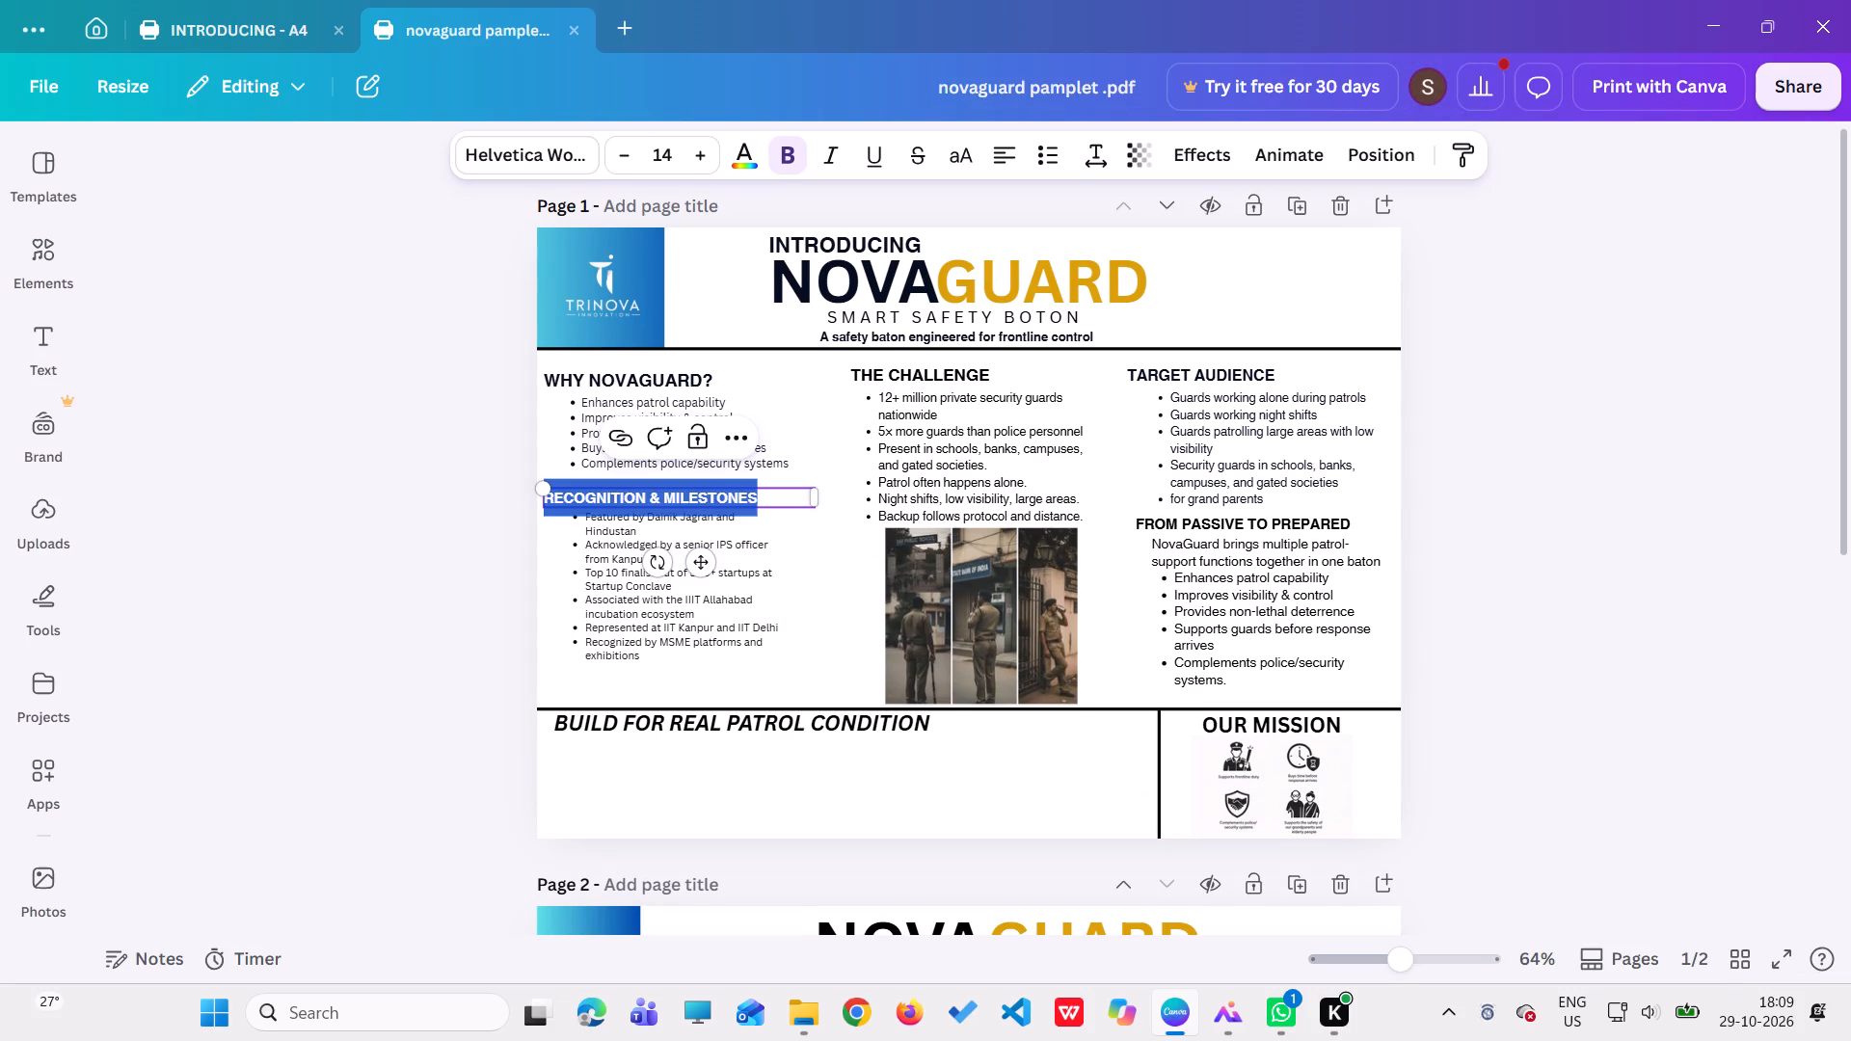
pyautogui.click(250, 6)
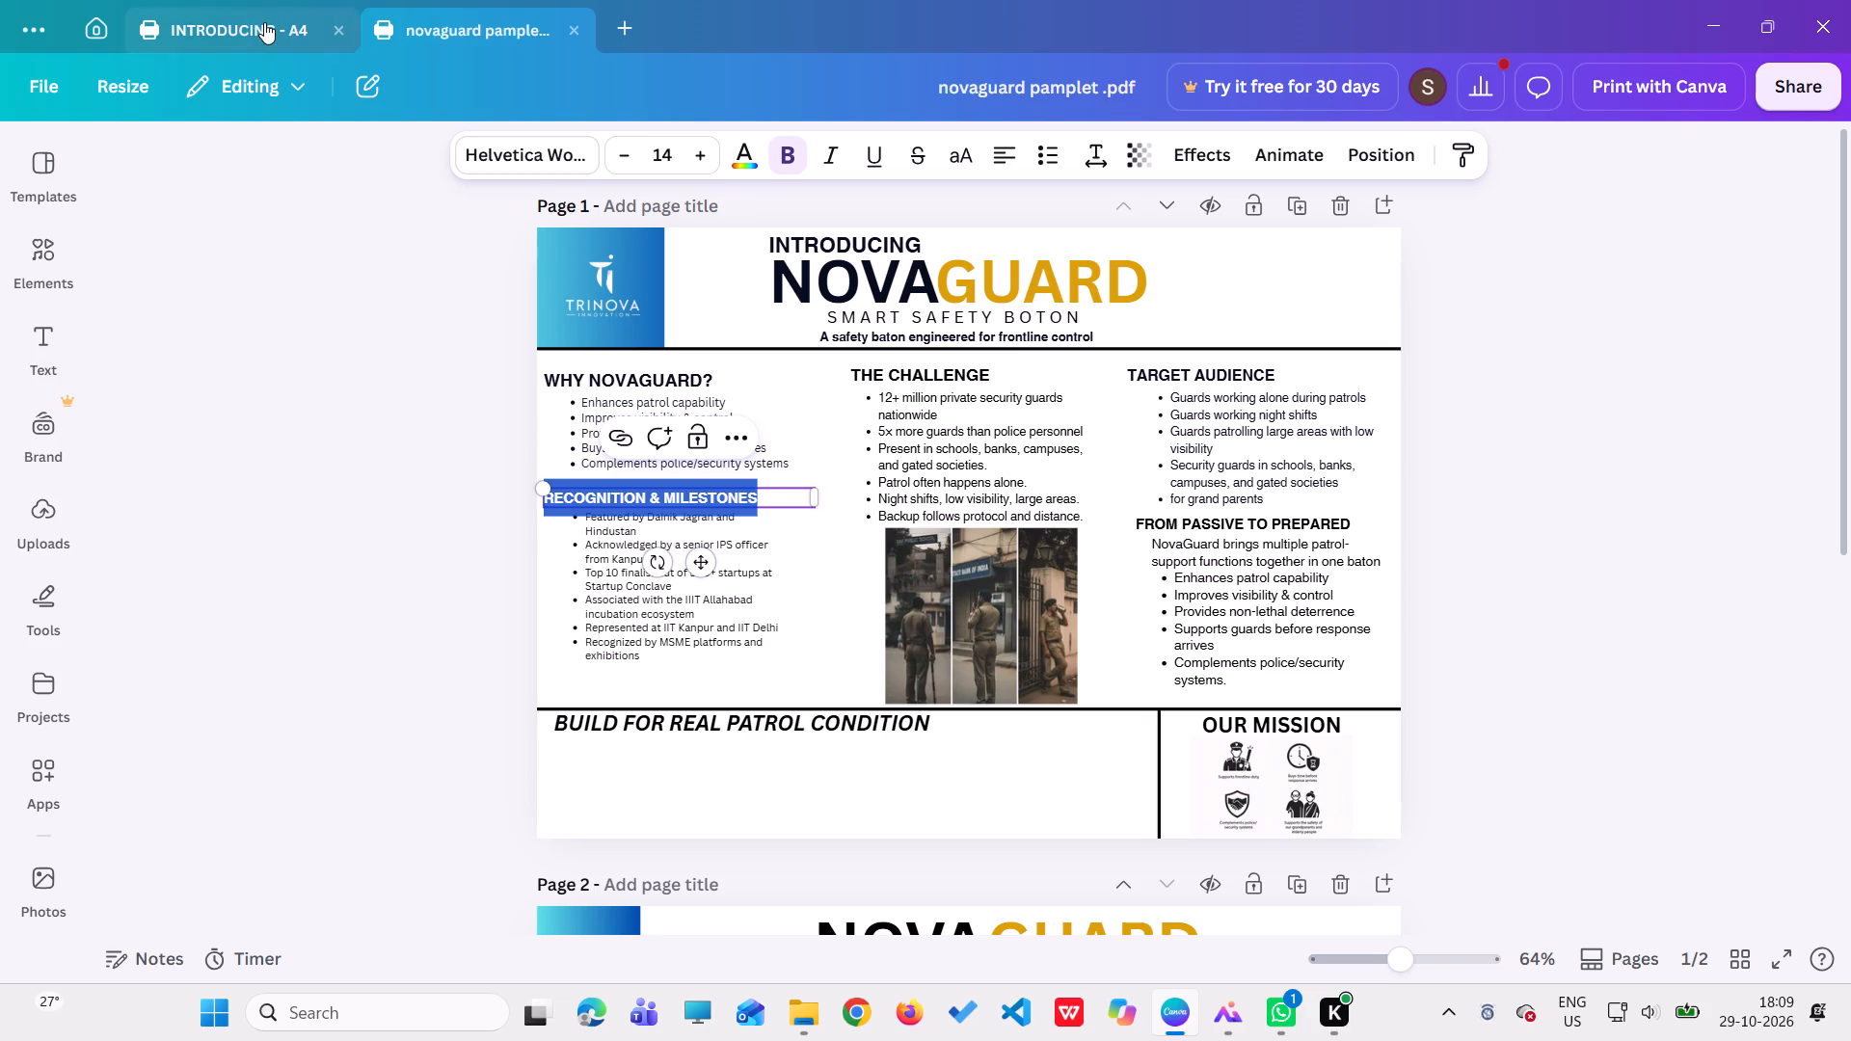
pyautogui.click(264, 22)
pyautogui.click(248, 619)
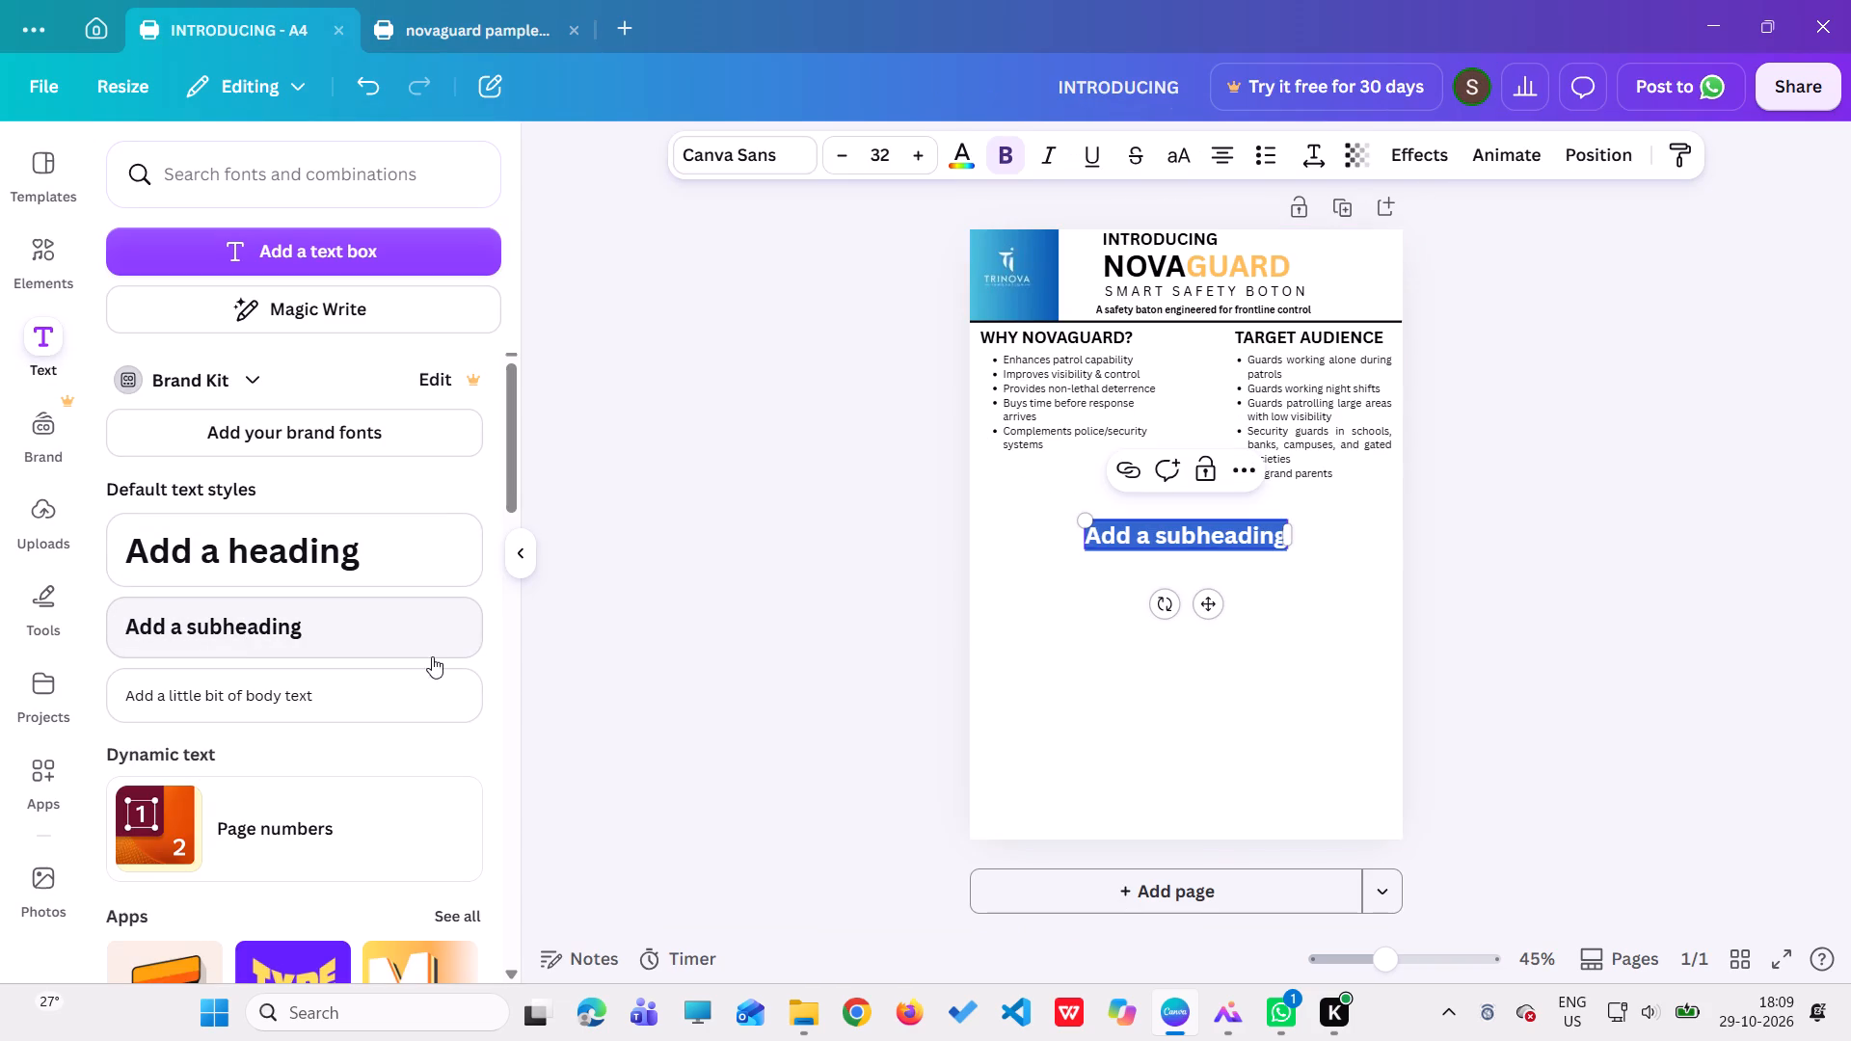
pyautogui.press('BackSpace')
pyautogui.hotkey('ctrl', 'v')
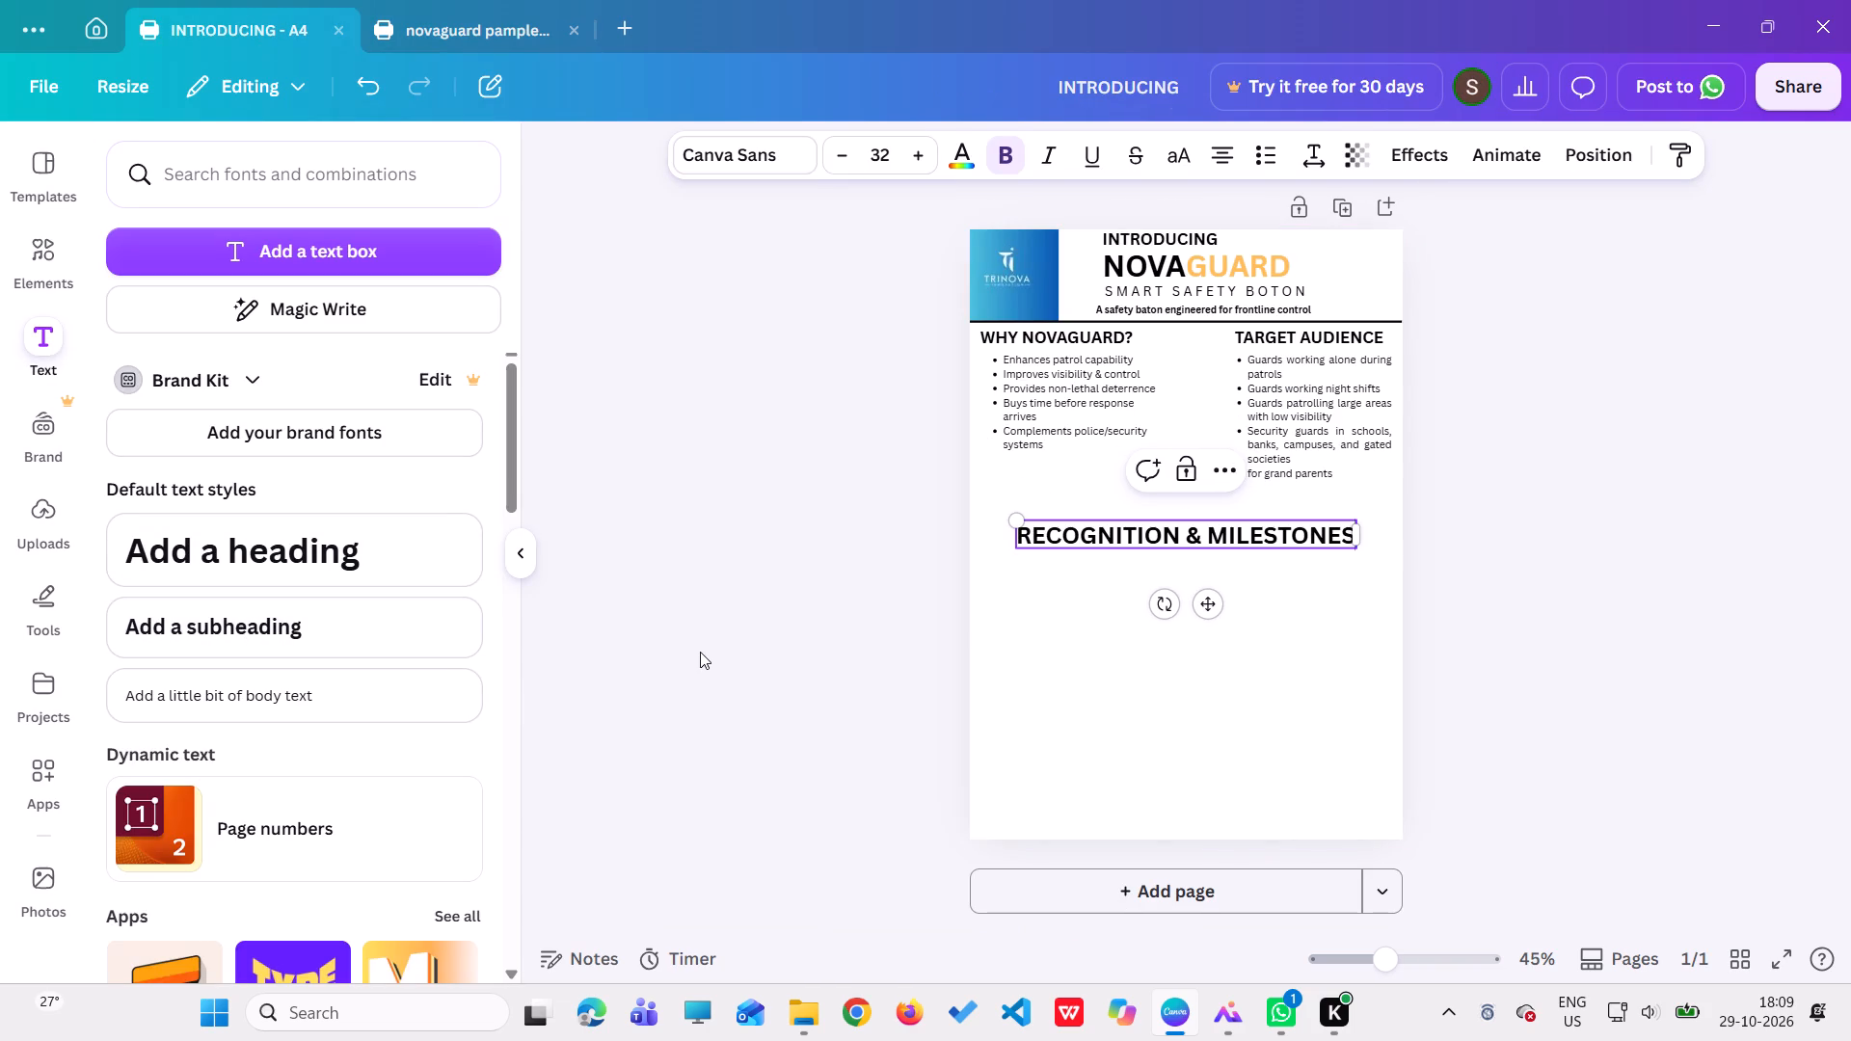
# Reduce the "RECOGNITION & MILESTONES" heading's font size to 22.
pyautogui.doubleClick(845, 148)
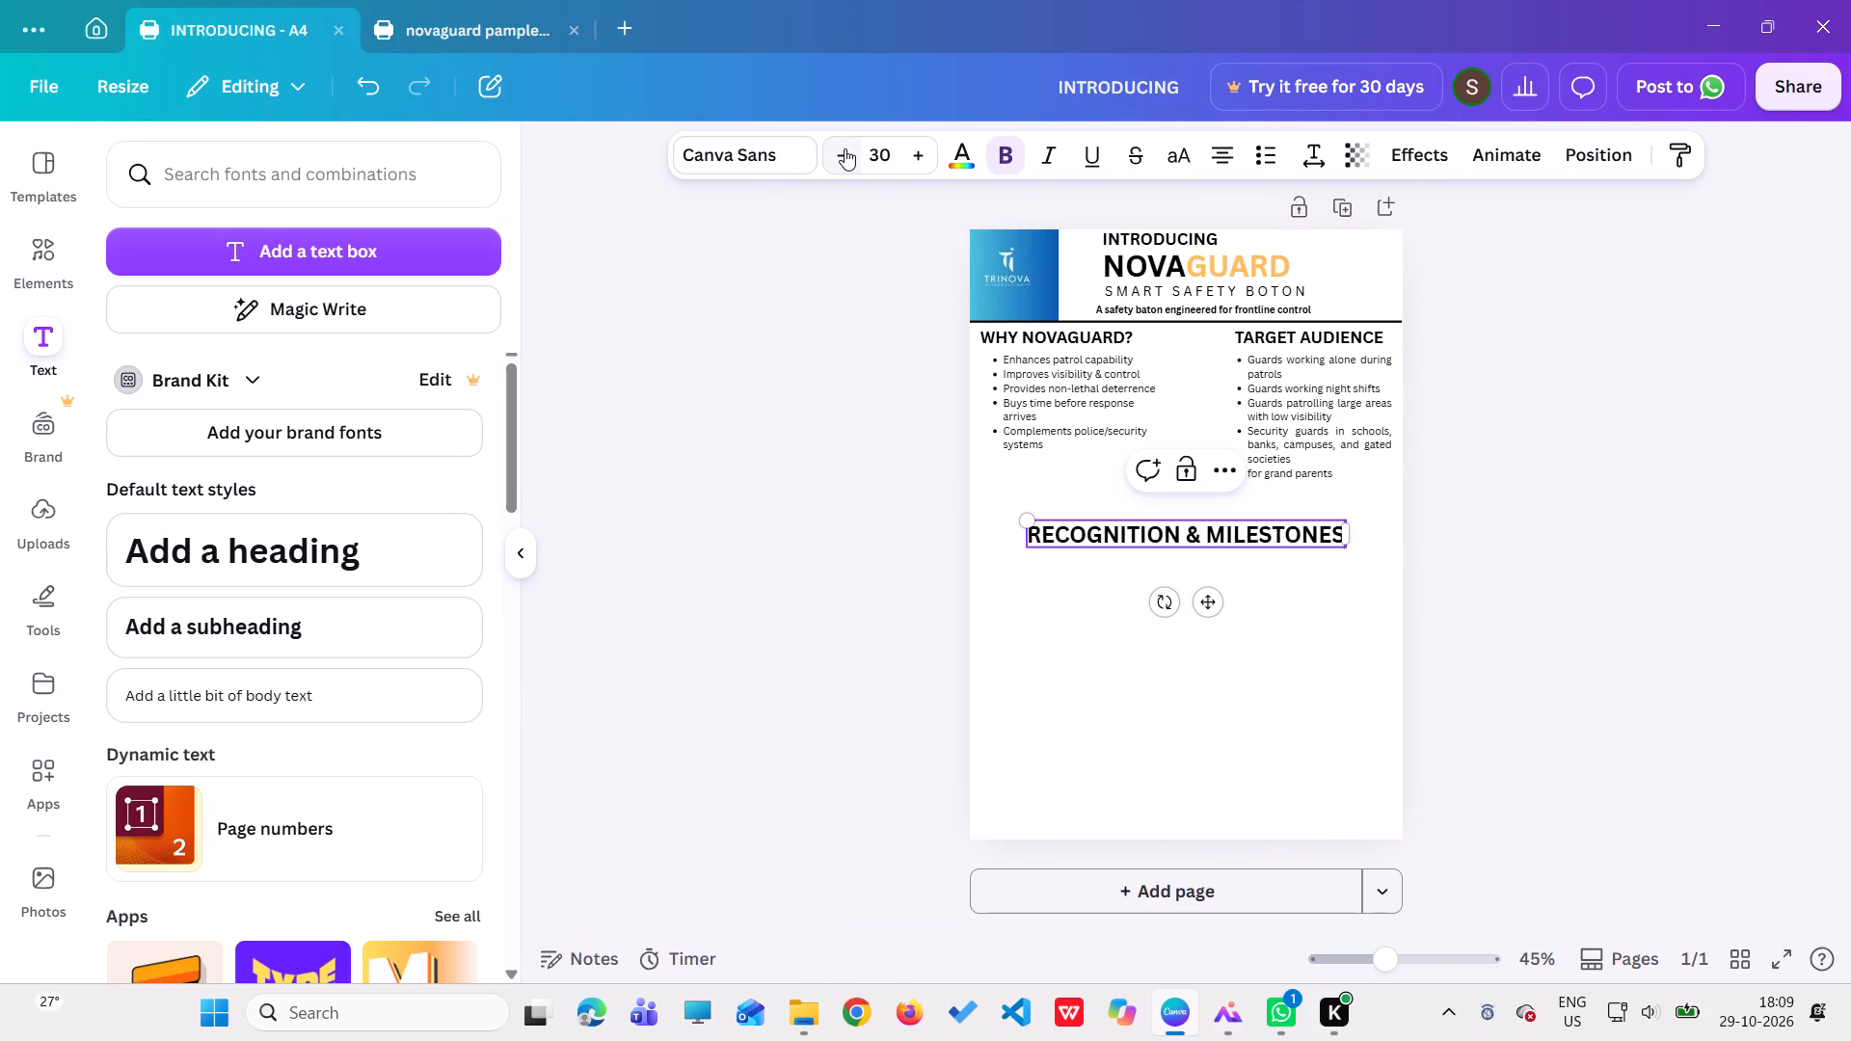
pyautogui.tripleClick(845, 148)
pyautogui.tripleClick(845, 148)
pyautogui.click(845, 148)
pyautogui.click(845, 148)
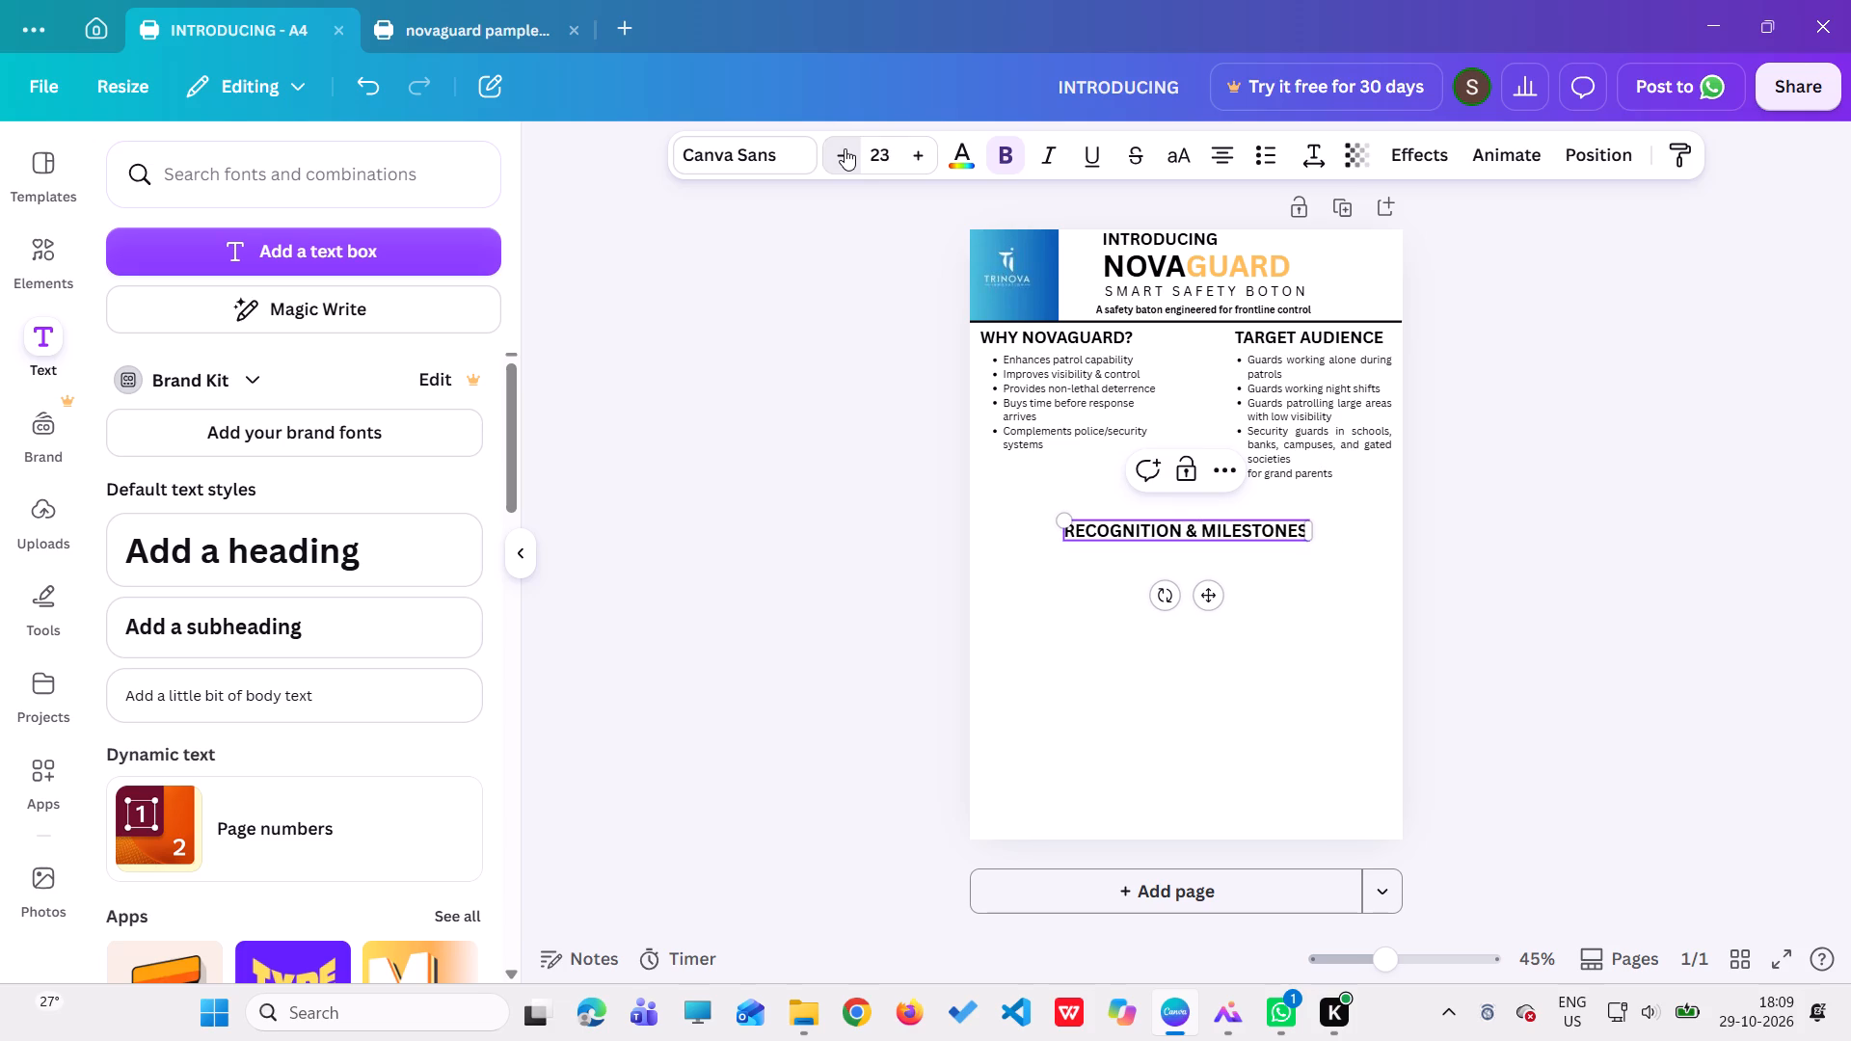
# Move the "RECOGNITION & MILESTONES" heading directly below the "WHY NOVAGUARD?" bullet list, aligned with the heading above it.
pyautogui.moveTo(1212, 593); pyautogui.dragTo(1163, 588)
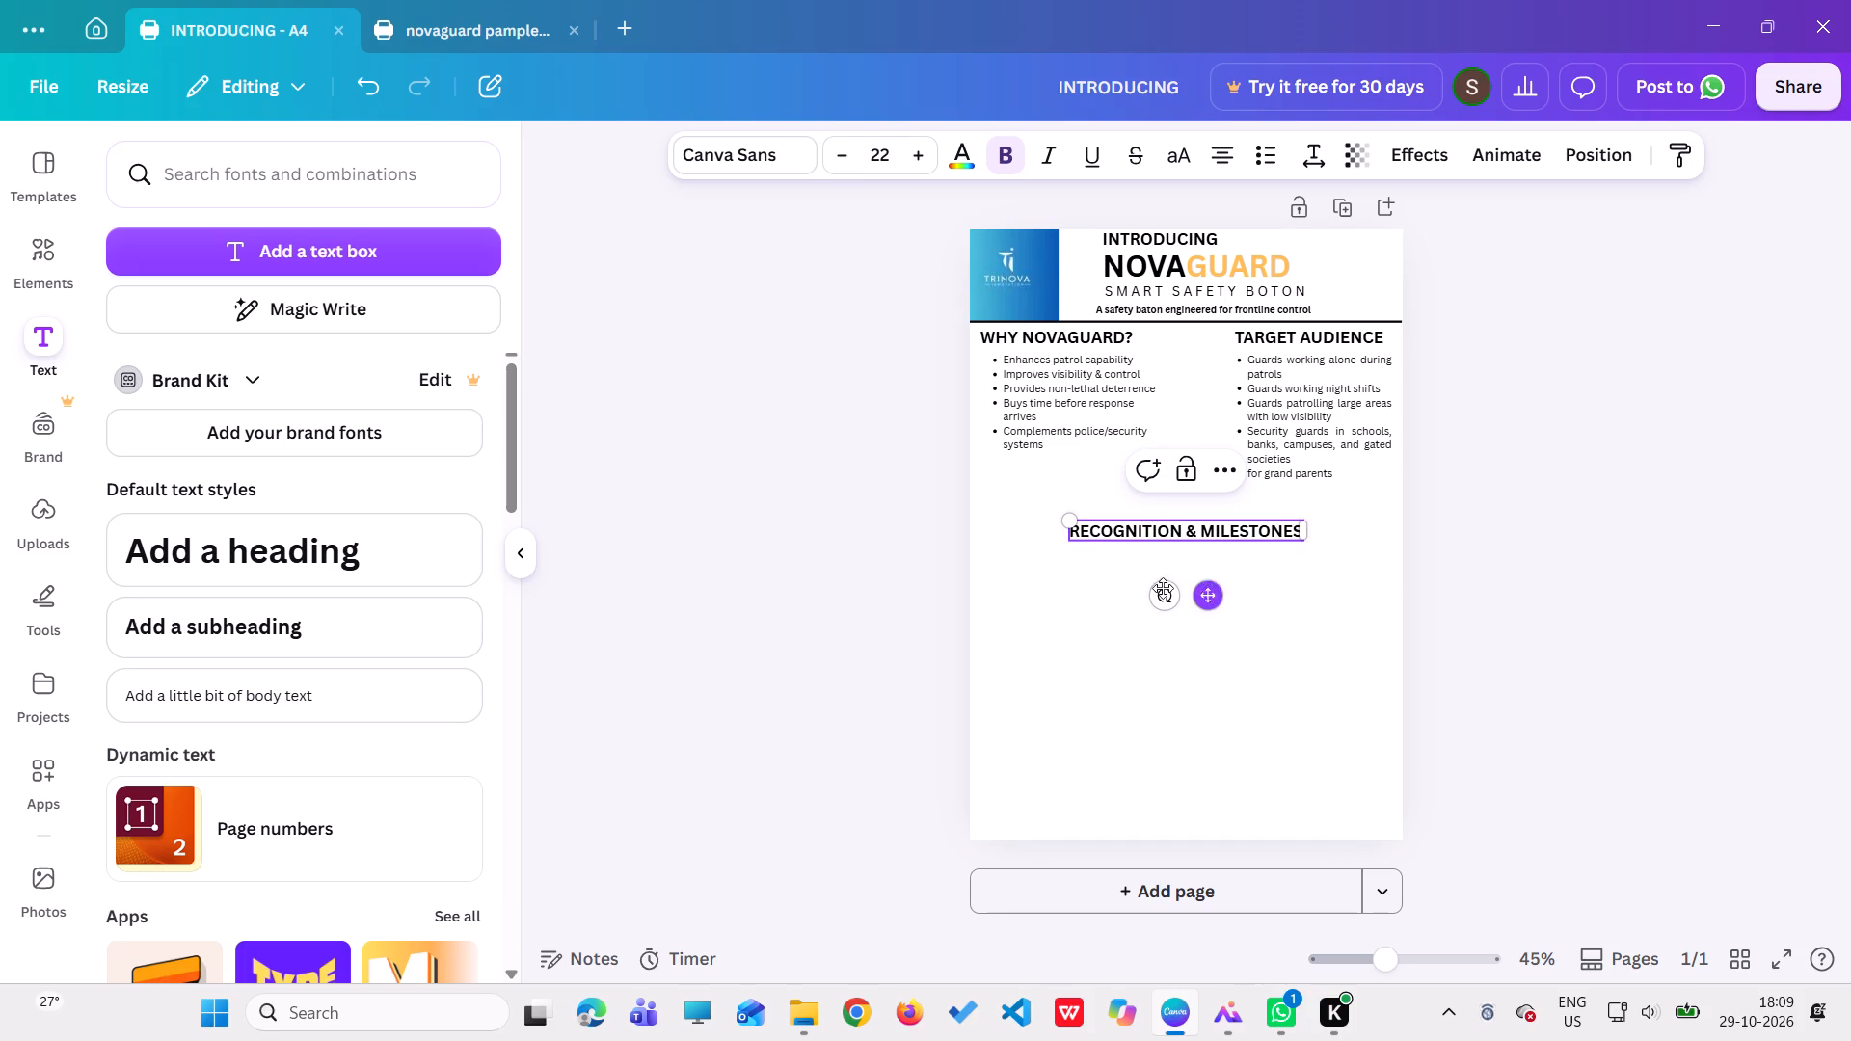
pyautogui.moveTo(1163, 588); pyautogui.dragTo(1113, 536)
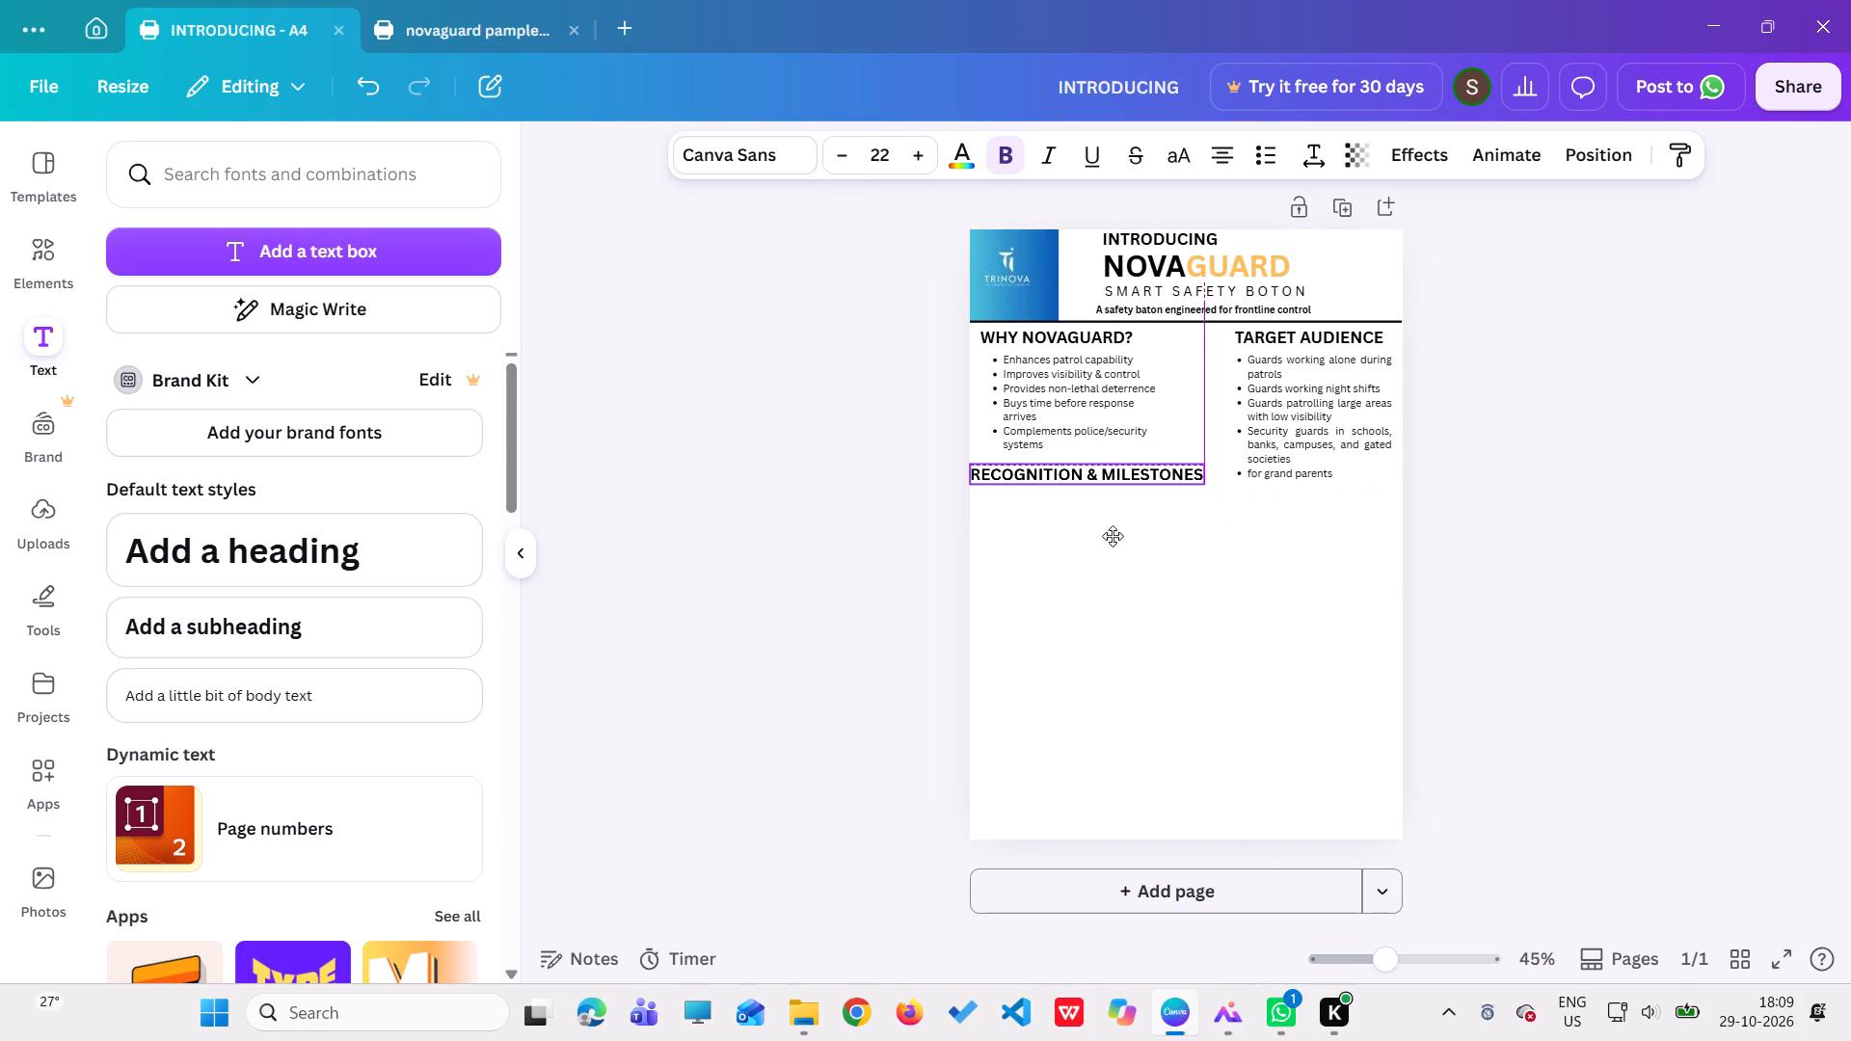
pyautogui.moveTo(1113, 536); pyautogui.dragTo(1119, 531)
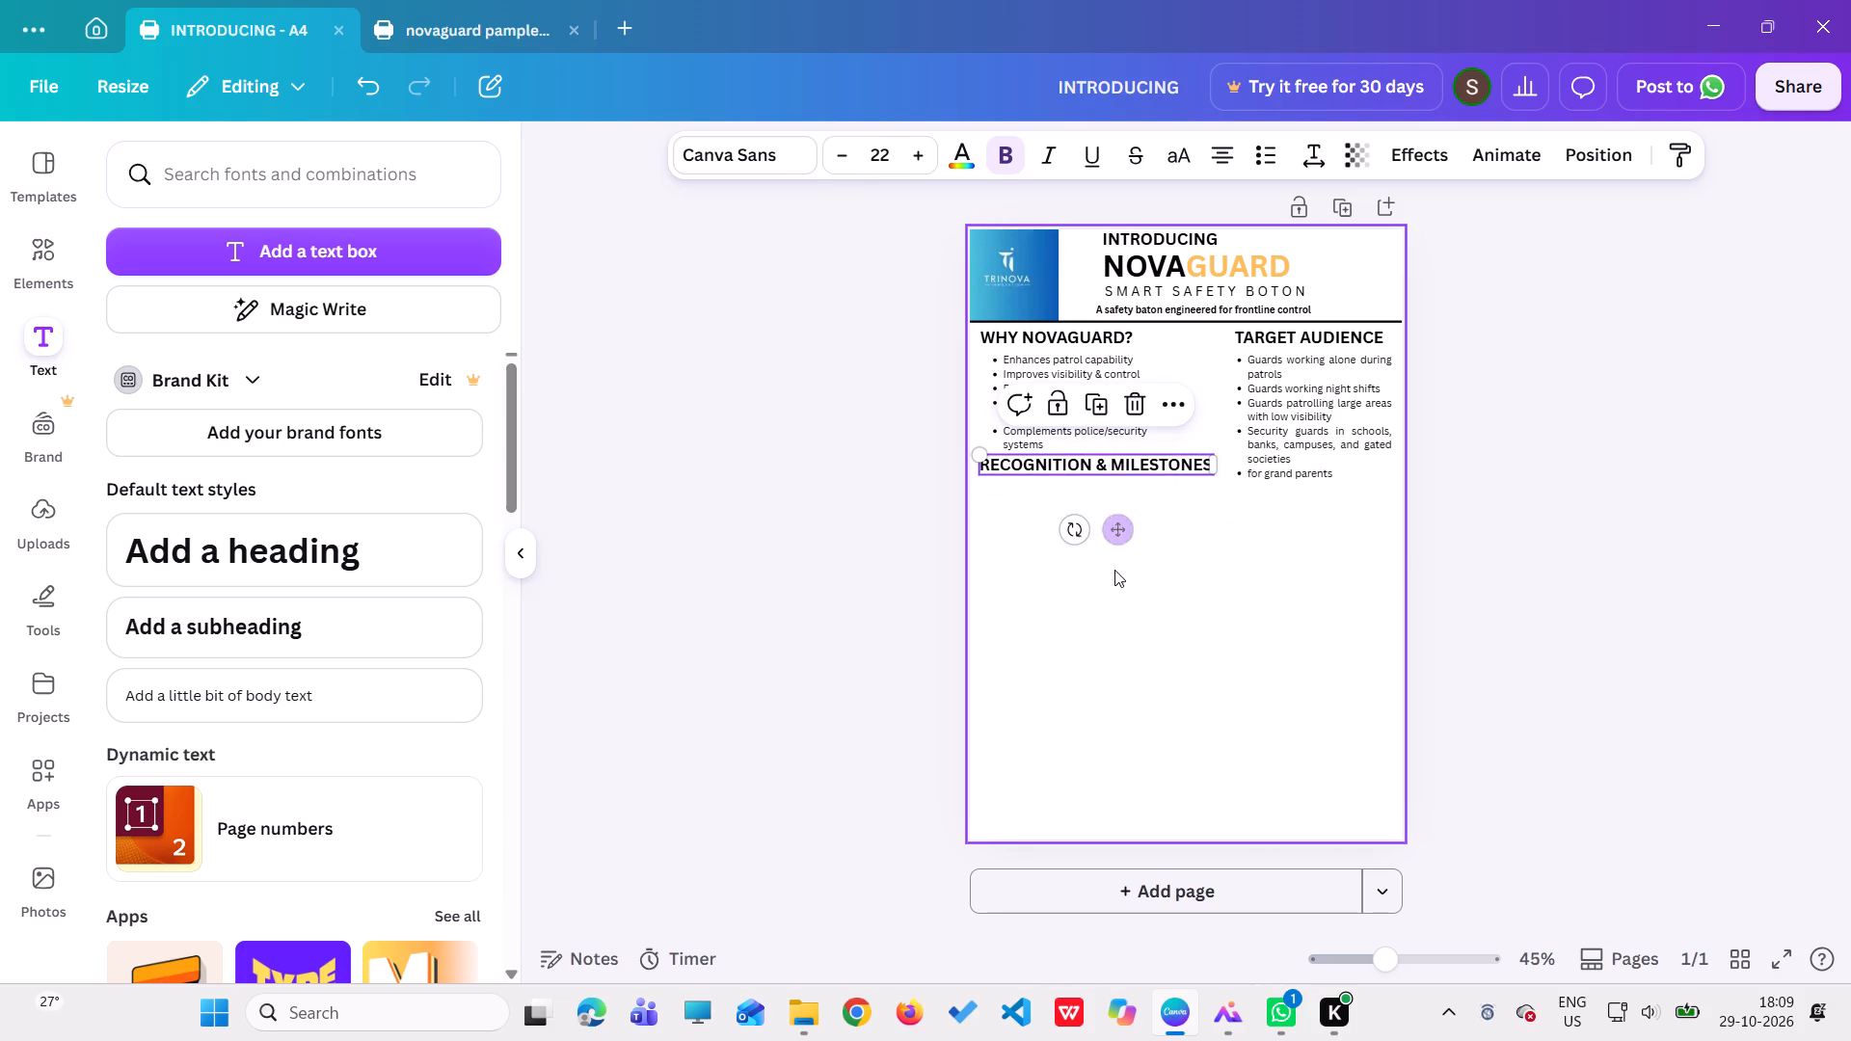
pyautogui.click(1079, 620)
# Copy the "RECOGNITION & MILESTONES" bullet list from the existing pamphlet into a new body text box on the A4 design.
pyautogui.click(461, 13)
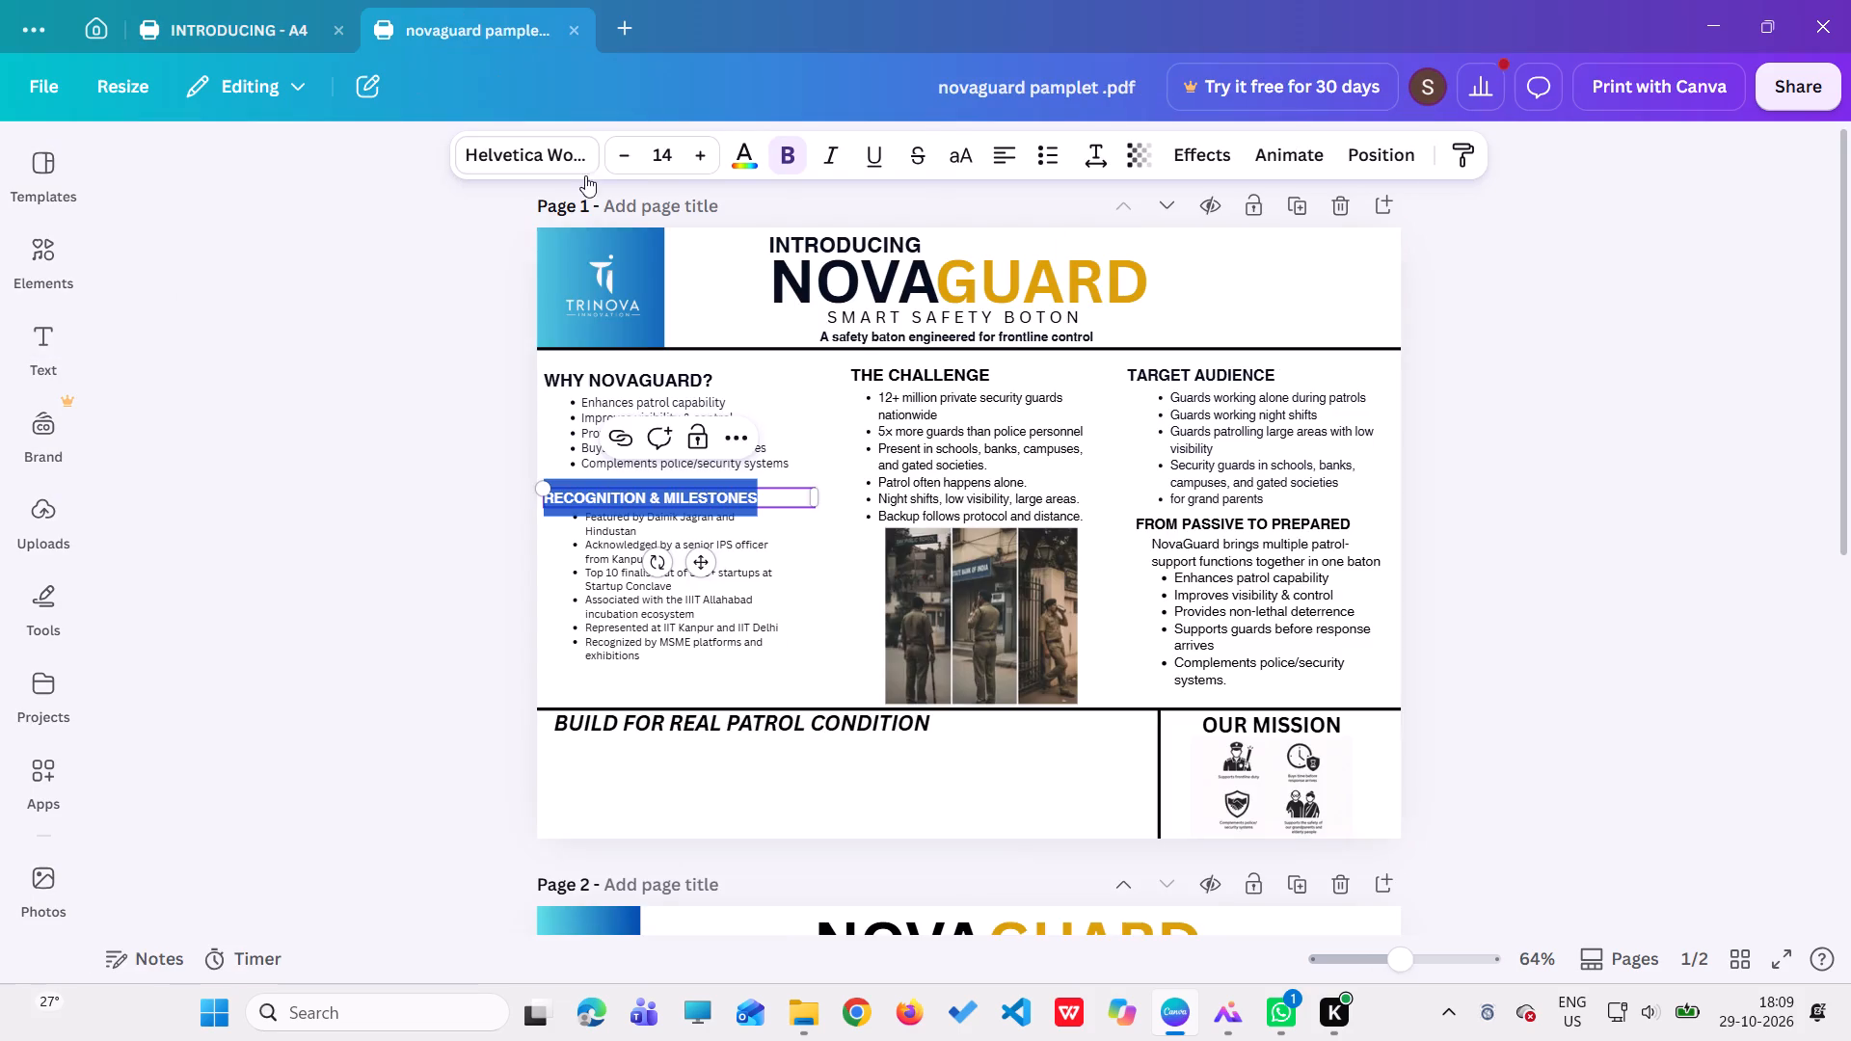
pyautogui.click(726, 558)
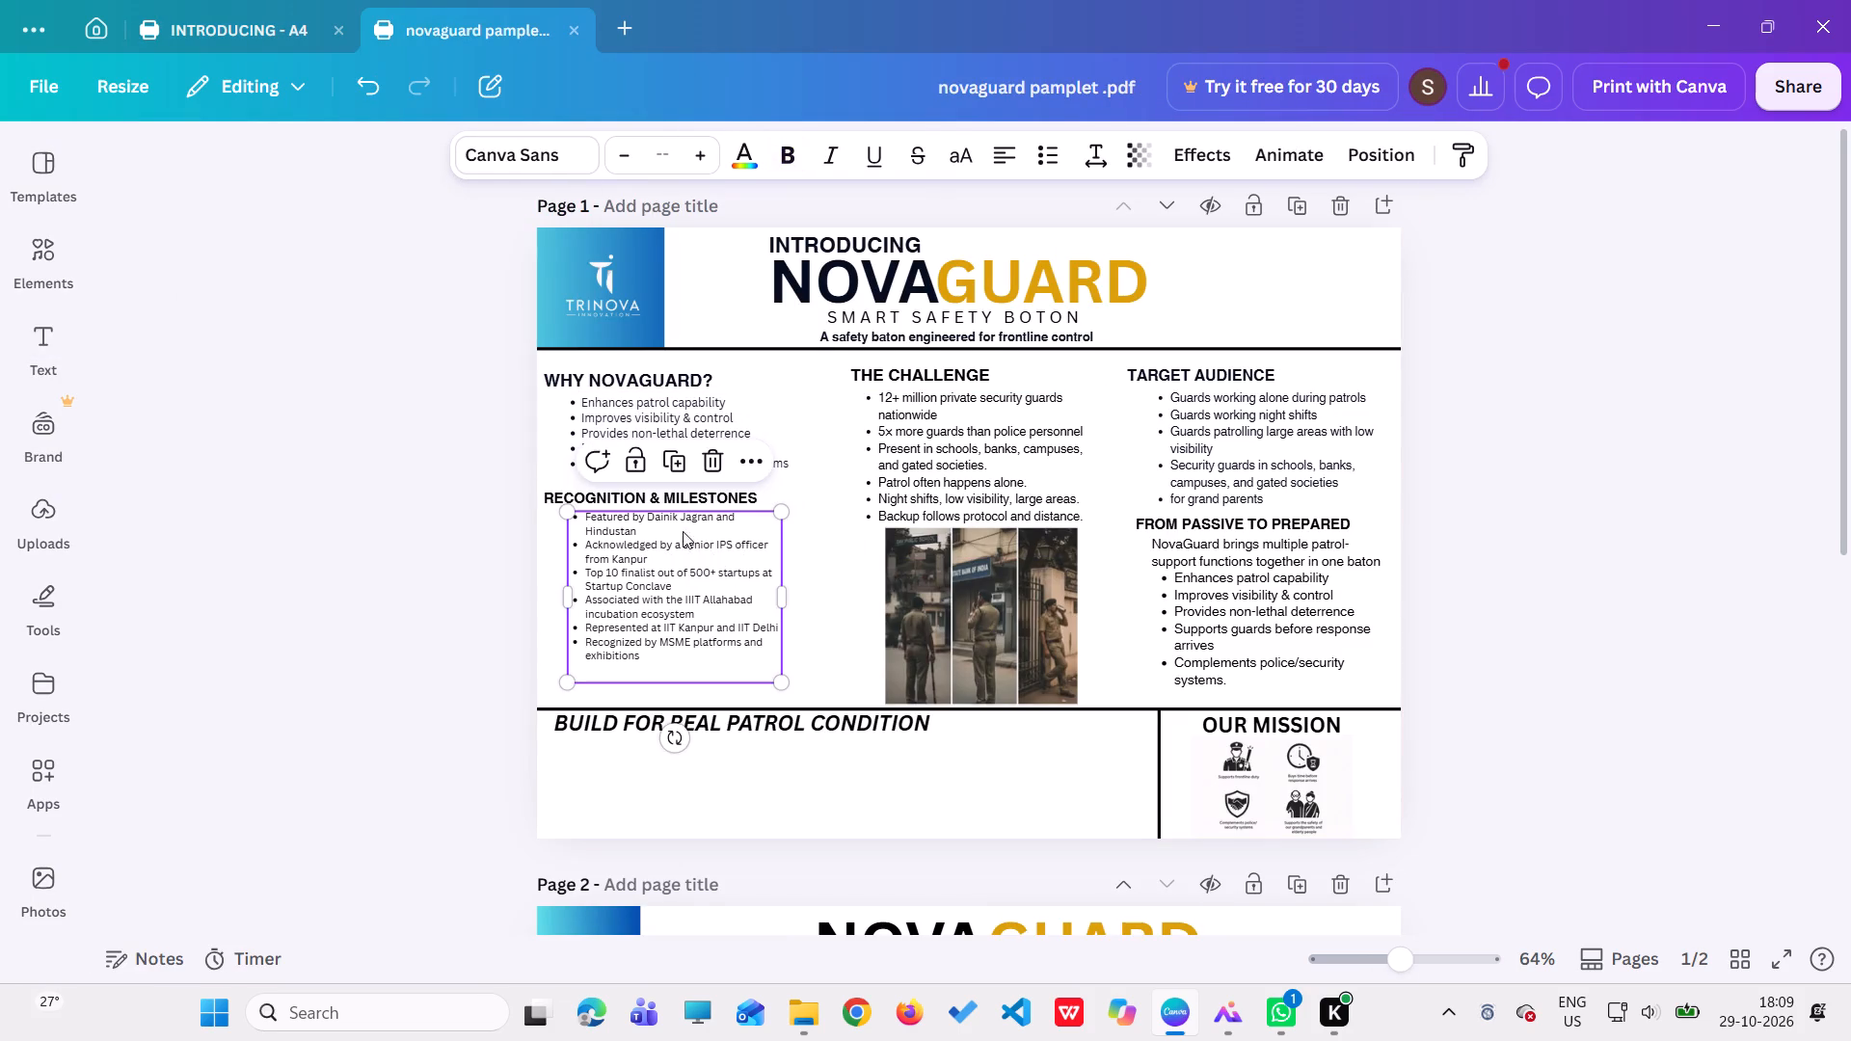
pyautogui.click(758, 518)
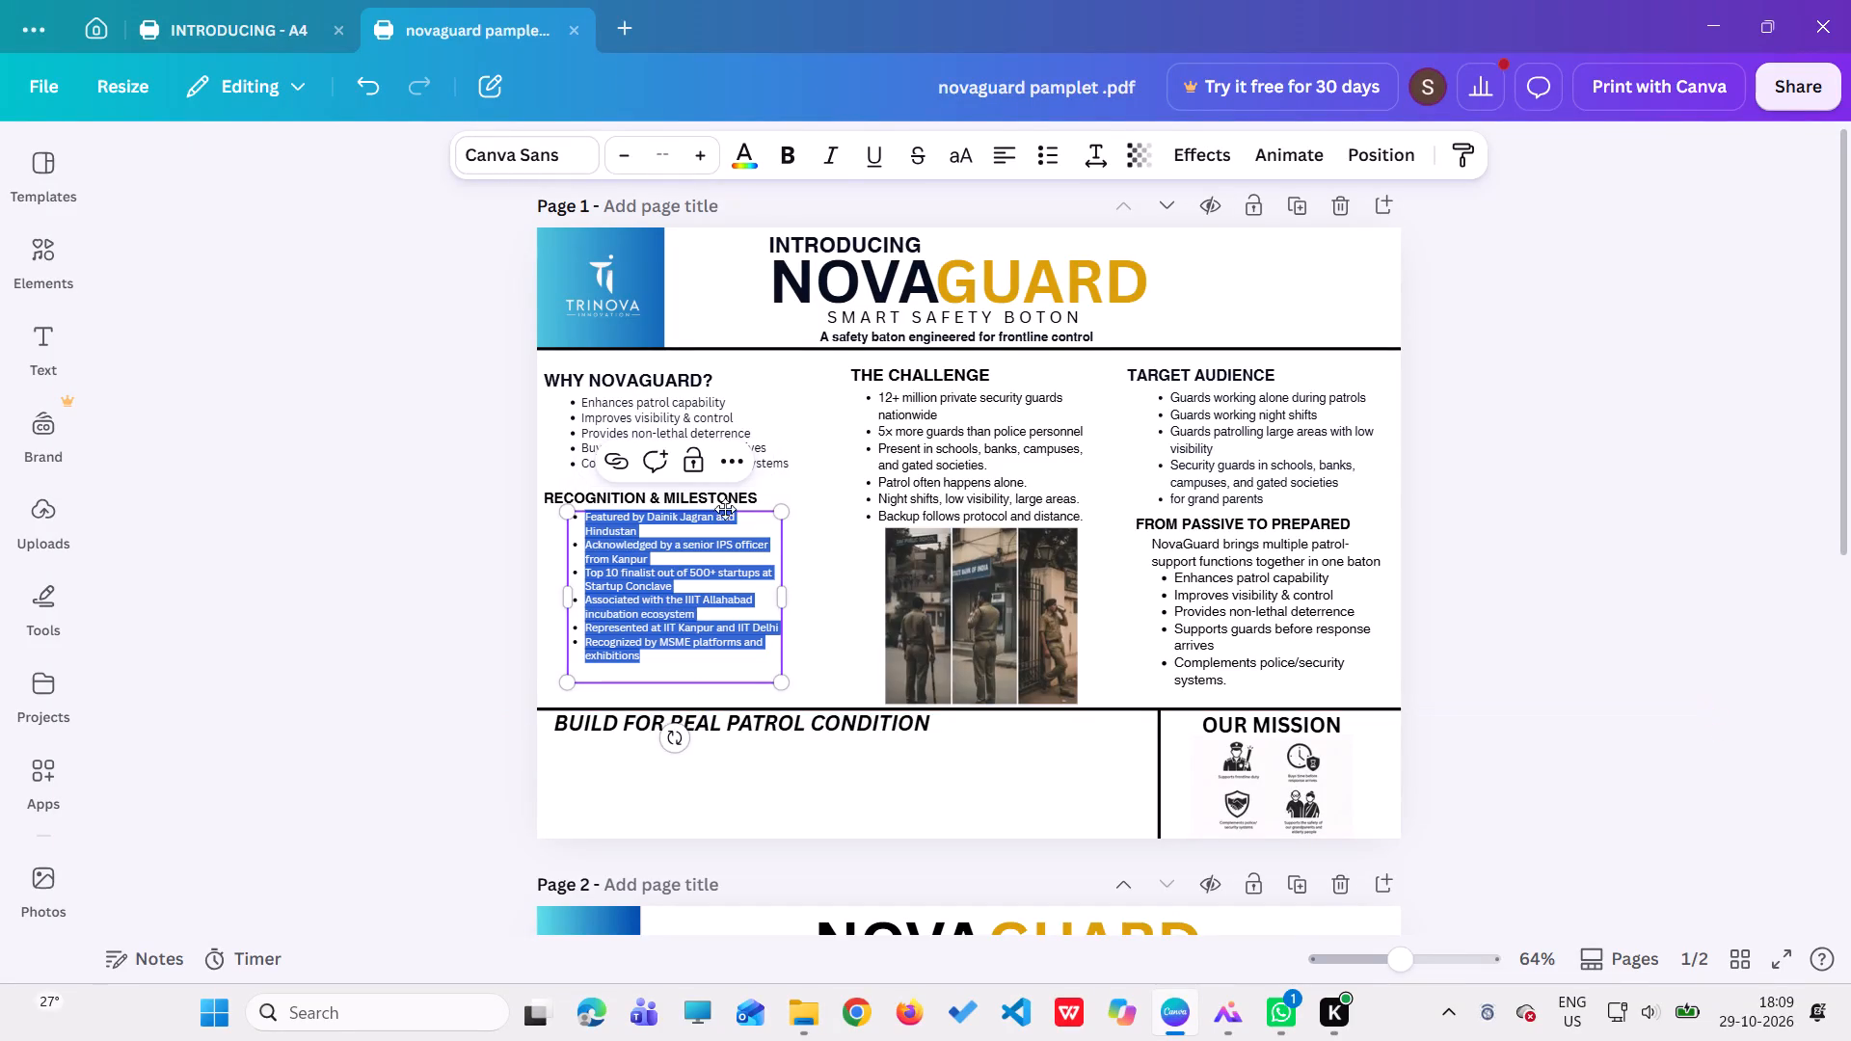
pyautogui.hotkey('ctrl', 'c')
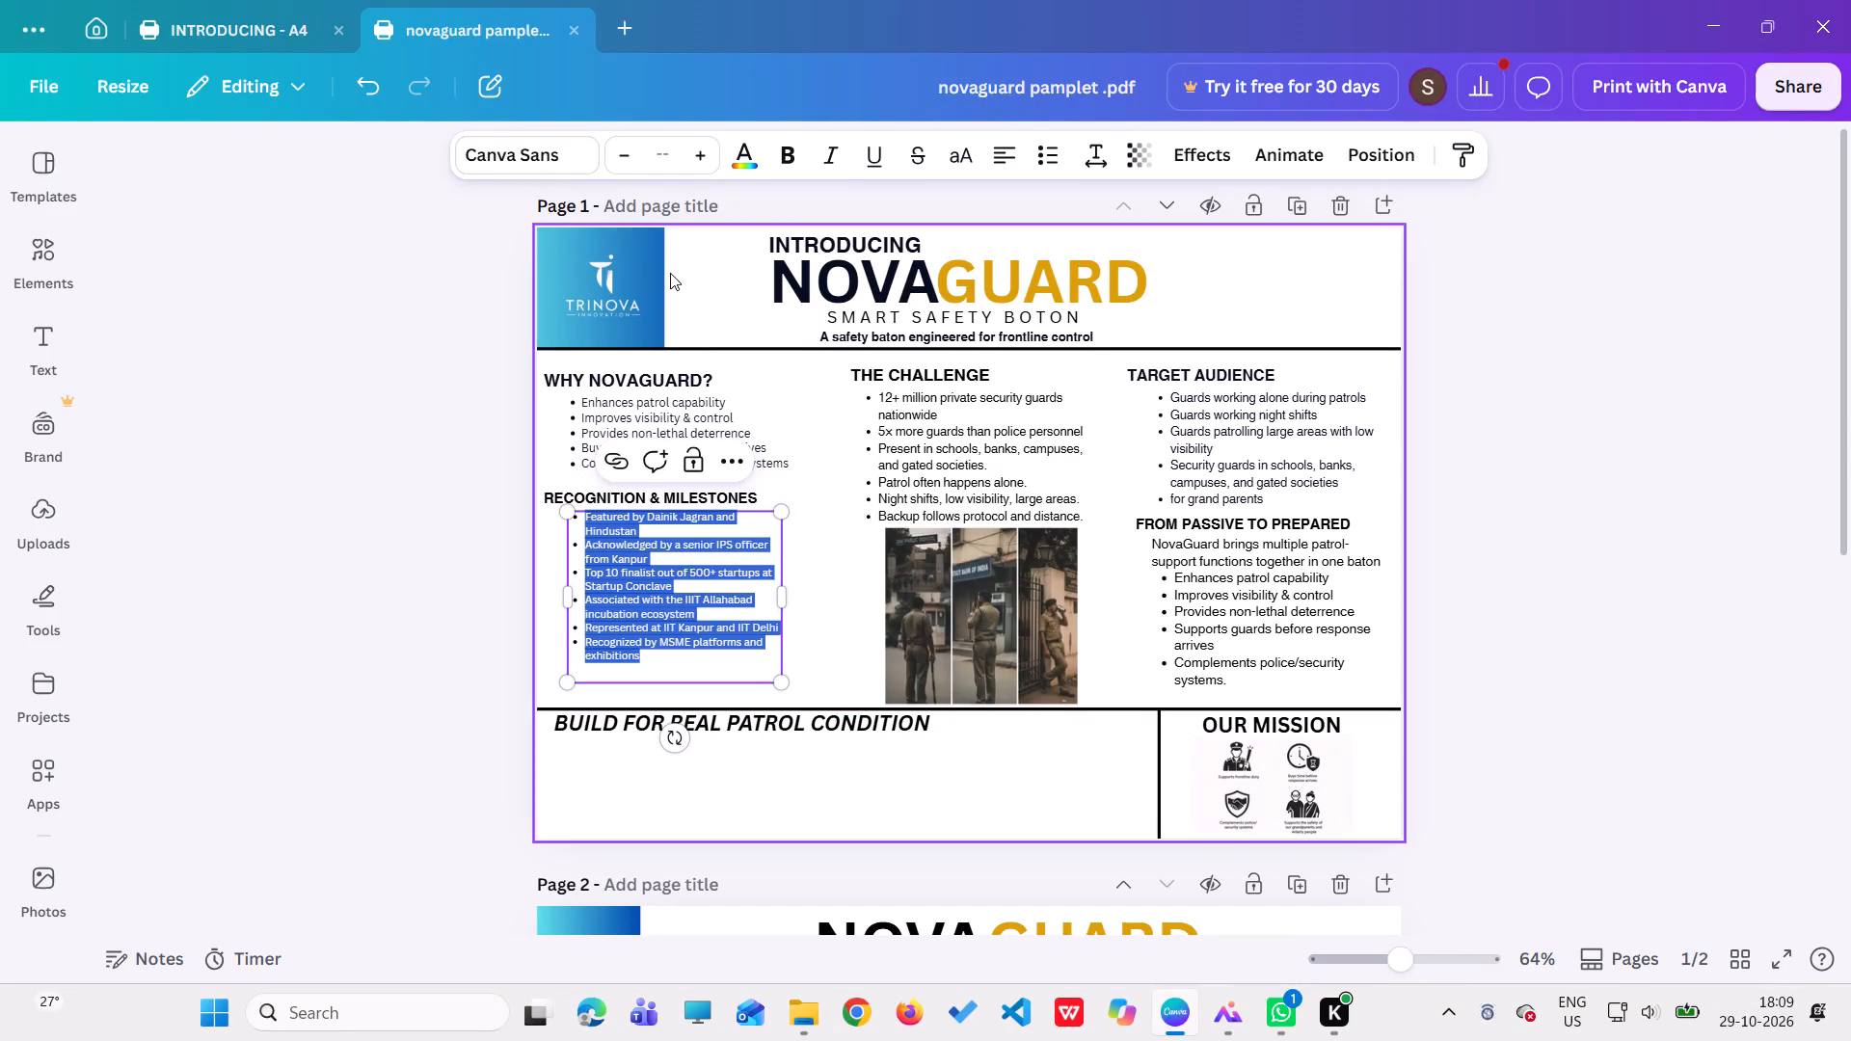
pyautogui.click(465, 9)
pyautogui.click(261, 12)
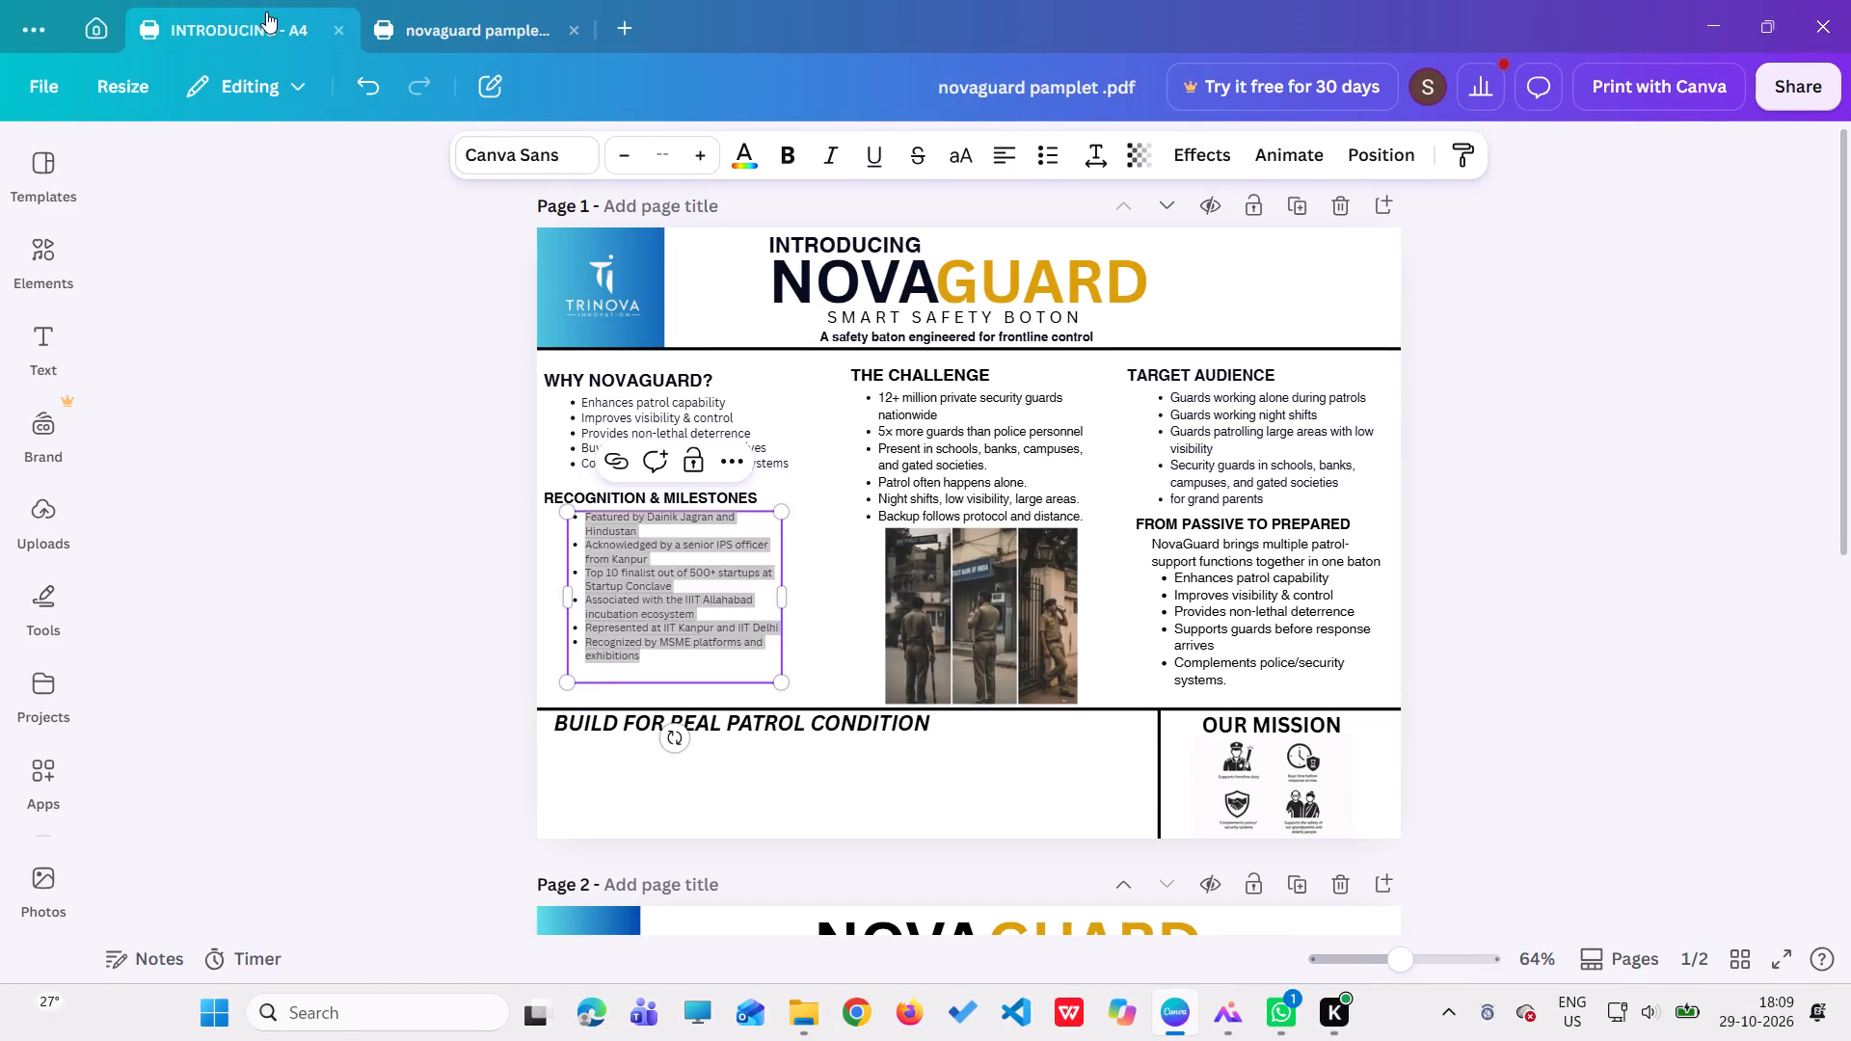
pyautogui.click(306, 706)
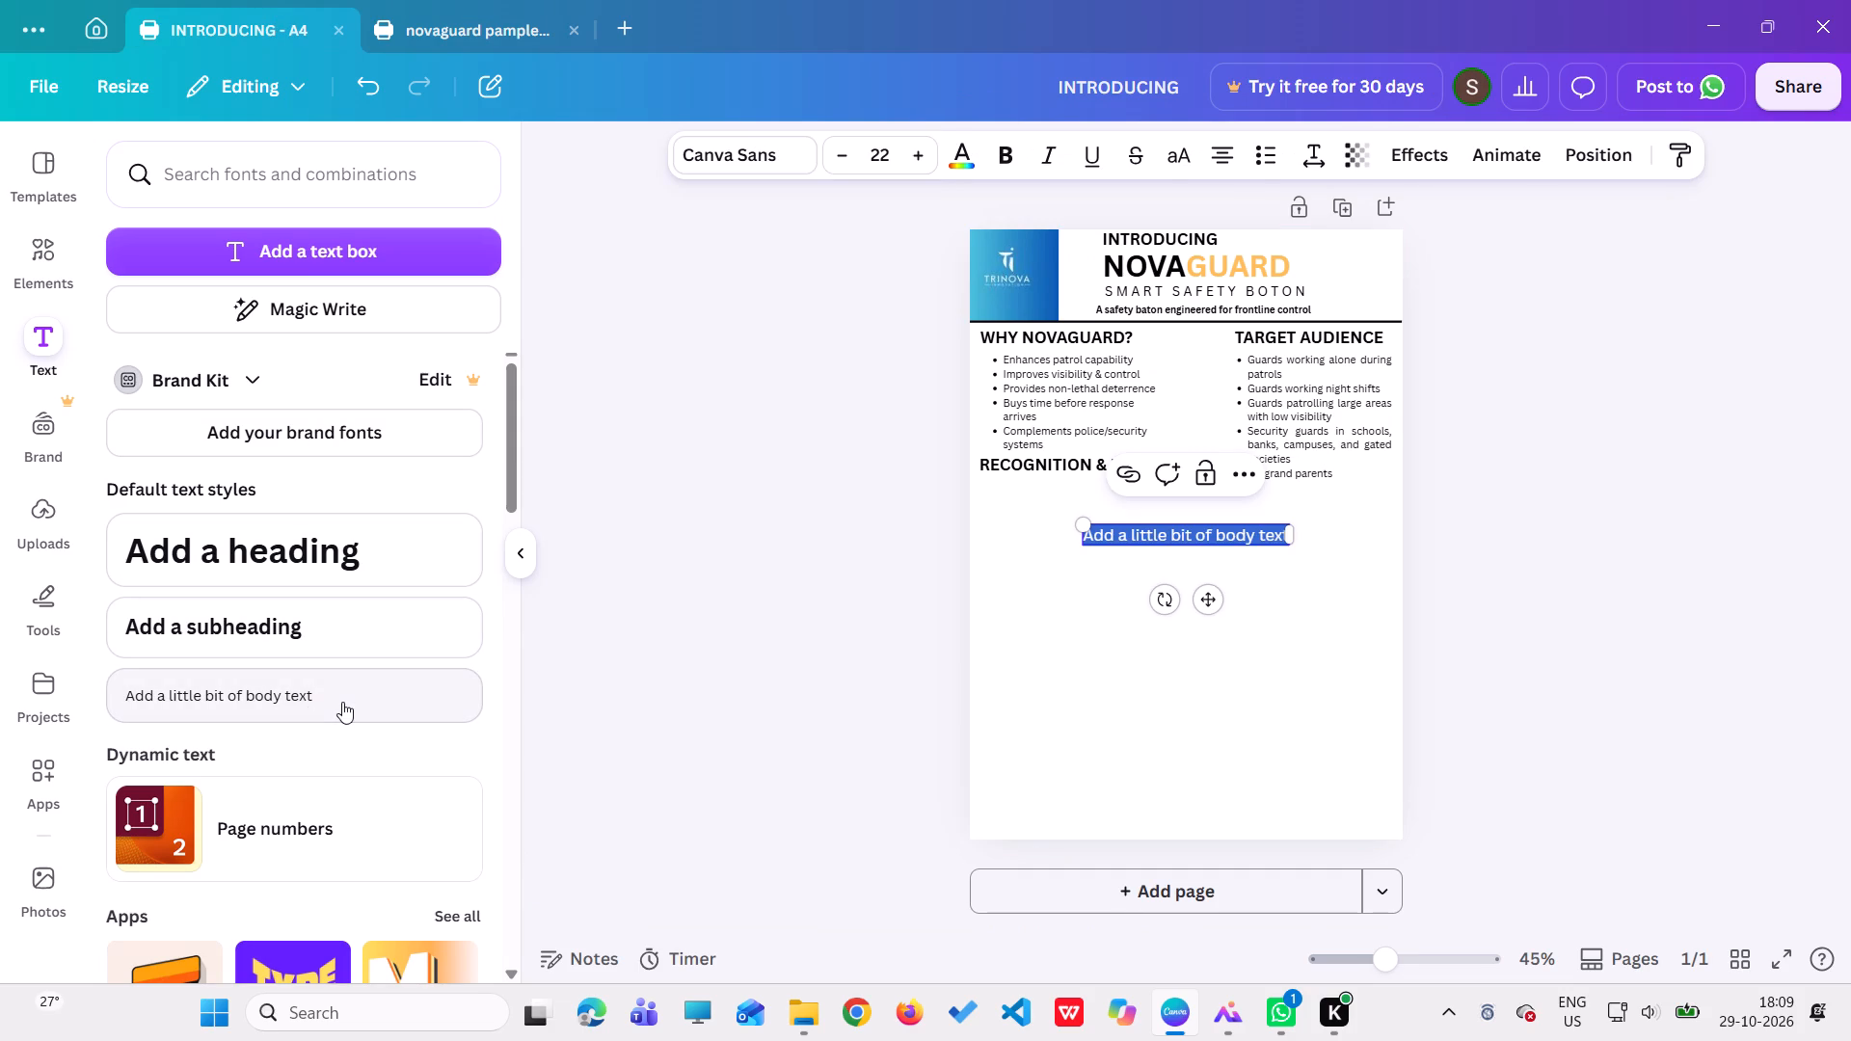
pyautogui.press('BackSpace')
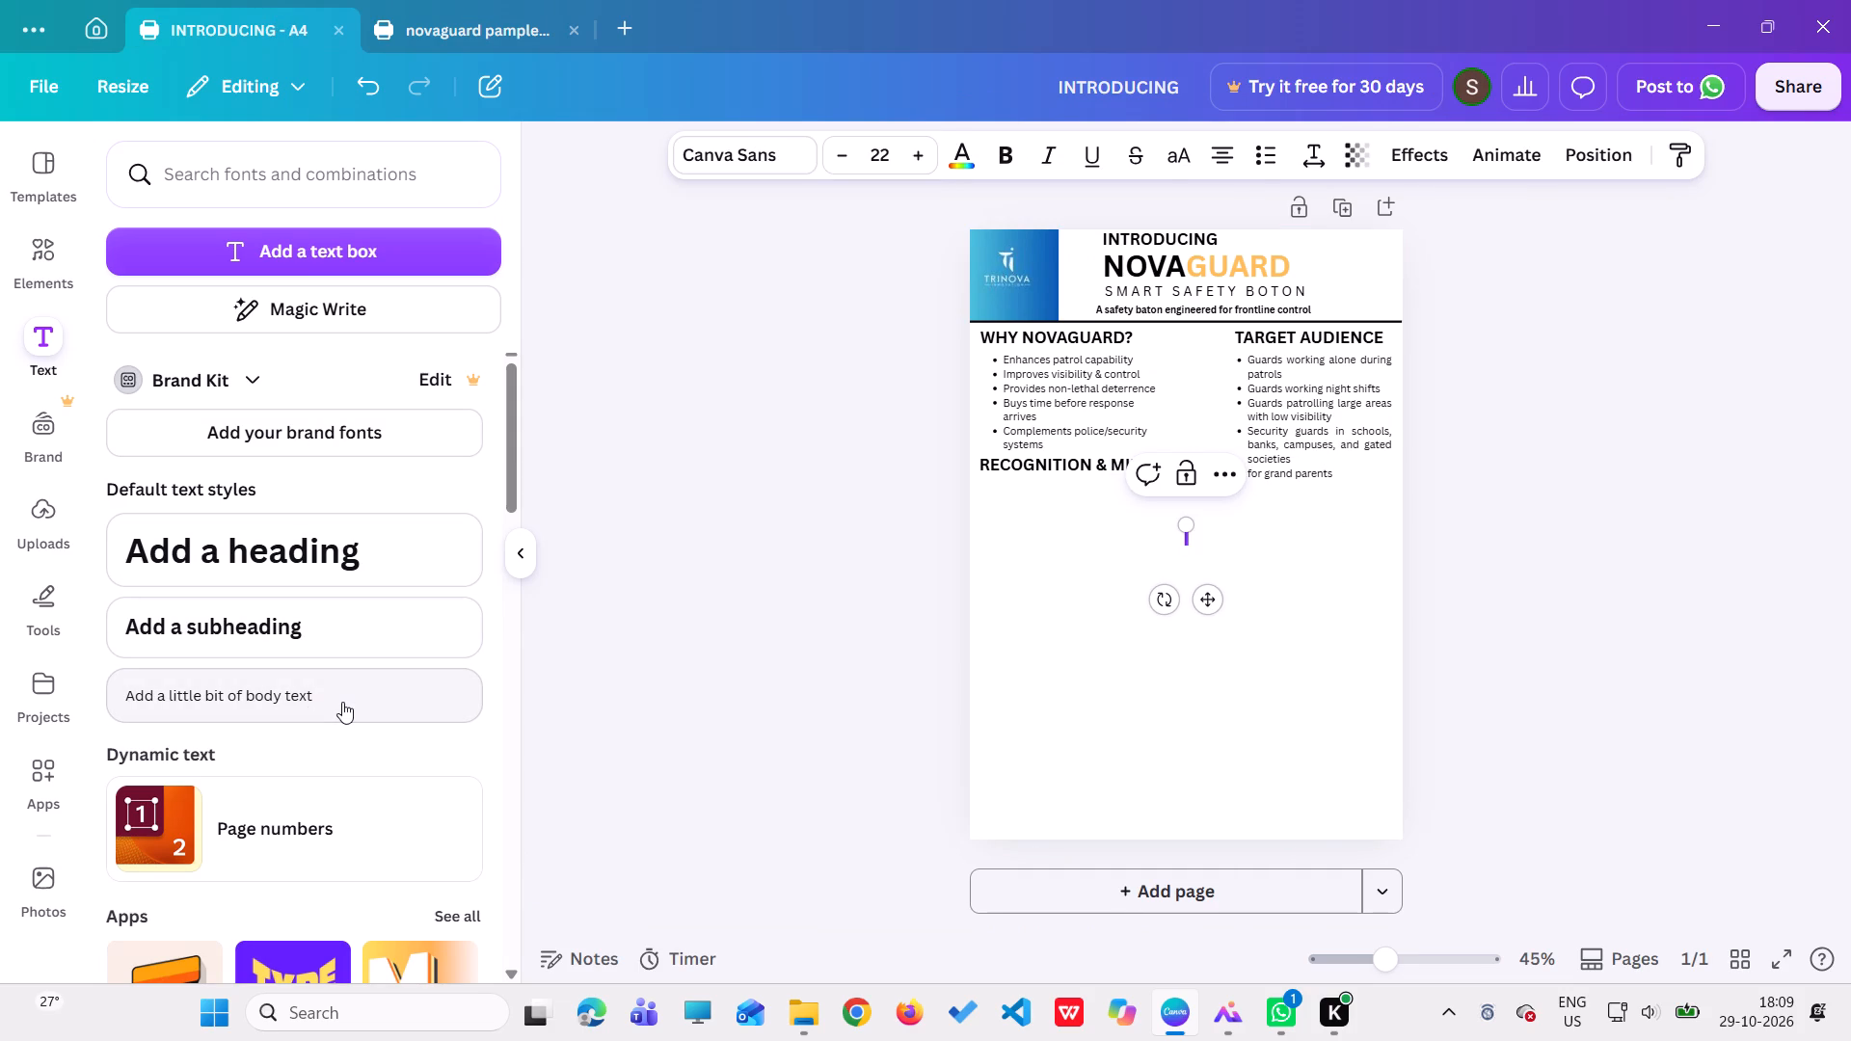
pyautogui.hotkey('ctrl', 'v')
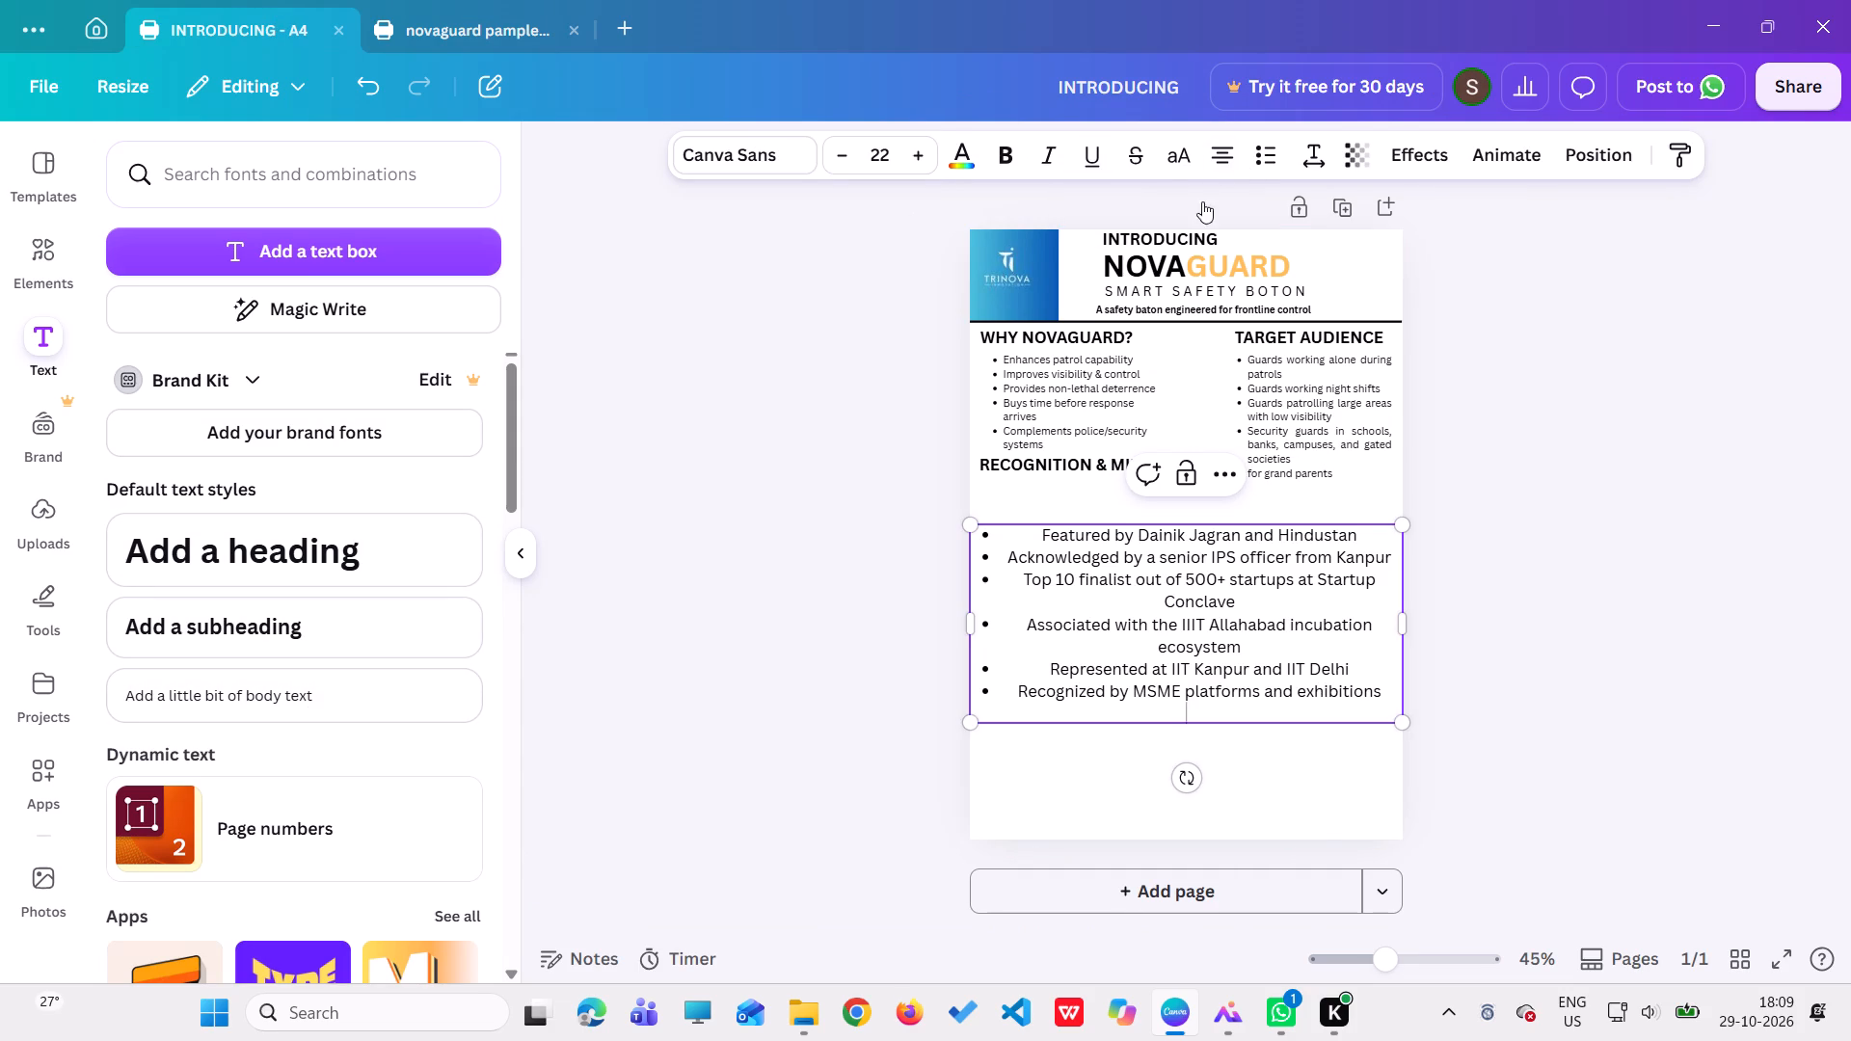
# Left-align all the text of the pasted recognition bullet list.
pyautogui.click(1006, 536)
pyautogui.click(1009, 536)
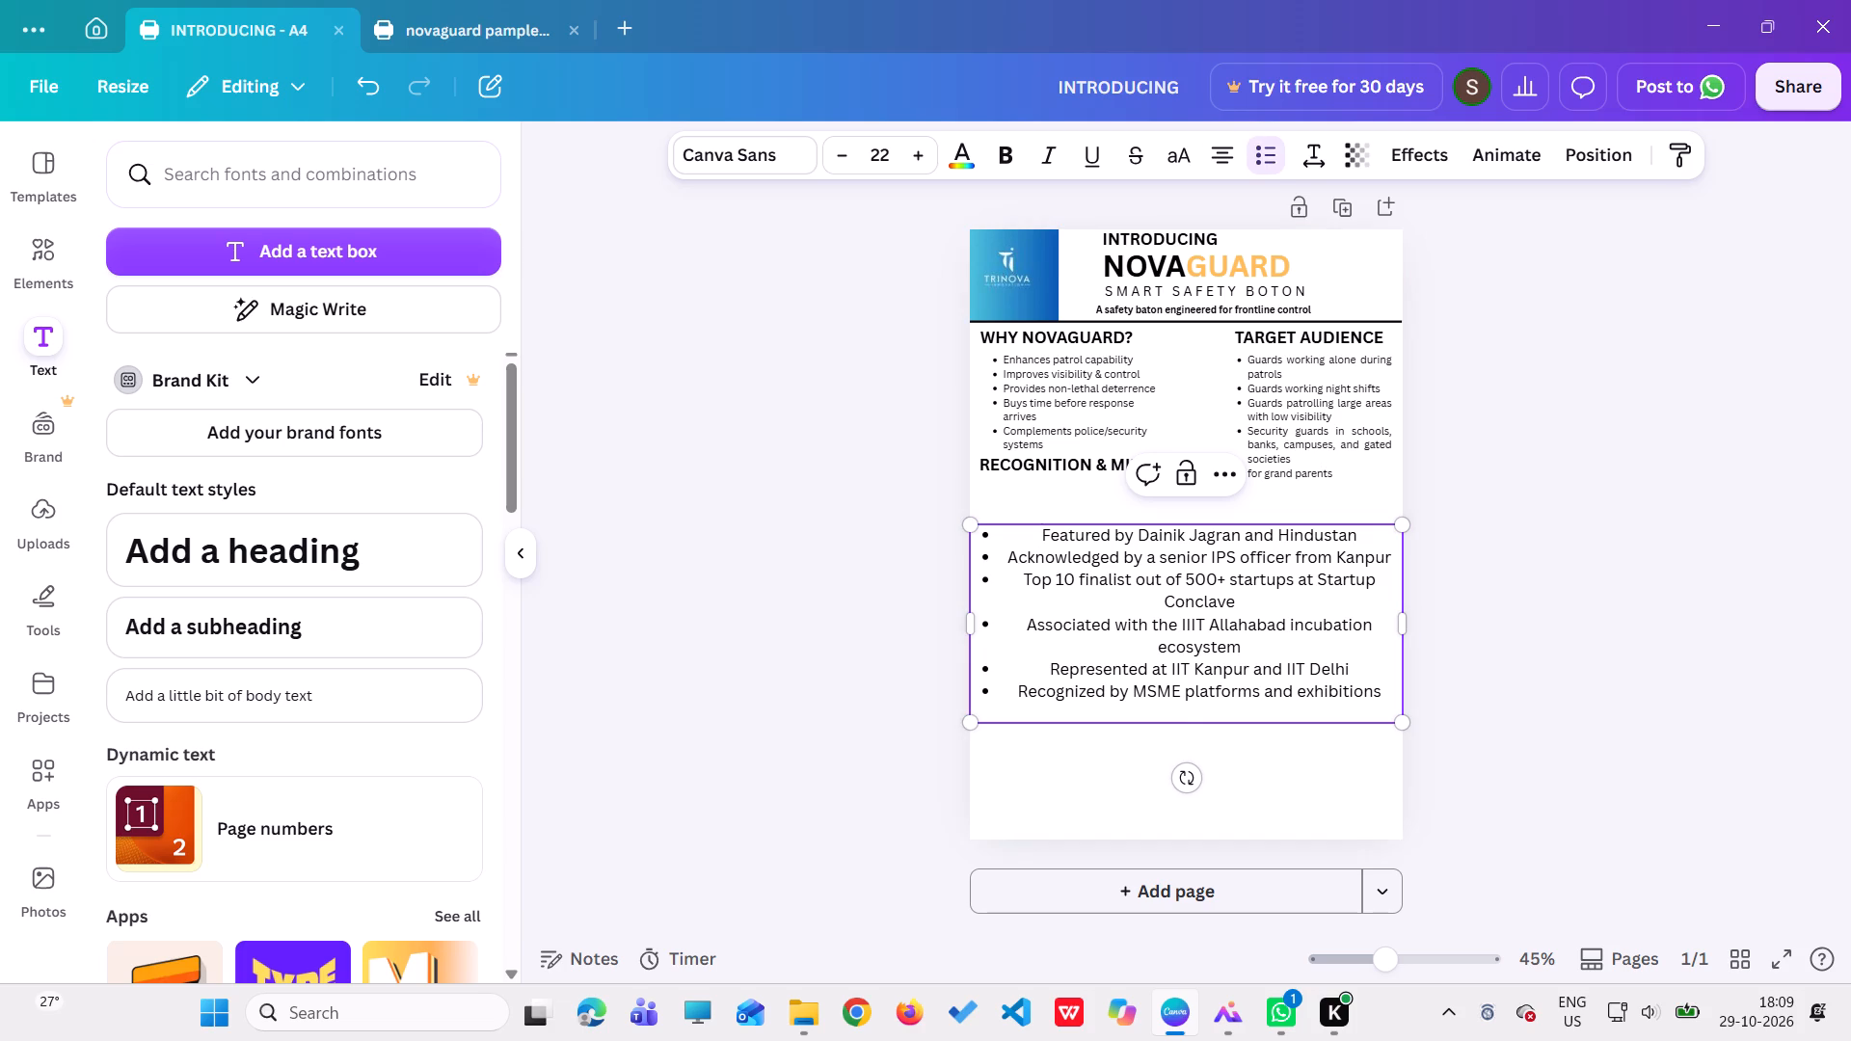
pyautogui.click(1009, 536)
pyautogui.moveTo(1009, 535); pyautogui.dragTo(1028, 688)
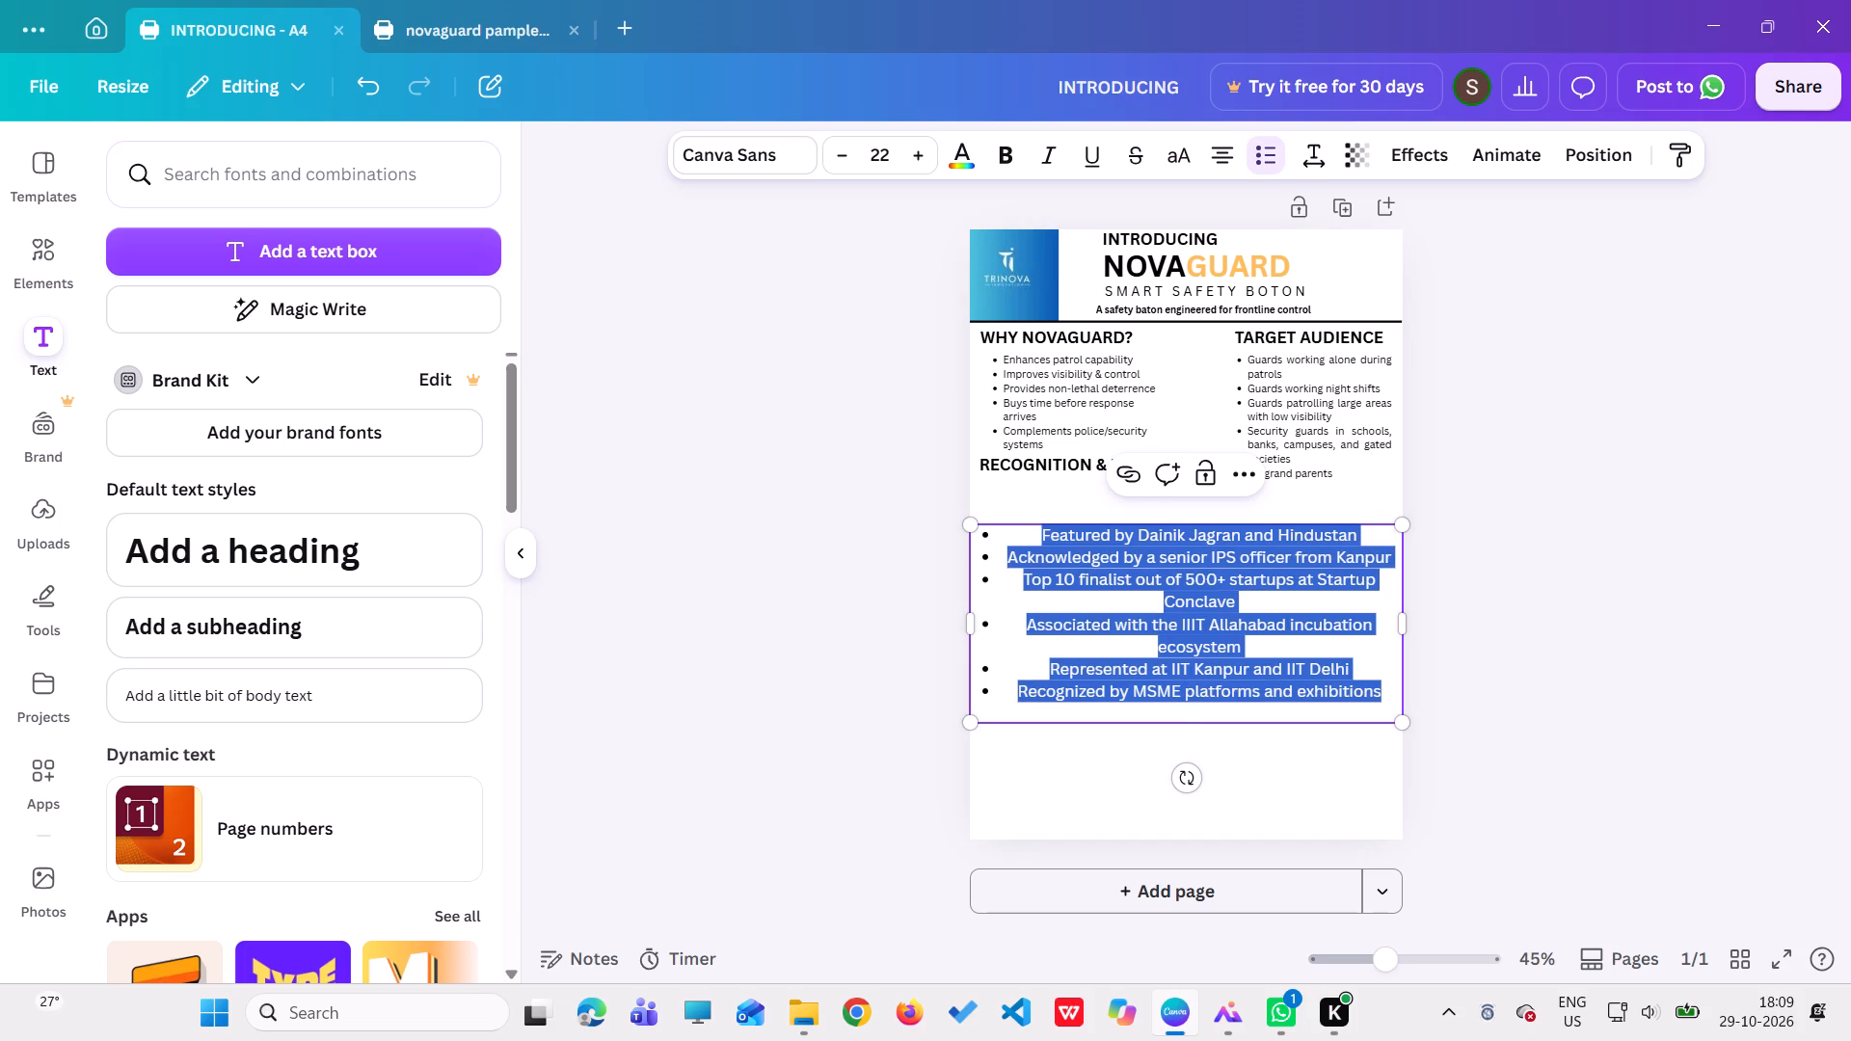
pyautogui.click(1205, 159)
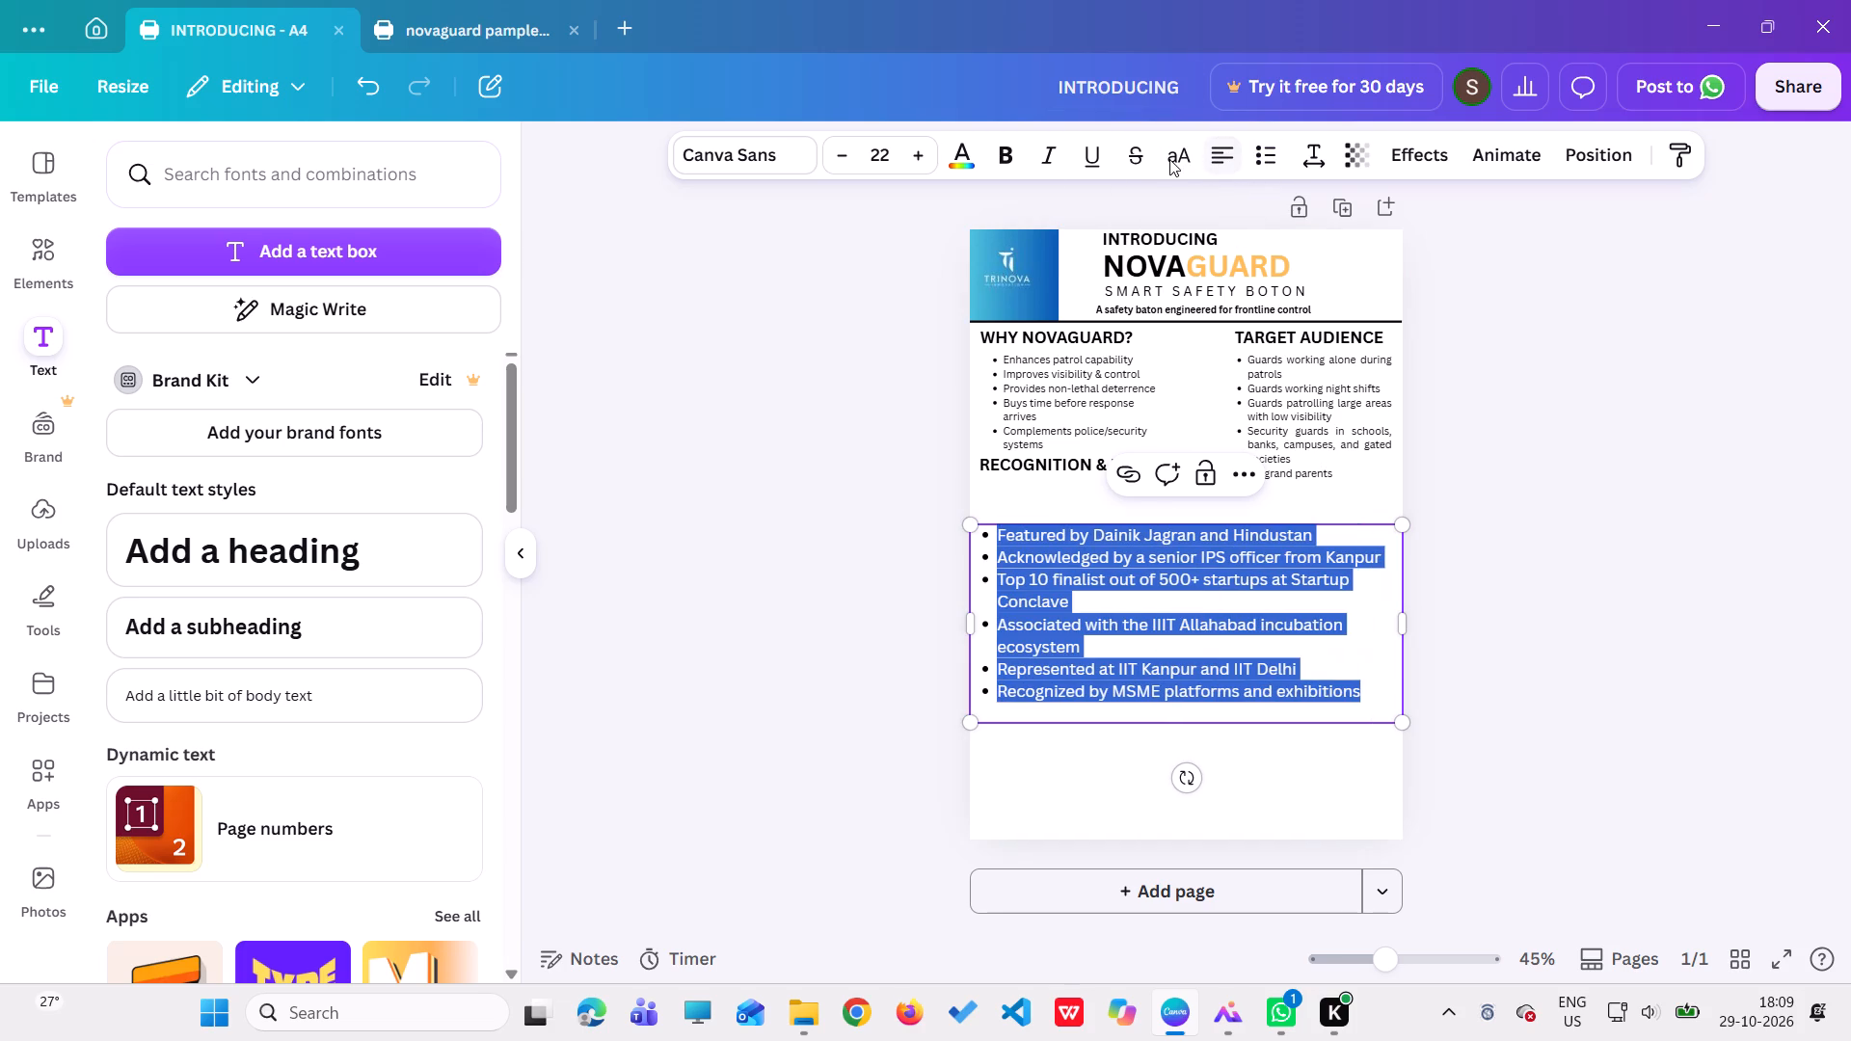
pyautogui.click(825, 466)
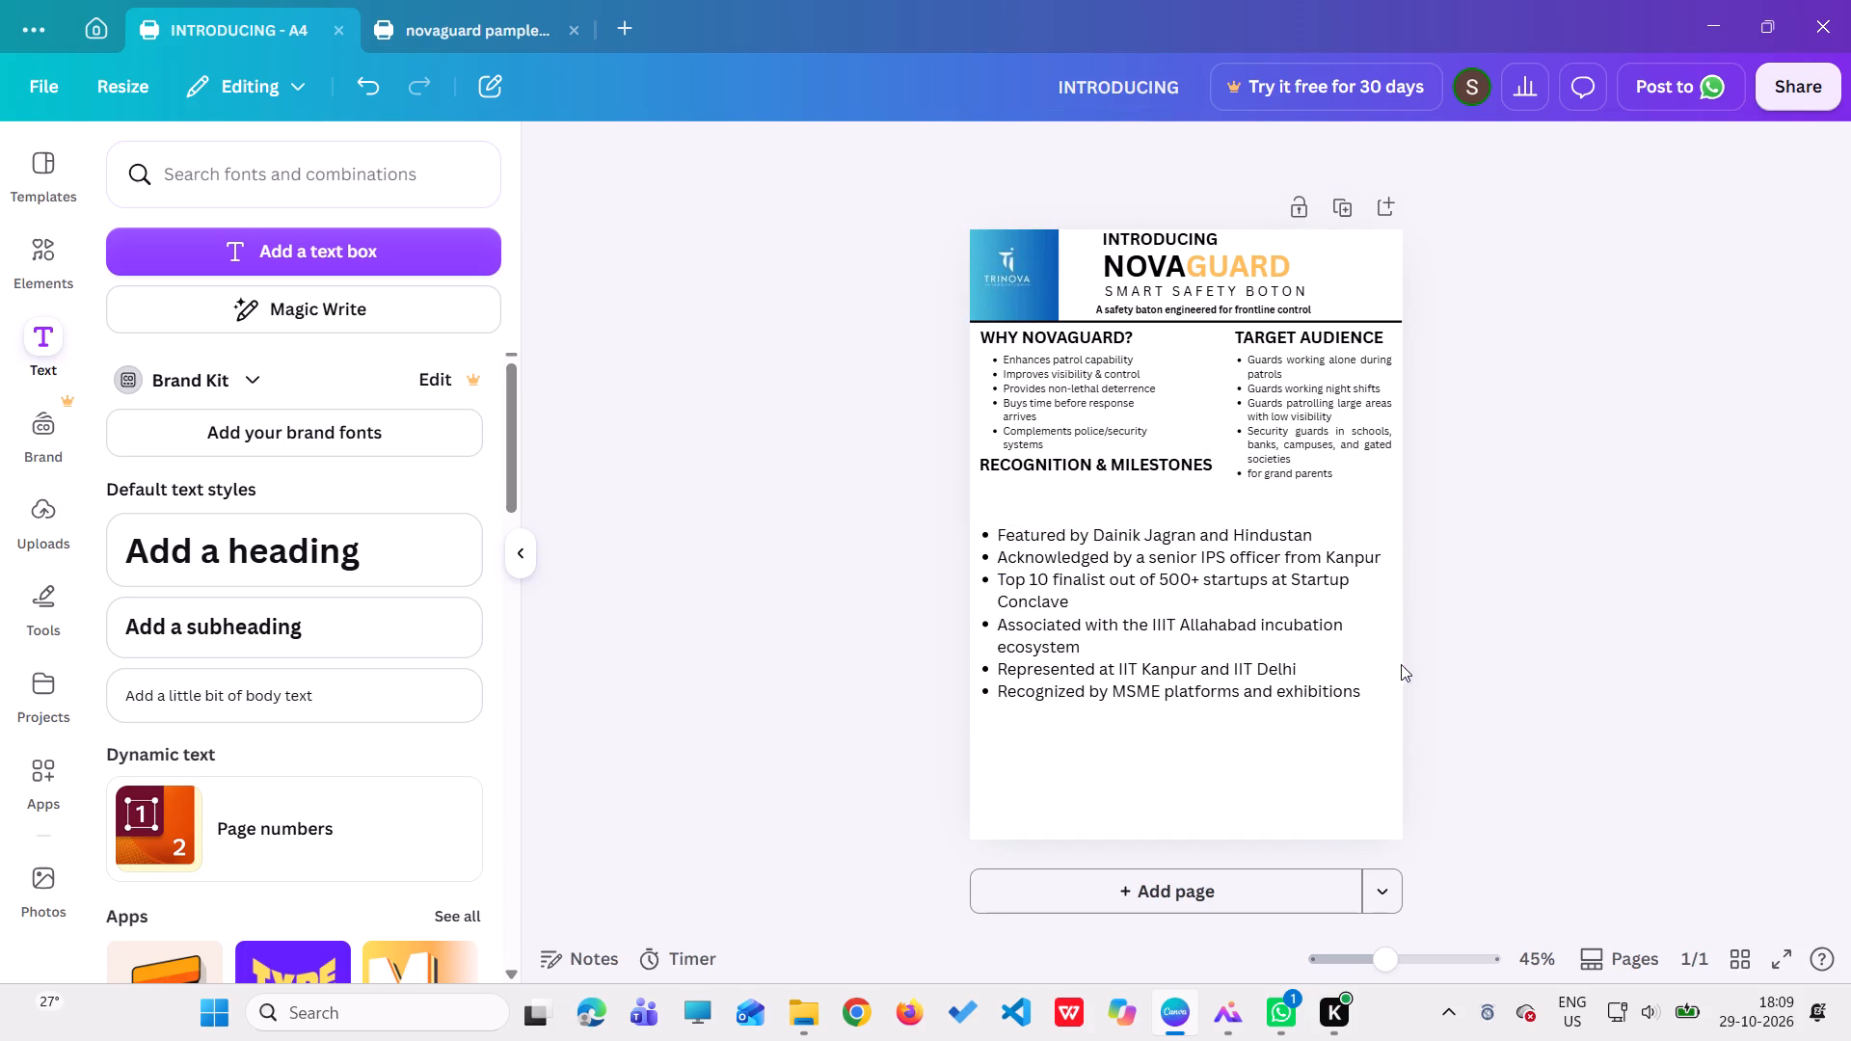
# Narrow the recognition bullet list to the first column's width and move it up directly beneath its heading.
pyautogui.click(1381, 646)
pyautogui.moveTo(1406, 622); pyautogui.dragTo(1247, 641)
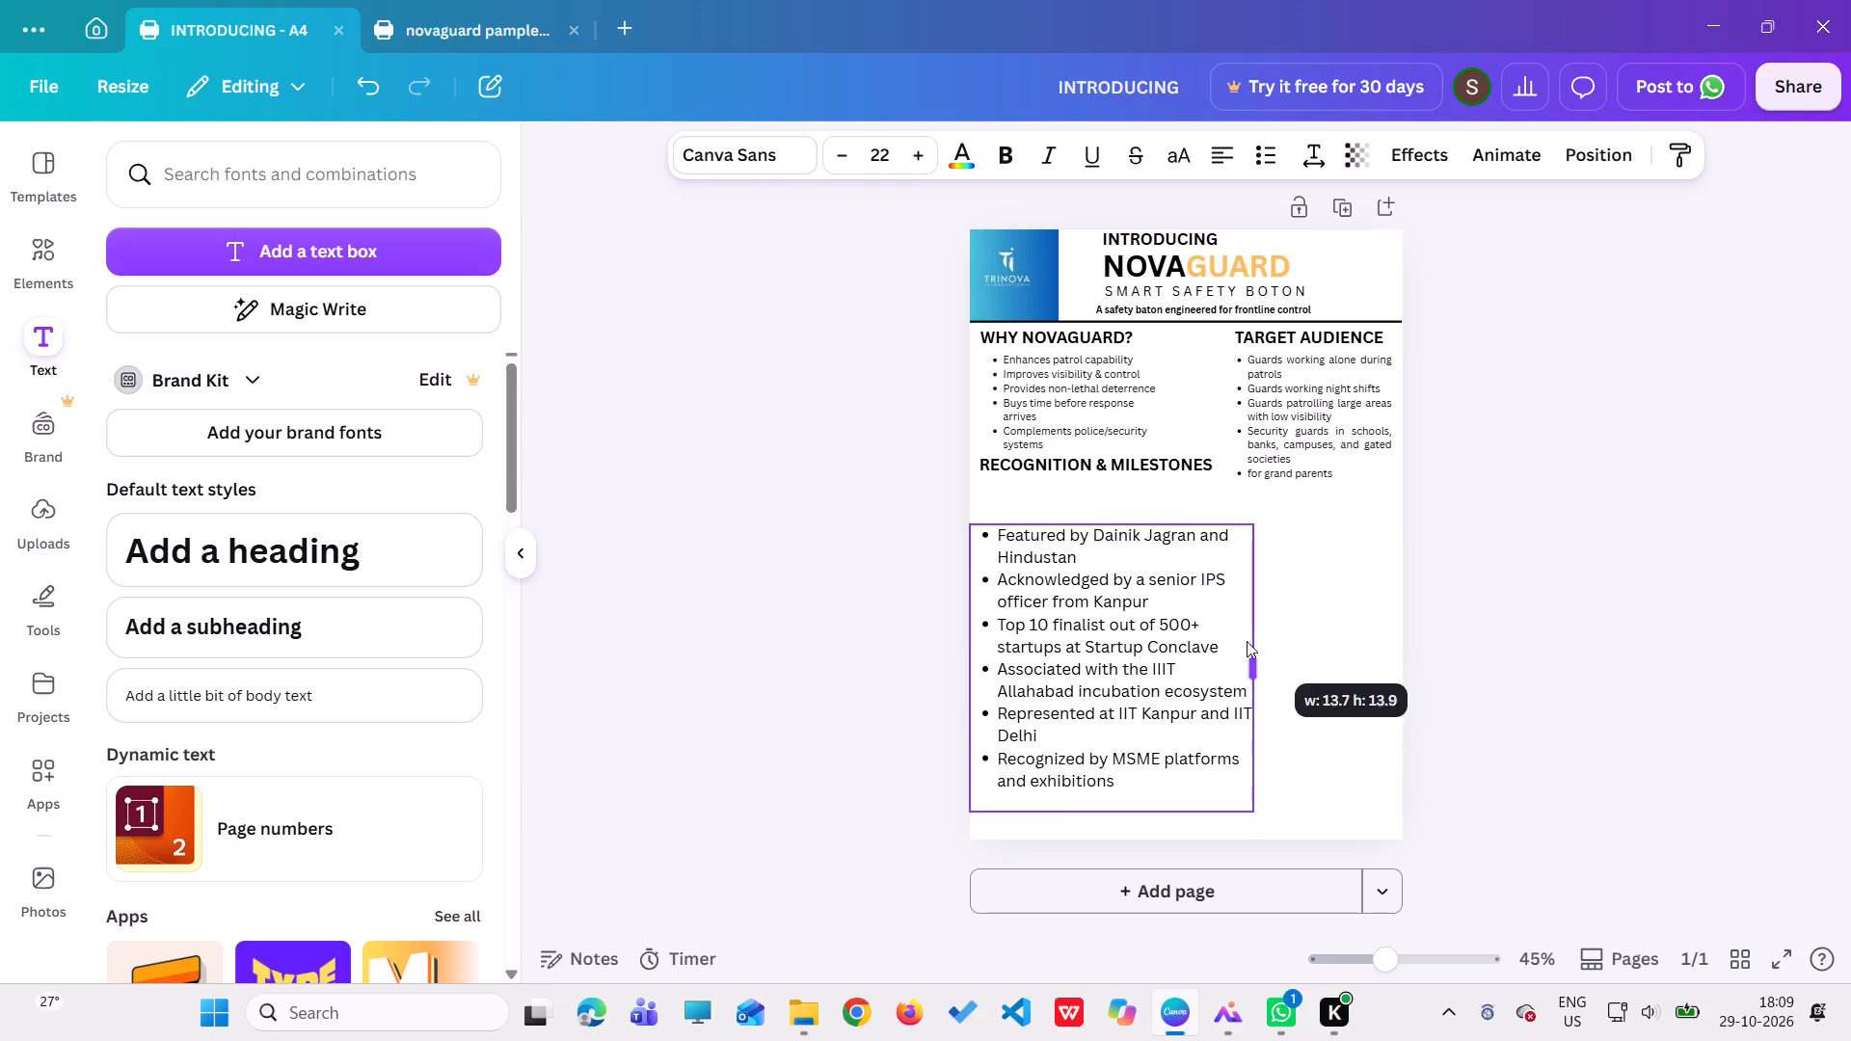
pyautogui.moveTo(1247, 641); pyautogui.dragTo(1172, 650)
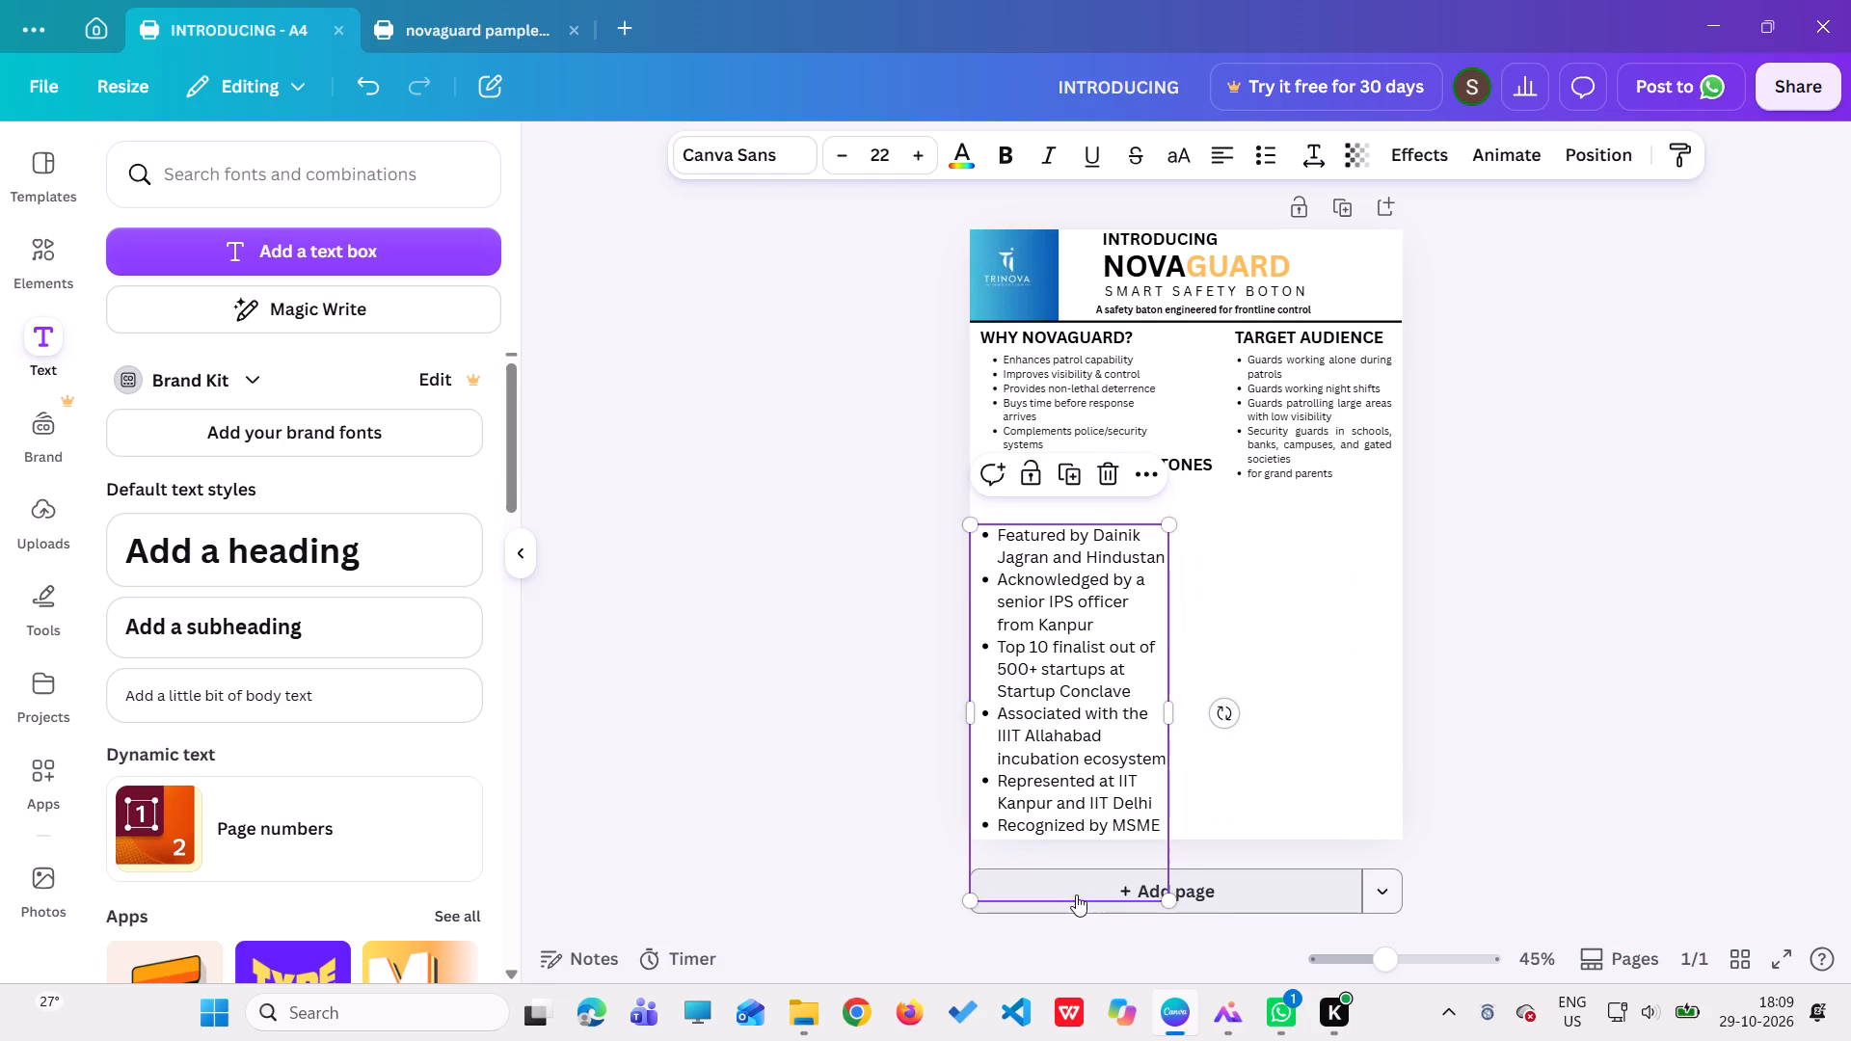
pyautogui.moveTo(1056, 796); pyautogui.dragTo(1058, 752)
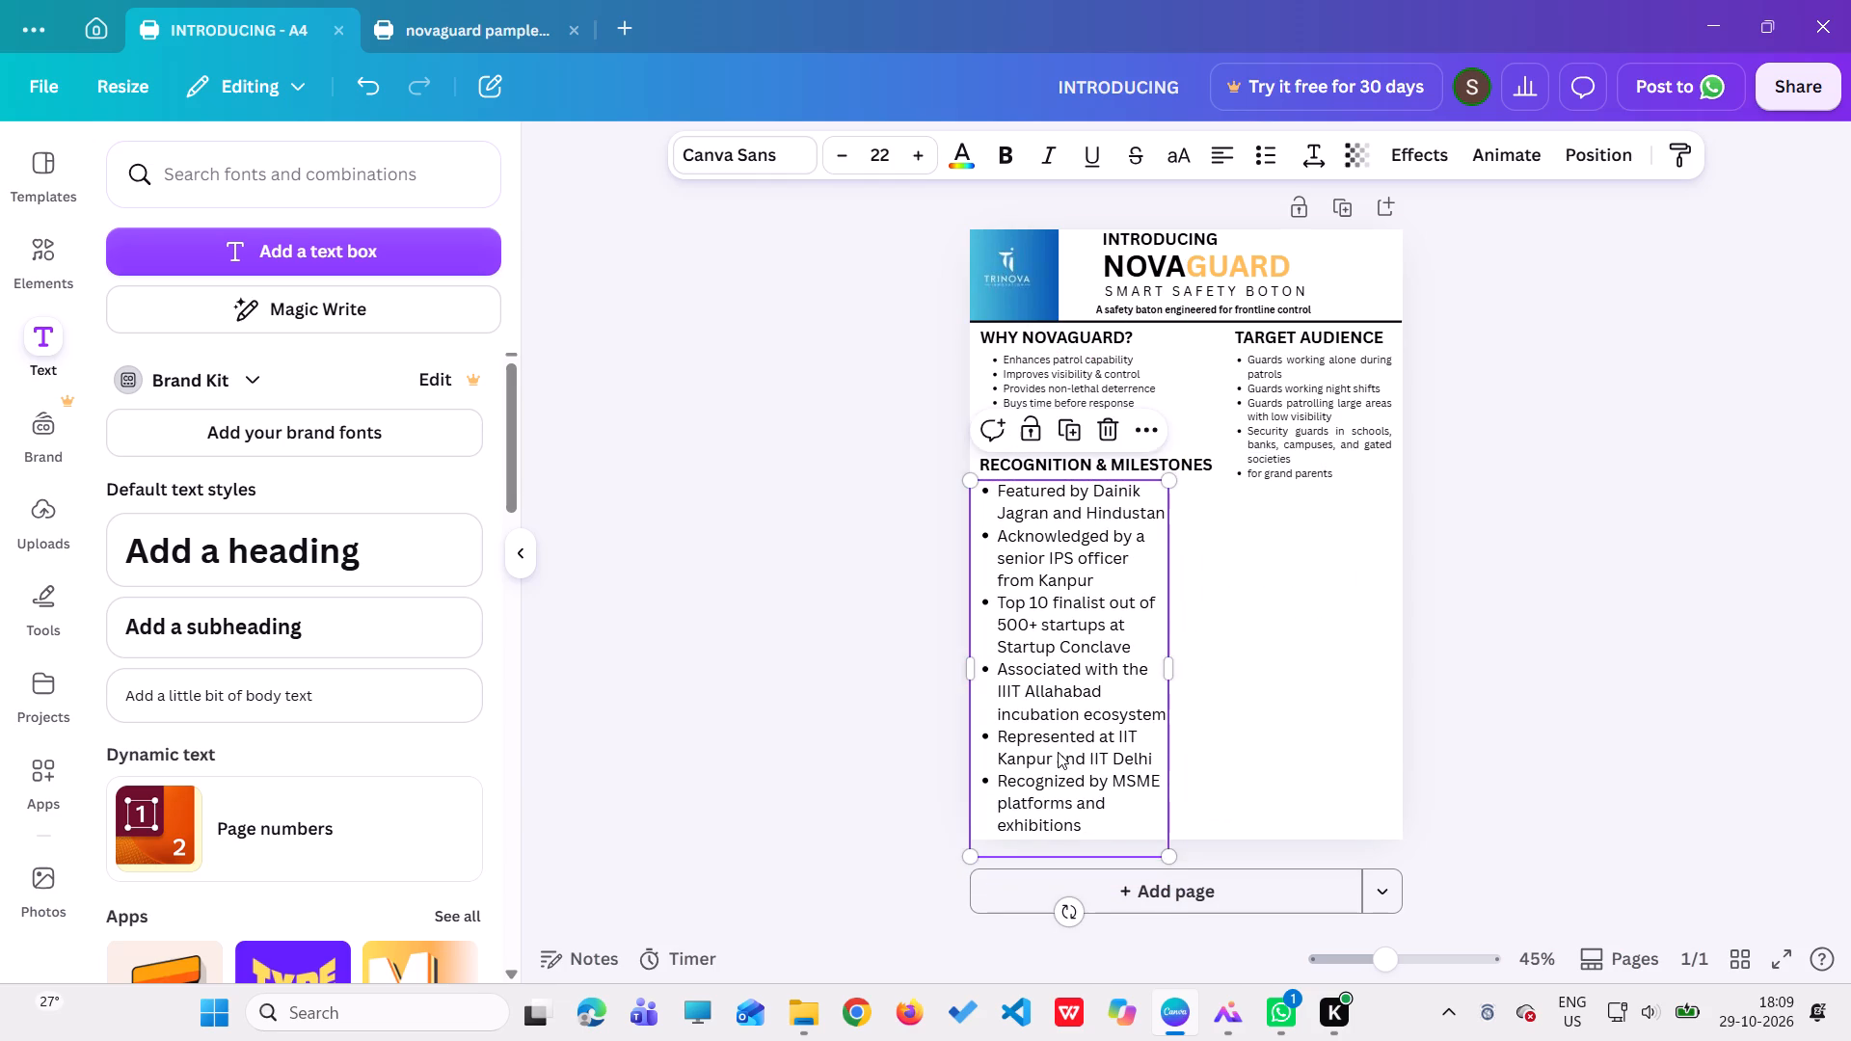
# Reduce the recognition list's font size to 13, using the "WHY NOVAGUARD?" list's size as reference.
pyautogui.tripleClick(831, 147)
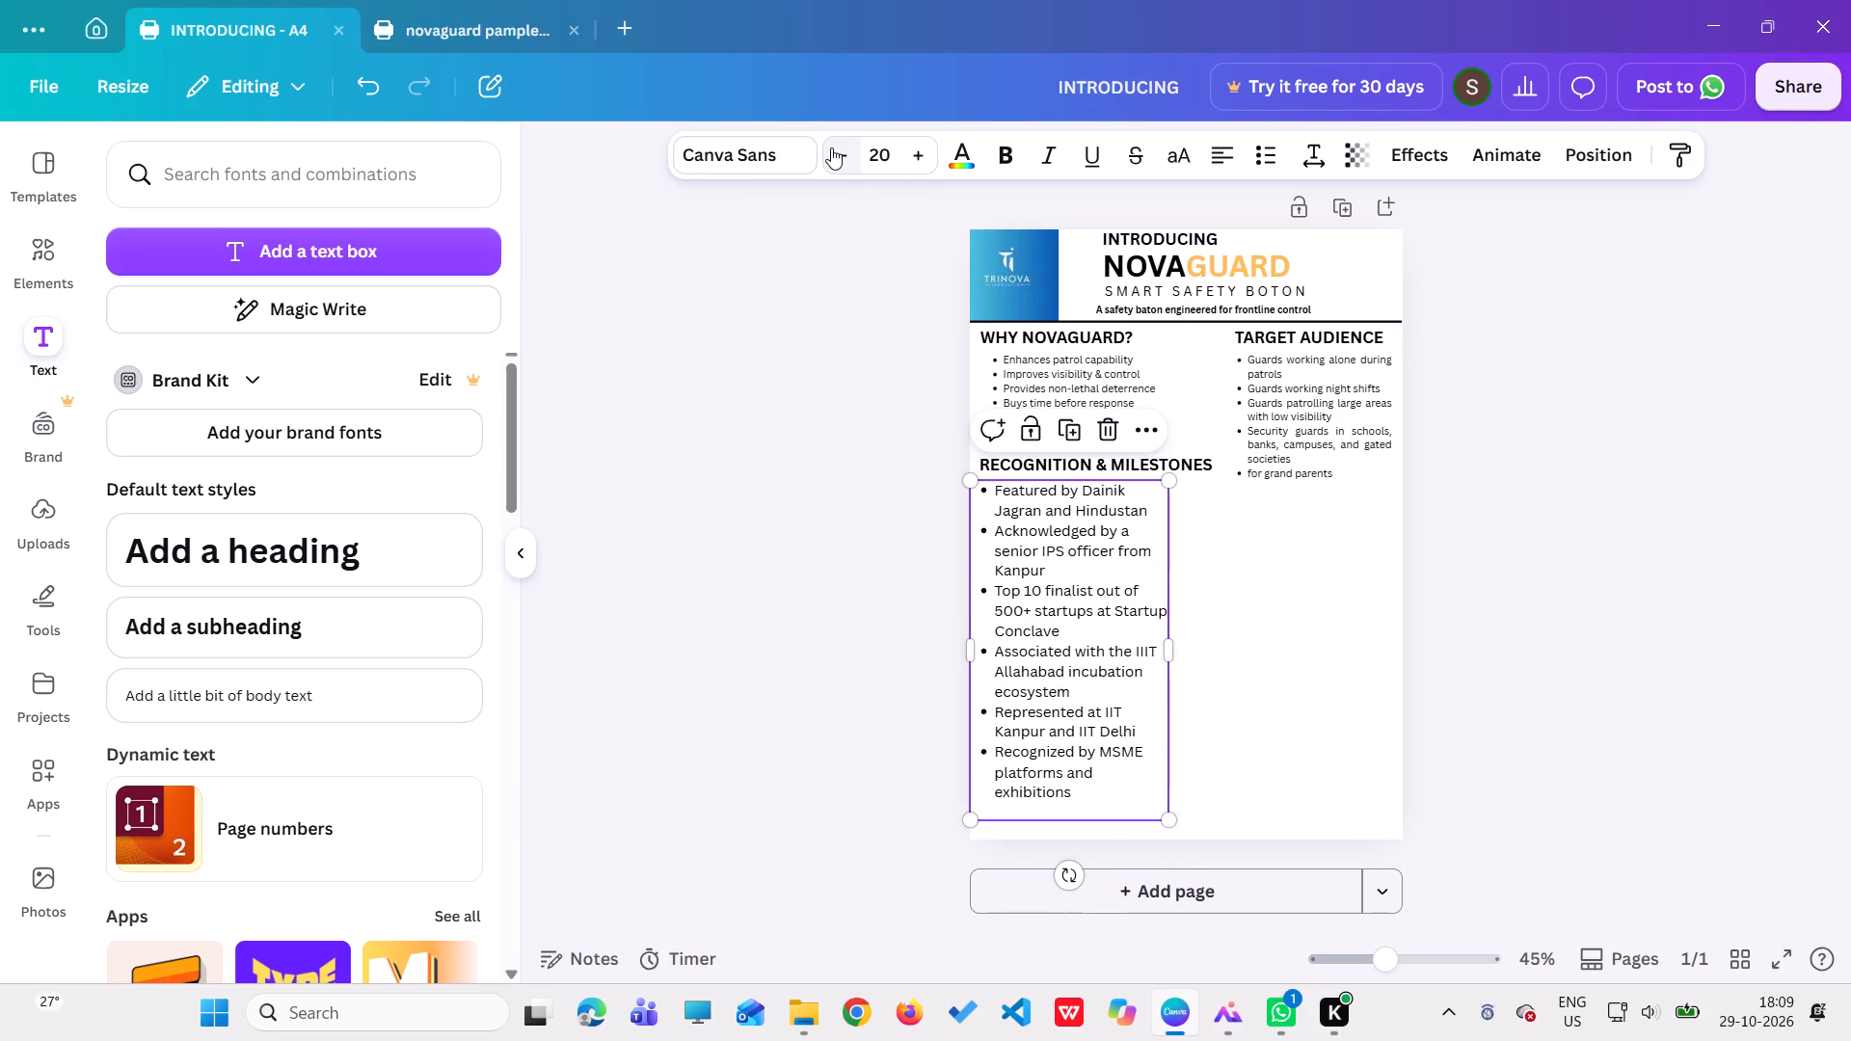
pyautogui.tripleClick(831, 147)
pyautogui.tripleClick(831, 147)
pyautogui.click(831, 147)
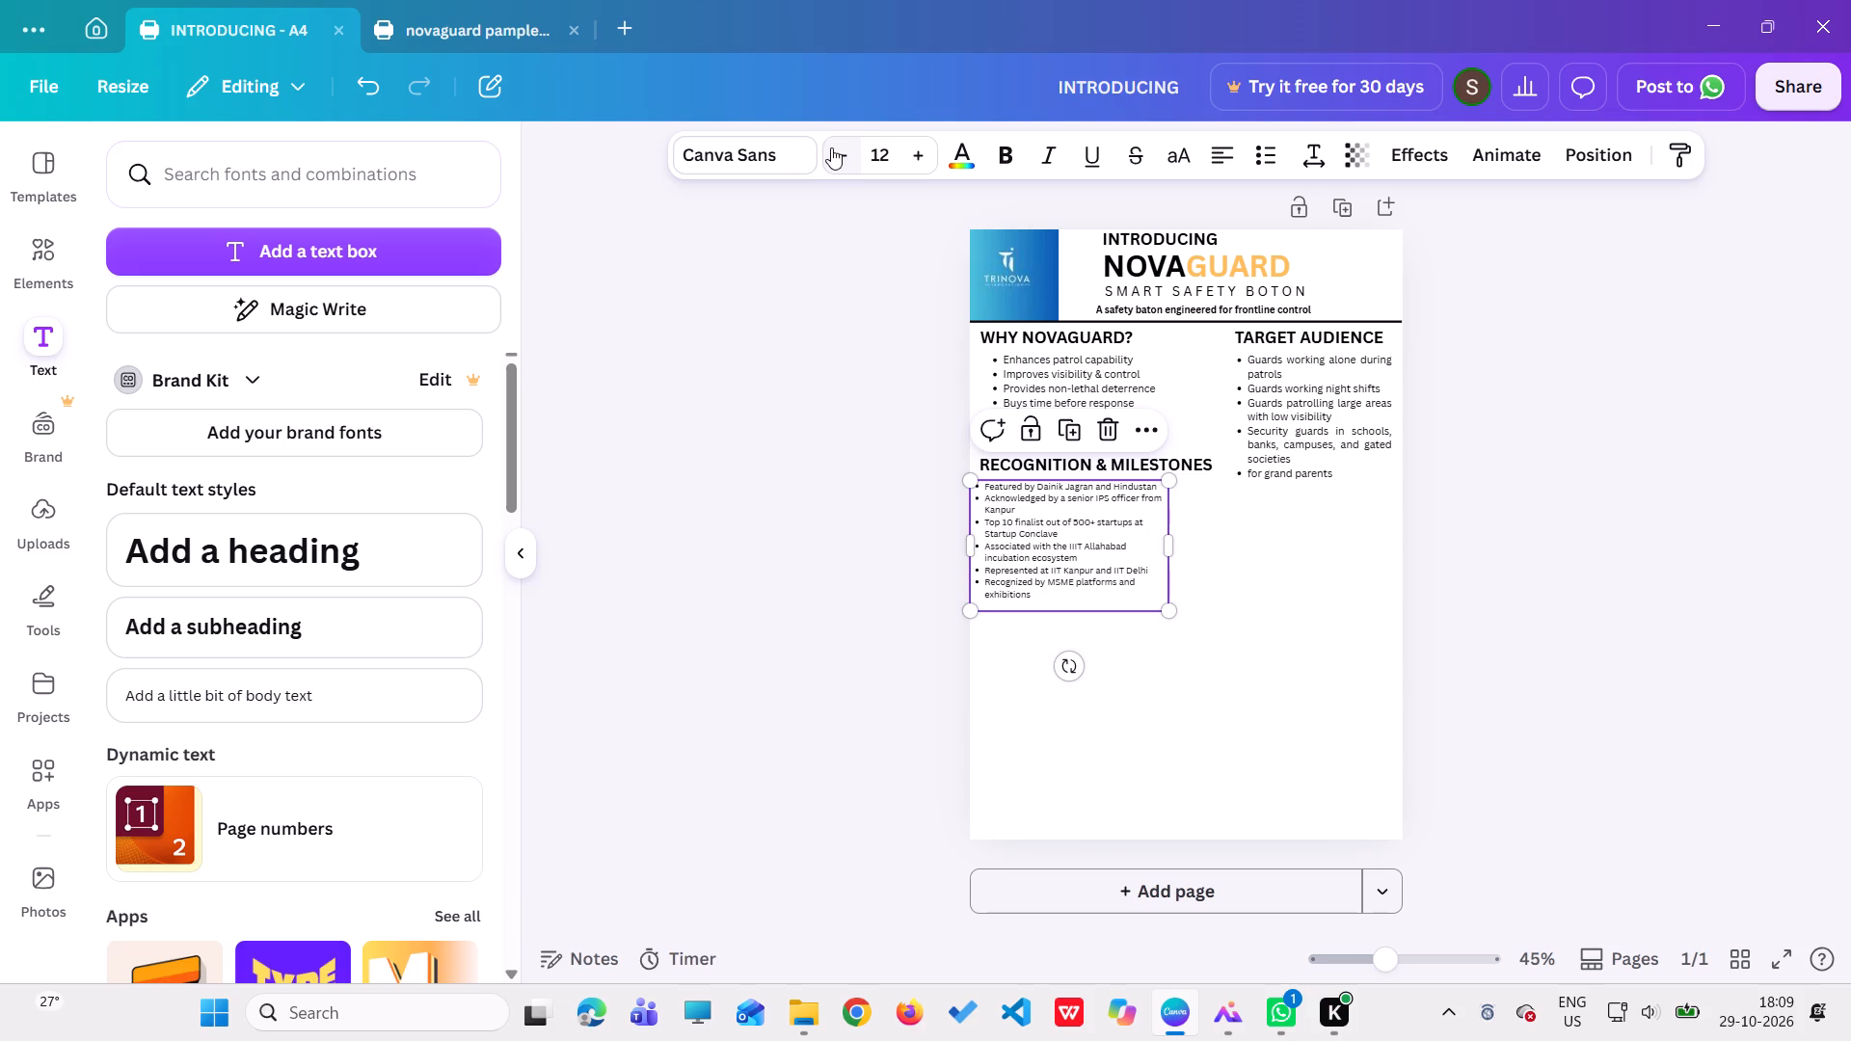
pyautogui.click(1043, 365)
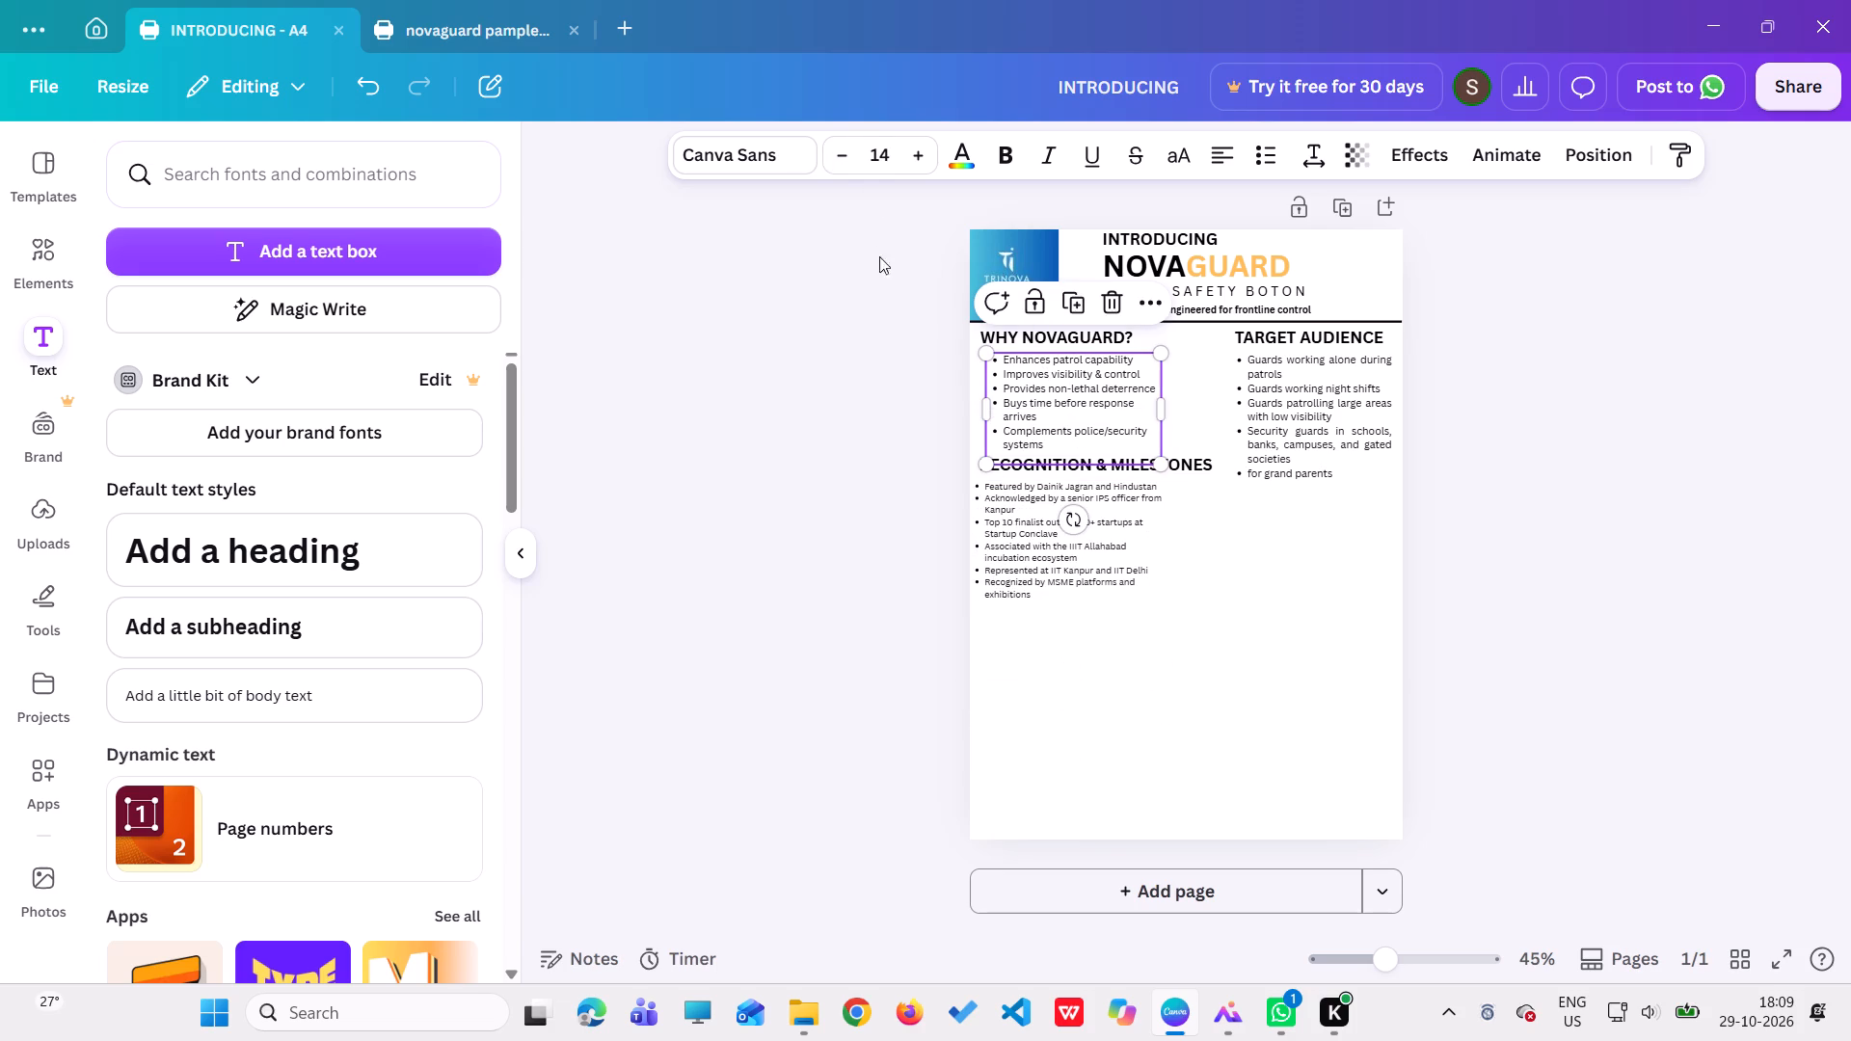
pyautogui.click(1037, 531)
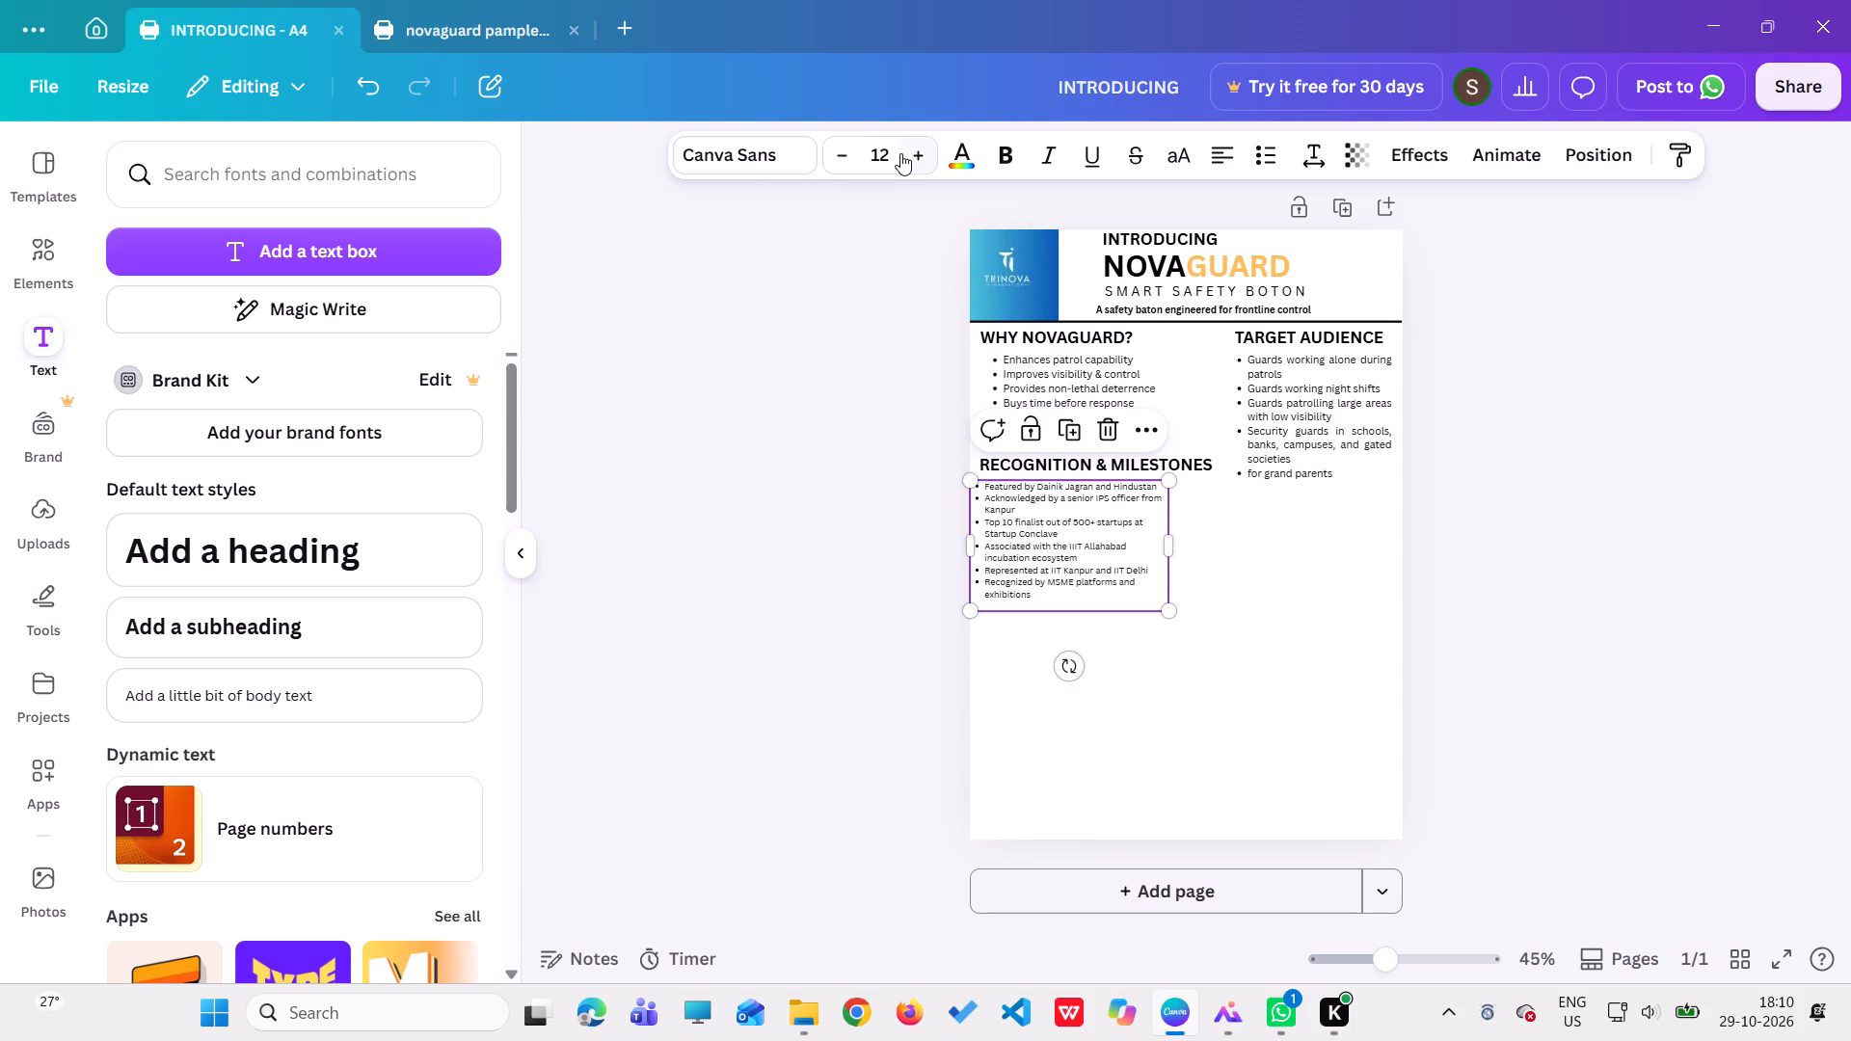
pyautogui.click(915, 153)
pyautogui.click(915, 153)
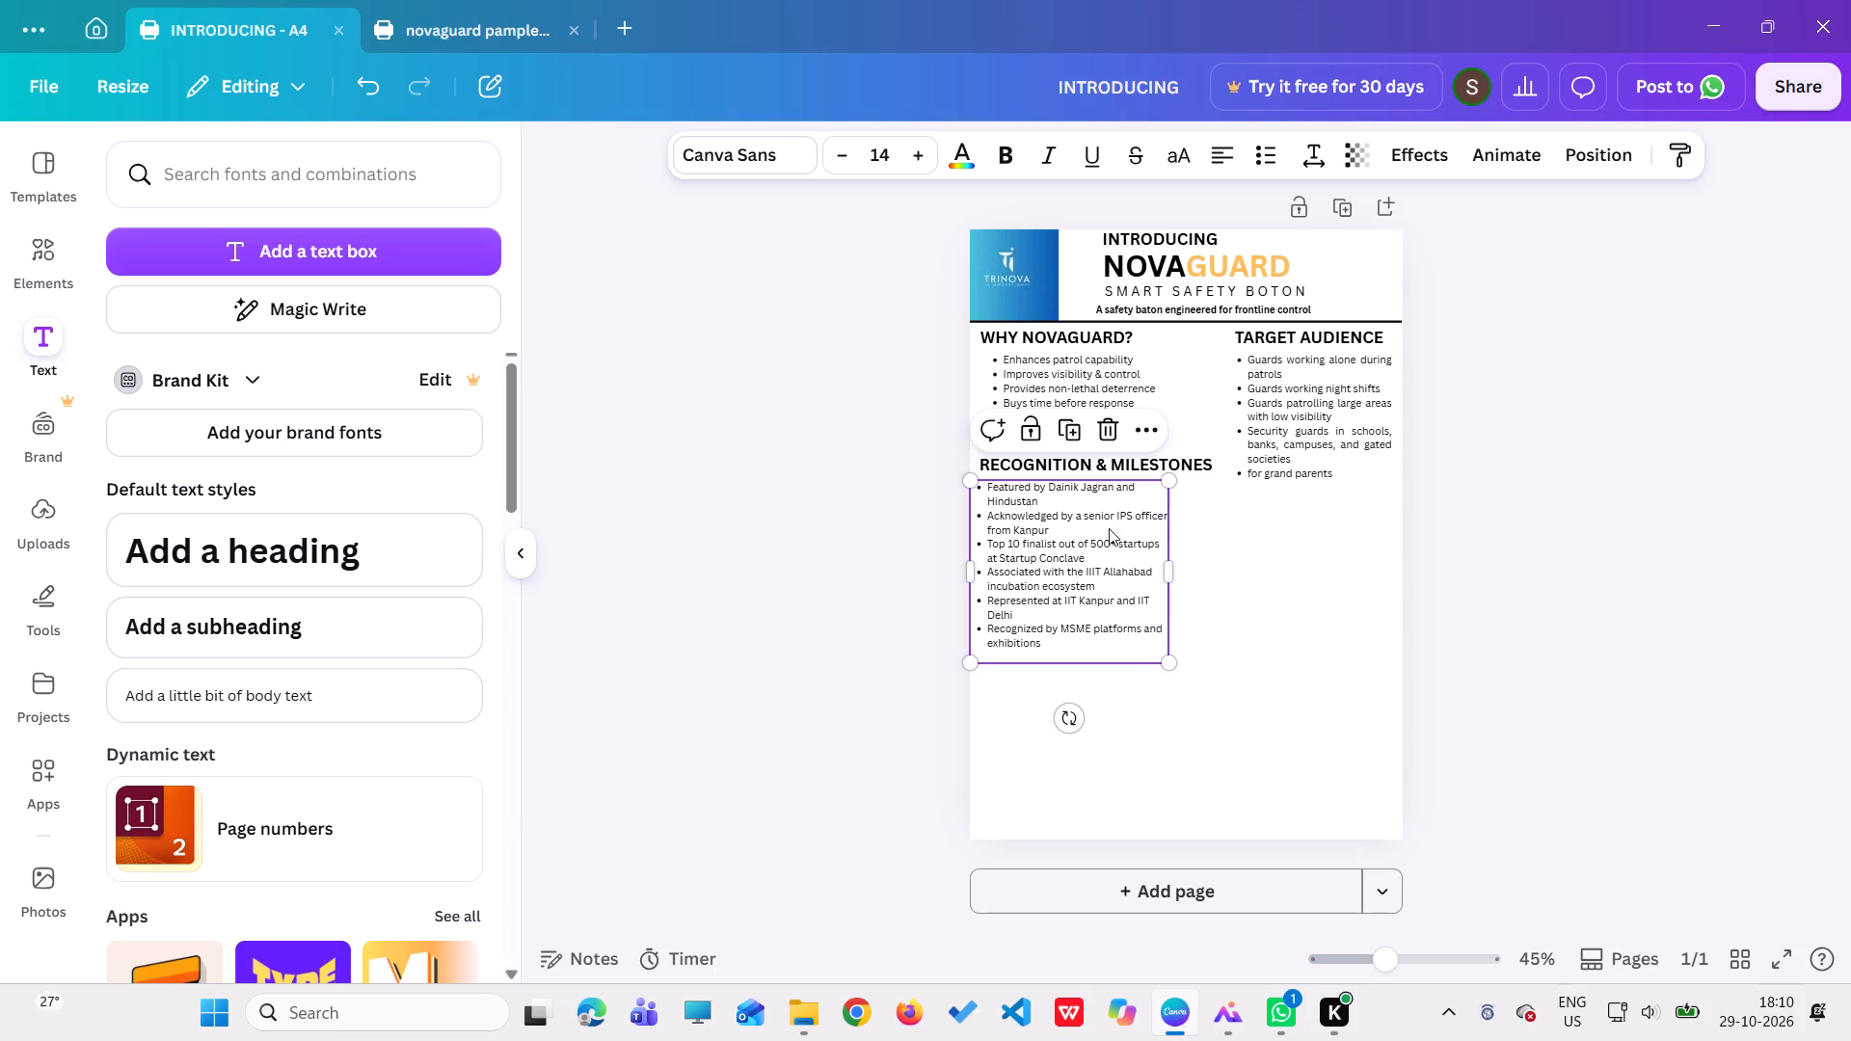
pyautogui.click(841, 155)
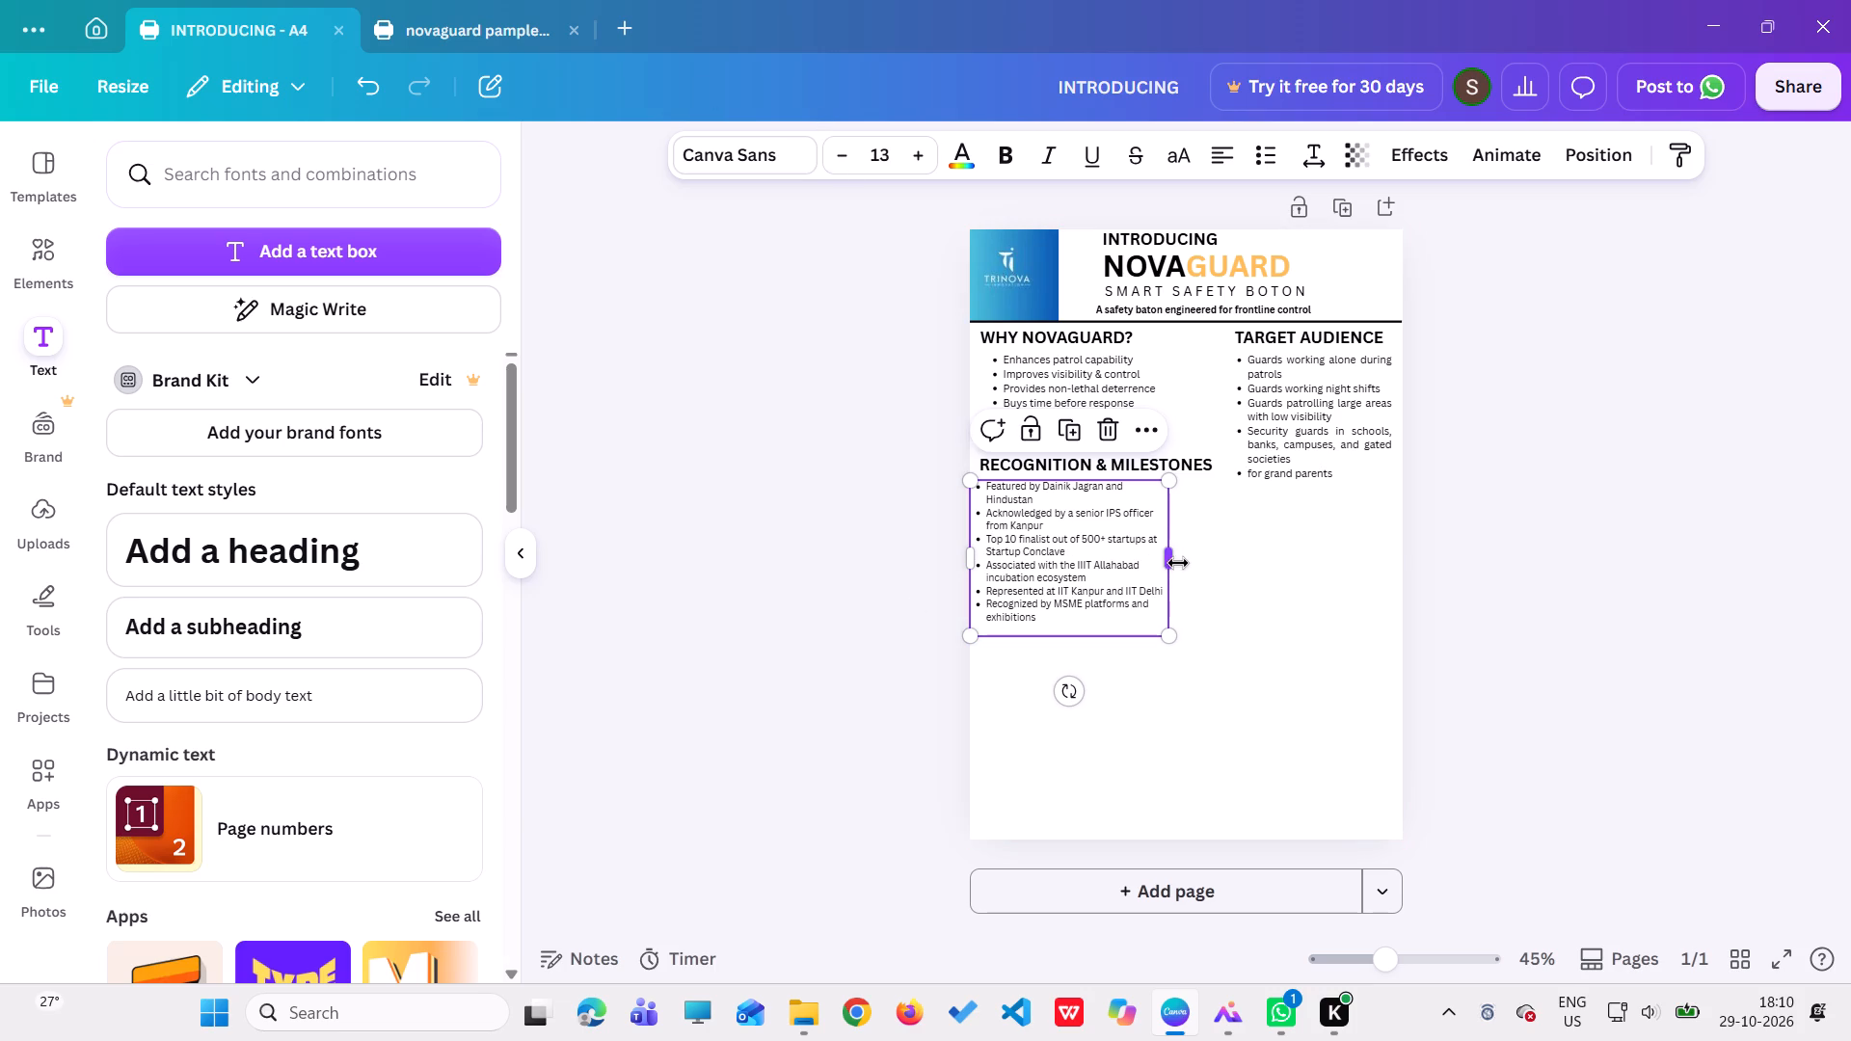
# Scale the recognition list down to about 8.5 wide and align it under the "WHY NOVAGUARD?" bullet list.
pyautogui.moveTo(1172, 562); pyautogui.dragTo(1148, 559)
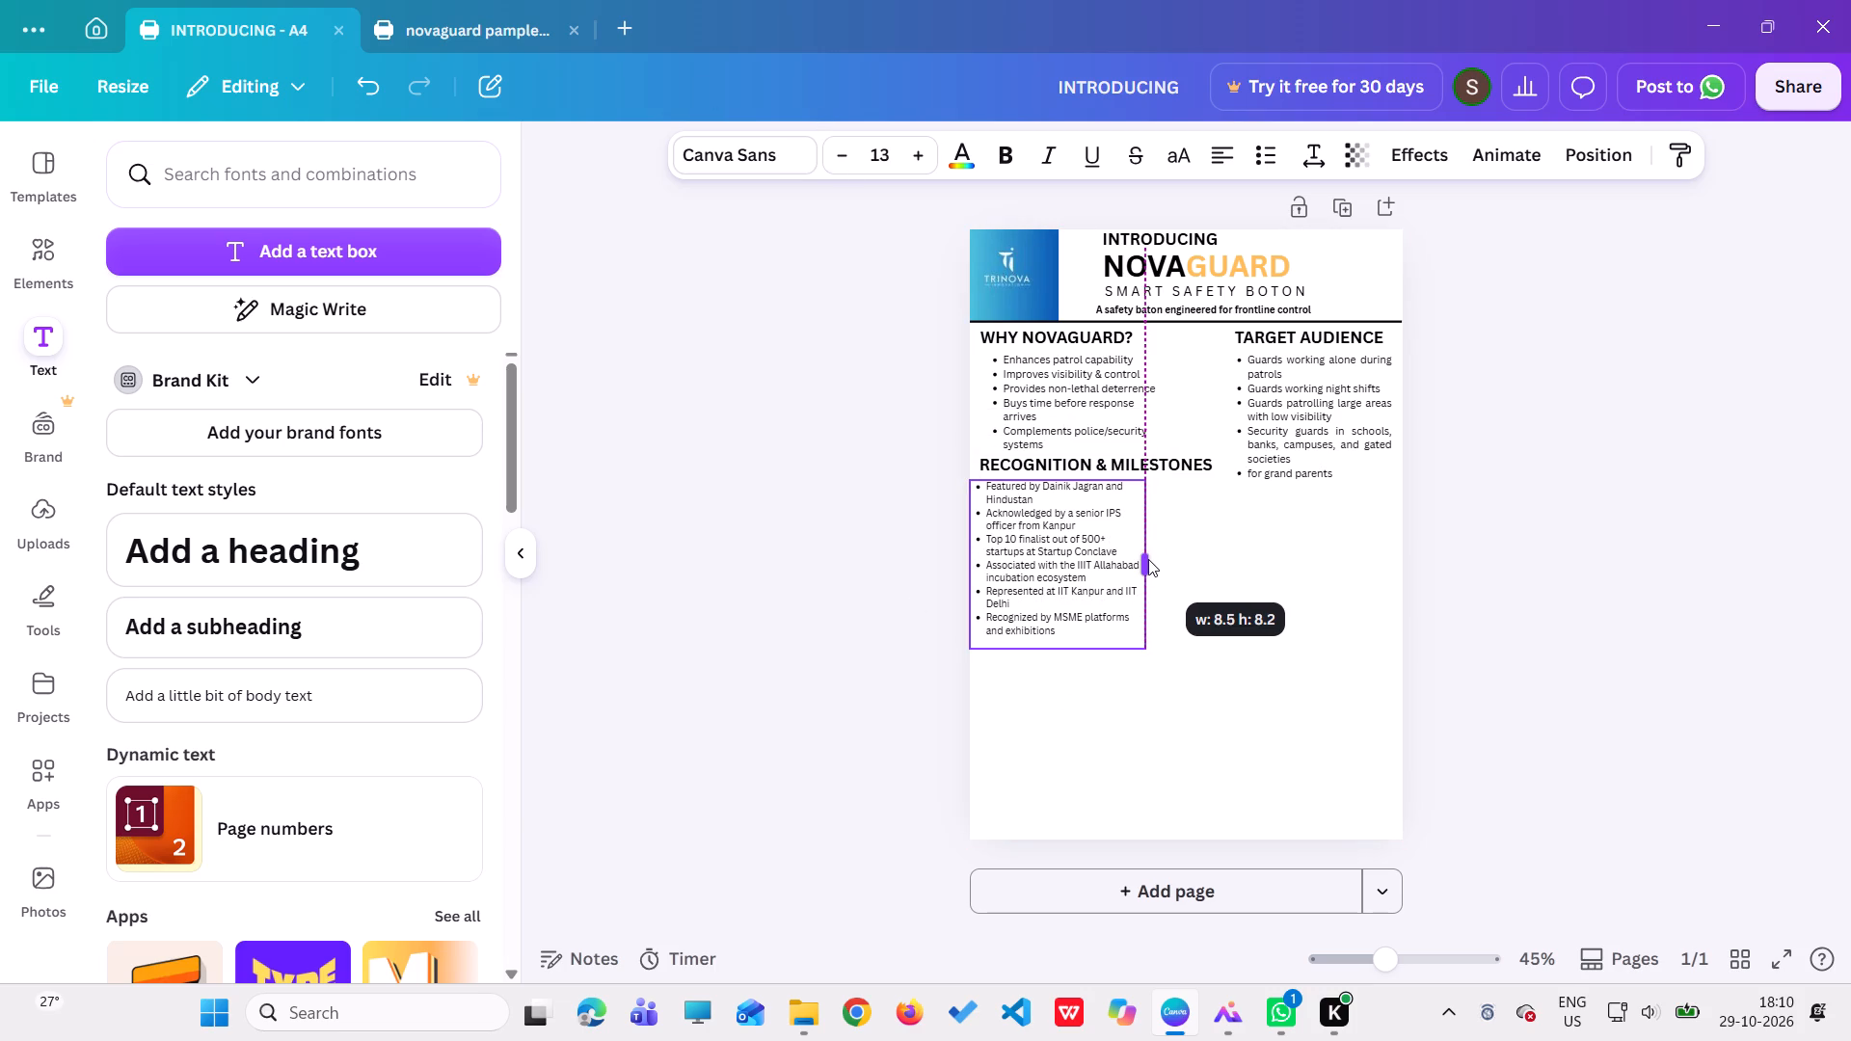
pyautogui.moveTo(1148, 559); pyautogui.dragTo(1164, 559)
pyautogui.moveTo(1159, 643); pyautogui.dragTo(1150, 624)
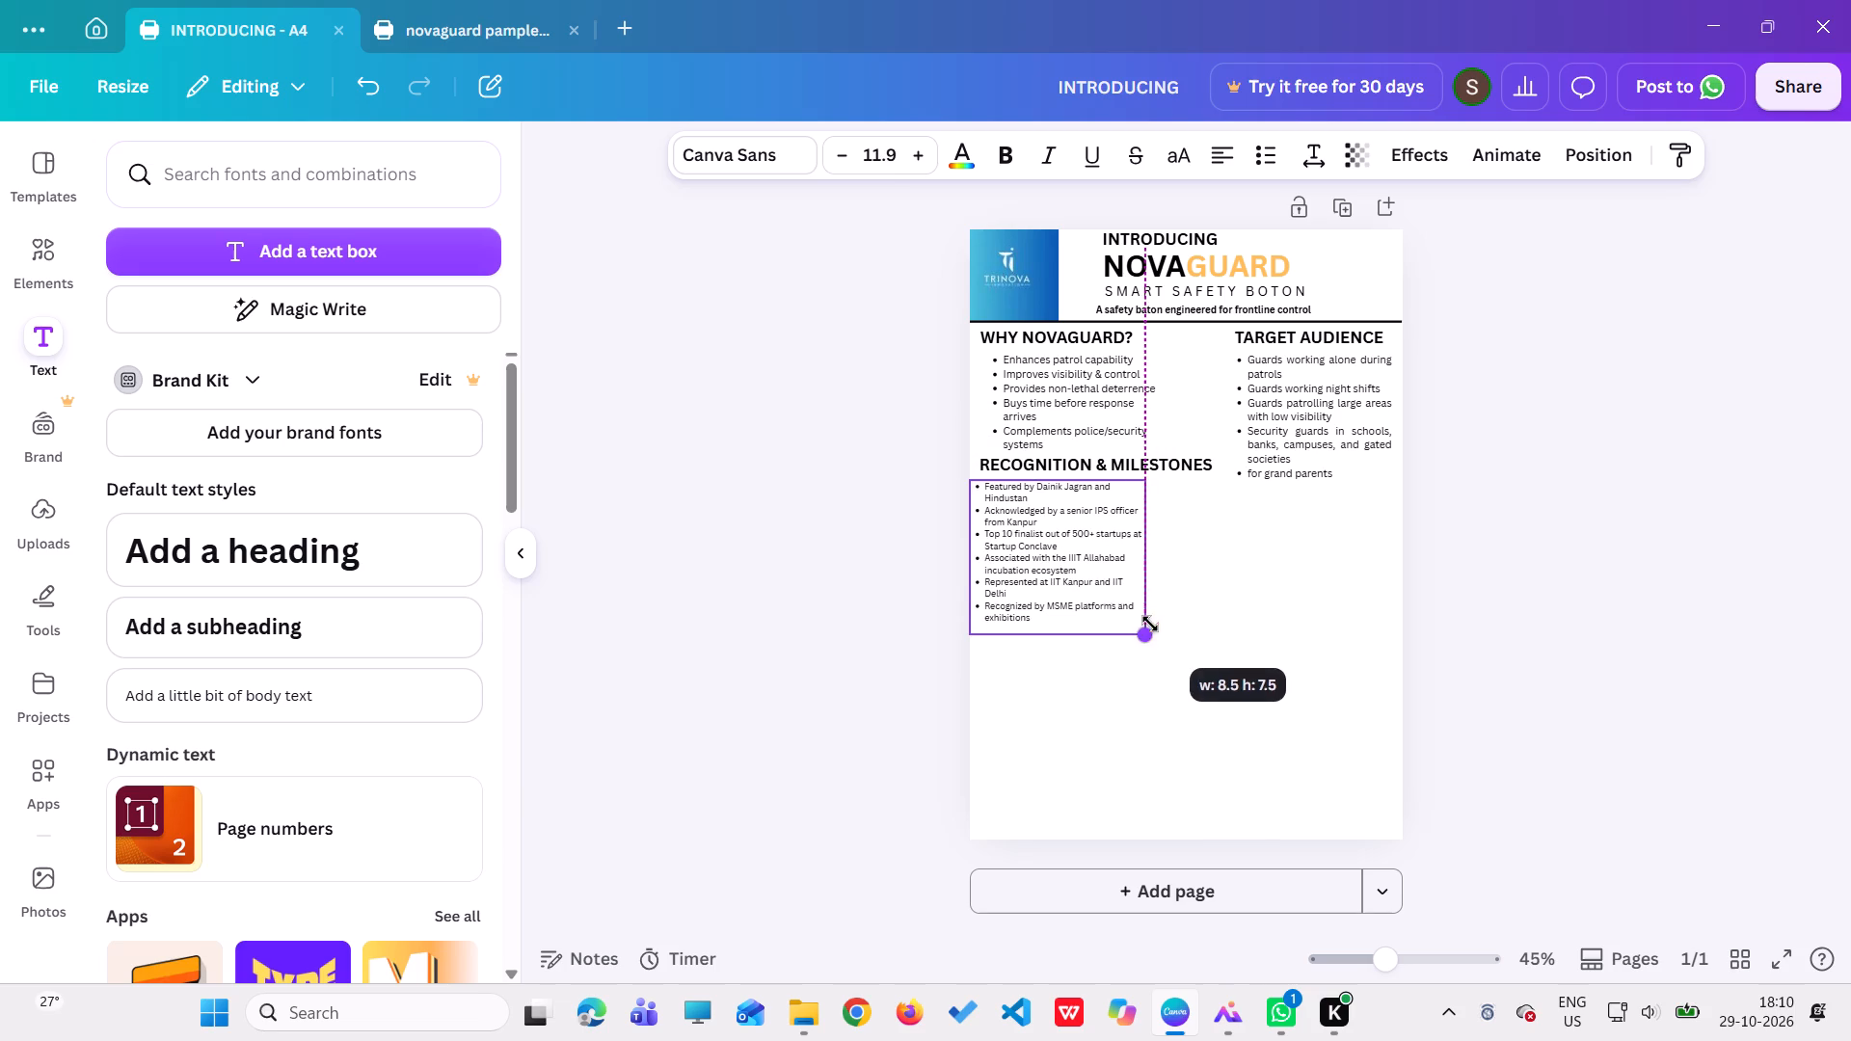
pyautogui.moveTo(1150, 624); pyautogui.dragTo(1149, 623)
pyautogui.moveTo(1093, 601); pyautogui.dragTo(1119, 598)
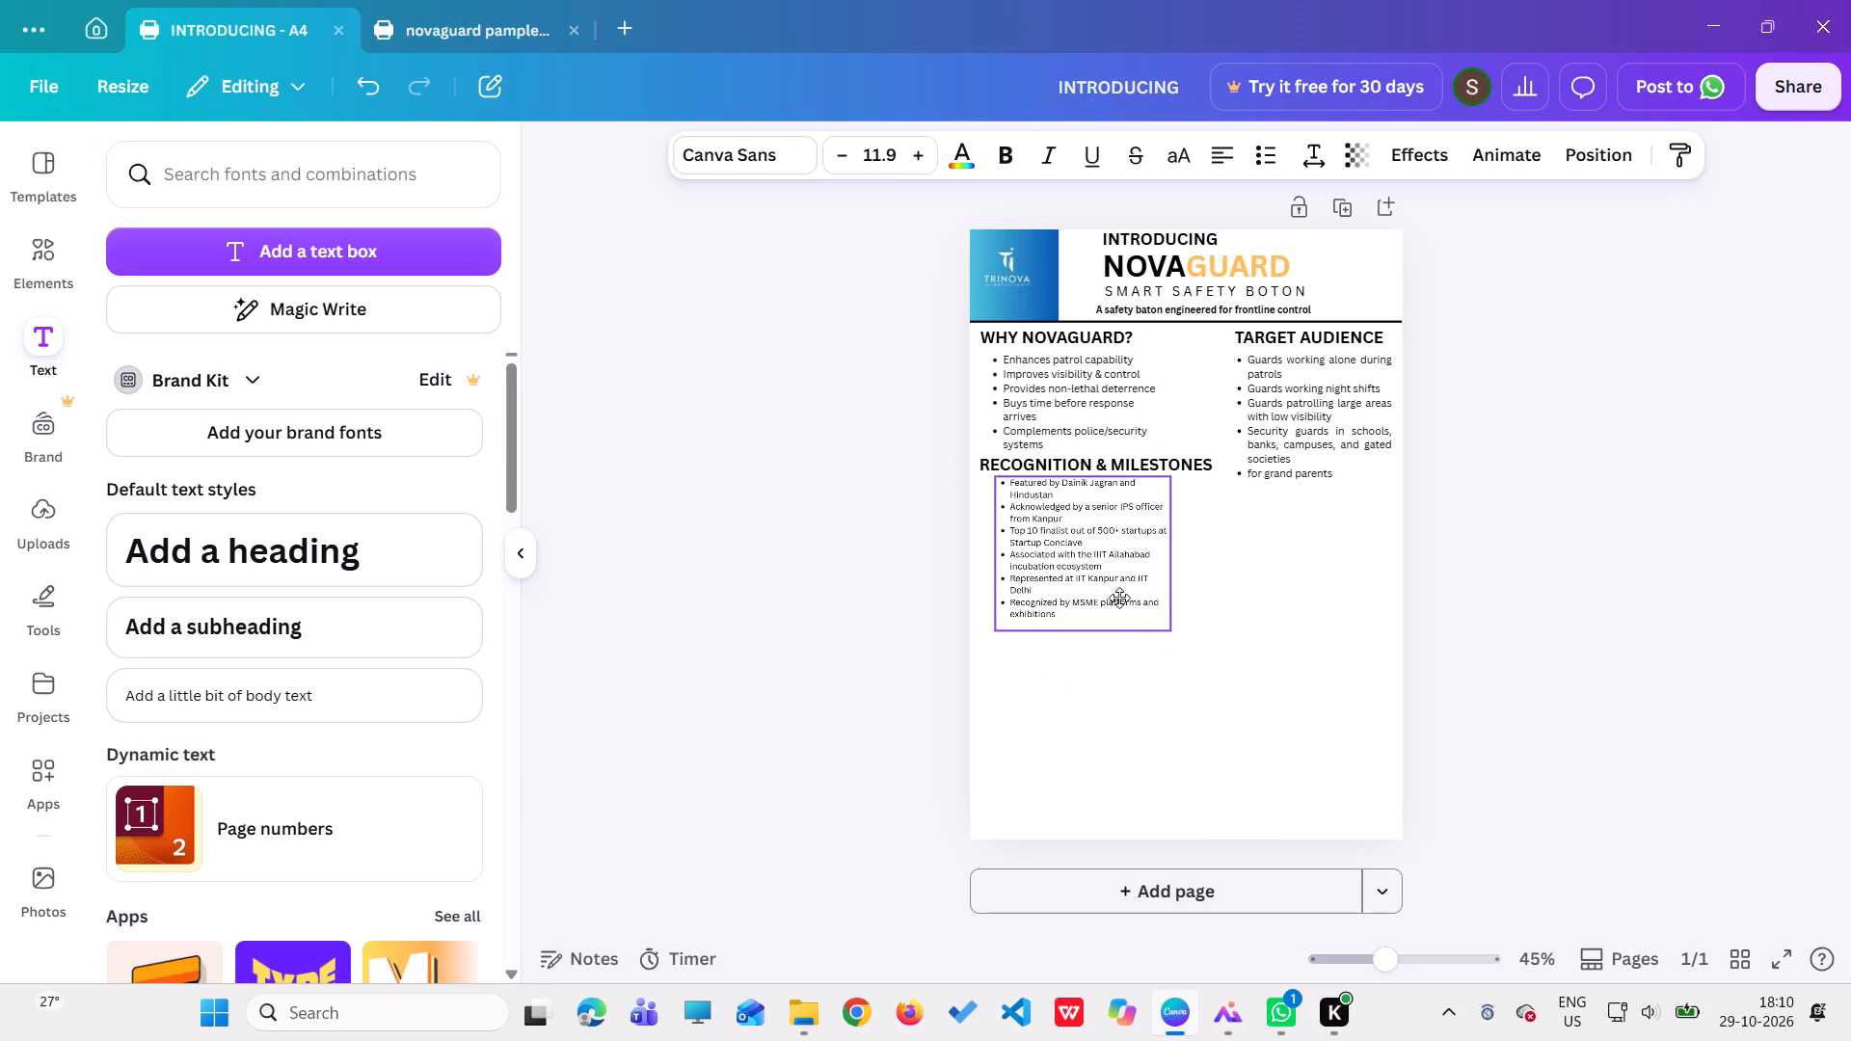
pyautogui.moveTo(1119, 598); pyautogui.dragTo(1114, 599)
# Select all the recognition bullet items and enlarge their font size by two points.
pyautogui.click(1081, 559)
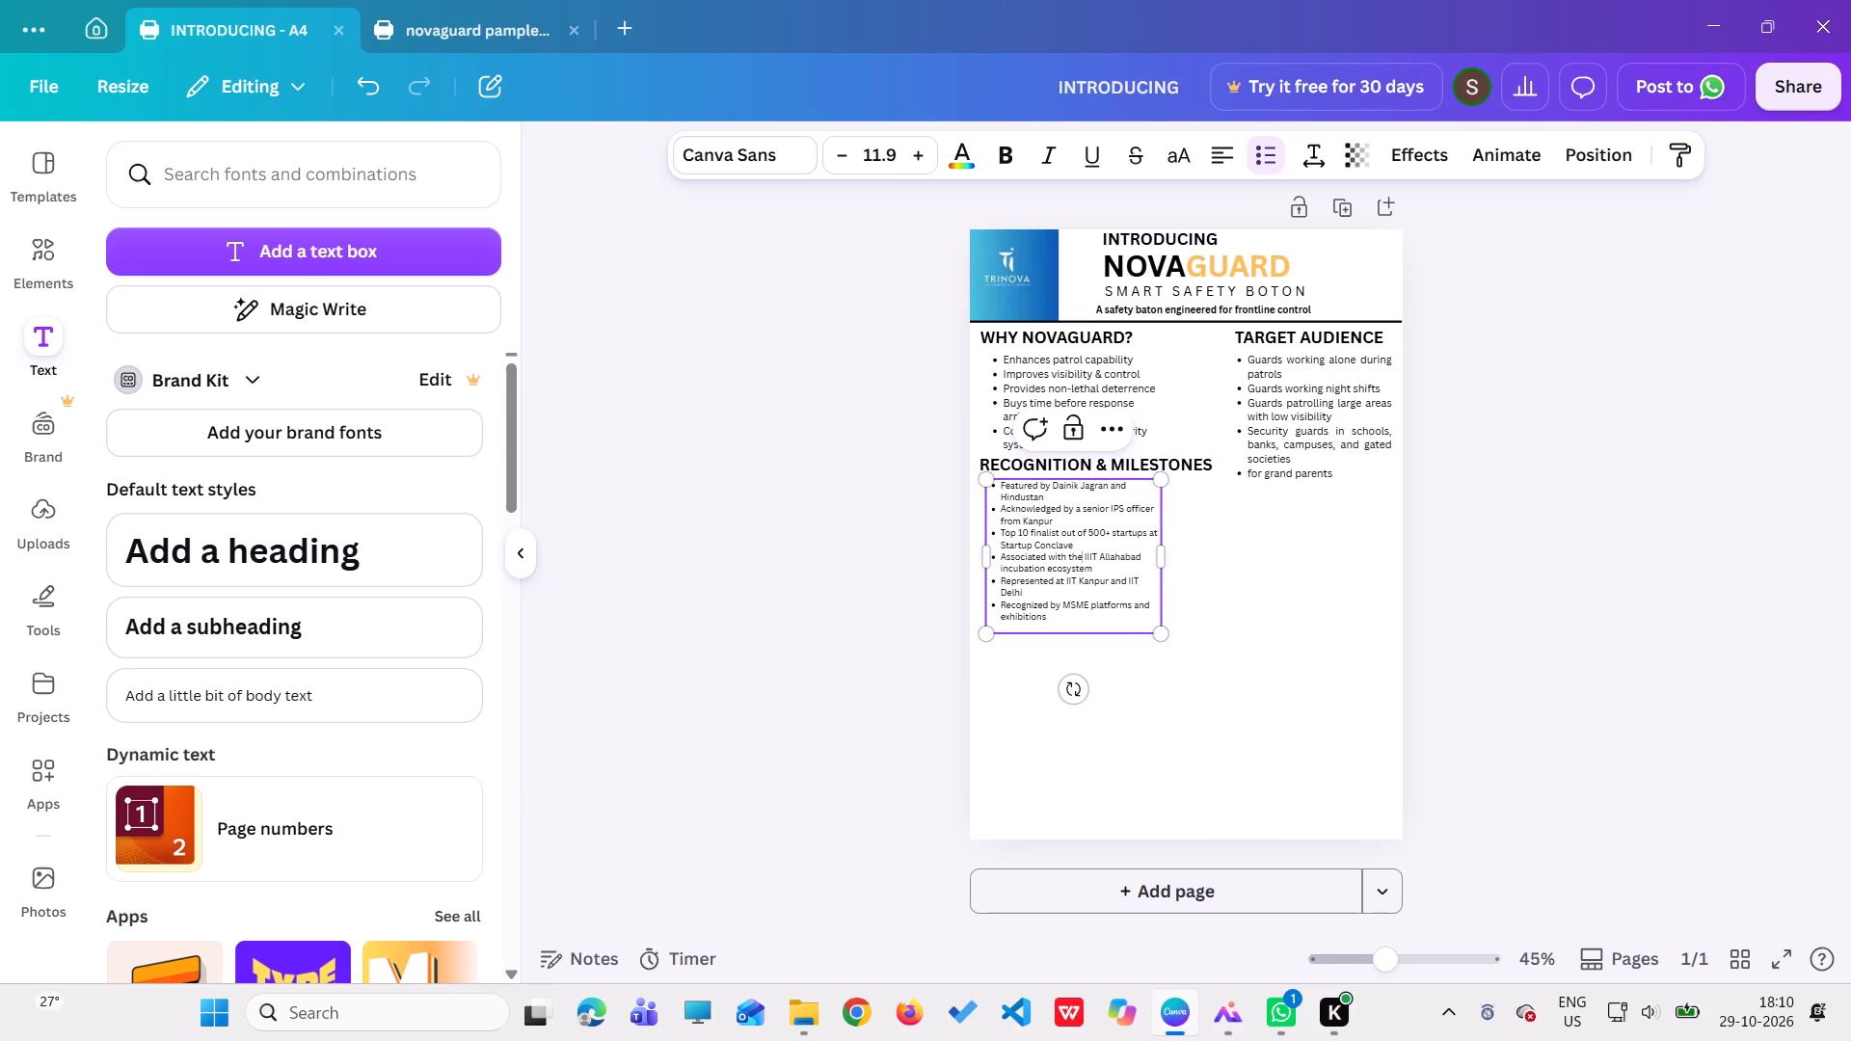
pyautogui.moveTo(1000, 482); pyautogui.dragTo(1098, 620)
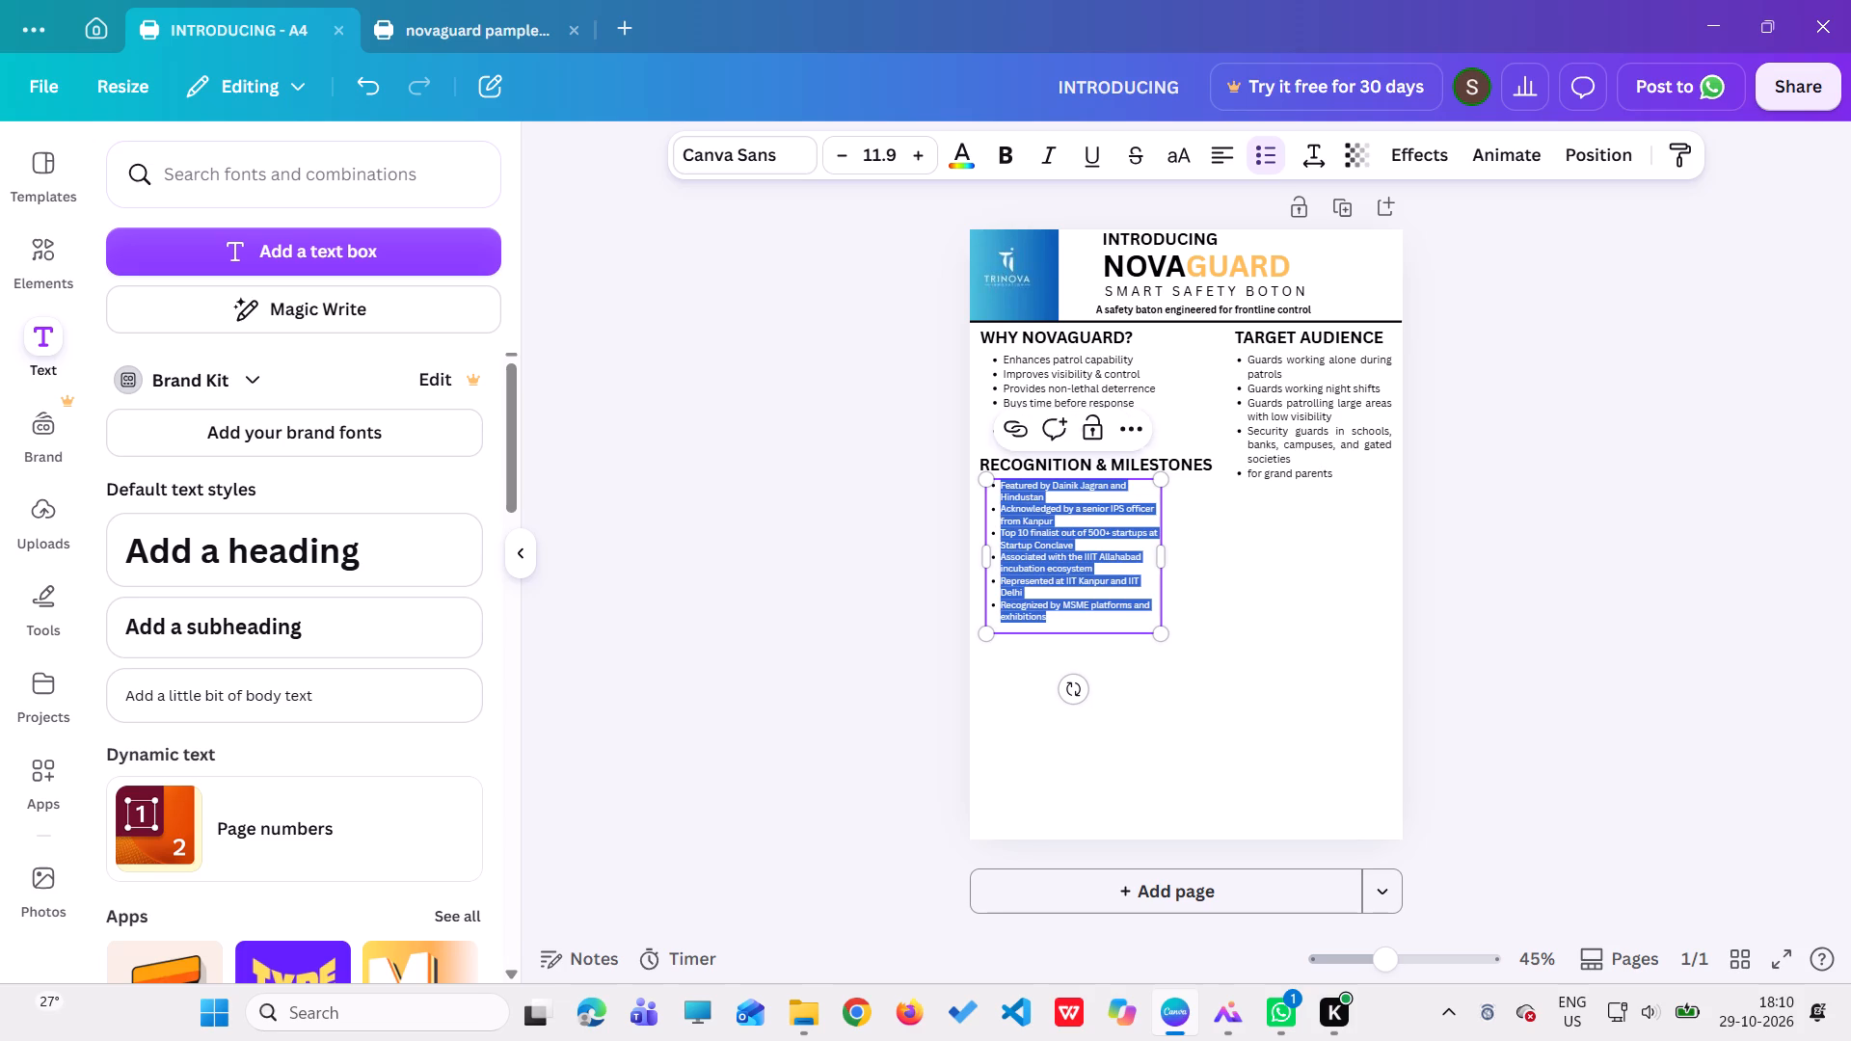
pyautogui.click(915, 157)
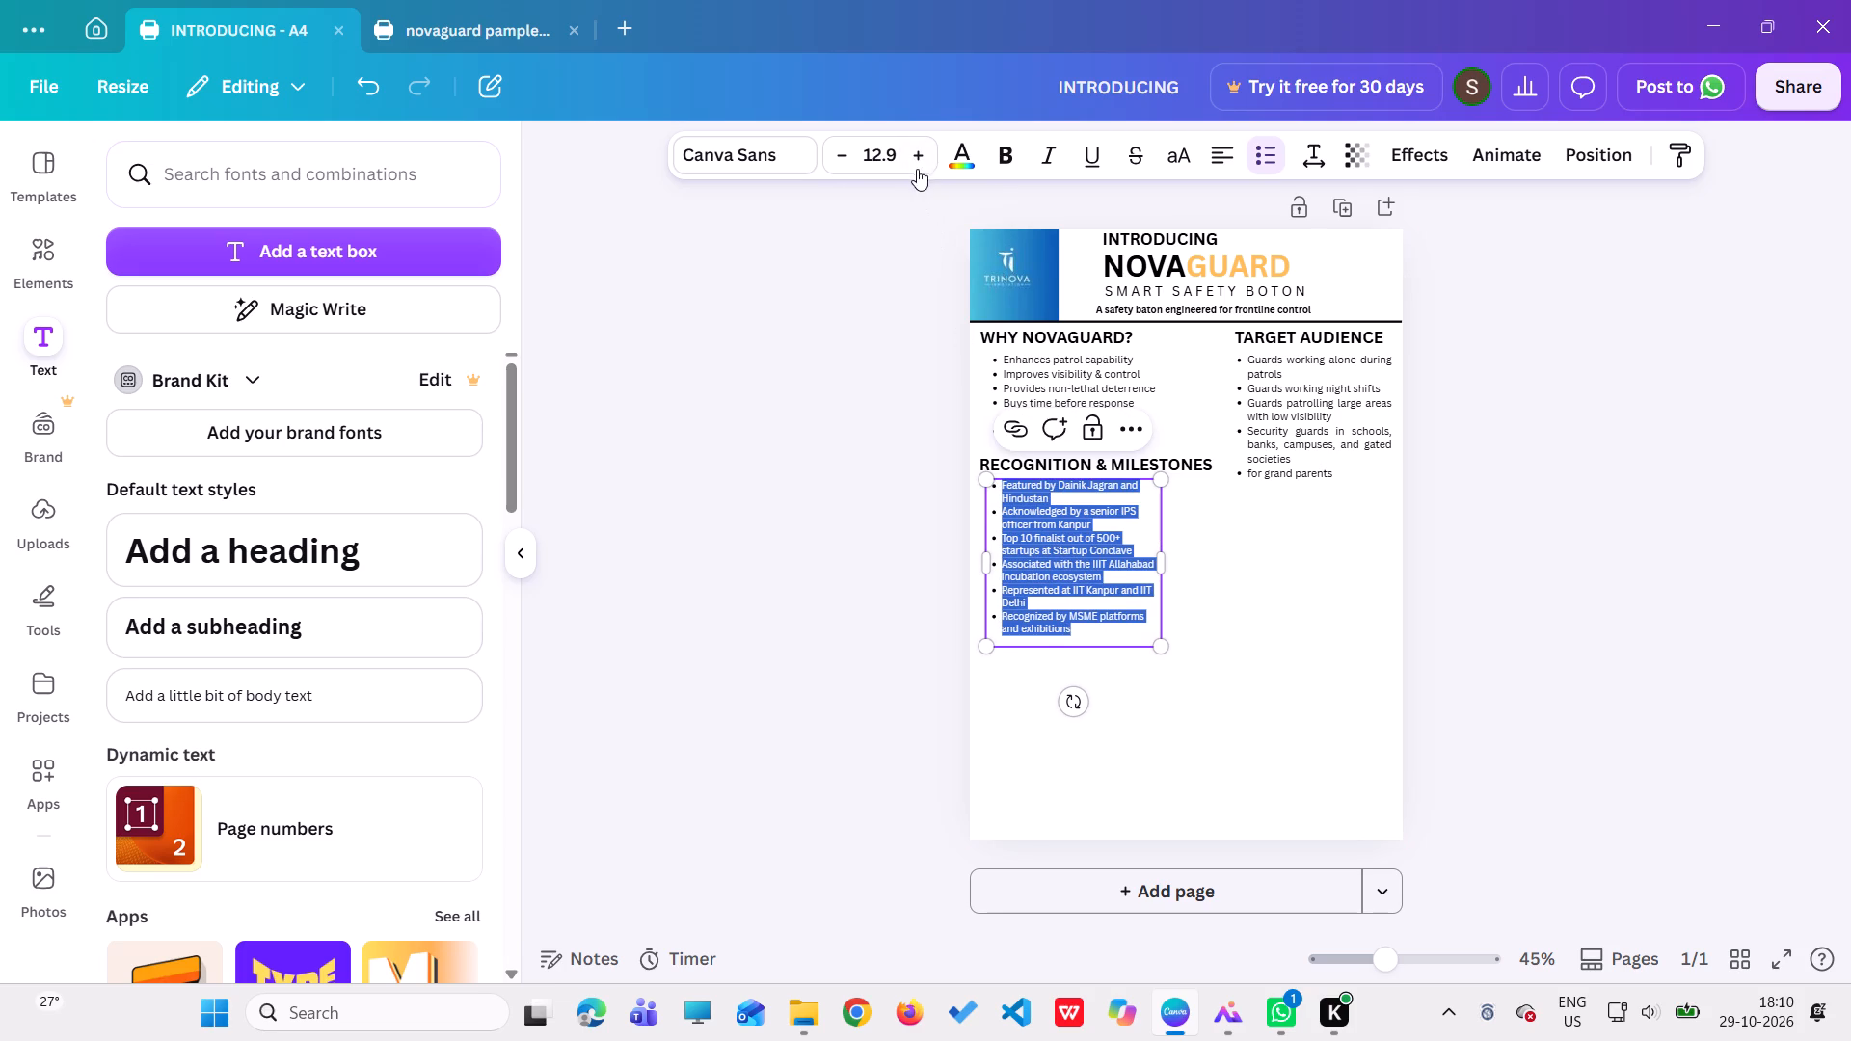
pyautogui.click(915, 161)
pyautogui.click(1227, 734)
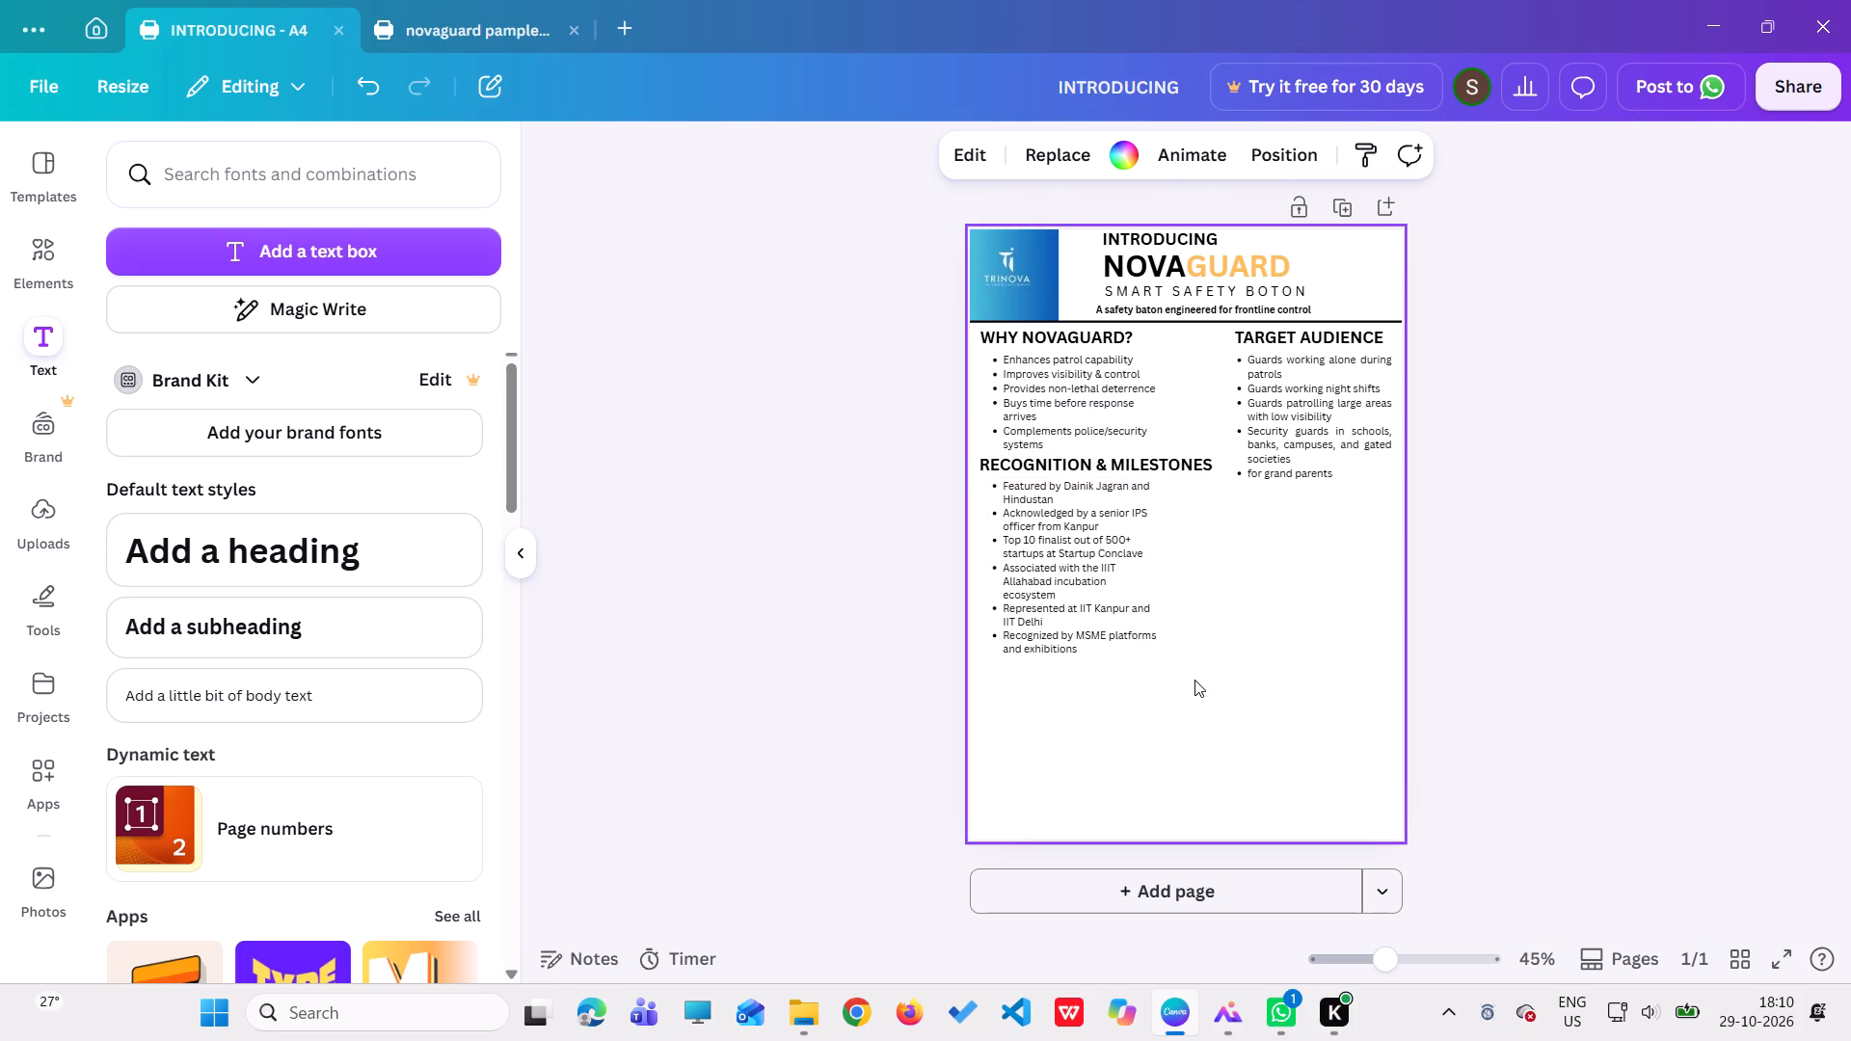
# Scale the recognition bullet list down slightly and widen its text box a little past the "WHY NOVAGUARD?" list's width.
pyautogui.click(1085, 423)
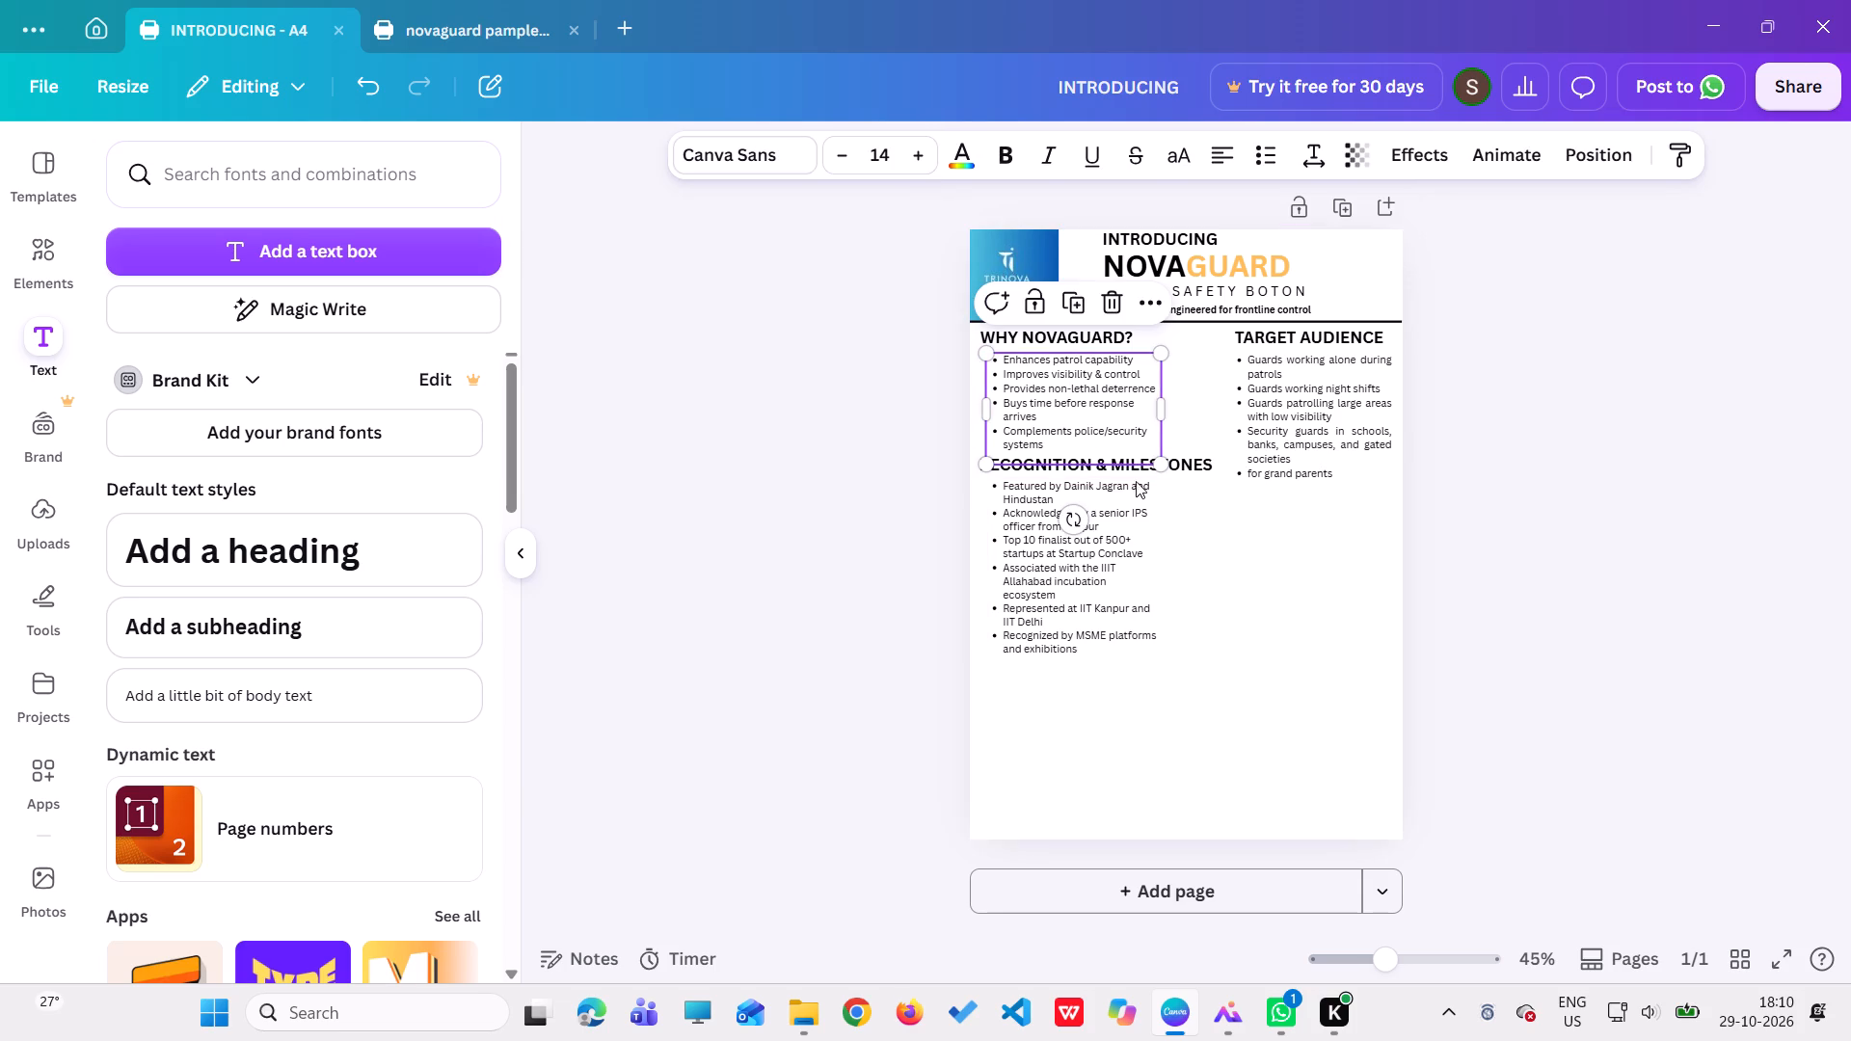
pyautogui.click(1260, 624)
pyautogui.click(1121, 620)
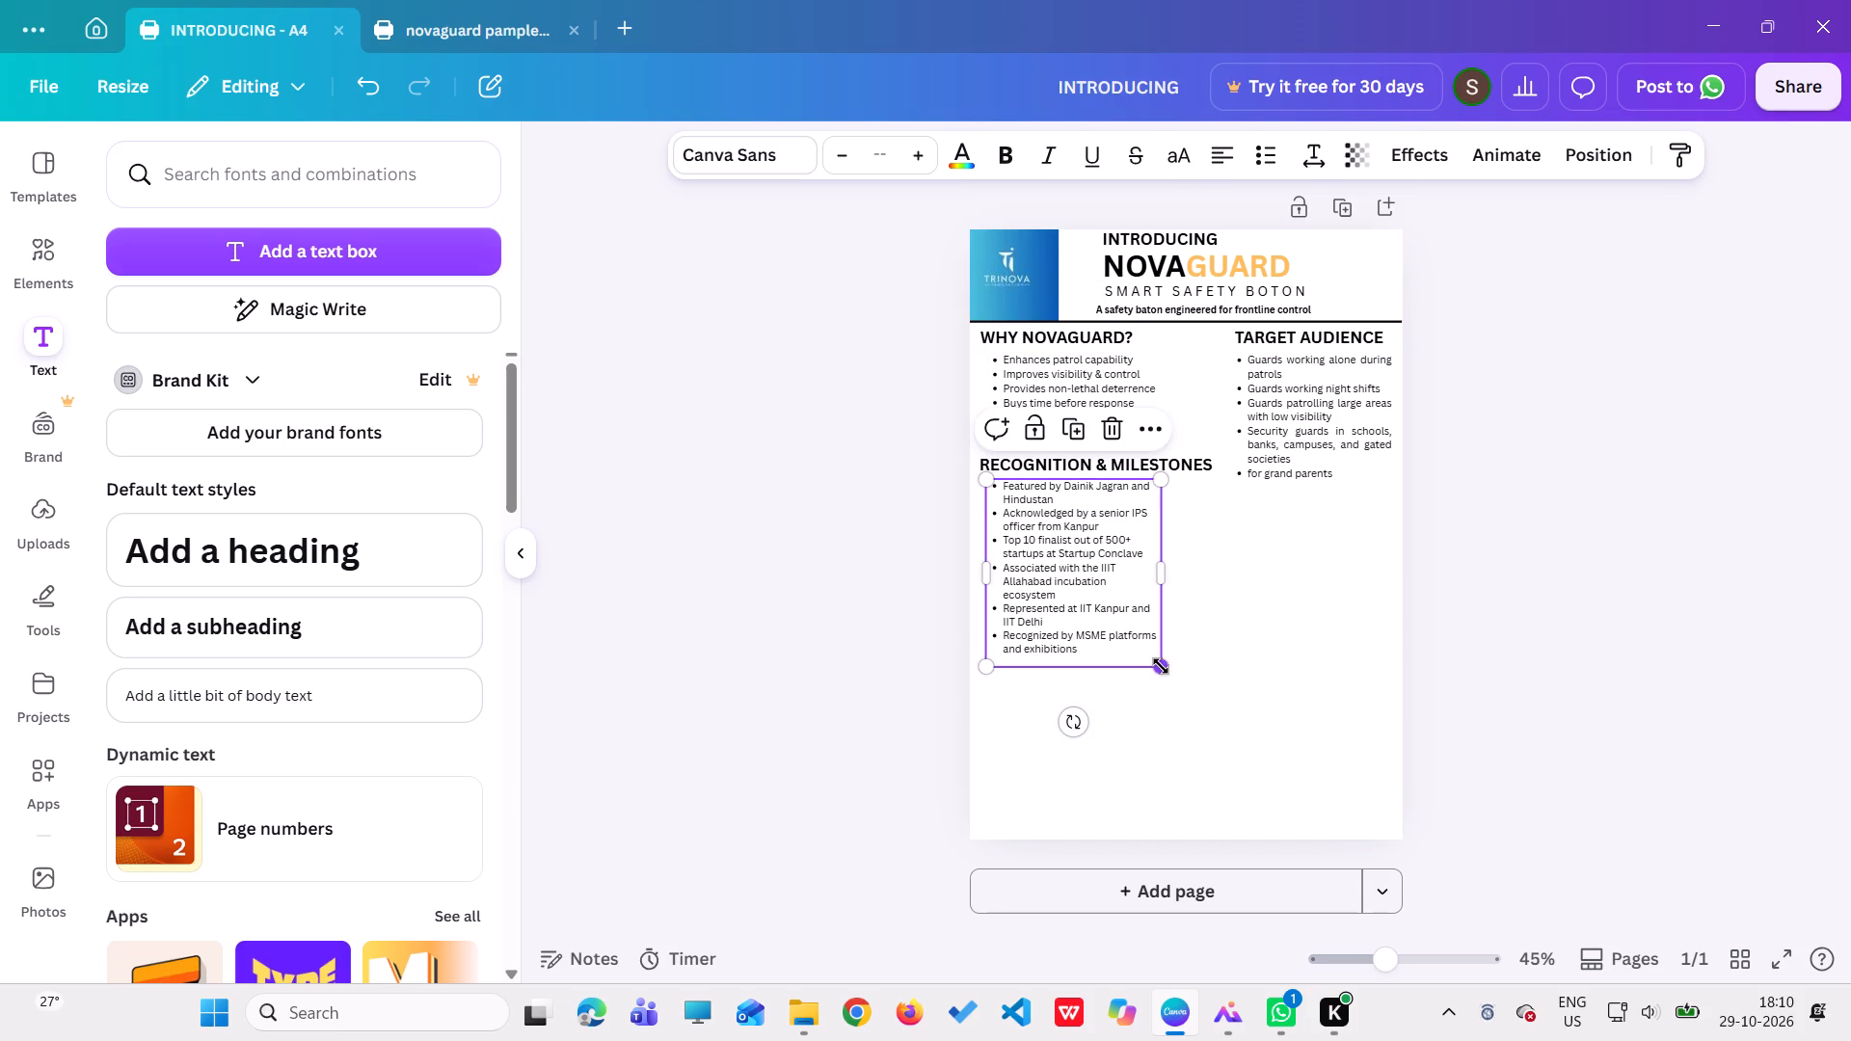
pyautogui.moveTo(1161, 666); pyautogui.dragTo(1153, 640)
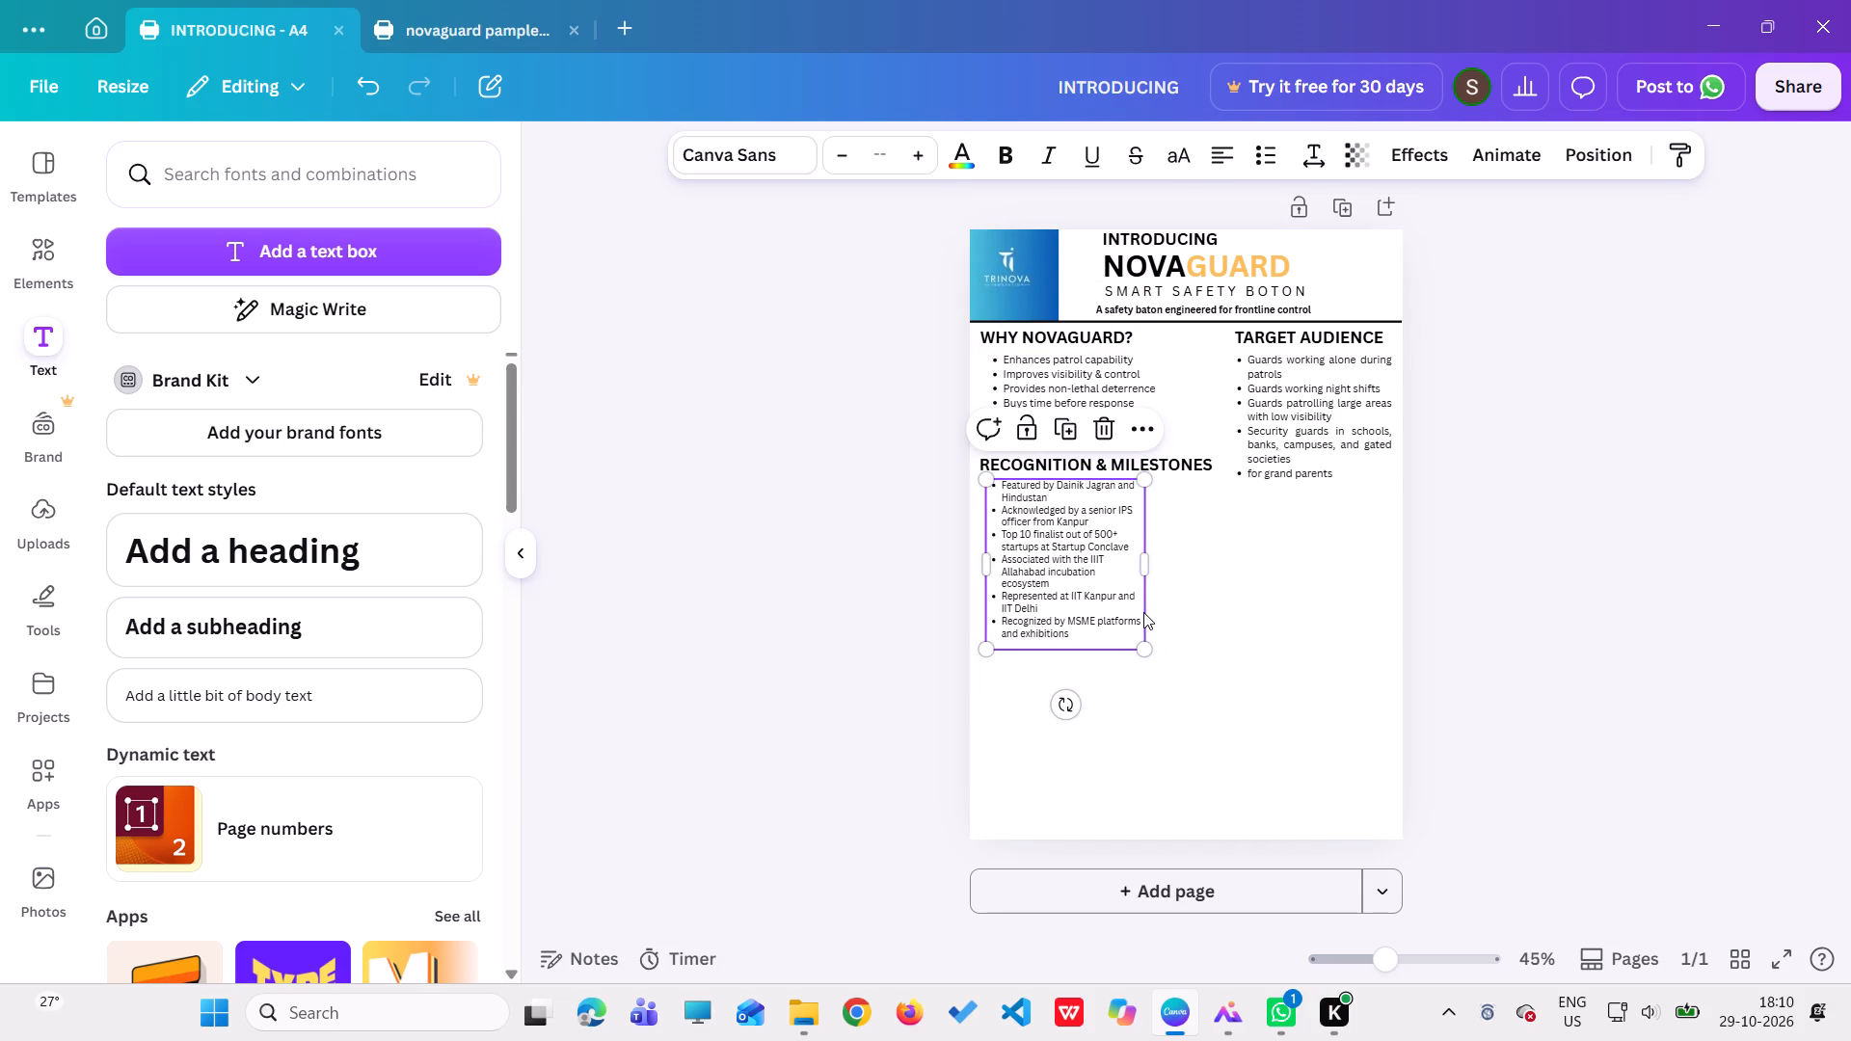
pyautogui.moveTo(1149, 572); pyautogui.dragTo(1167, 575)
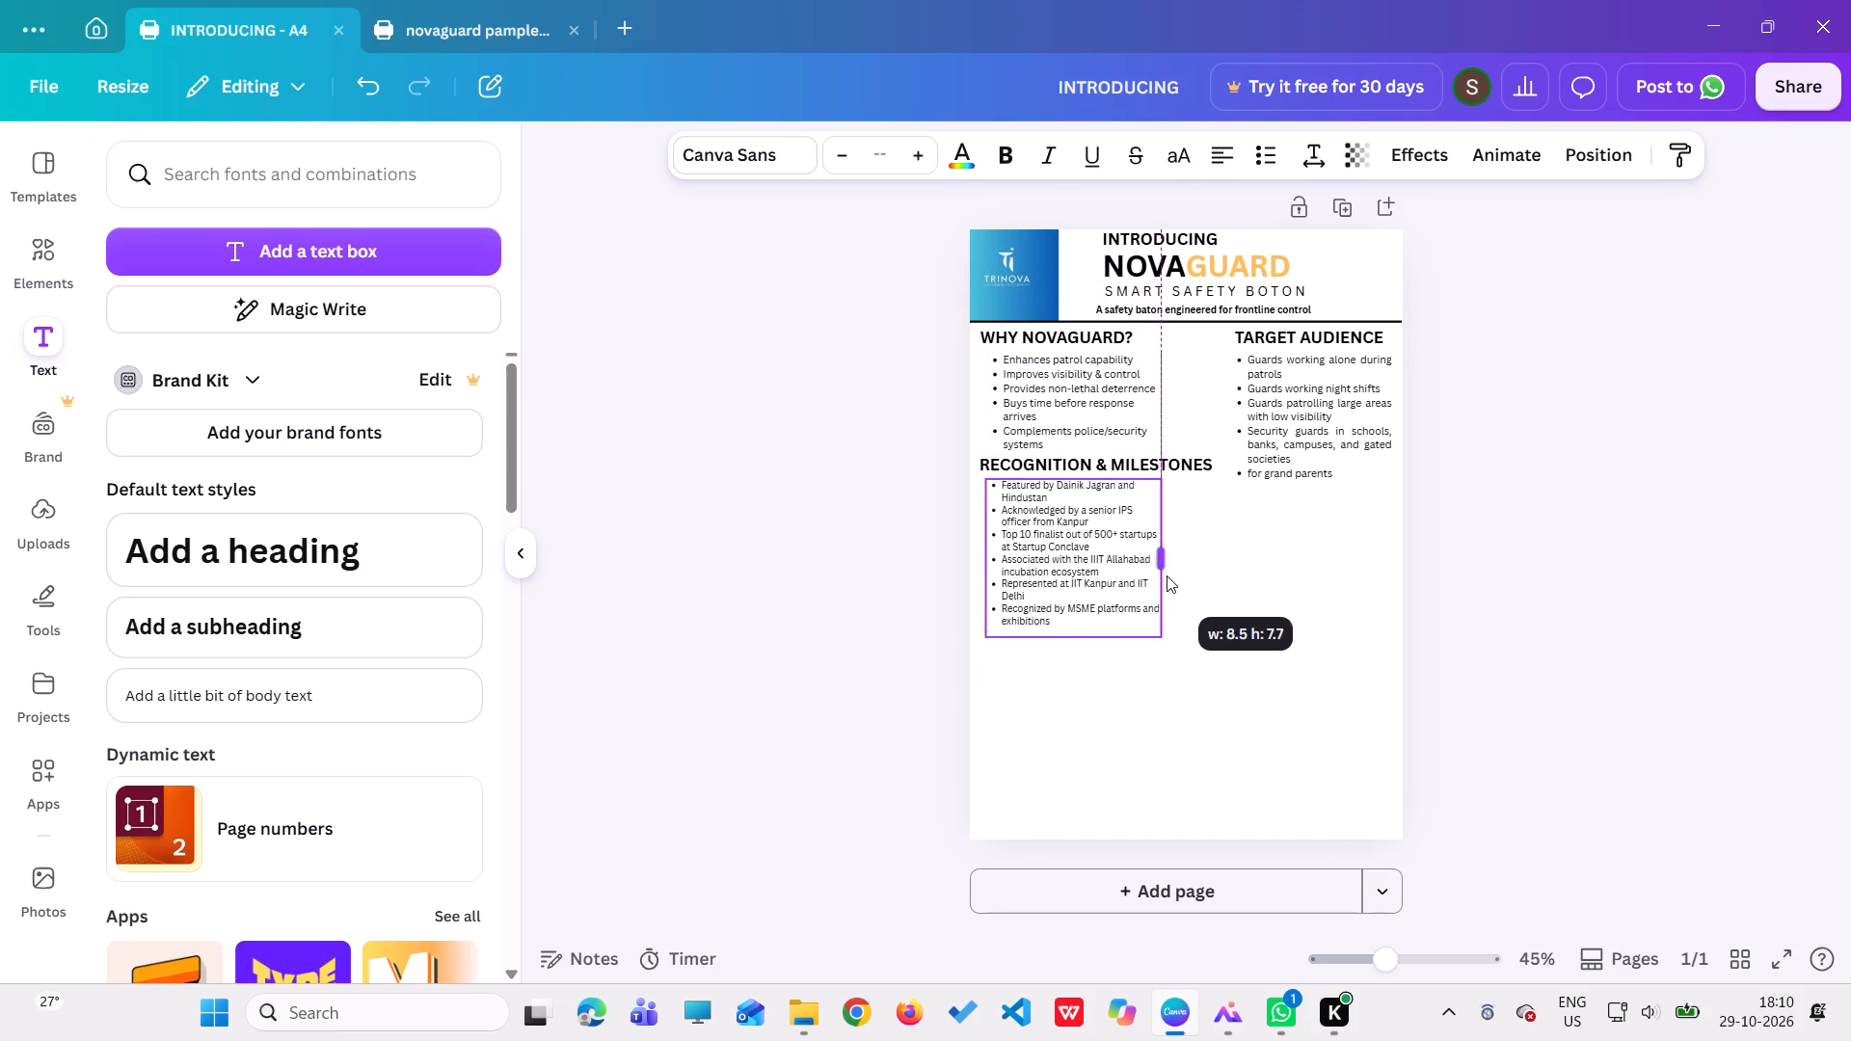
pyautogui.moveTo(1167, 575); pyautogui.dragTo(1182, 577)
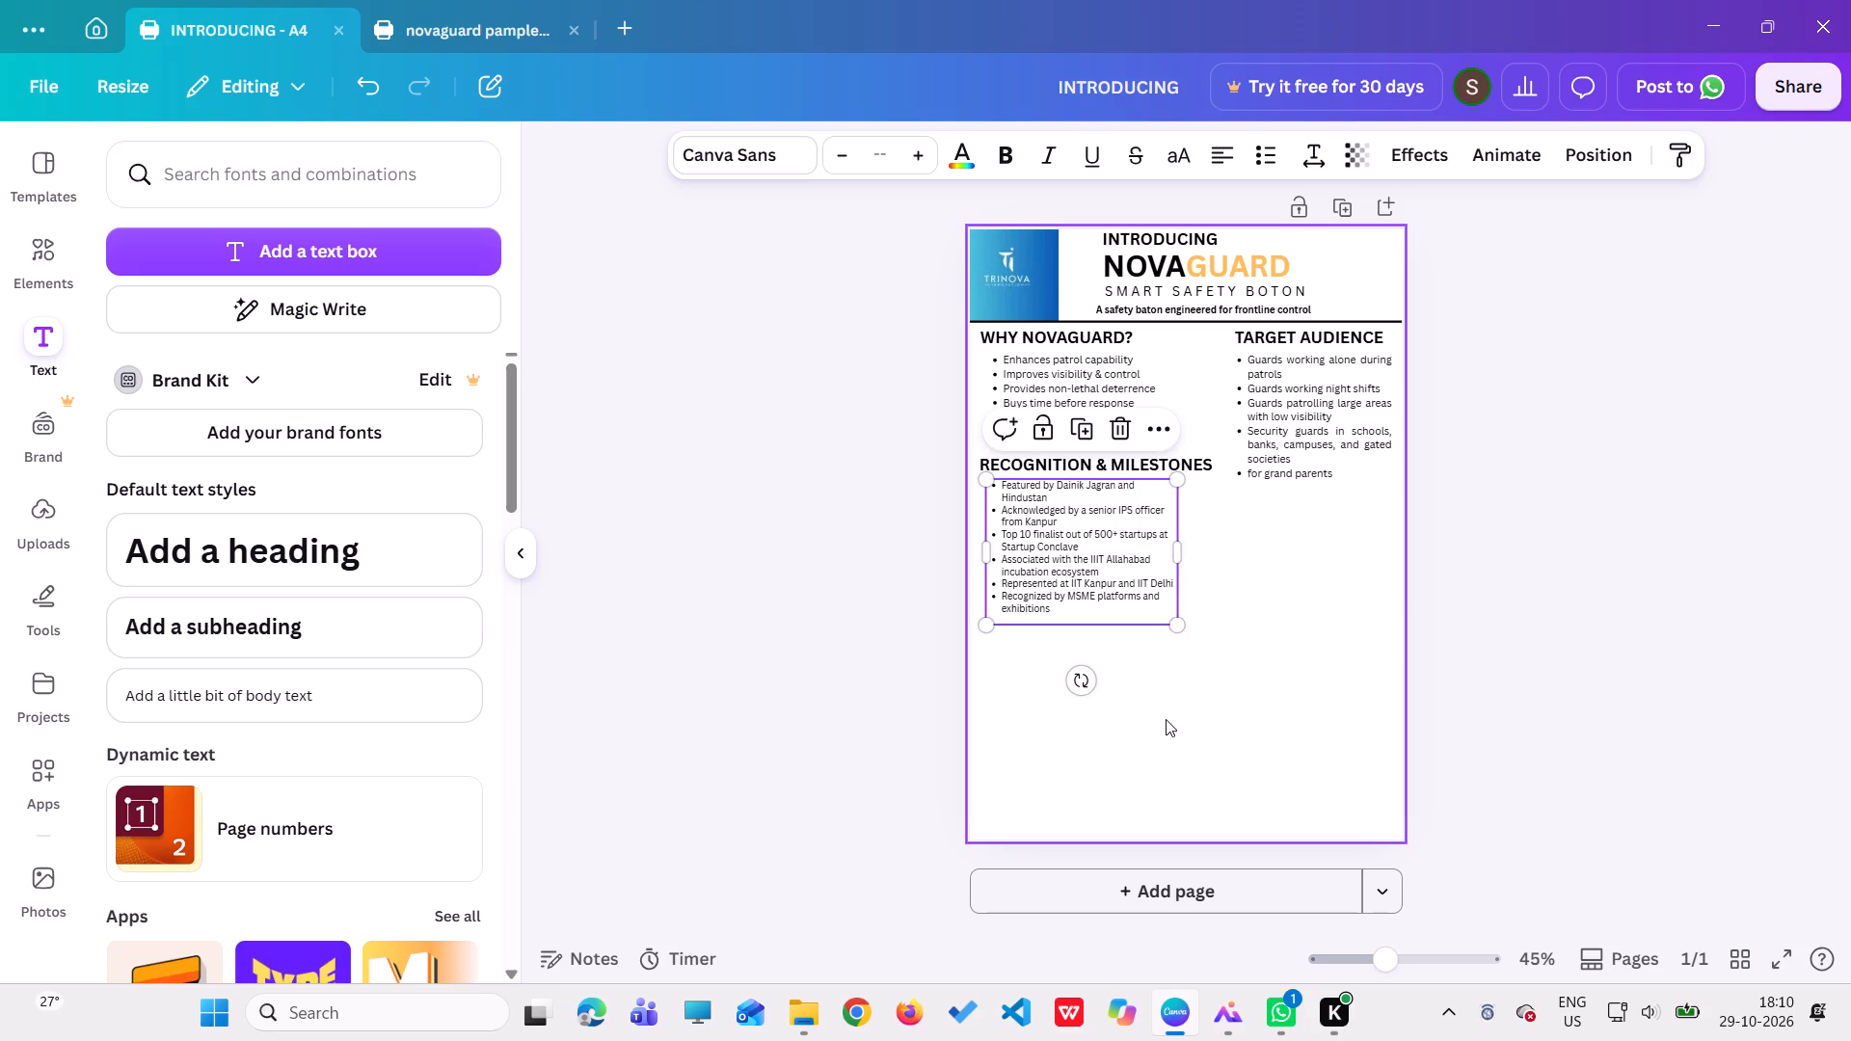
pyautogui.click(1166, 721)
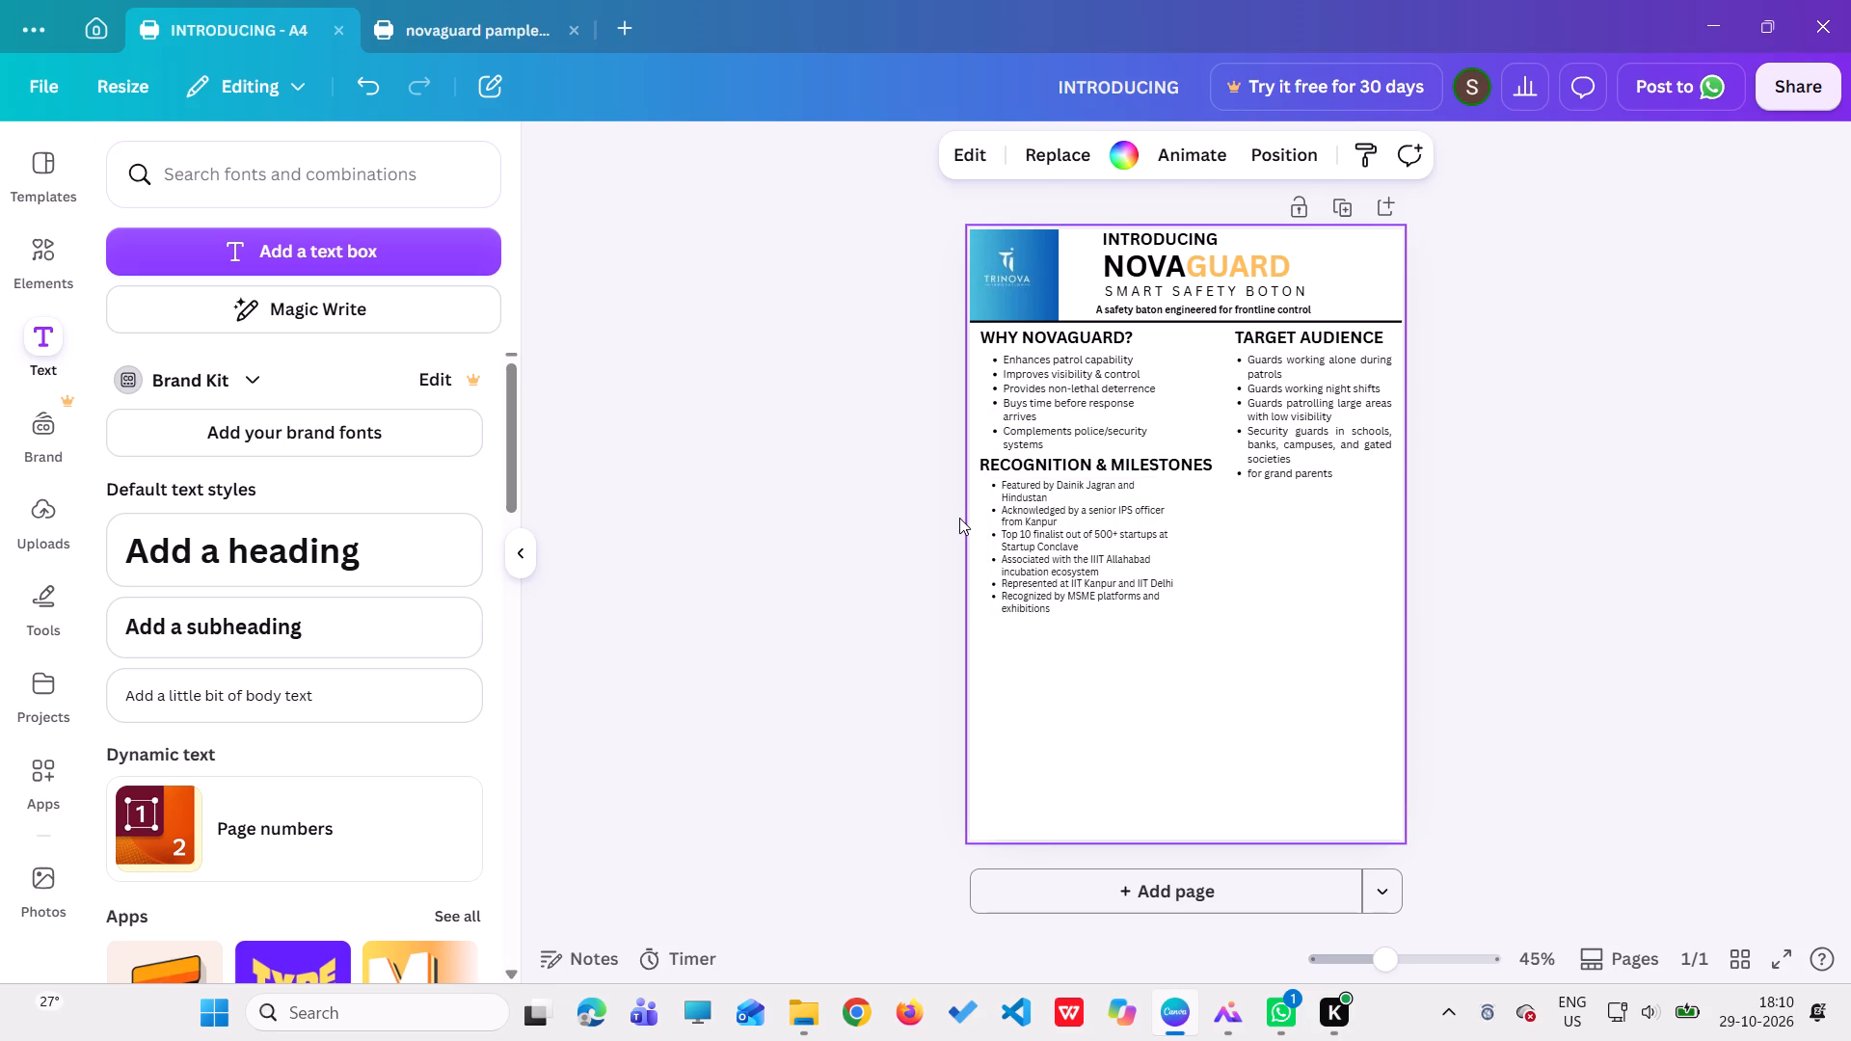
# Close the source NovaGuard pamphlet and reopen it from the recent designs on the home page.
pyautogui.click(443, 25)
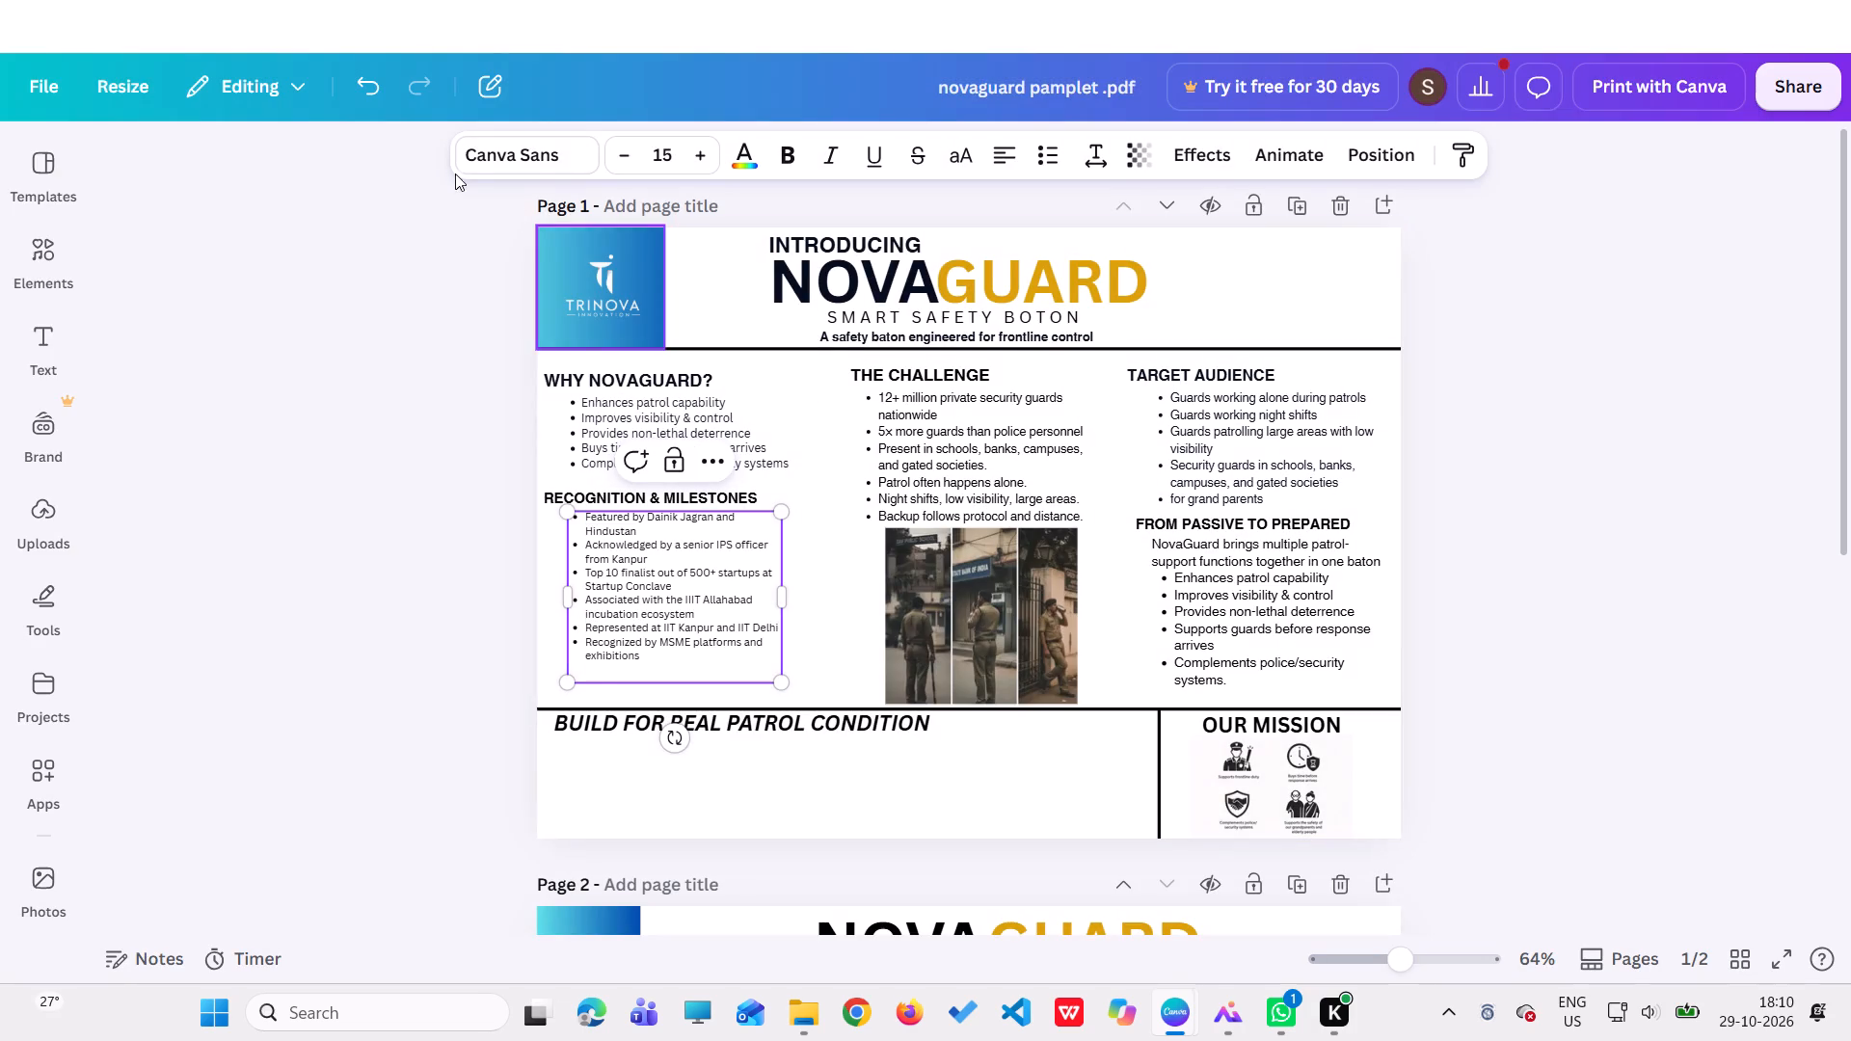
pyautogui.click(1808, 15)
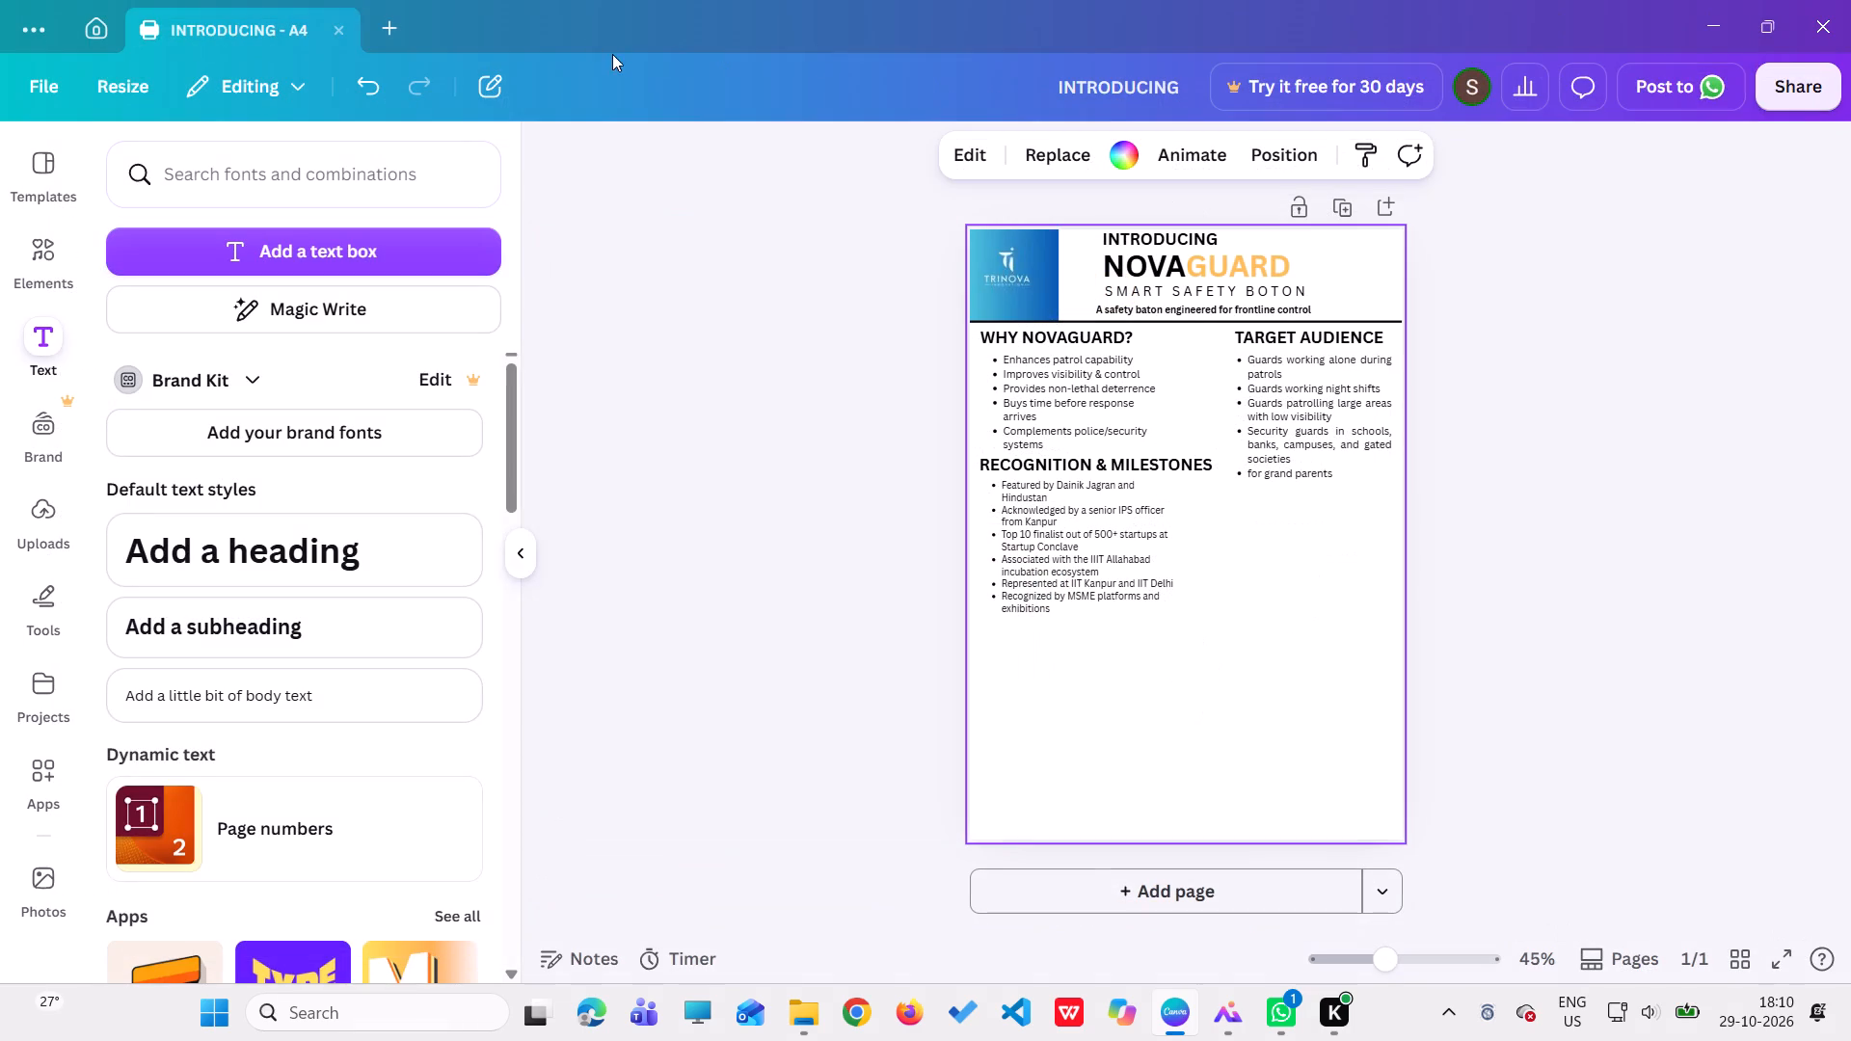
pyautogui.click(75, 14)
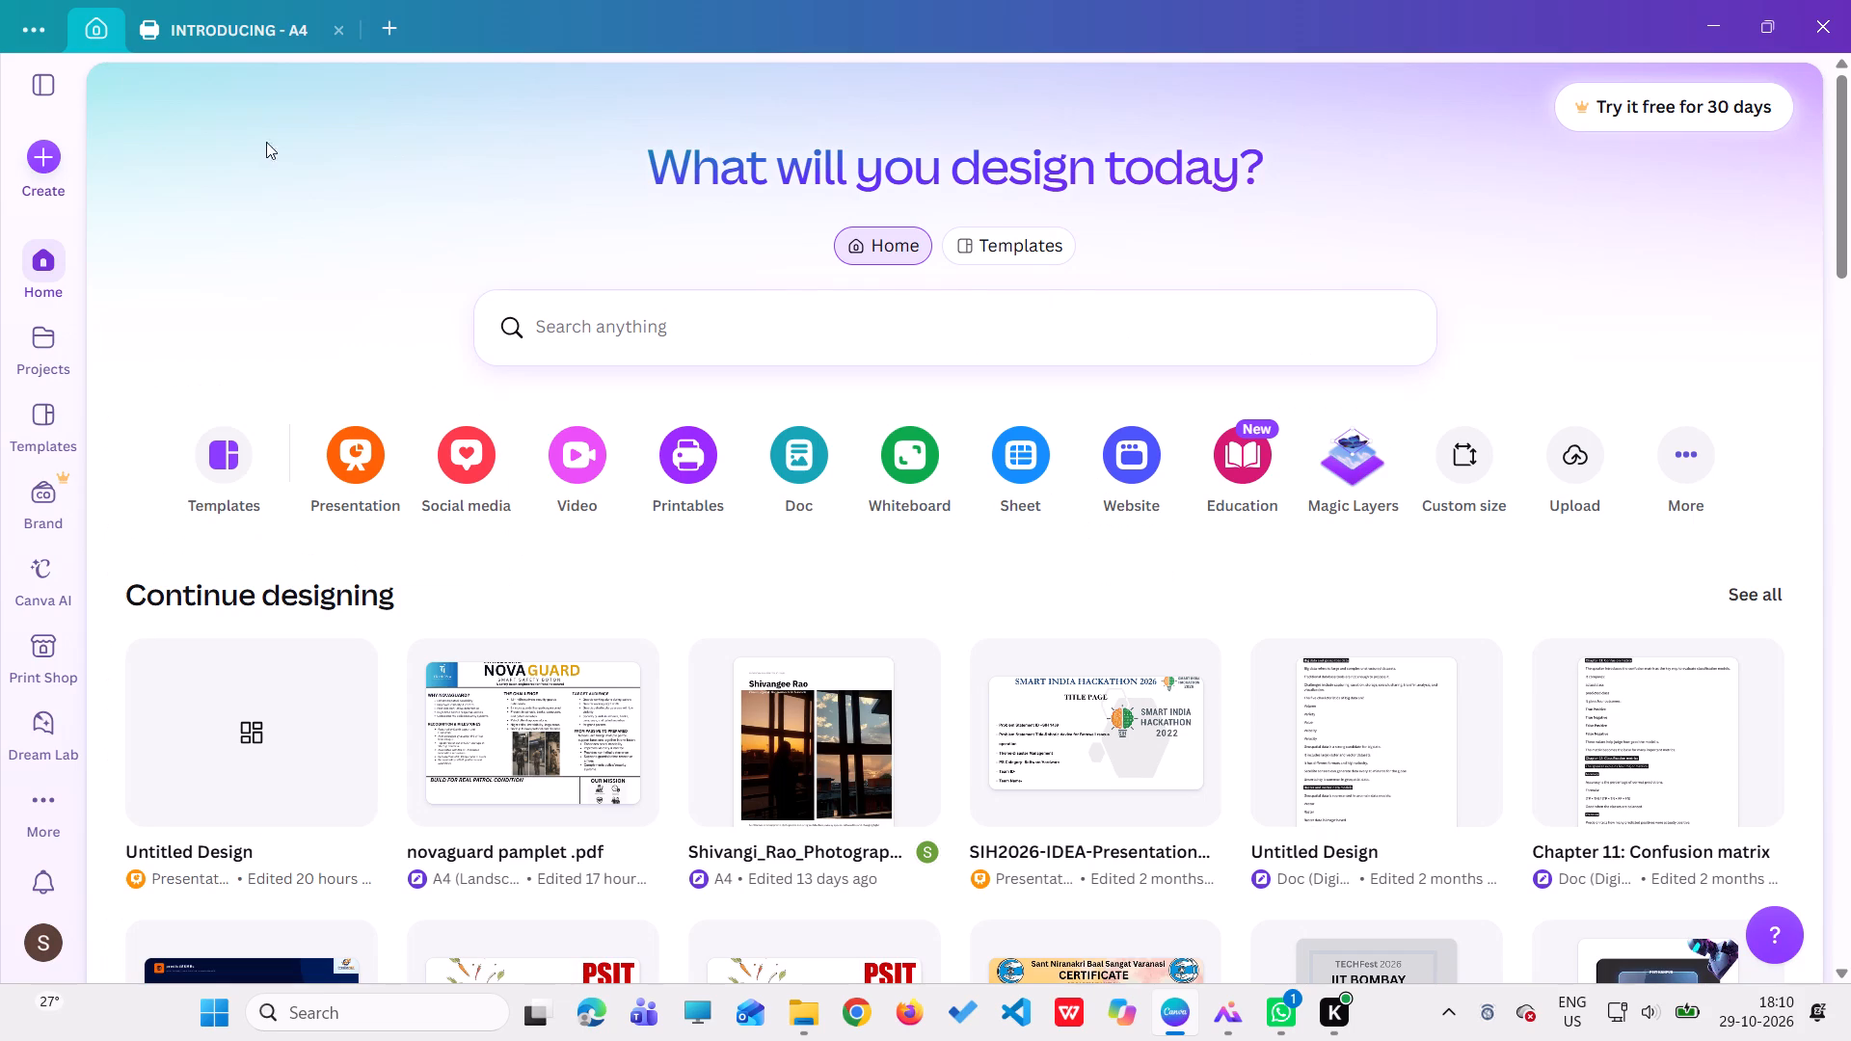
pyautogui.doubleClick(578, 720)
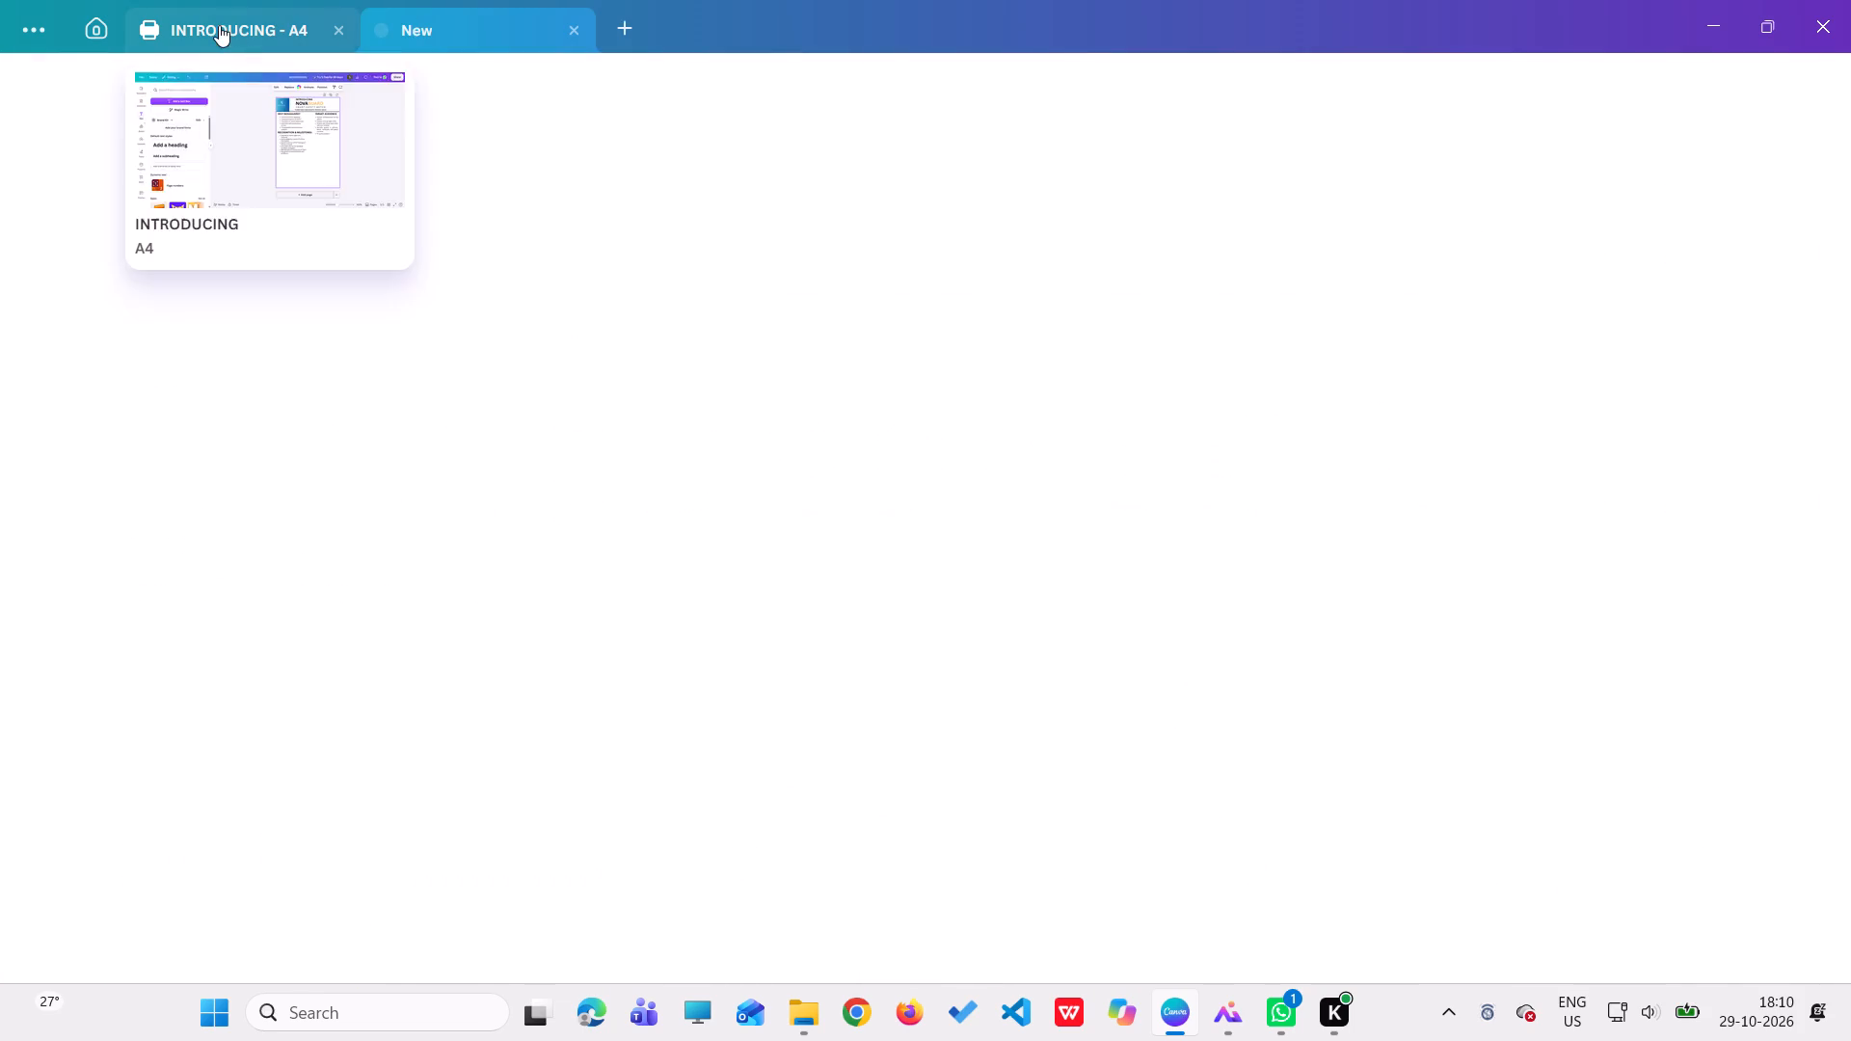
pyautogui.click(219, 25)
pyautogui.click(511, 33)
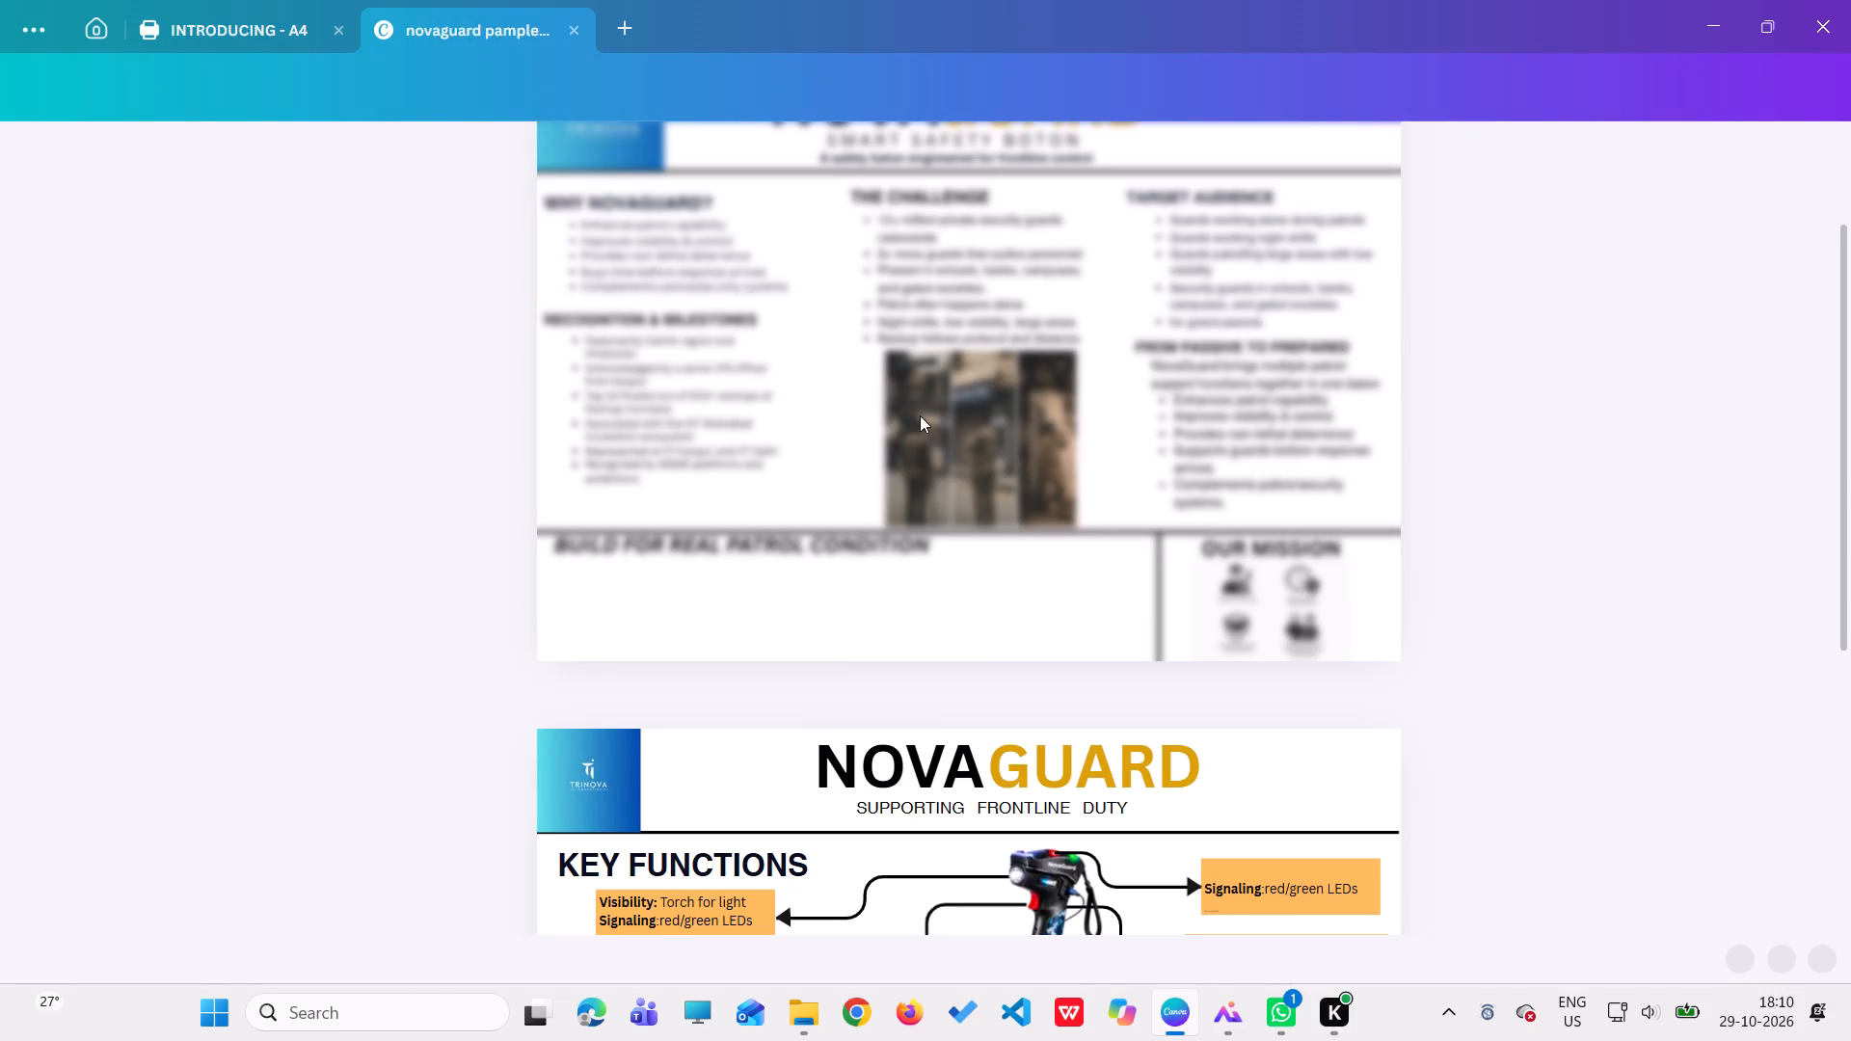
# Copy the "FROM PASSIVE TO PREPARED" heading from the source pamphlet into a new subheading text box in the A4 design.
pyautogui.doubleClick(1191, 343)
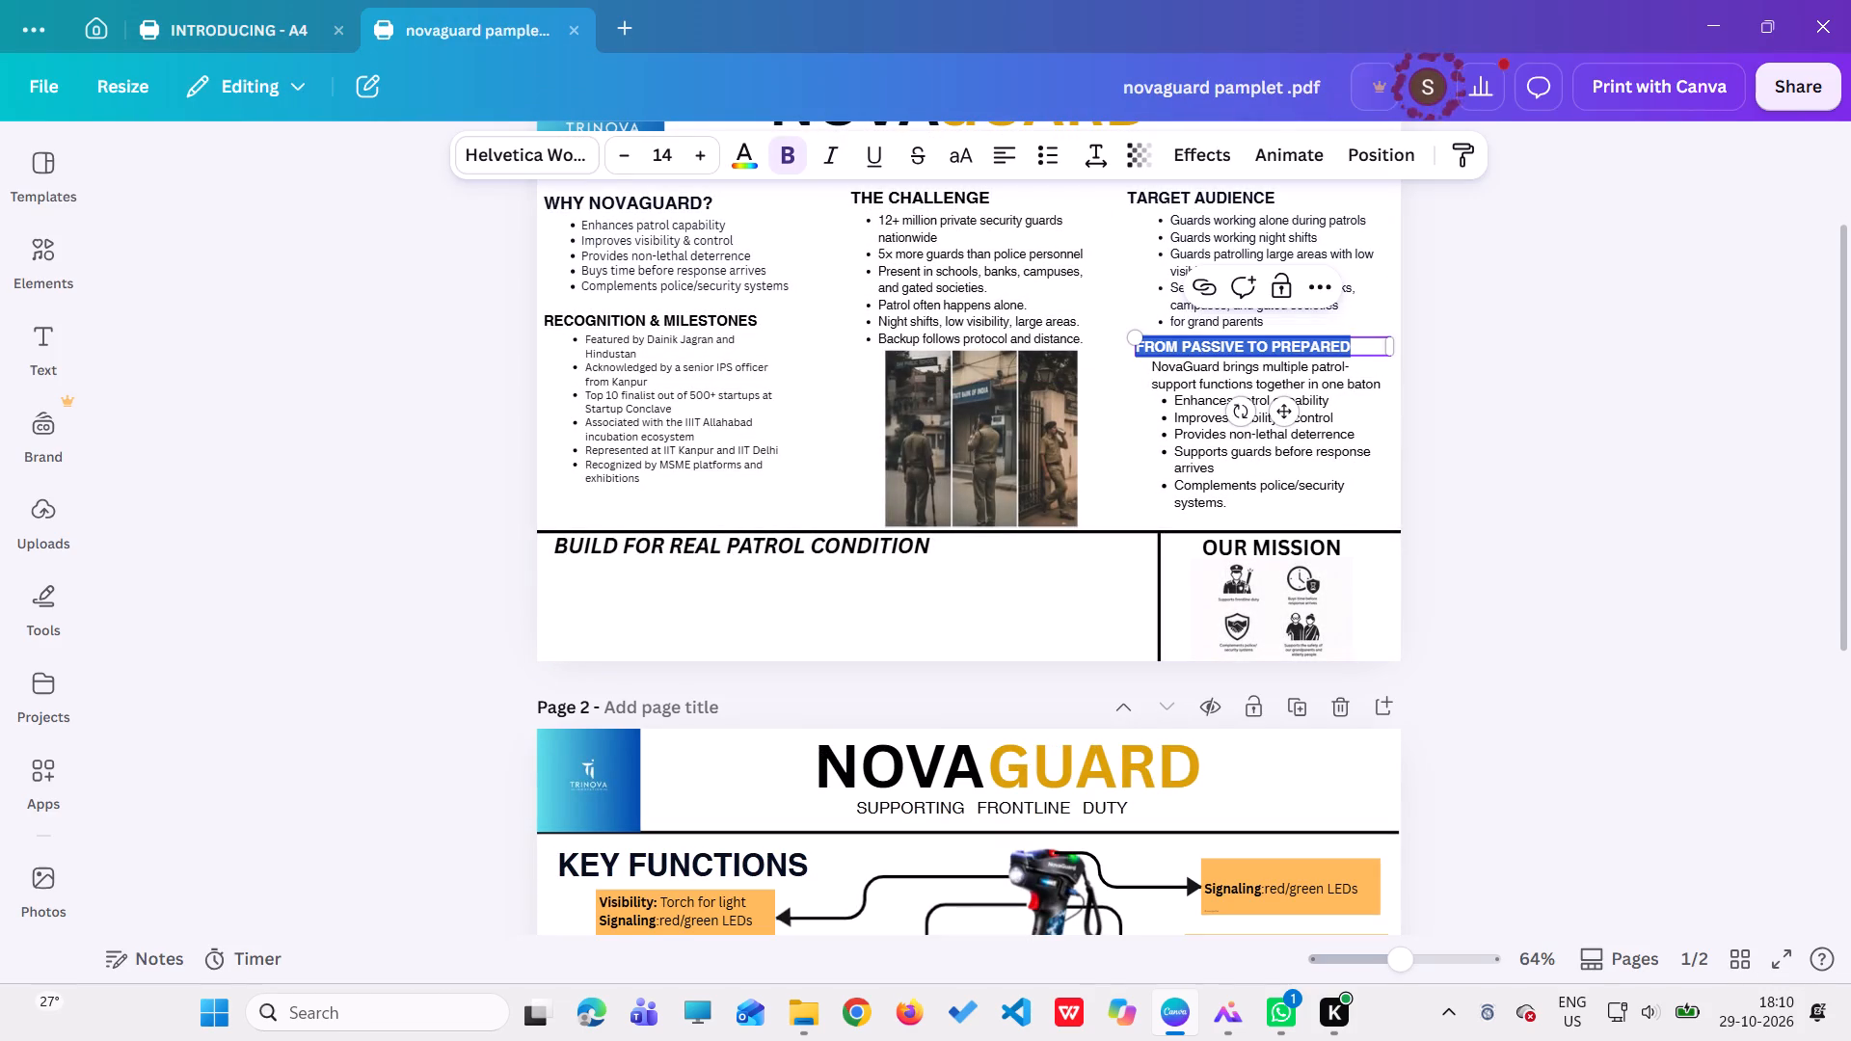
pyautogui.hotkey('ctrl', 'c')
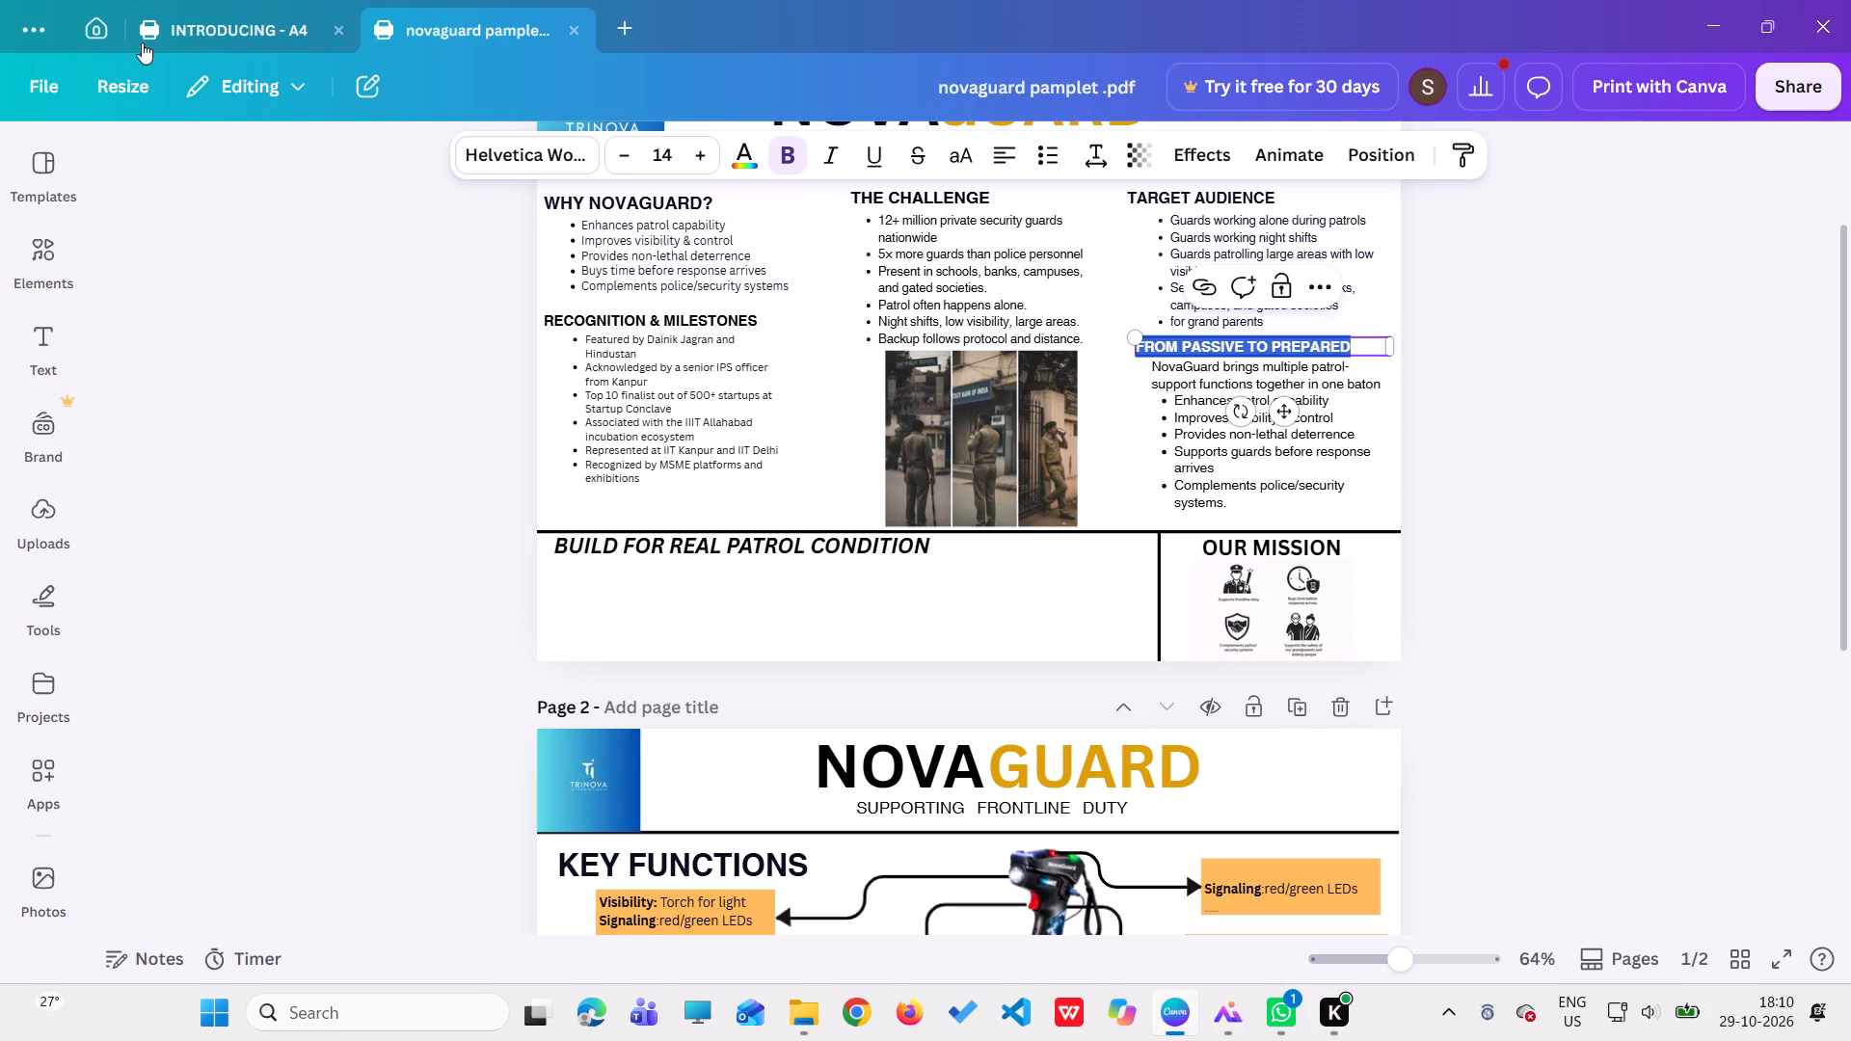
pyautogui.click(174, 31)
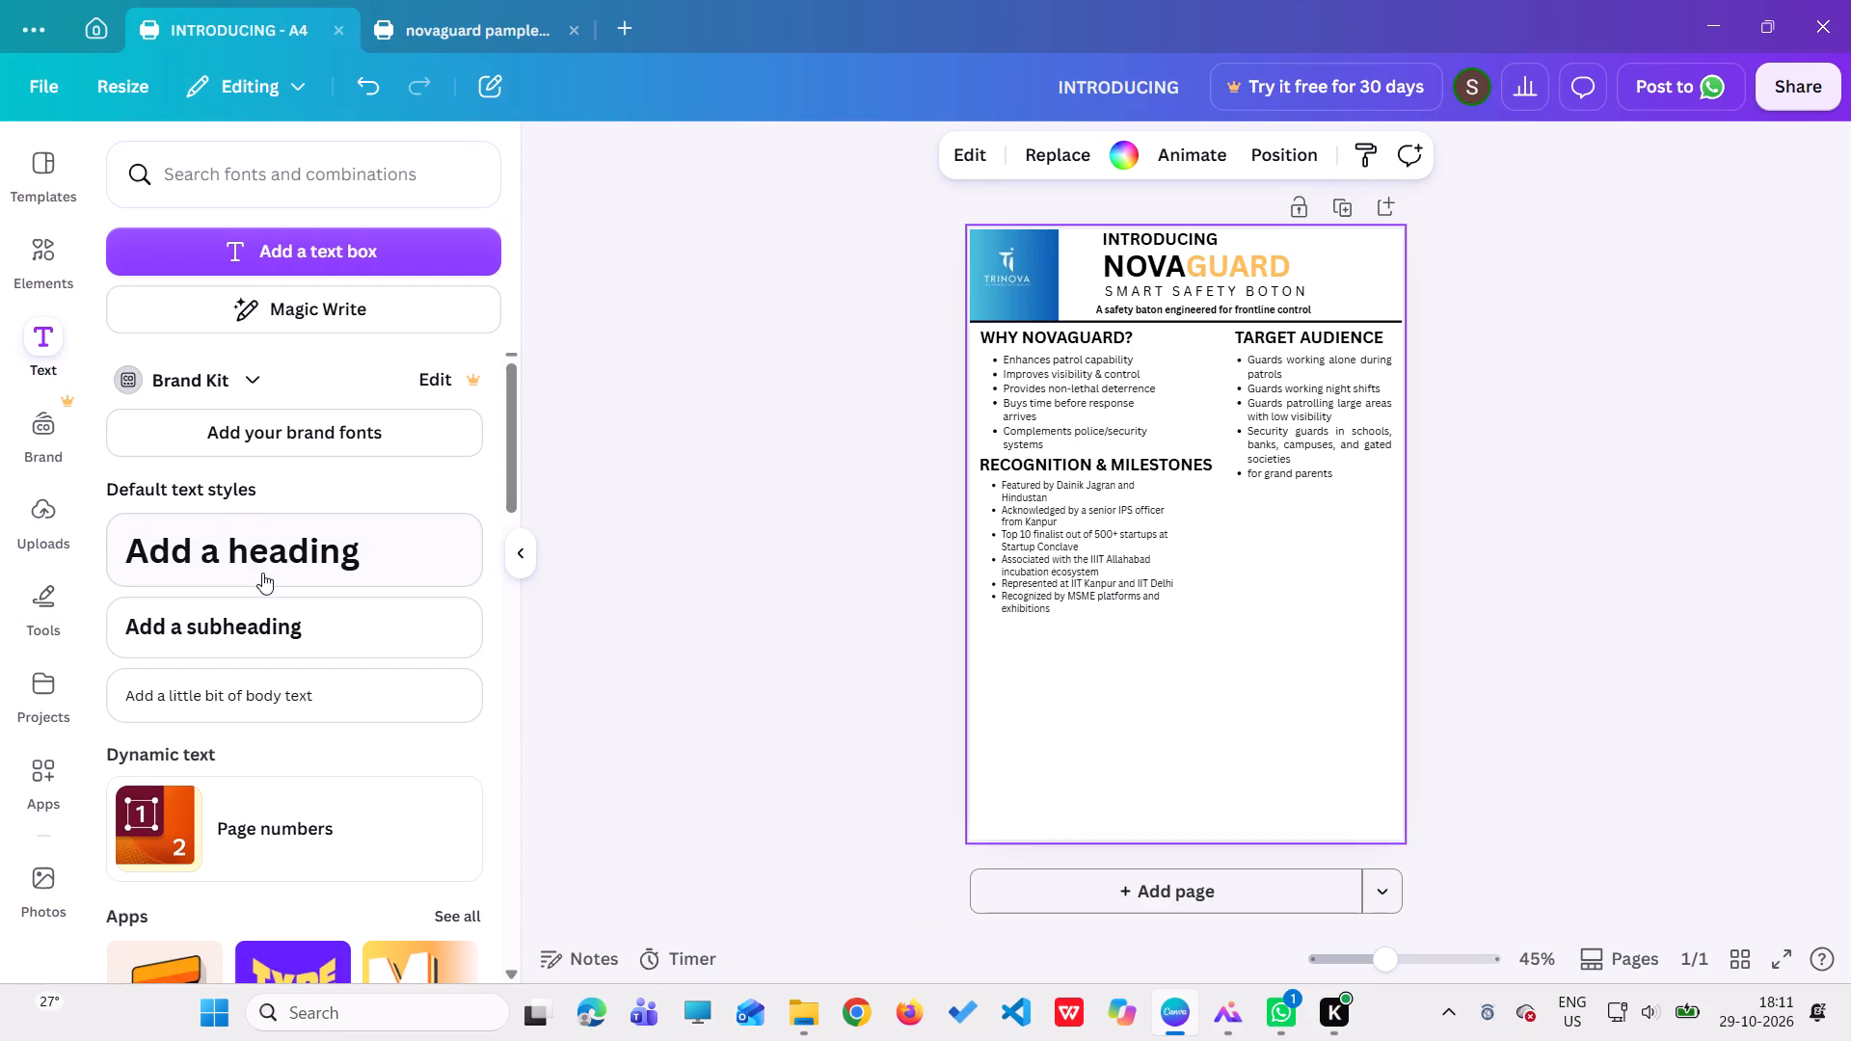
pyautogui.click(262, 618)
pyautogui.press('BackSpace')
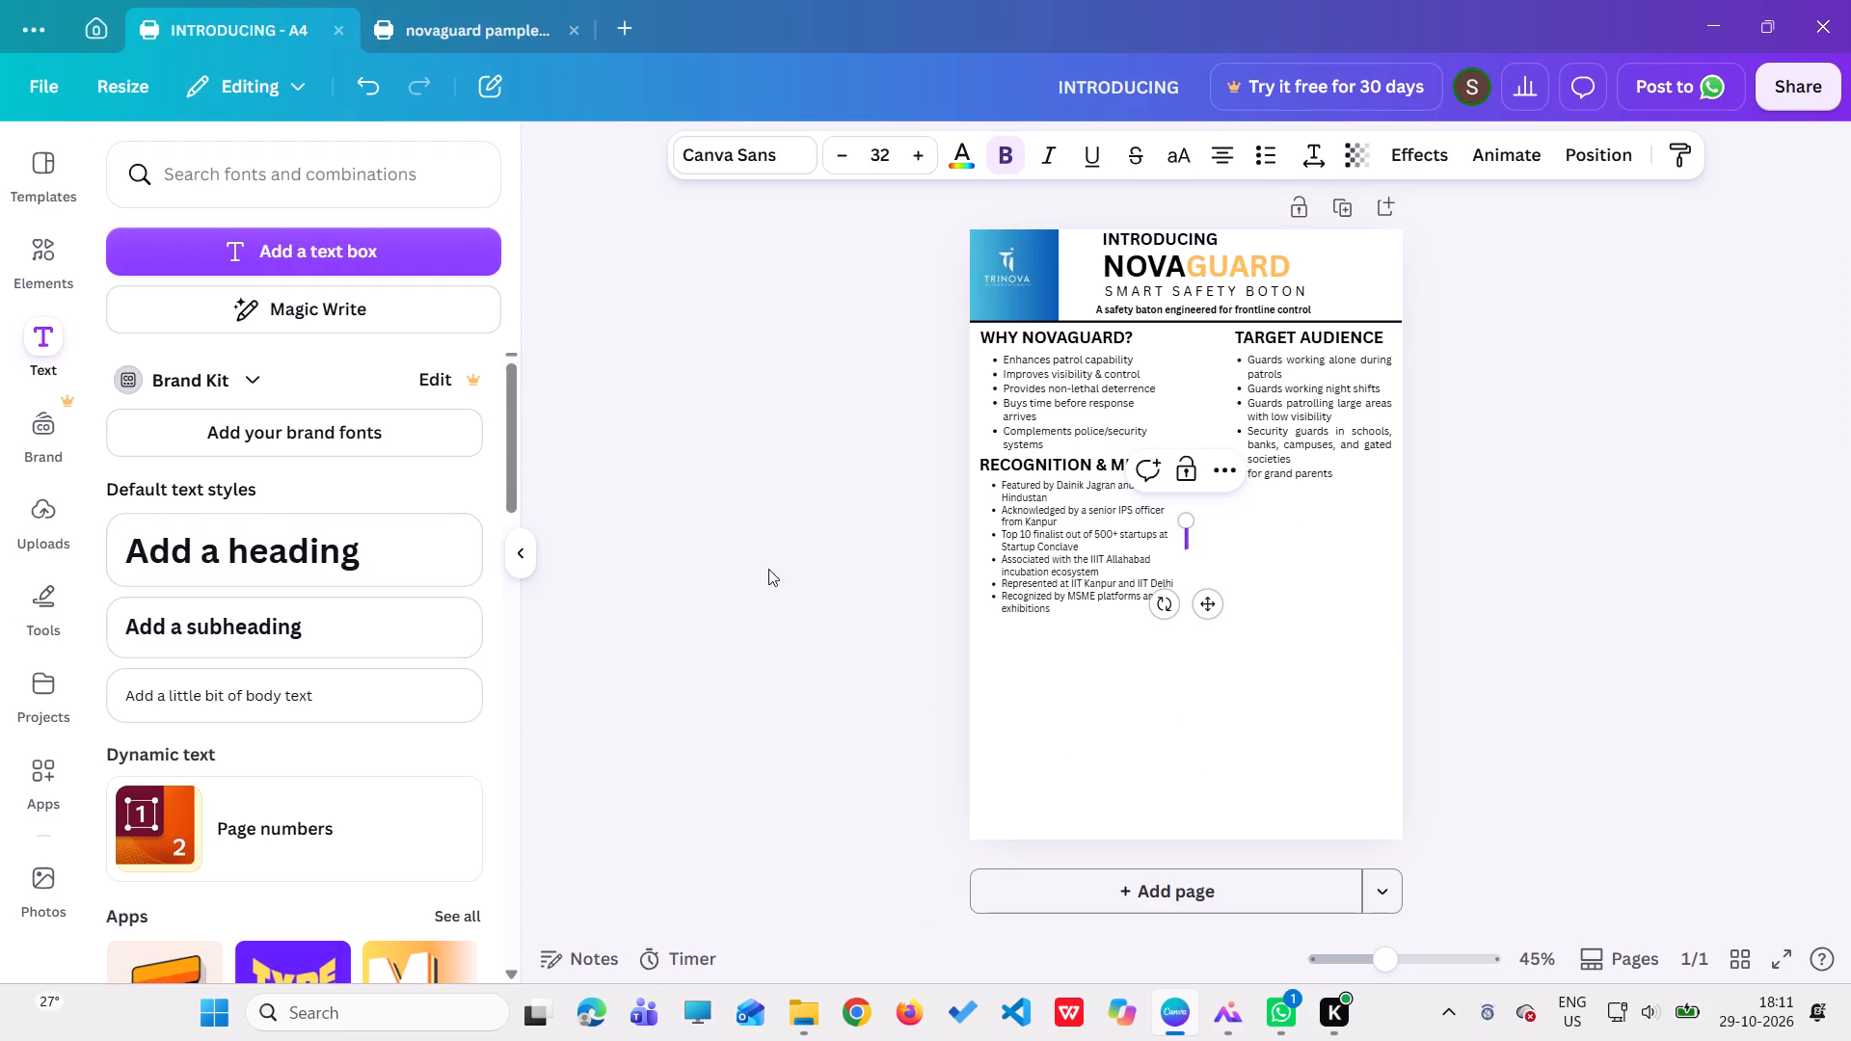
pyautogui.hotkey('ctrl', 'v')
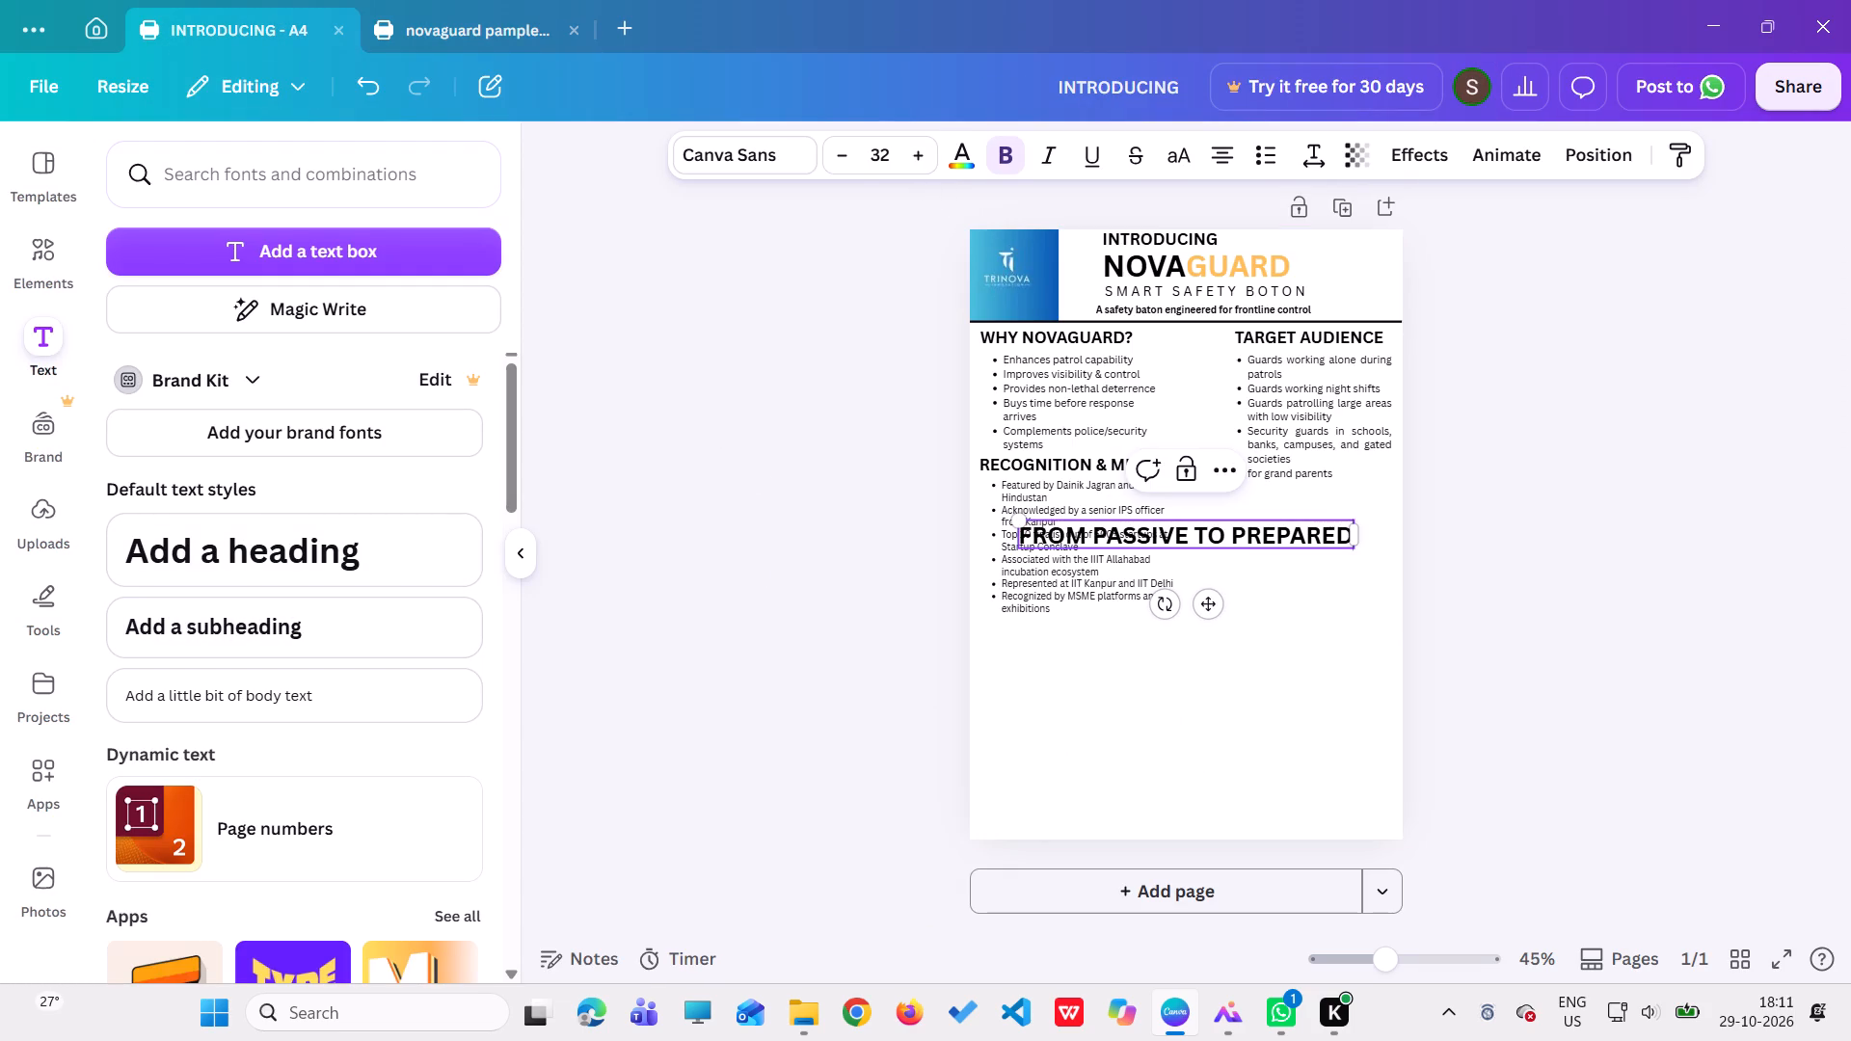
# Set the "FROM PASSIVE TO PREPARED" heading's font size to 22.
pyautogui.click(844, 155)
pyautogui.tripleClick(844, 155)
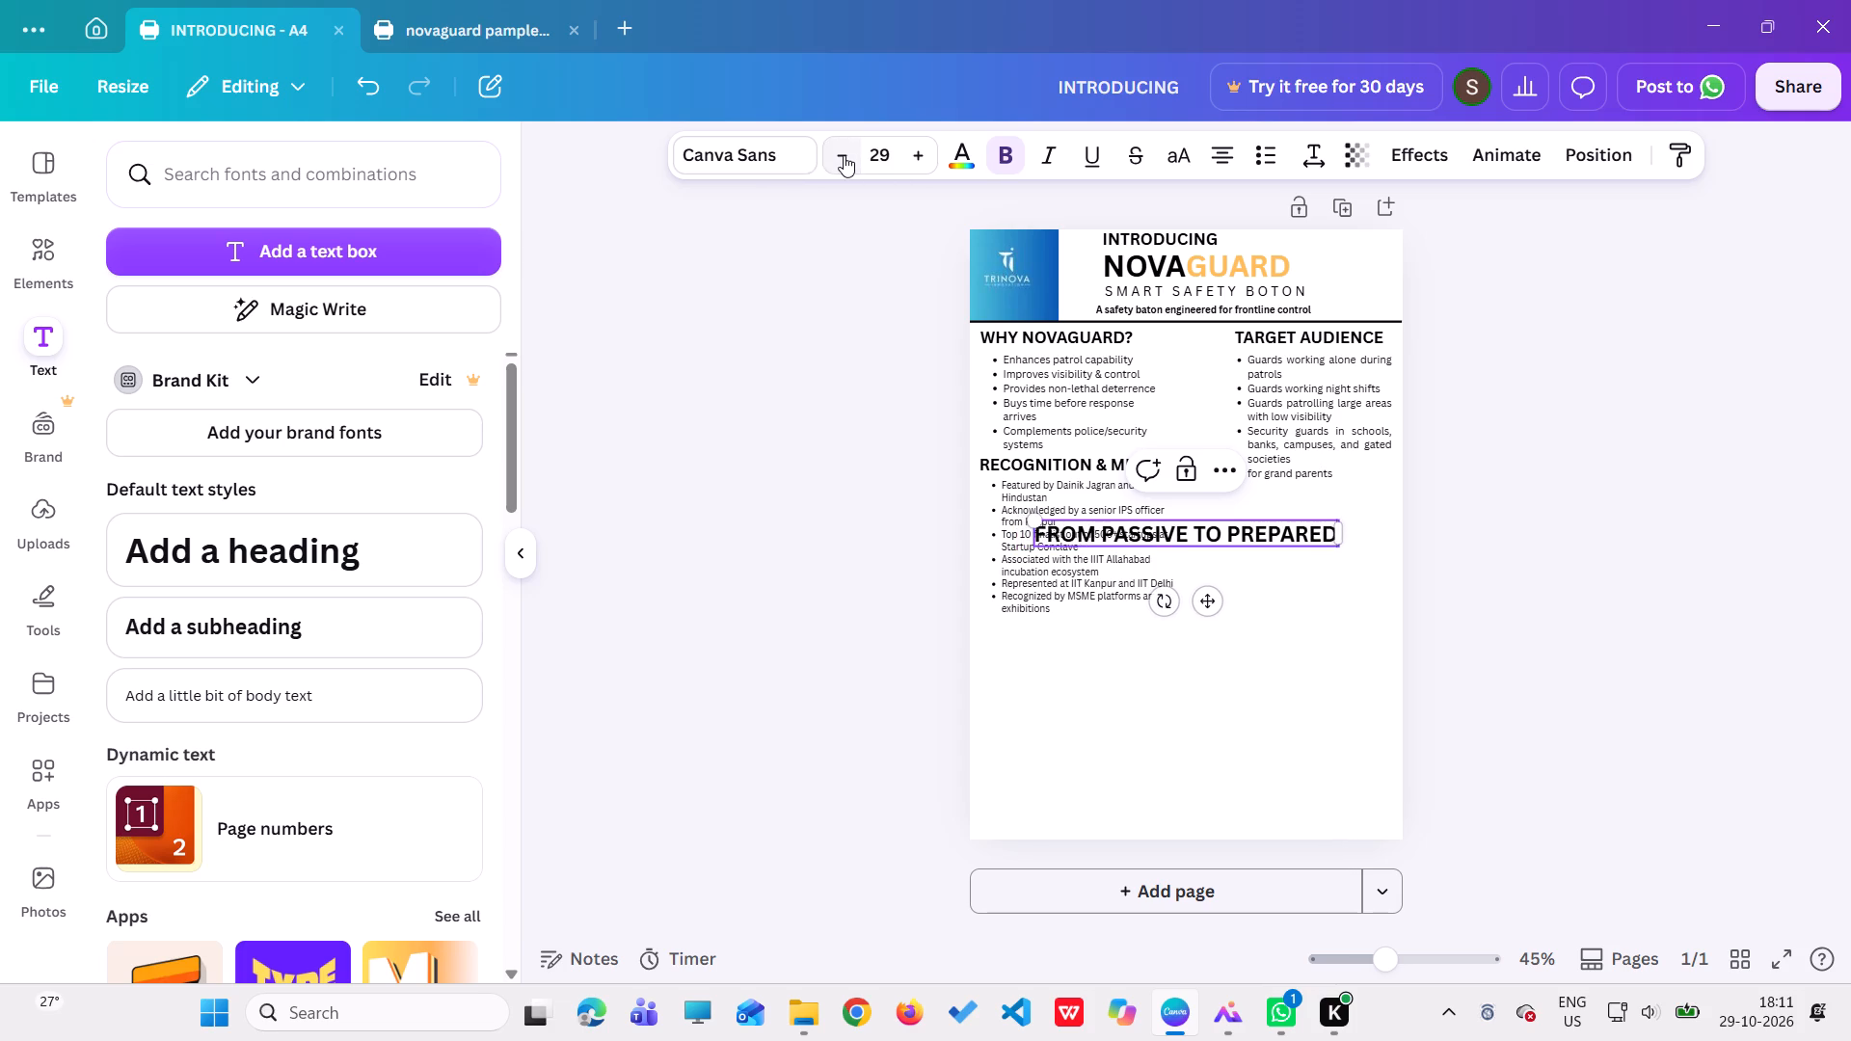
pyautogui.tripleClick(844, 155)
pyautogui.click(844, 155)
pyautogui.tripleClick(844, 155)
pyautogui.click(844, 155)
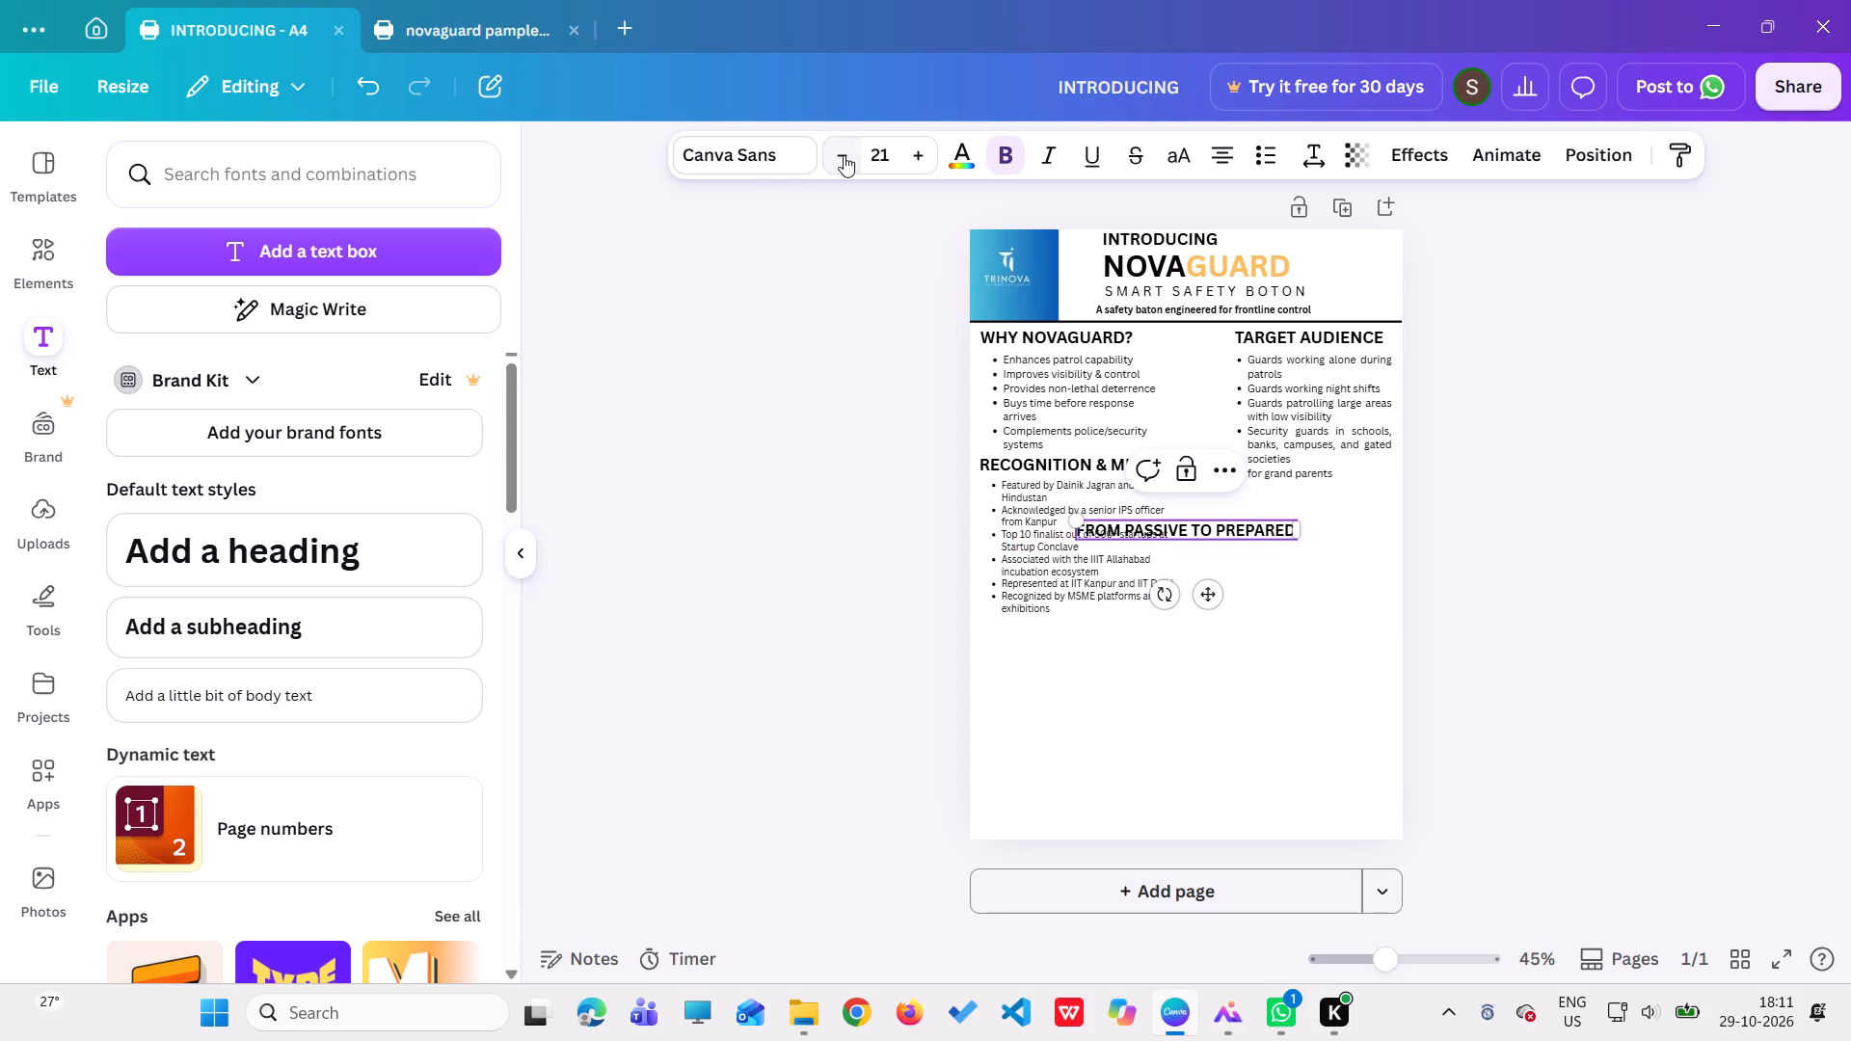
pyautogui.click(915, 151)
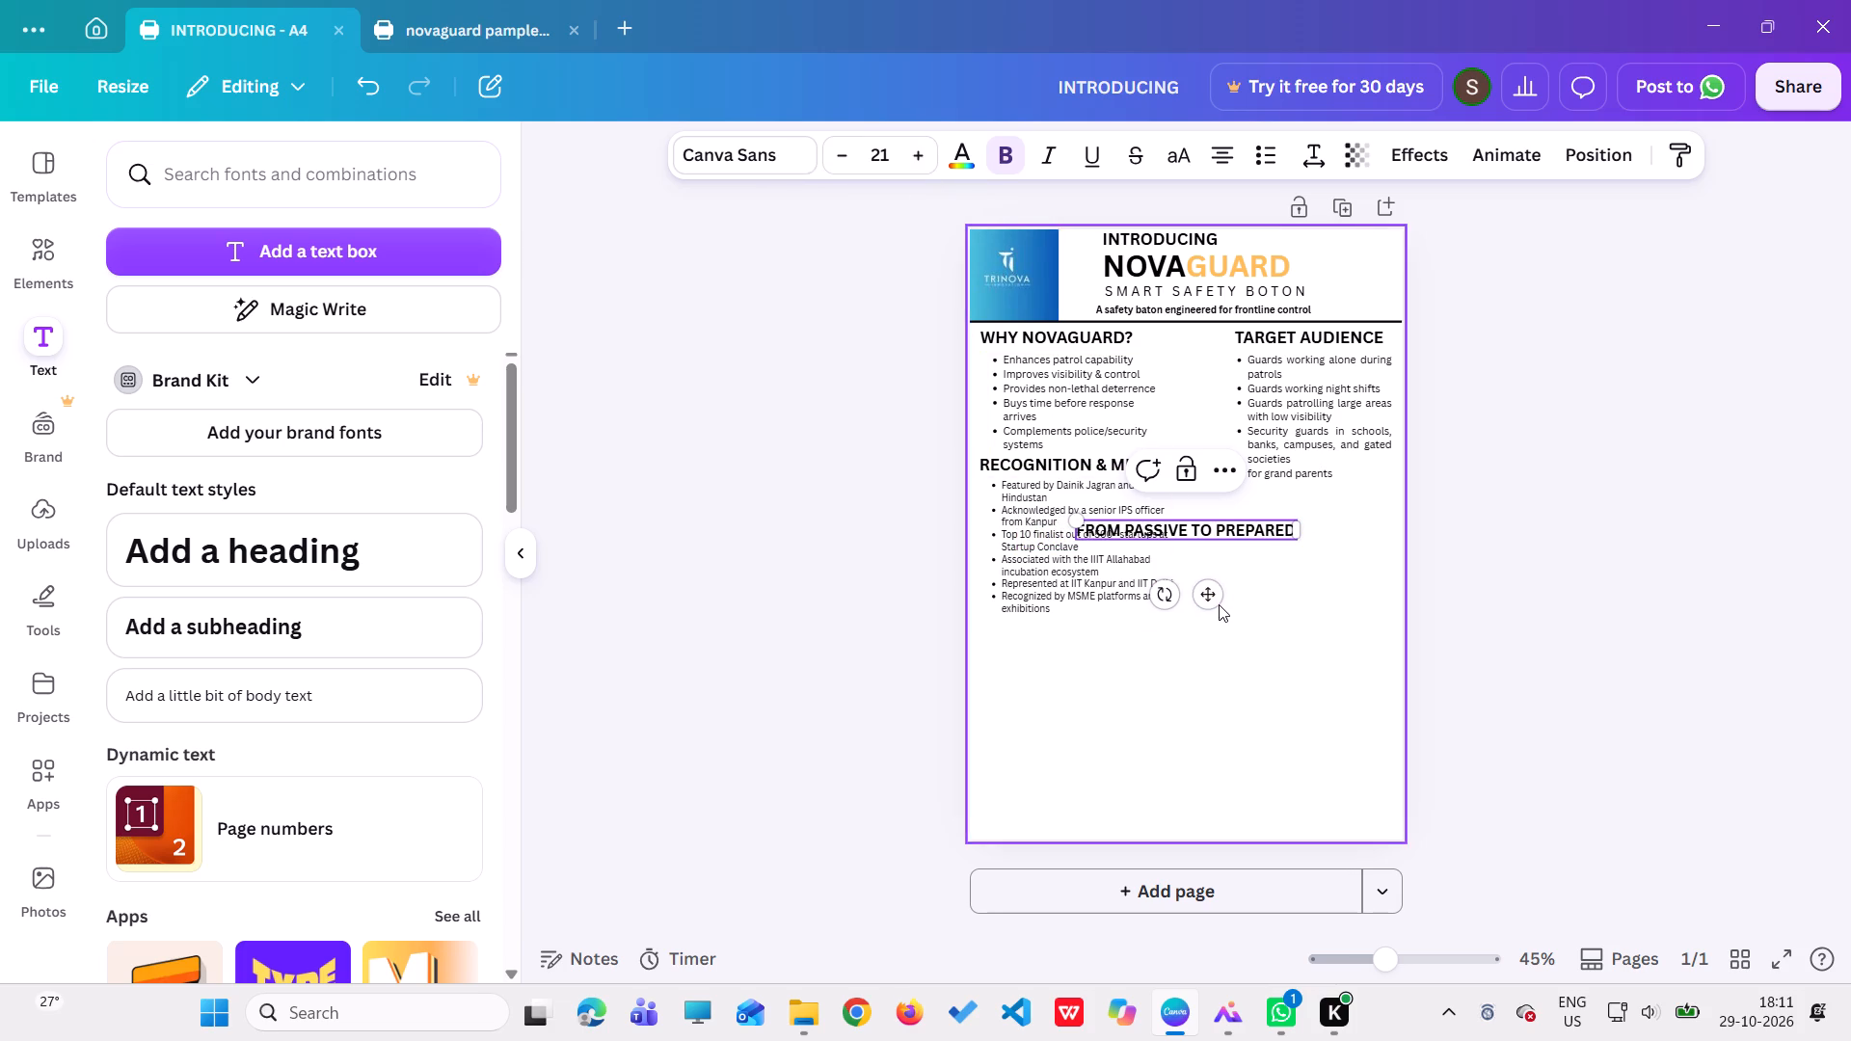
pyautogui.click(924, 153)
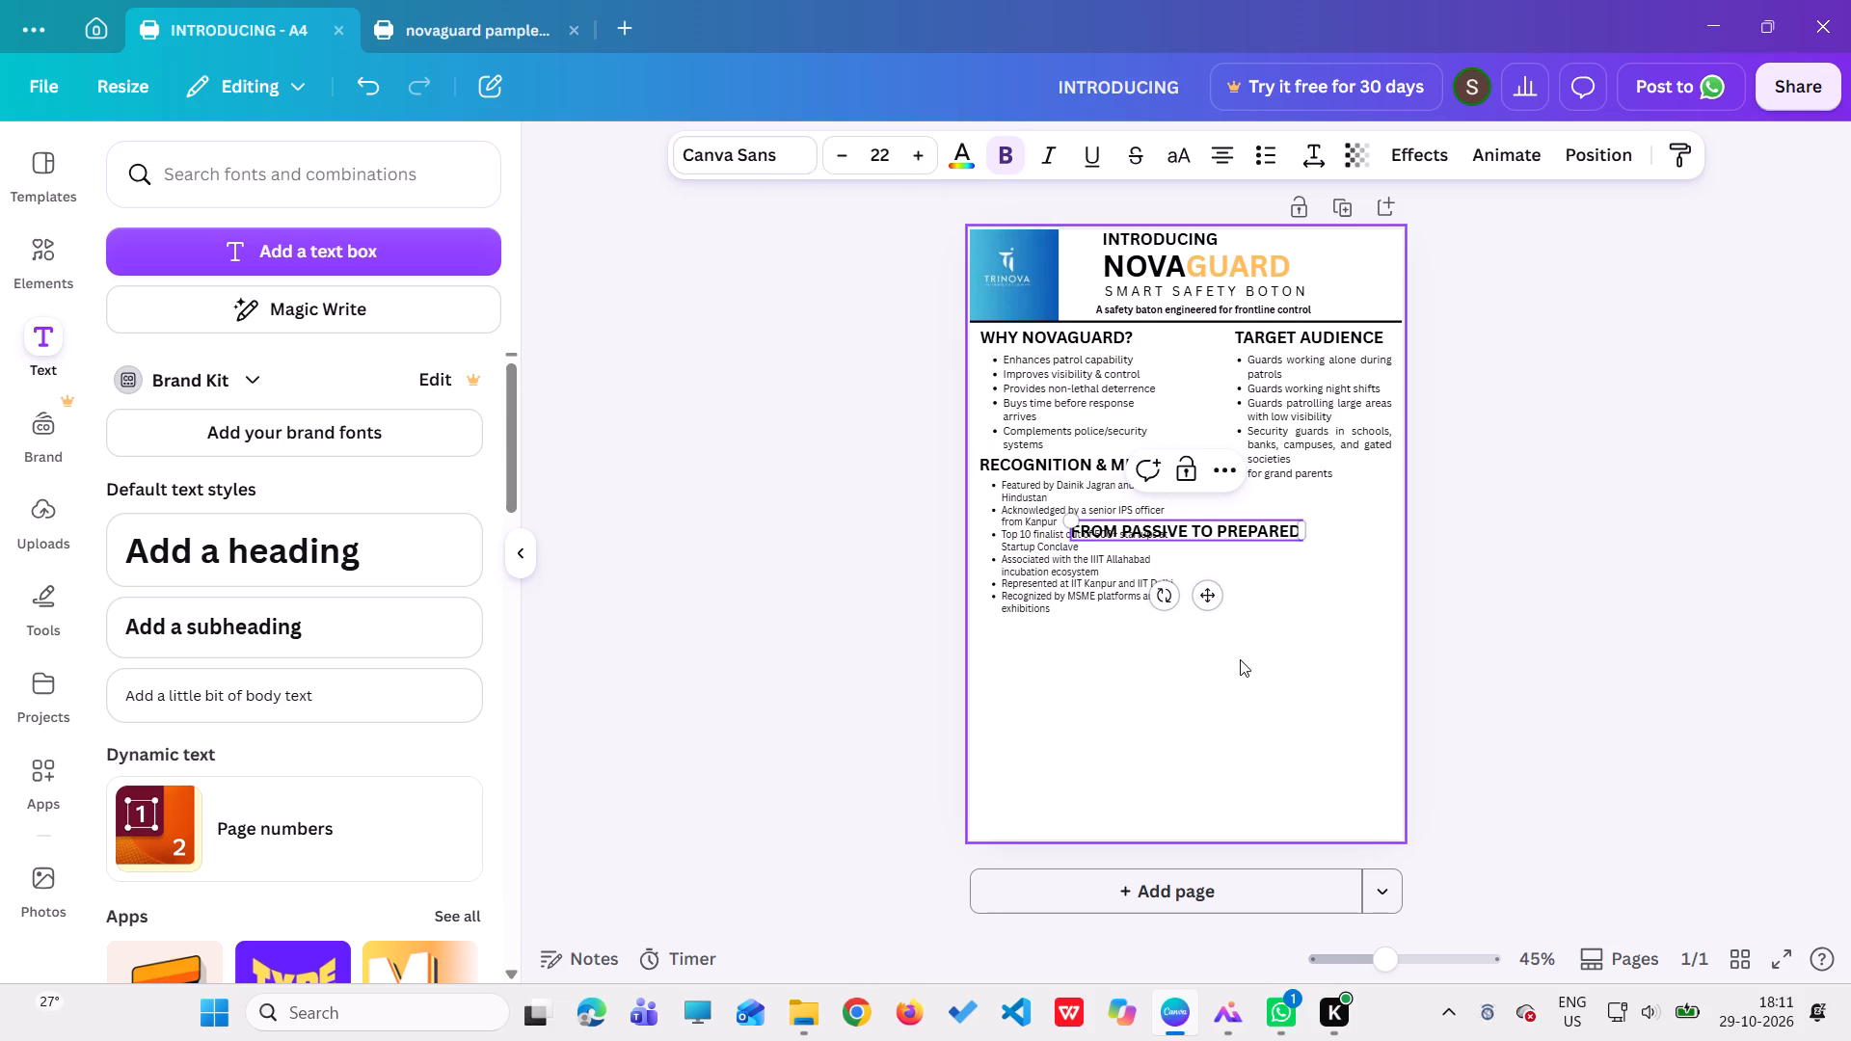
# Move the "FROM PASSIVE TO PREPARED" heading directly beneath the recognition list, aligned with the first column's headings.
pyautogui.moveTo(1210, 593); pyautogui.dragTo(1159, 726)
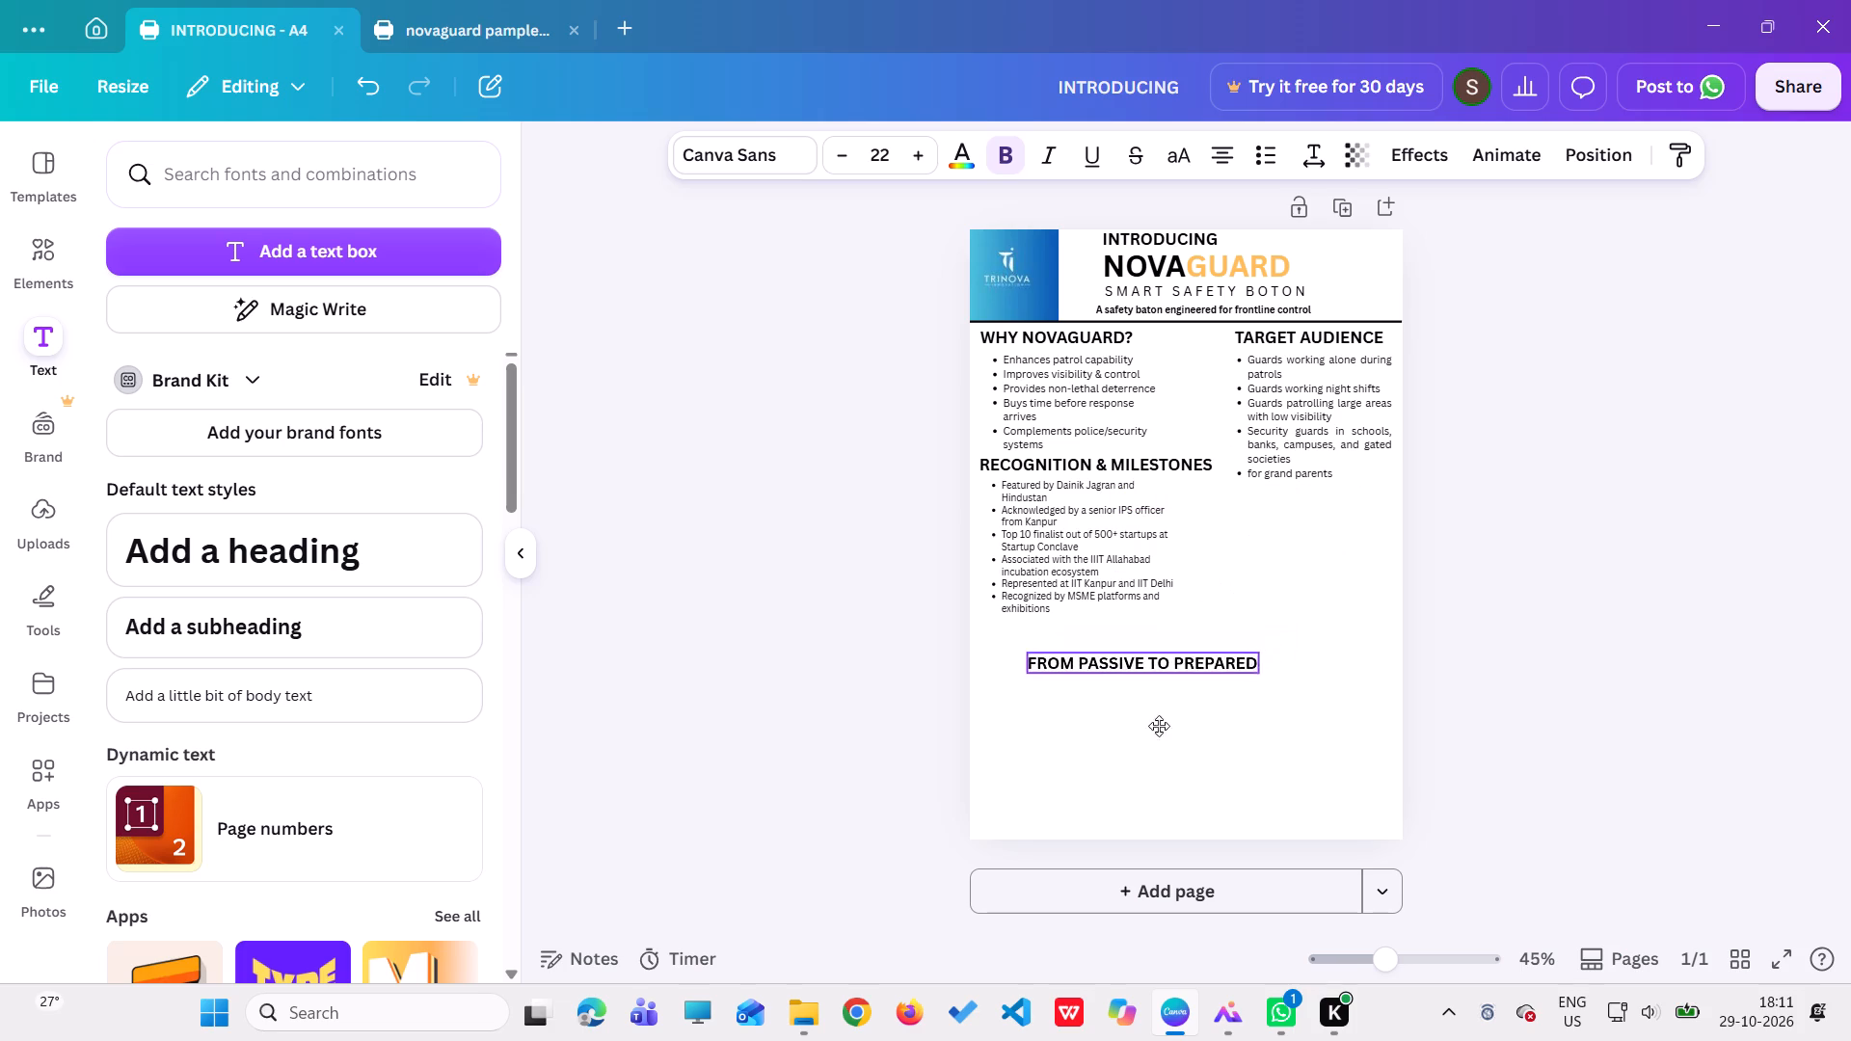
pyautogui.moveTo(1159, 726); pyautogui.dragTo(1114, 695)
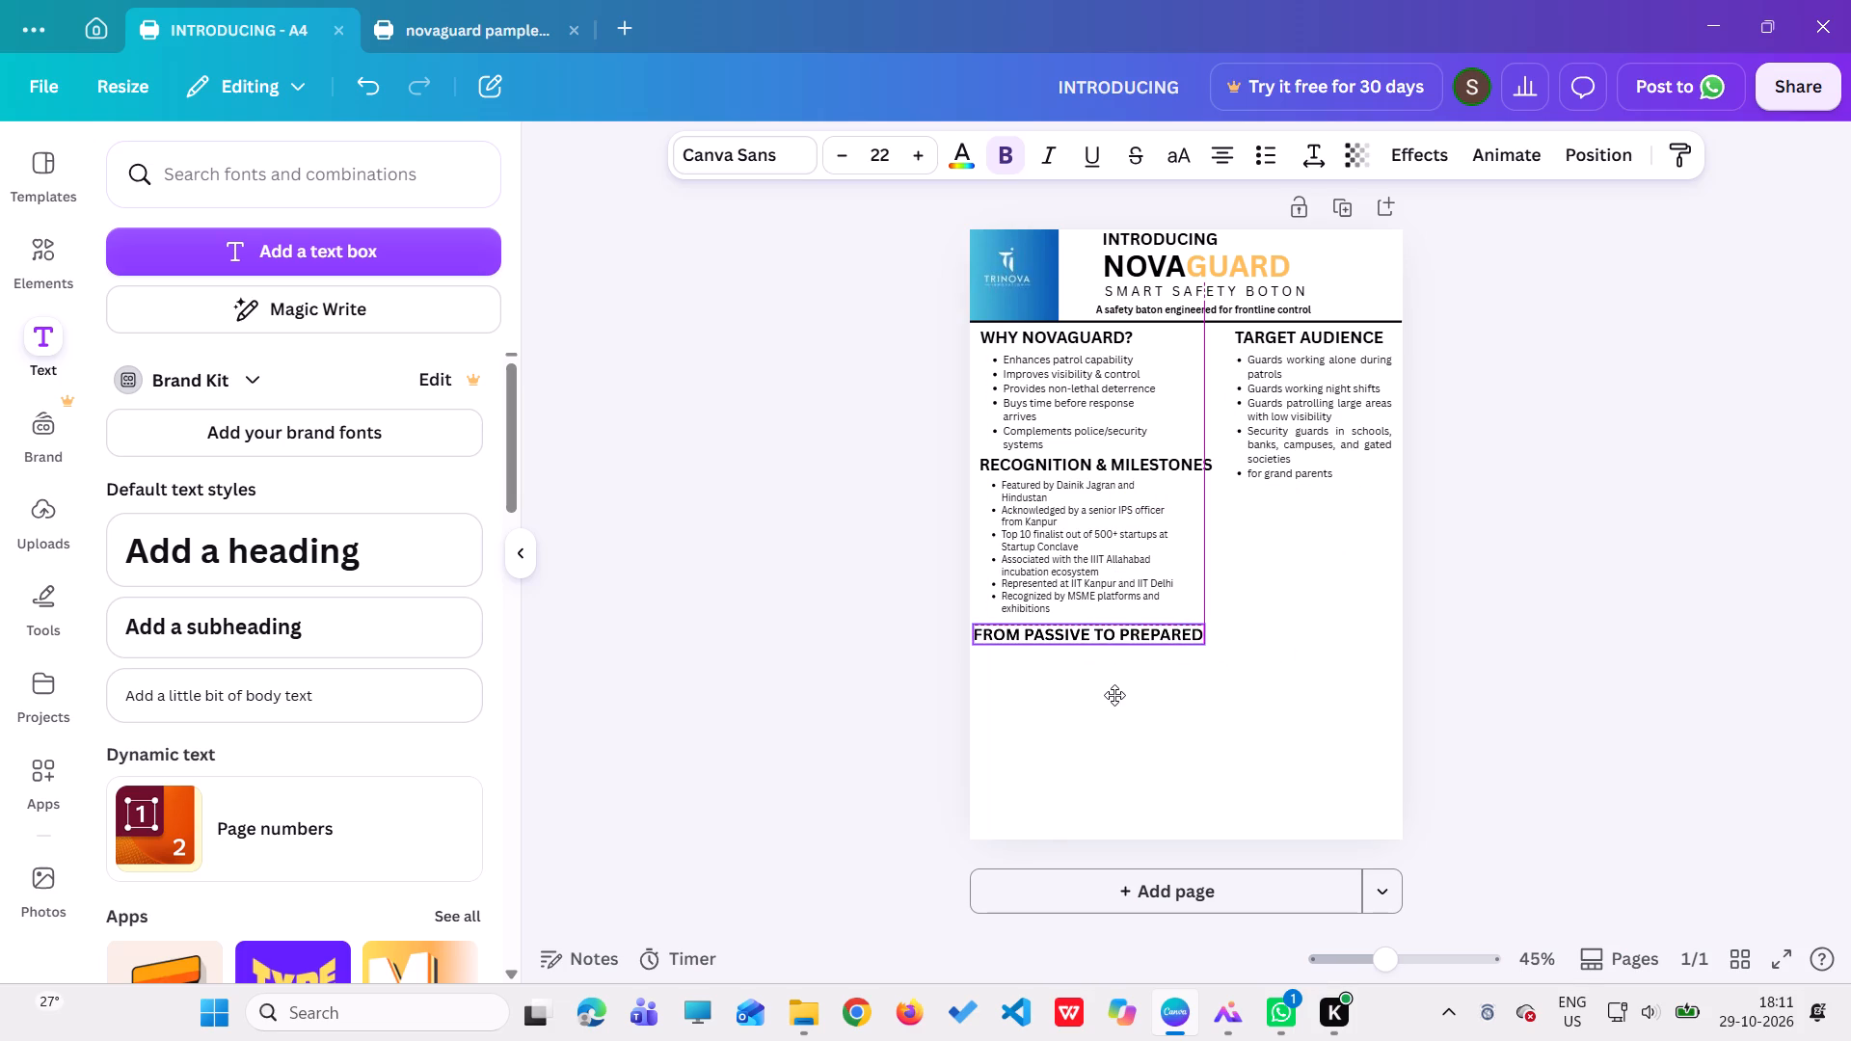
pyautogui.moveTo(1114, 695); pyautogui.dragTo(1117, 695)
pyautogui.click(1058, 778)
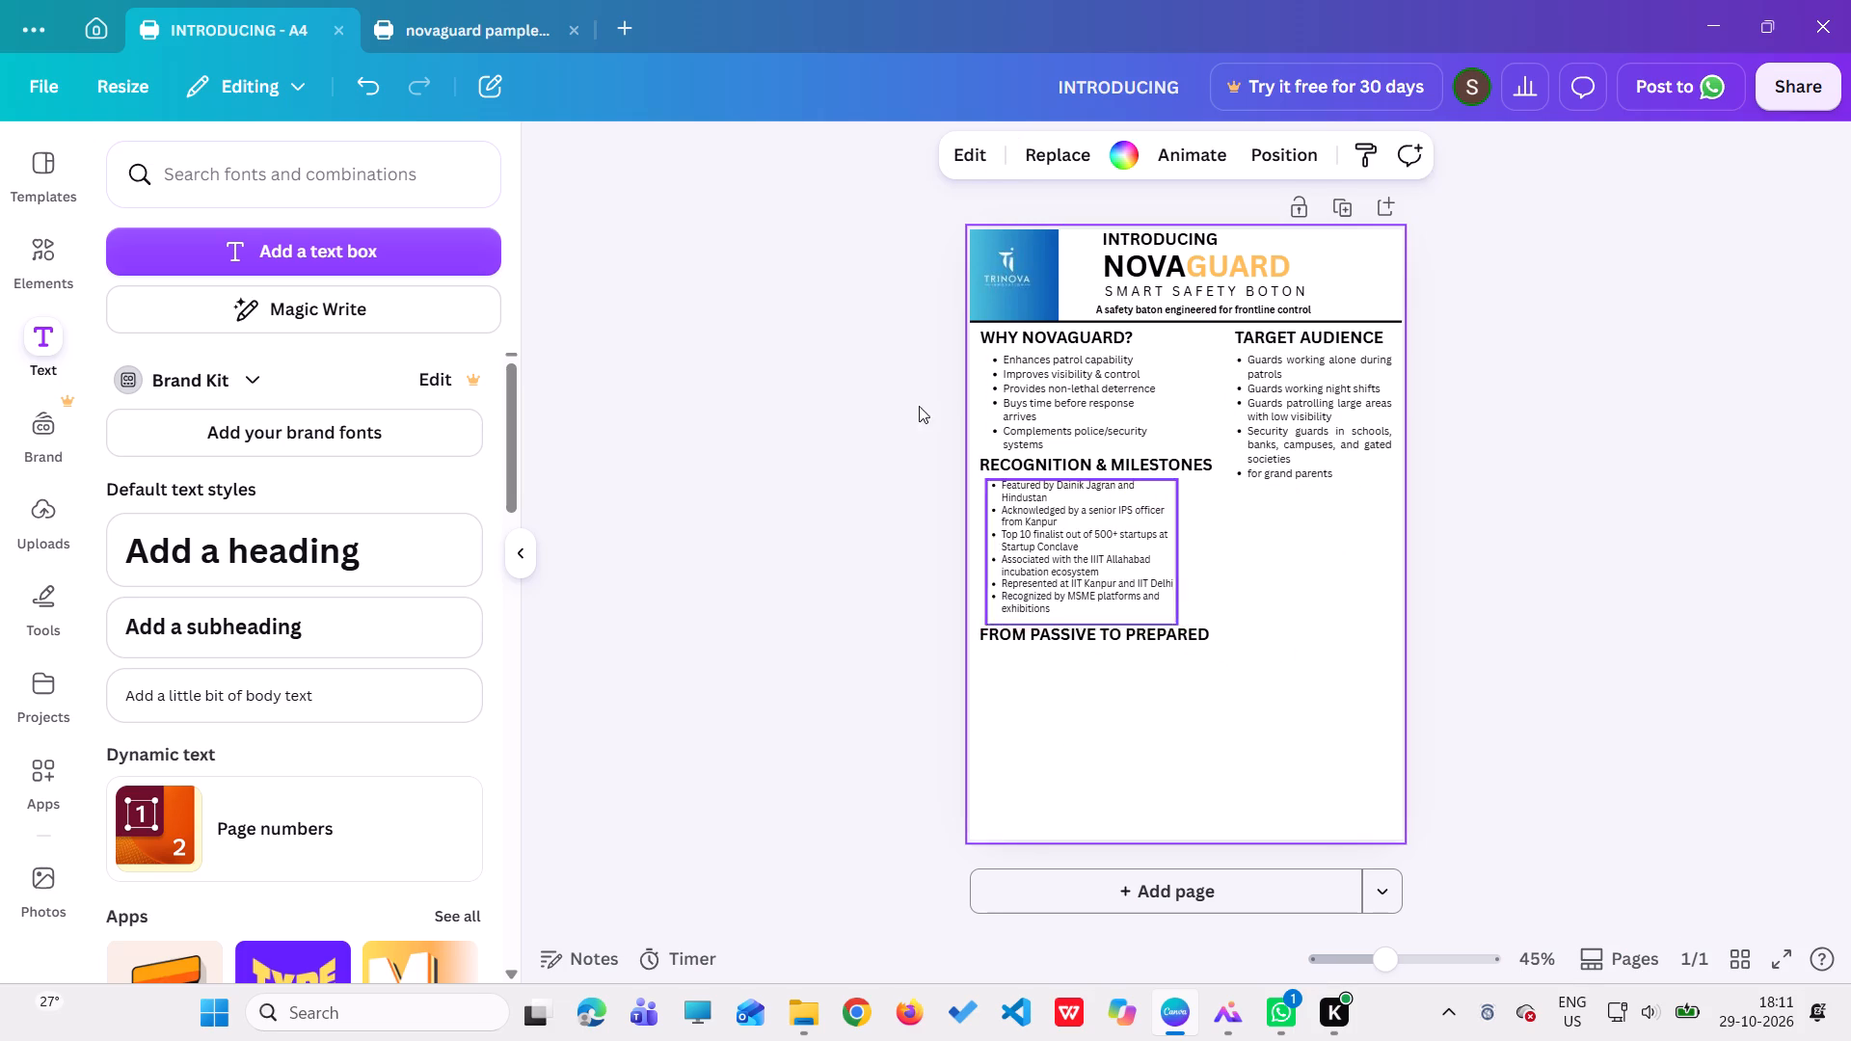
# Copy the intro sentence and bullets under "FROM PASSIVE TO PREPARED" from the source pamphlet into a new body text box in the A4 design.
pyautogui.click(477, 25)
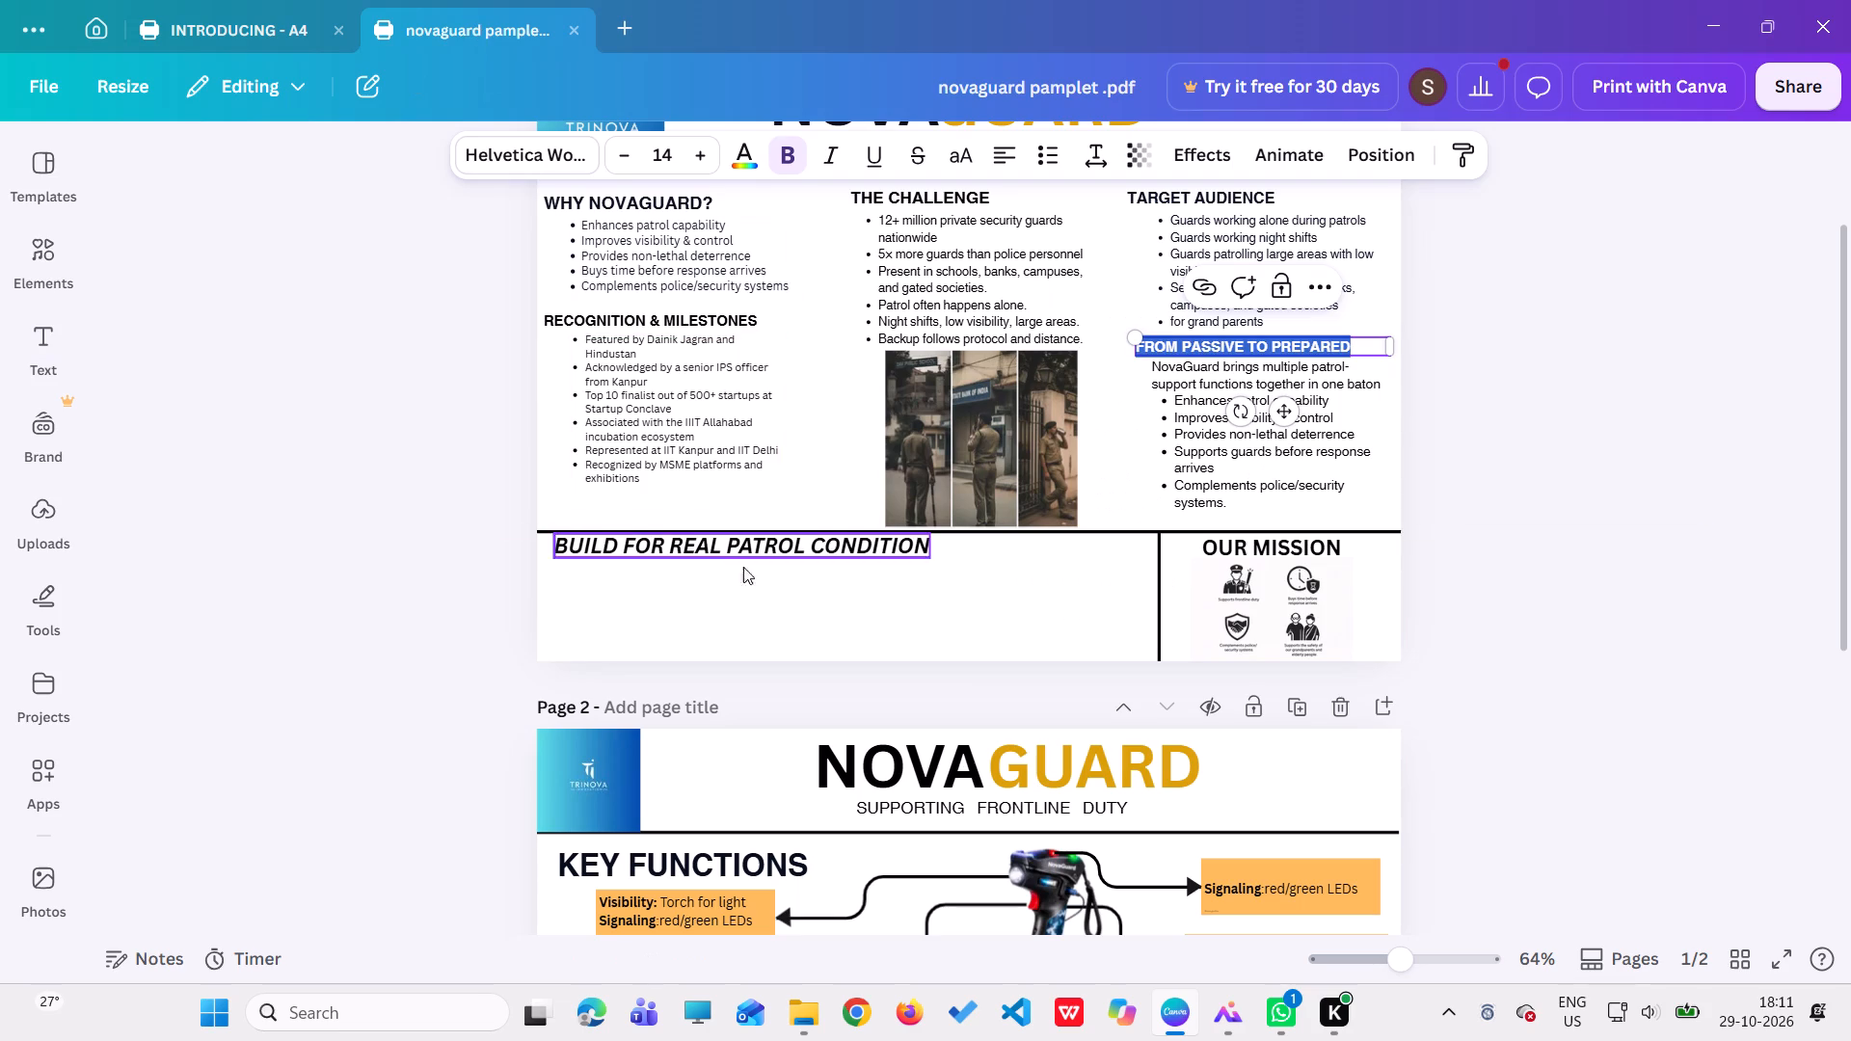
pyautogui.click(1217, 399)
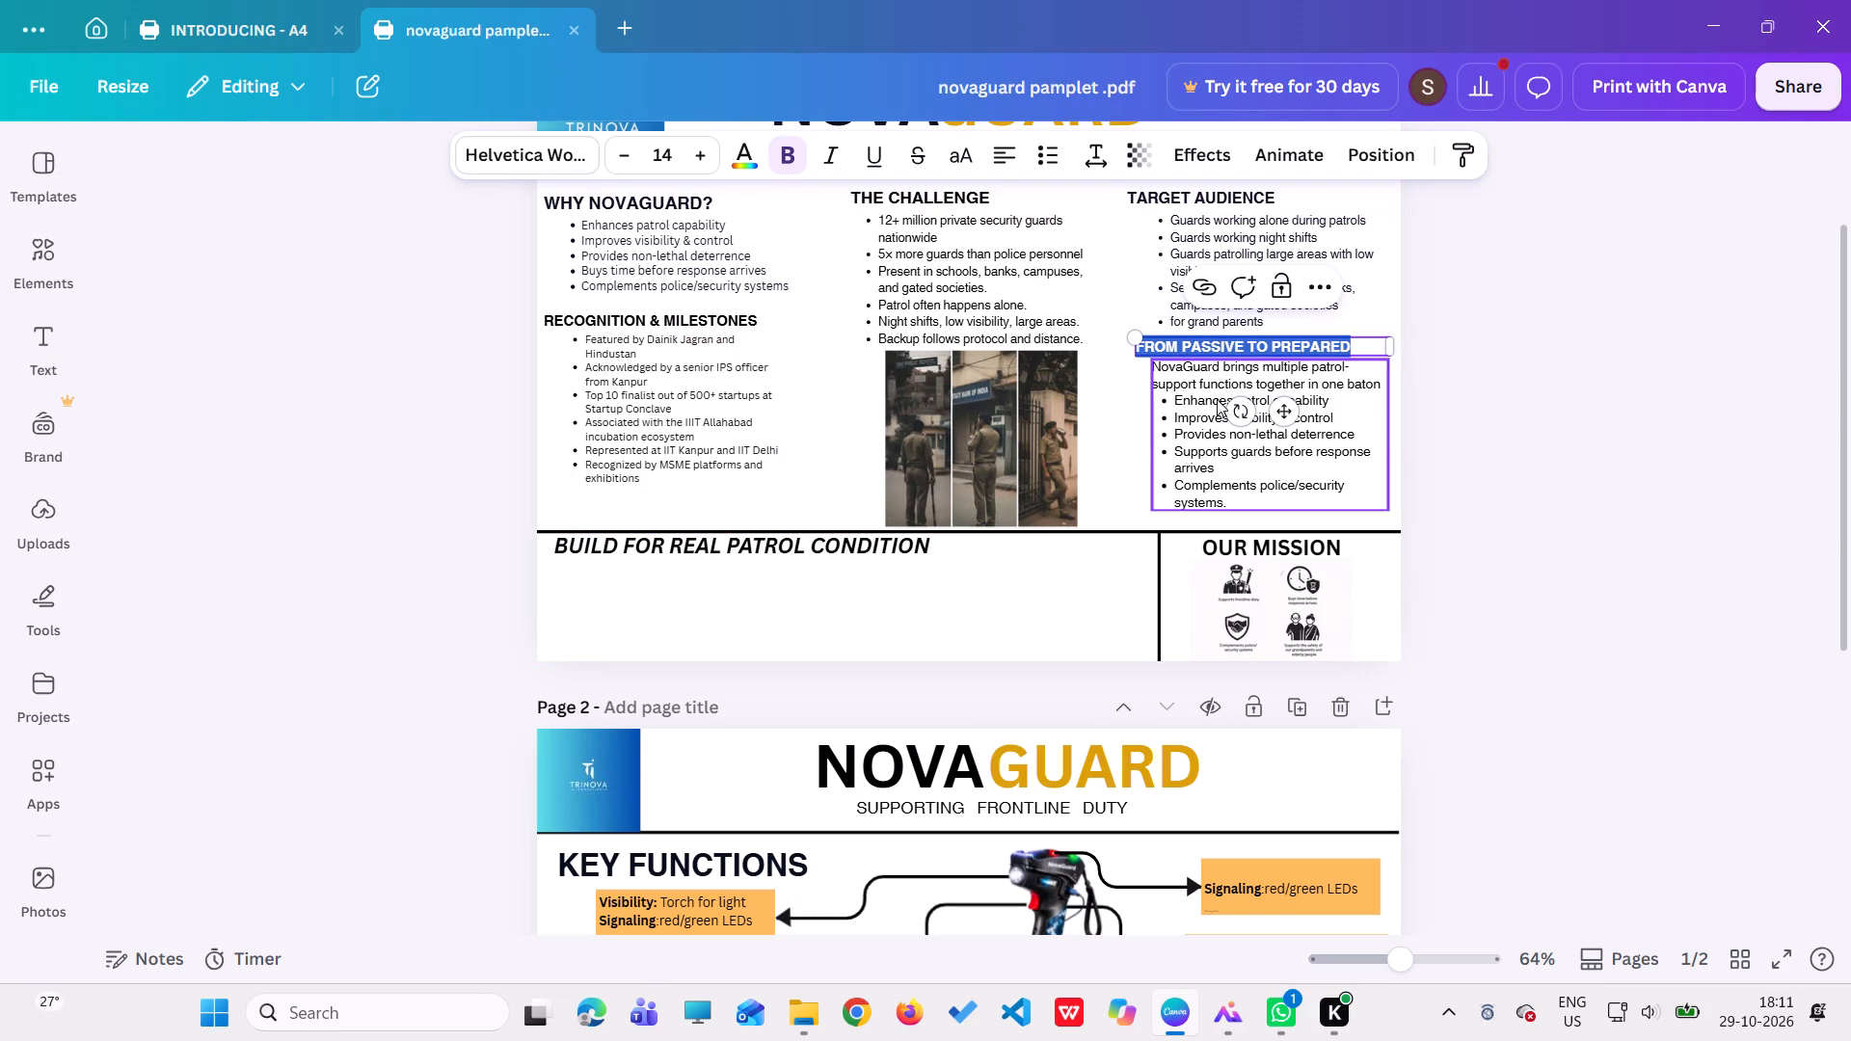
pyautogui.click(1217, 399)
pyautogui.click(1146, 390)
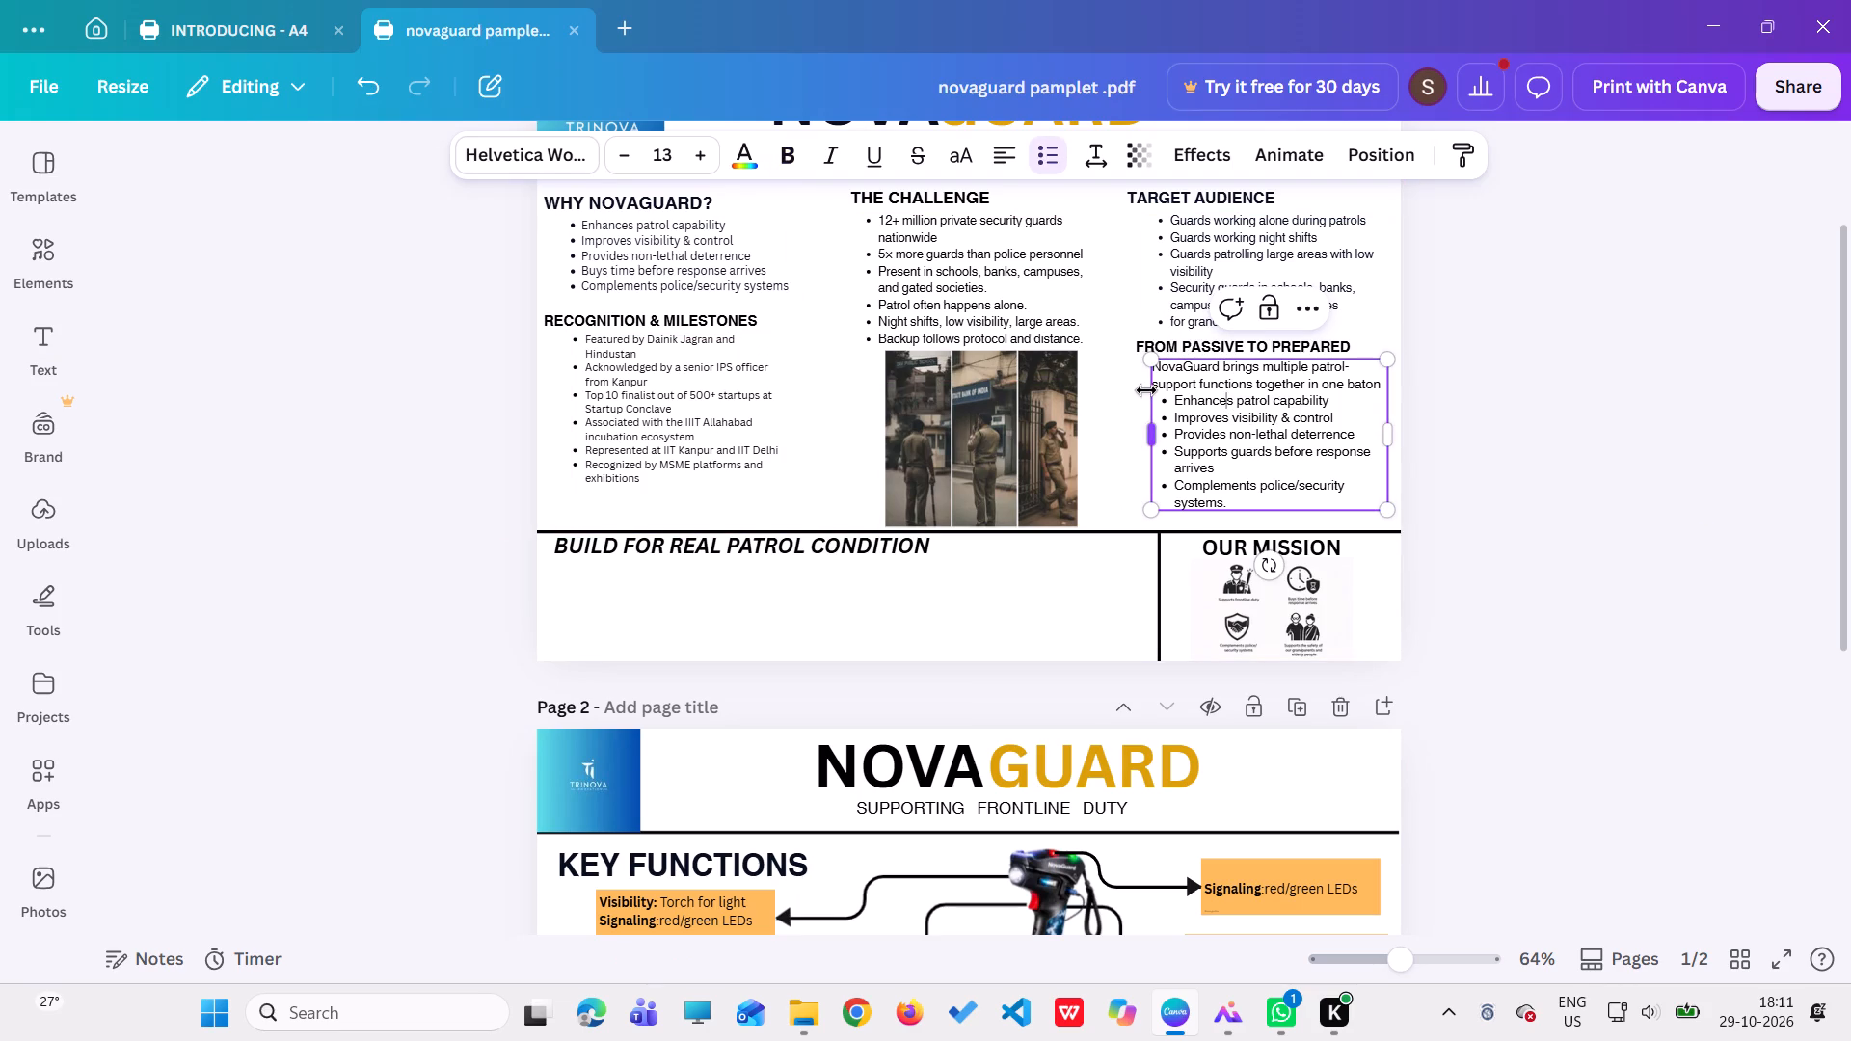
pyautogui.click(1096, 385)
pyautogui.doubleClick(1163, 394)
pyautogui.moveTo(1154, 370); pyautogui.dragTo(1274, 520)
pyautogui.hotkey('ctrl', 'c')
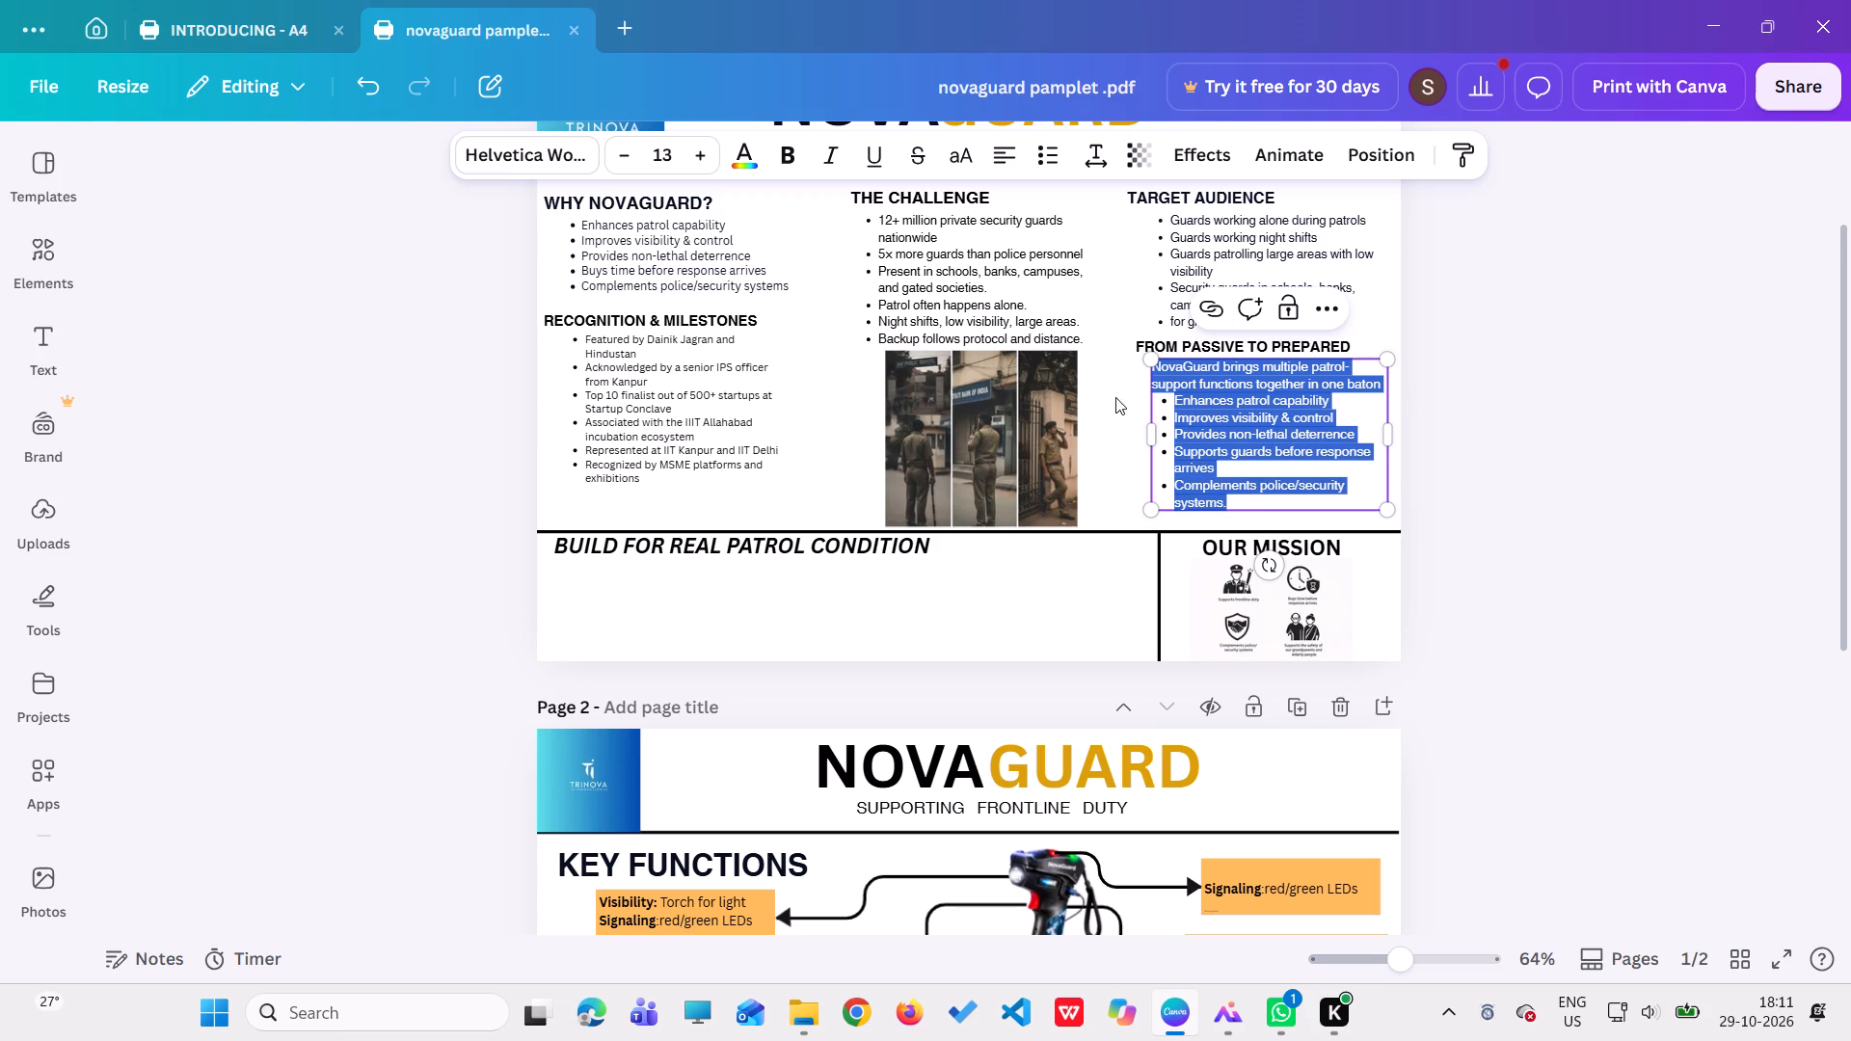
pyautogui.click(250, 27)
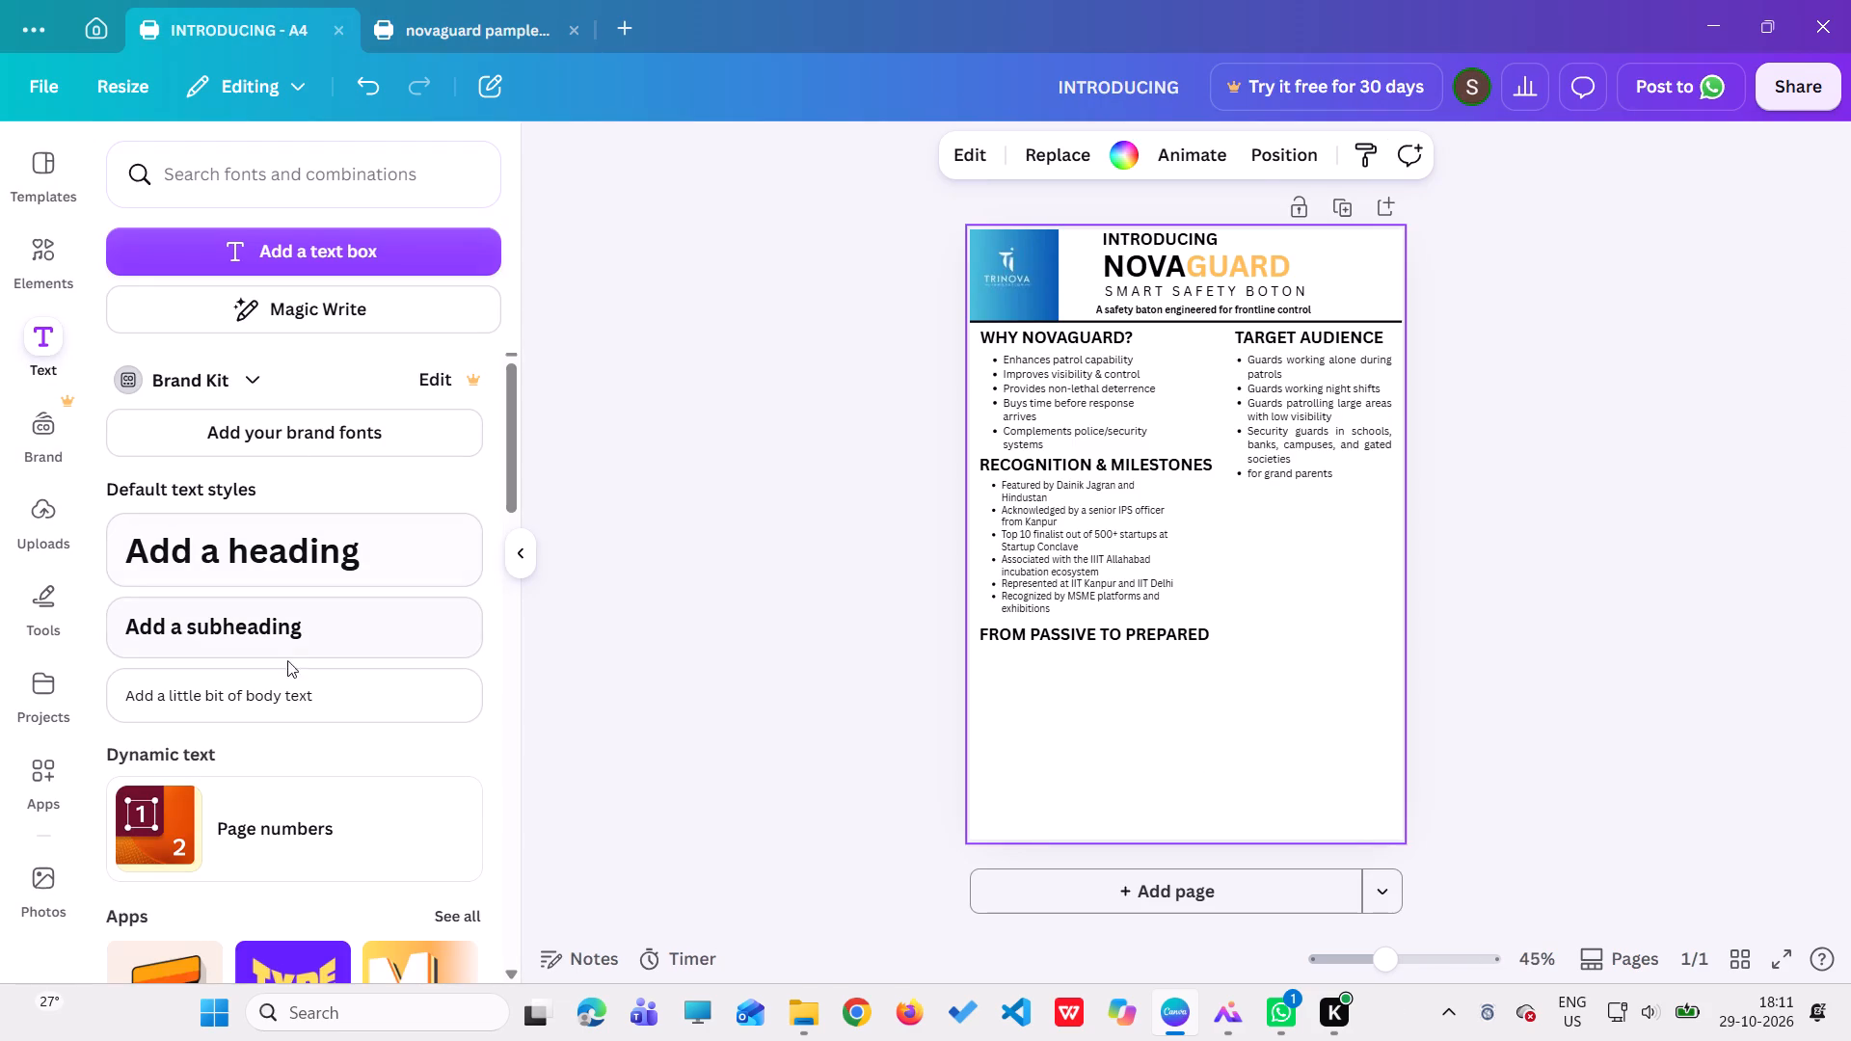
pyautogui.click(286, 688)
pyautogui.press('BackSpace')
pyautogui.hotkey('ctrl', 'v')
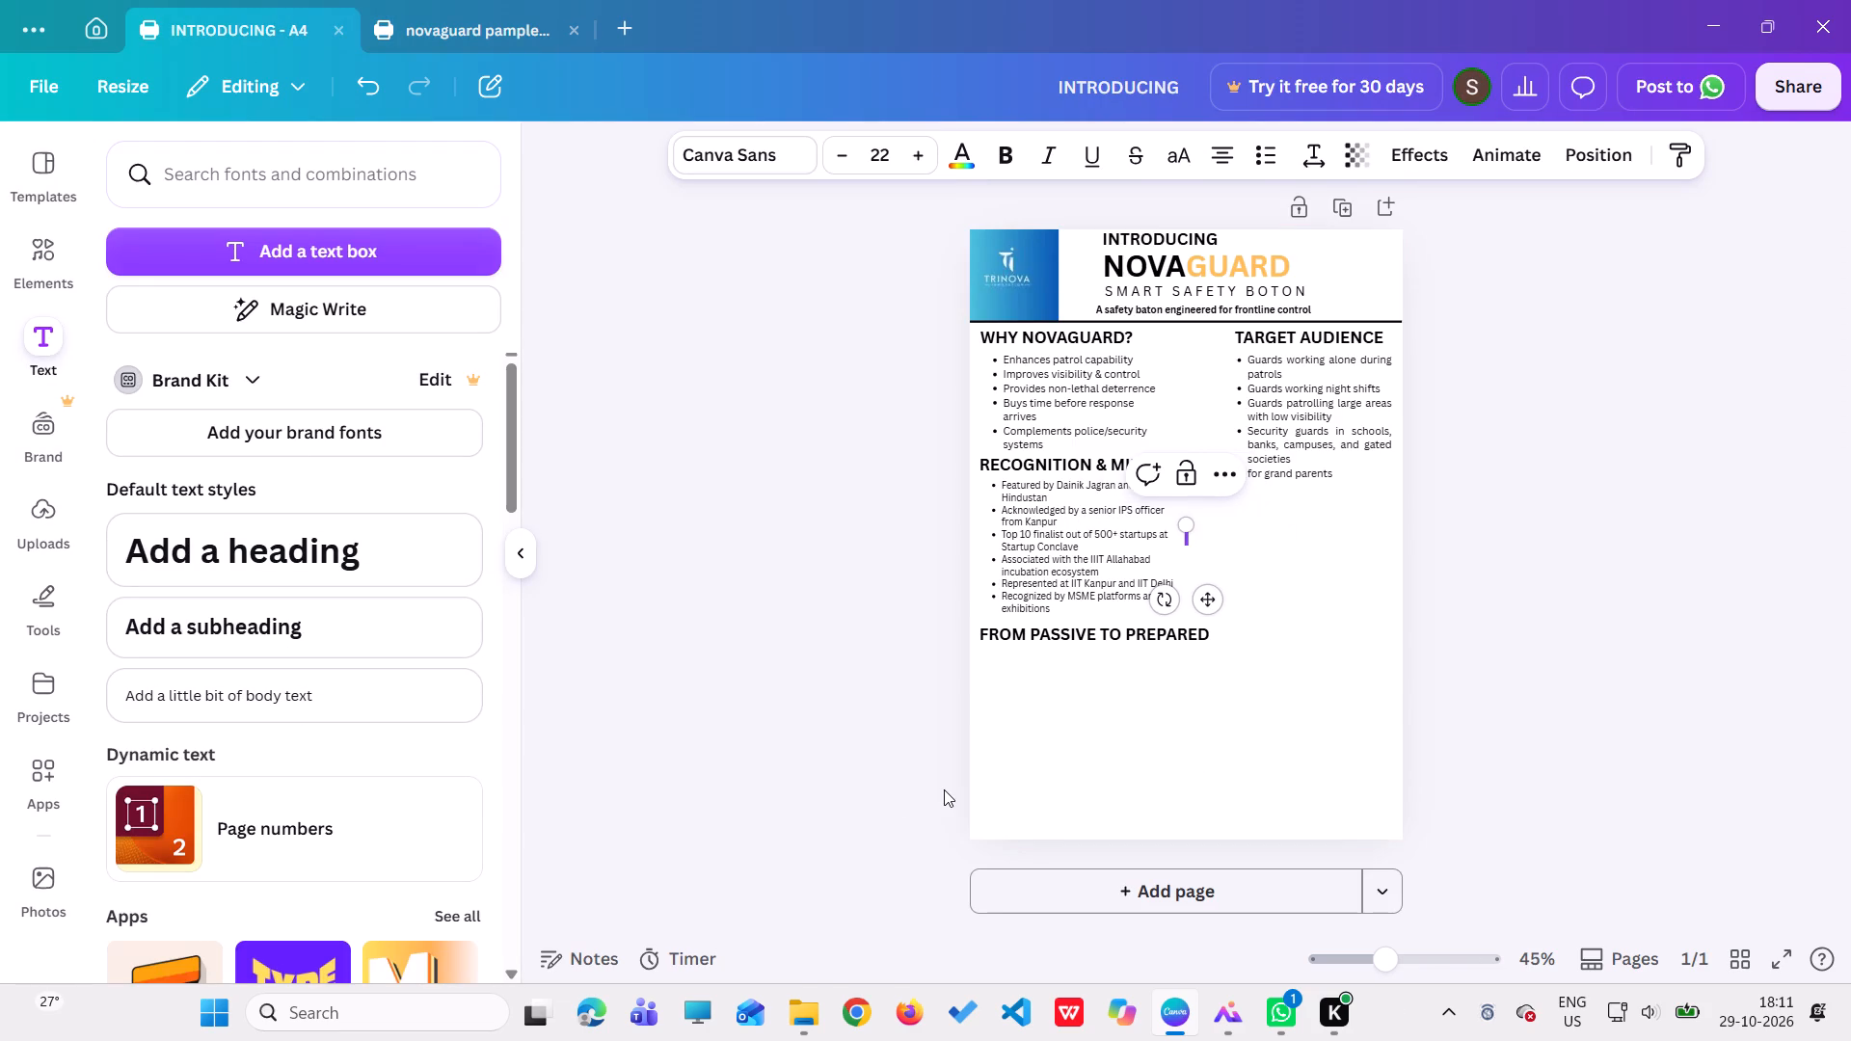
# Try to reduce the pasted "FROM PASSIVE TO PREPARED" body text's font size to 16.
pyautogui.tripleClick(842, 147)
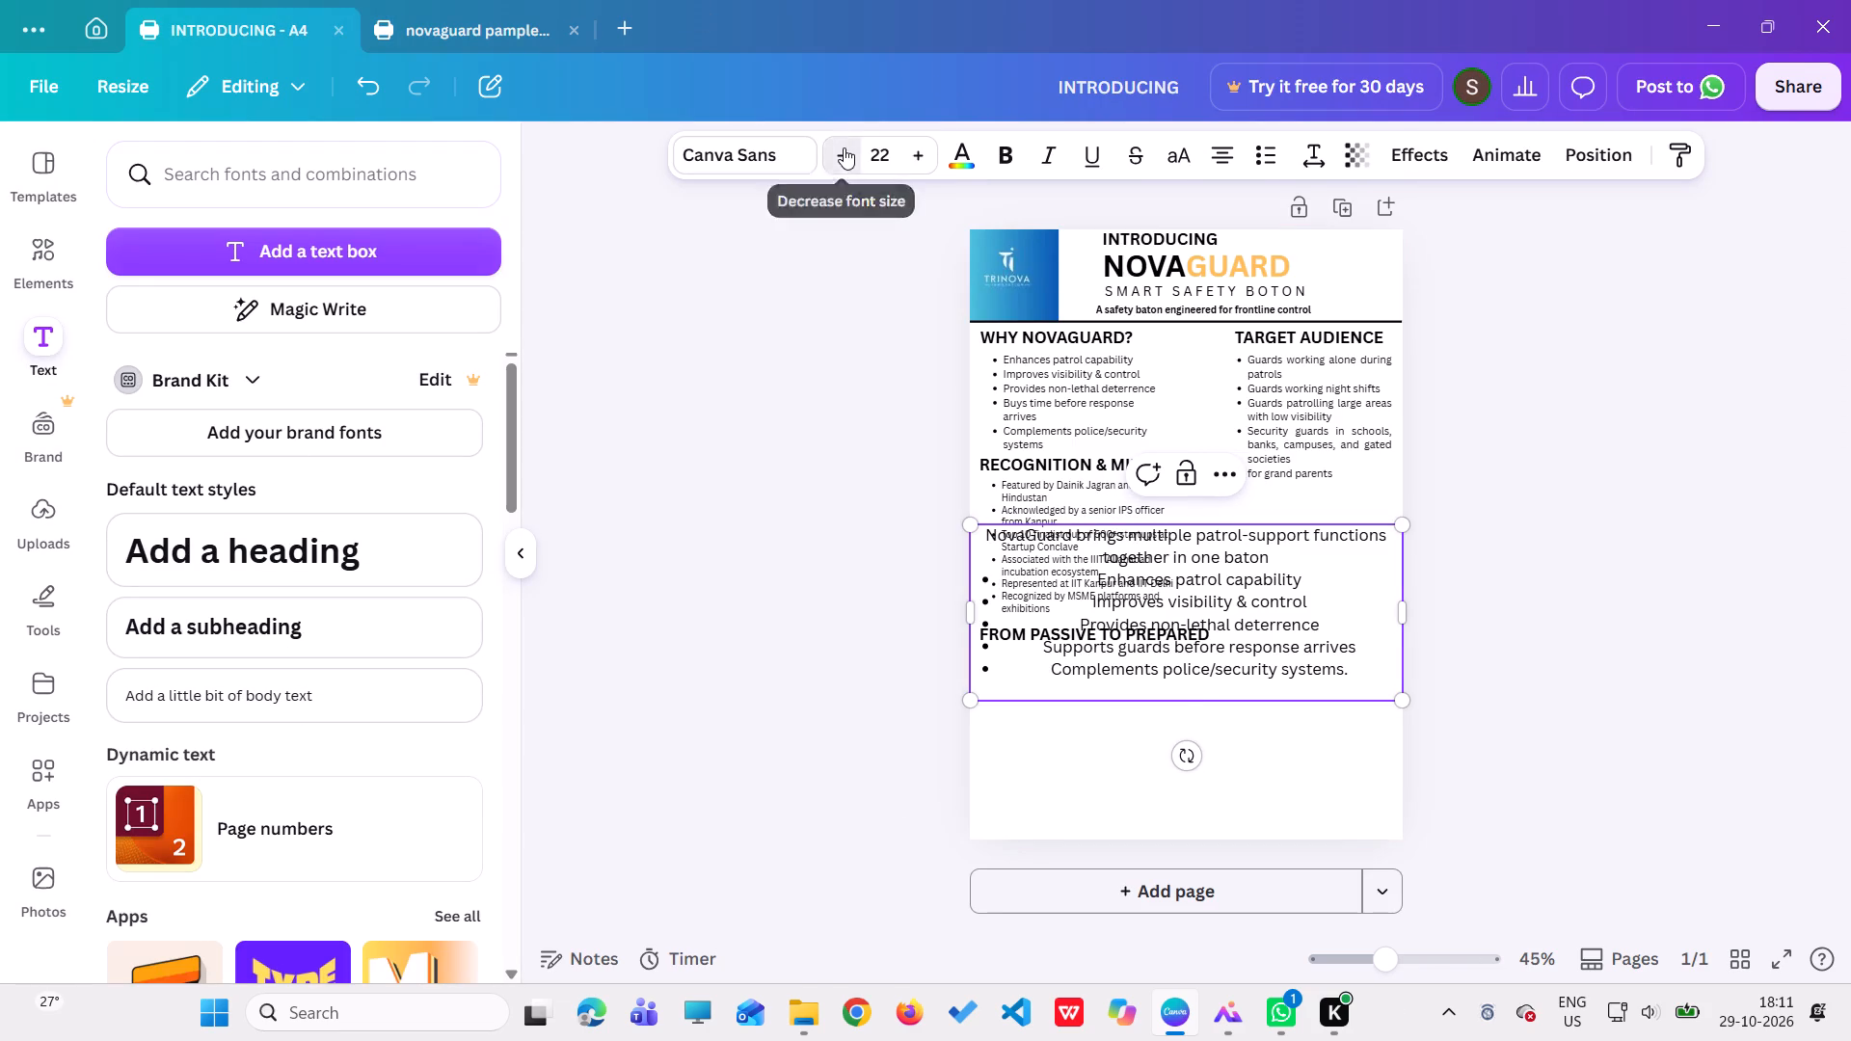
pyautogui.click(844, 147)
pyautogui.doubleClick(837, 153)
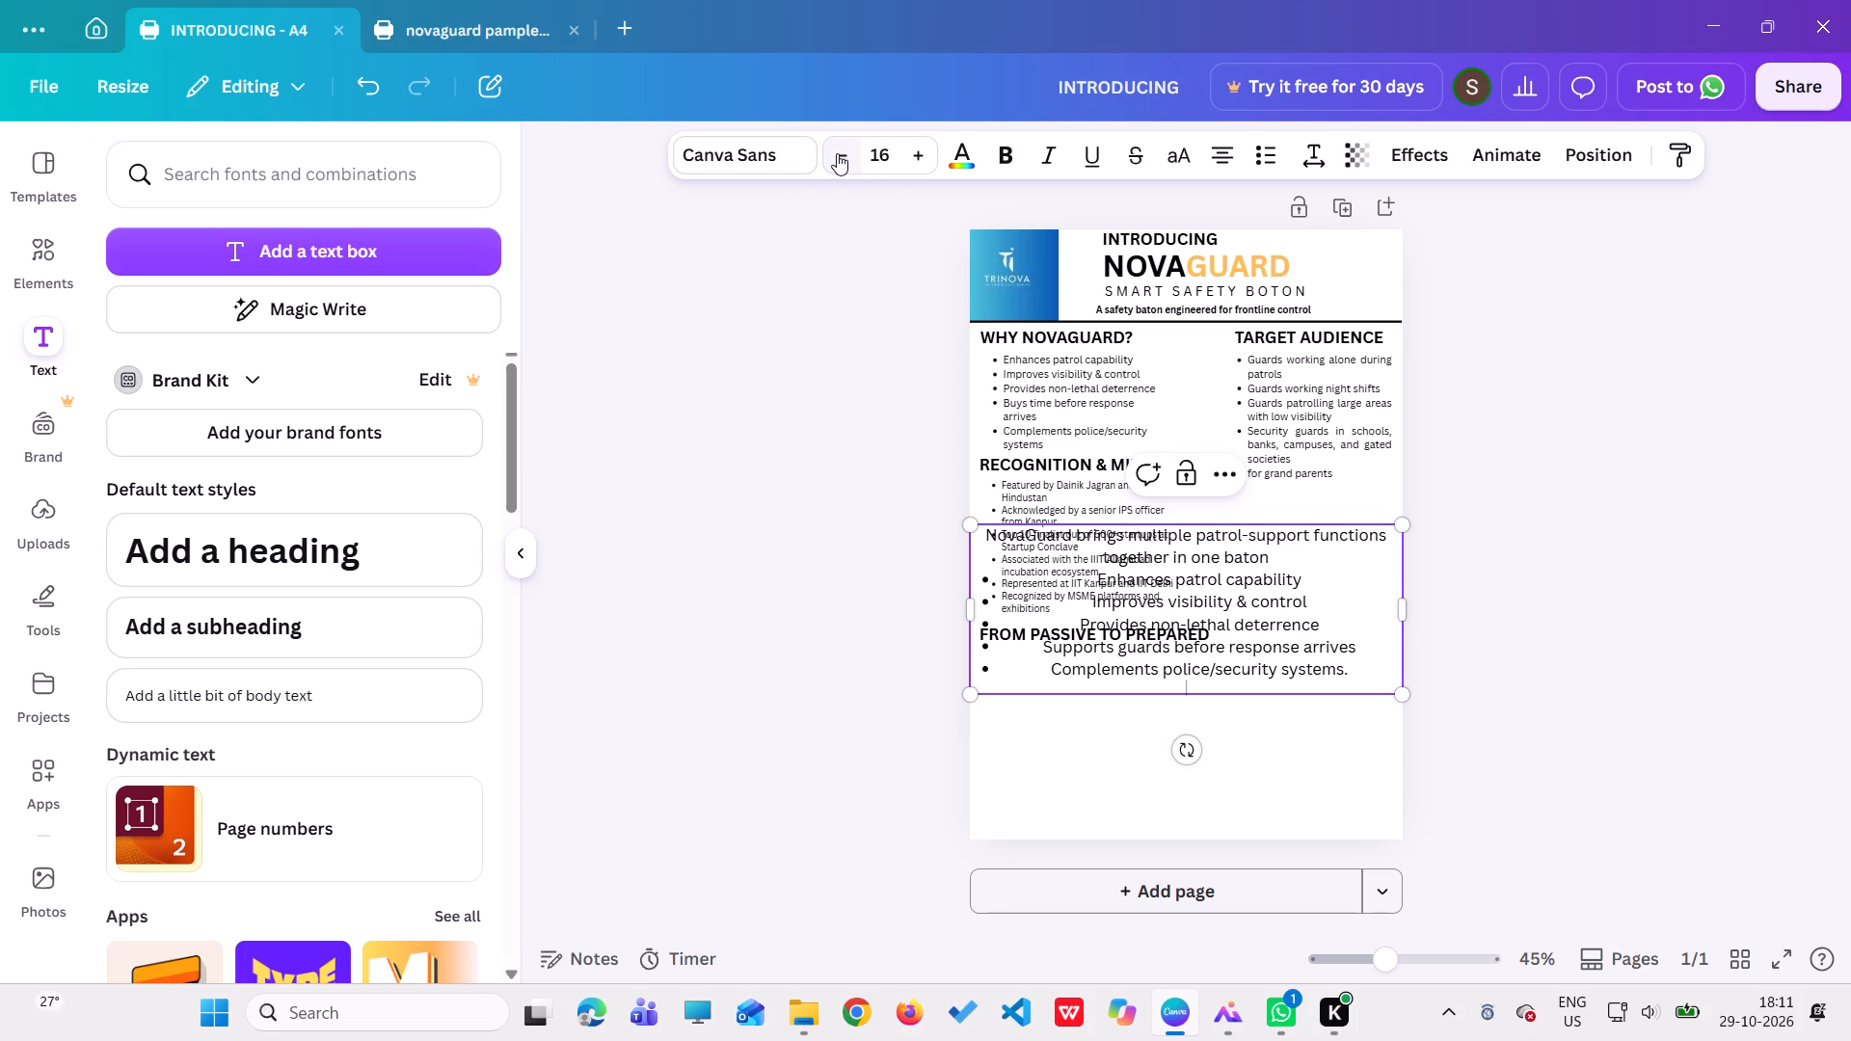
# Move the pasted intro and bullet text box down beneath the "FROM PASSIVE TO PREPARED" heading.
pyautogui.moveTo(1202, 602); pyautogui.dragTo(1212, 681)
pyautogui.click(1384, 594)
pyautogui.click(1416, 571)
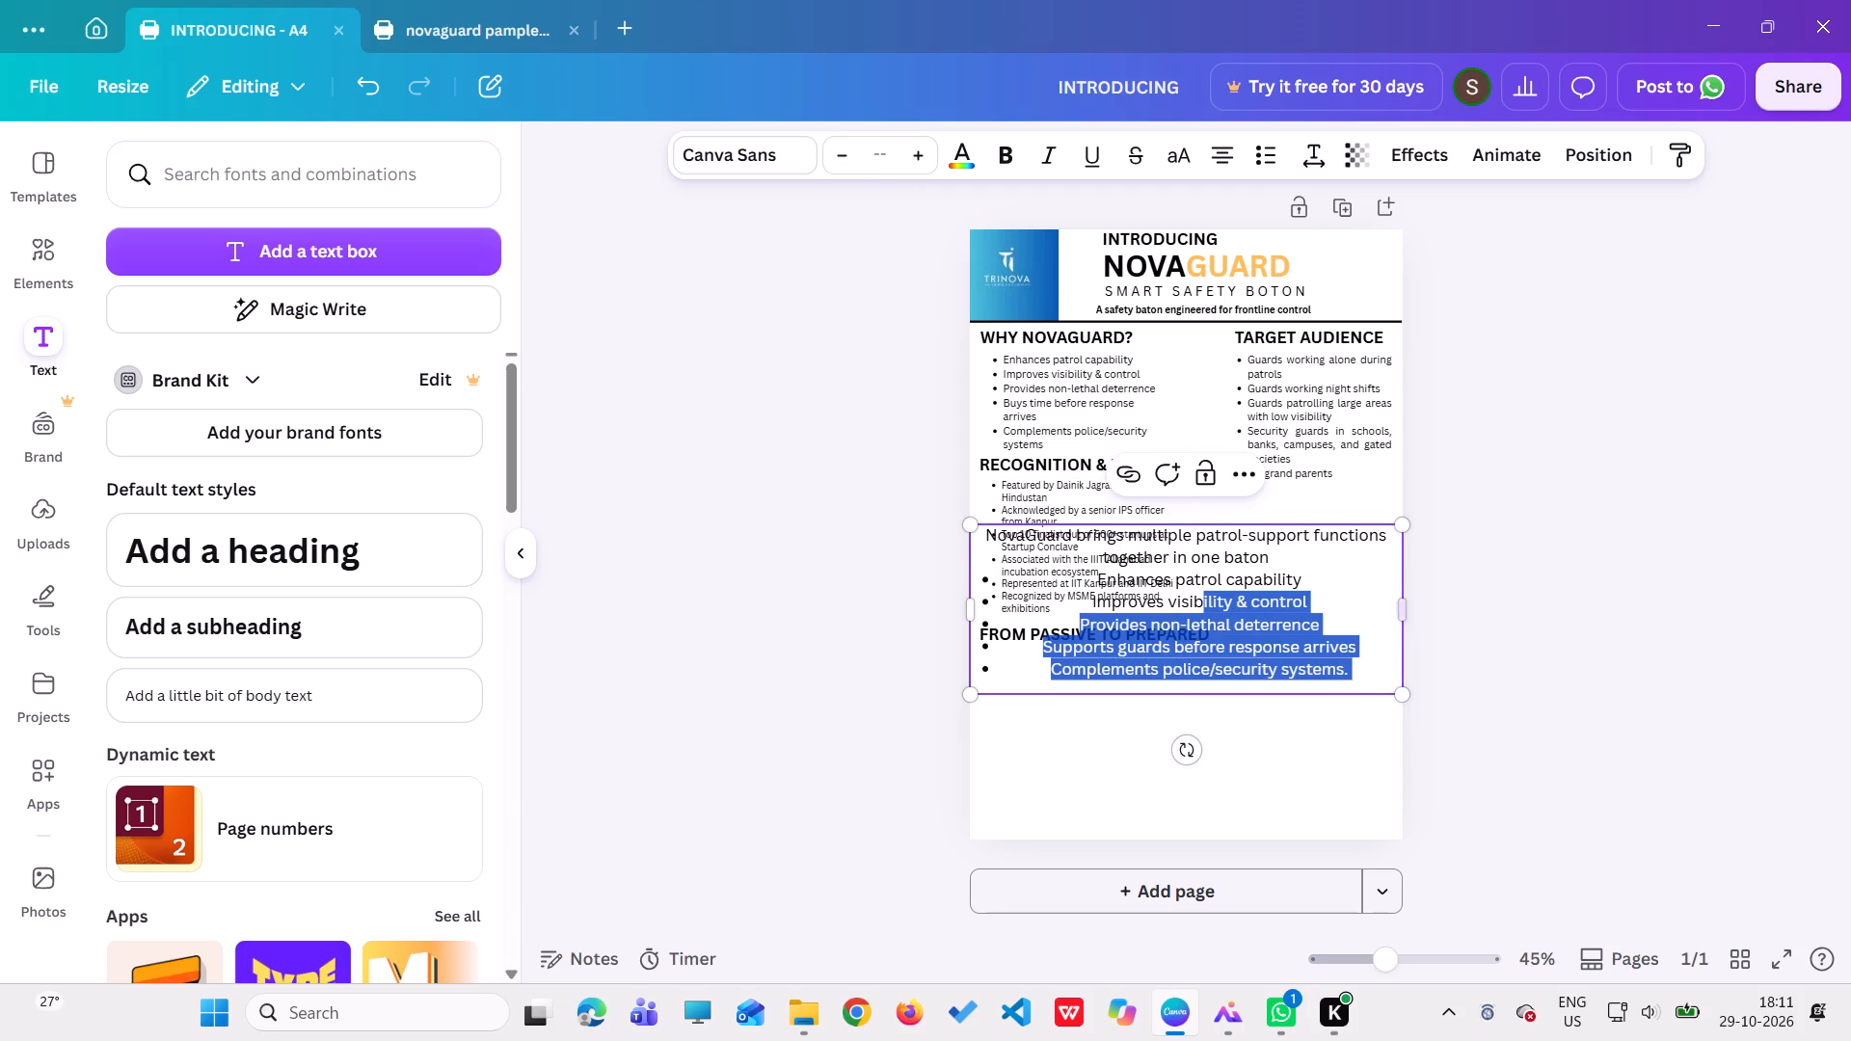
pyautogui.click(1222, 794)
pyautogui.moveTo(1314, 649); pyautogui.dragTo(1314, 721)
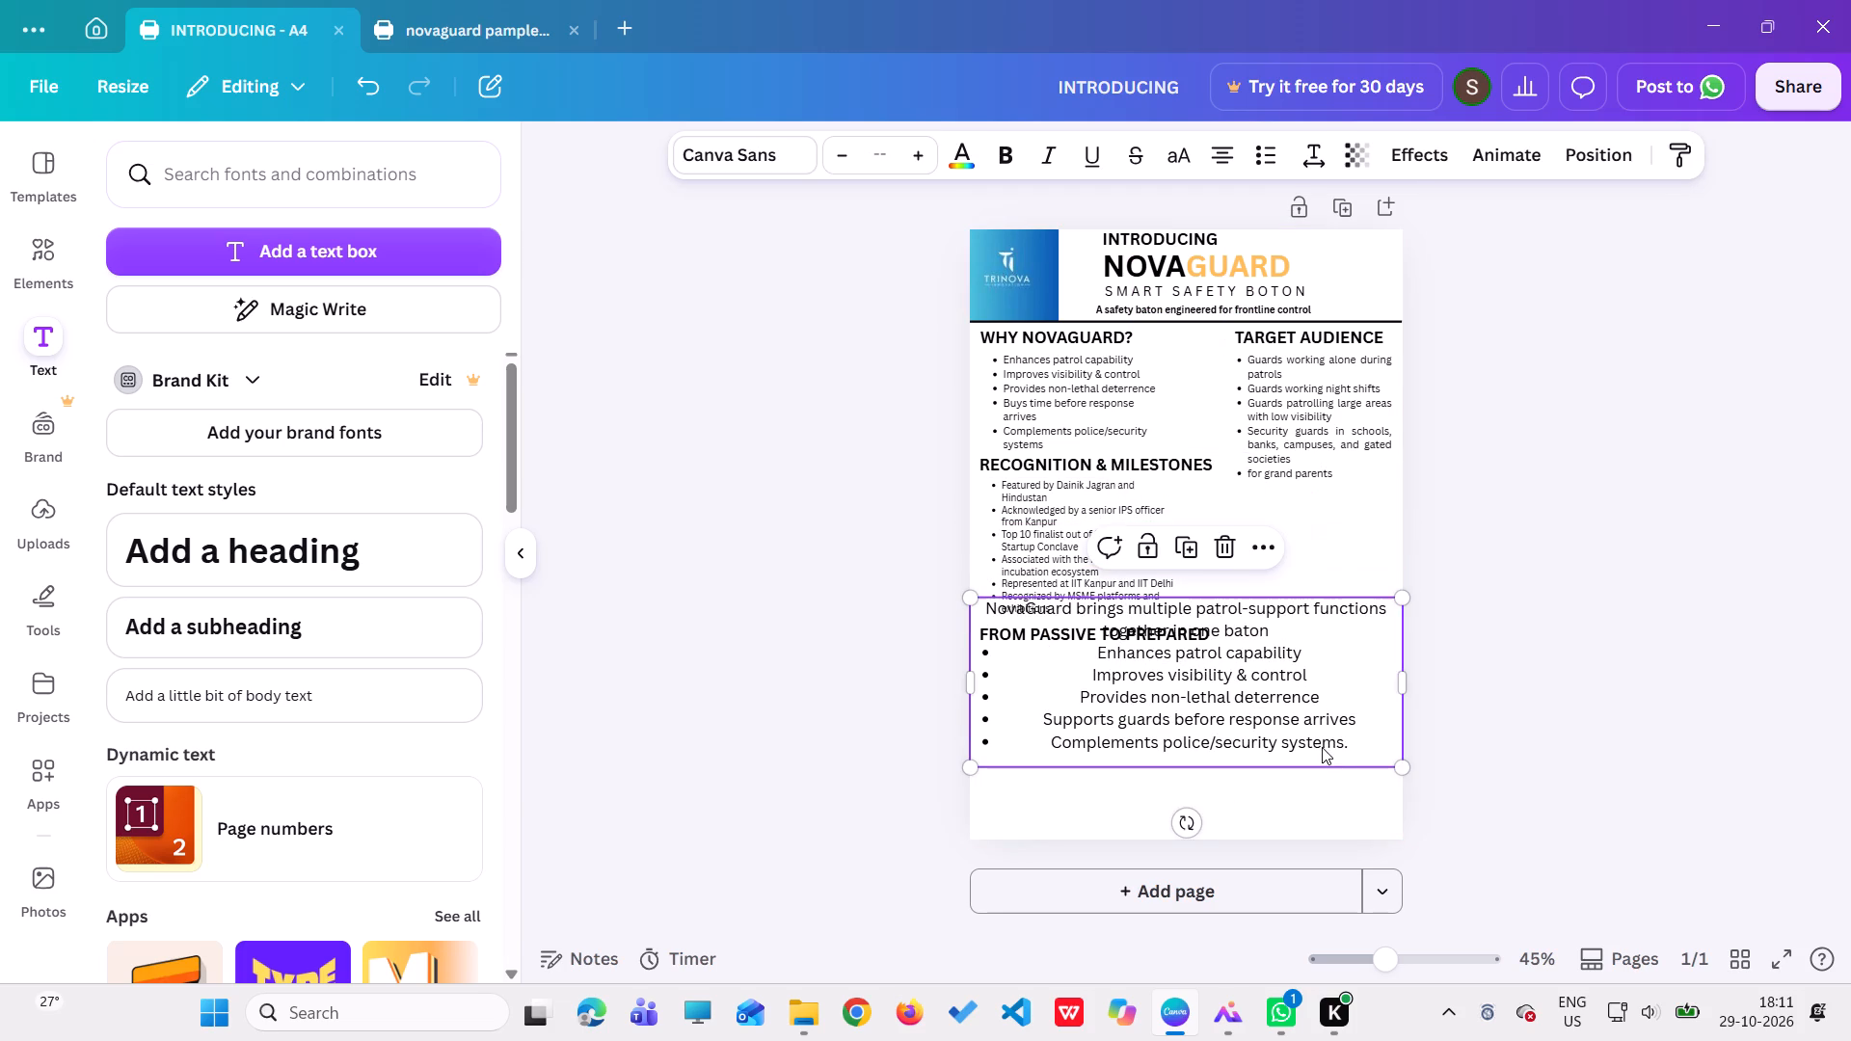
pyautogui.moveTo(1313, 701); pyautogui.dragTo(1304, 754)
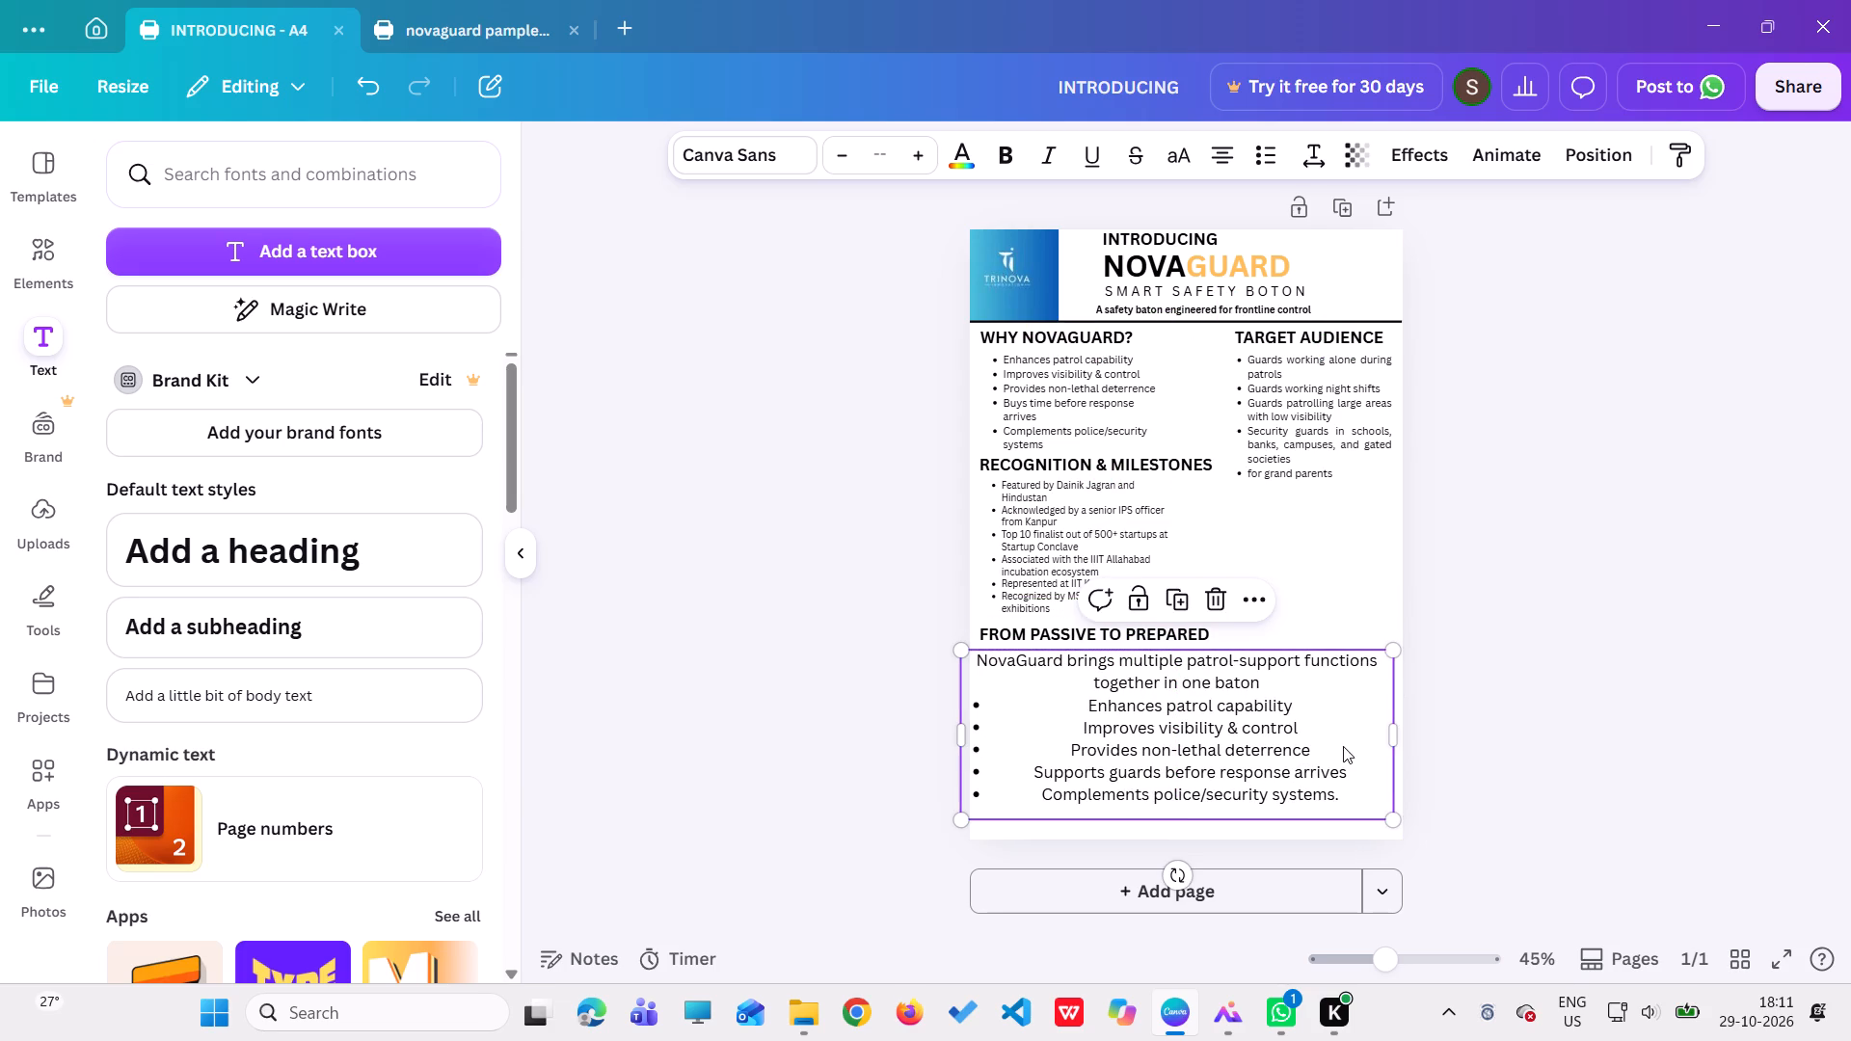
# Set the intro and bullets under "FROM PASSIVE TO PREPARED" to font size 14 and left-align them.
pyautogui.moveTo(1347, 799); pyautogui.dragTo(1335, 797)
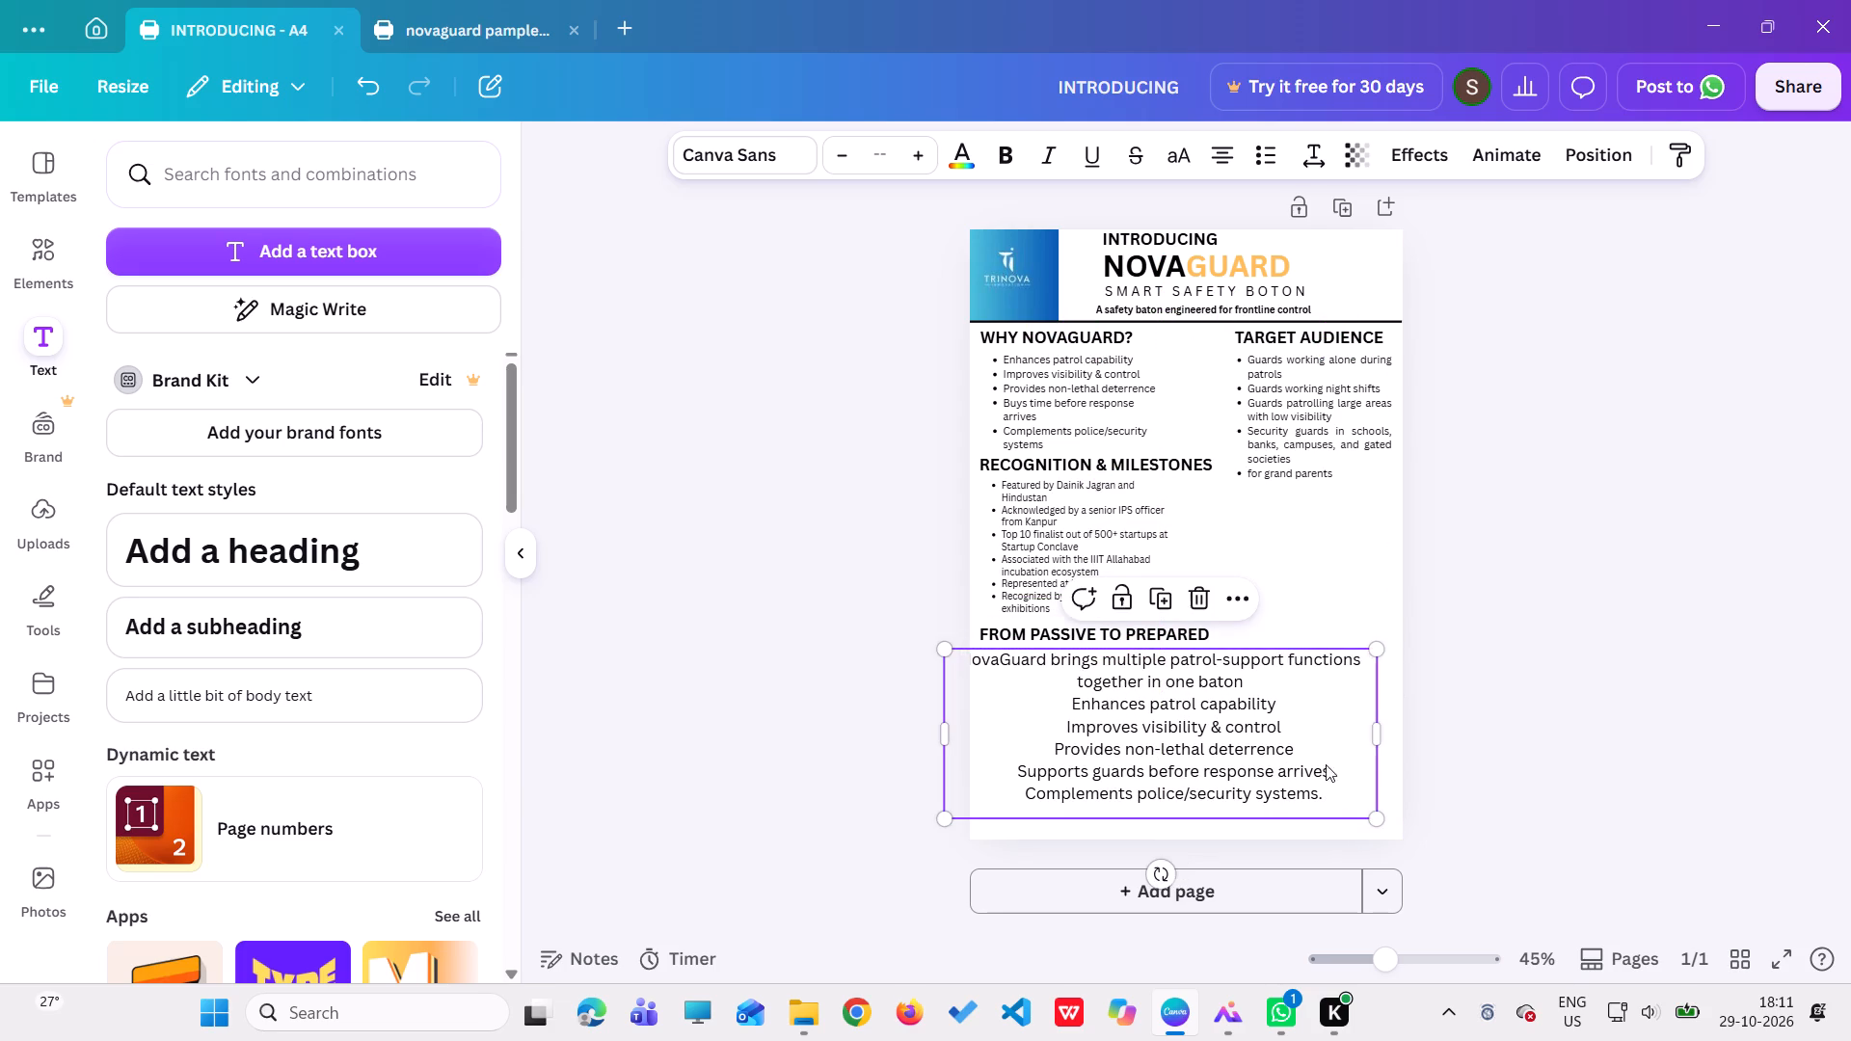
pyautogui.click(1315, 710)
pyautogui.moveTo(1322, 800); pyautogui.dragTo(1284, 766)
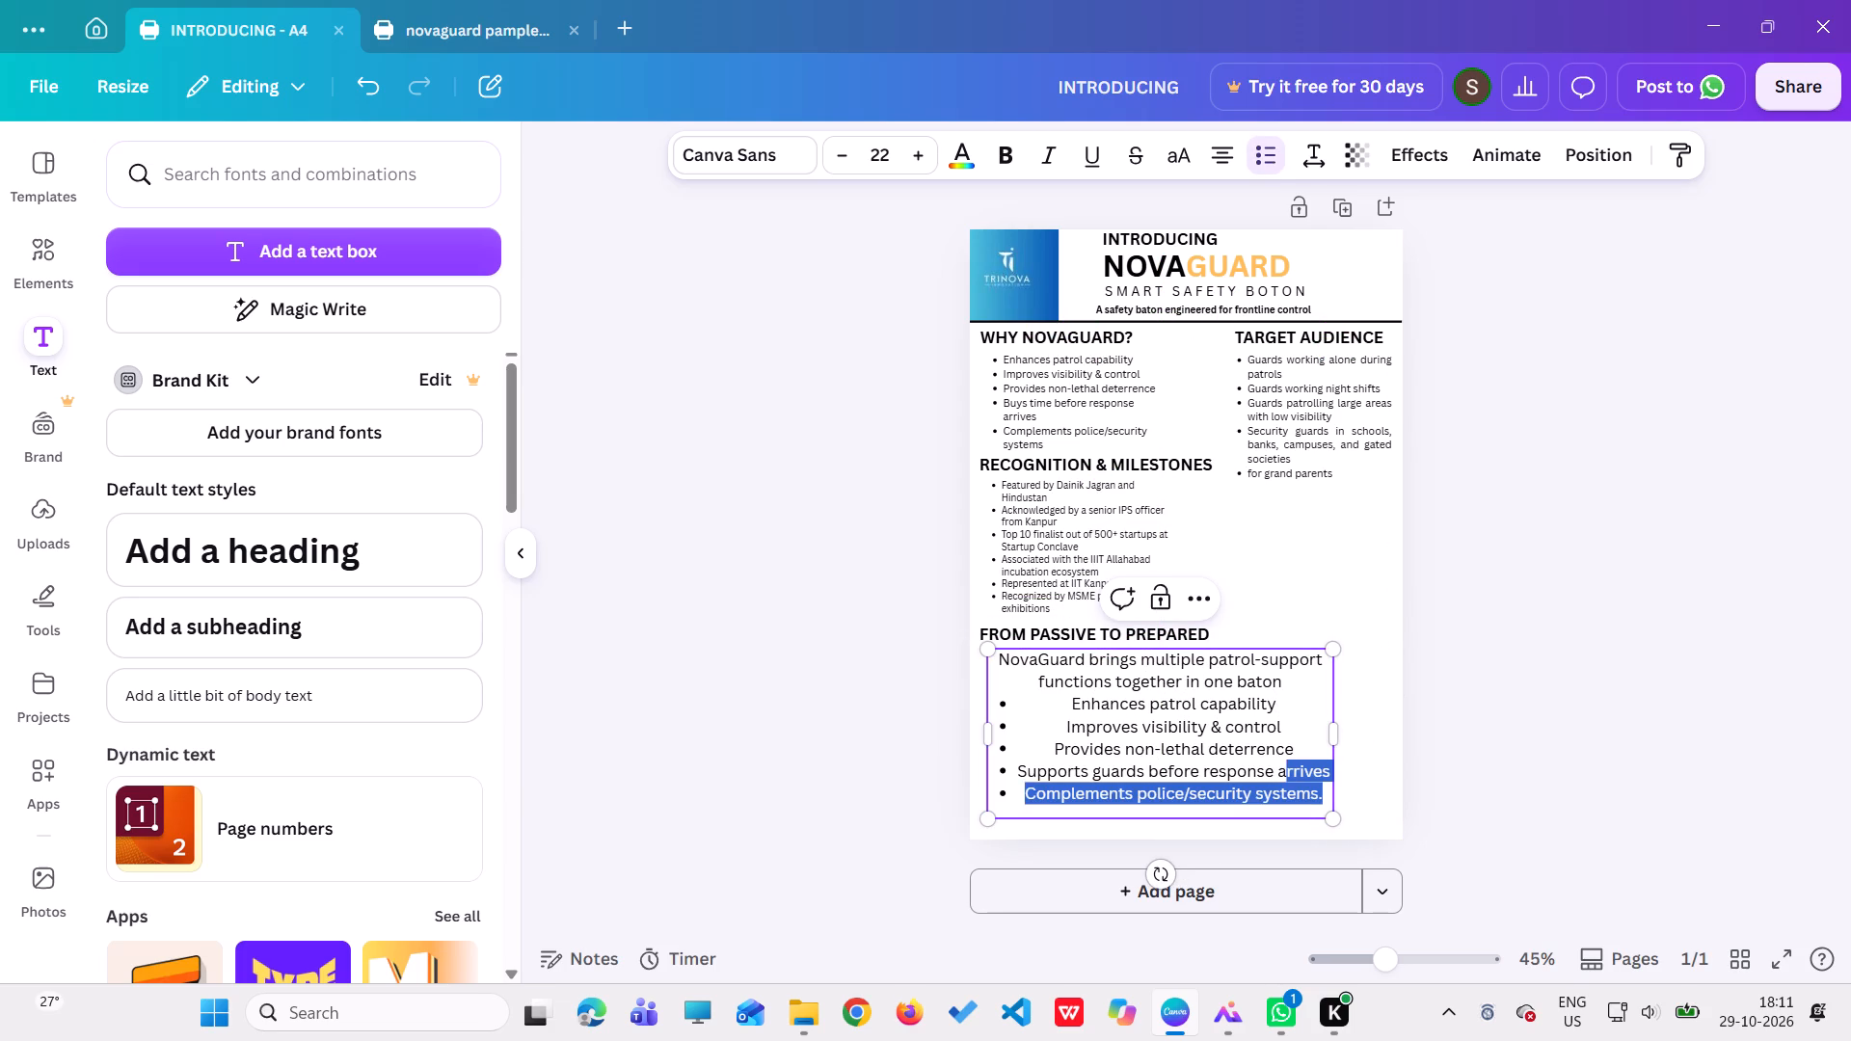
pyautogui.moveTo(1284, 766); pyautogui.dragTo(1007, 667)
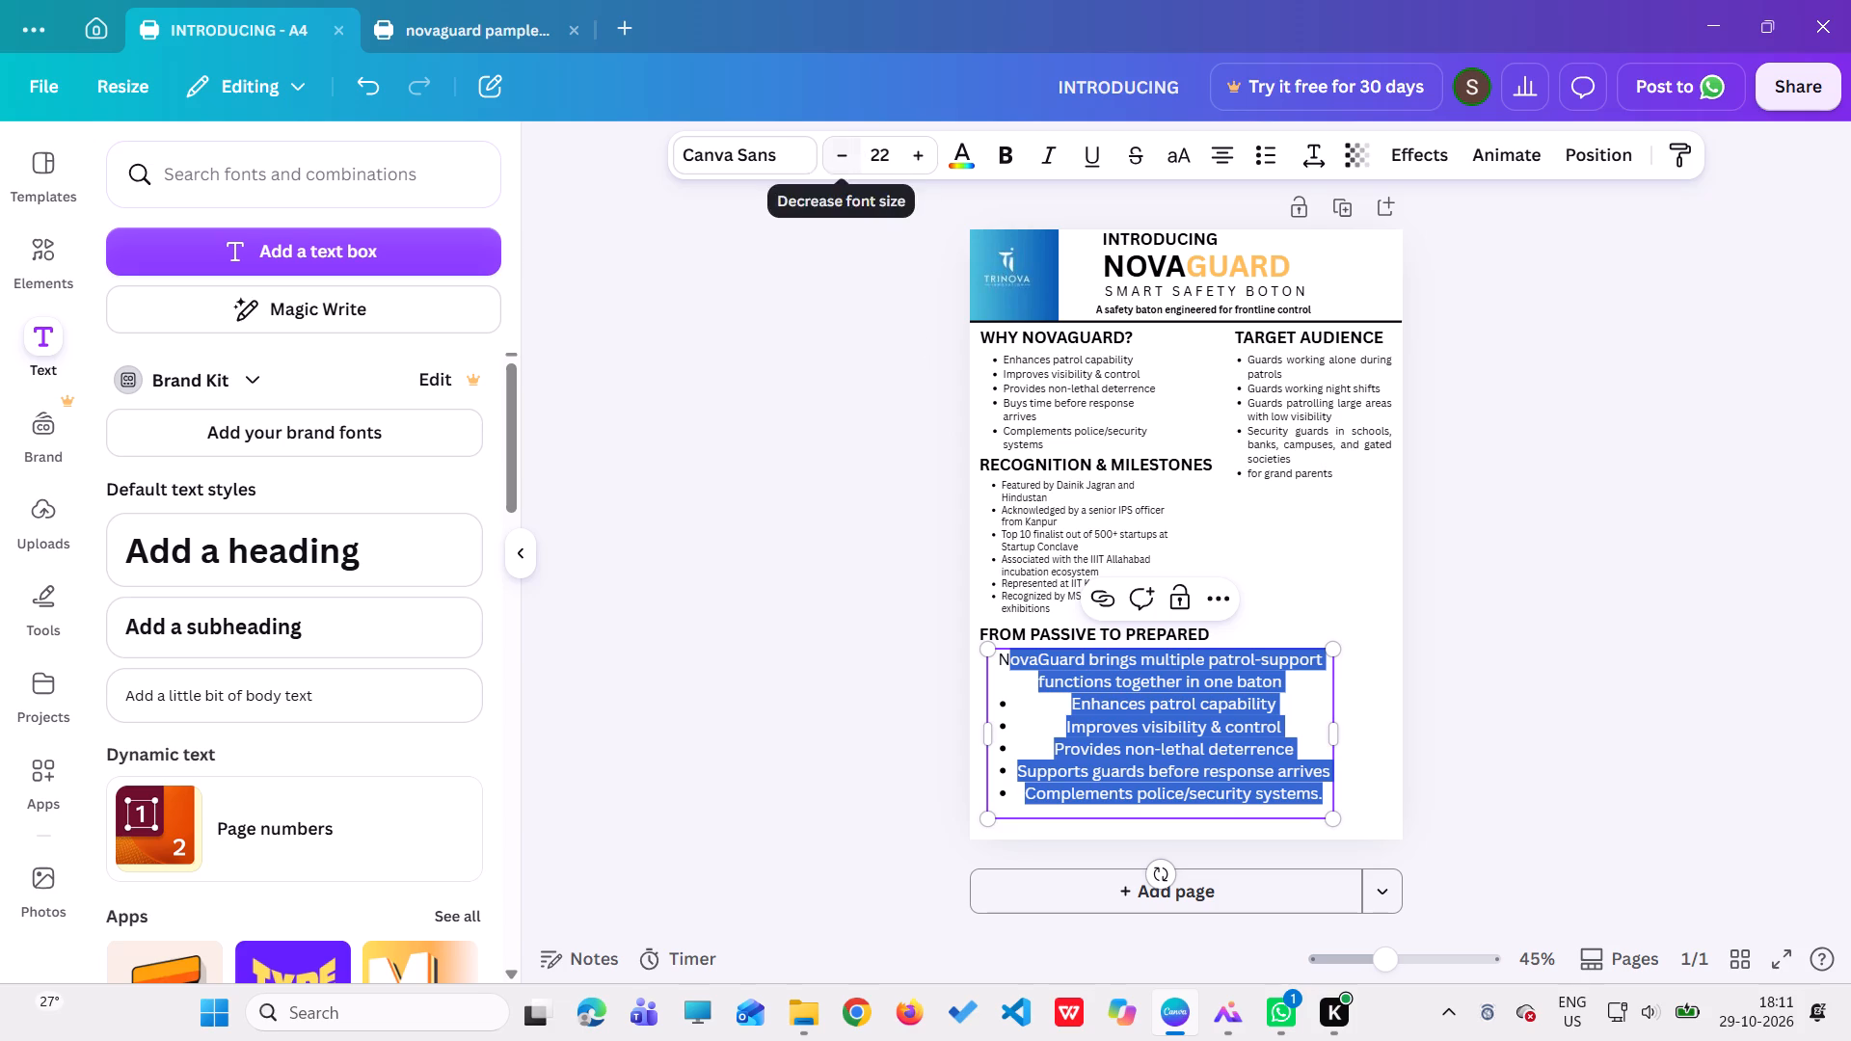
pyautogui.tripleClick(855, 153)
pyautogui.click(855, 153)
pyautogui.tripleClick(855, 153)
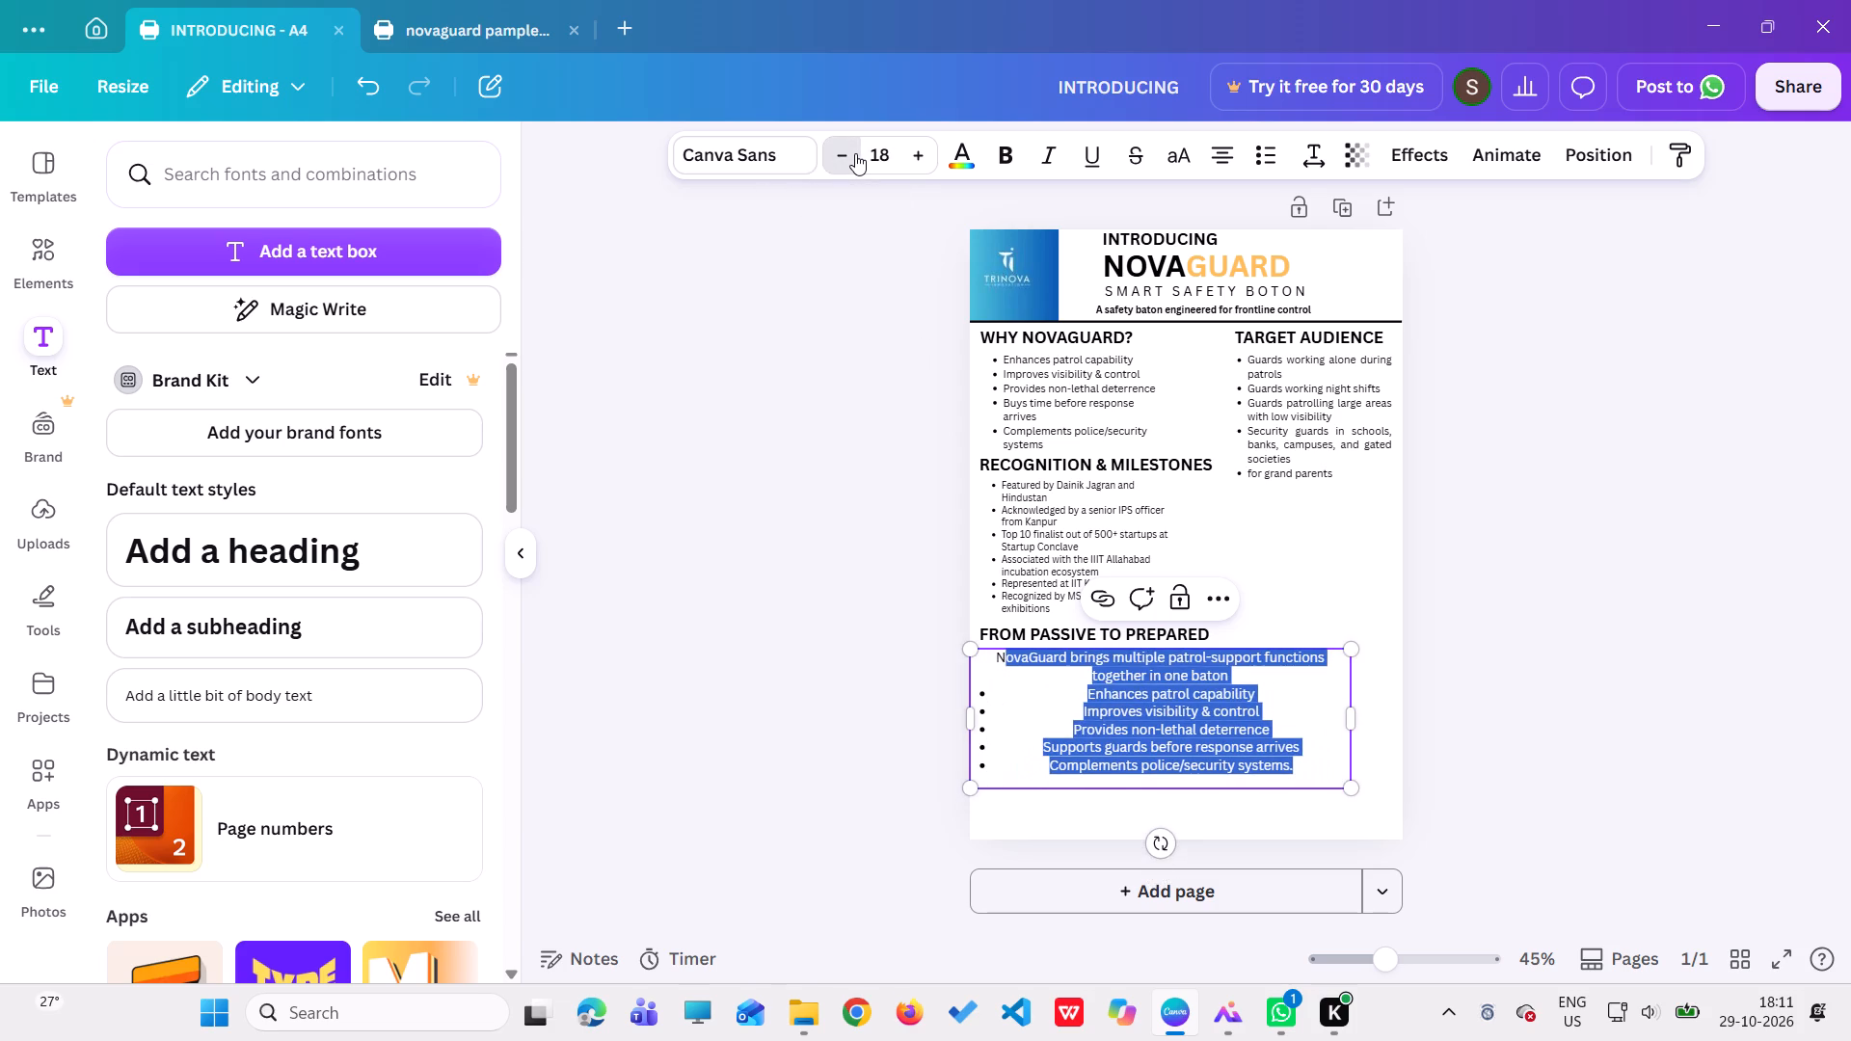
pyautogui.click(855, 153)
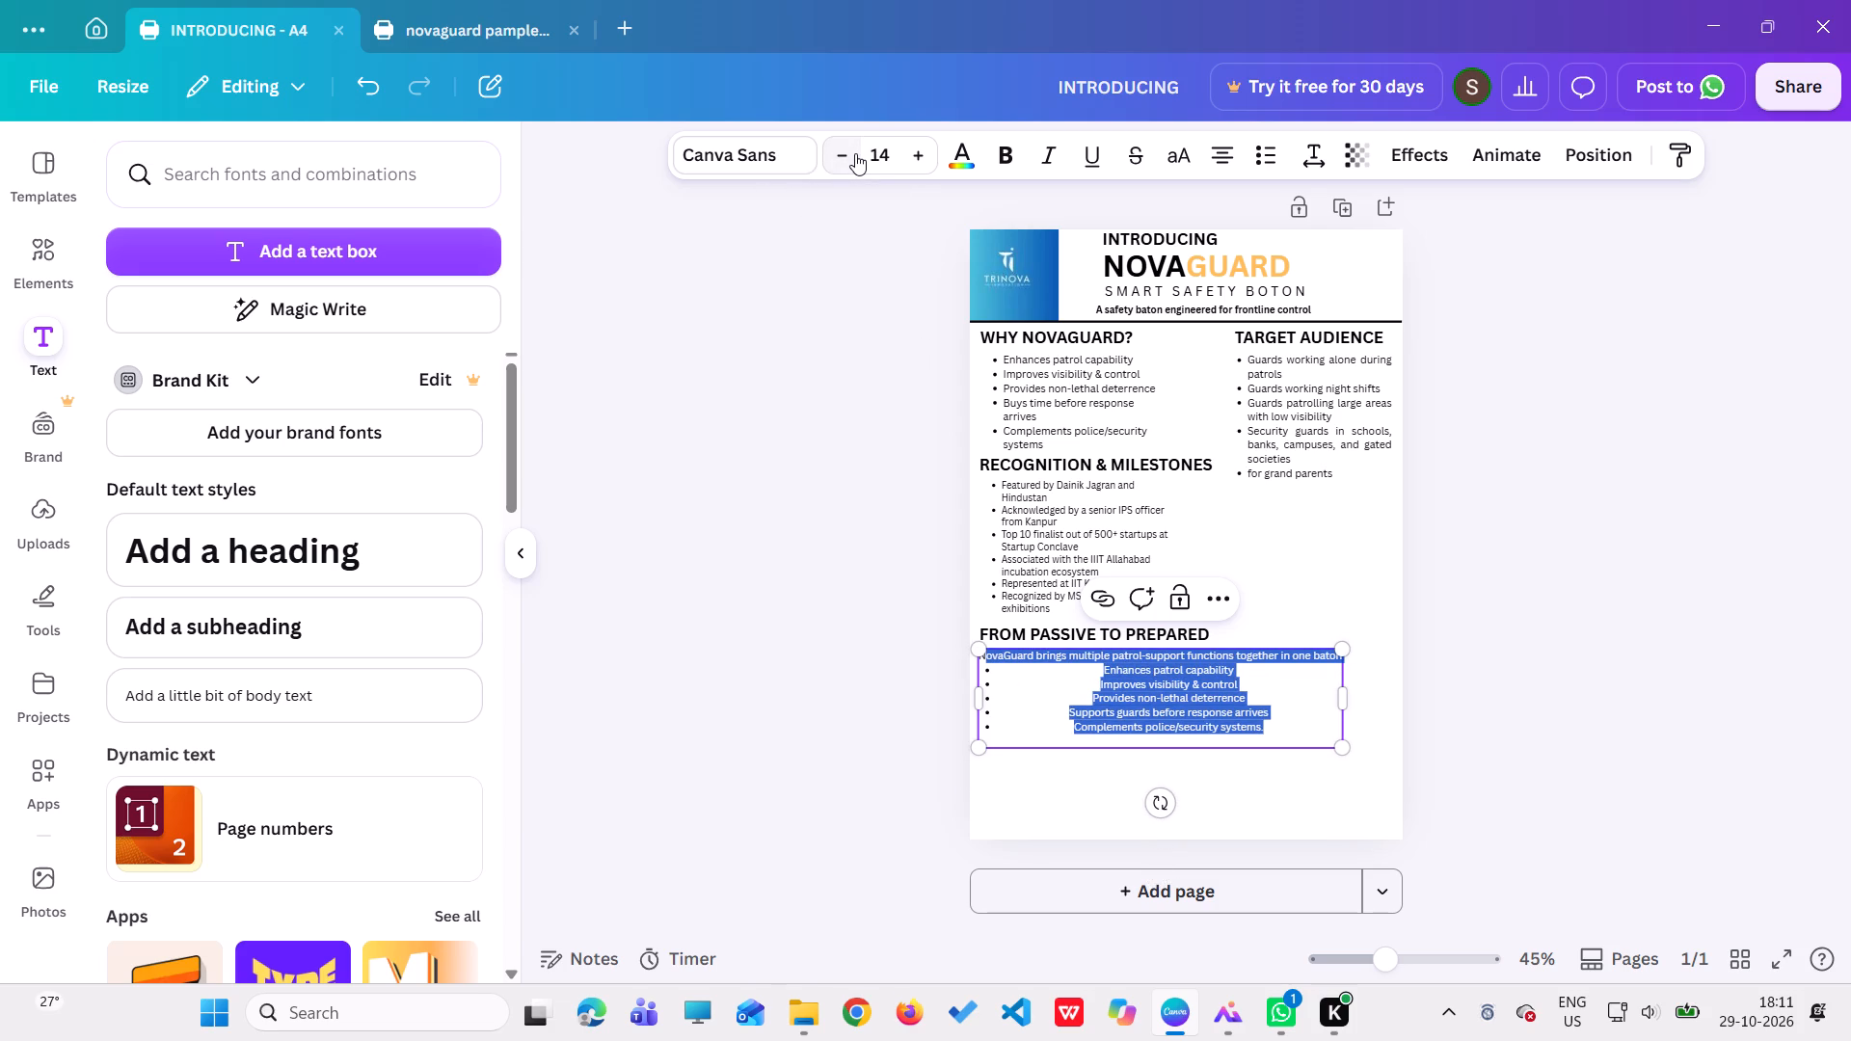
pyautogui.click(855, 153)
pyautogui.click(930, 165)
pyautogui.click(1234, 159)
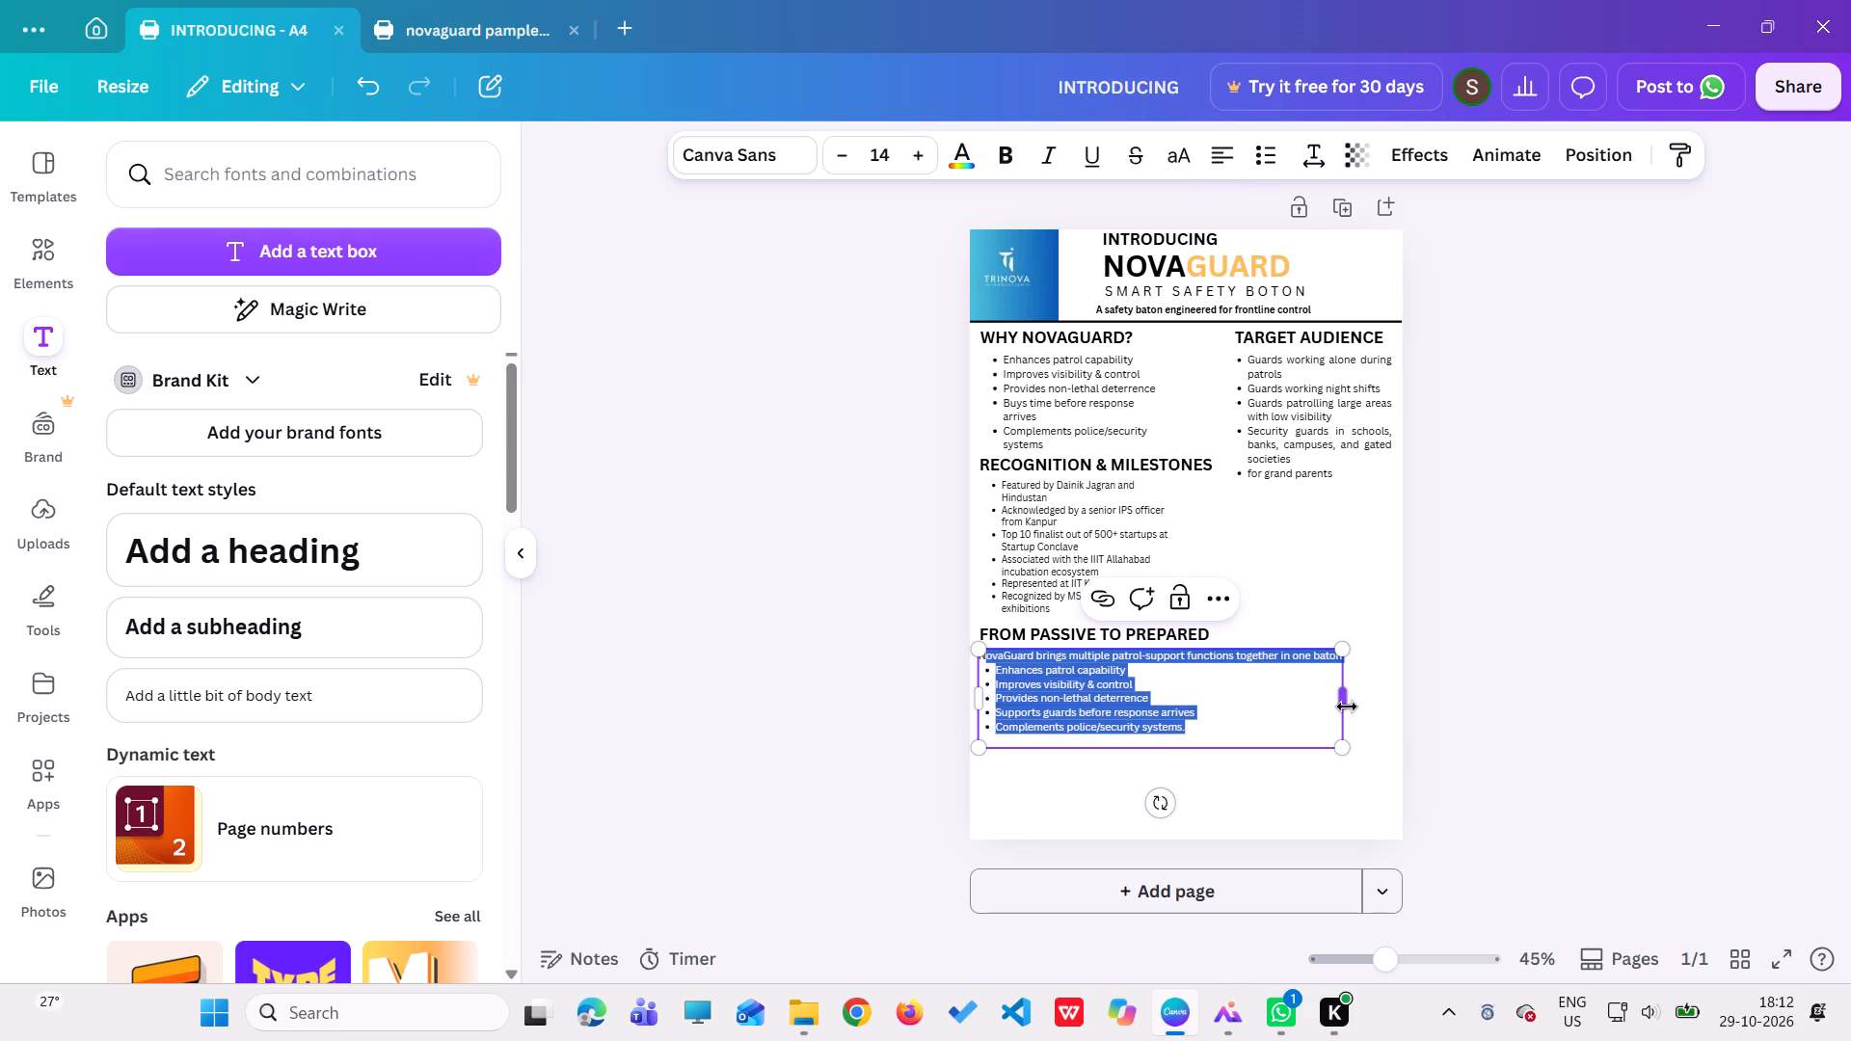
# Narrow the "FROM PASSIVE TO PREPARED" body text box to the first column's width and align it with the bullet lists above.
pyautogui.click(1373, 672)
pyautogui.click(1325, 690)
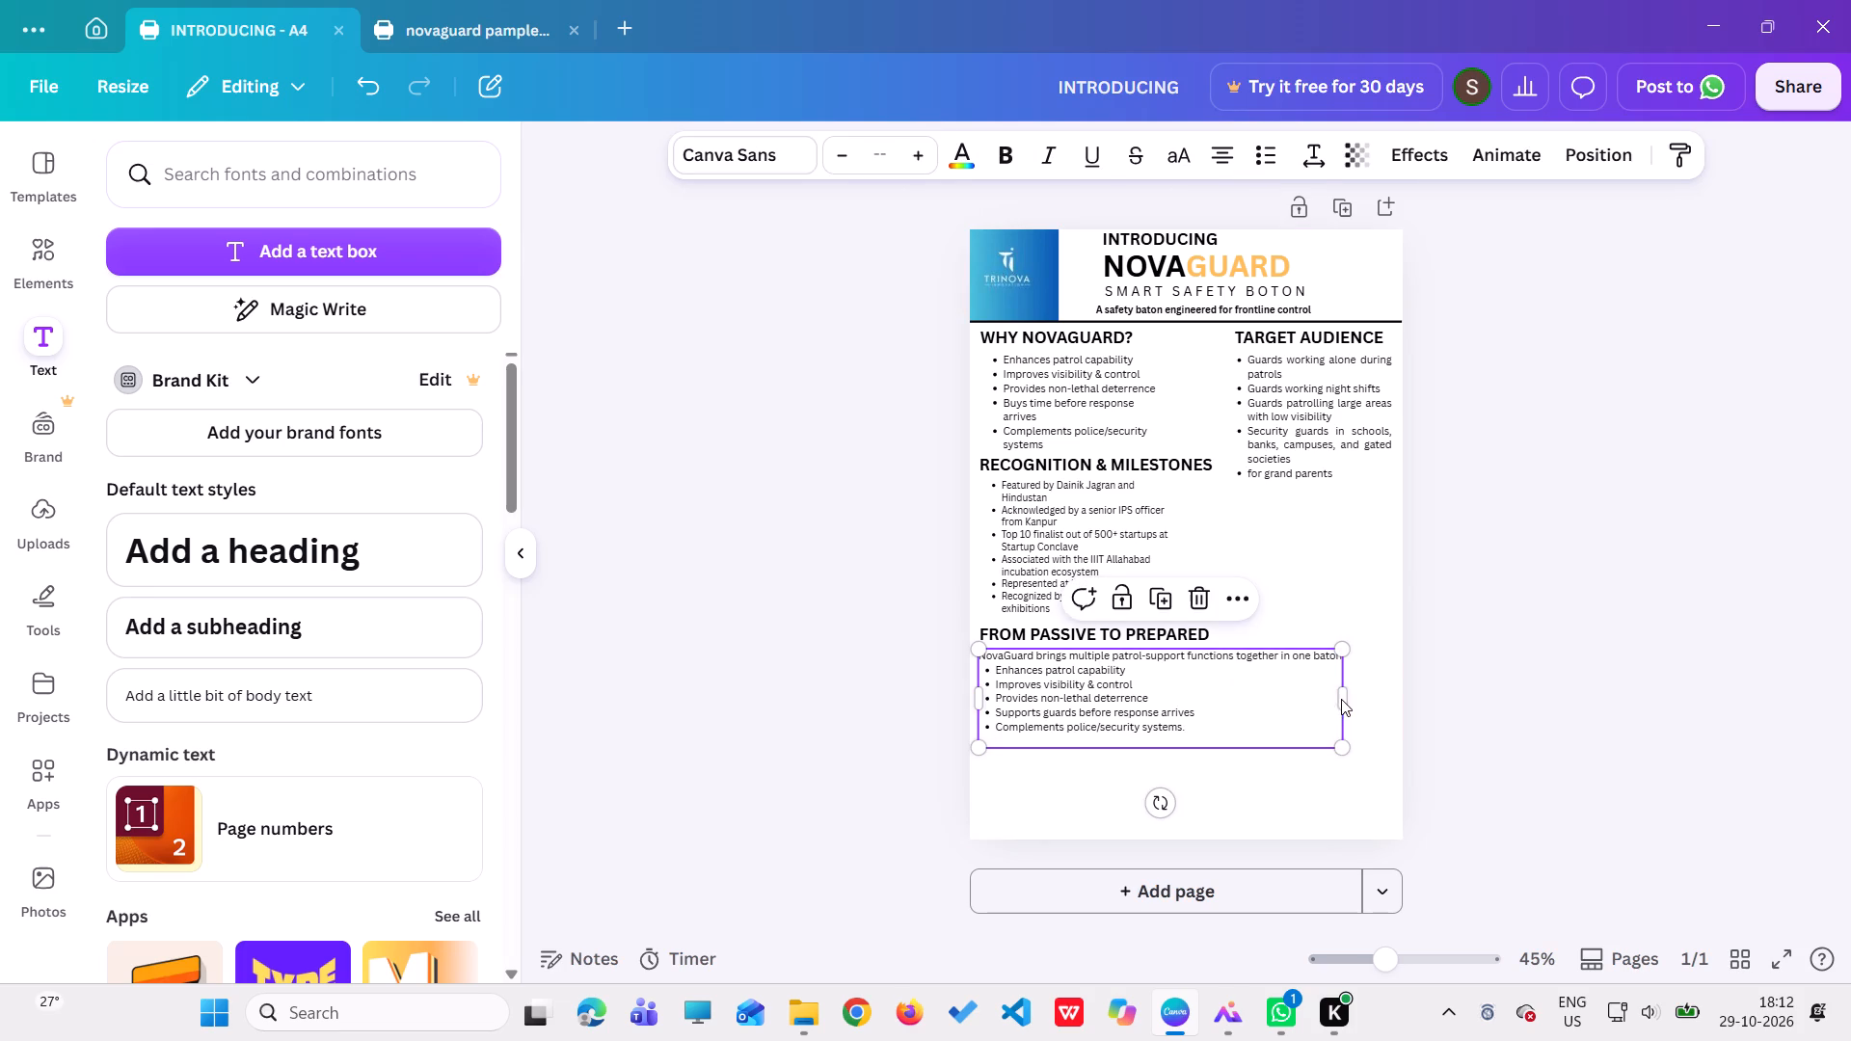
pyautogui.moveTo(1348, 696); pyautogui.dragTo(1228, 700)
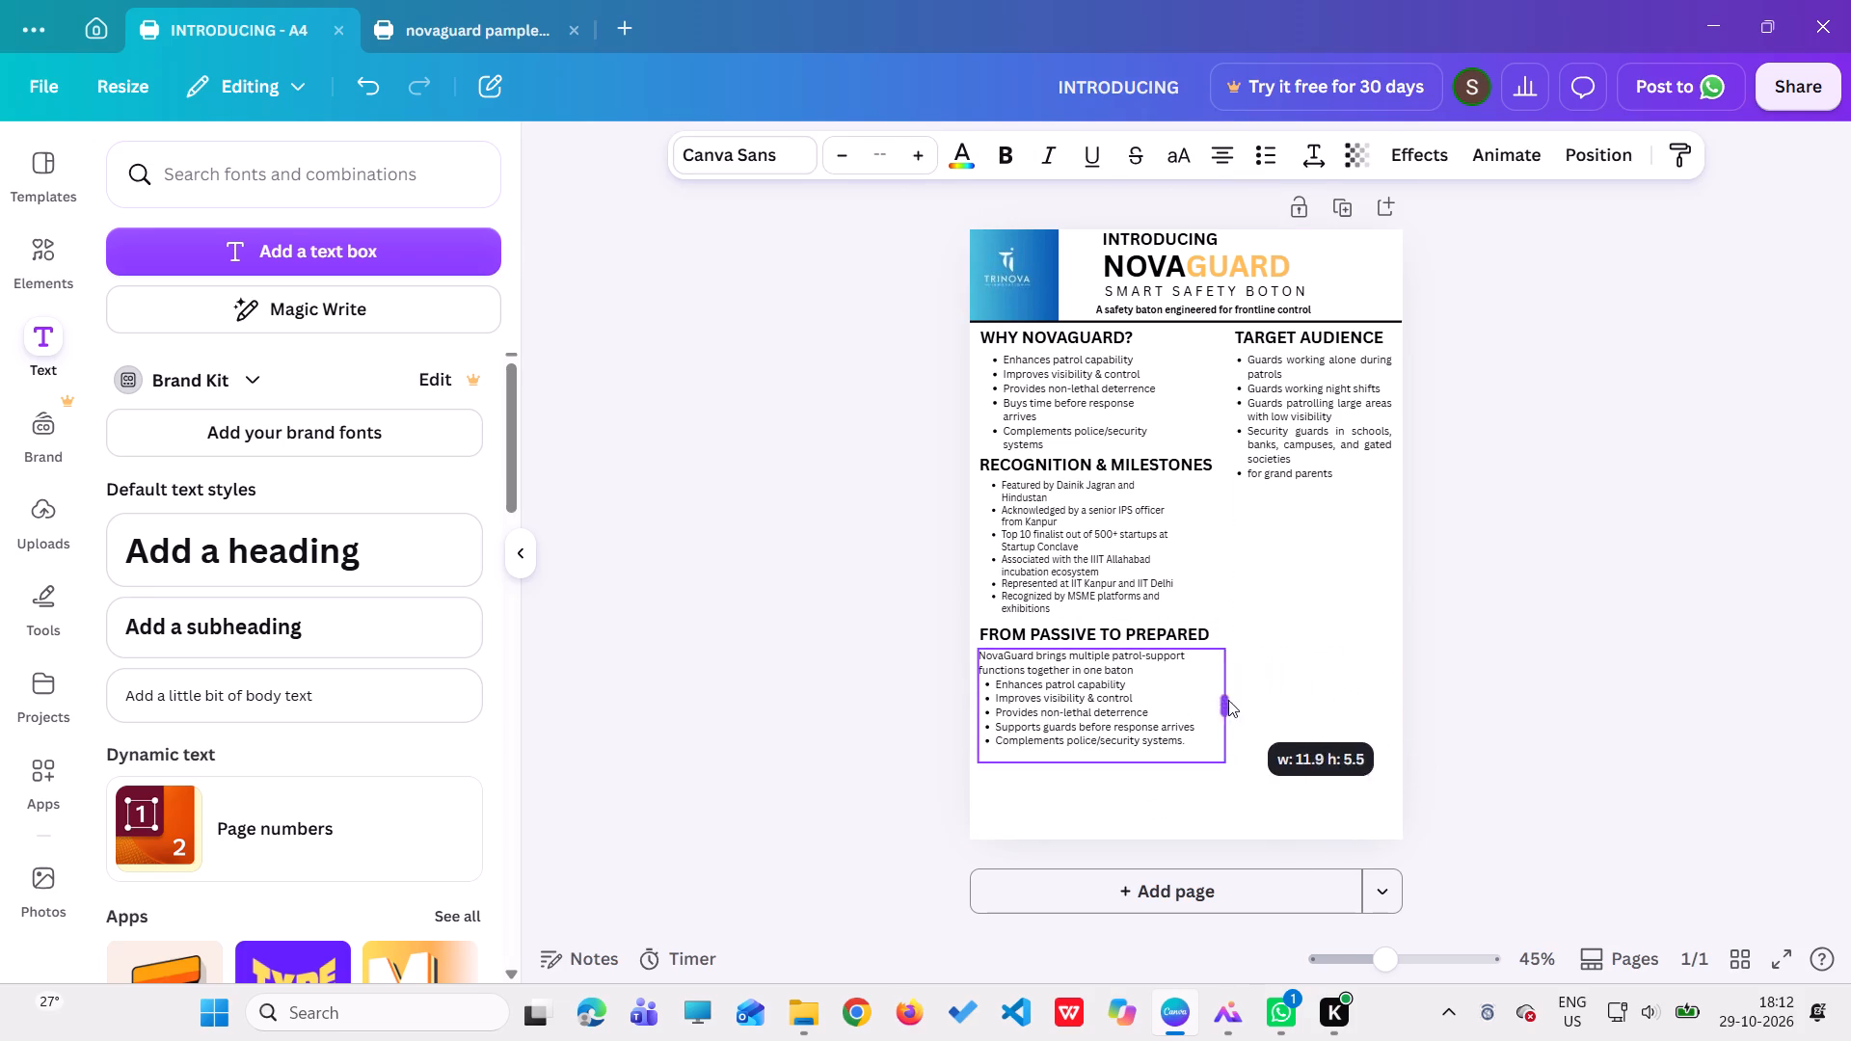
pyautogui.moveTo(1228, 700); pyautogui.dragTo(1180, 721)
pyautogui.click(1269, 712)
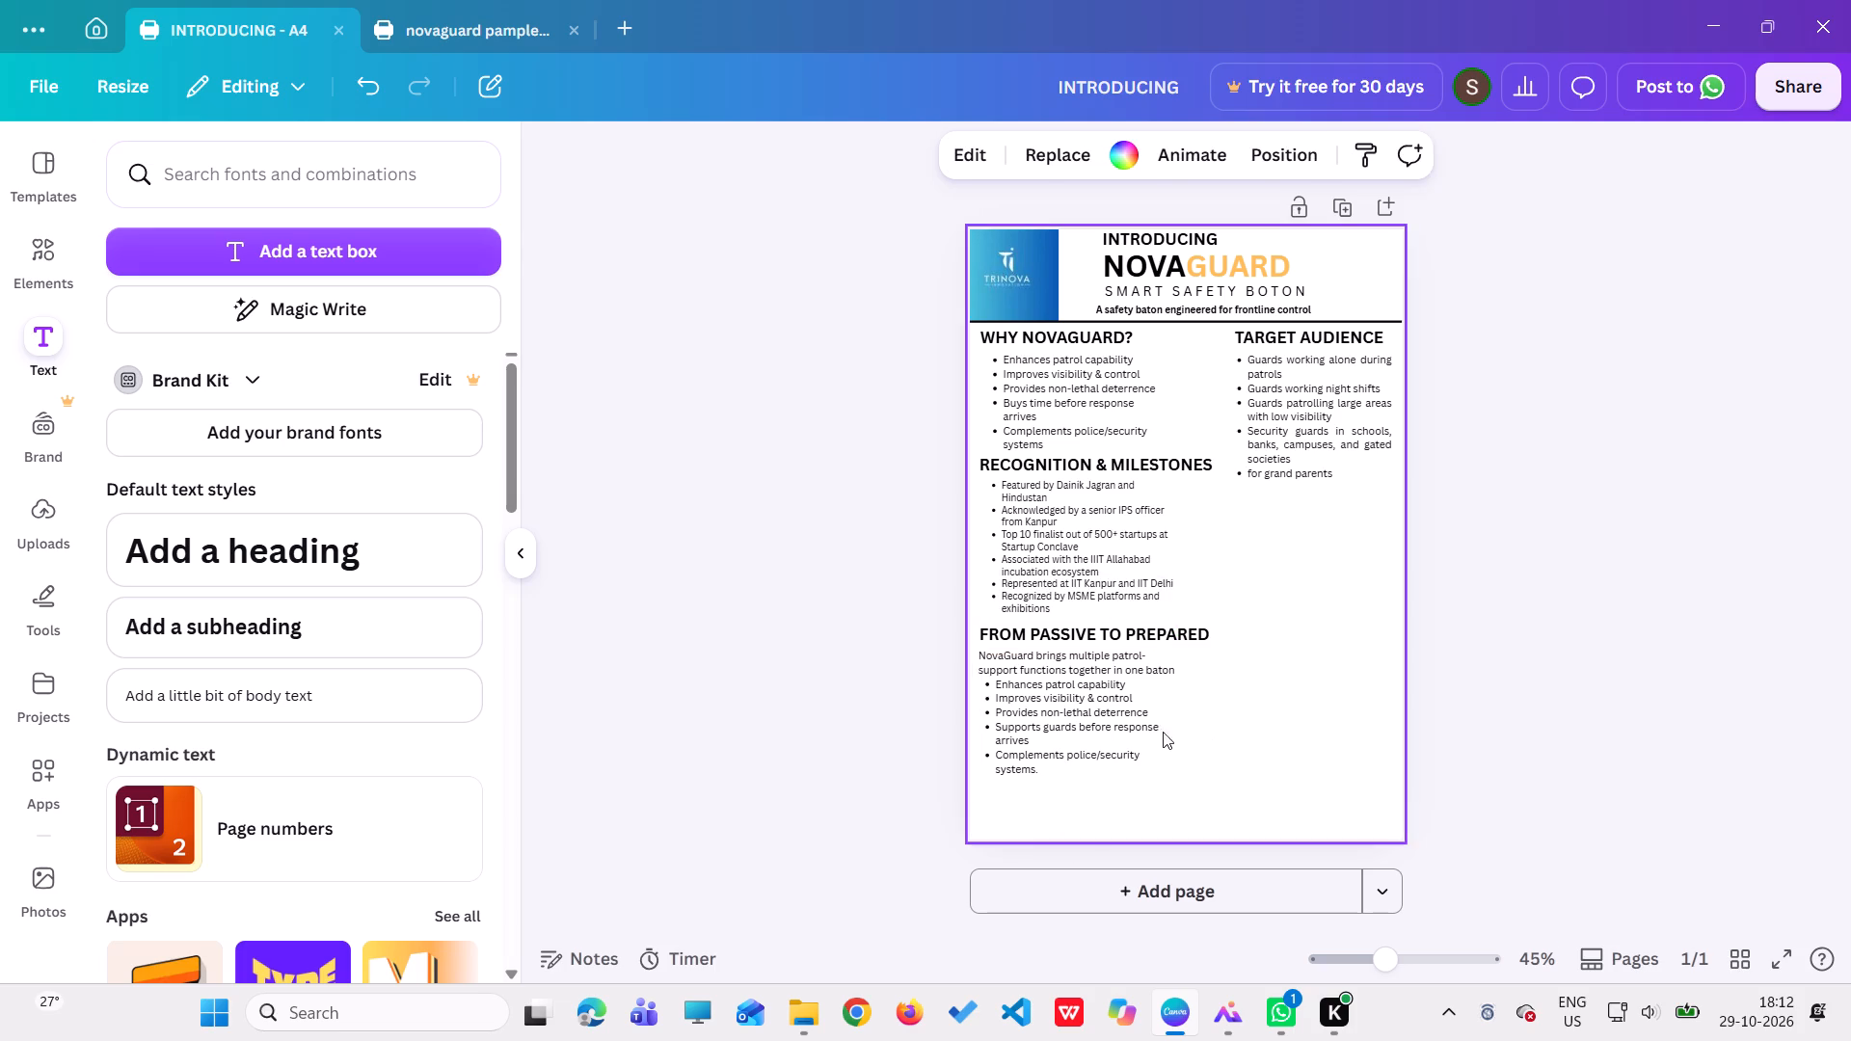
pyautogui.moveTo(1134, 727); pyautogui.dragTo(1144, 727)
pyautogui.click(1266, 704)
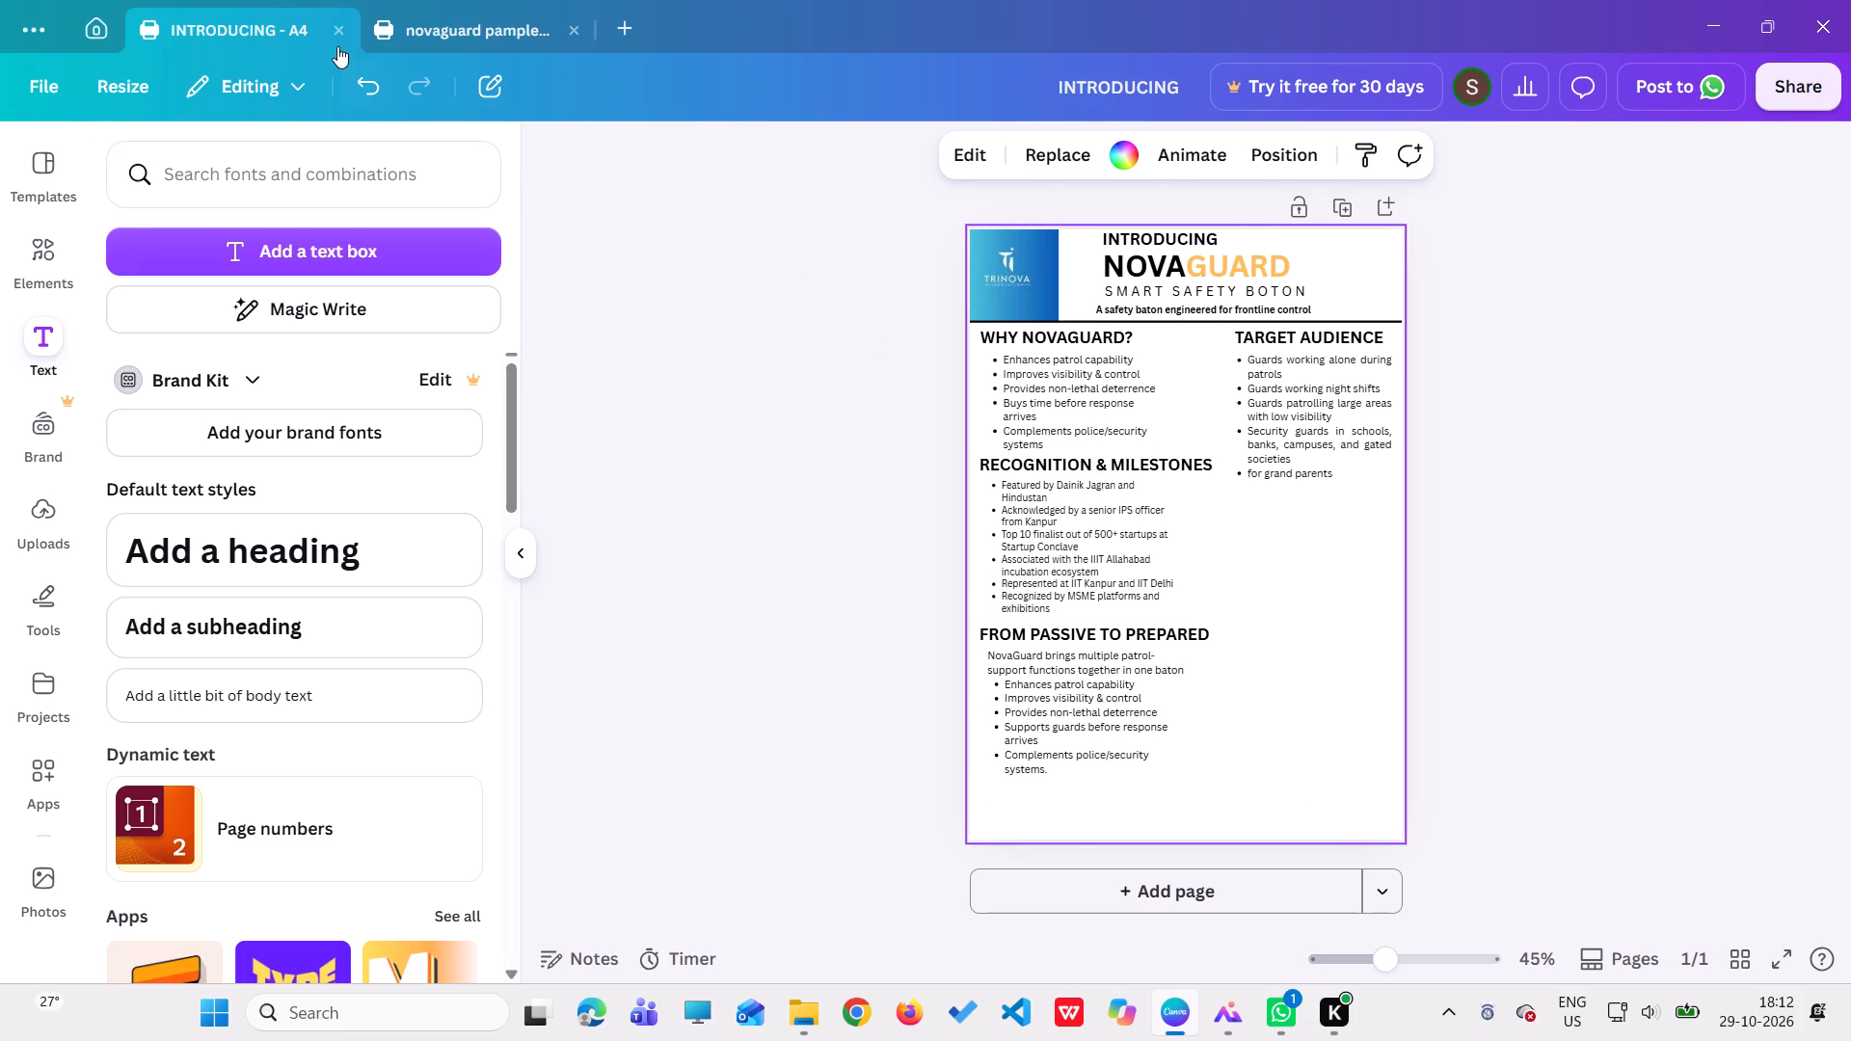
# Copy the "THE CHALLENGE" heading from the source pamphlet into a new subheading in the A4 design.
pyautogui.click(463, 37)
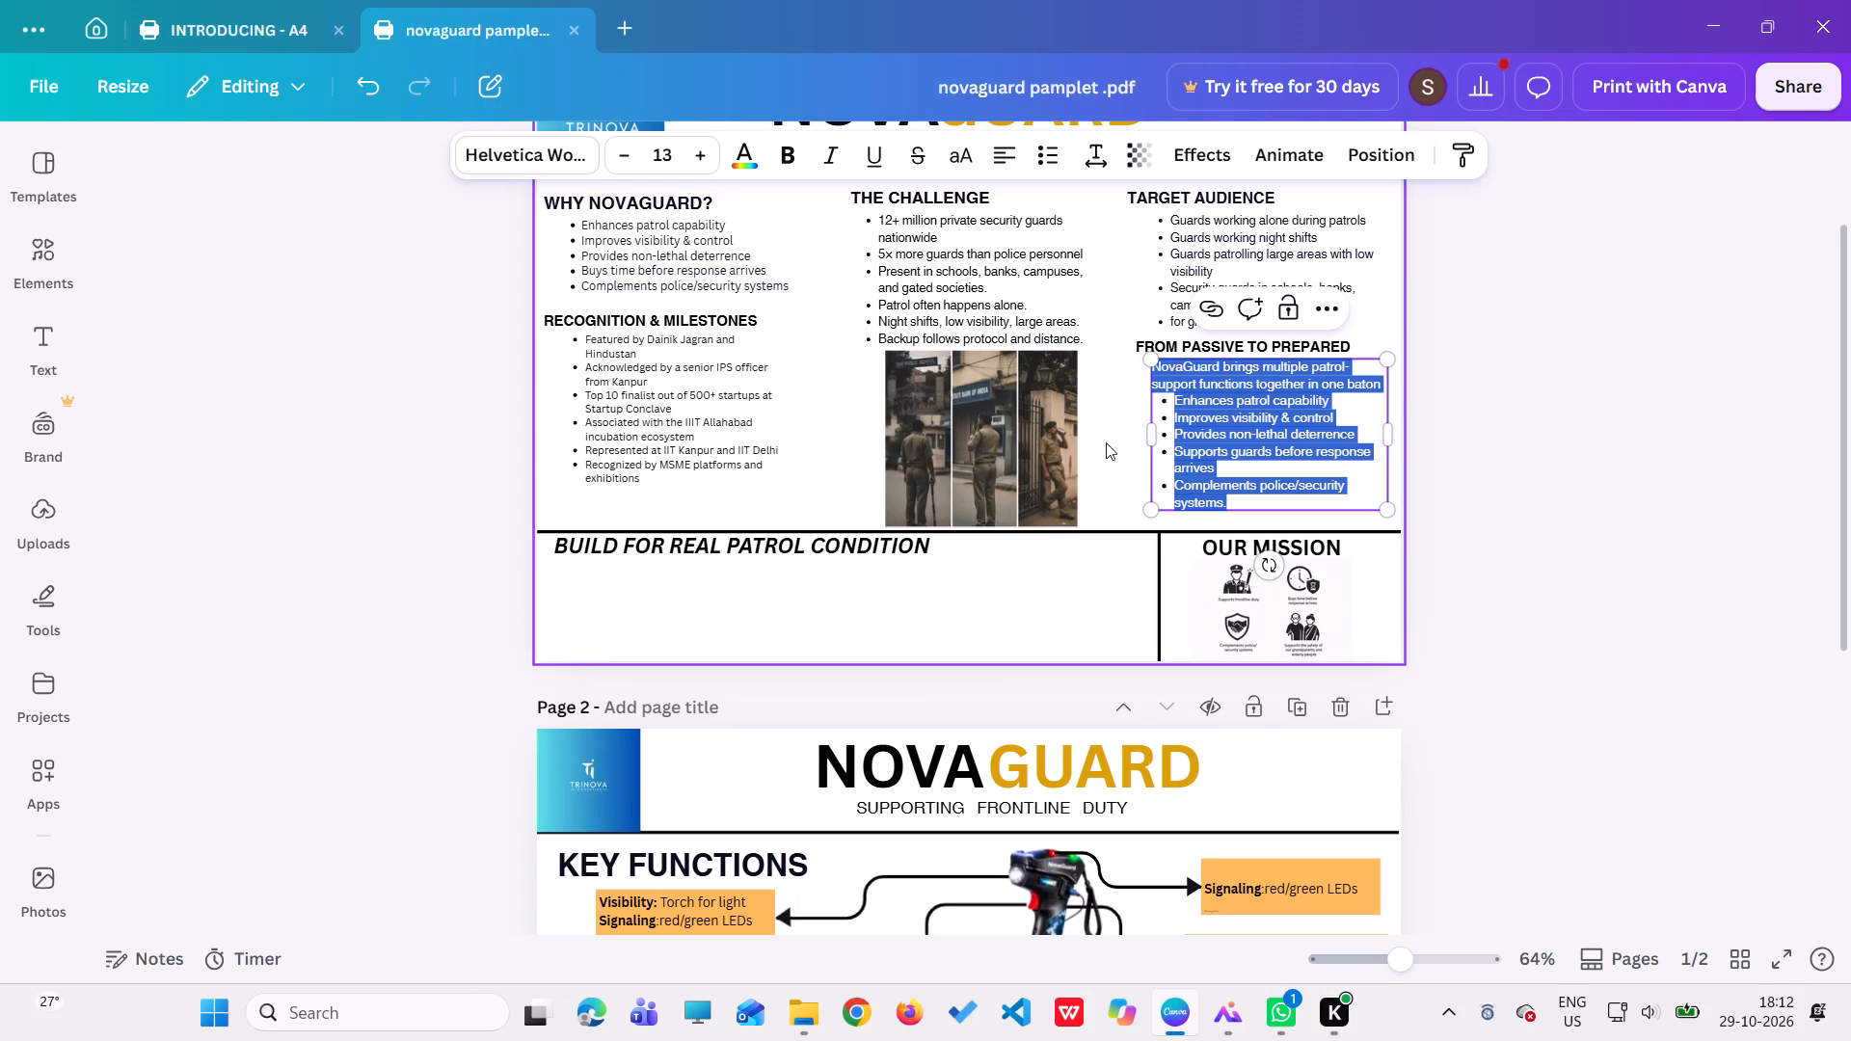
pyautogui.click(1108, 413)
pyautogui.scroll(2, 979, 340)
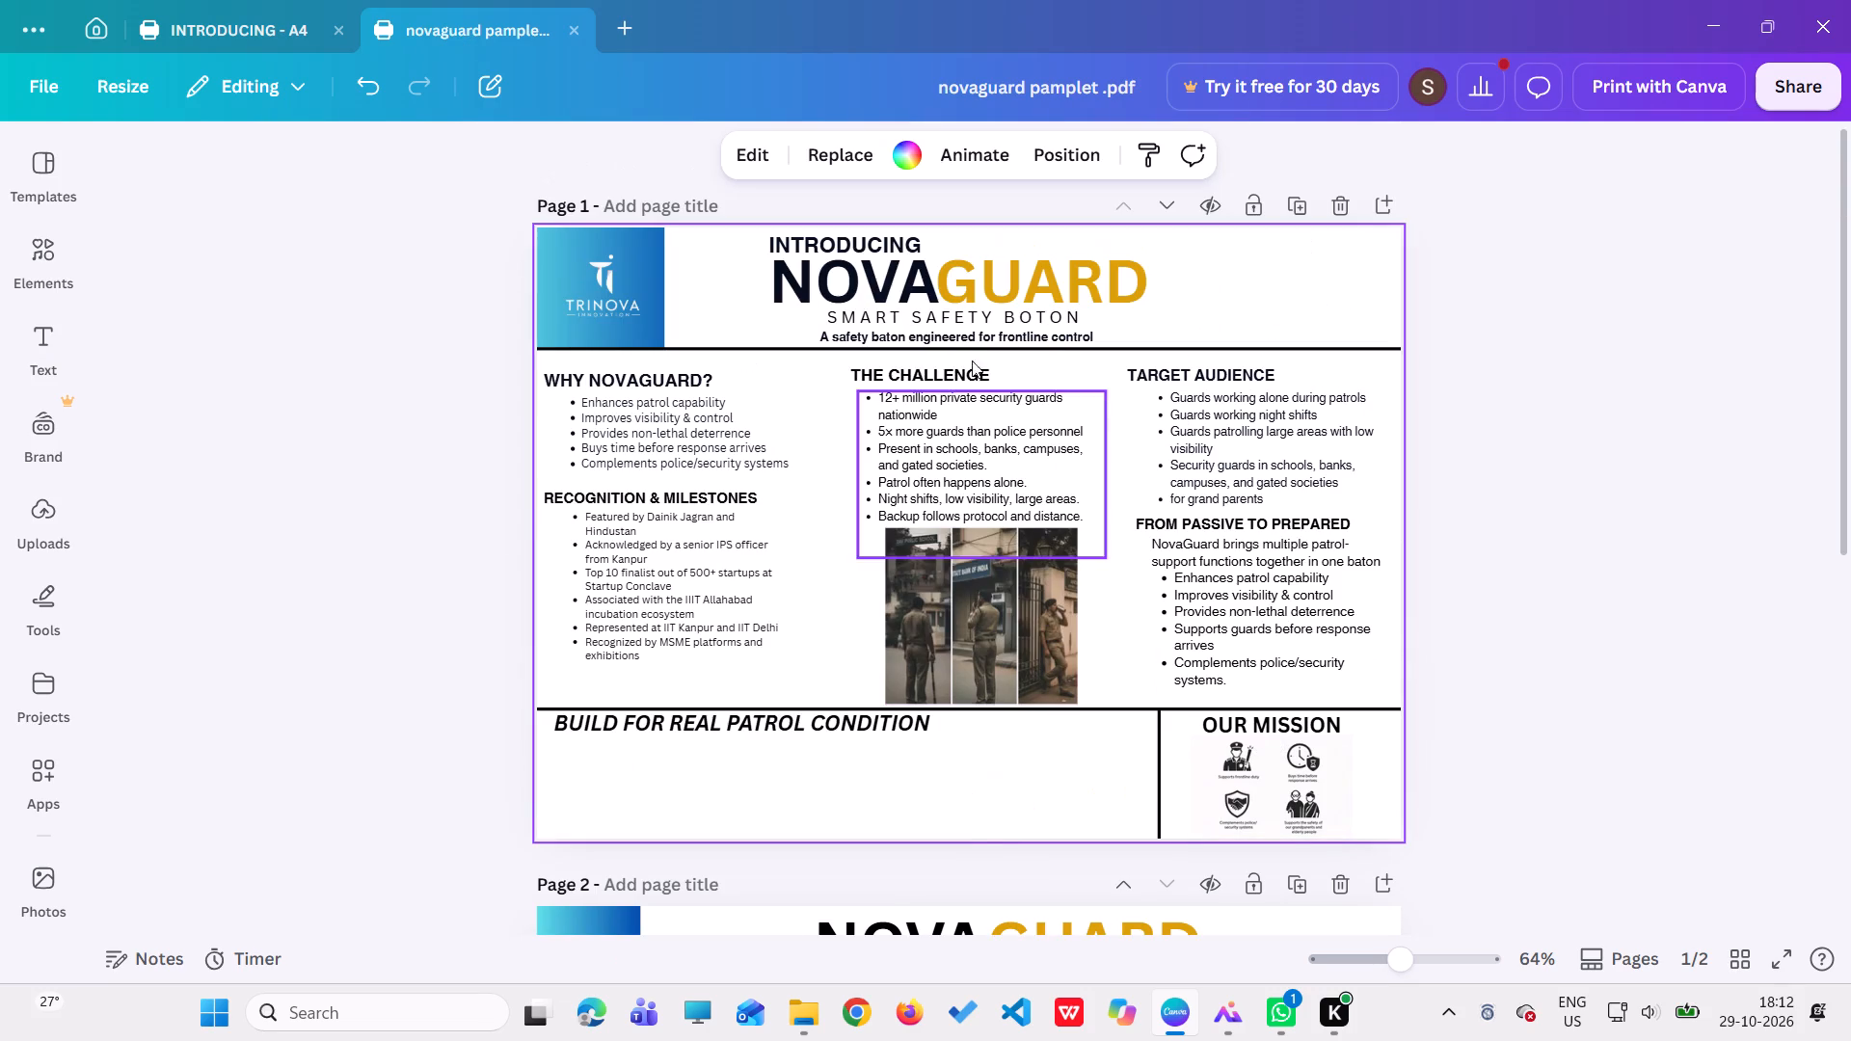
pyautogui.doubleClick(916, 368)
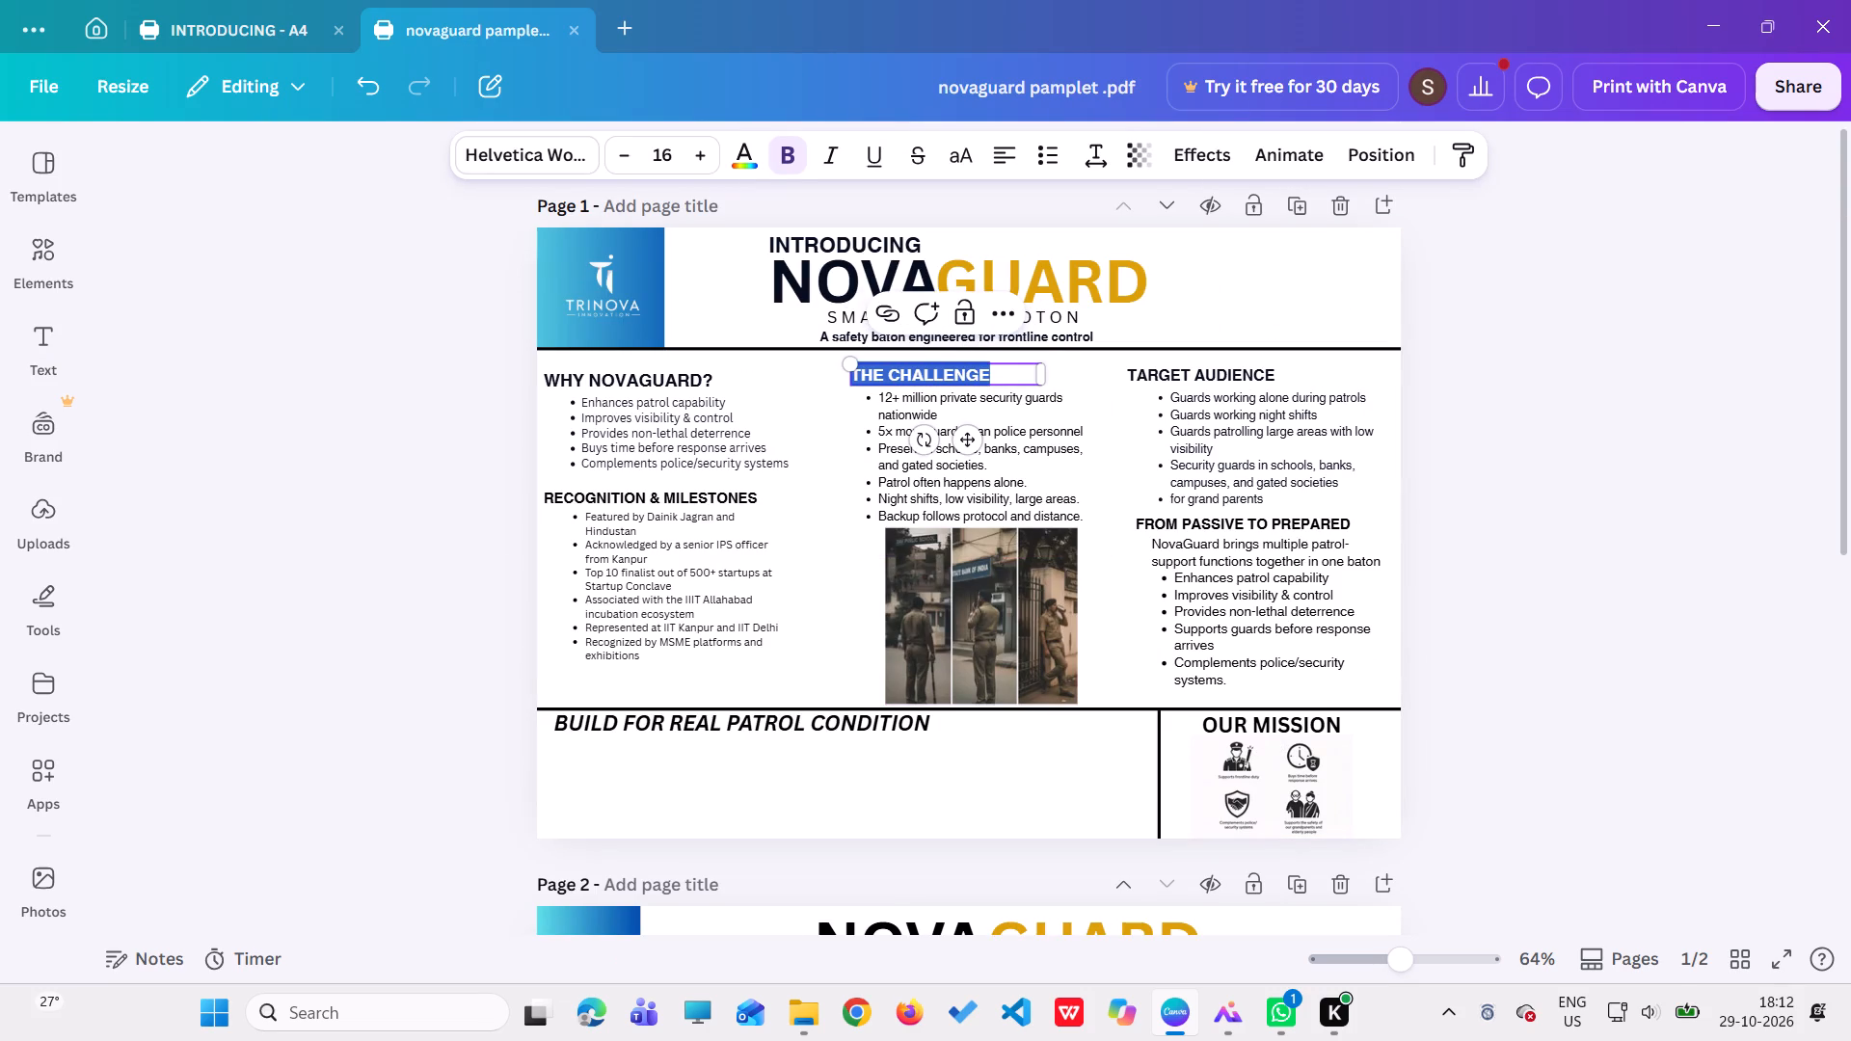
pyautogui.hotkey('ctrl', 'c')
pyautogui.click(218, 18)
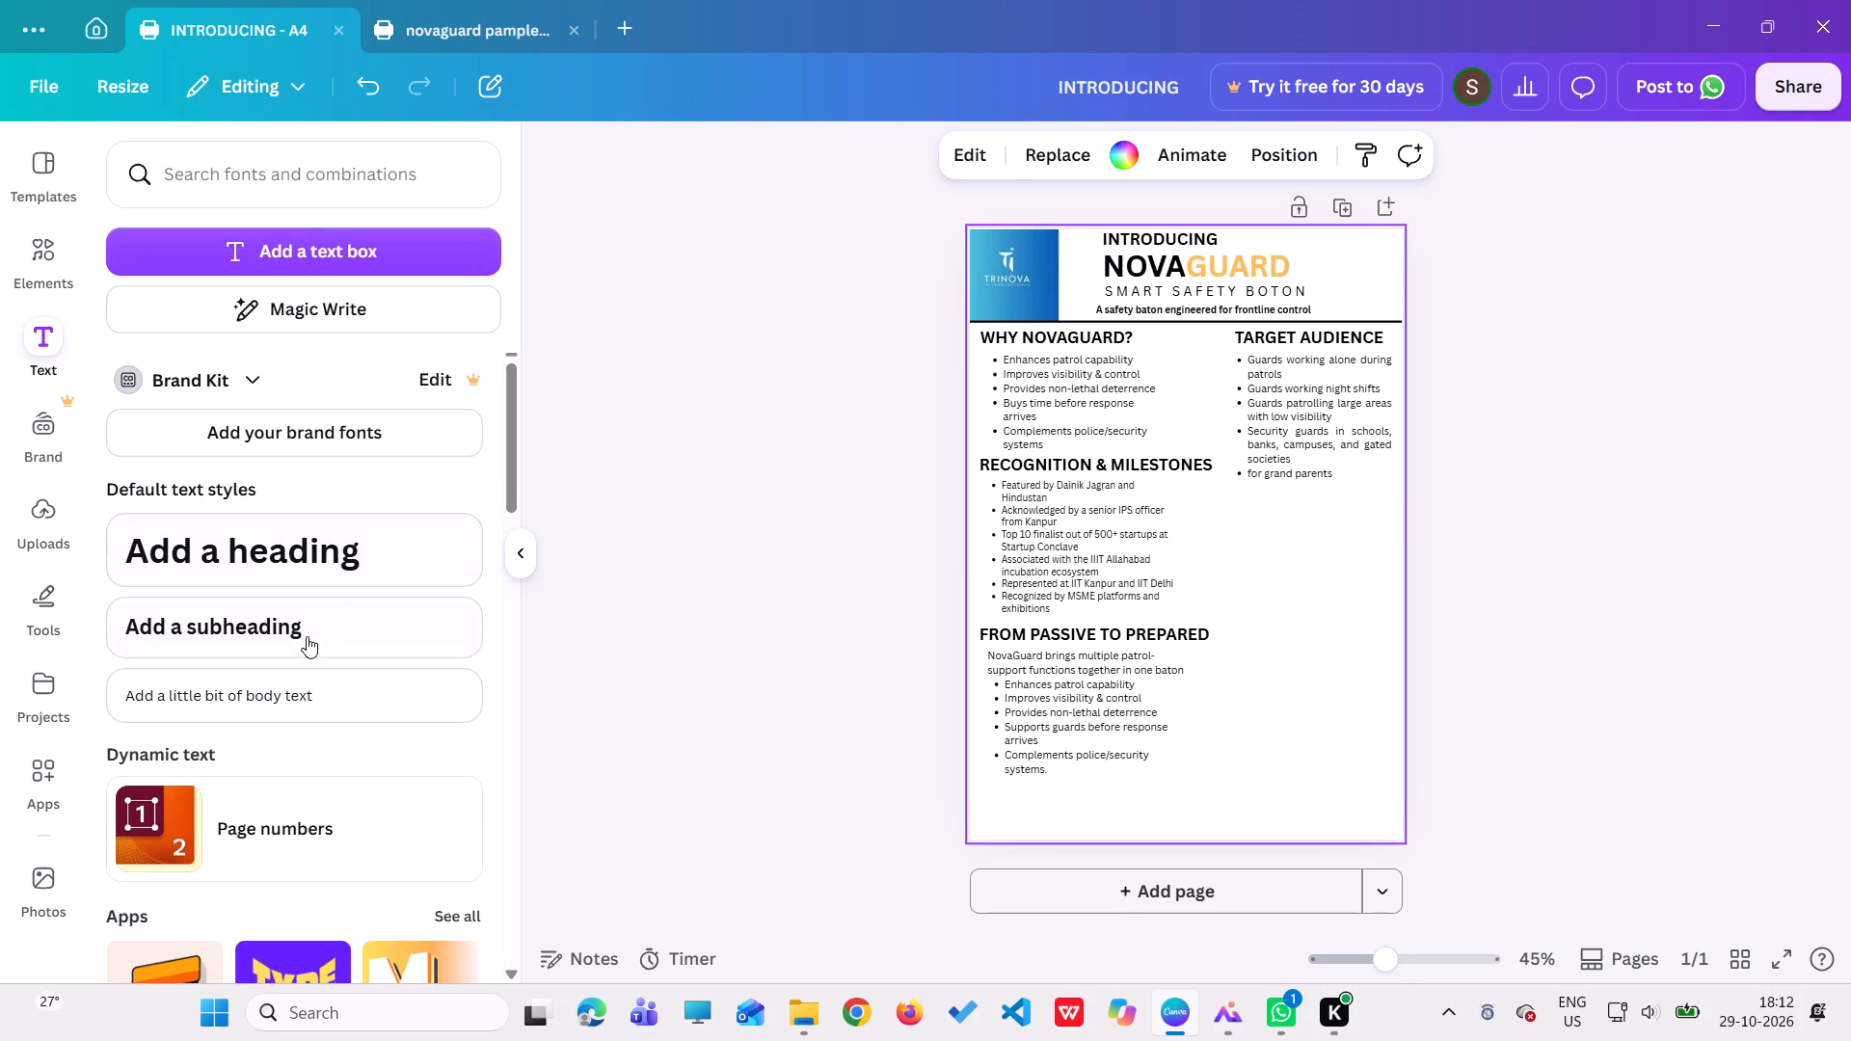
pyautogui.click(303, 650)
pyautogui.press('BackSpace')
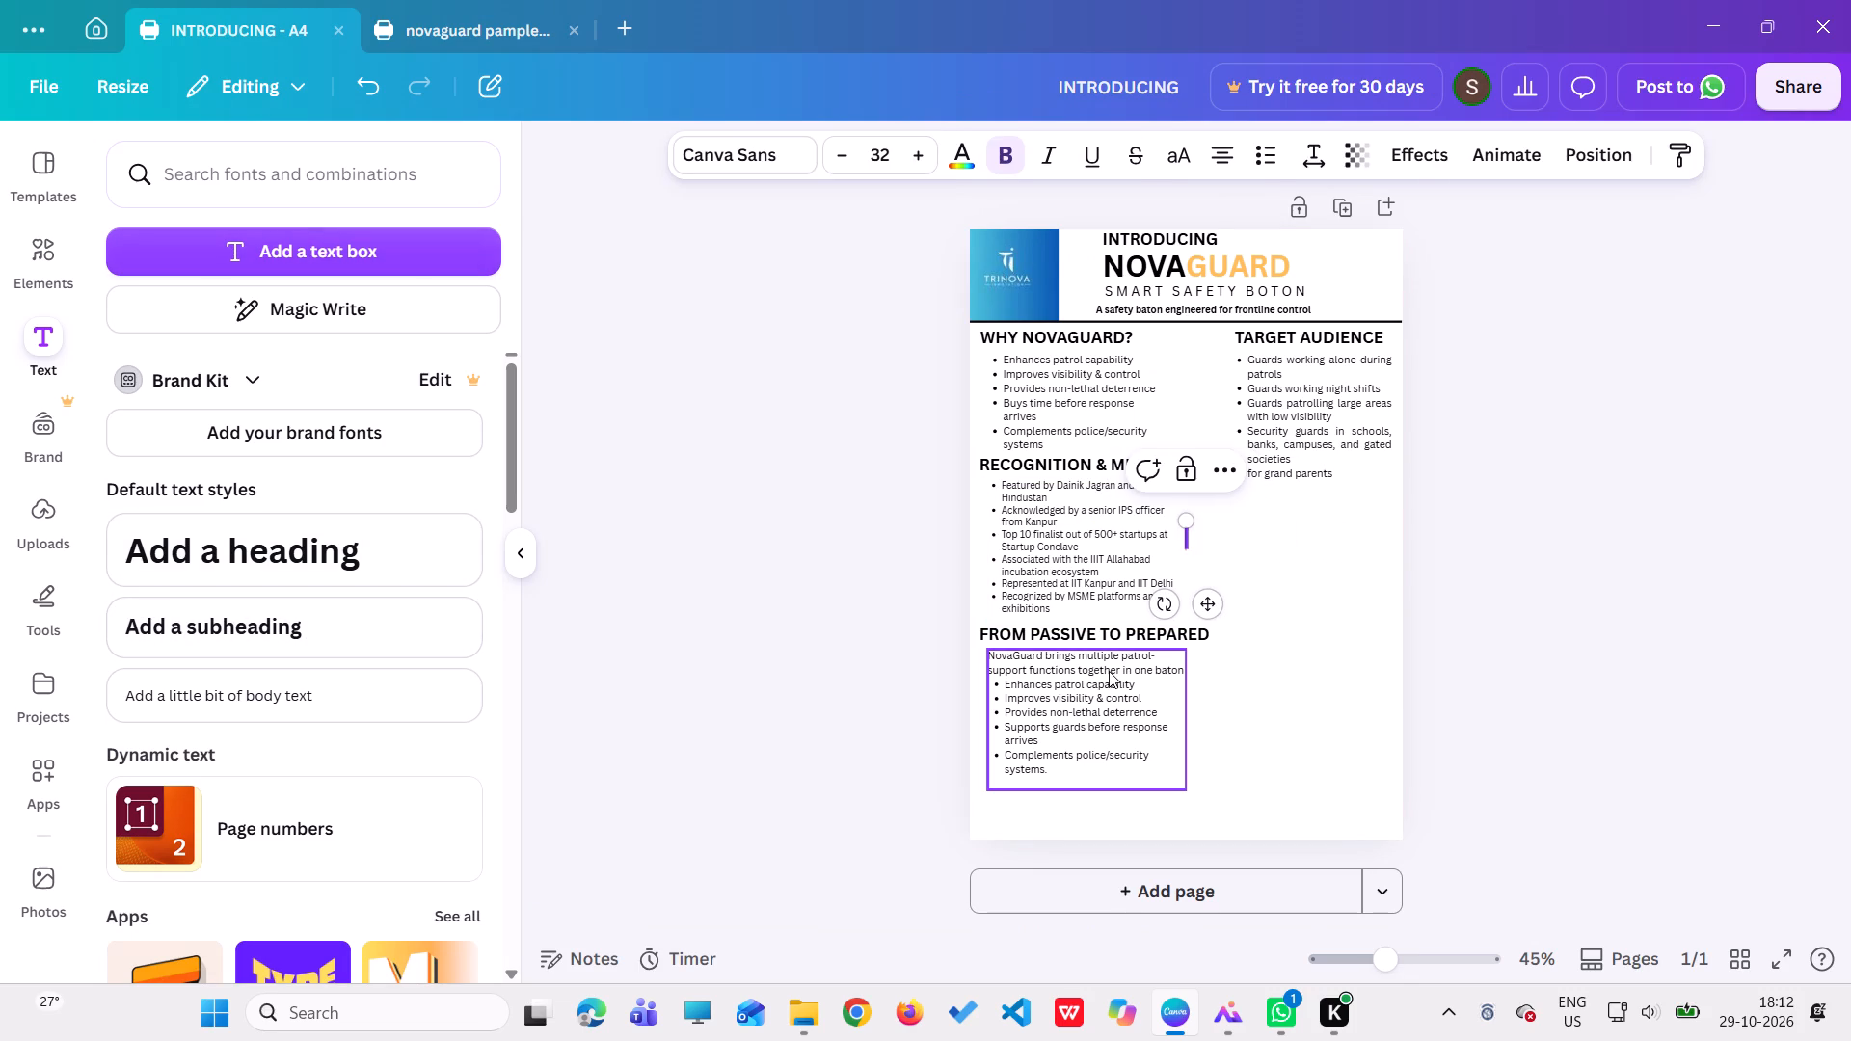
pyautogui.hotkey('ctrl', 'v')
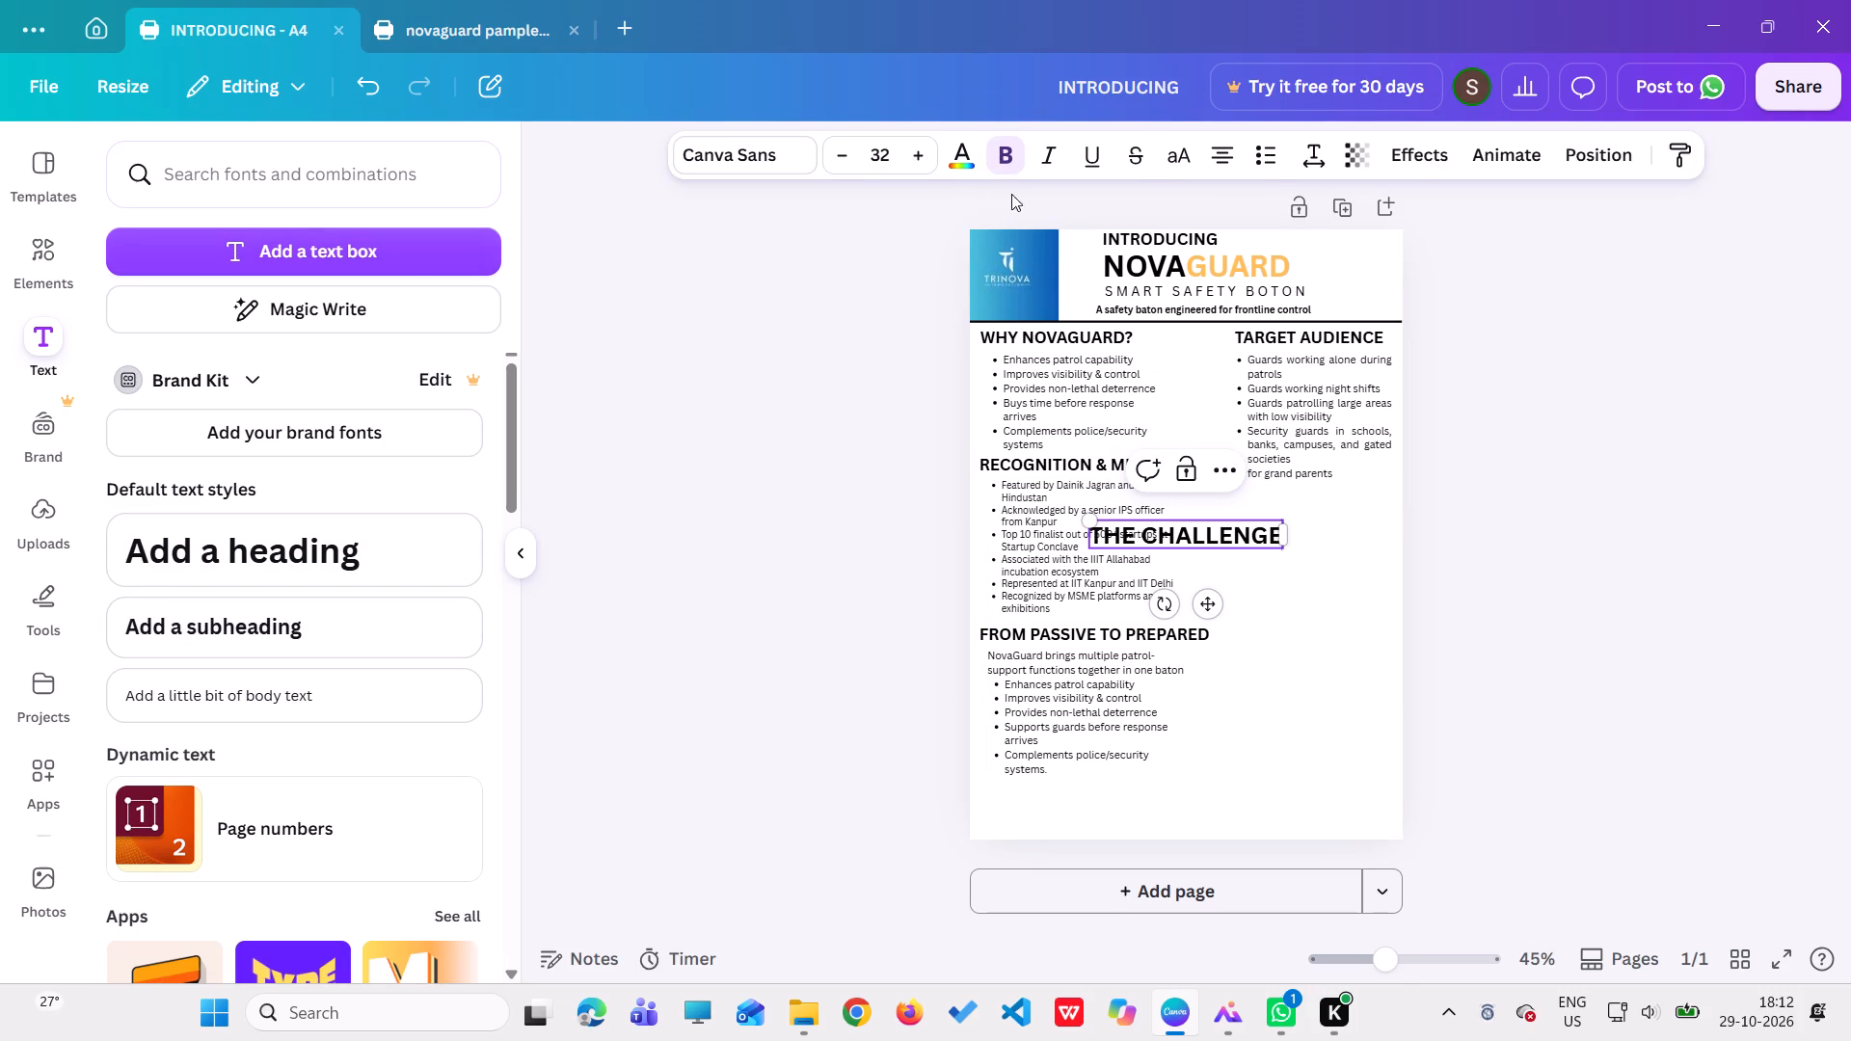
# Set the "THE CHALLENGE" heading to font size 23 and place it beneath the target audience list in the second column.
pyautogui.tripleClick(856, 148)
pyautogui.click(855, 147)
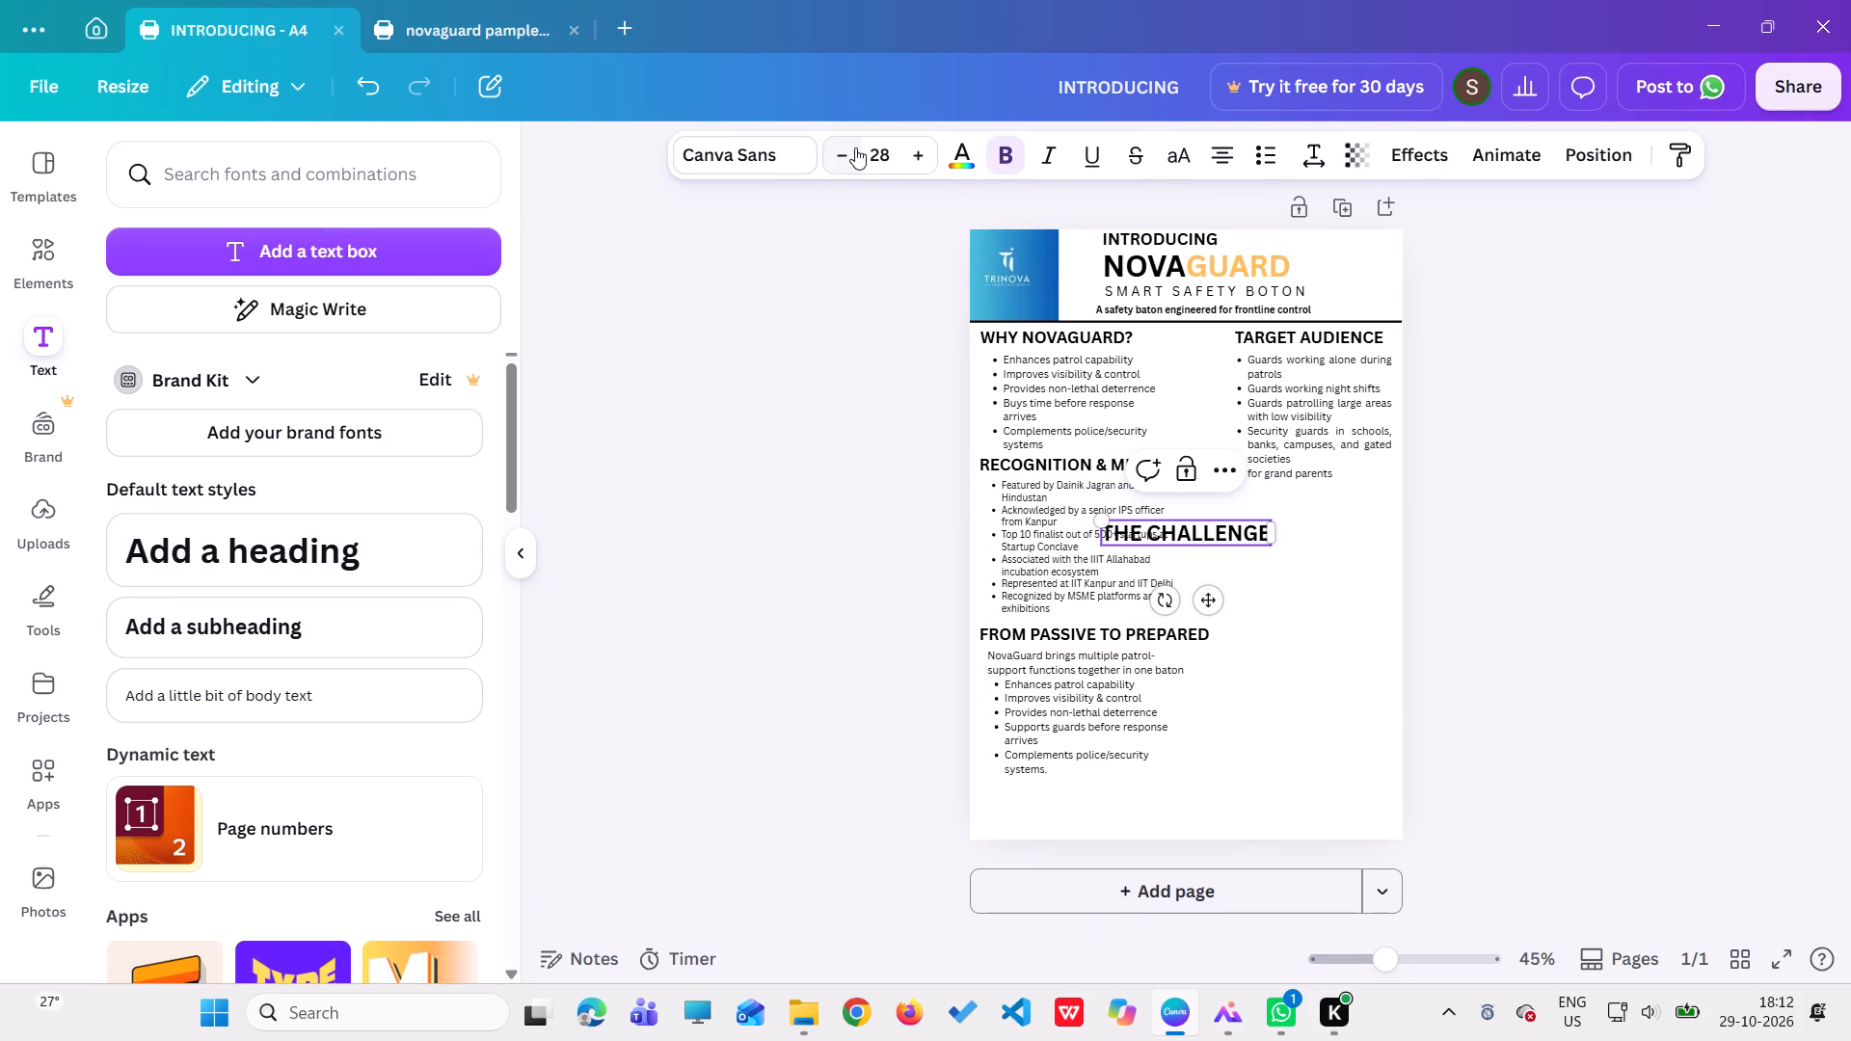
pyautogui.click(855, 147)
pyautogui.click(855, 147)
pyautogui.click(855, 147)
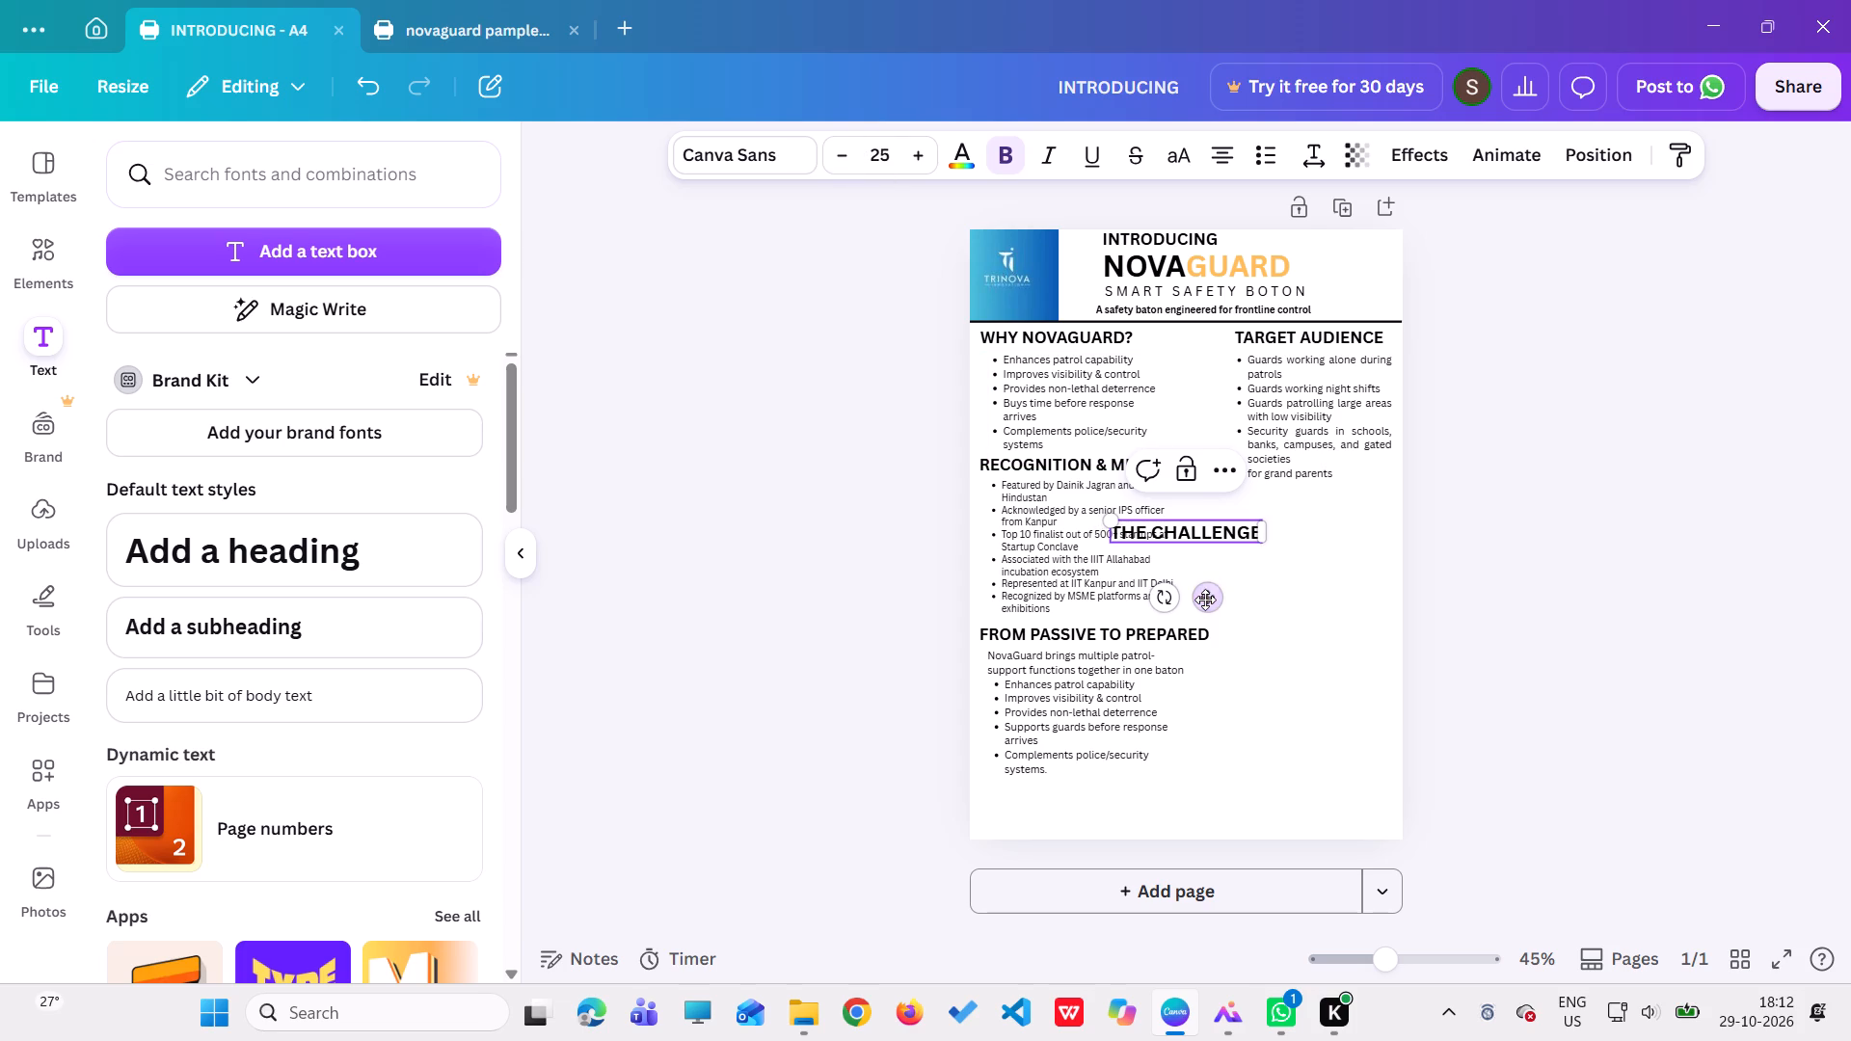
pyautogui.moveTo(1205, 600); pyautogui.dragTo(1334, 562)
pyautogui.click(834, 148)
pyautogui.click(834, 148)
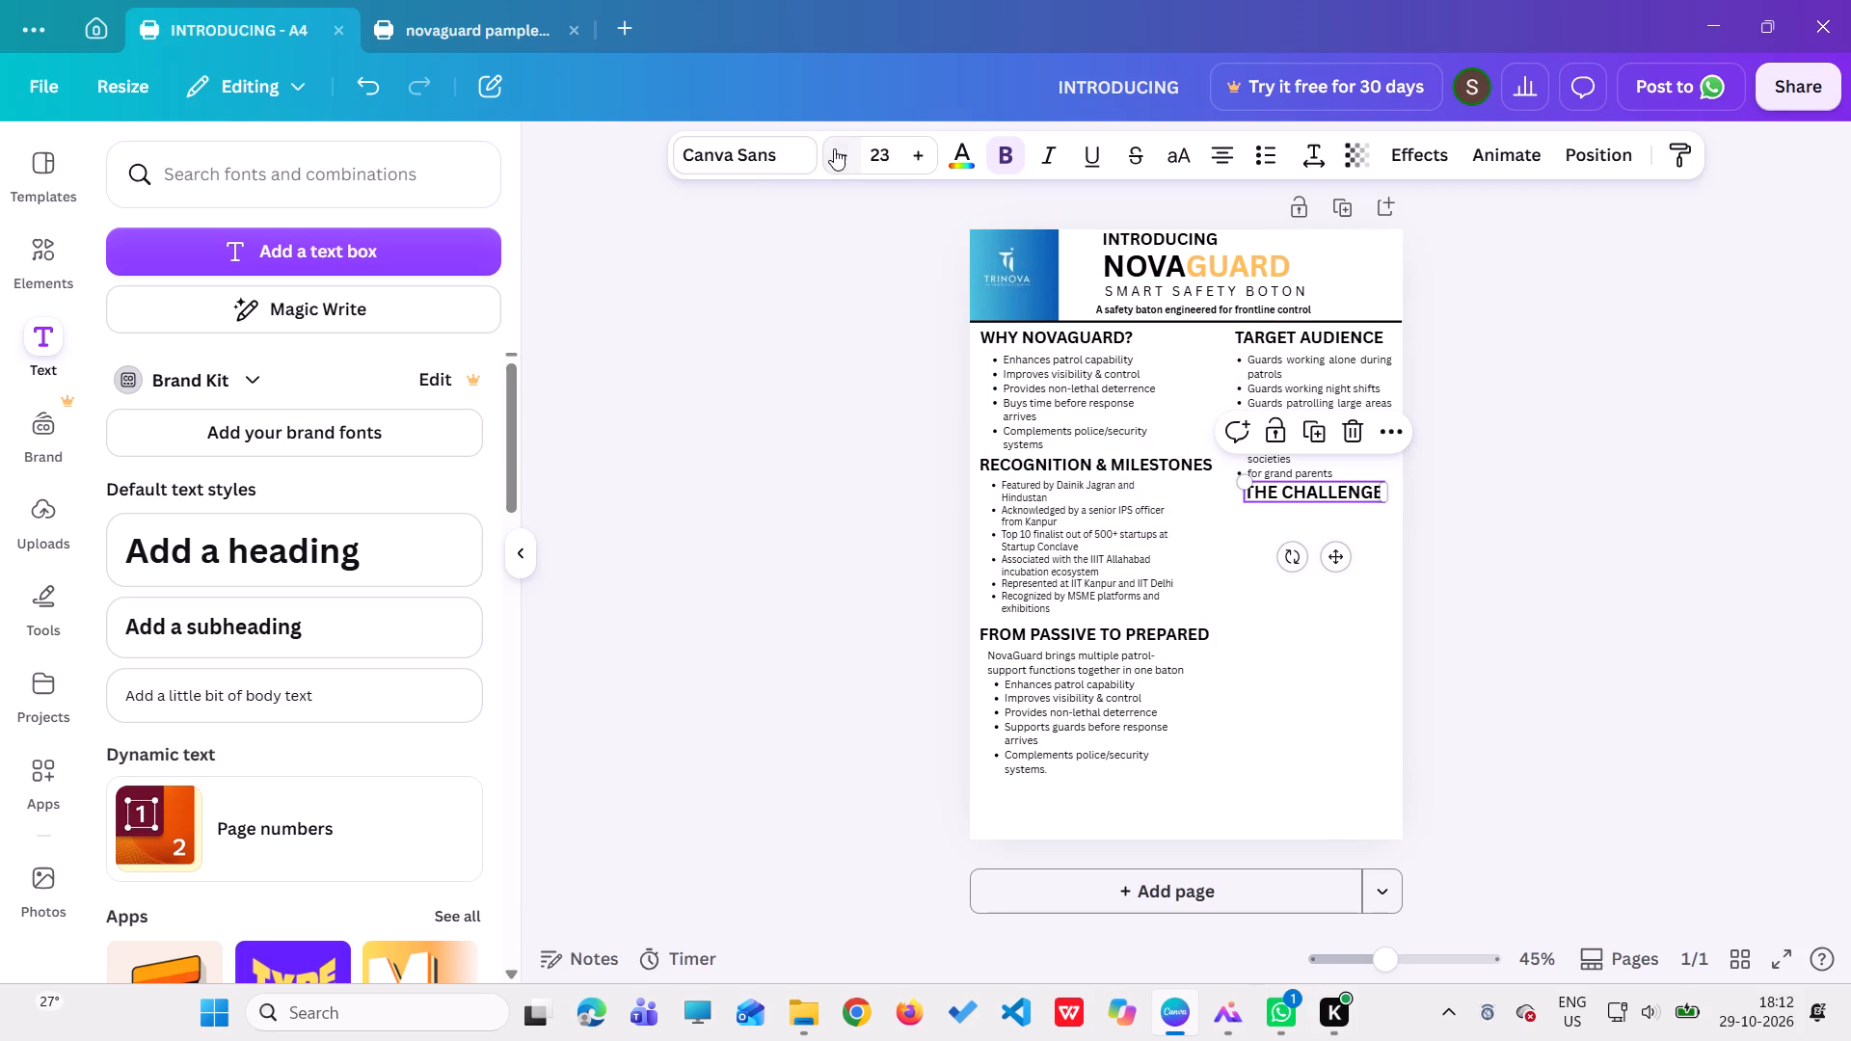
pyautogui.click(1337, 558)
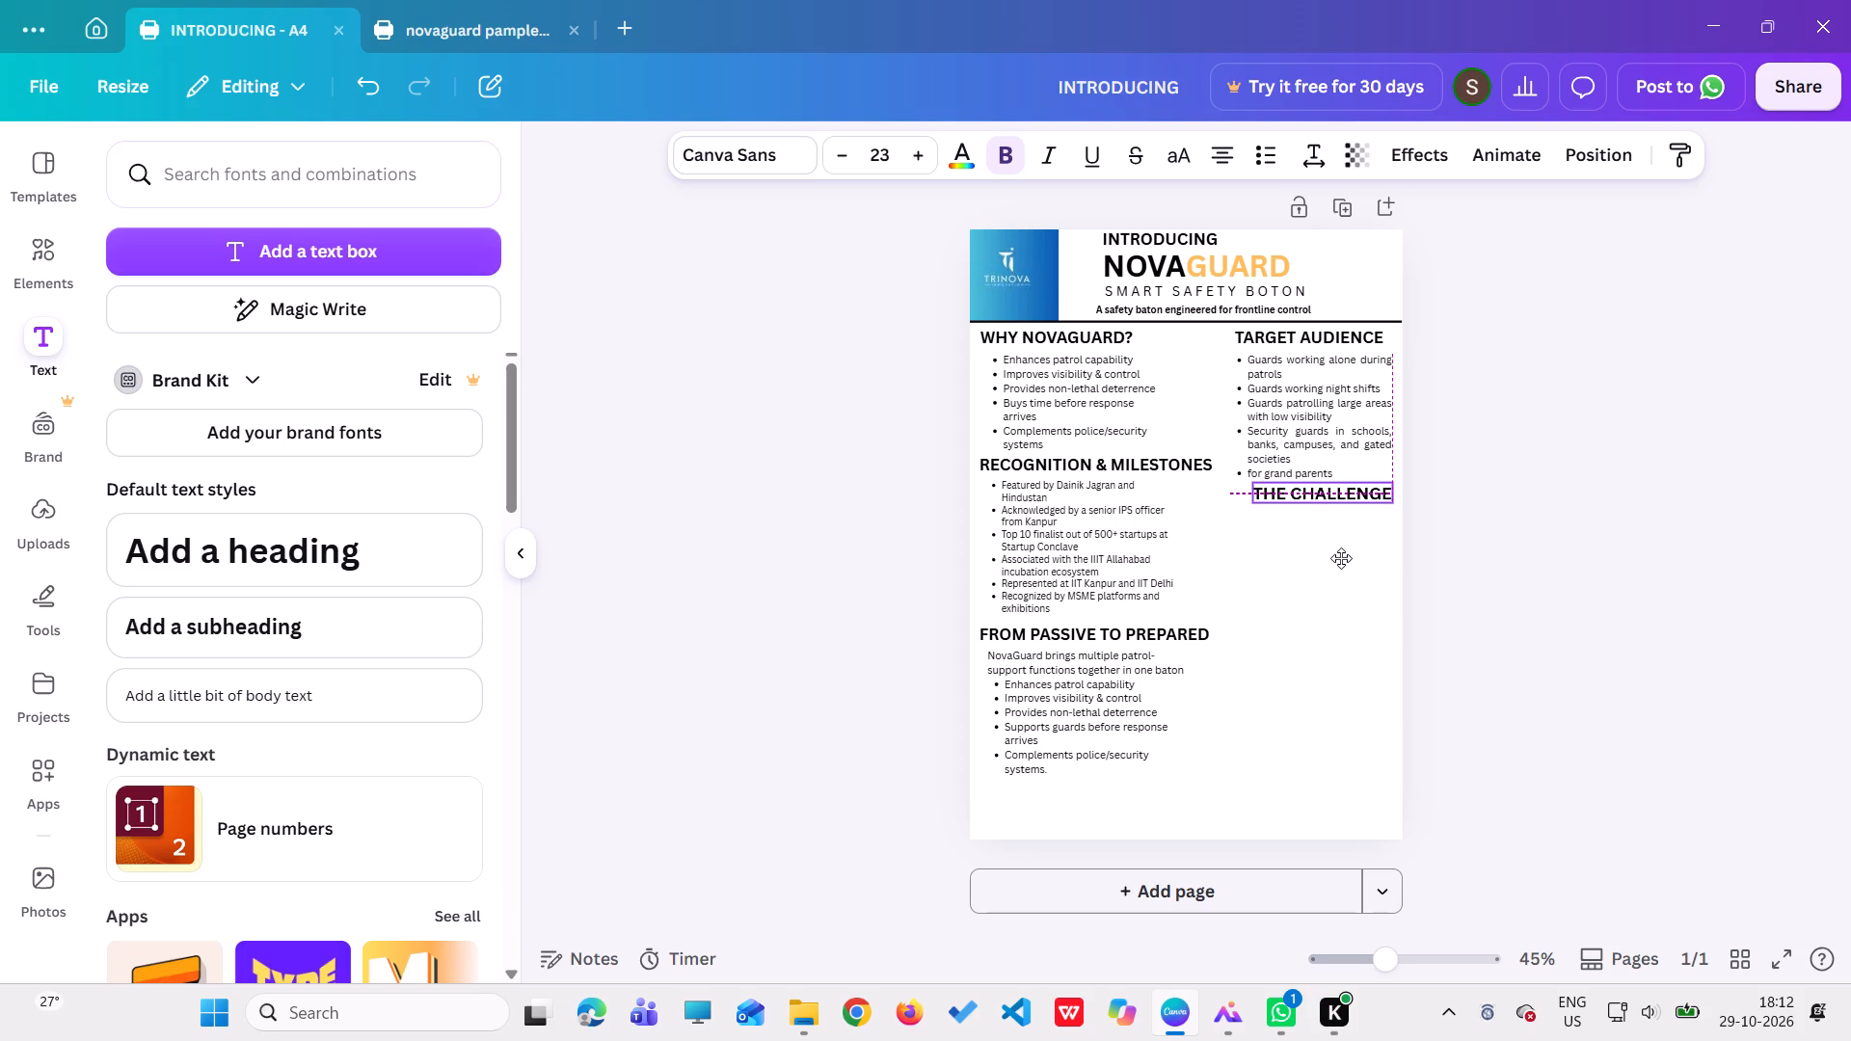
pyautogui.click(1310, 627)
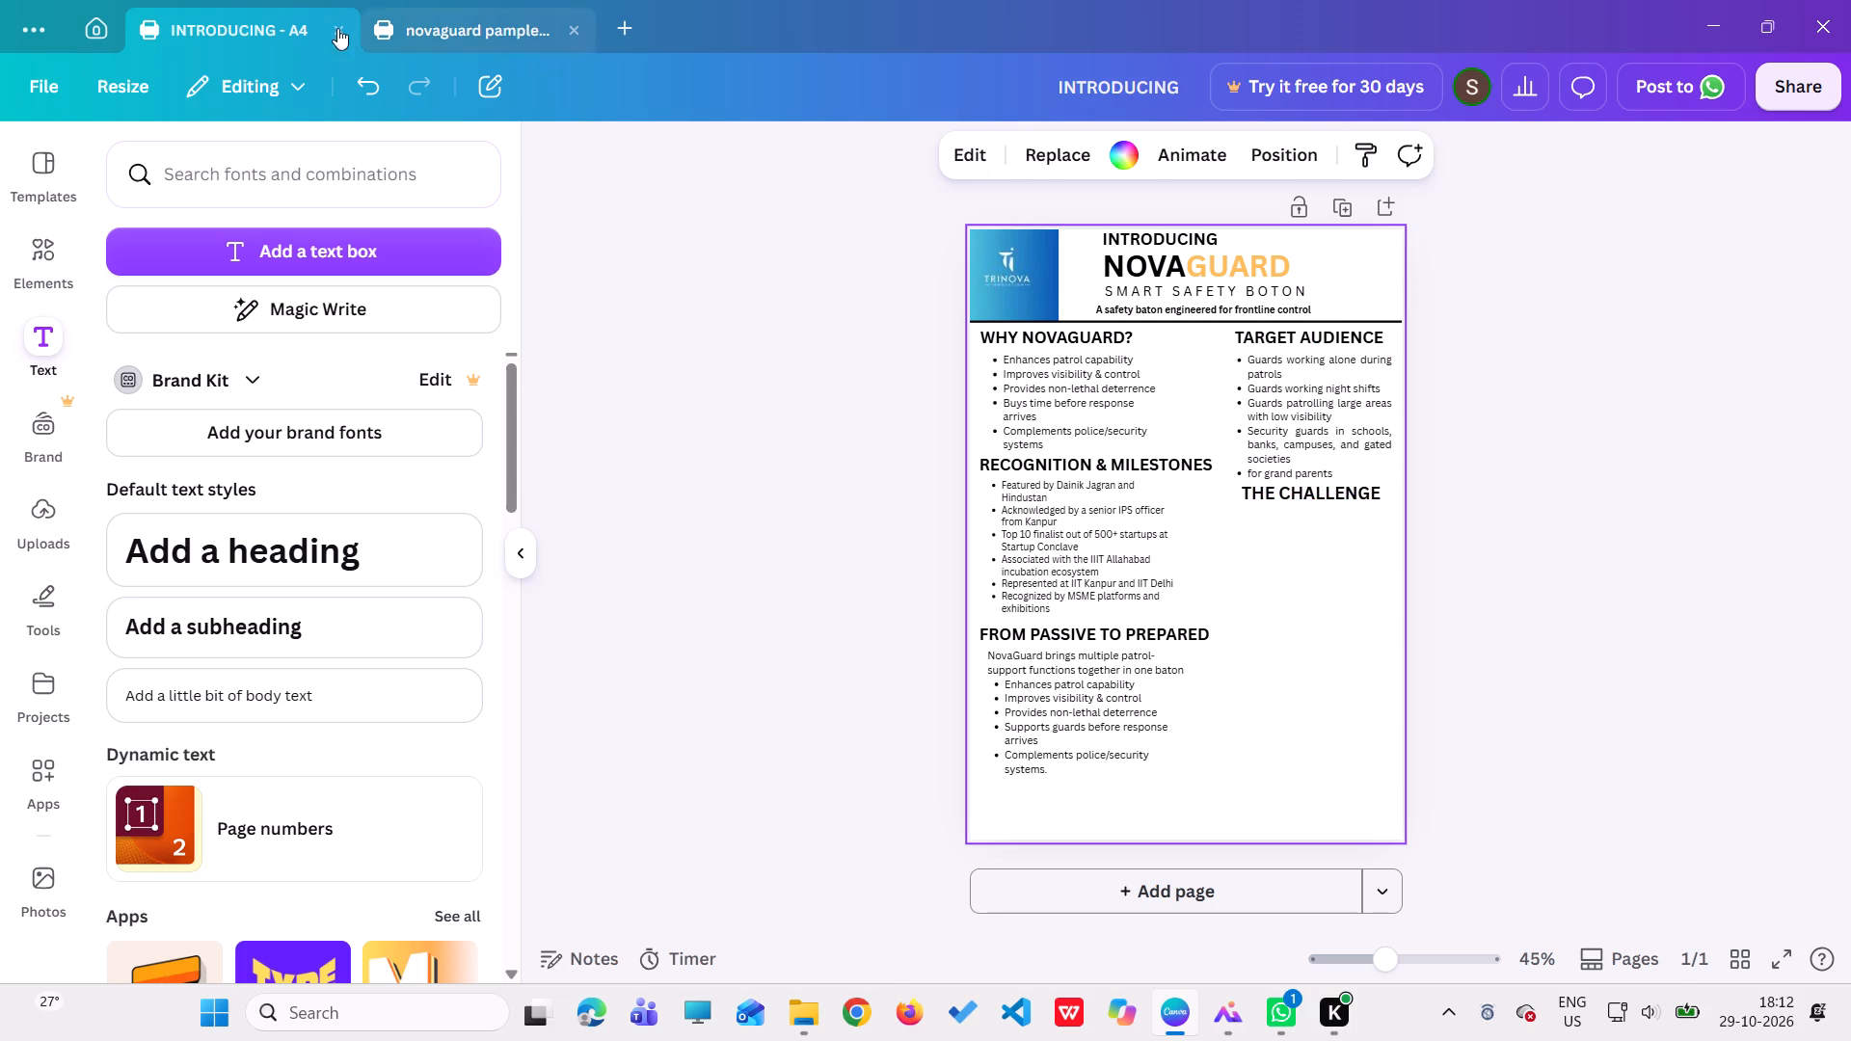
# Copy the bullet list under "THE CHALLENGE" from the source pamphlet into a new body text box in the A4 design.
pyautogui.click(495, 31)
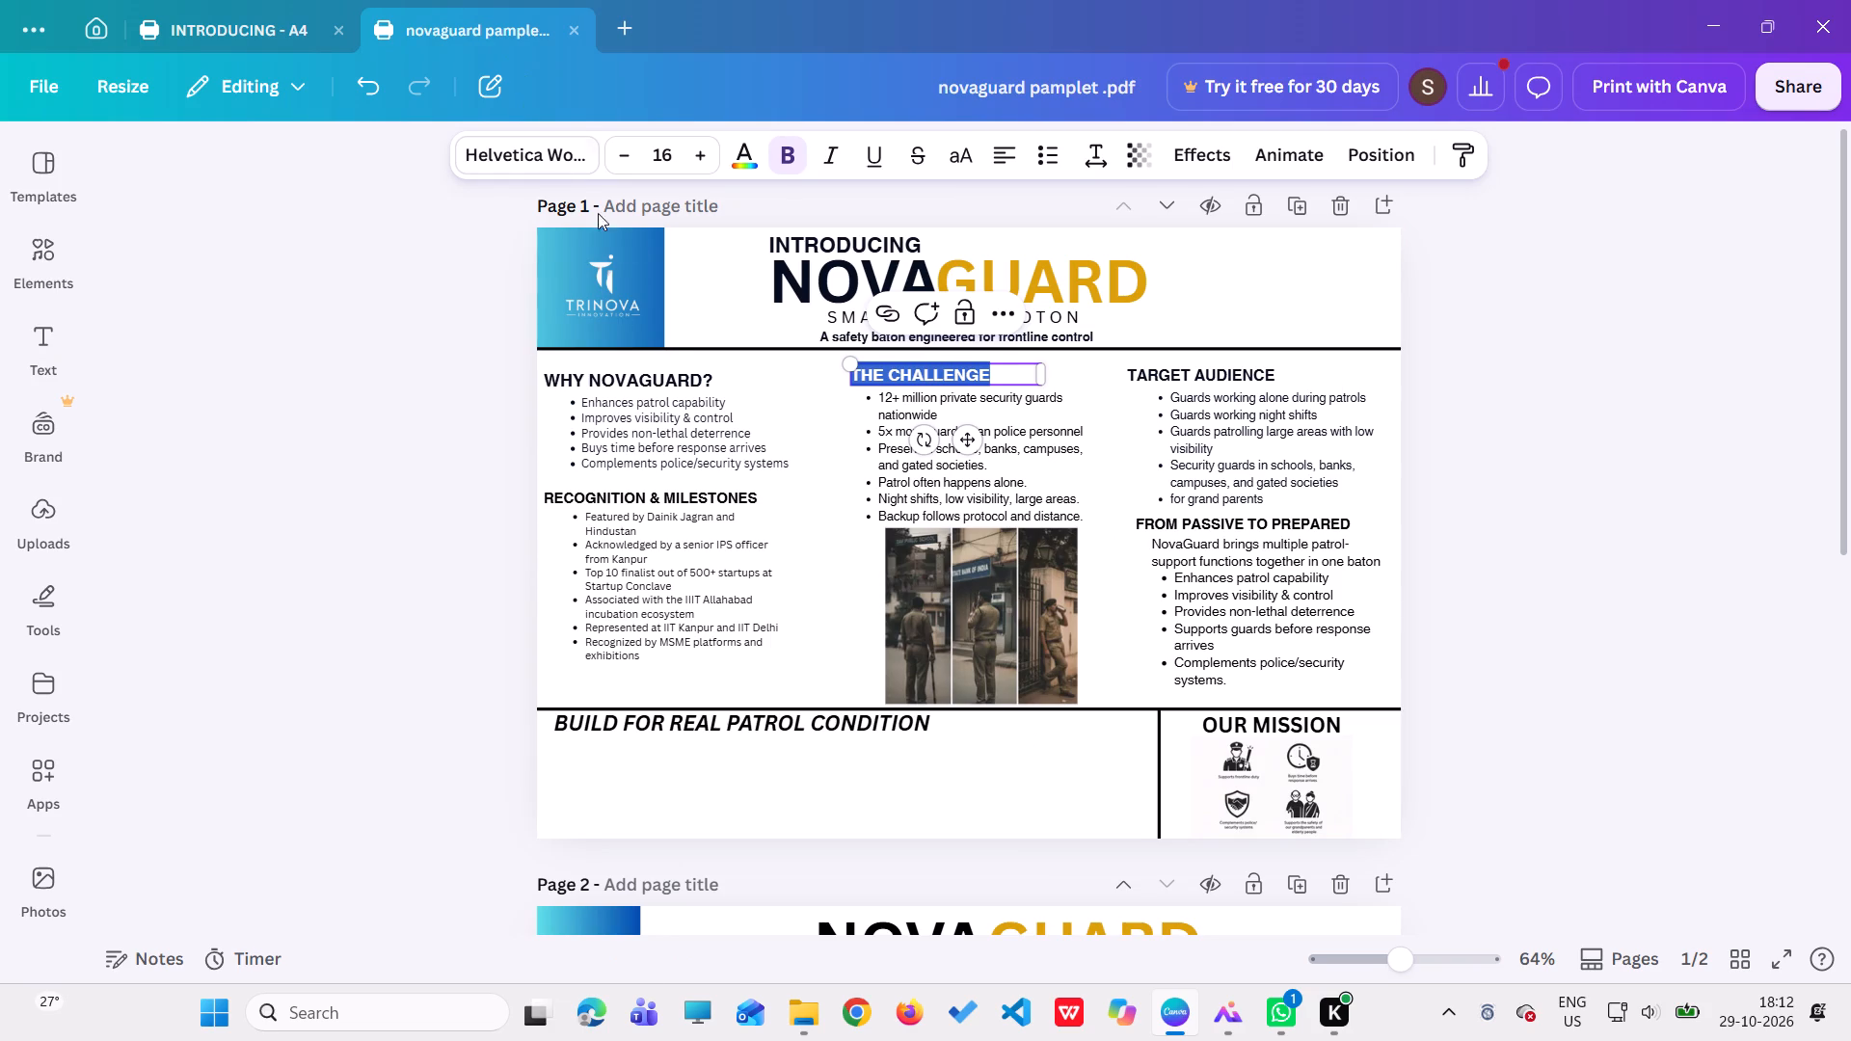
pyautogui.click(474, 21)
pyautogui.tripleClick(941, 481)
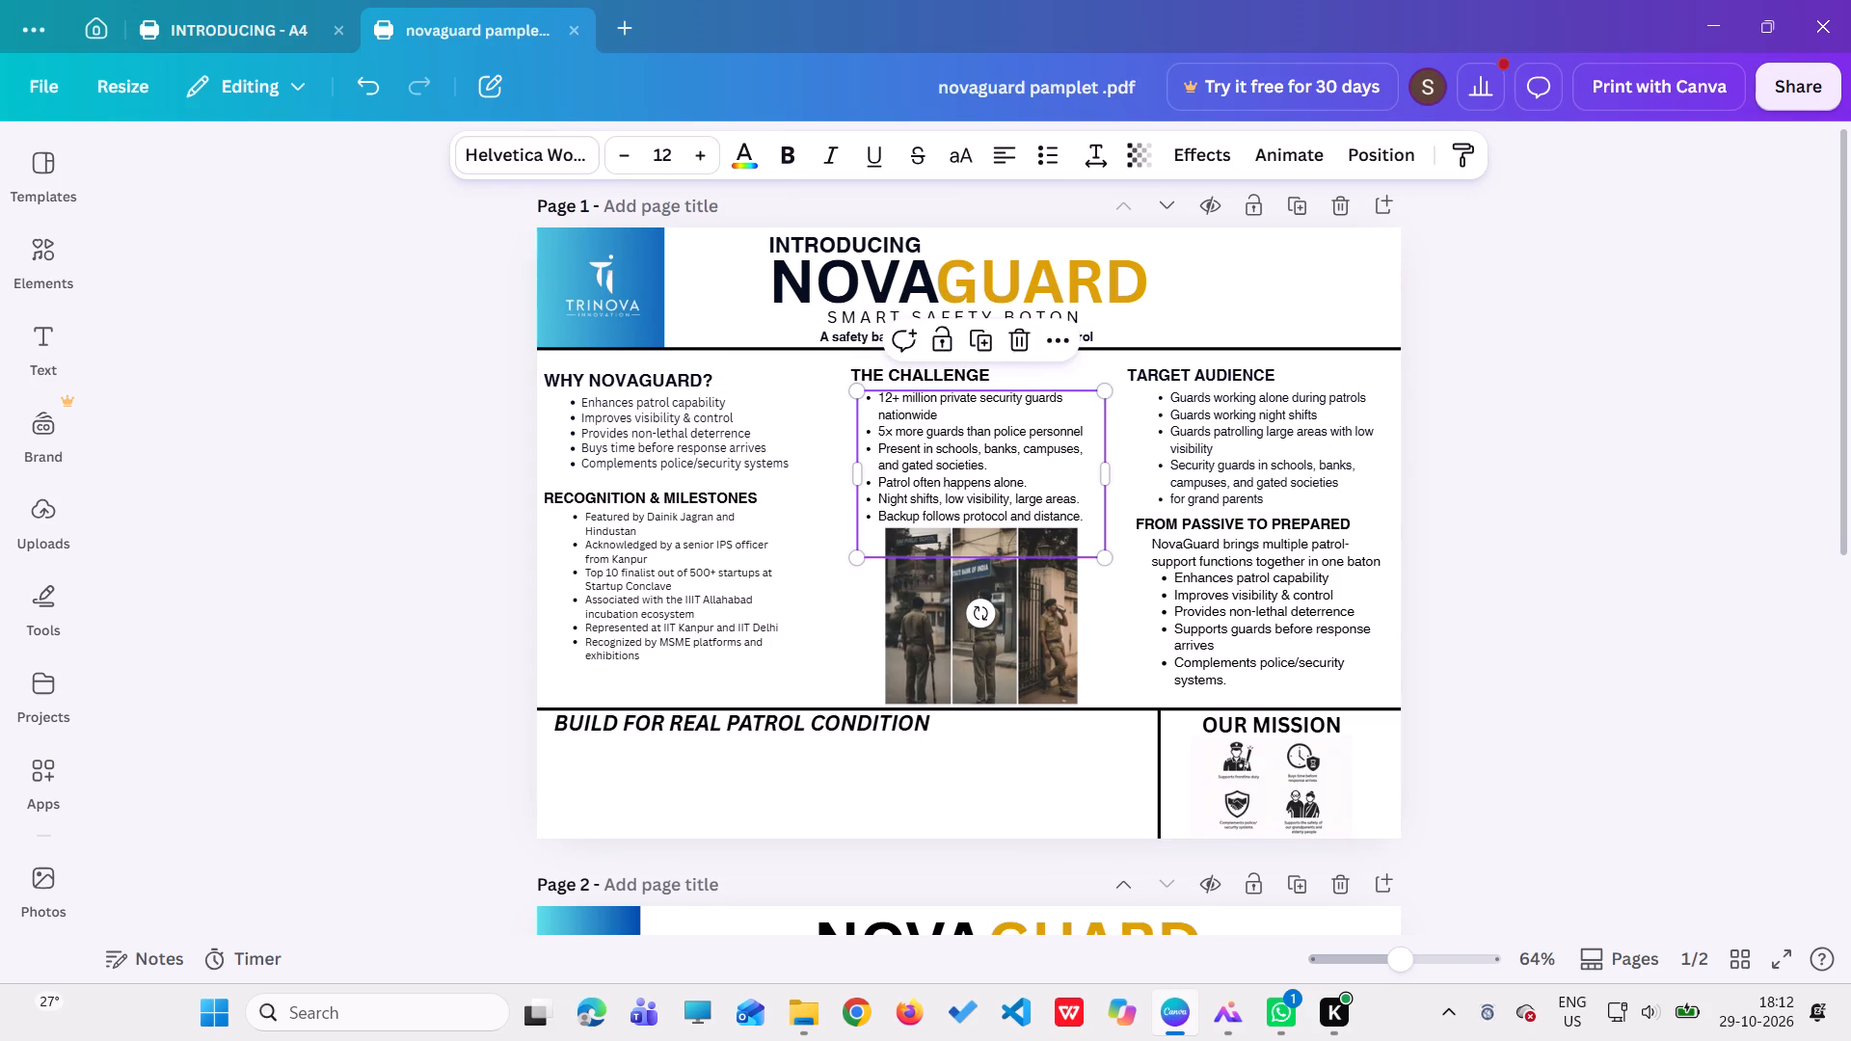
pyautogui.click(871, 395)
pyautogui.moveTo(871, 395); pyautogui.dragTo(1060, 533)
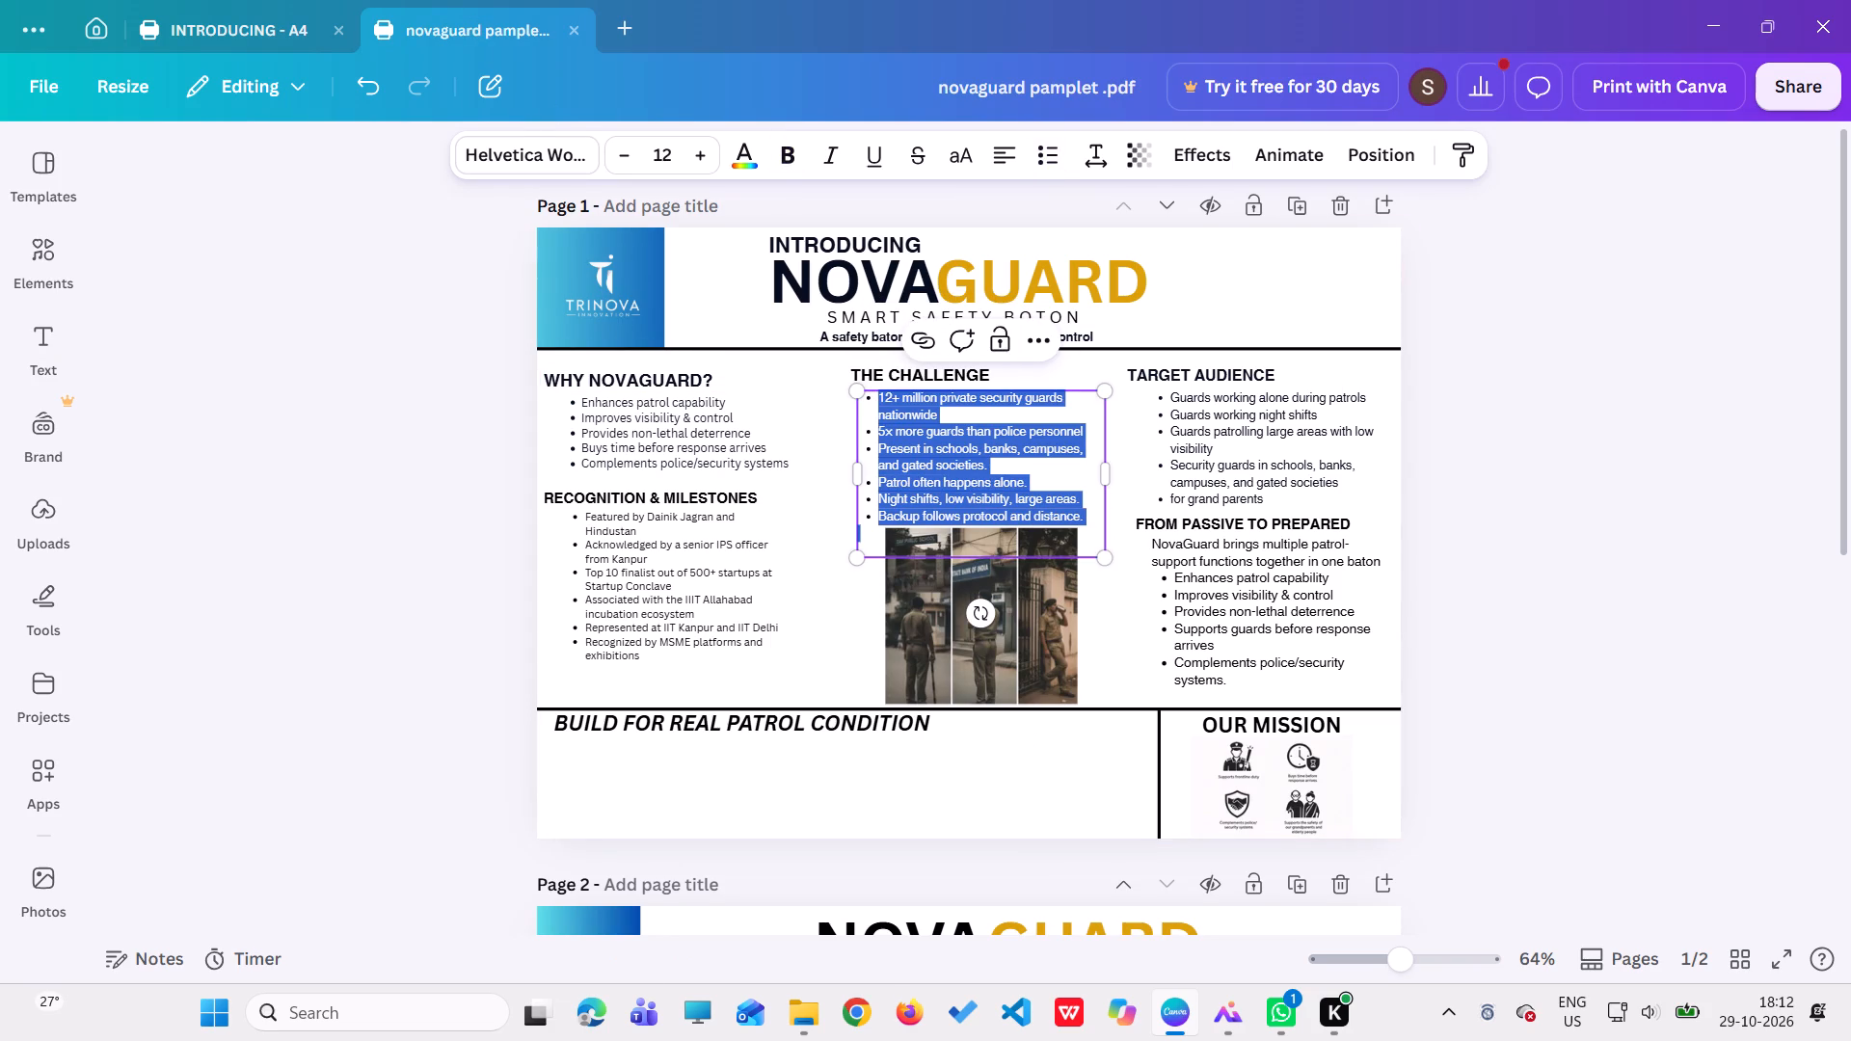
pyautogui.hotkey('ctrl', 'c')
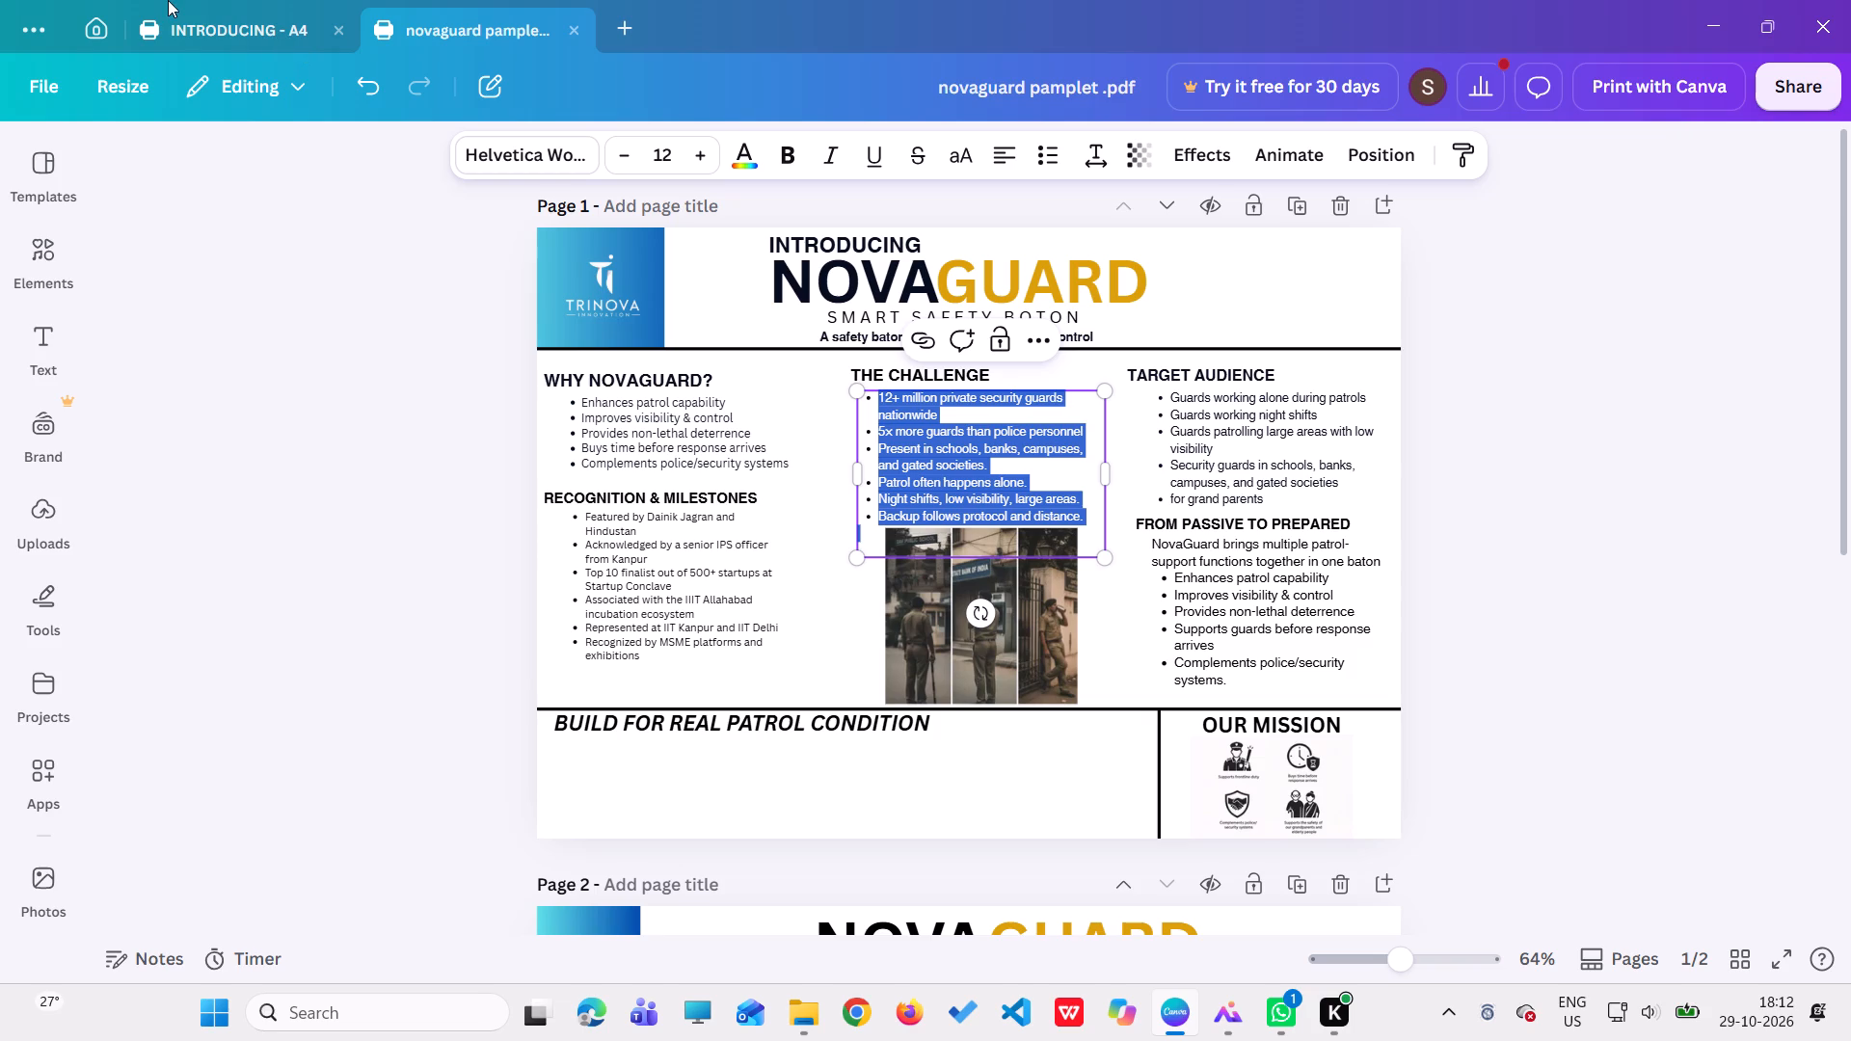
pyautogui.click(168, 0)
pyautogui.click(201, 19)
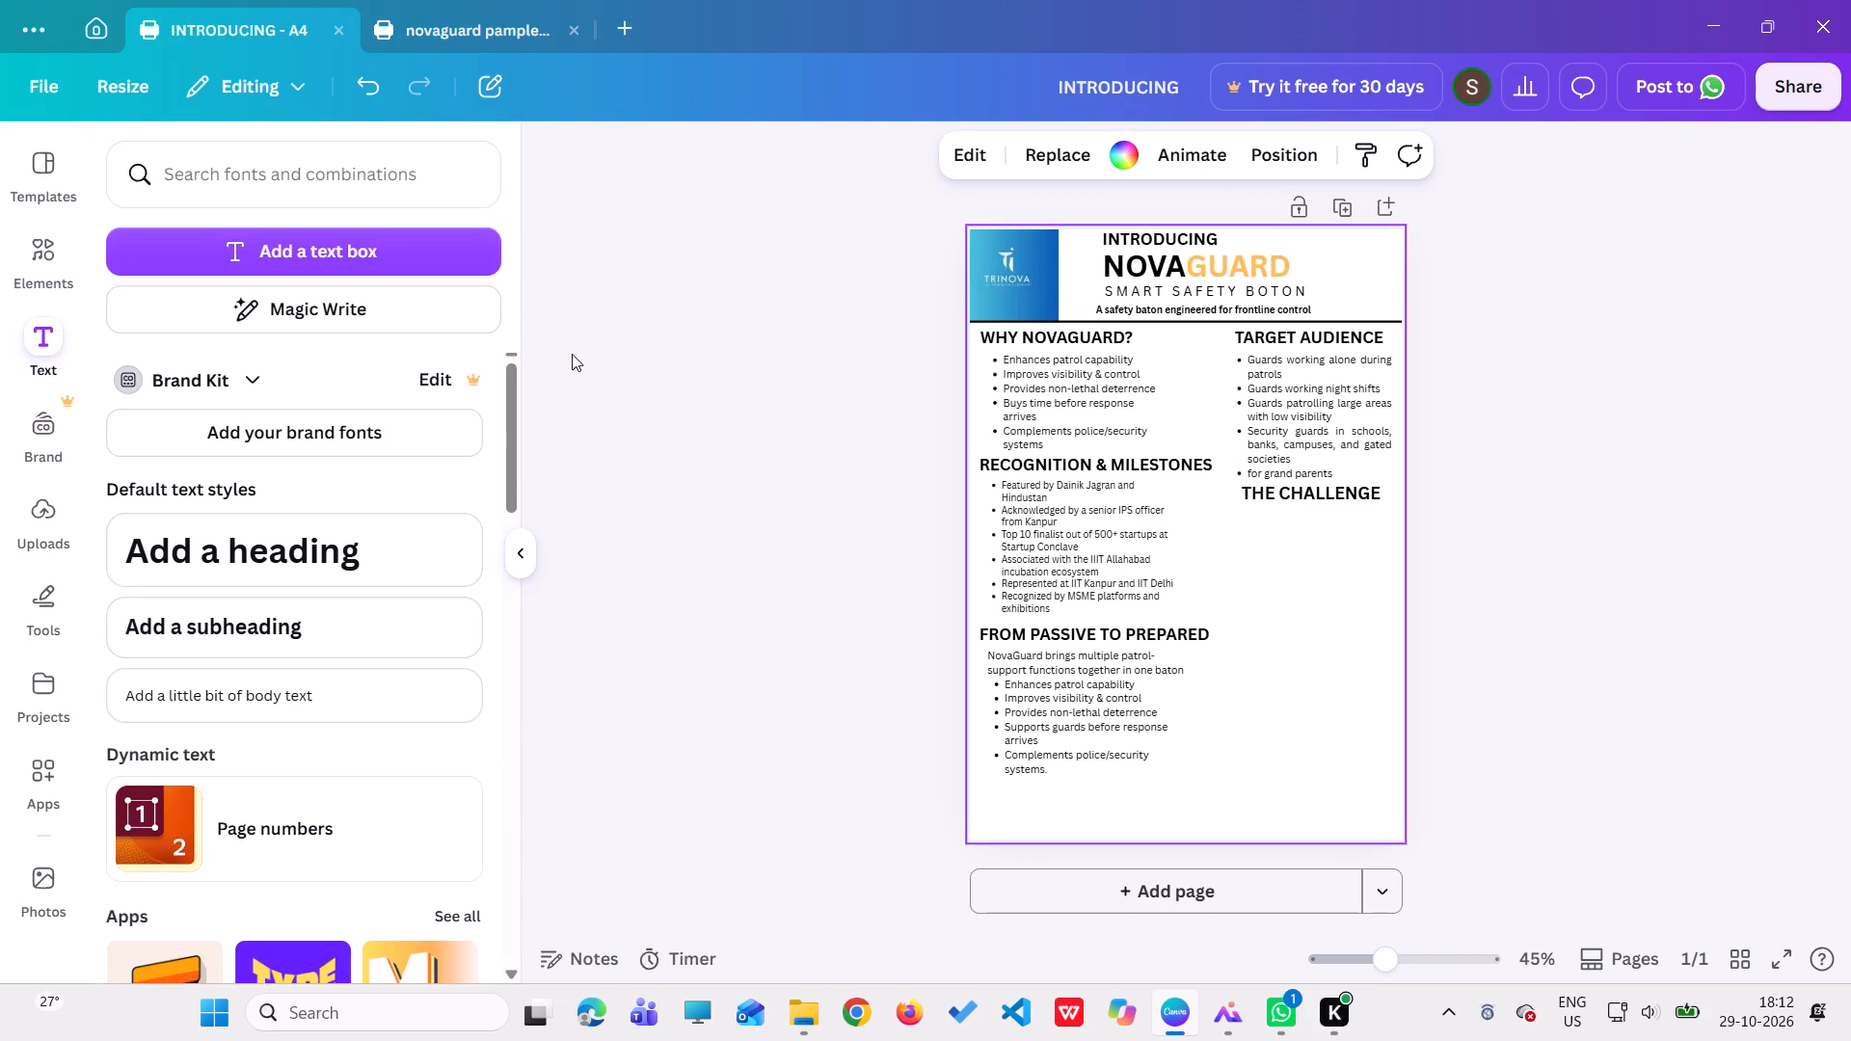
pyautogui.click(277, 681)
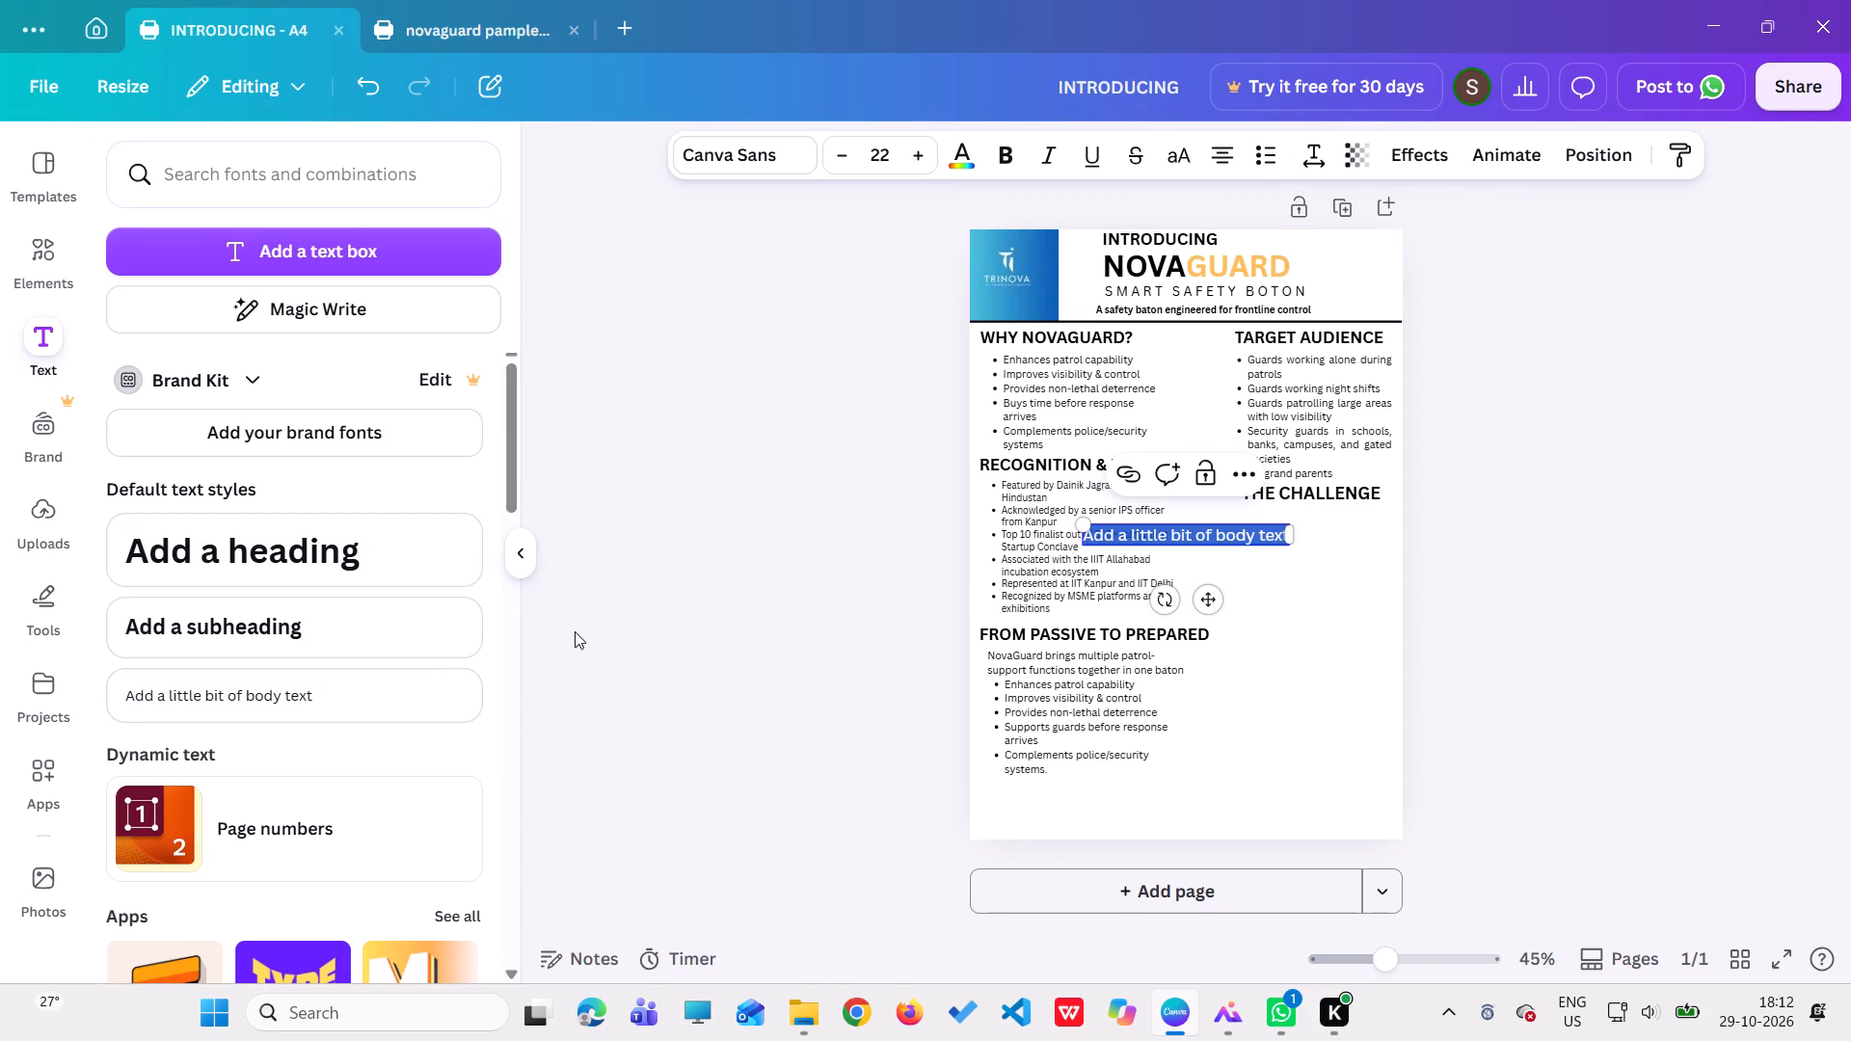
pyautogui.press('BackSpace')
pyautogui.hotkey('ctrl', 'v')
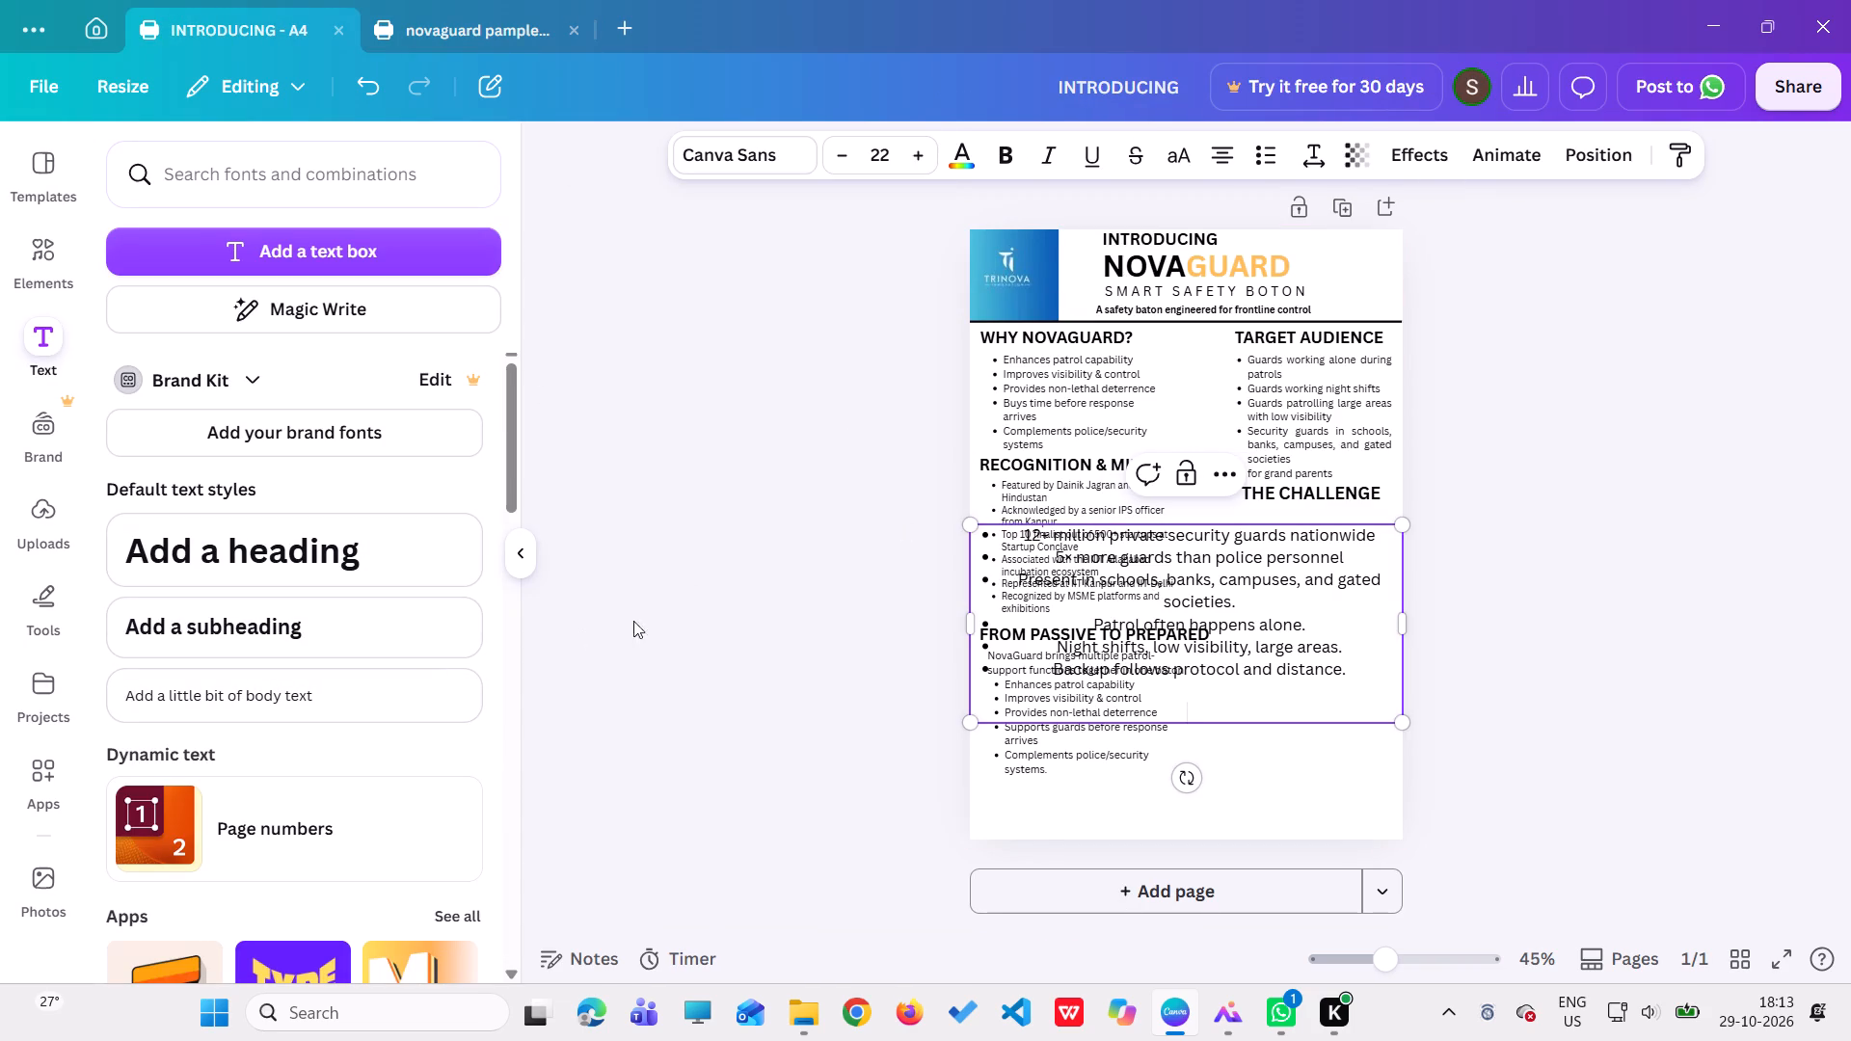
# Move the pasted challenge bullet text box down to the bottom part of the A4 page.
pyautogui.moveTo(1240, 697); pyautogui.dragTo(1278, 806)
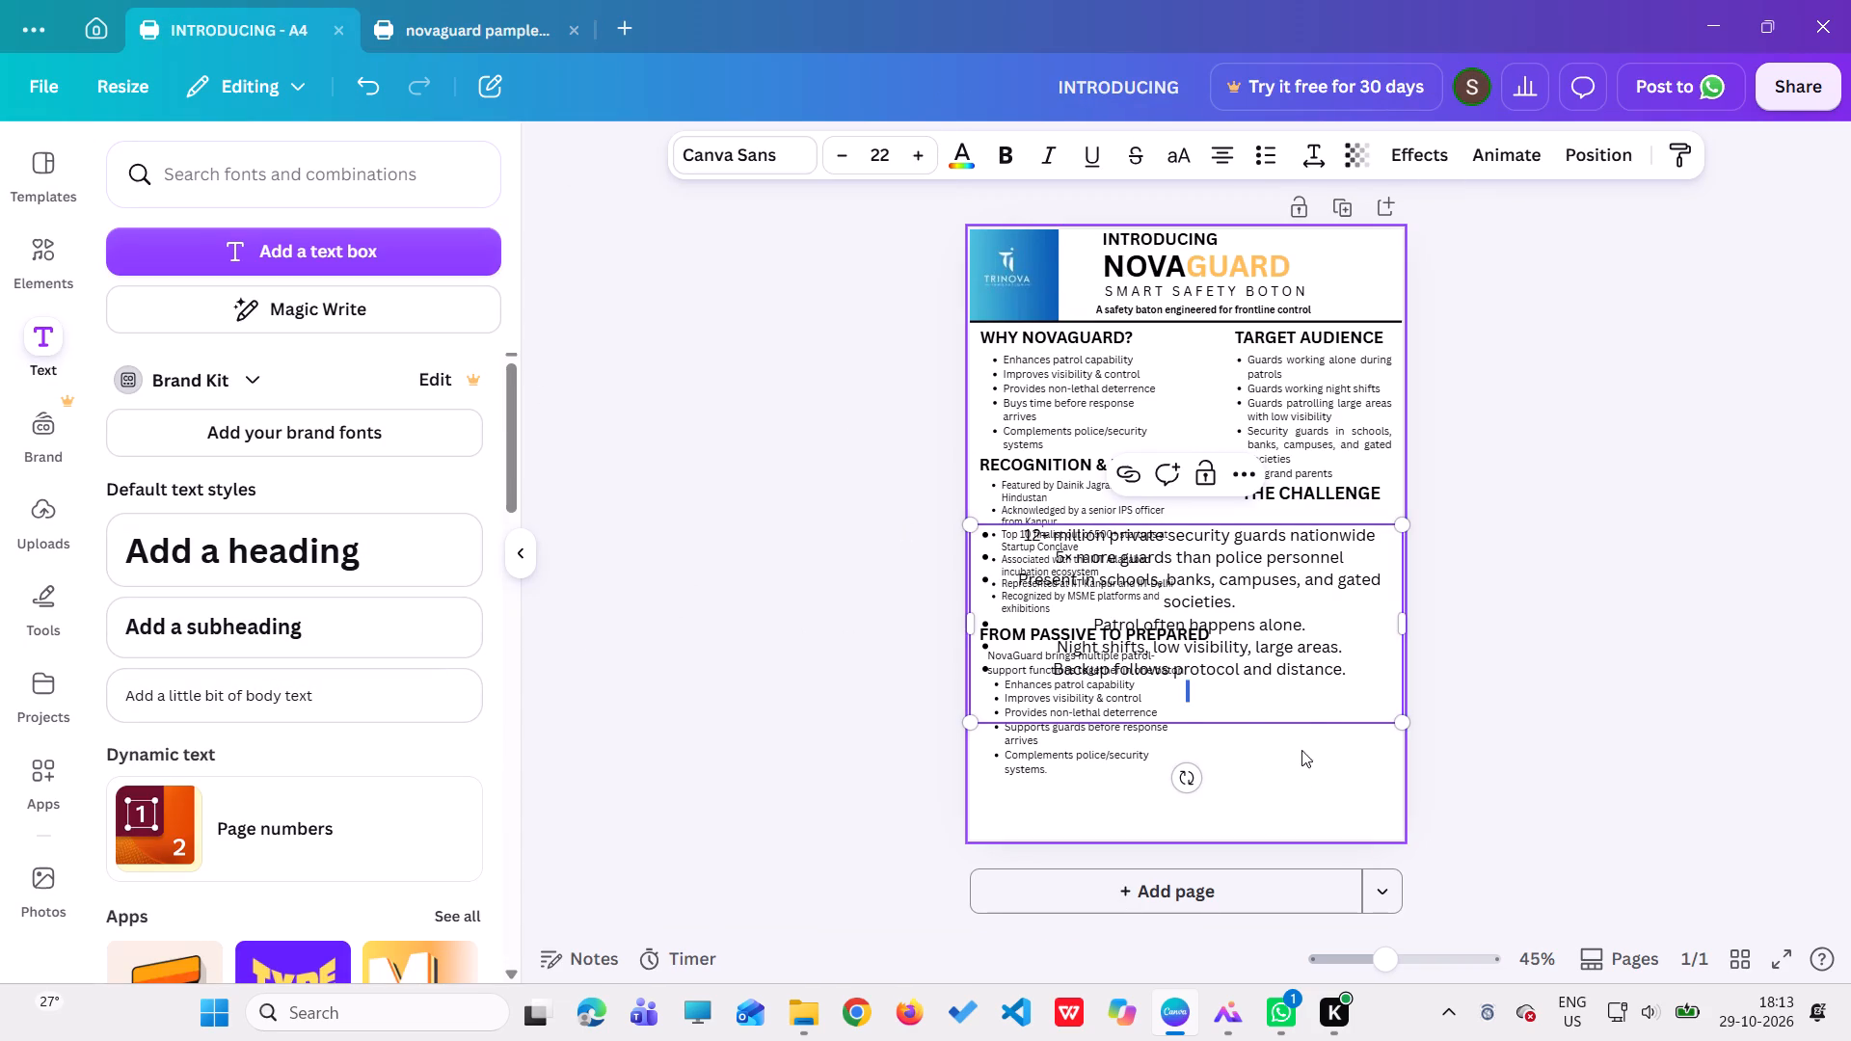
pyautogui.moveTo(1299, 722); pyautogui.dragTo(1305, 847)
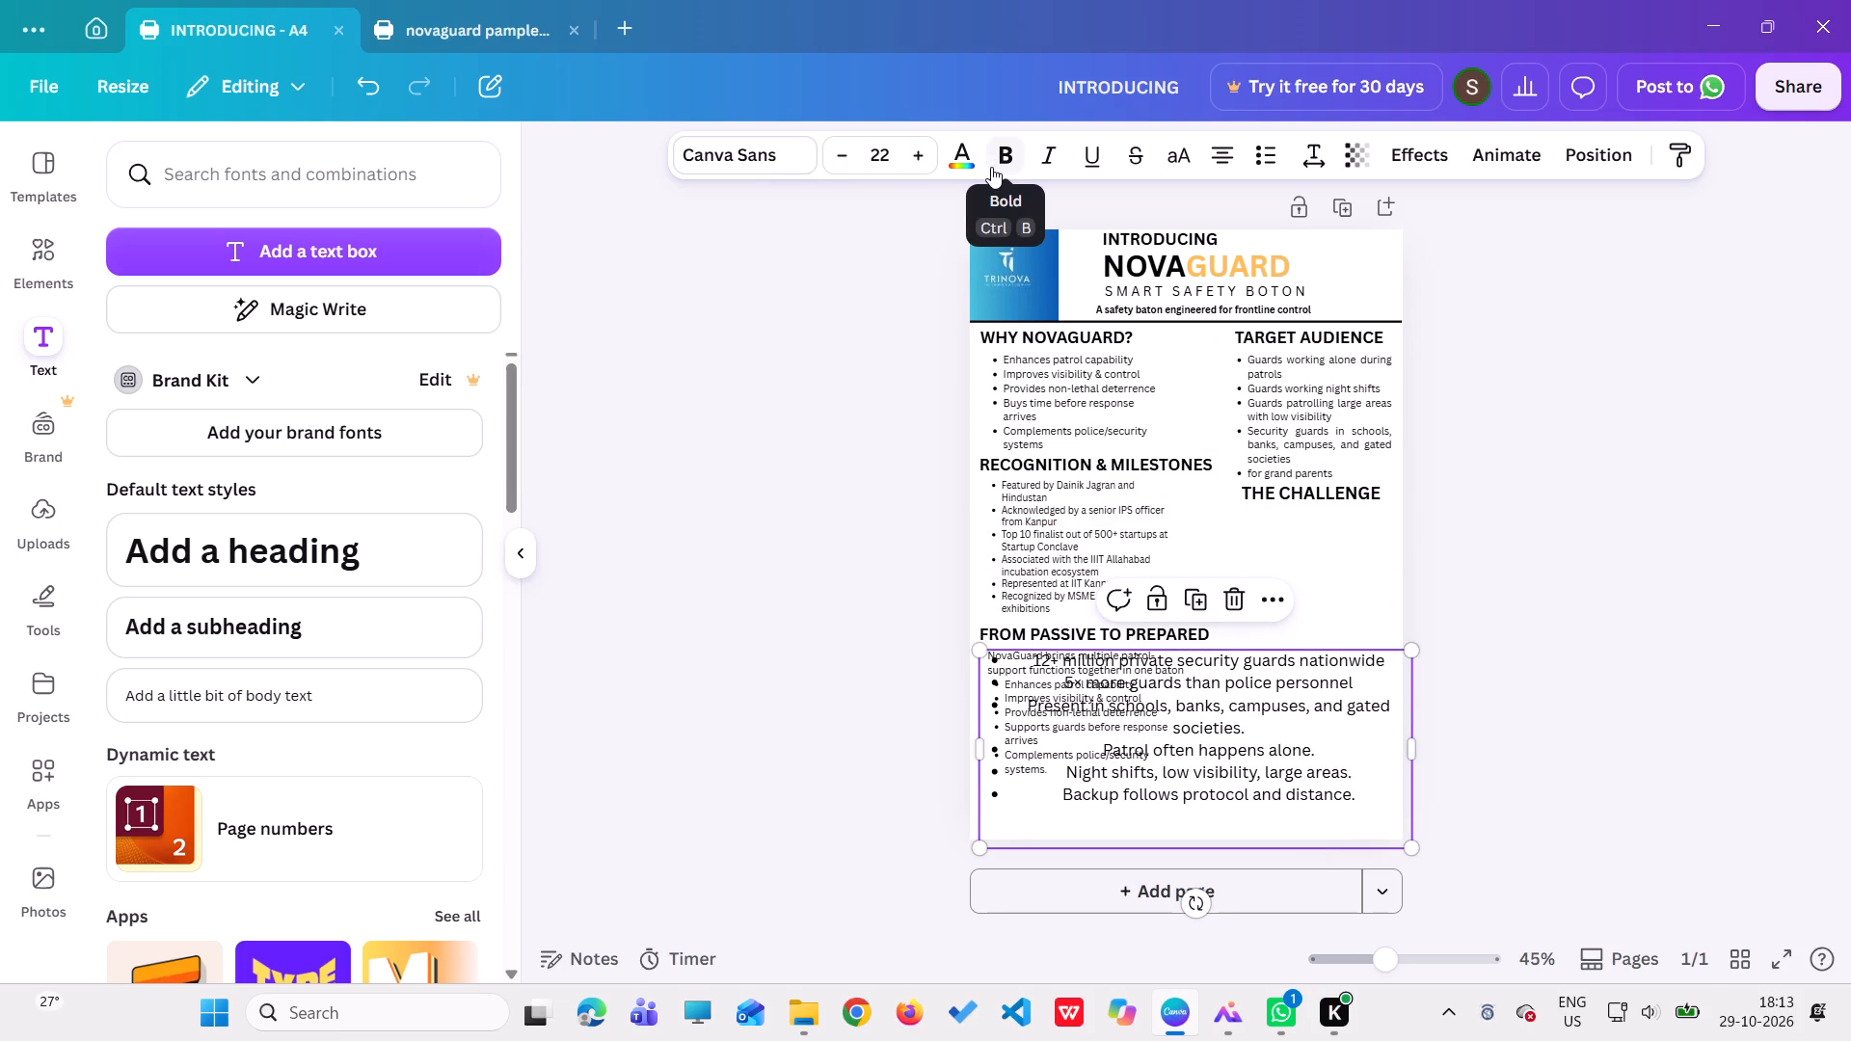
# Reduce the pasted challenge bullet list's font size to 16.
pyautogui.click(1363, 796)
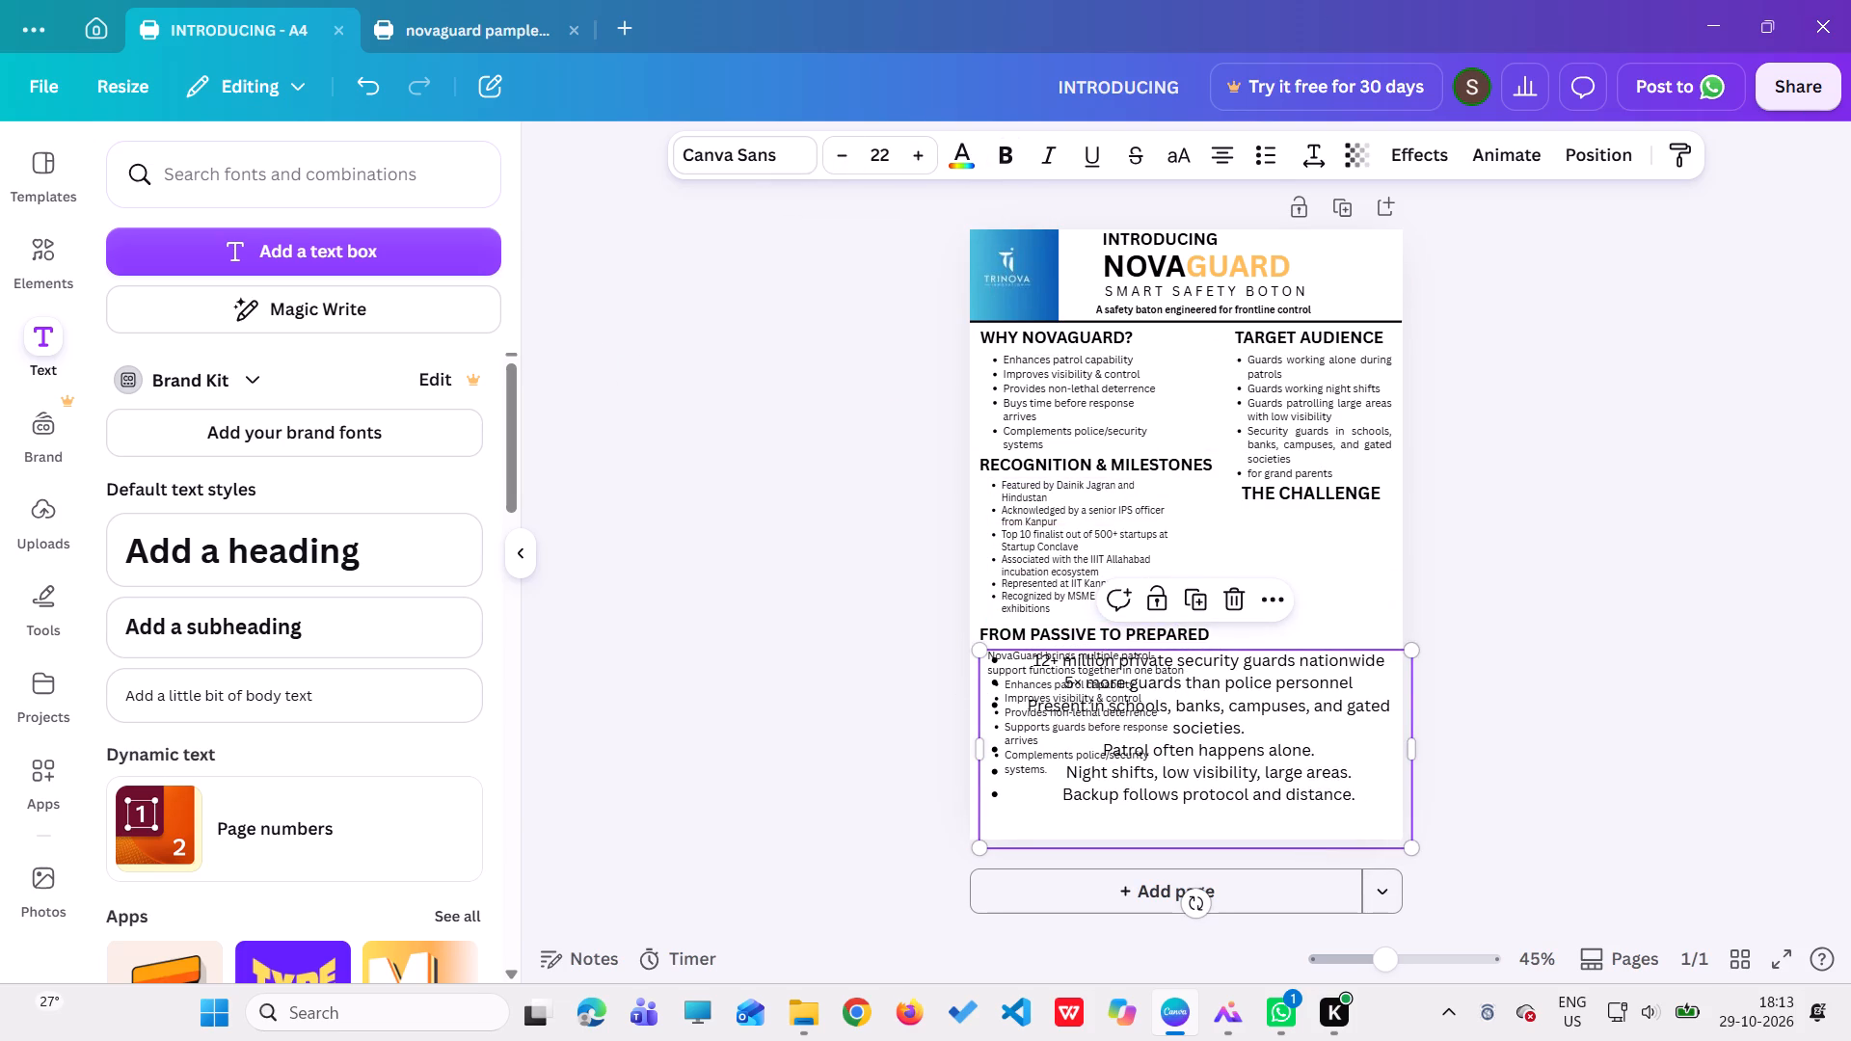
pyautogui.moveTo(1352, 819); pyautogui.dragTo(1028, 617)
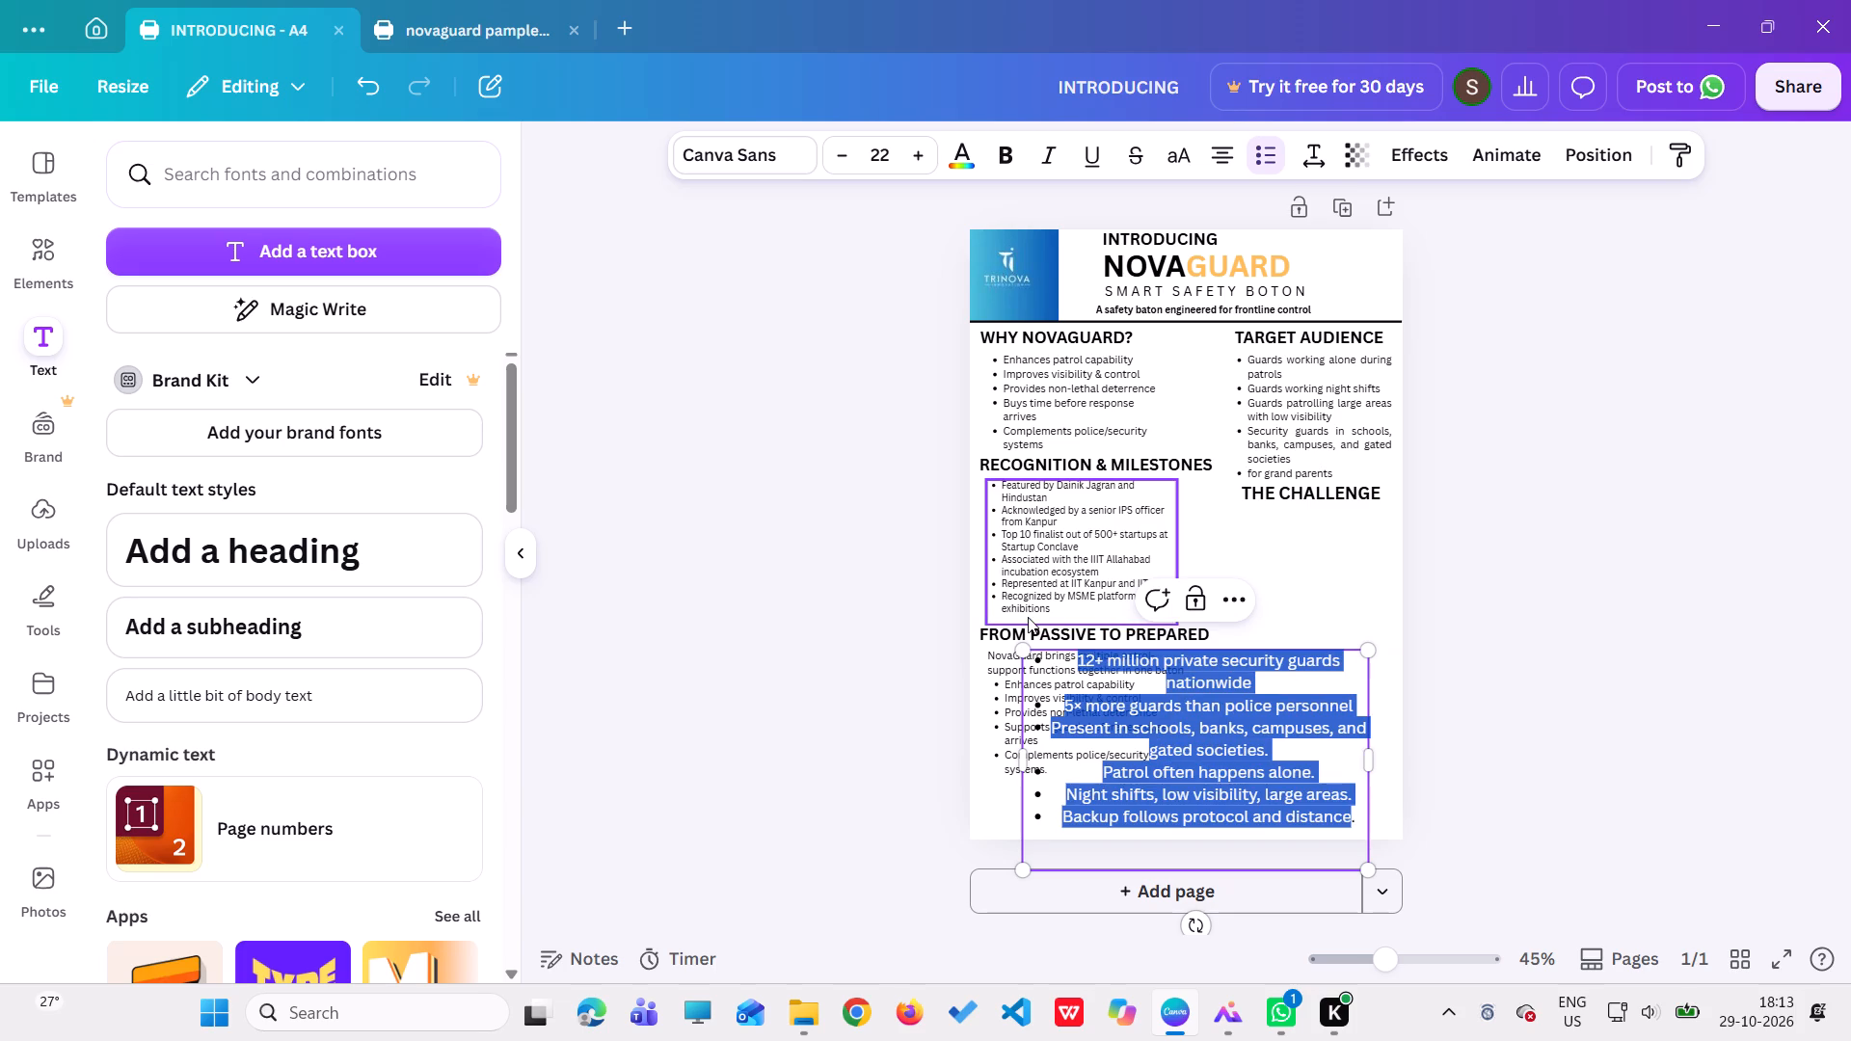
pyautogui.moveTo(1028, 617); pyautogui.dragTo(1024, 617)
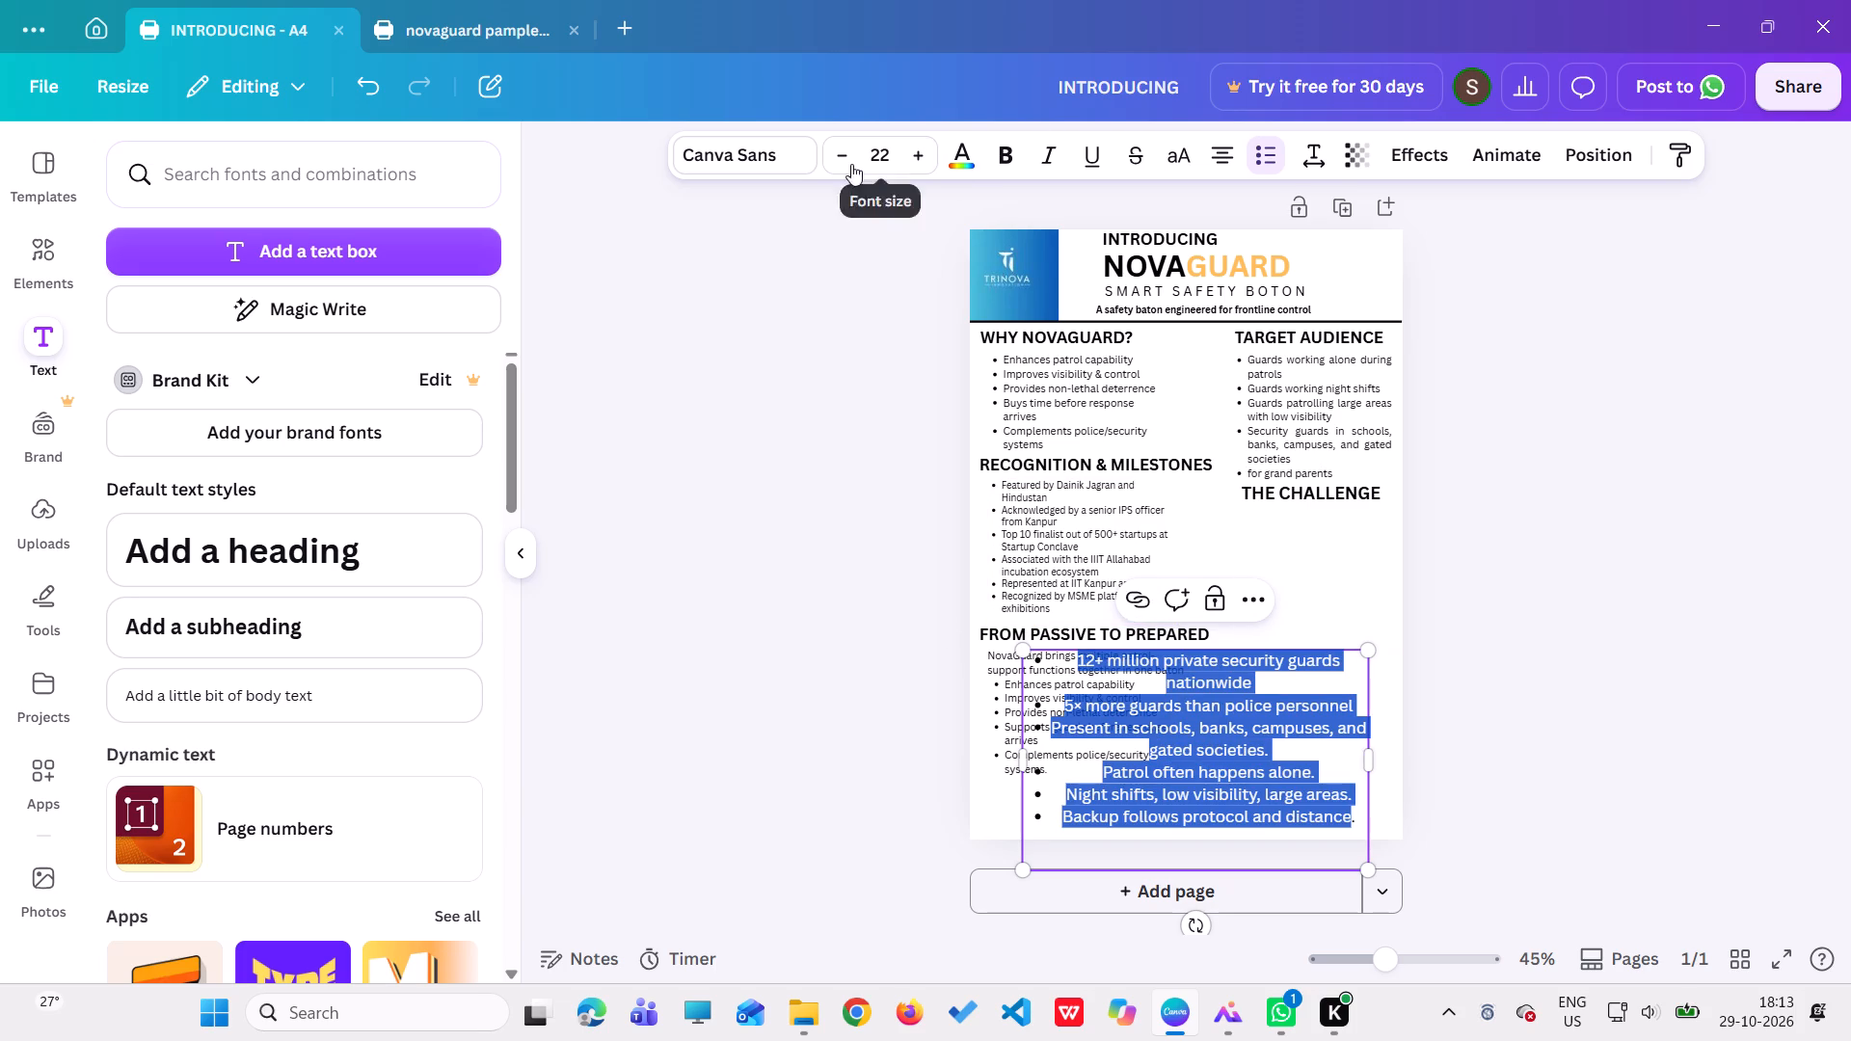
pyautogui.doubleClick(848, 164)
pyautogui.tripleClick(846, 163)
pyautogui.click(846, 163)
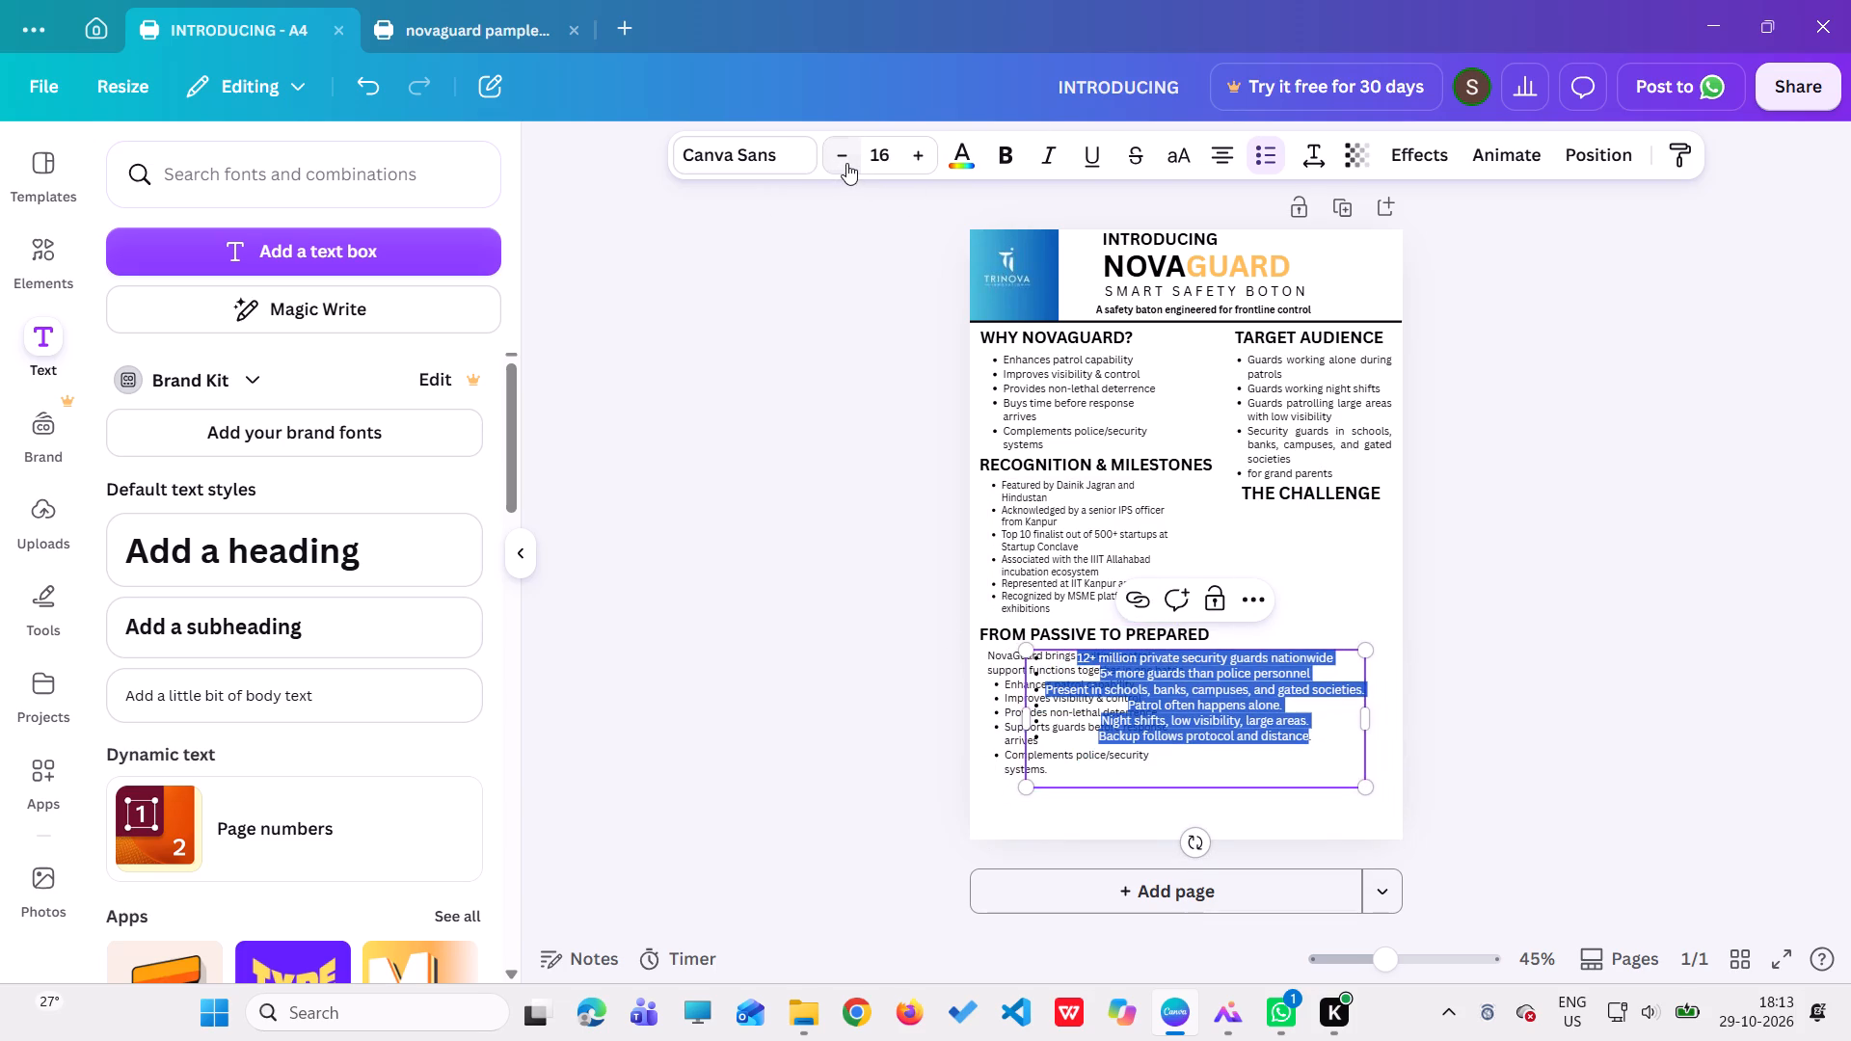
# Set the pasted challenge bullet list to font size 14 and left-align it.
pyautogui.tripleClick(846, 163)
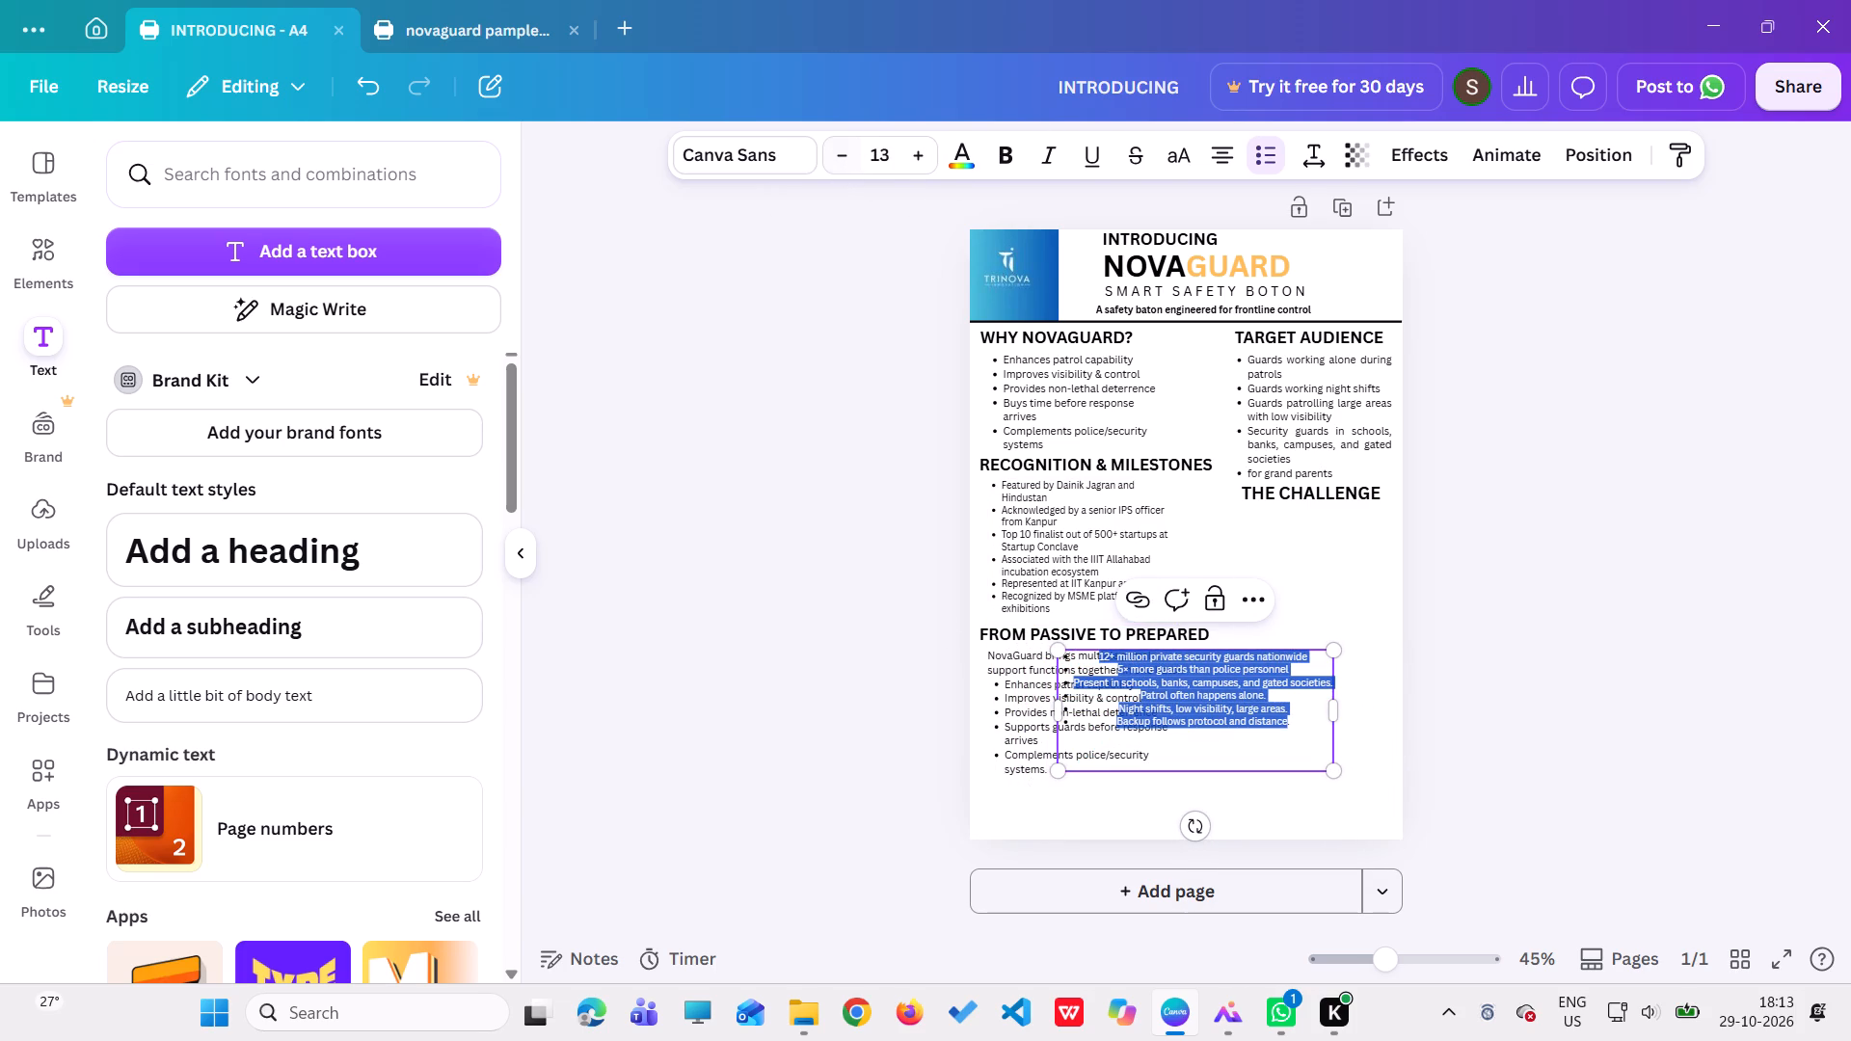
pyautogui.click(901, 153)
pyautogui.click(1207, 160)
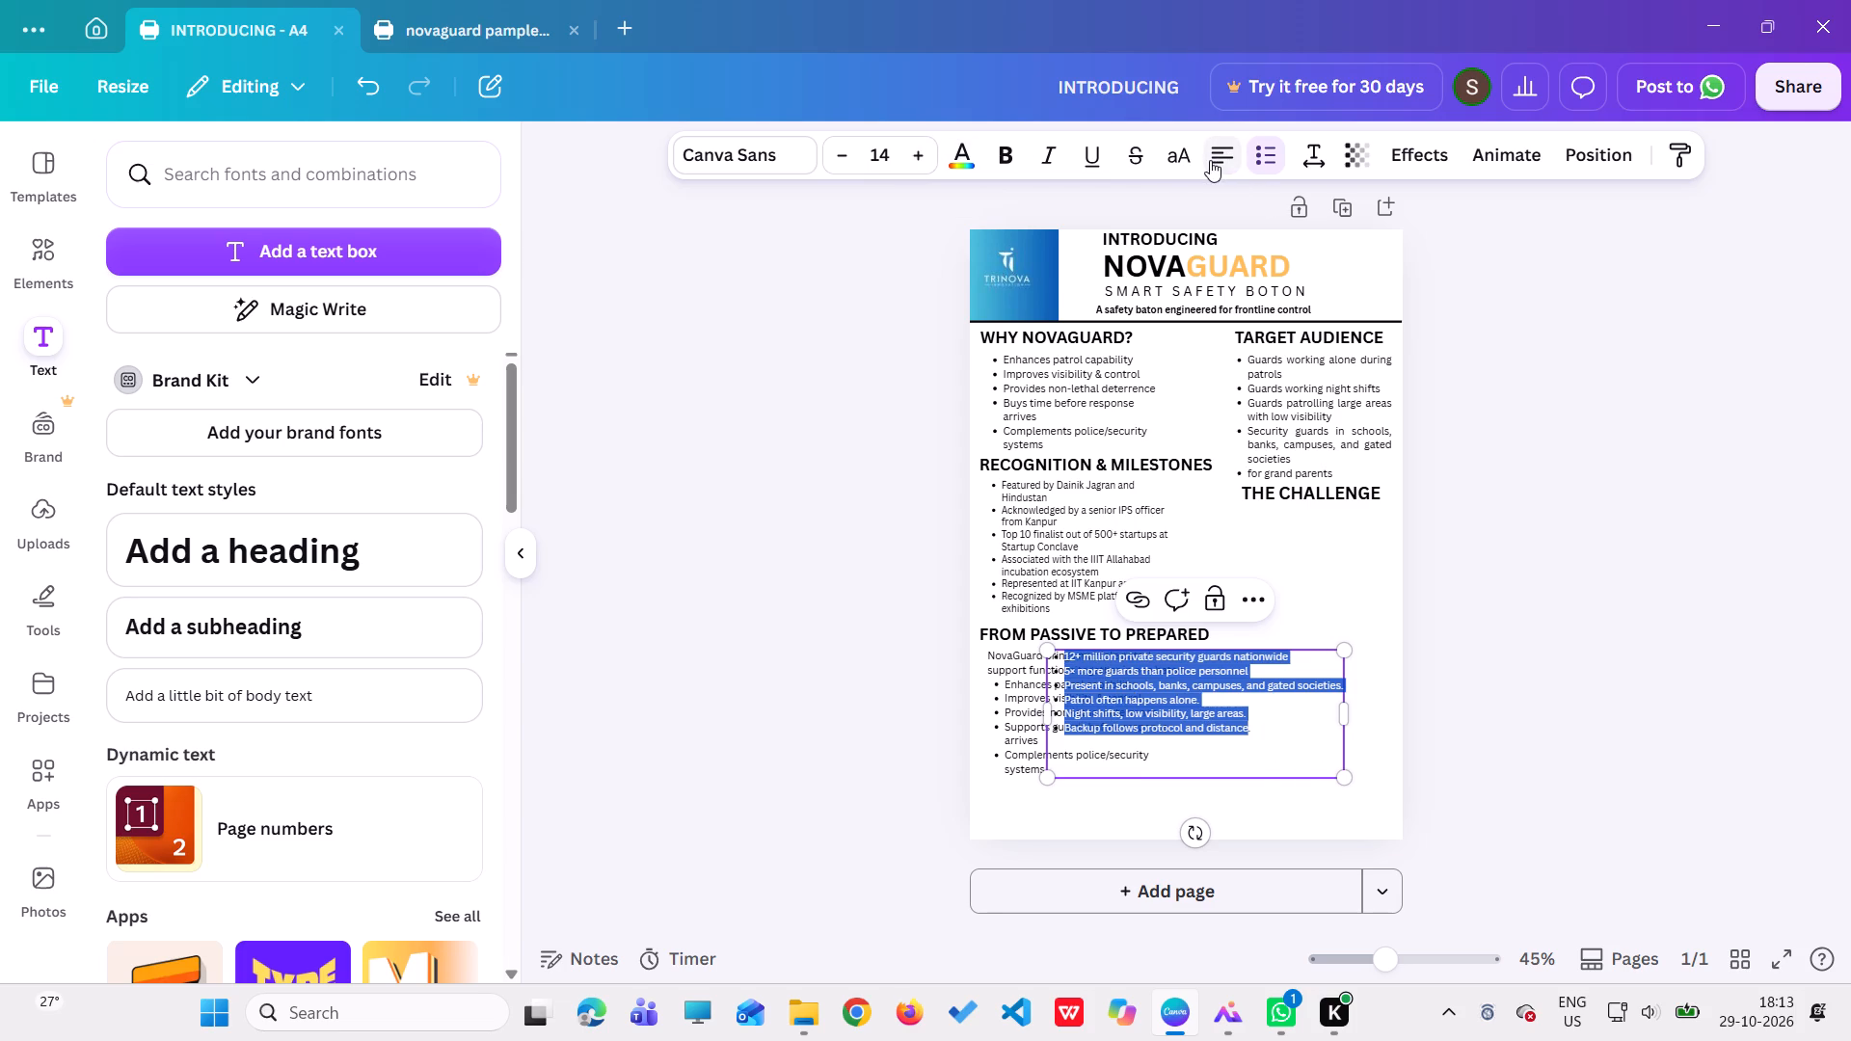
# Narrow the challenge bullet text box to the second column's width and place it beneath the "THE CHALLENGE" heading.
pyautogui.click(1285, 760)
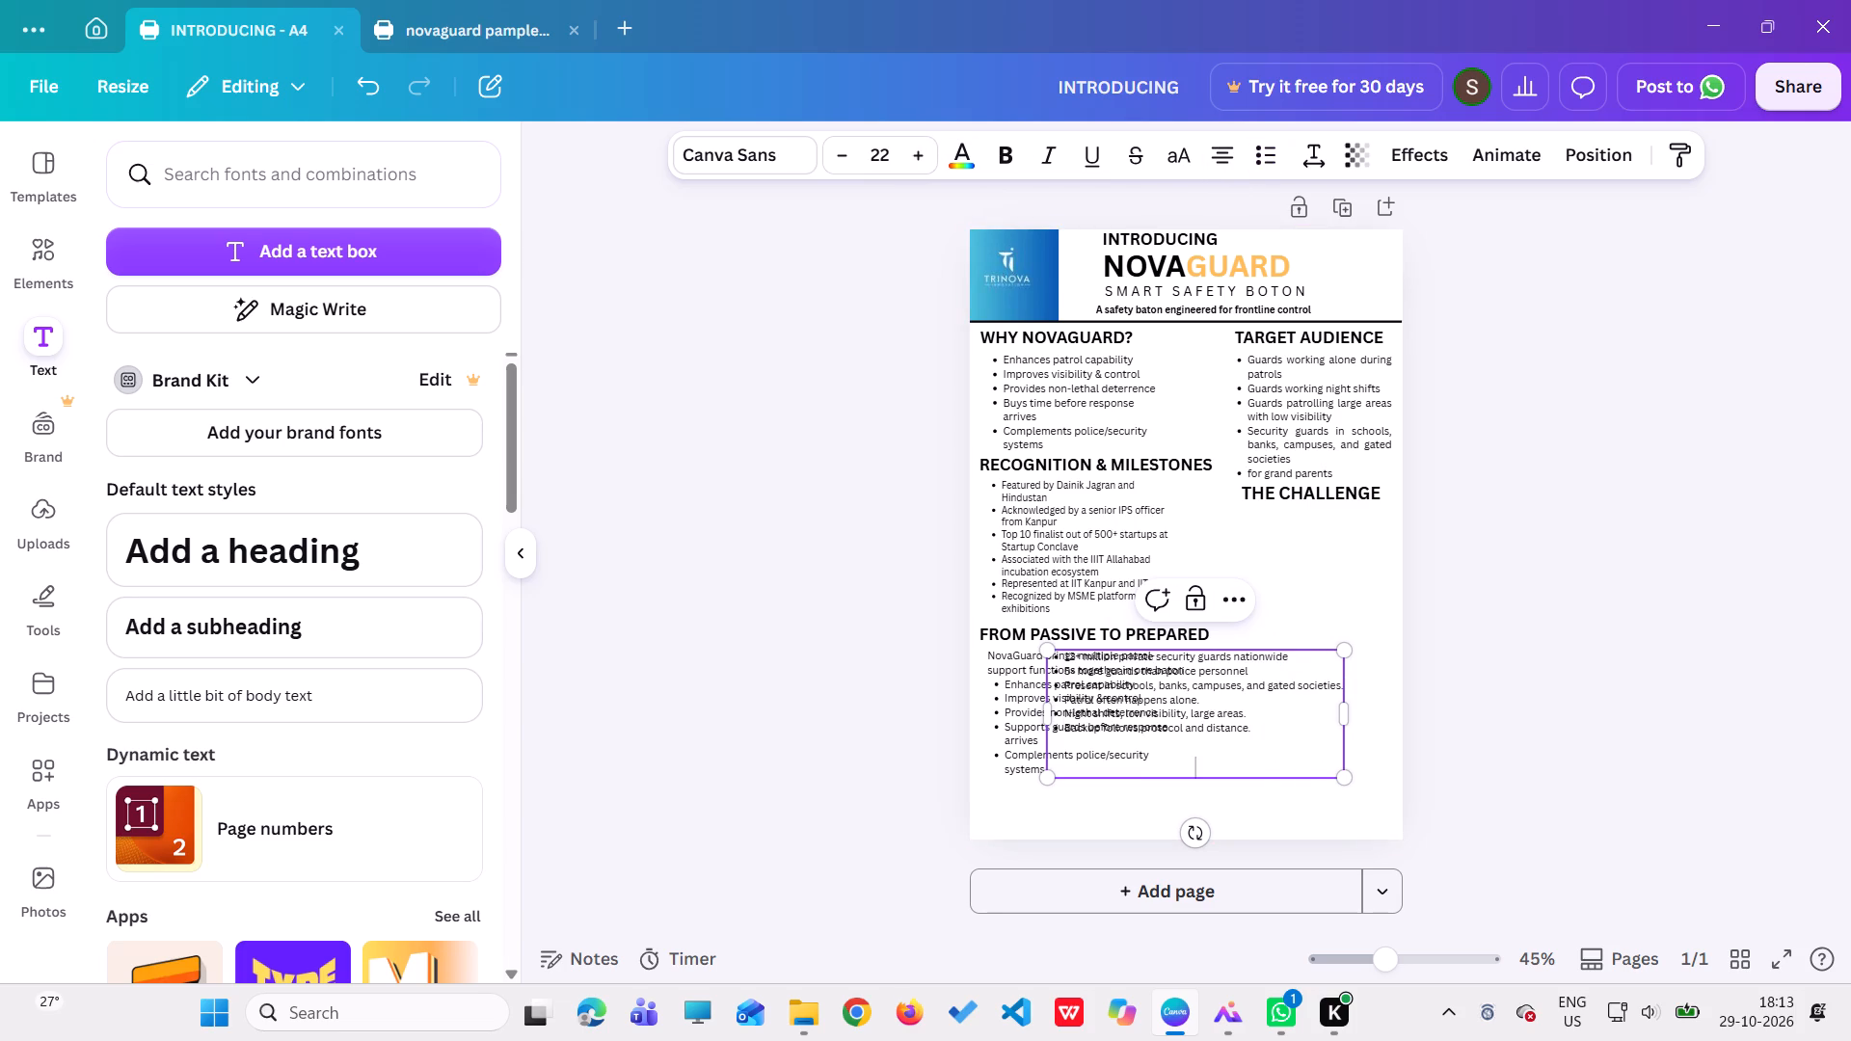
pyautogui.moveTo(1278, 754); pyautogui.dragTo(1363, 716)
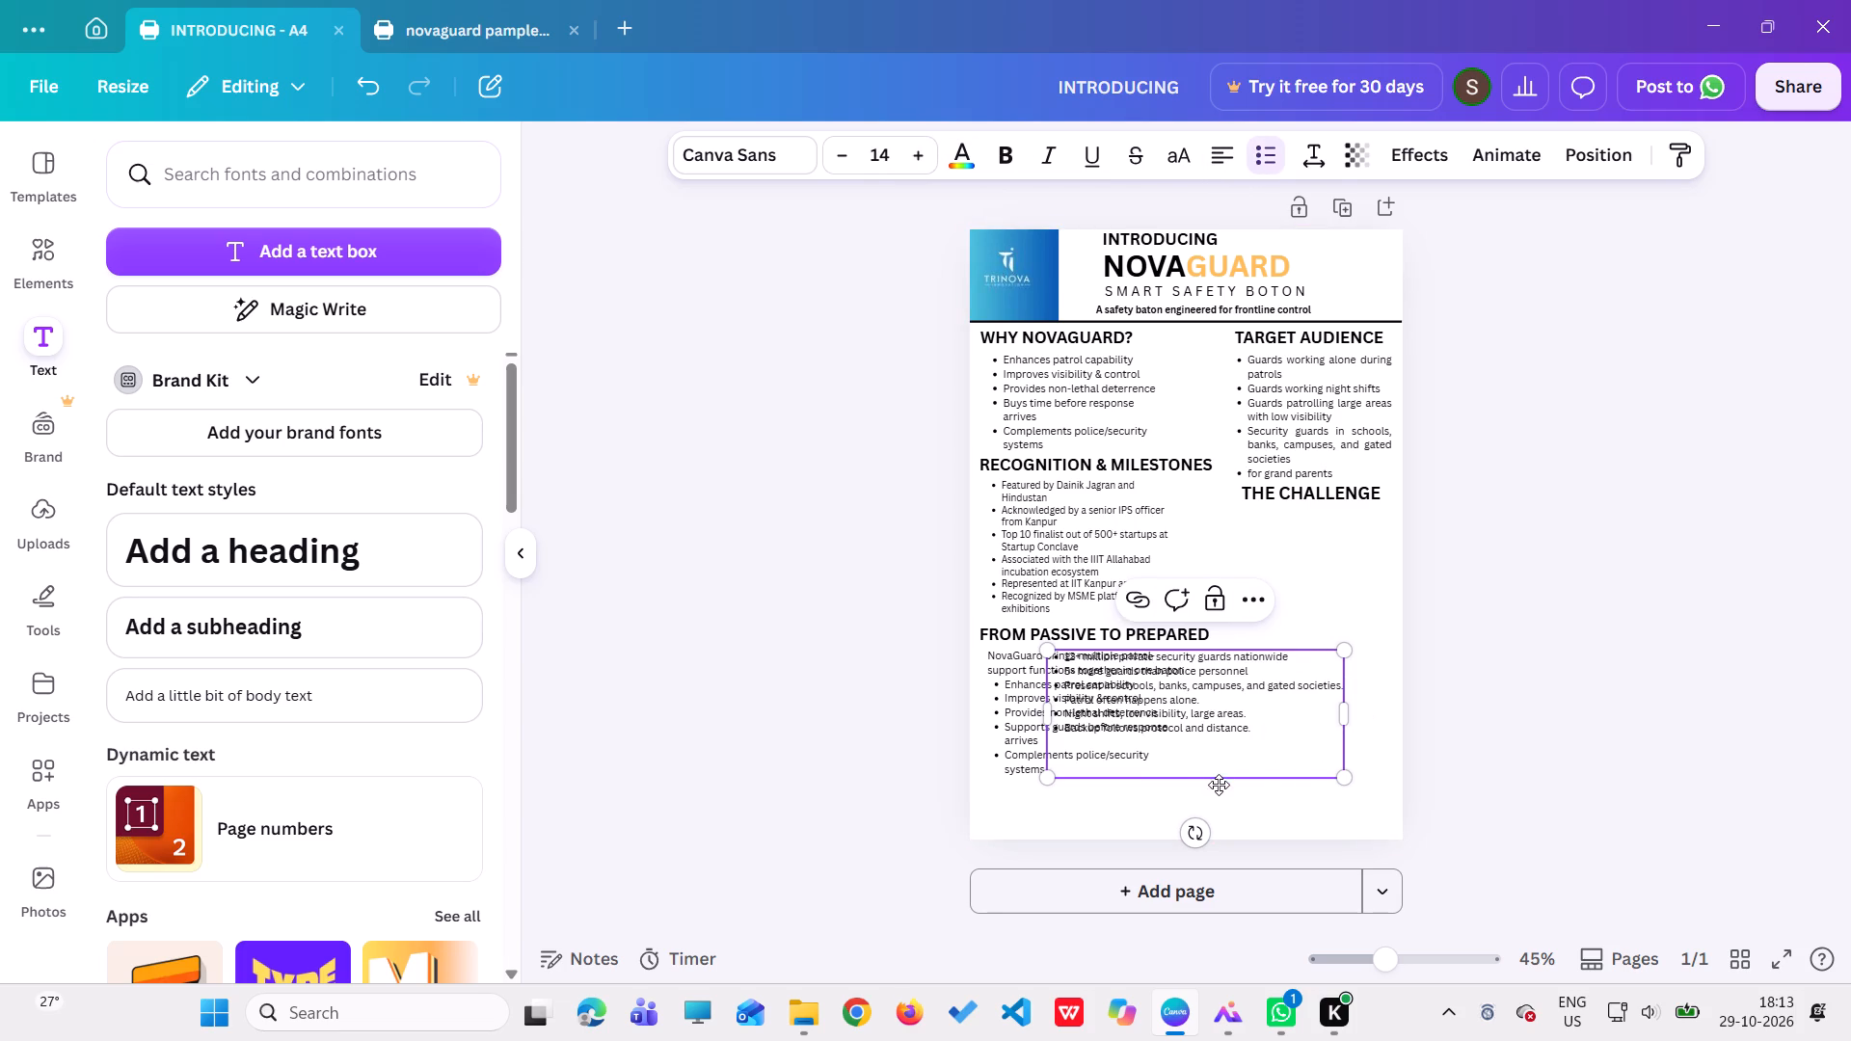
pyautogui.moveTo(1219, 777); pyautogui.dragTo(1380, 755)
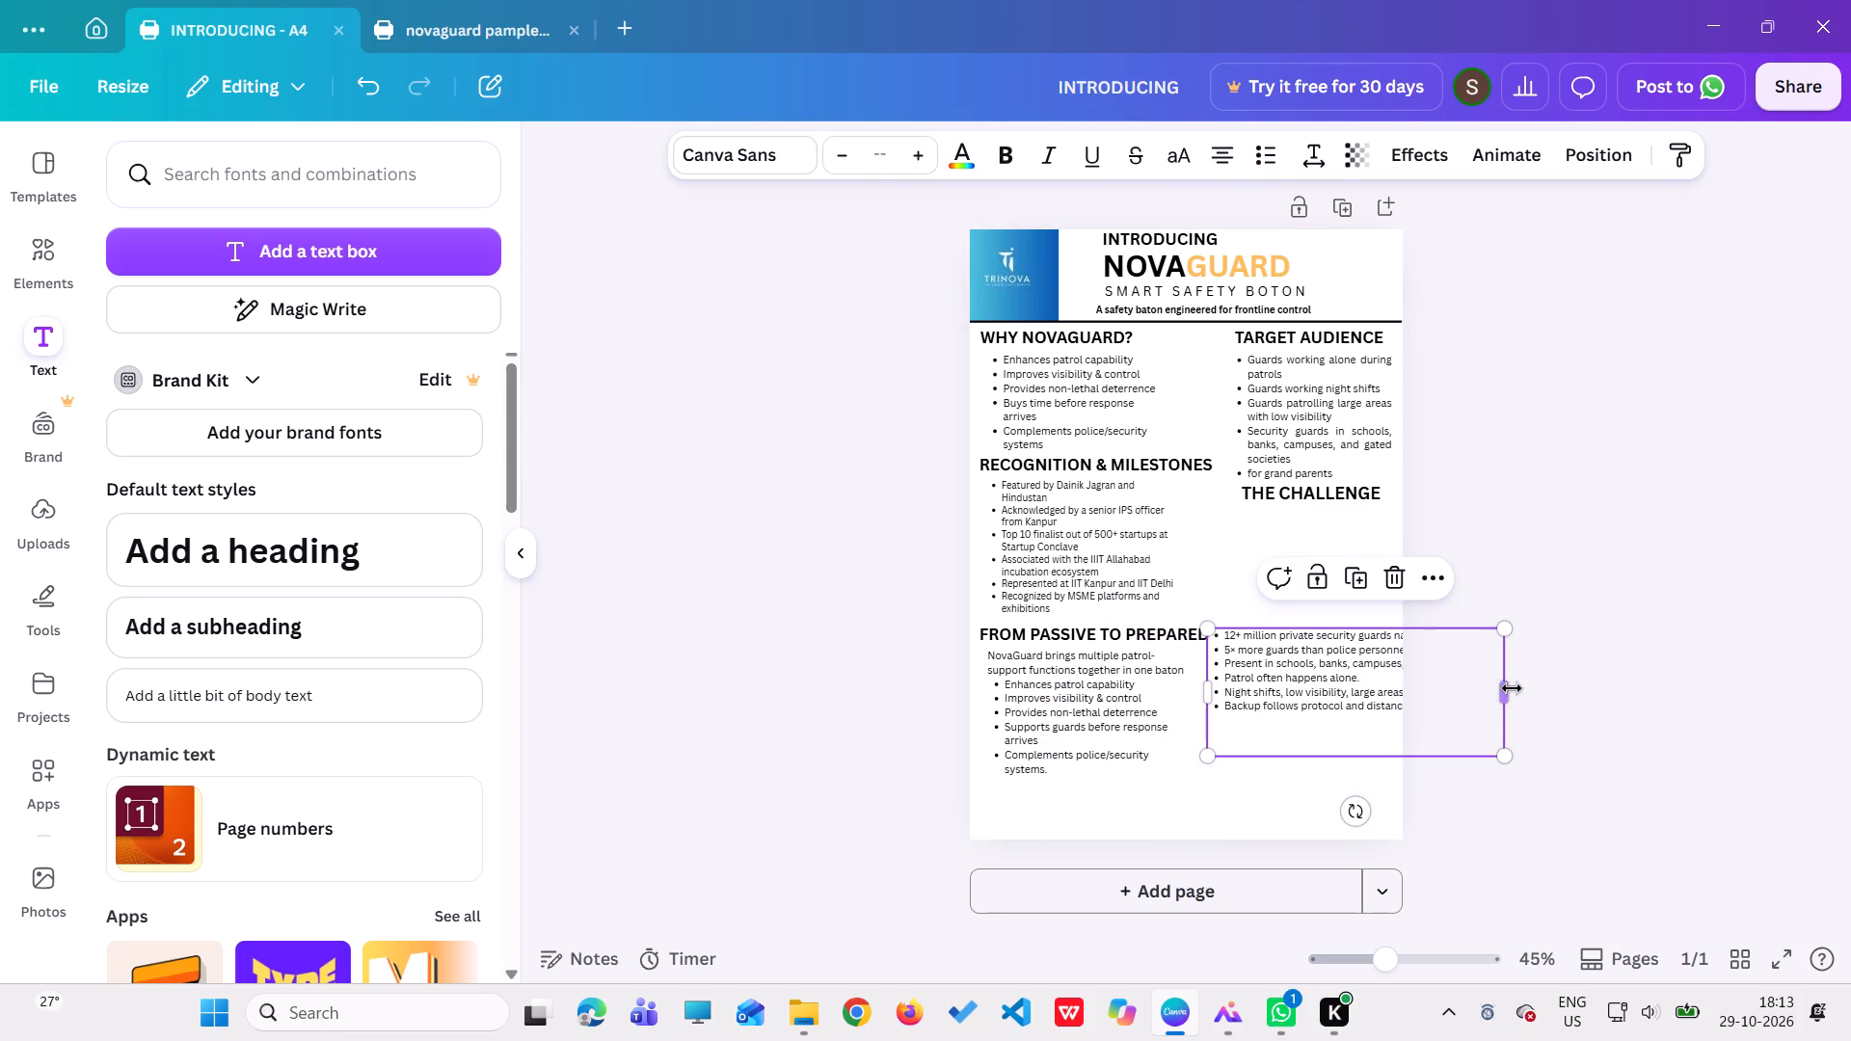
pyautogui.moveTo(1506, 694); pyautogui.dragTo(1387, 707)
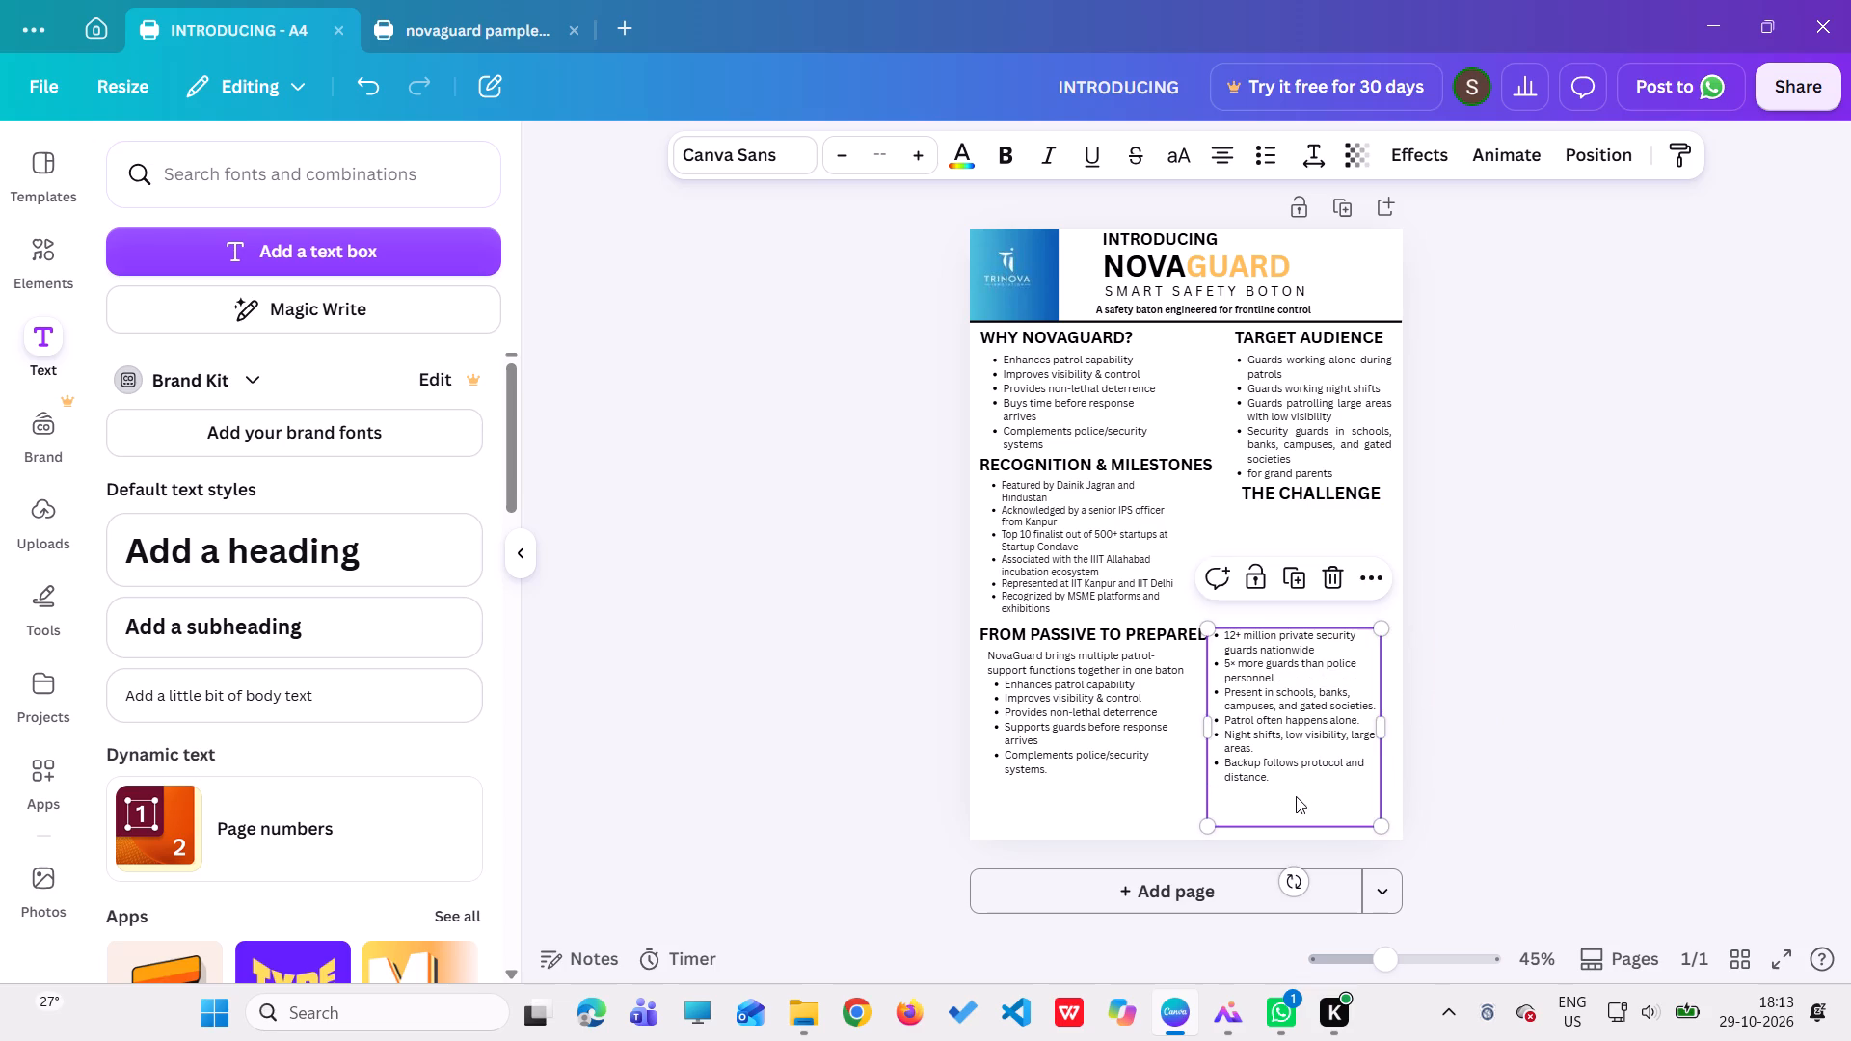
pyautogui.moveTo(1296, 800); pyautogui.dragTo(1323, 680)
pyautogui.click(1278, 818)
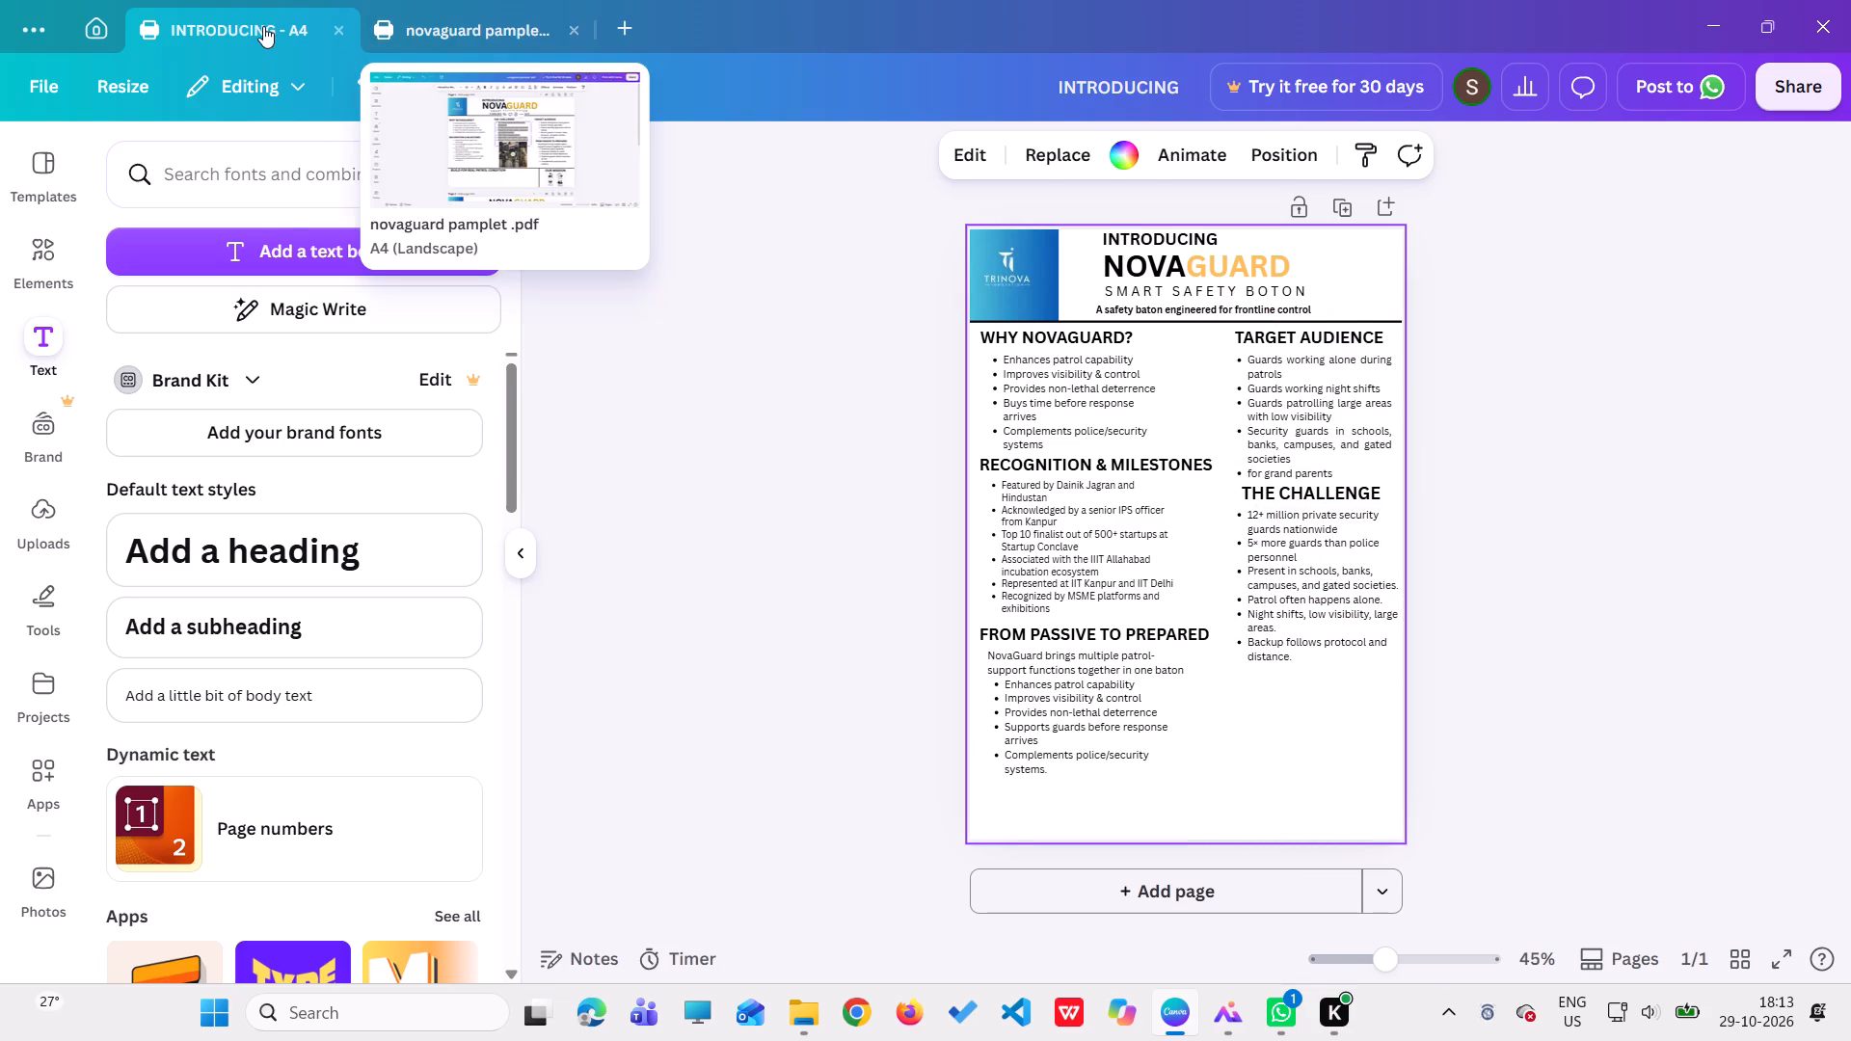
# Copy the security guards photo under "THE CHALLENGE" from the source pamphlet into the A4 design.
pyautogui.click(503, 27)
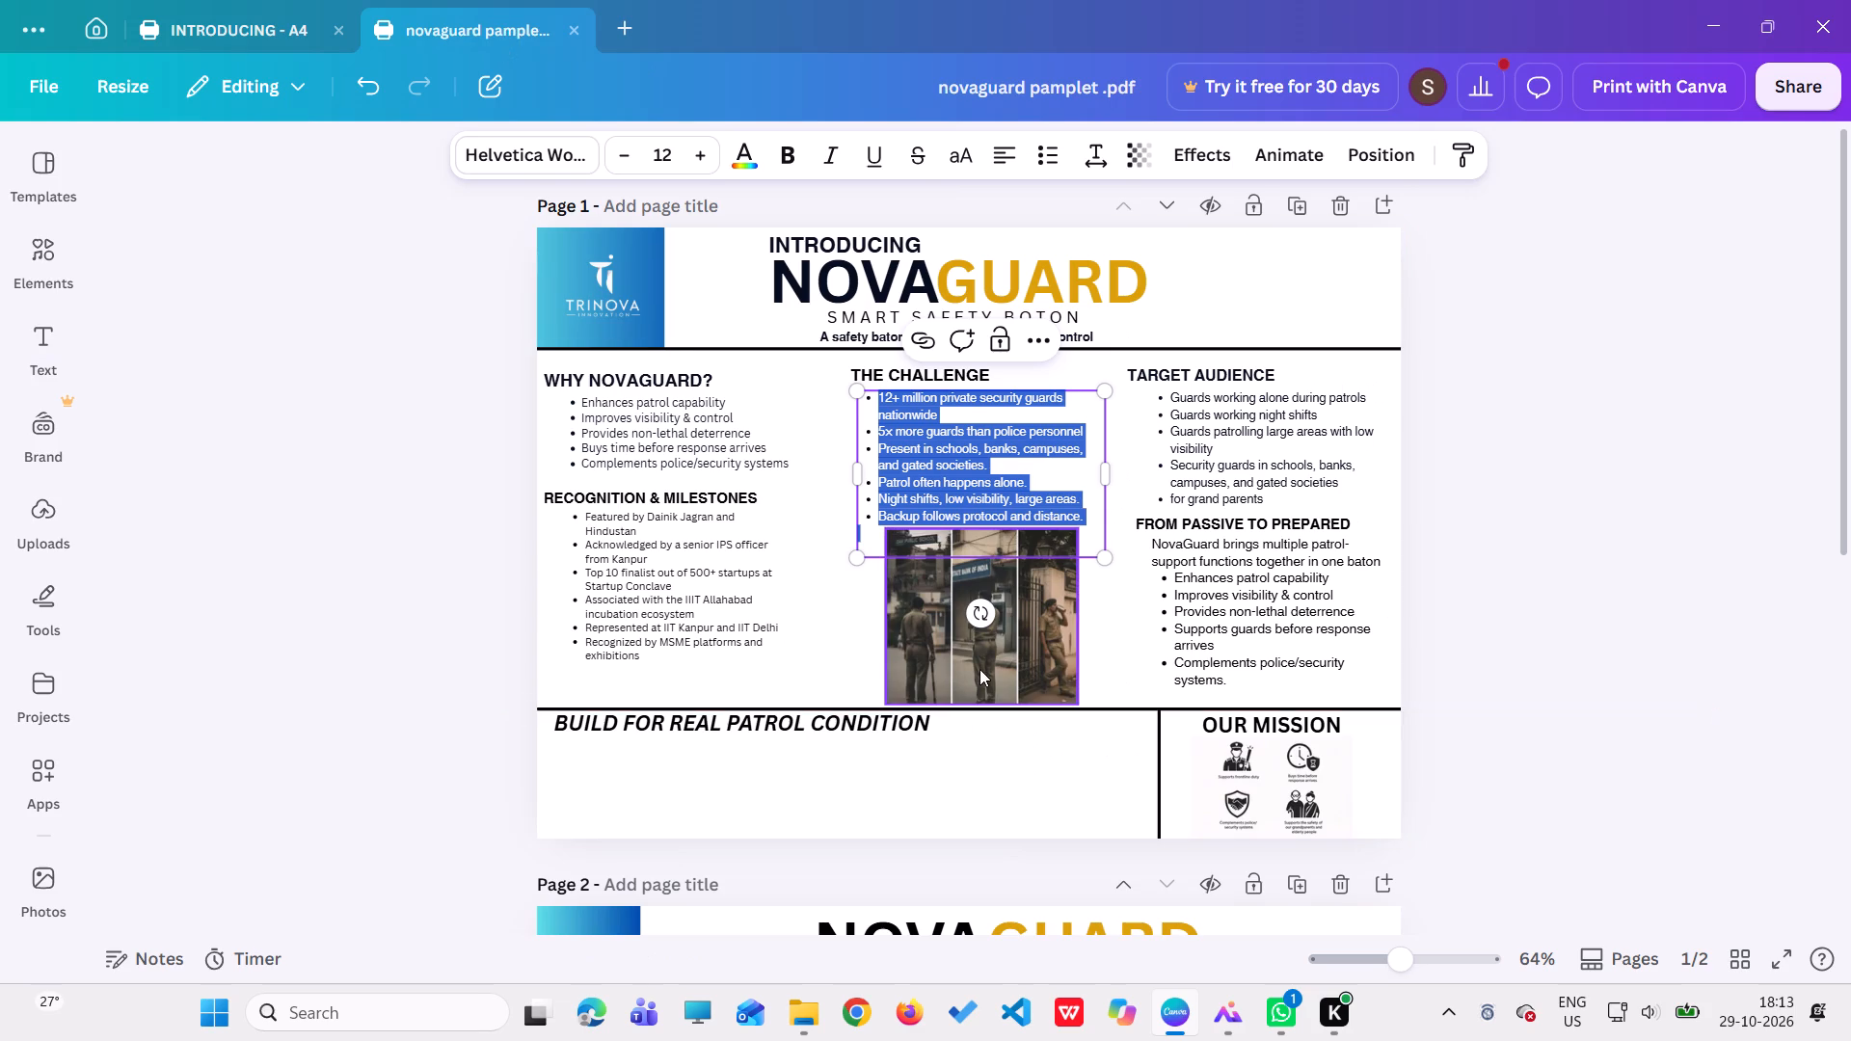
pyautogui.click(978, 661)
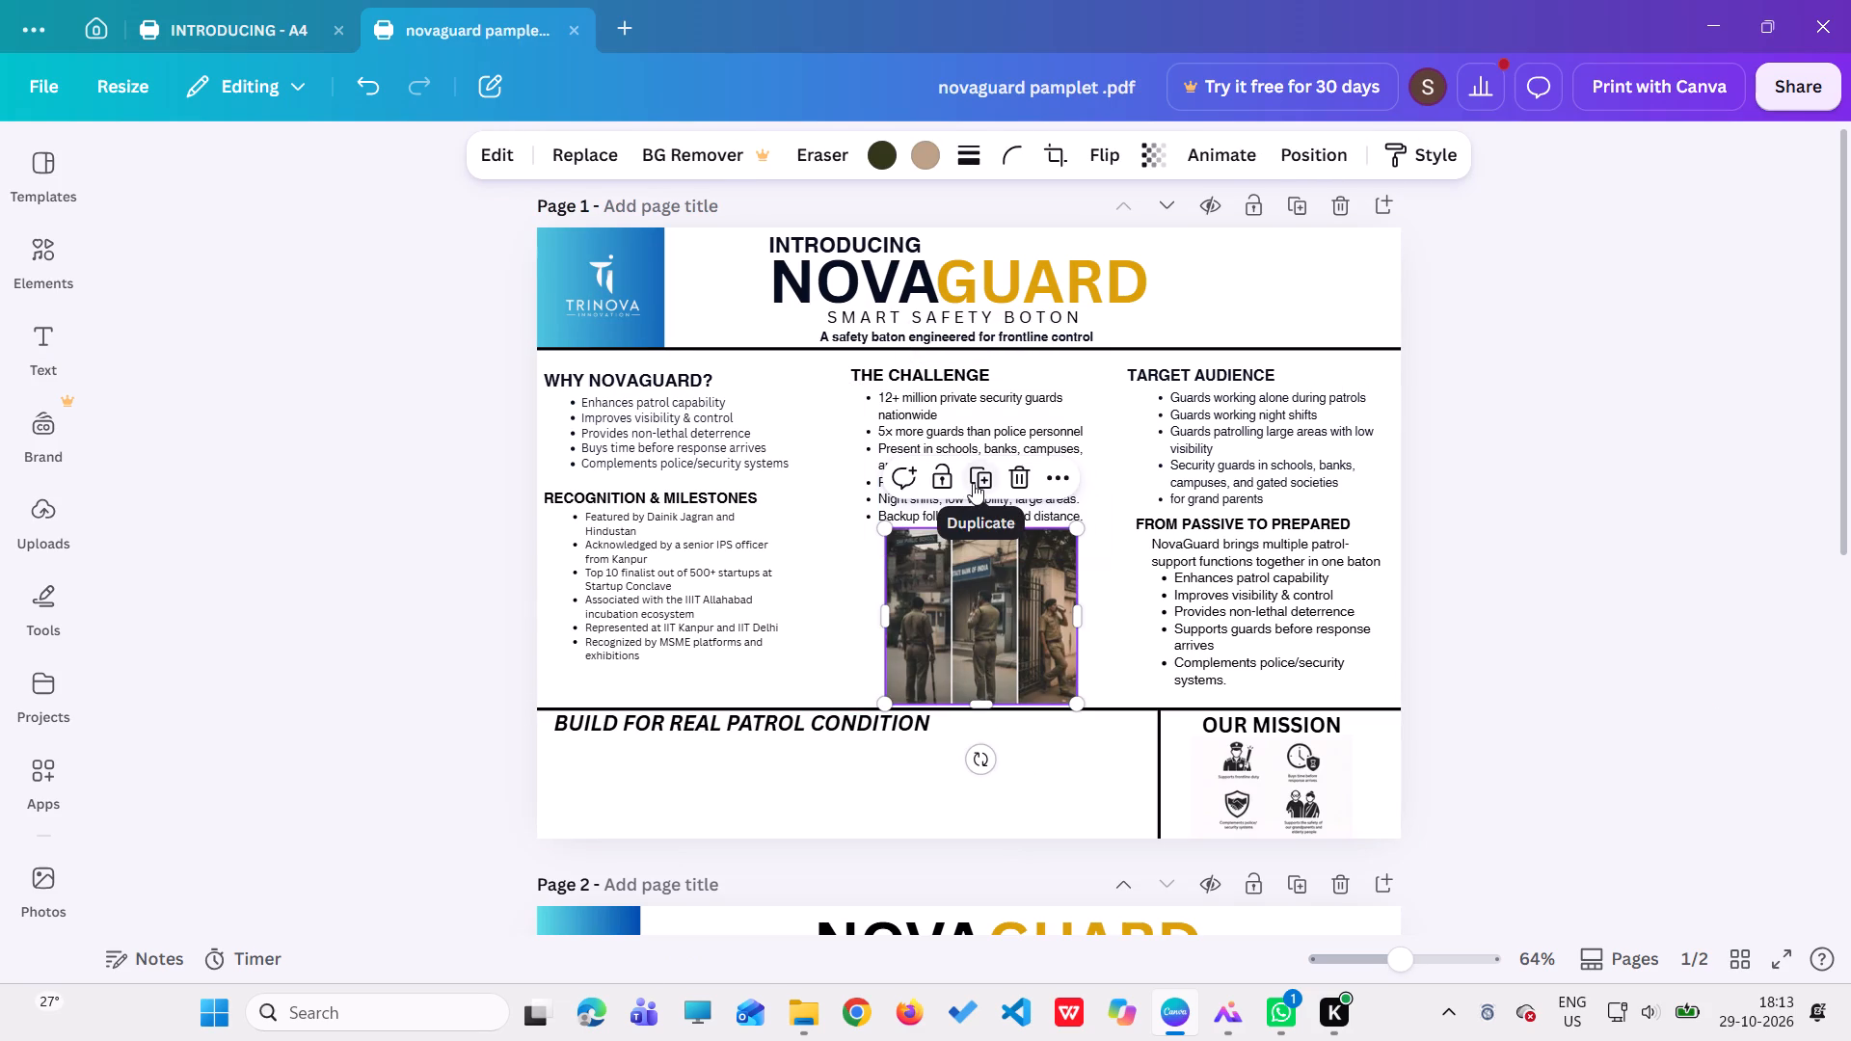
pyautogui.click(1053, 477)
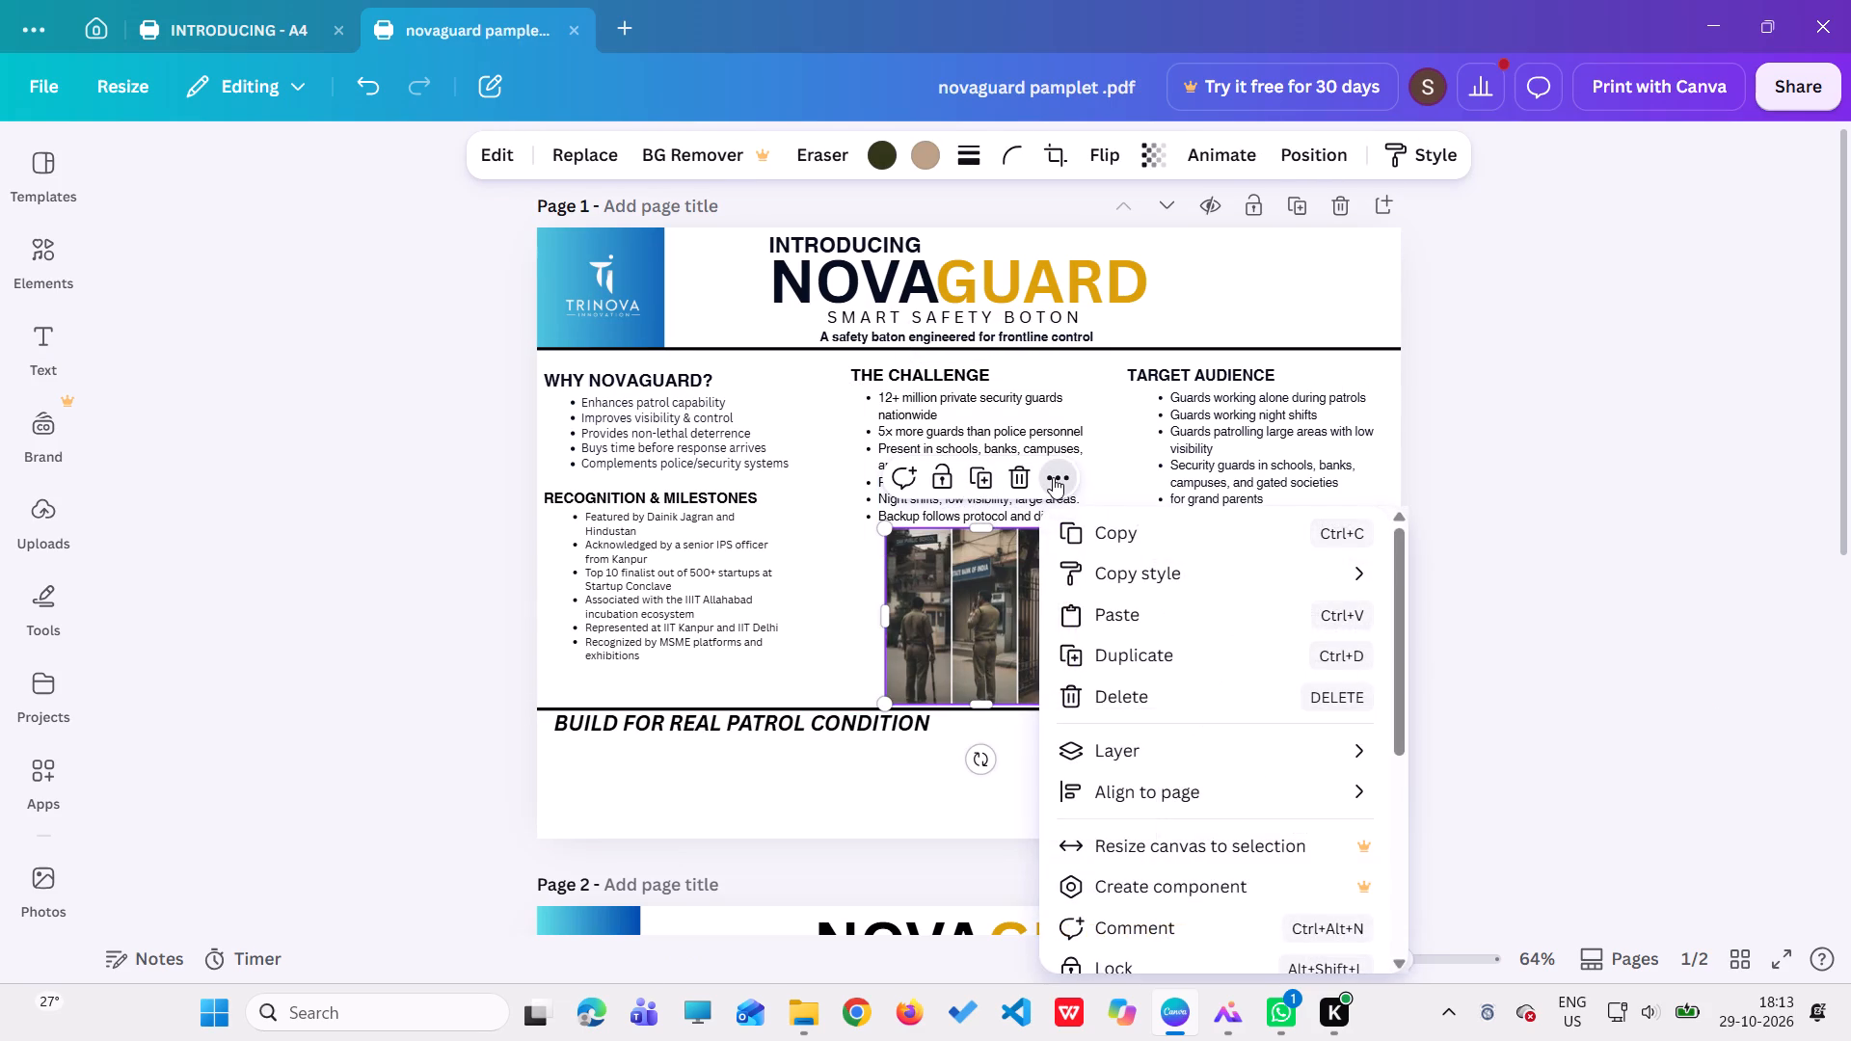
pyautogui.click(1064, 520)
pyautogui.click(186, 15)
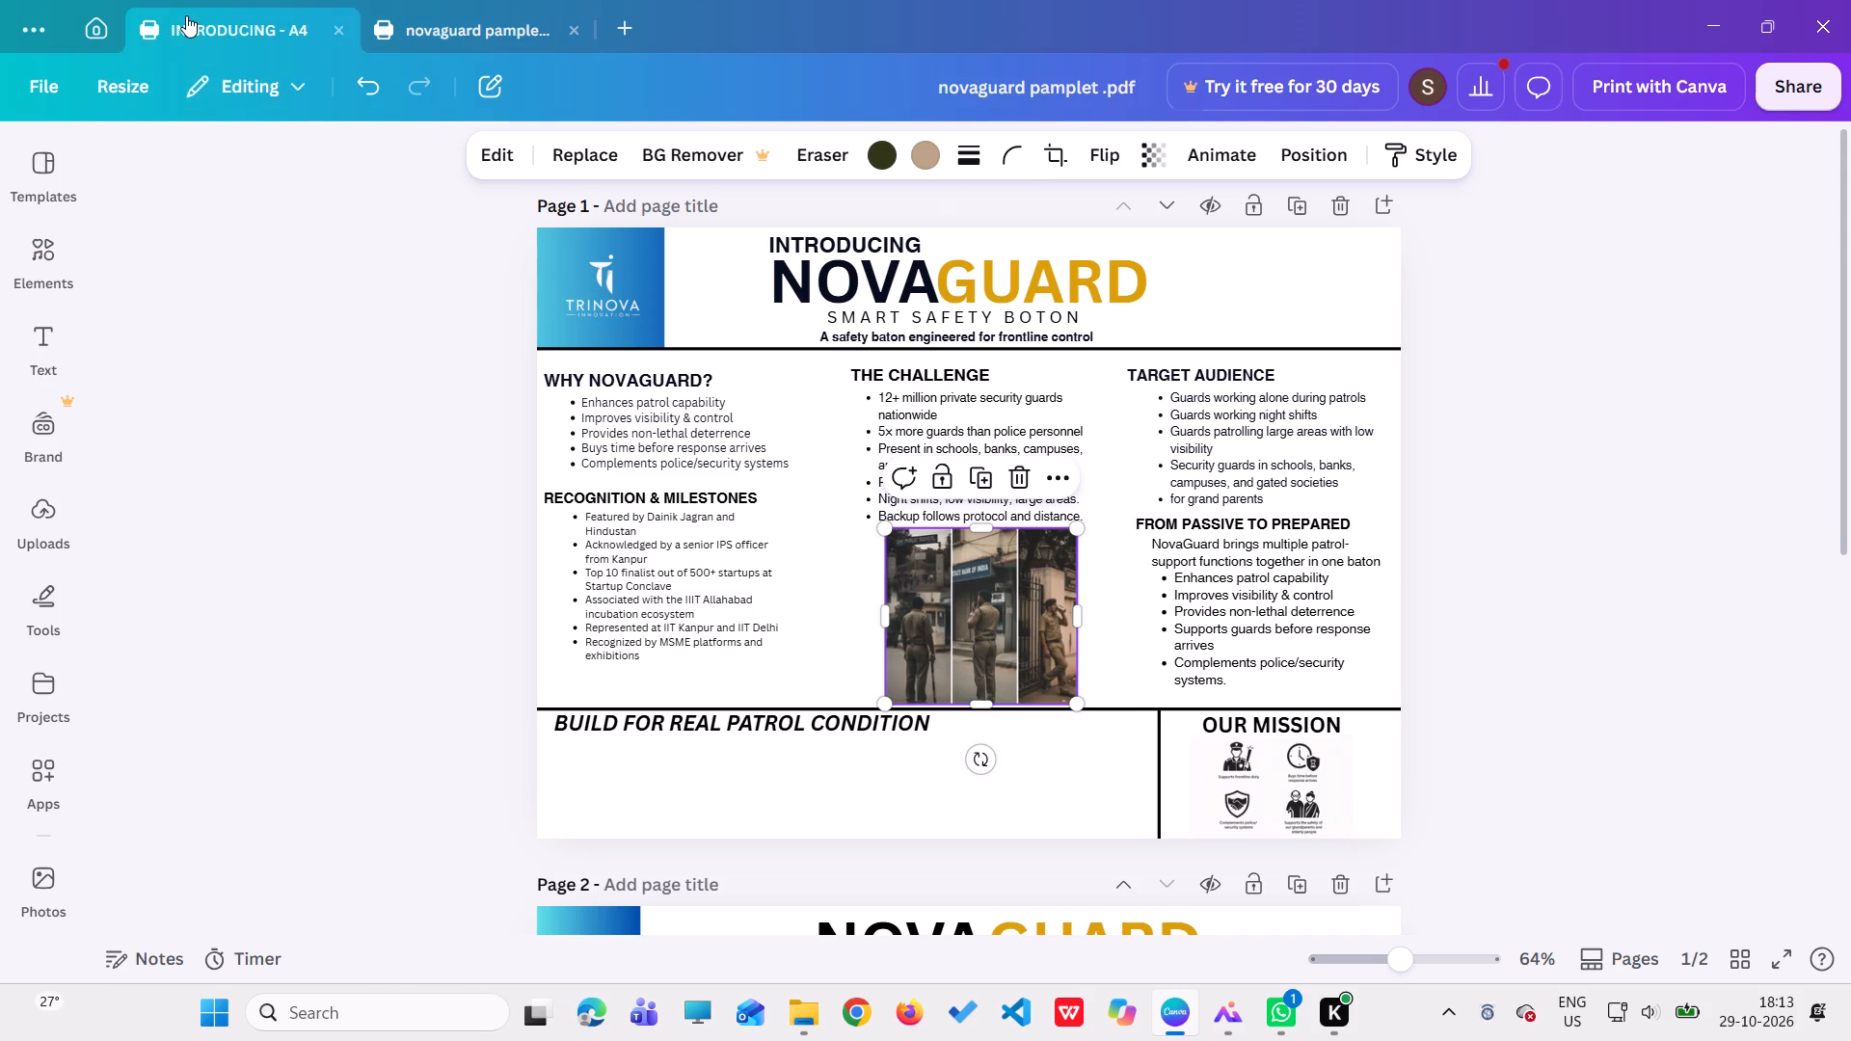
pyautogui.click(1264, 721)
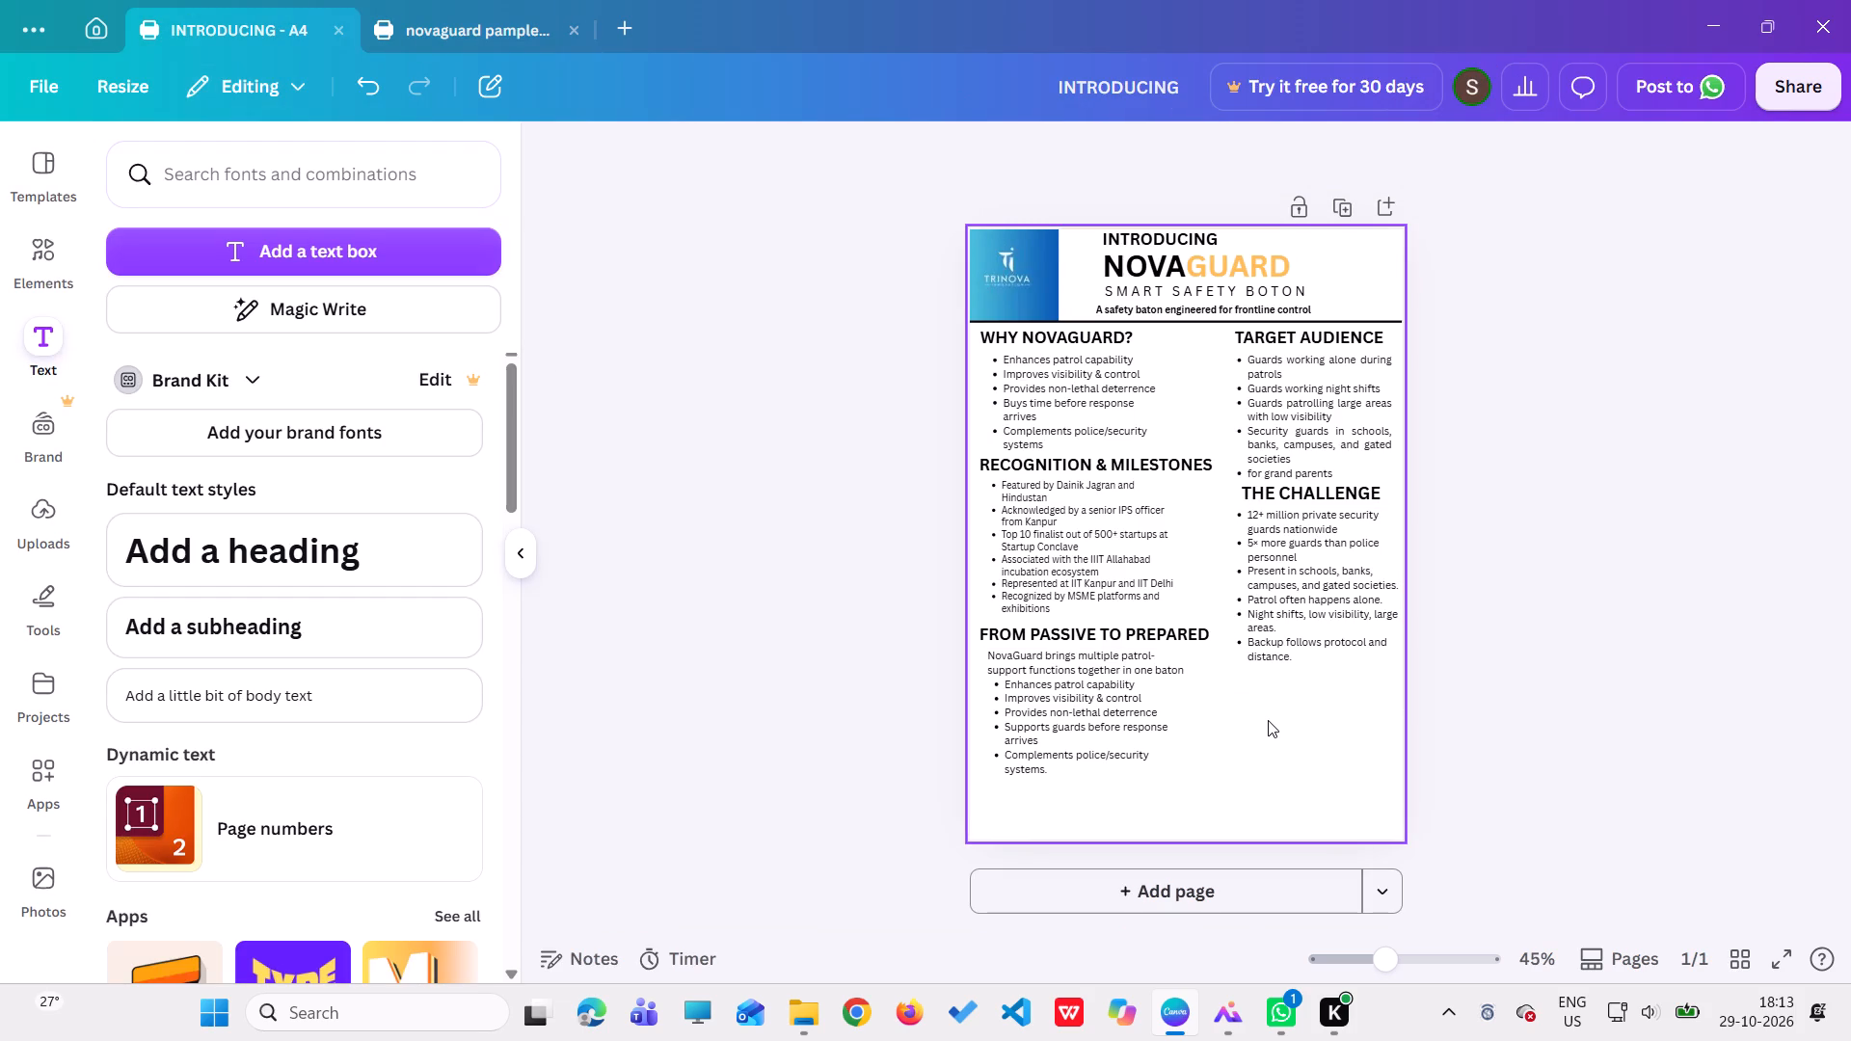
pyautogui.hotkey('ctrl', 'v')
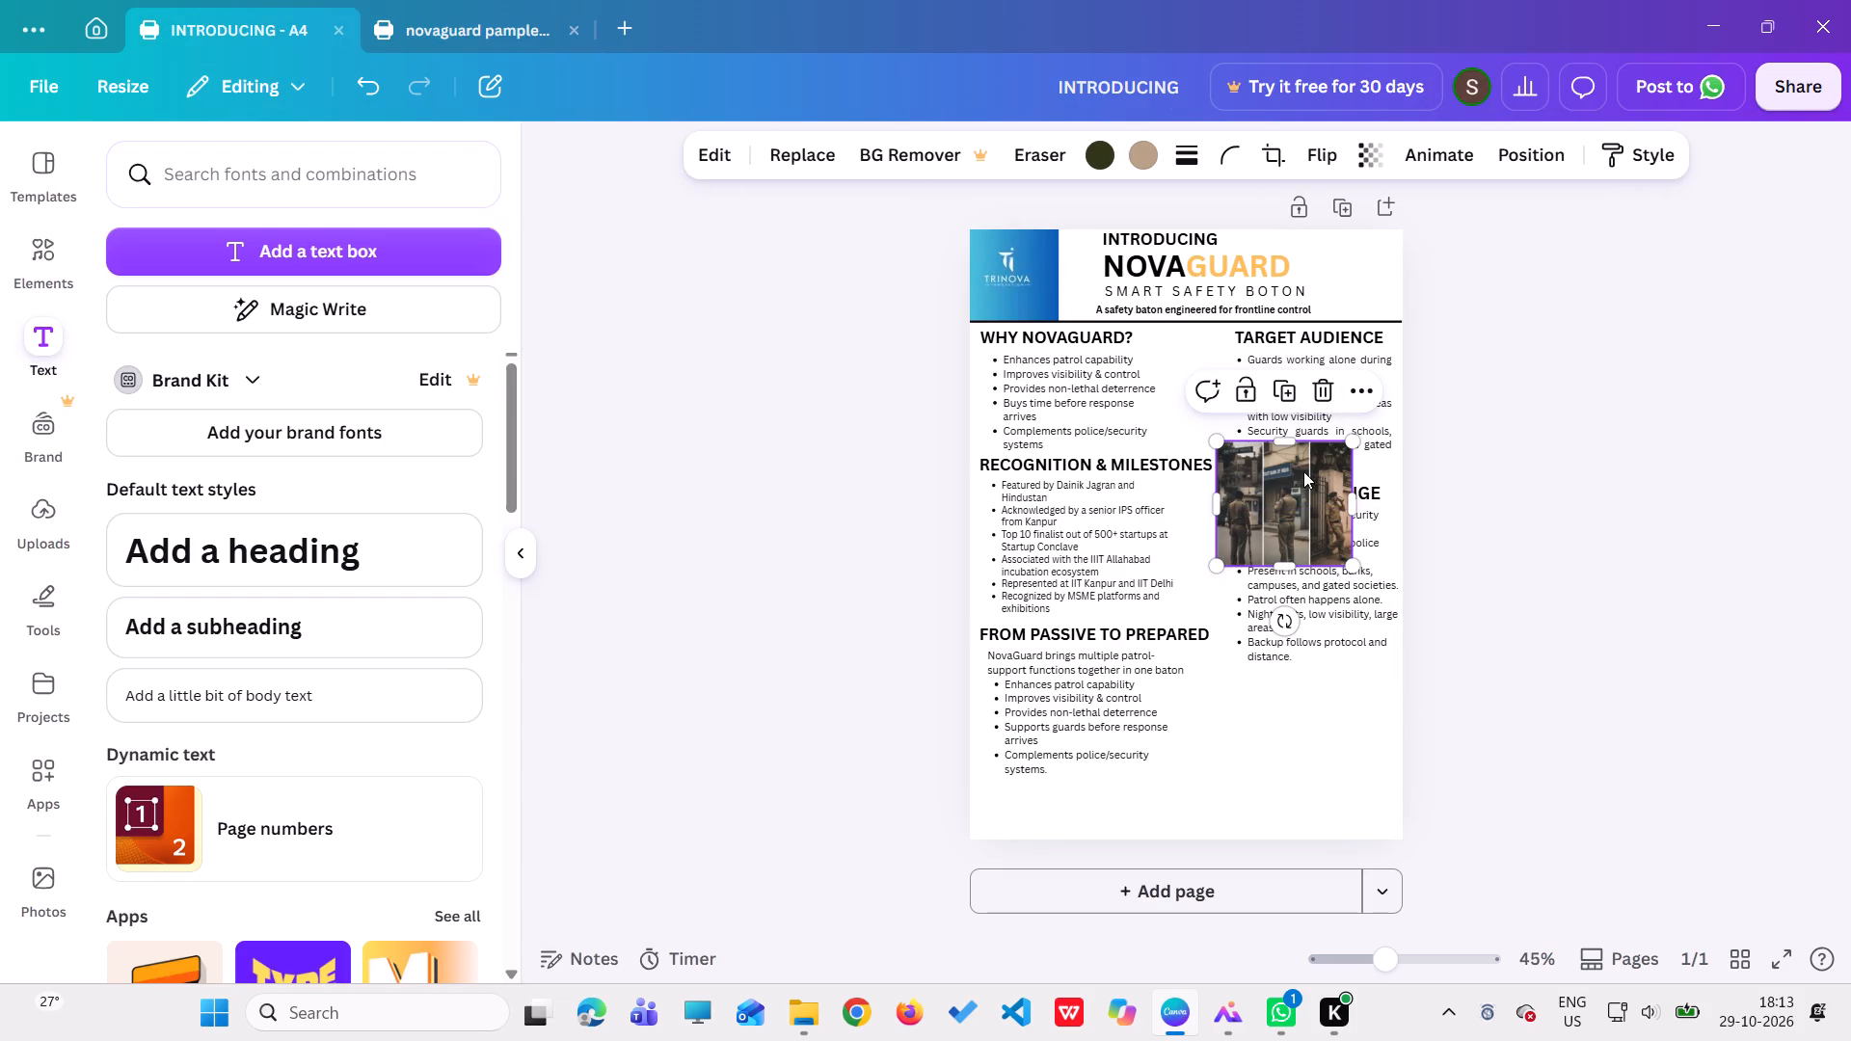
# Place the guards photo directly beneath the challenge bullet list and scale it to fit within the second column.
pyautogui.moveTo(1301, 480); pyautogui.dragTo(1335, 712)
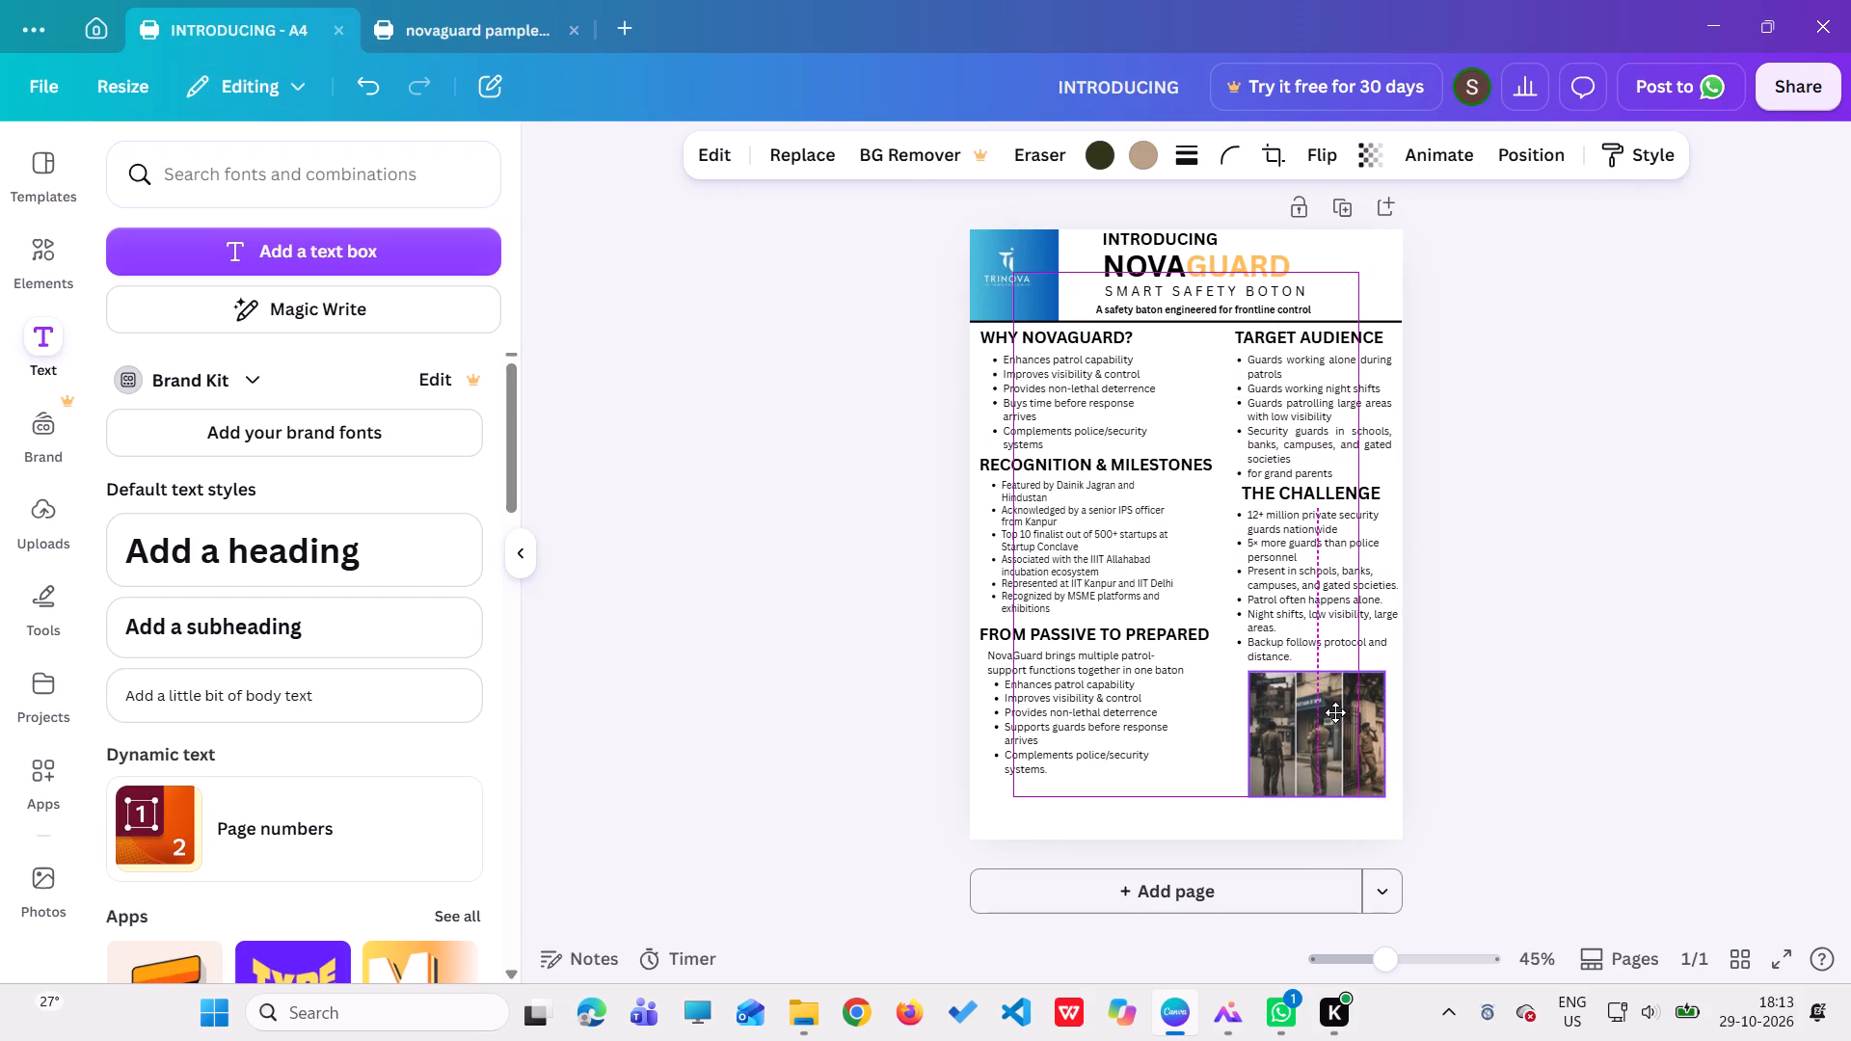
pyautogui.moveTo(1335, 712); pyautogui.dragTo(1333, 712)
pyautogui.click(1321, 794)
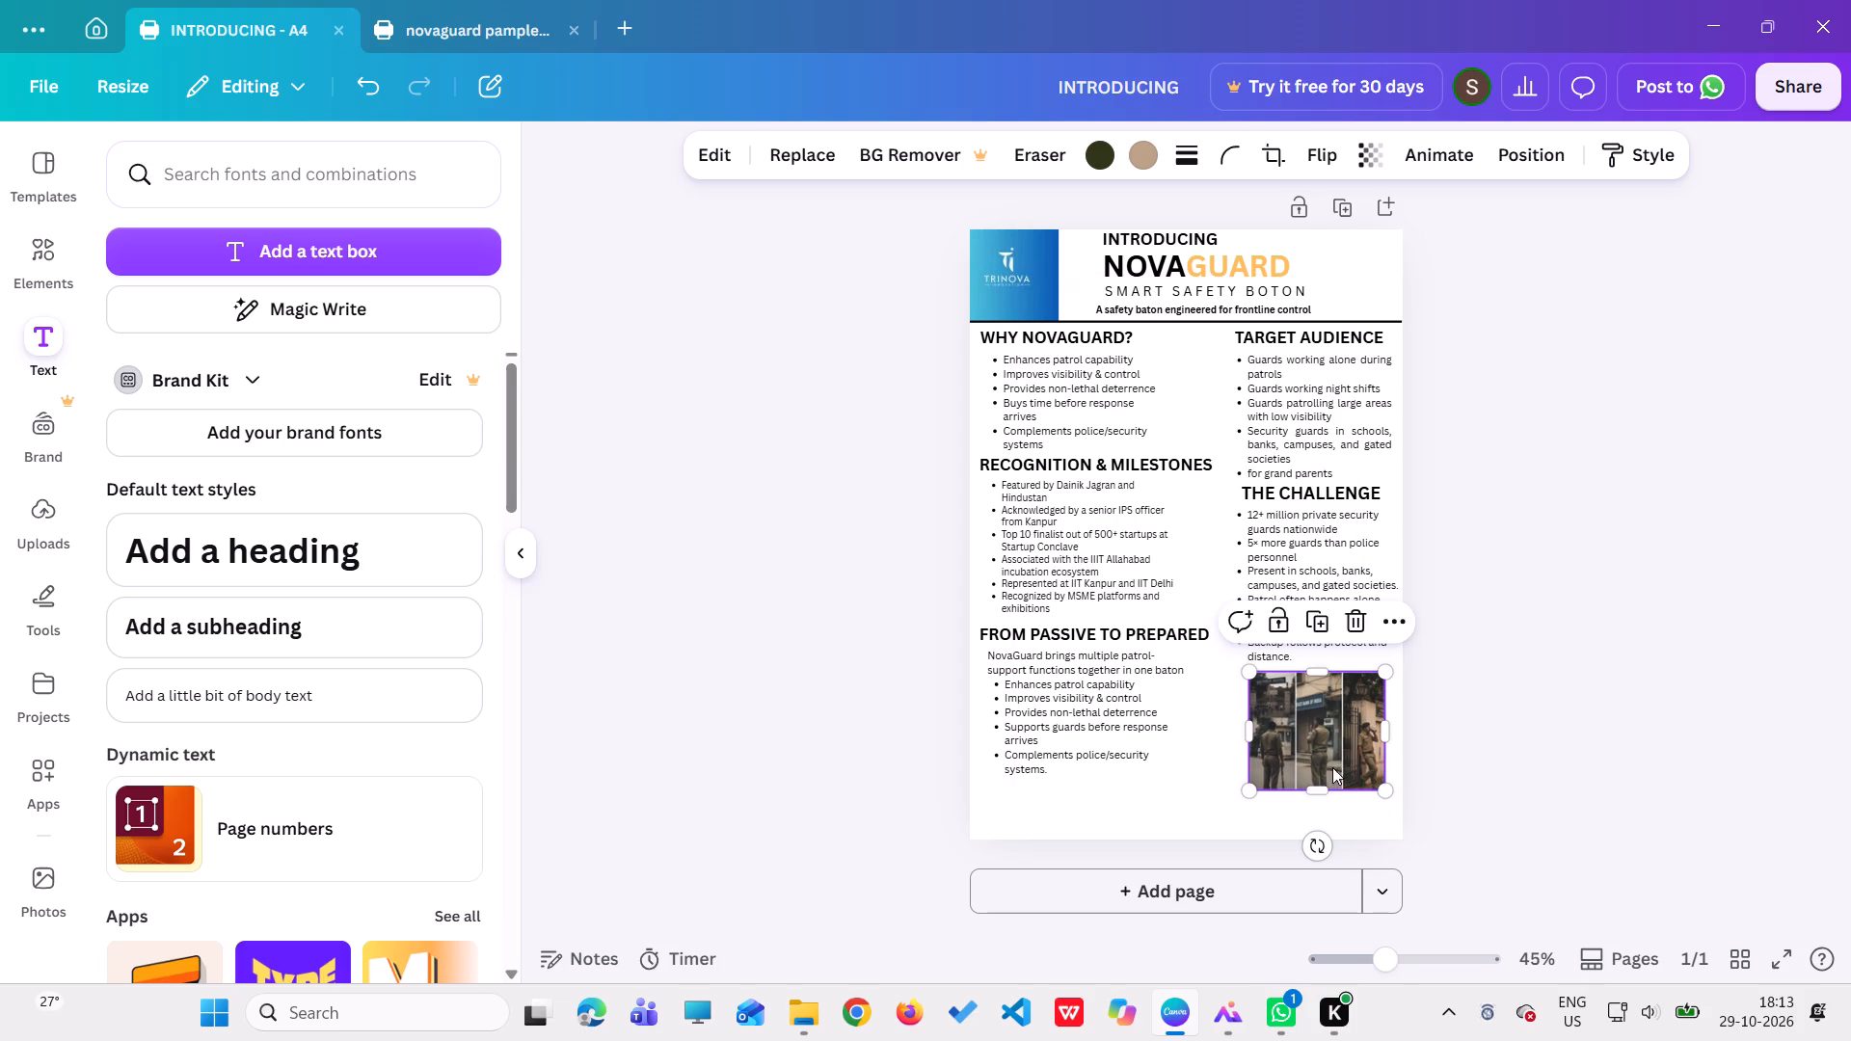
pyautogui.moveTo(1254, 787); pyautogui.dragTo(1243, 793)
pyautogui.click(1181, 818)
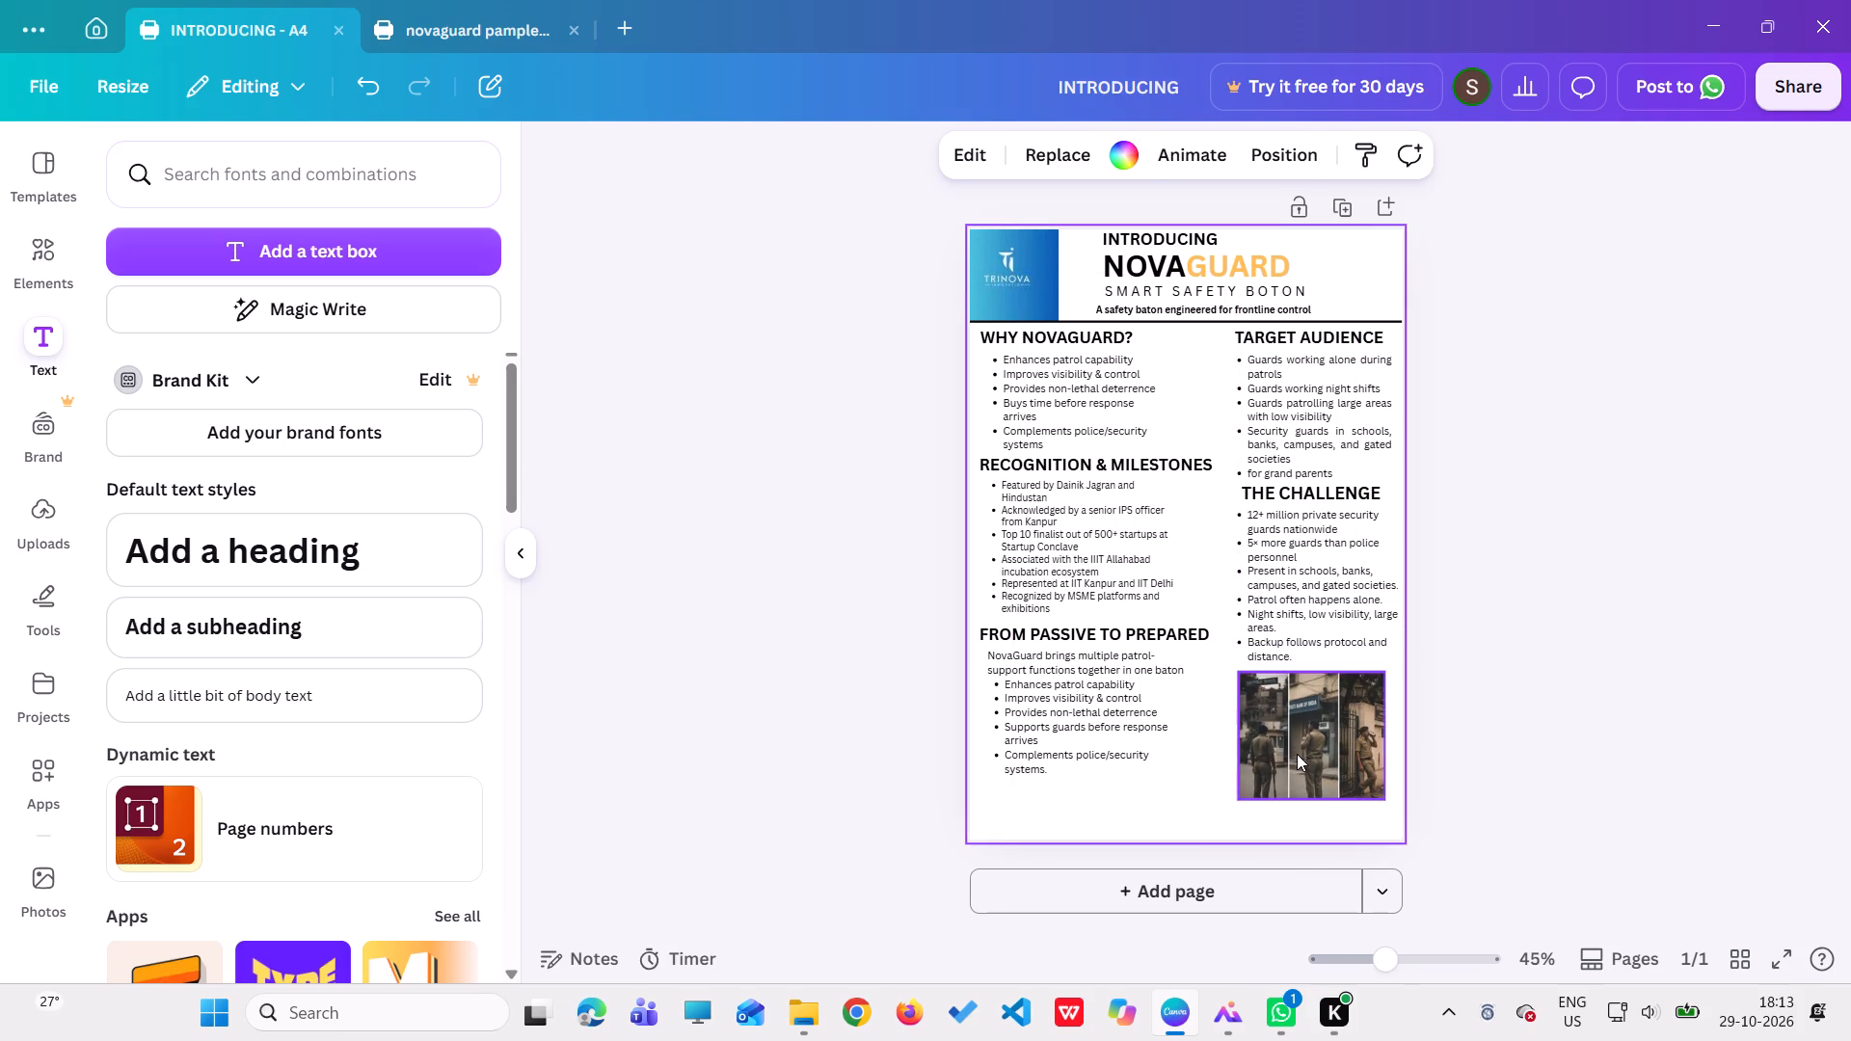
pyautogui.moveTo(1297, 750); pyautogui.dragTo(1305, 741)
pyautogui.click(1201, 803)
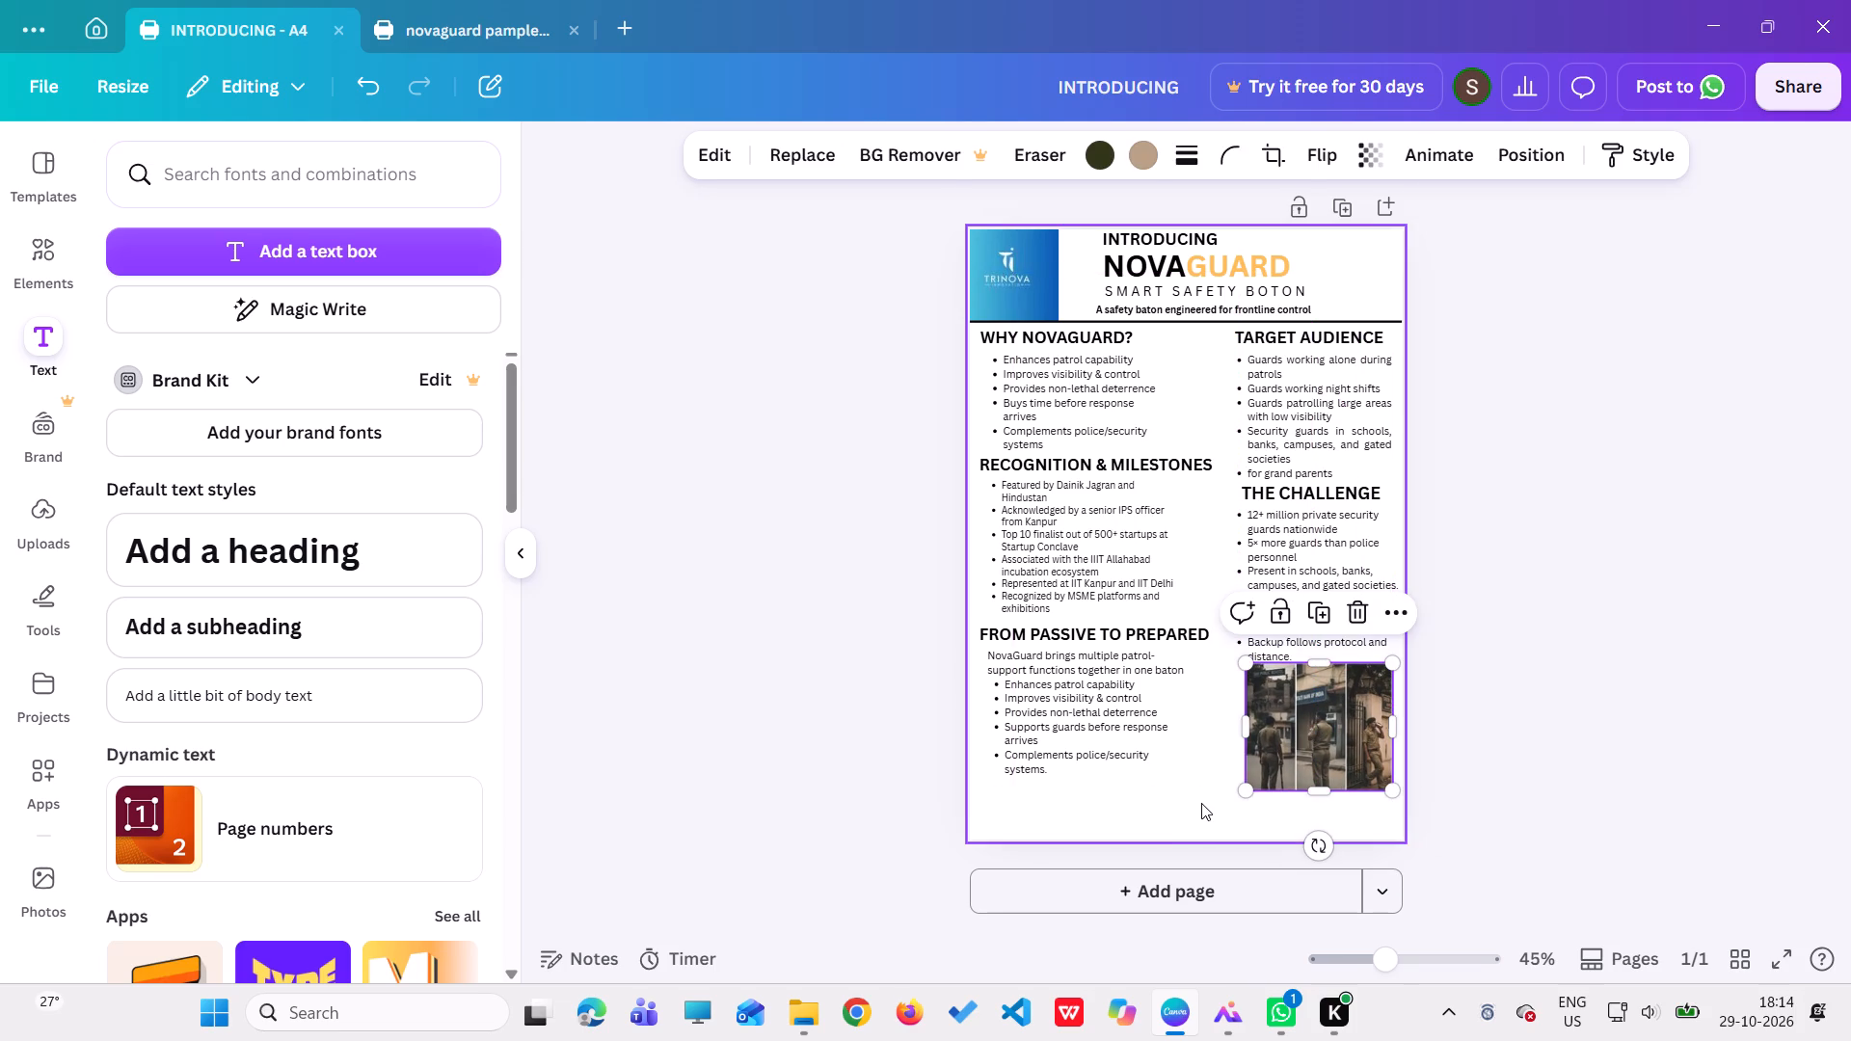
pyautogui.click(1319, 758)
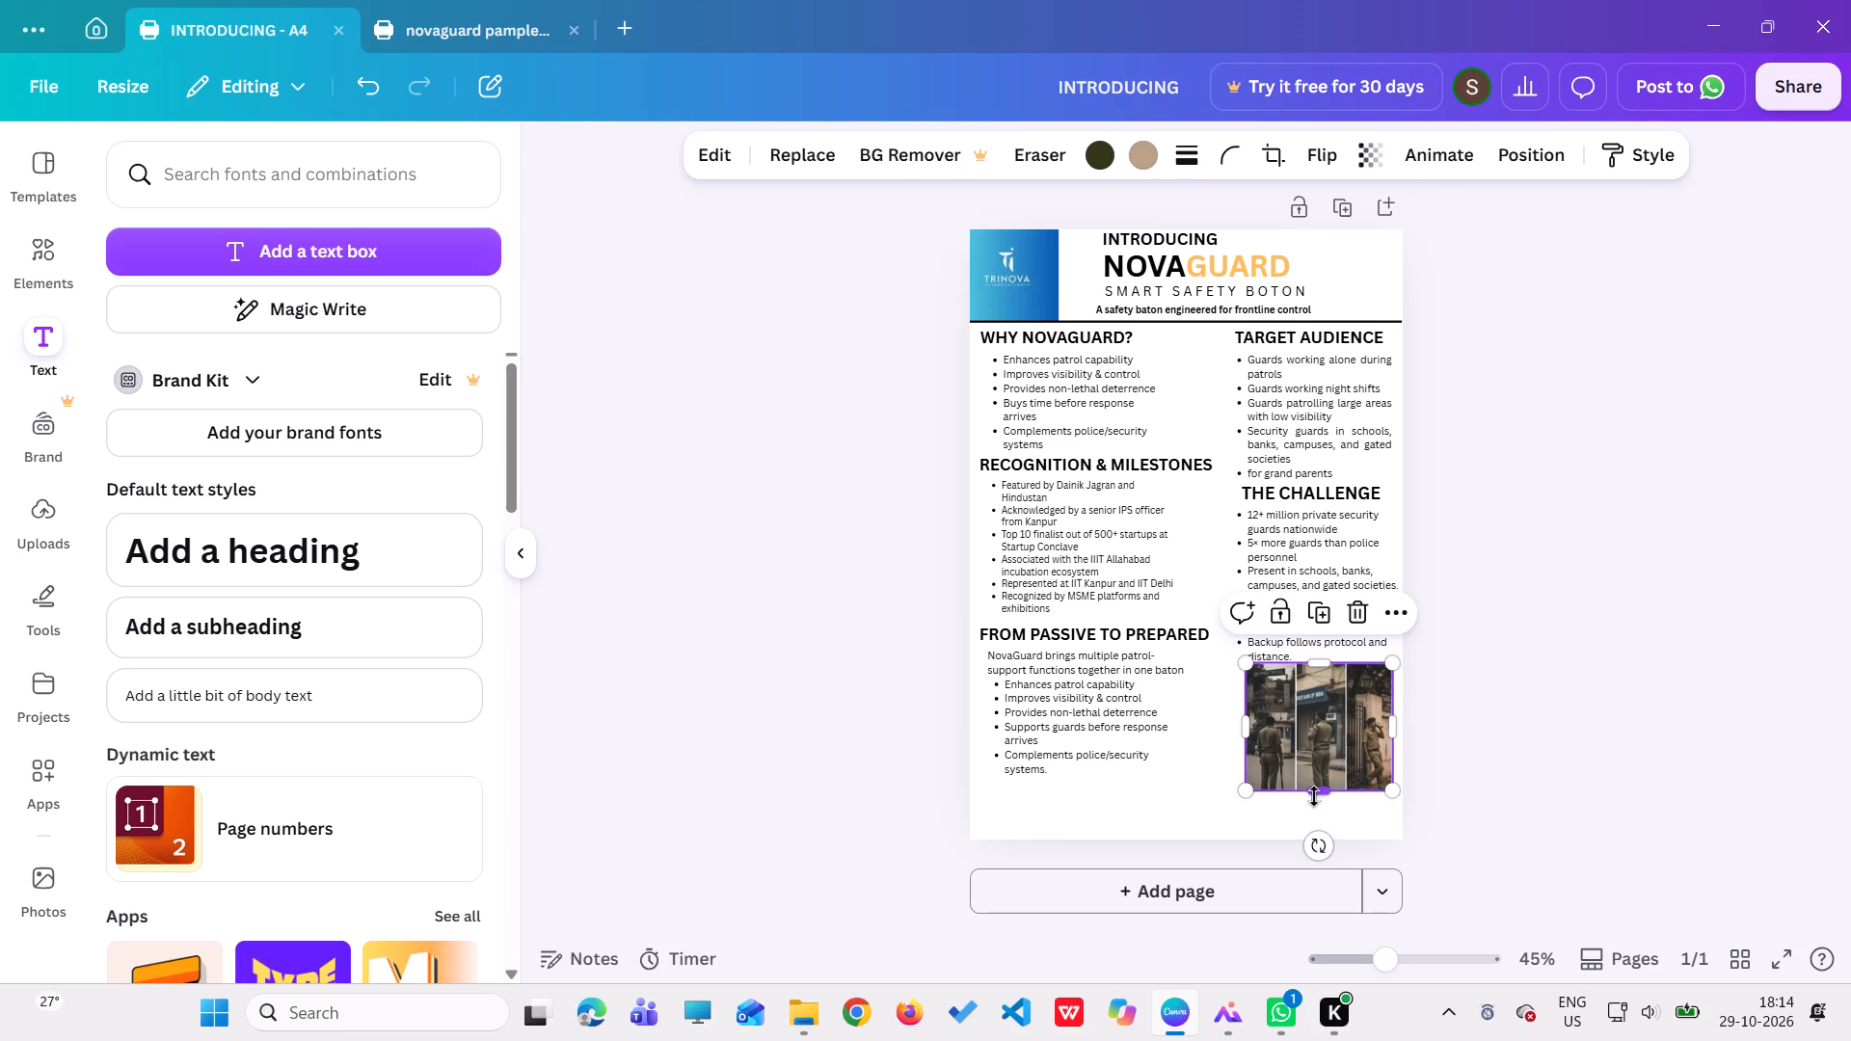
pyautogui.moveTo(1251, 787); pyautogui.dragTo(1260, 760)
pyautogui.moveTo(1313, 732); pyautogui.dragTo(1292, 735)
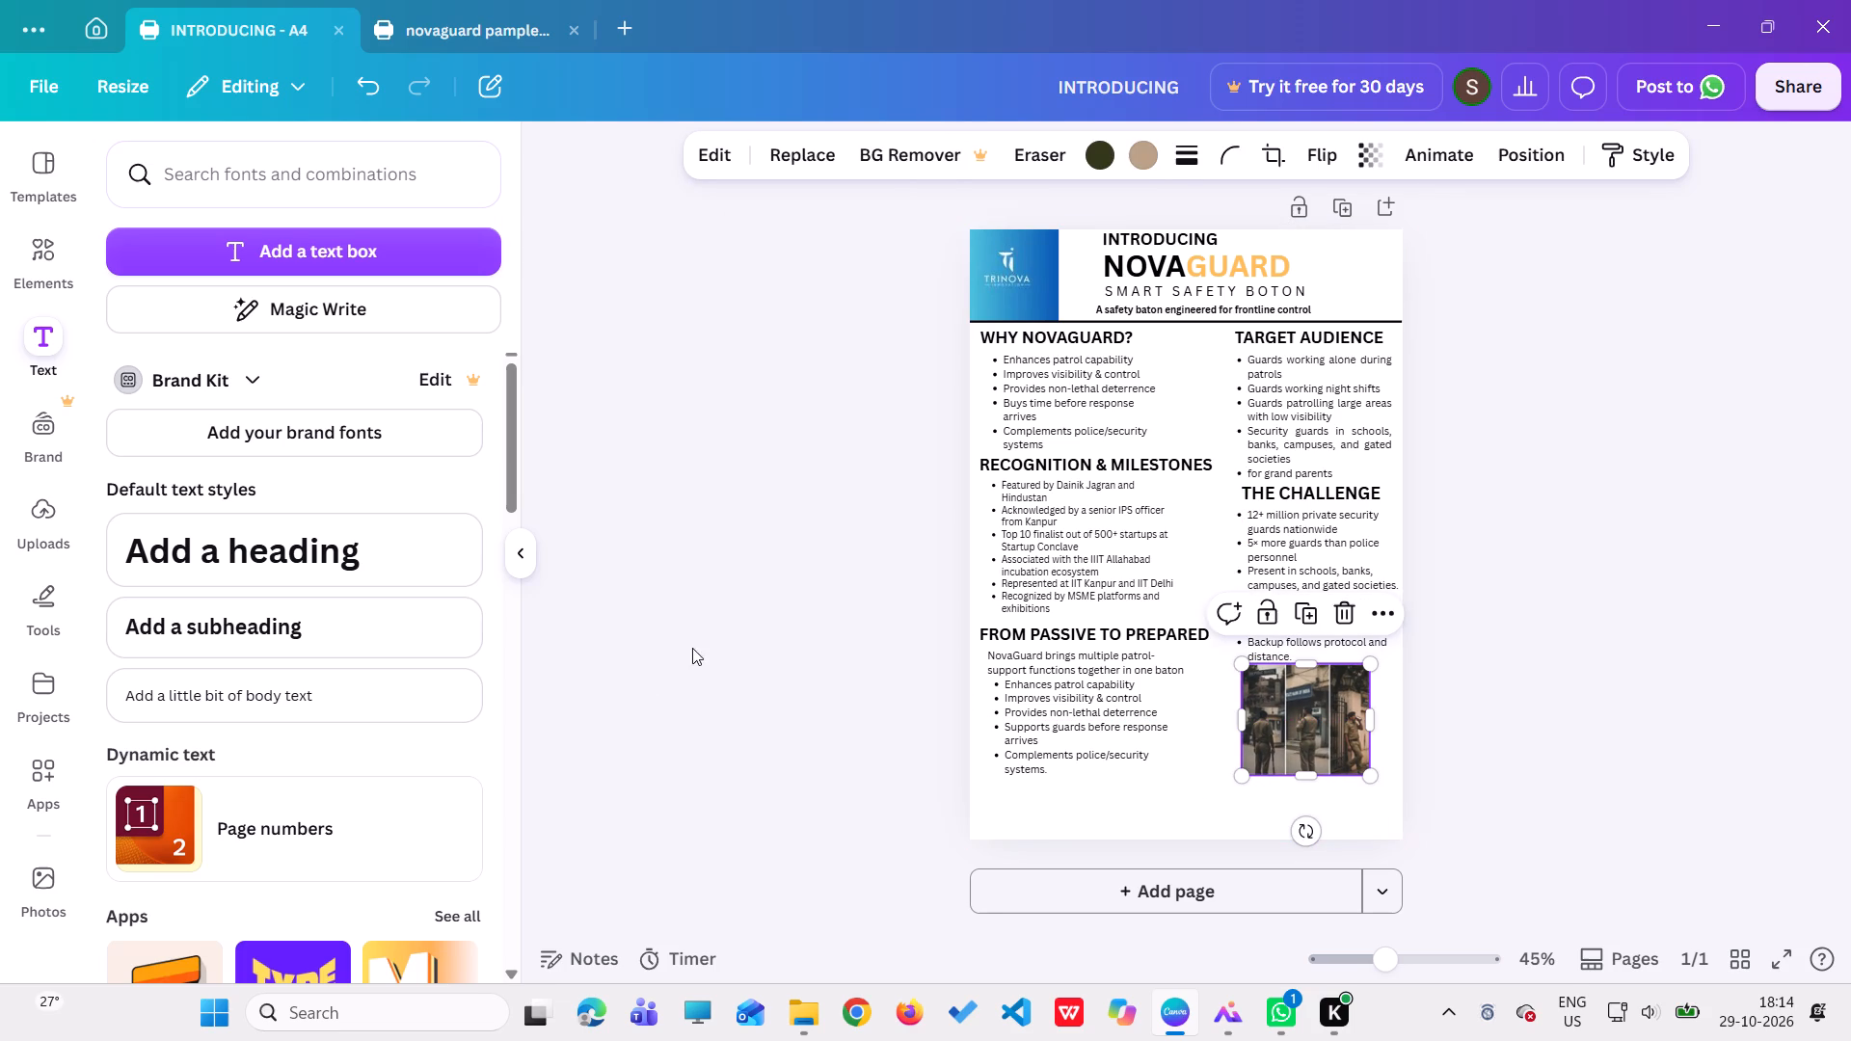
# Add a straight horizontal line across the full page width, just below the "FROM PASSIVE TO PREPARED" list and guards photo.
pyautogui.click(44, 586)
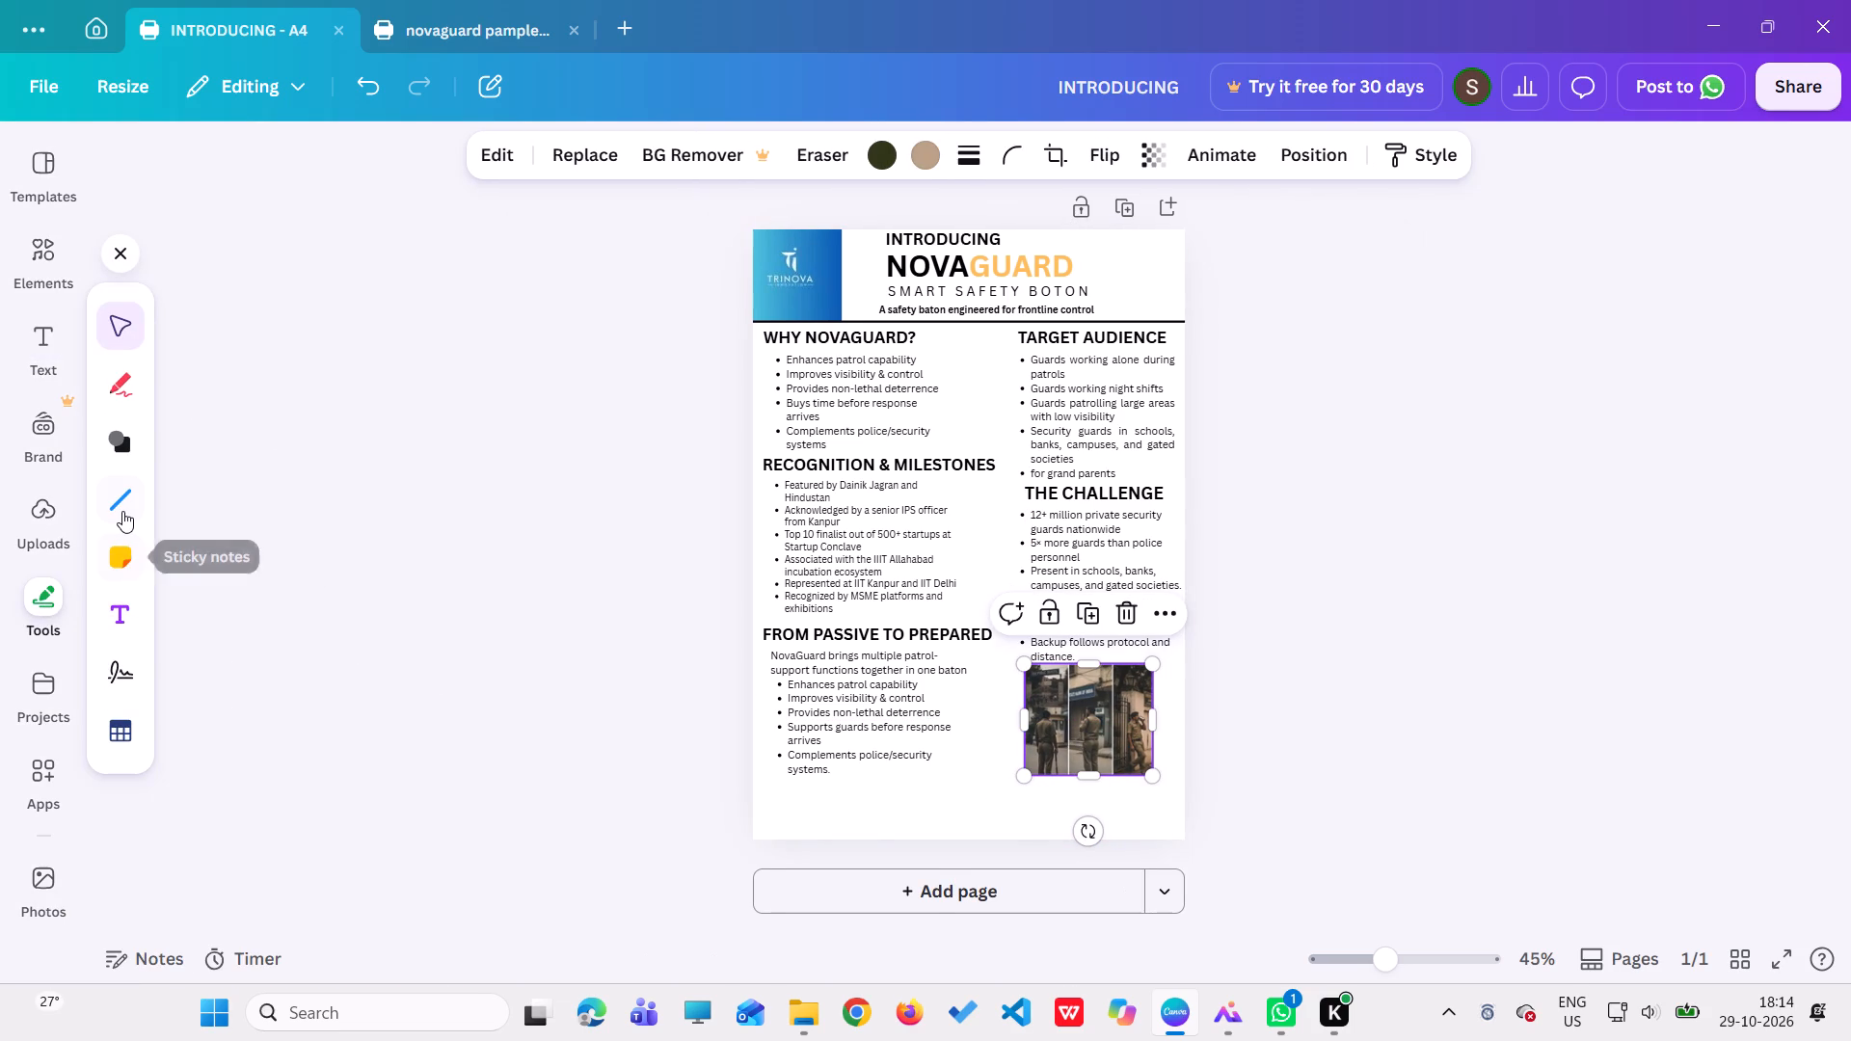
pyautogui.click(122, 511)
pyautogui.click(174, 482)
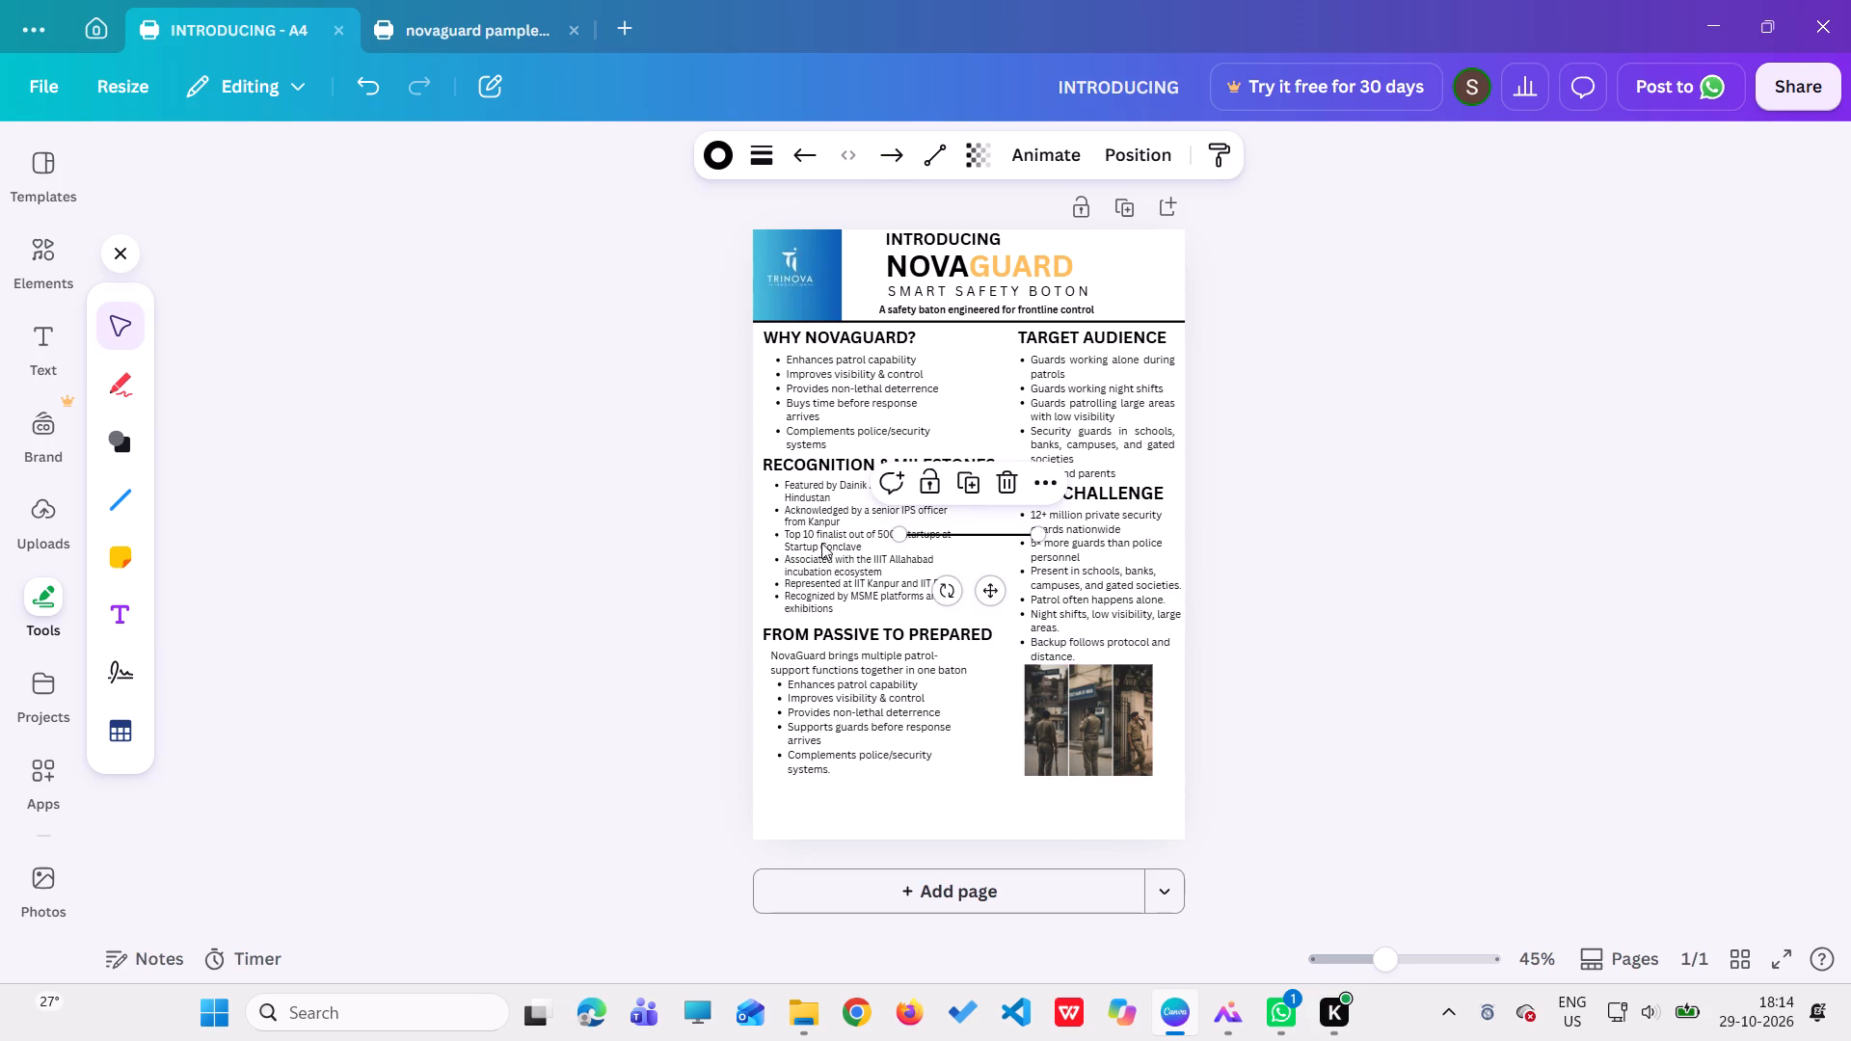
pyautogui.moveTo(989, 585); pyautogui.dragTo(919, 845)
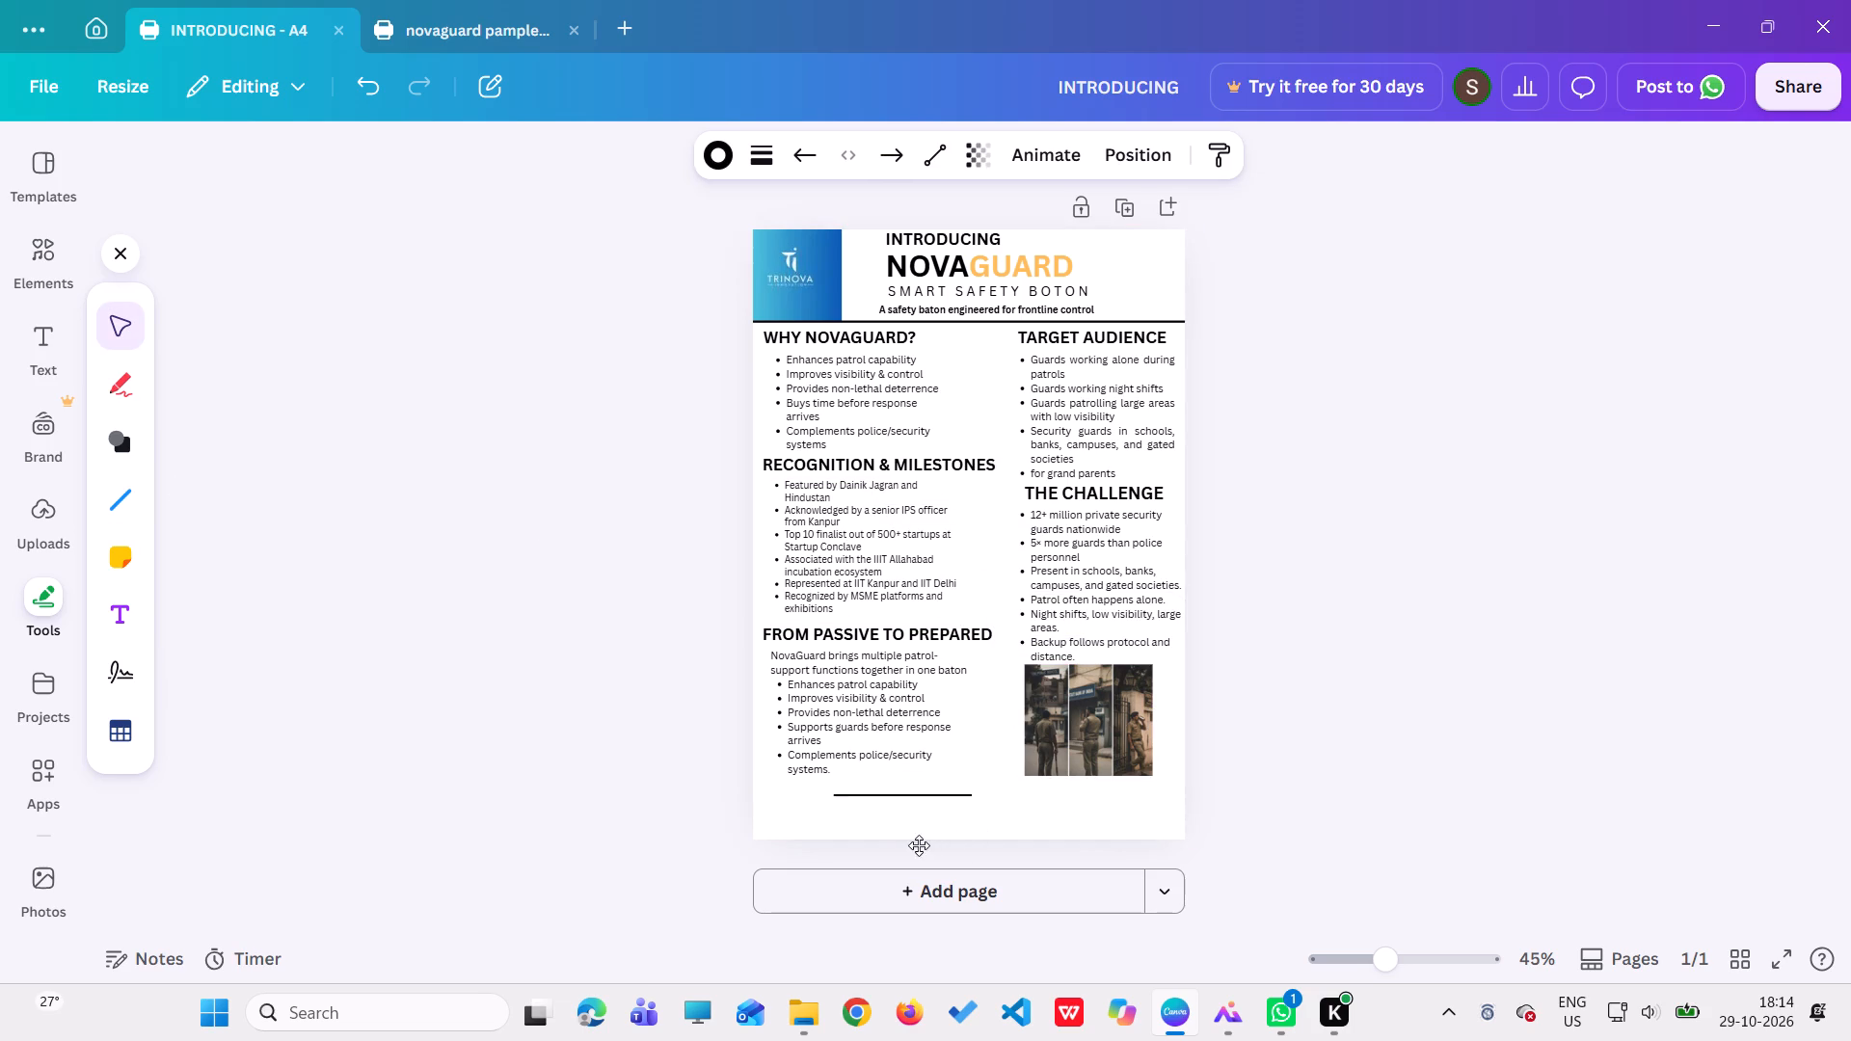
pyautogui.moveTo(919, 845); pyautogui.dragTo(836, 823)
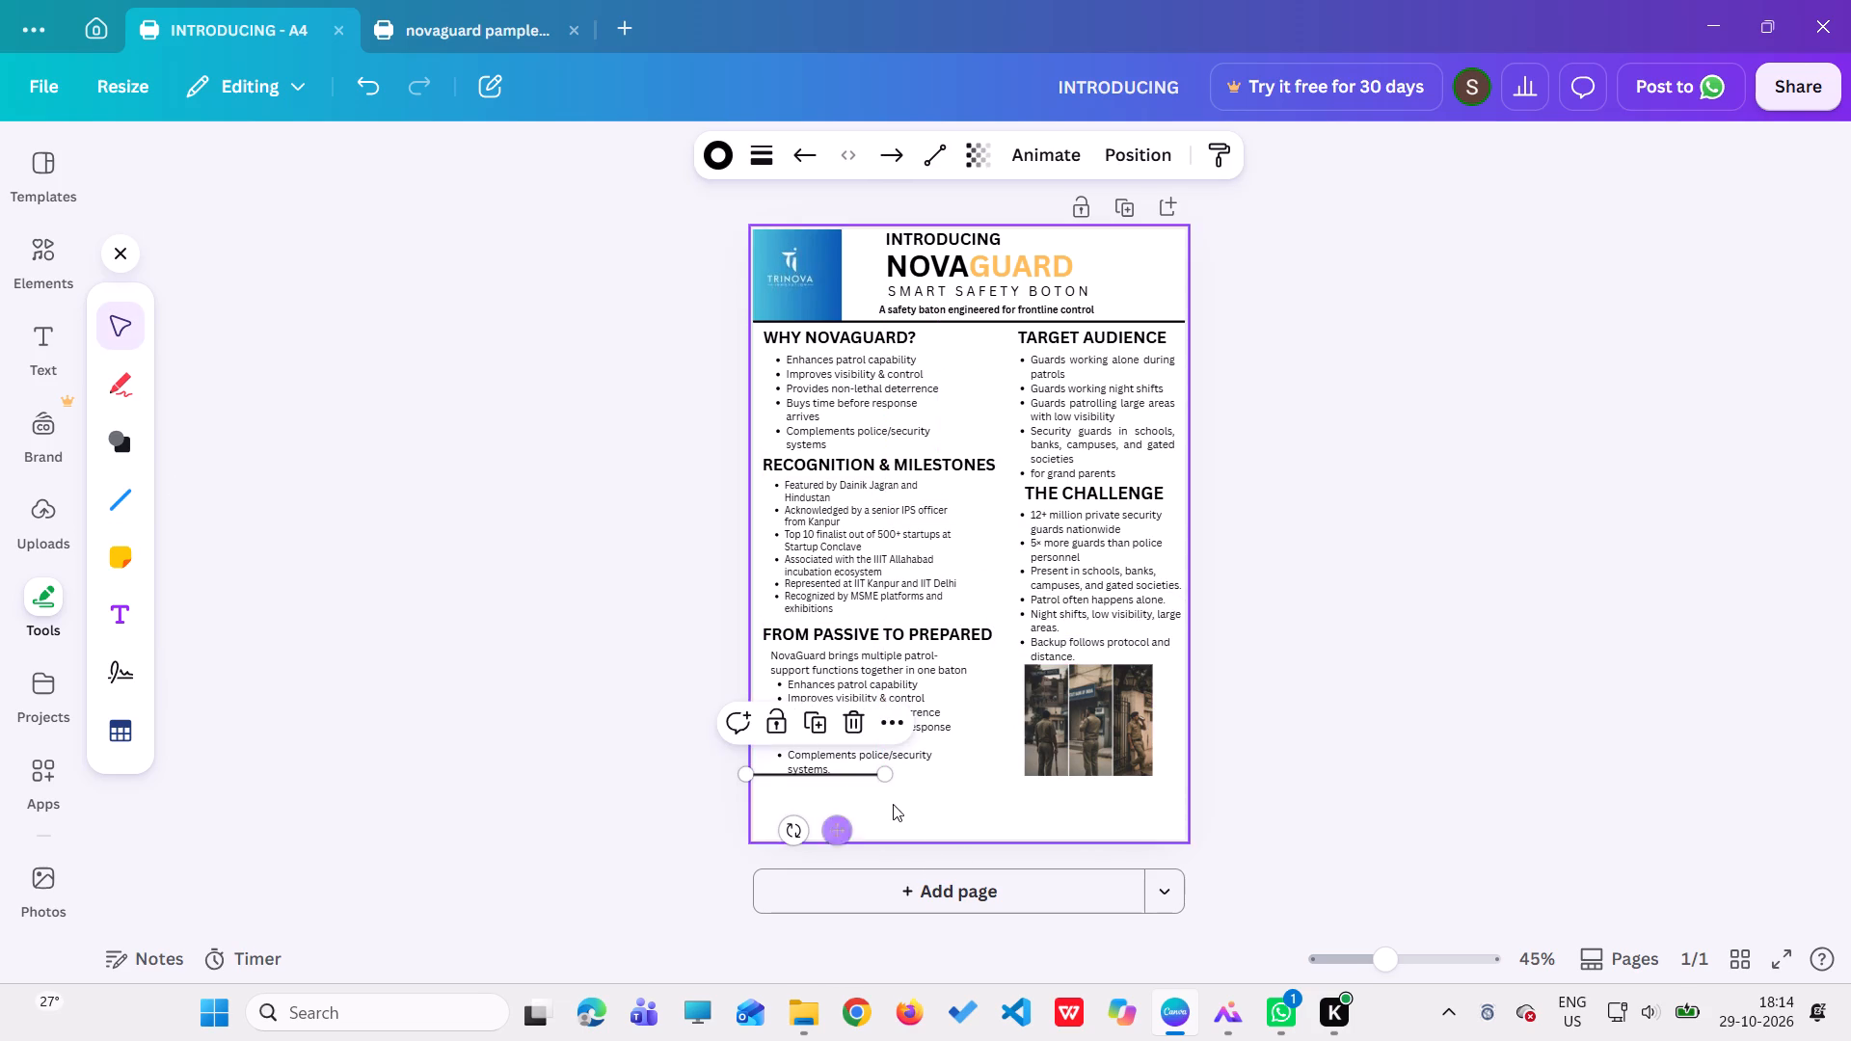
pyautogui.moveTo(882, 777); pyautogui.dragTo(1176, 782)
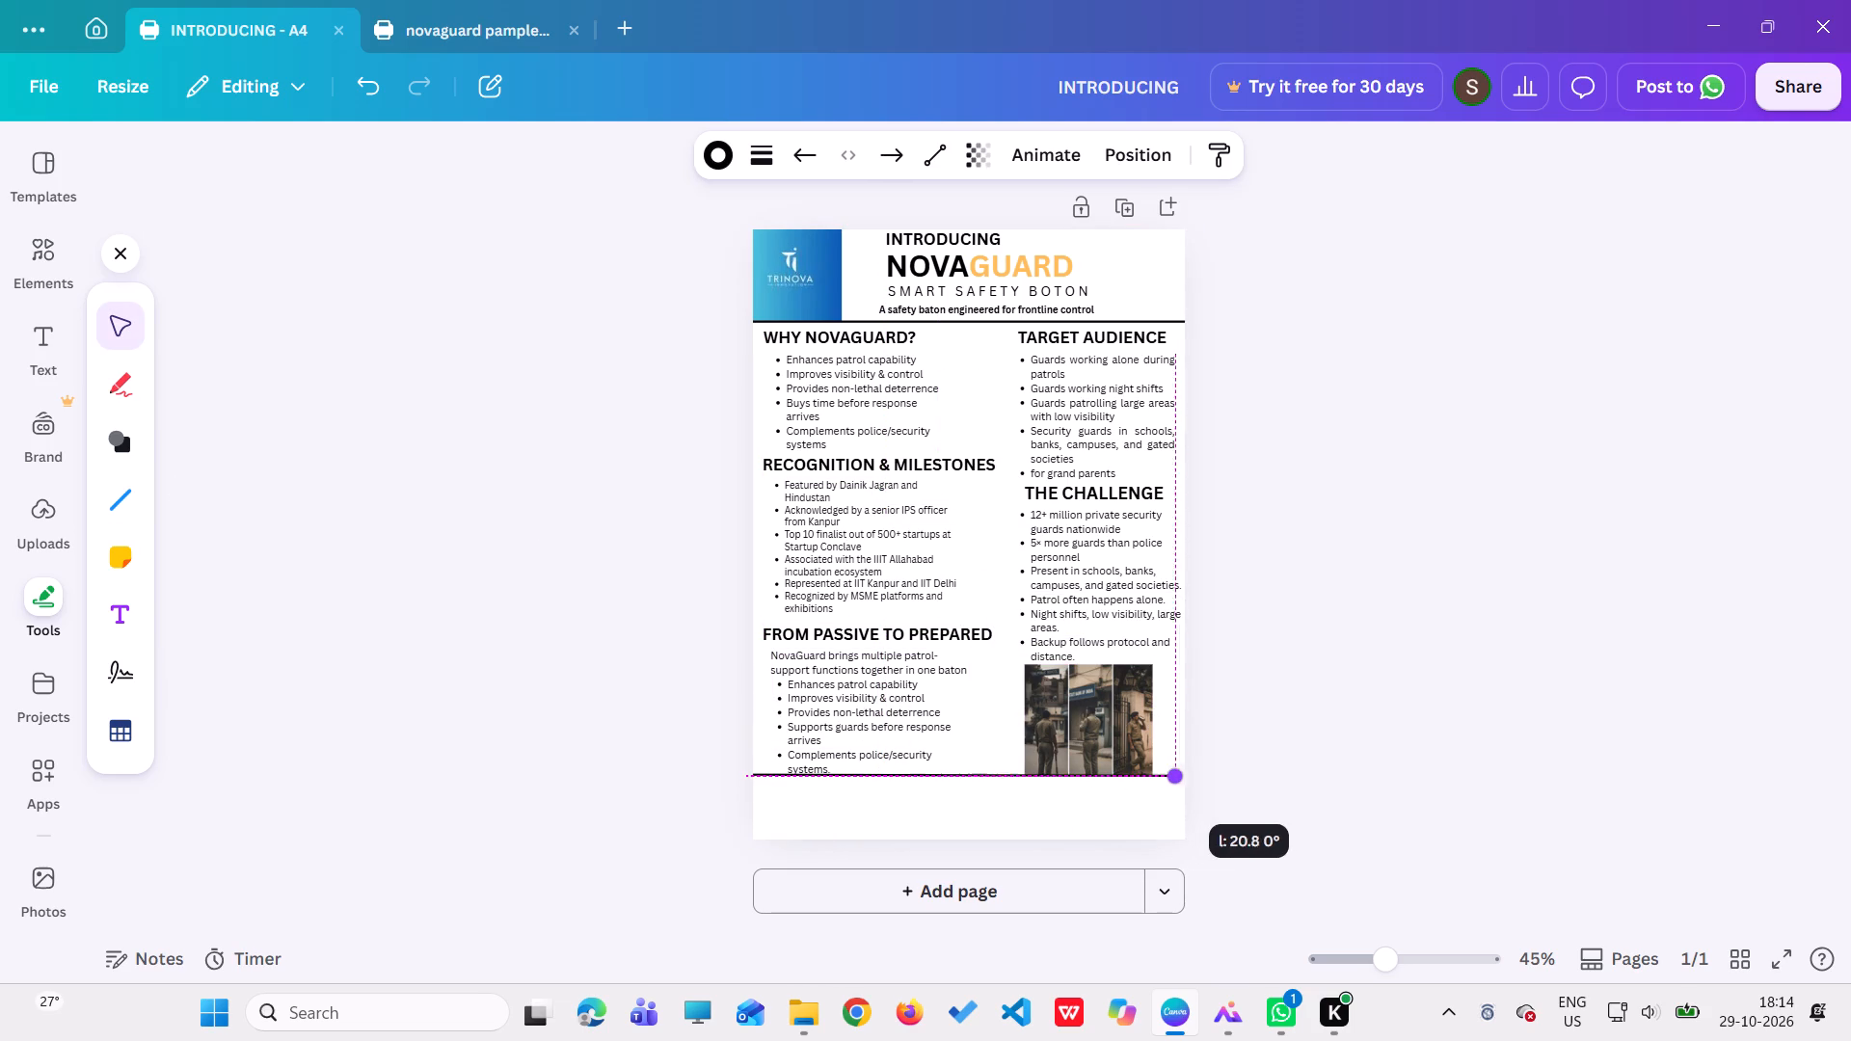
pyautogui.moveTo(1176, 782); pyautogui.dragTo(1194, 782)
pyautogui.click(1058, 834)
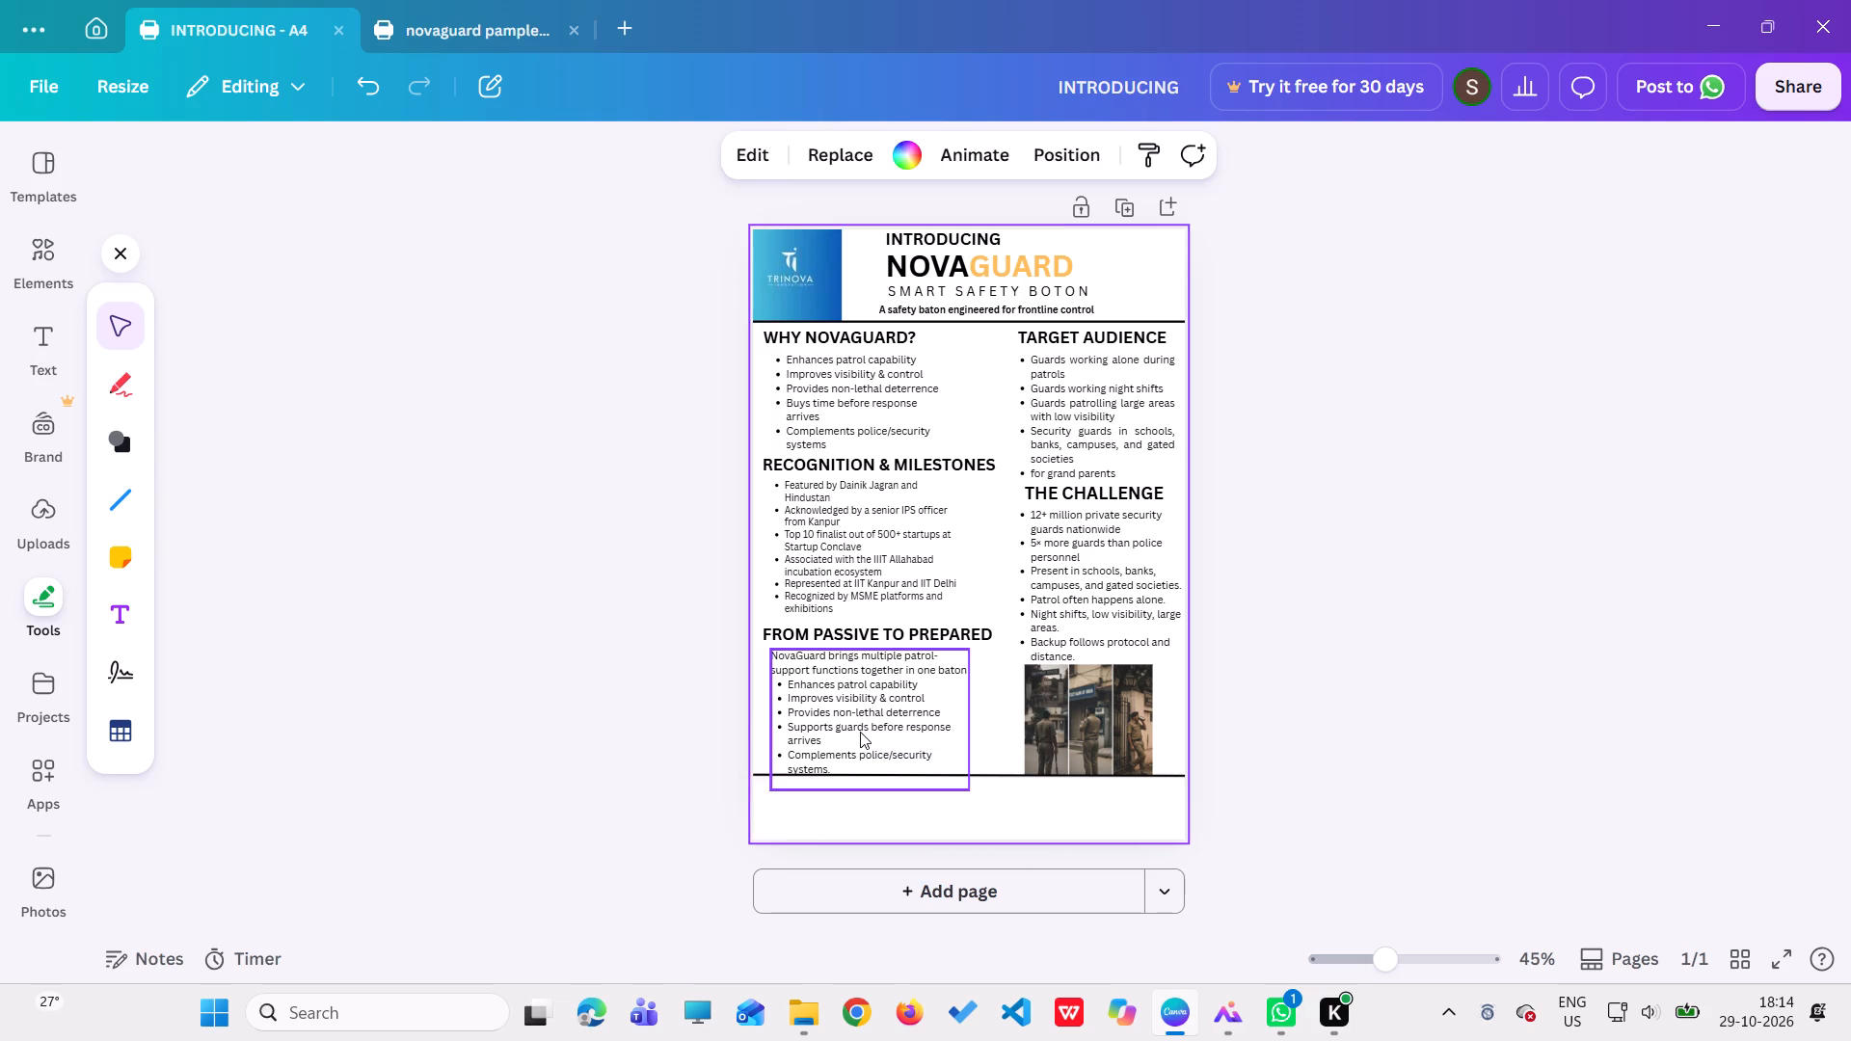
# Move the "FROM PASSIVE TO PREPARED" body text up slightly so it sits between its heading and the lower divider line.
pyautogui.moveTo(860, 732); pyautogui.dragTo(857, 723)
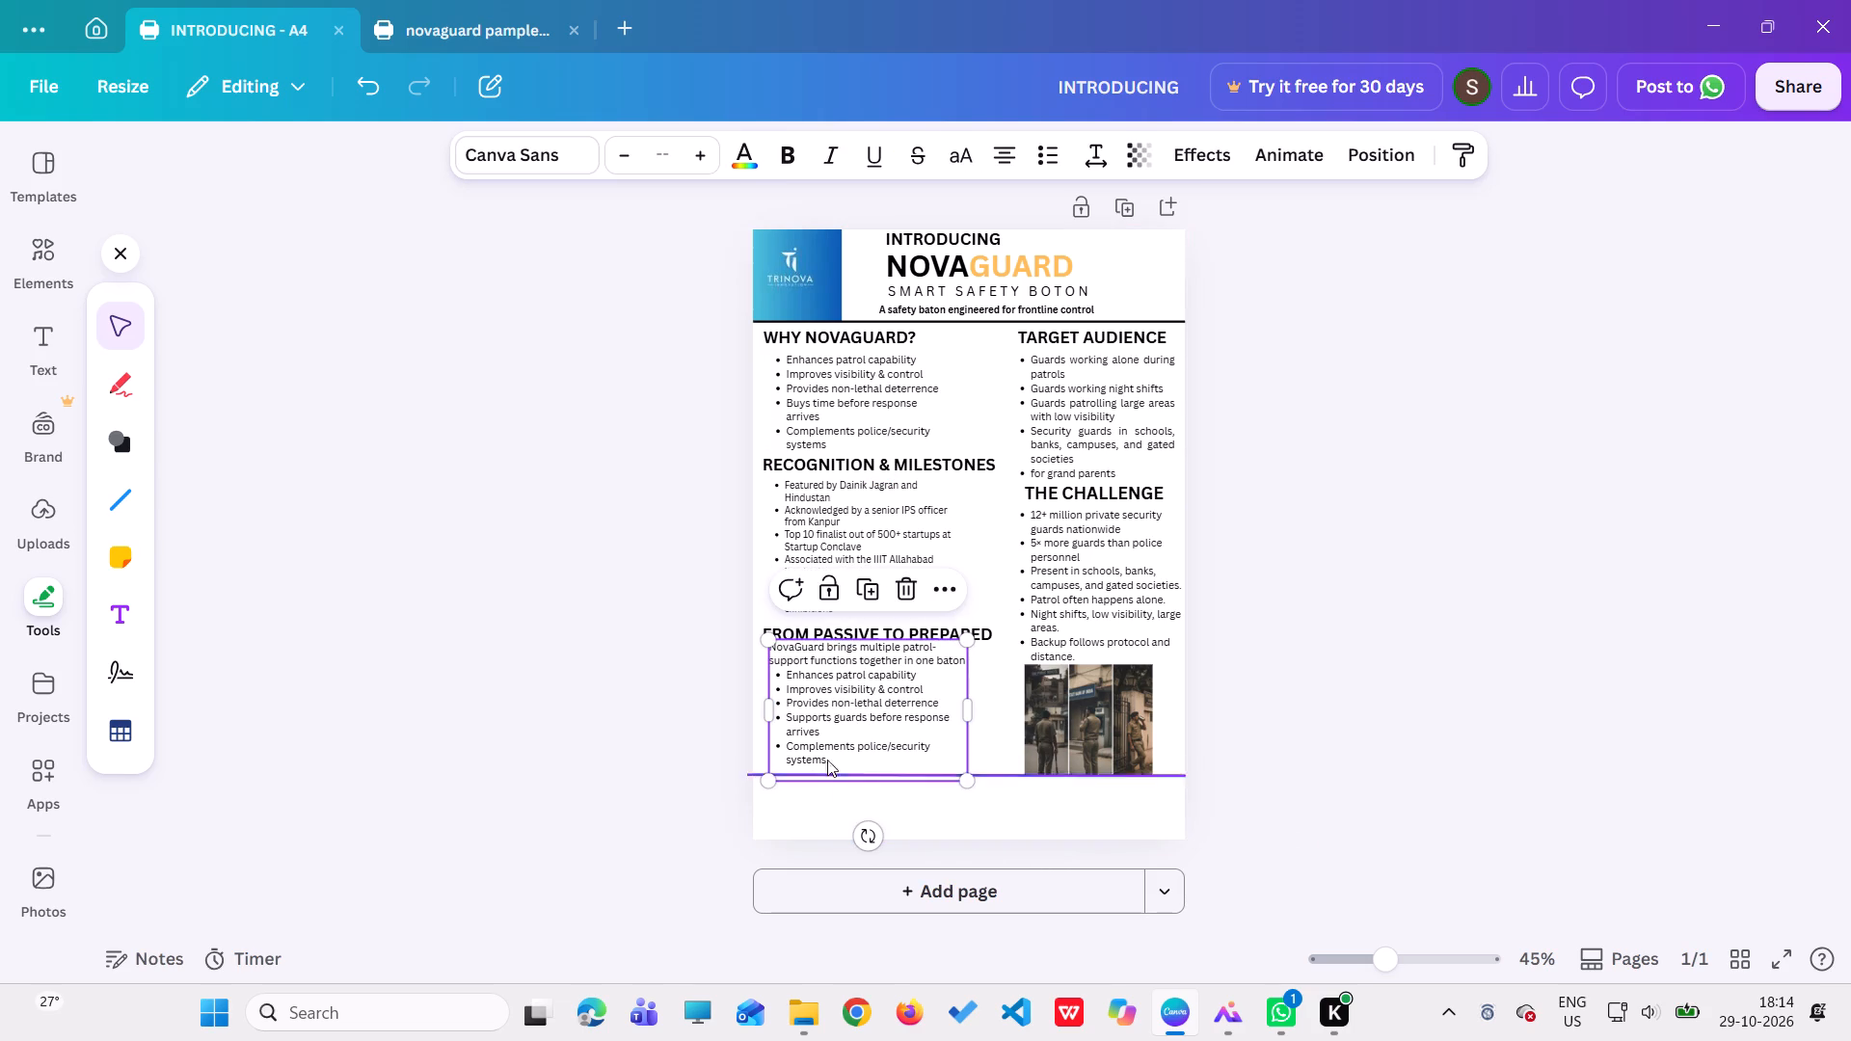
pyautogui.click(823, 735)
pyautogui.click(807, 817)
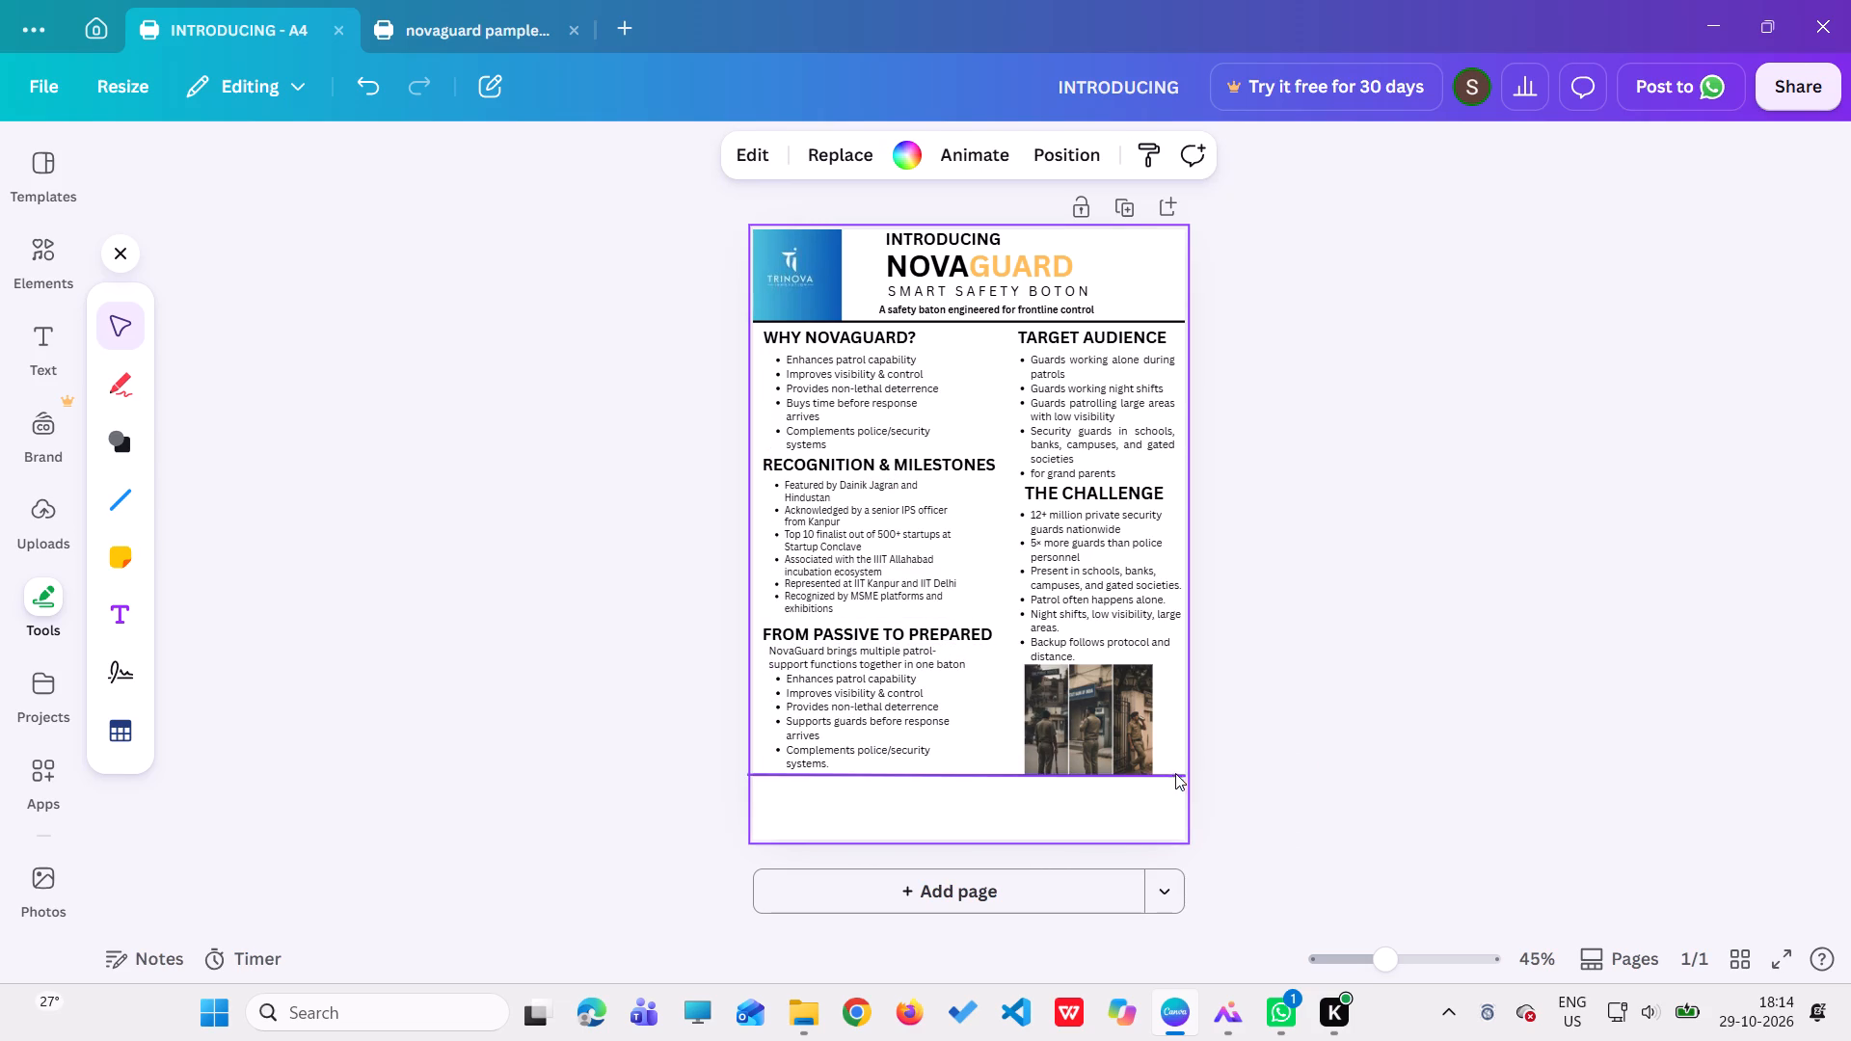
pyautogui.click(1057, 823)
# Extend both ends of the lower divider line slightly past the page edges.
pyautogui.click(1118, 775)
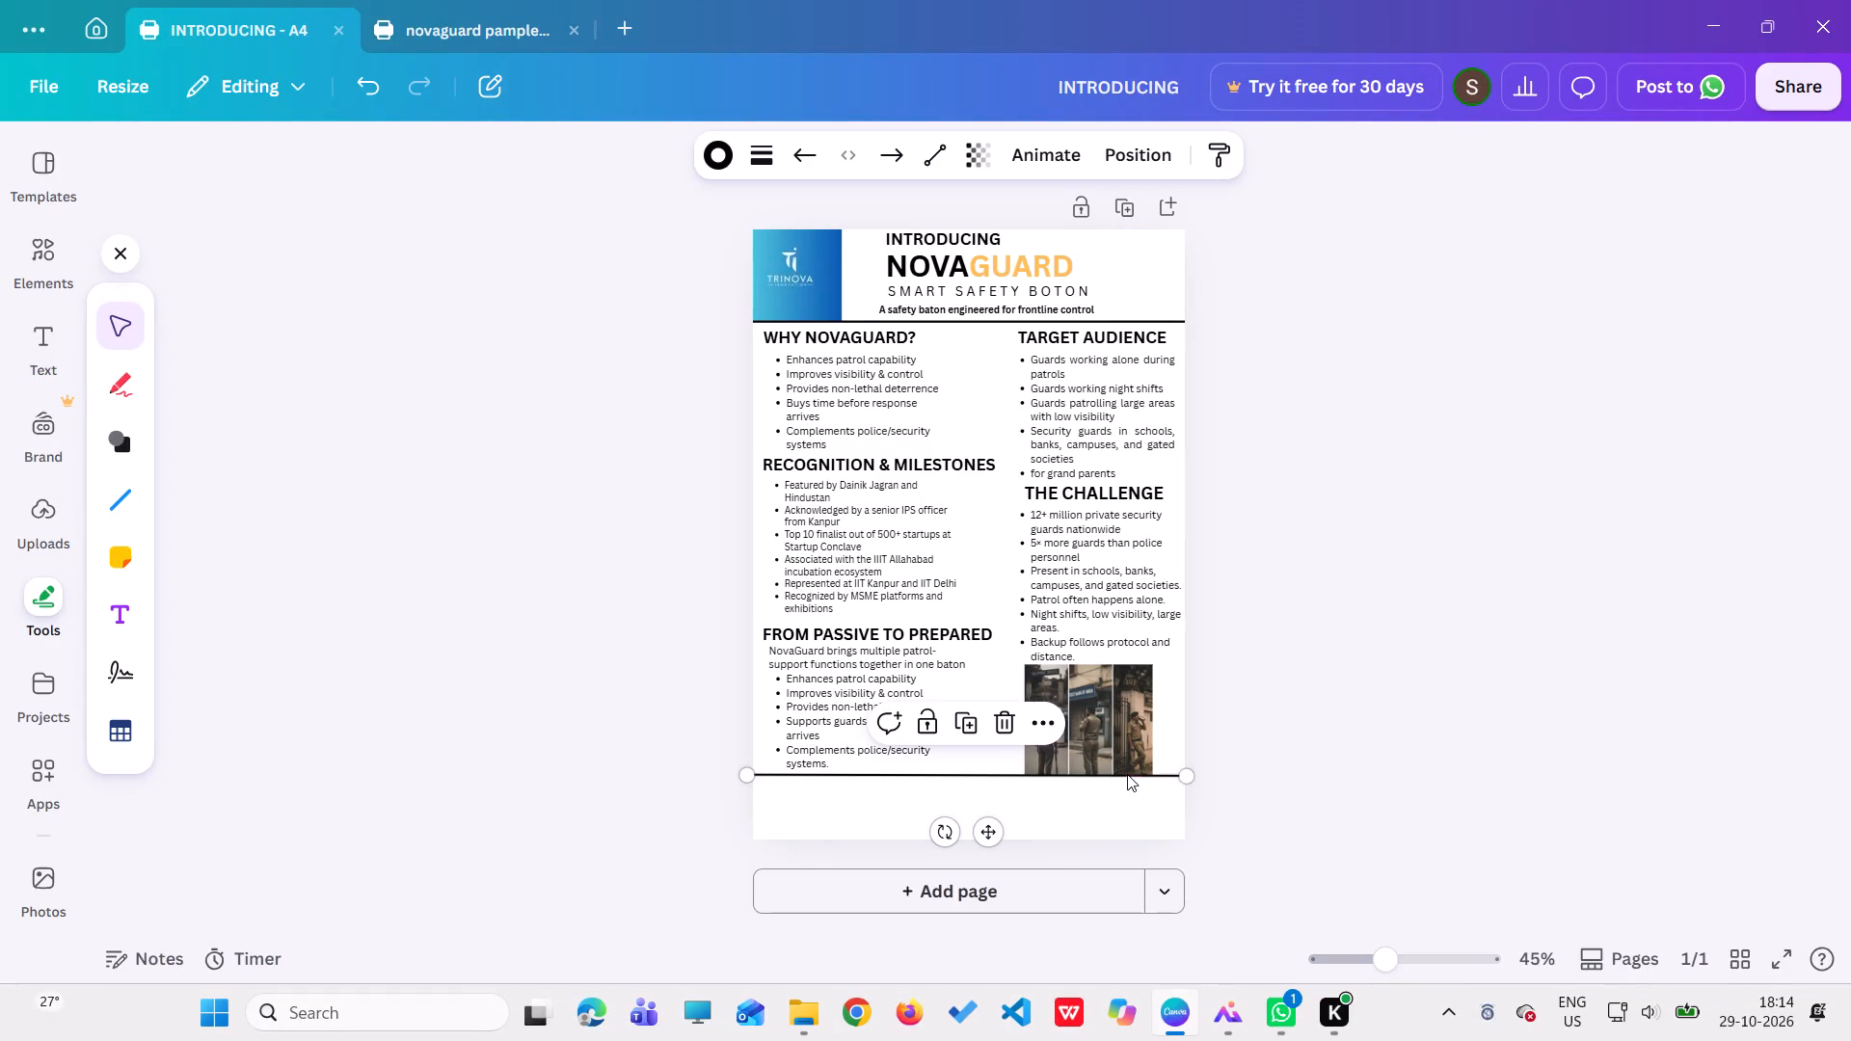
pyautogui.moveTo(1191, 774); pyautogui.dragTo(1202, 774)
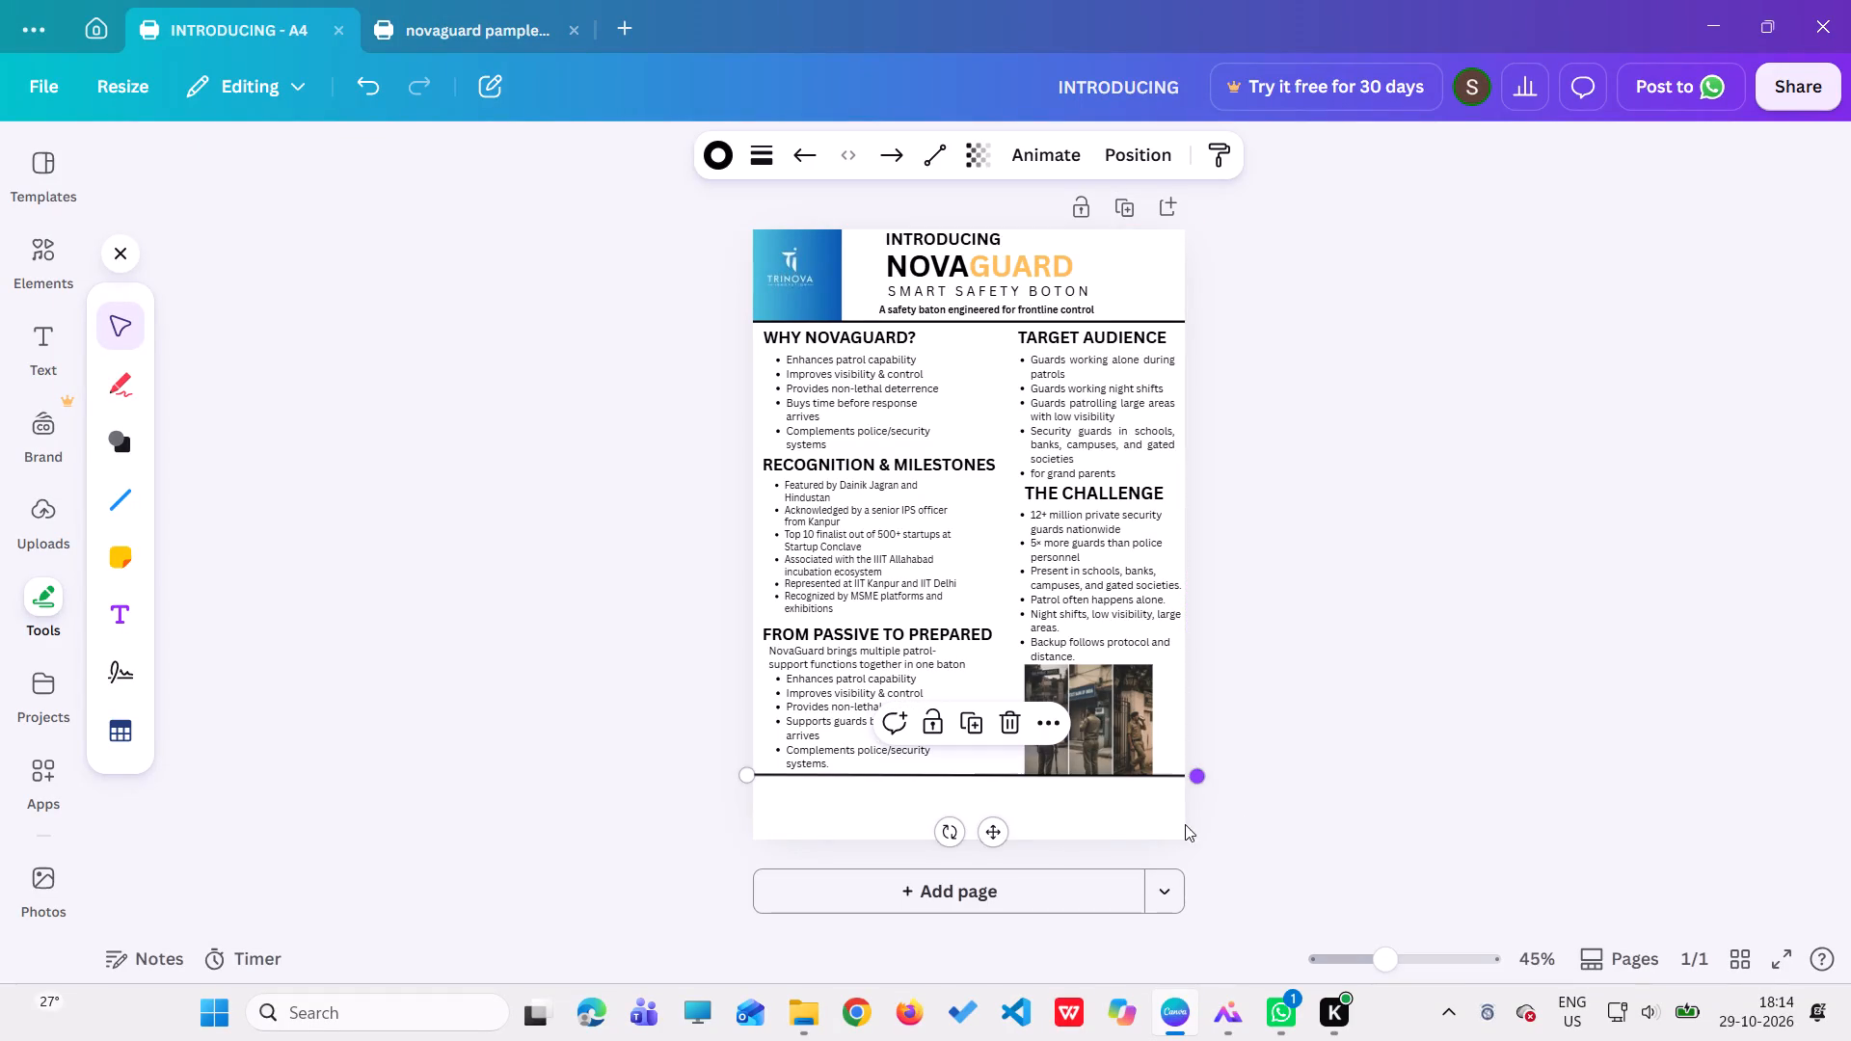
pyautogui.click(750, 774)
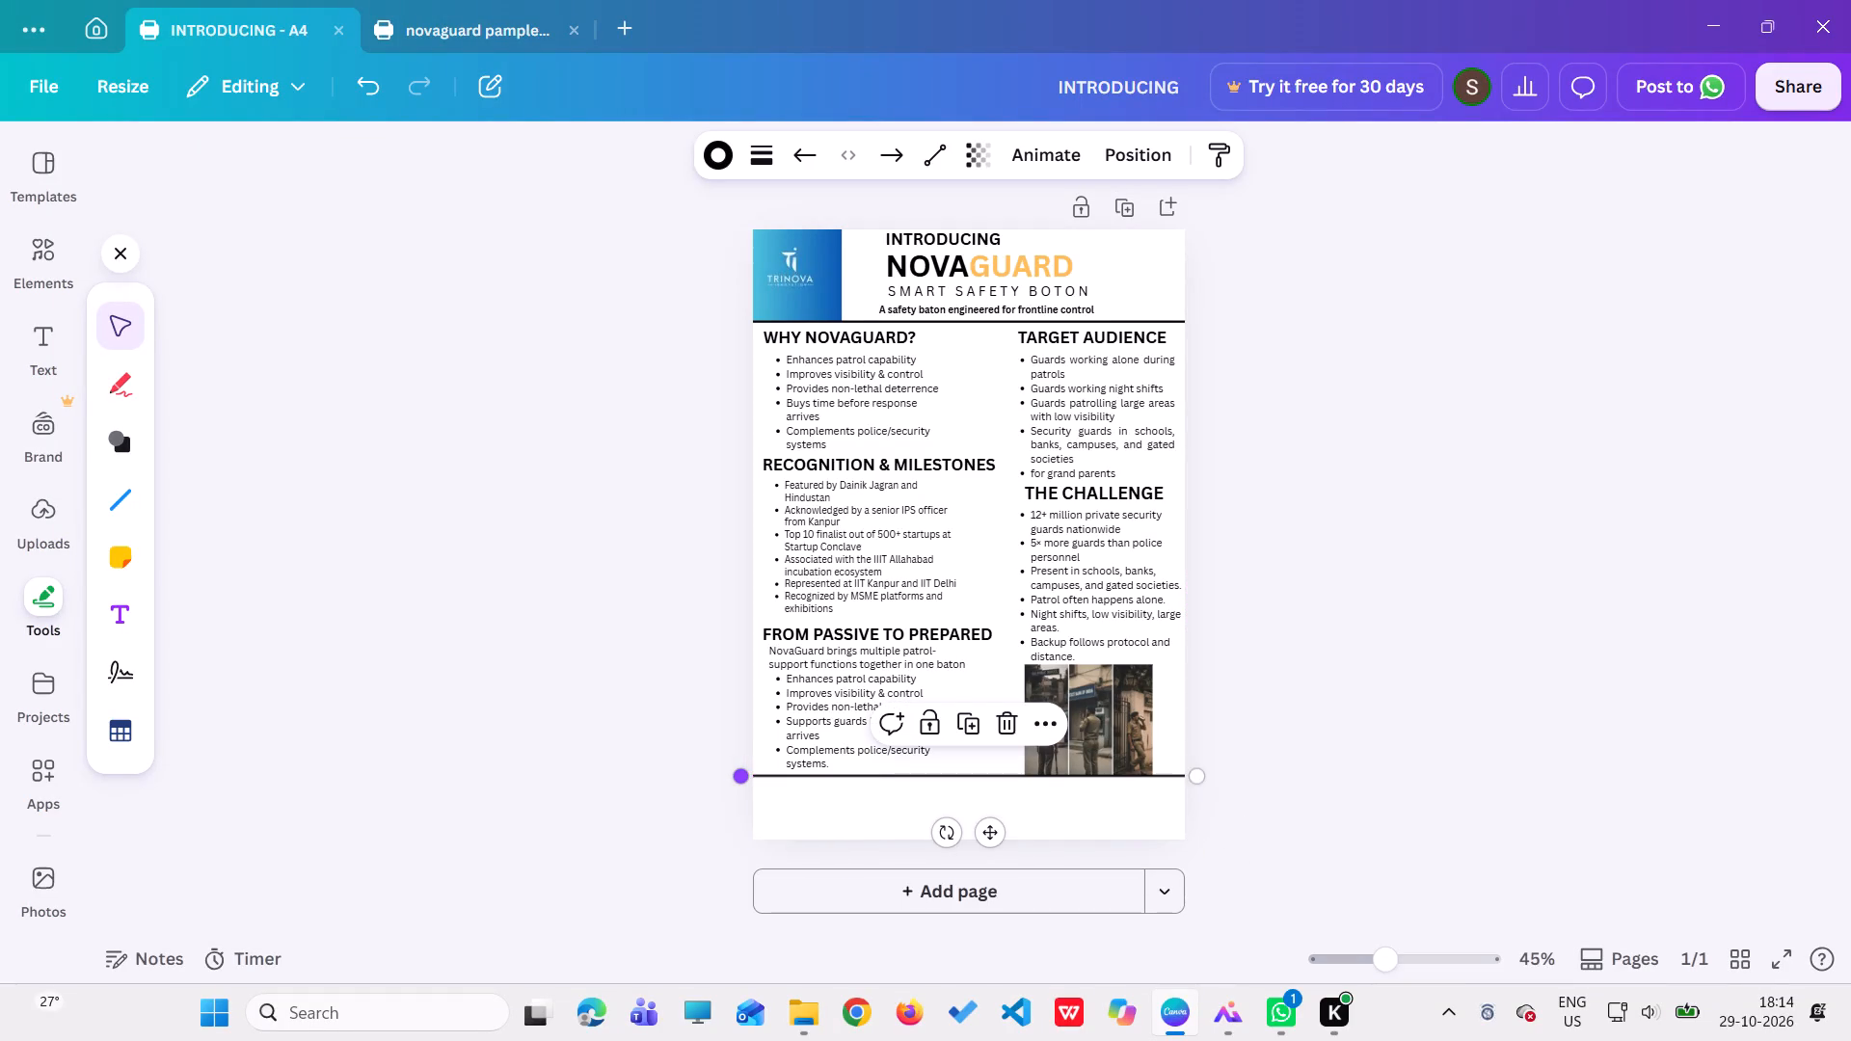
pyautogui.click(843, 812)
pyautogui.click(1268, 763)
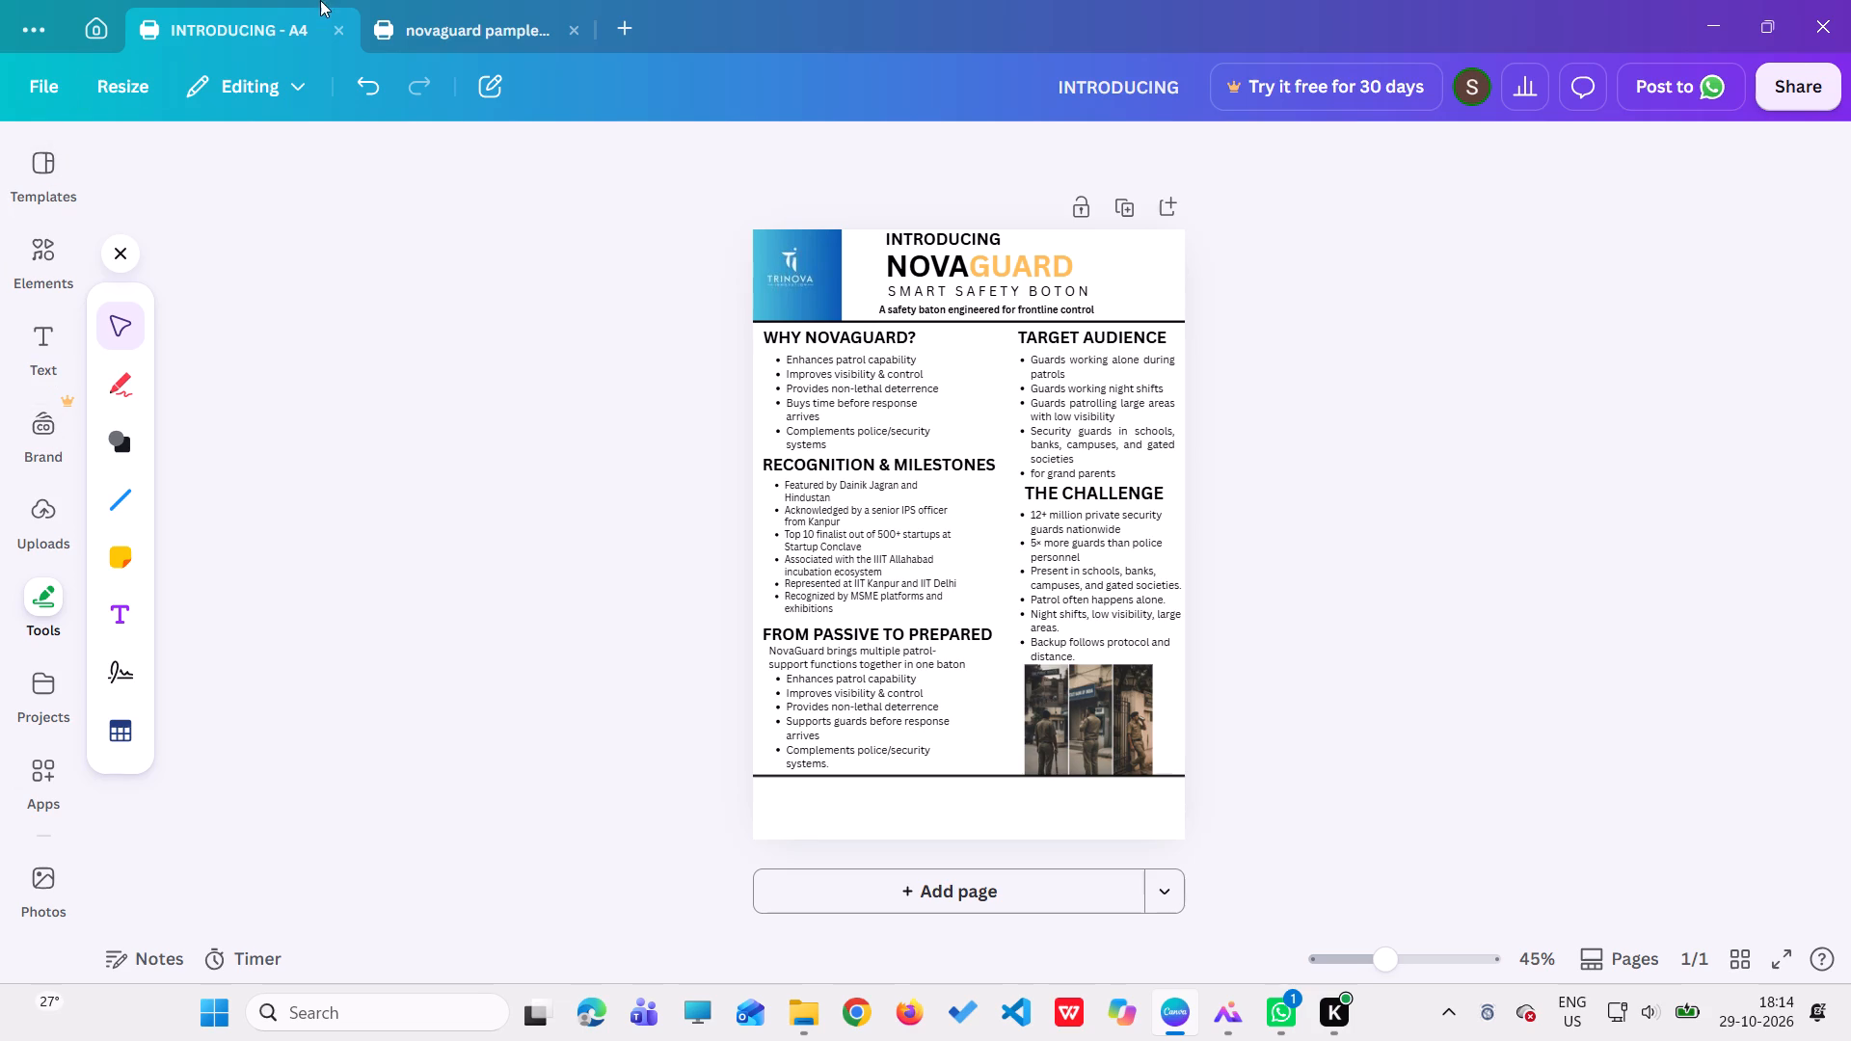
# Copy the four-icon image under "OUR MISSION" from the source pamphlet into the A4 design.
pyautogui.click(435, 29)
pyautogui.click(1279, 783)
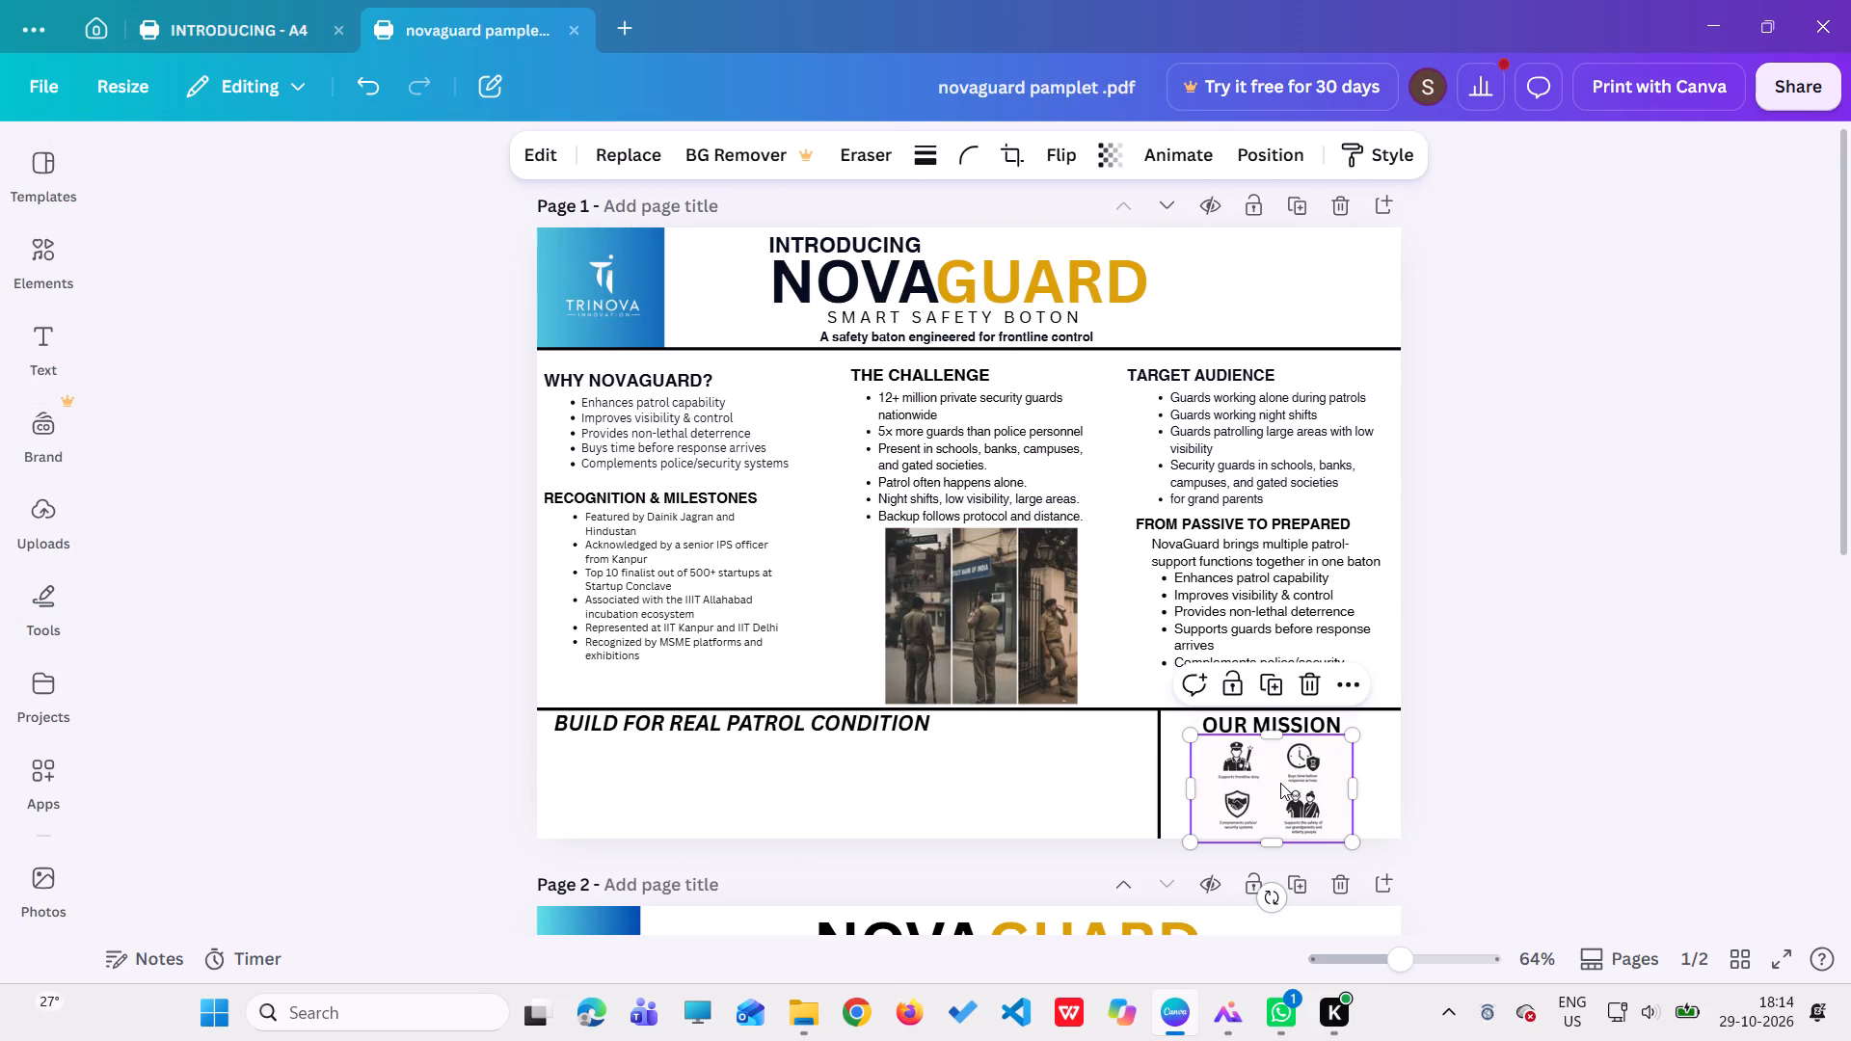
pyautogui.click(1361, 685)
pyautogui.click(1386, 92)
pyautogui.click(162, 32)
pyautogui.click(951, 796)
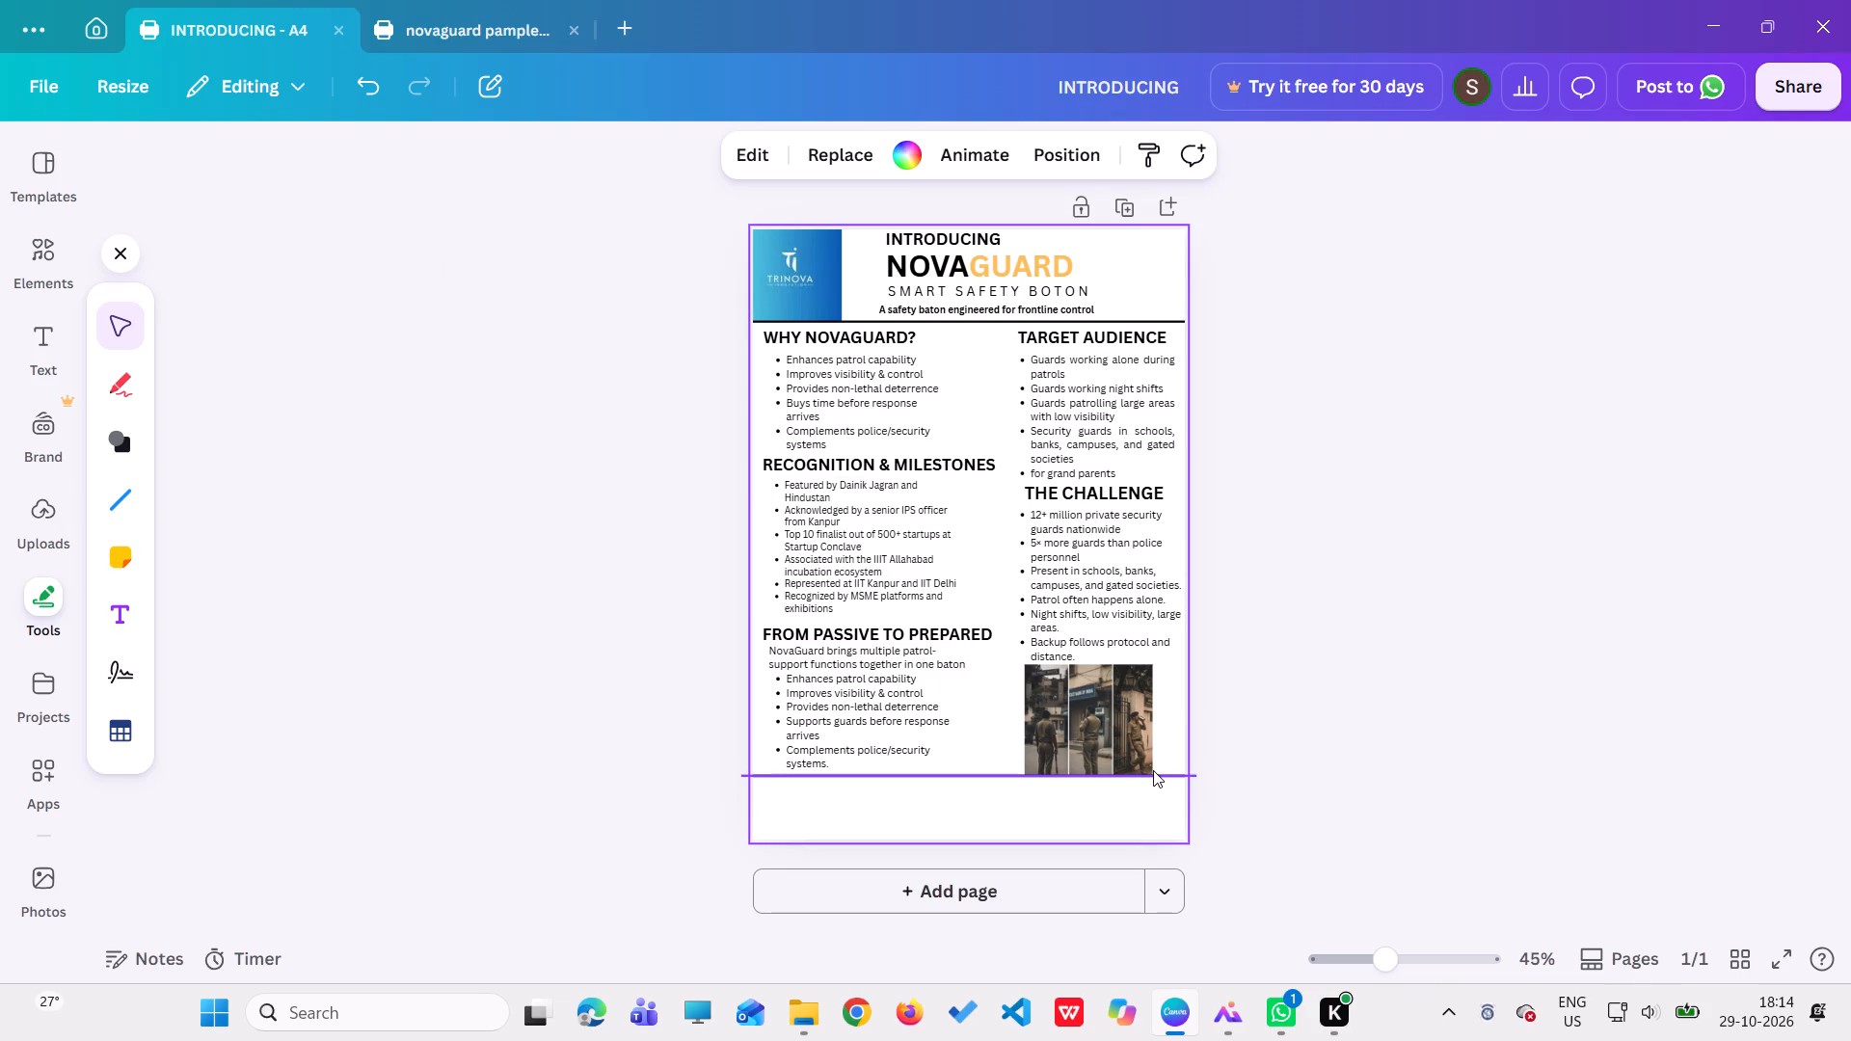
pyautogui.hotkey('ctrl', 'v')
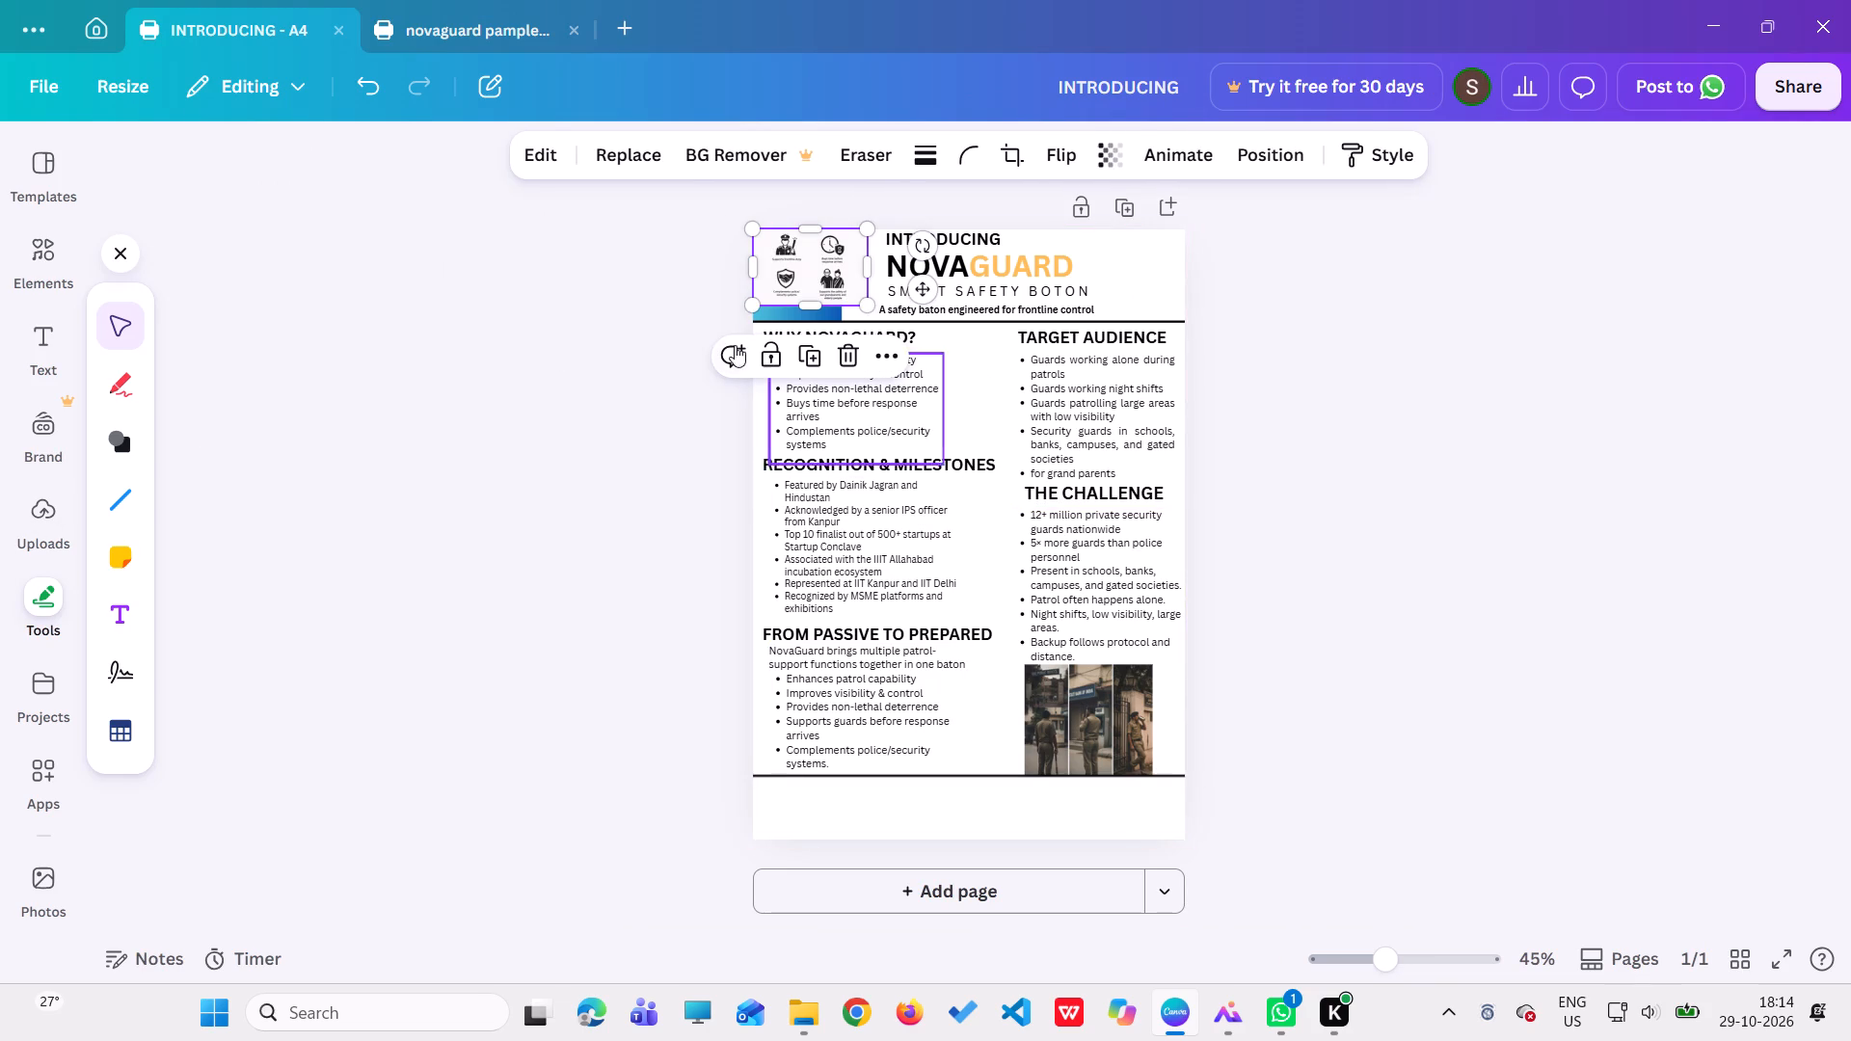
# Move the four-icon image to the page's bottom-right corner below the lower divider line and shrink it slightly to fit.
pyautogui.moveTo(795, 270); pyautogui.dragTo(1115, 877)
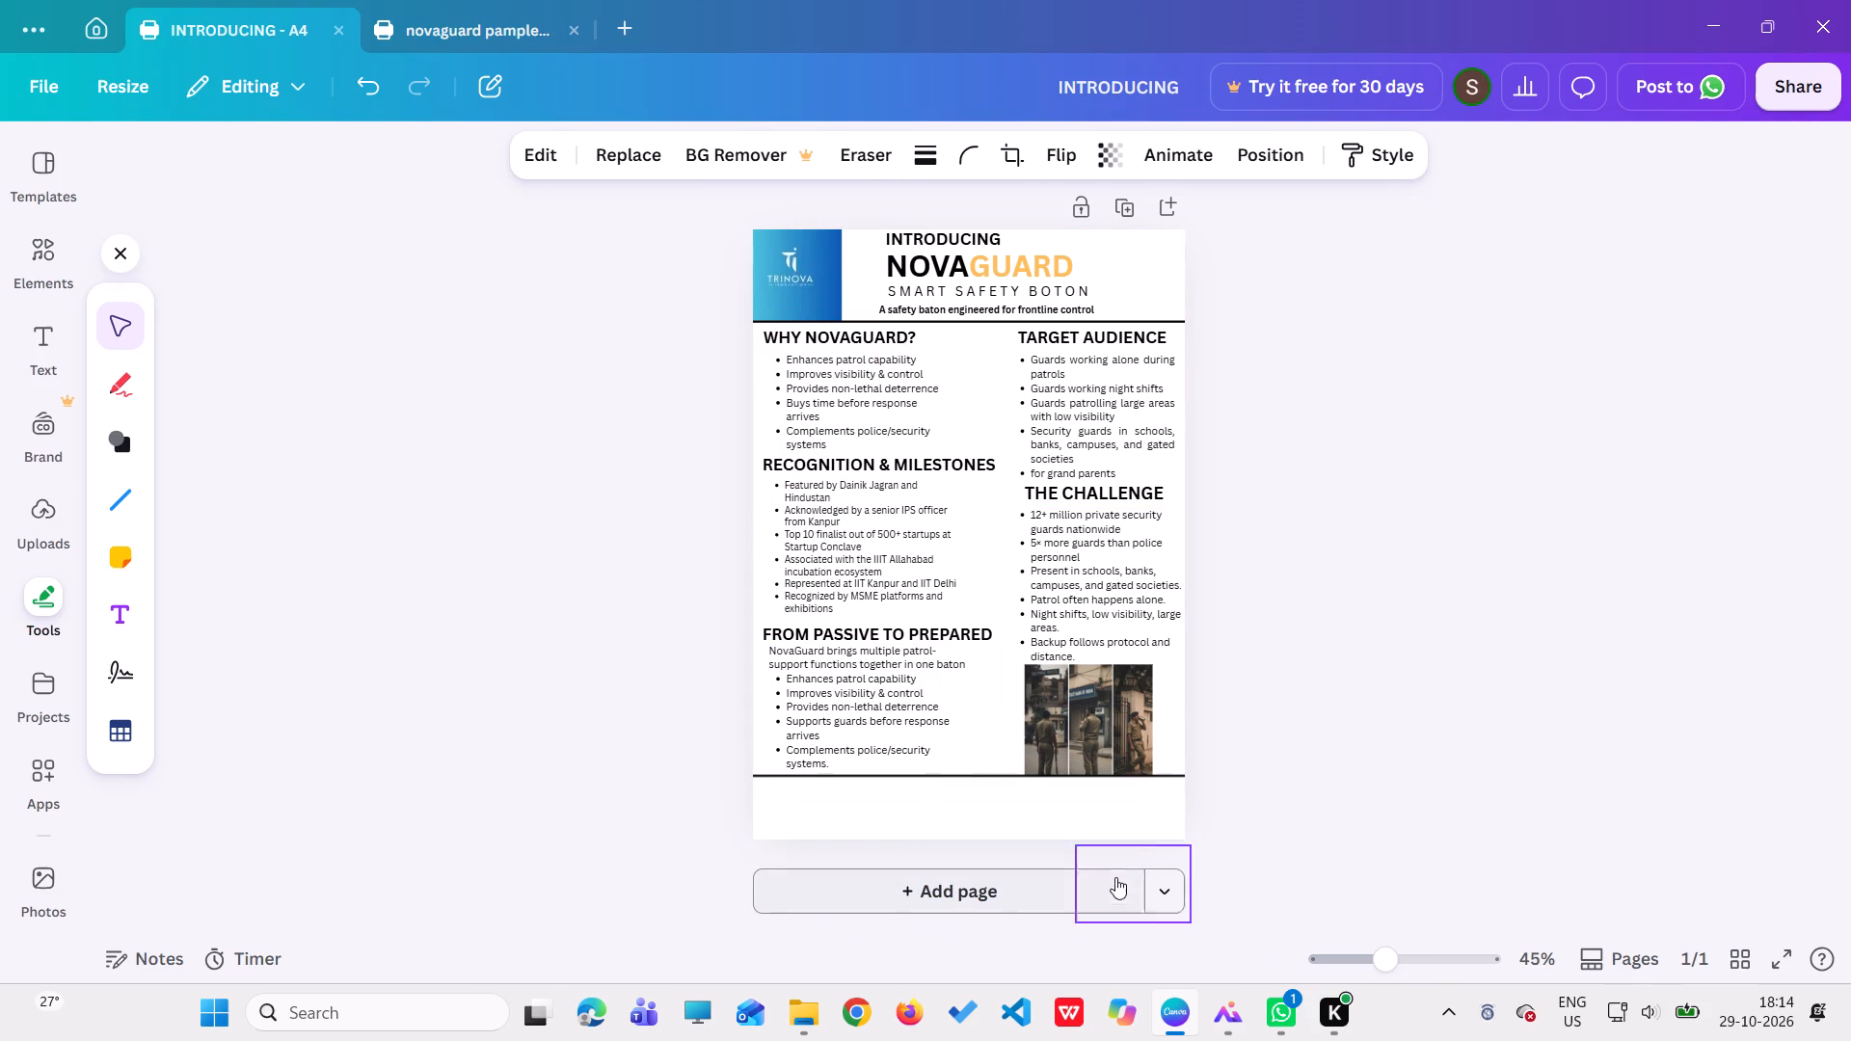
pyautogui.moveTo(1115, 877); pyautogui.dragTo(1114, 811)
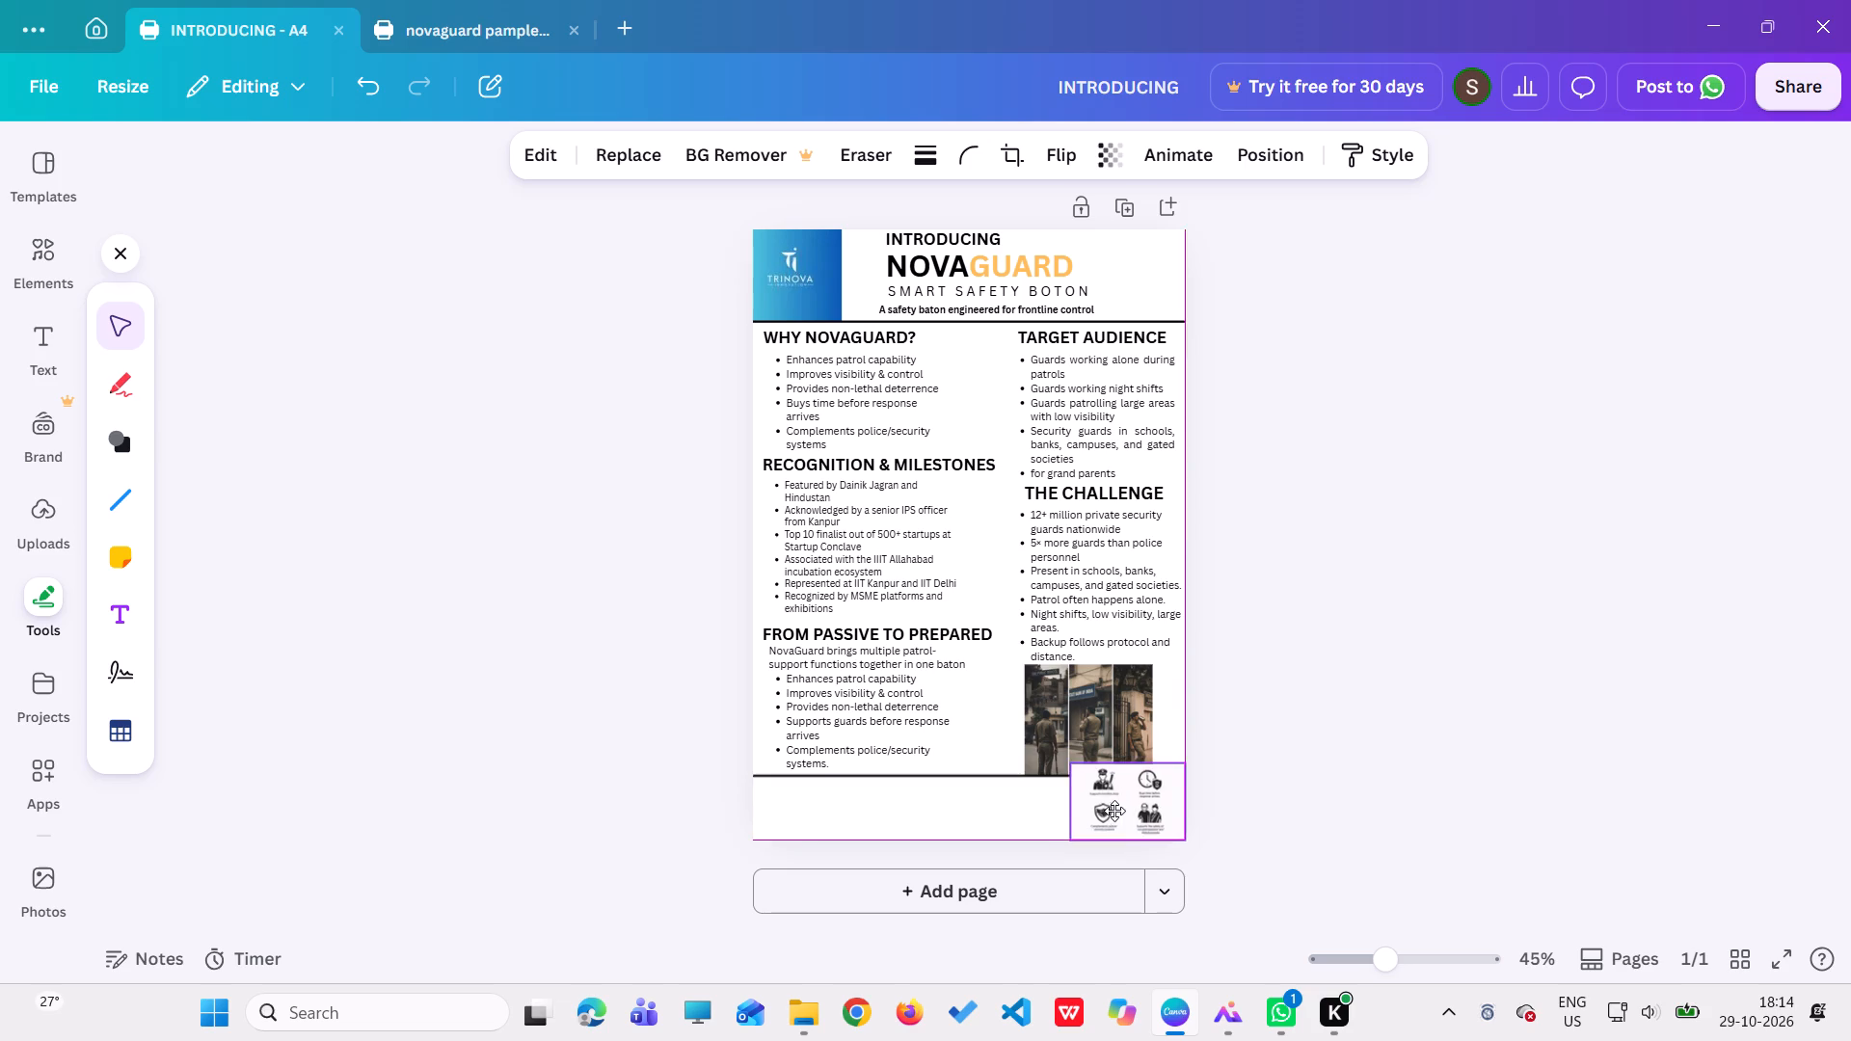
pyautogui.moveTo(1114, 811); pyautogui.dragTo(1123, 819)
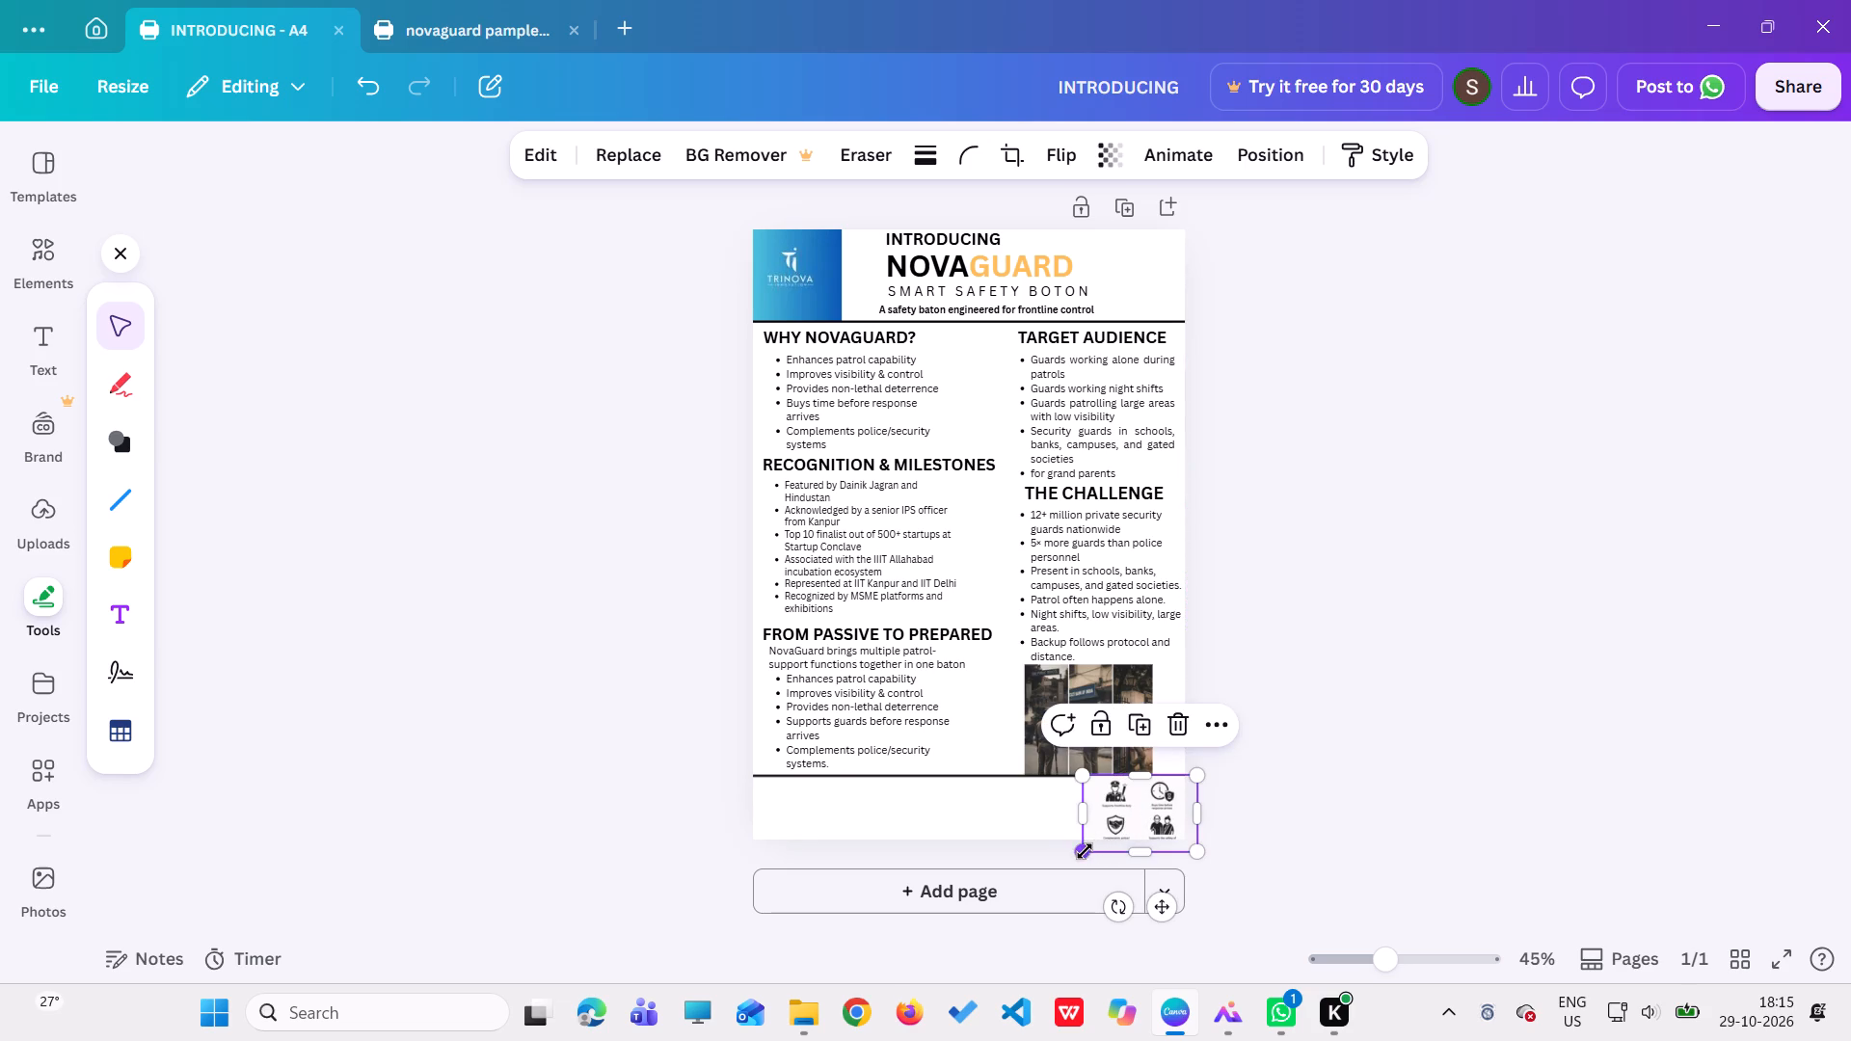
pyautogui.moveTo(1085, 851); pyautogui.dragTo(1099, 842)
pyautogui.moveTo(1114, 822); pyautogui.dragTo(1106, 822)
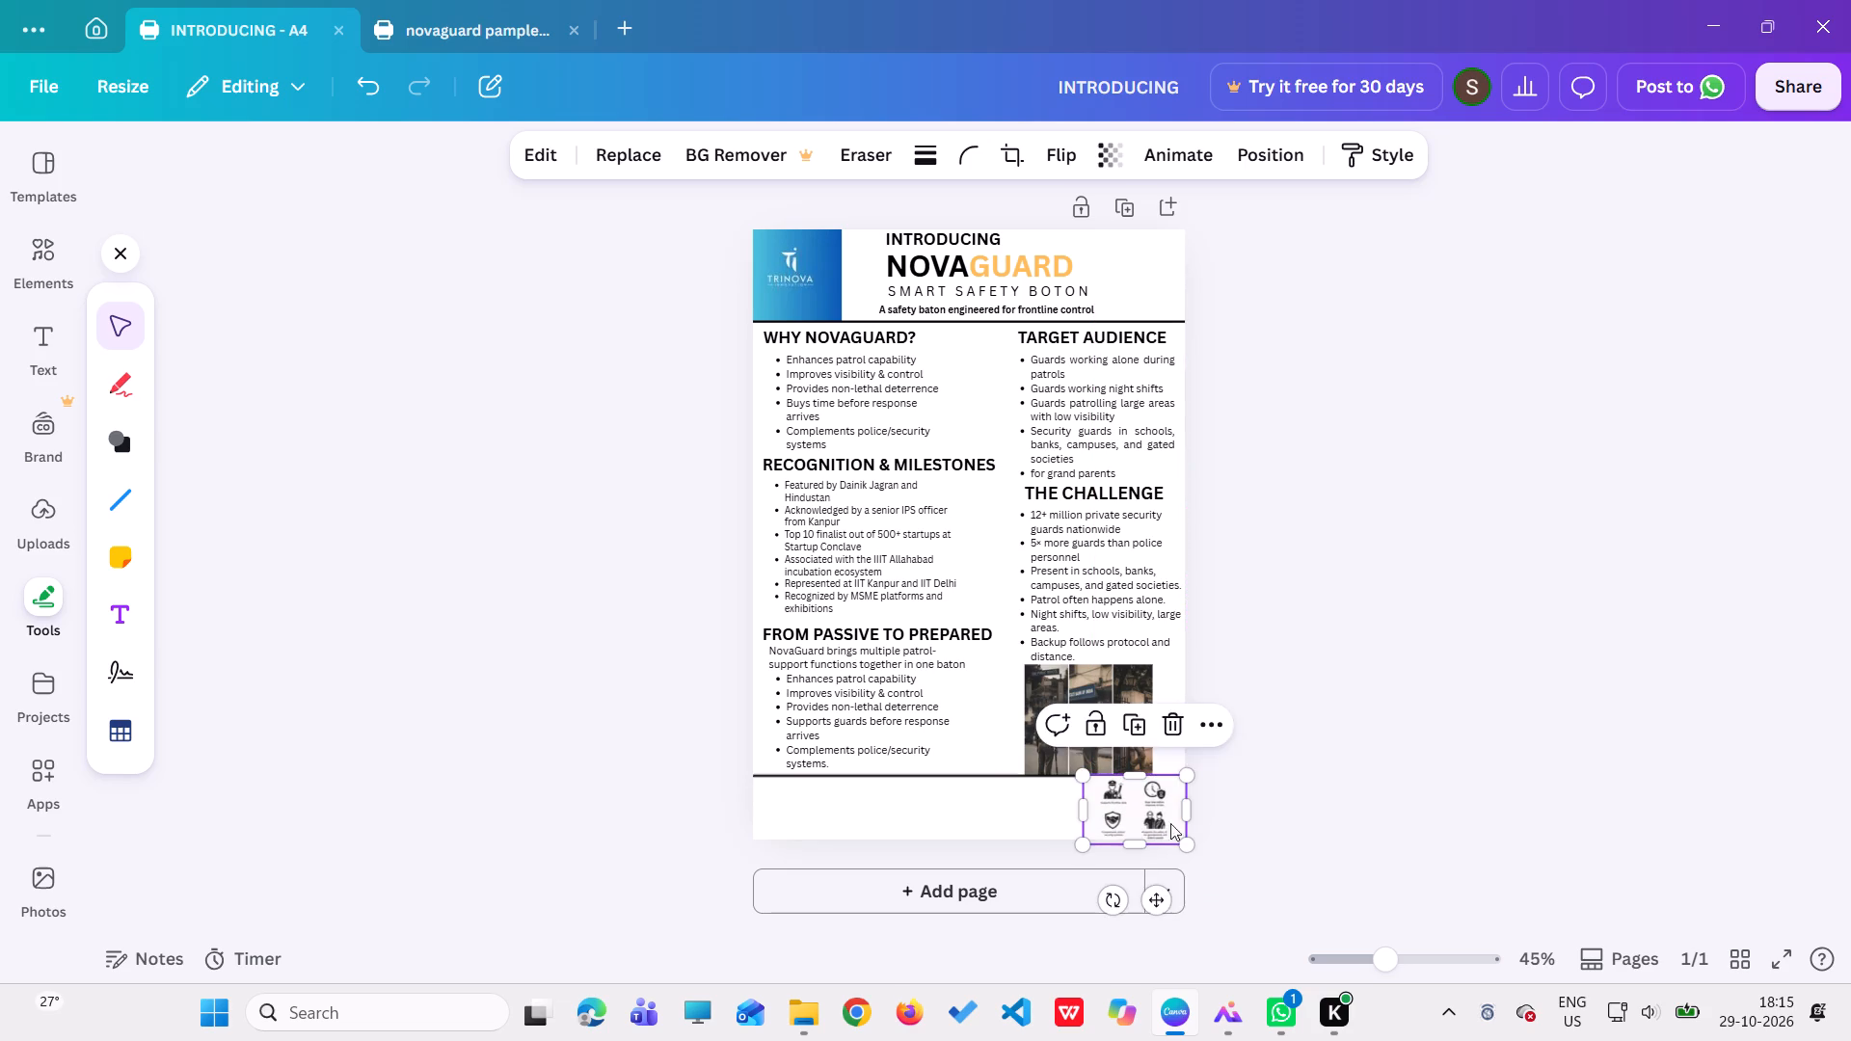
pyautogui.click(1268, 792)
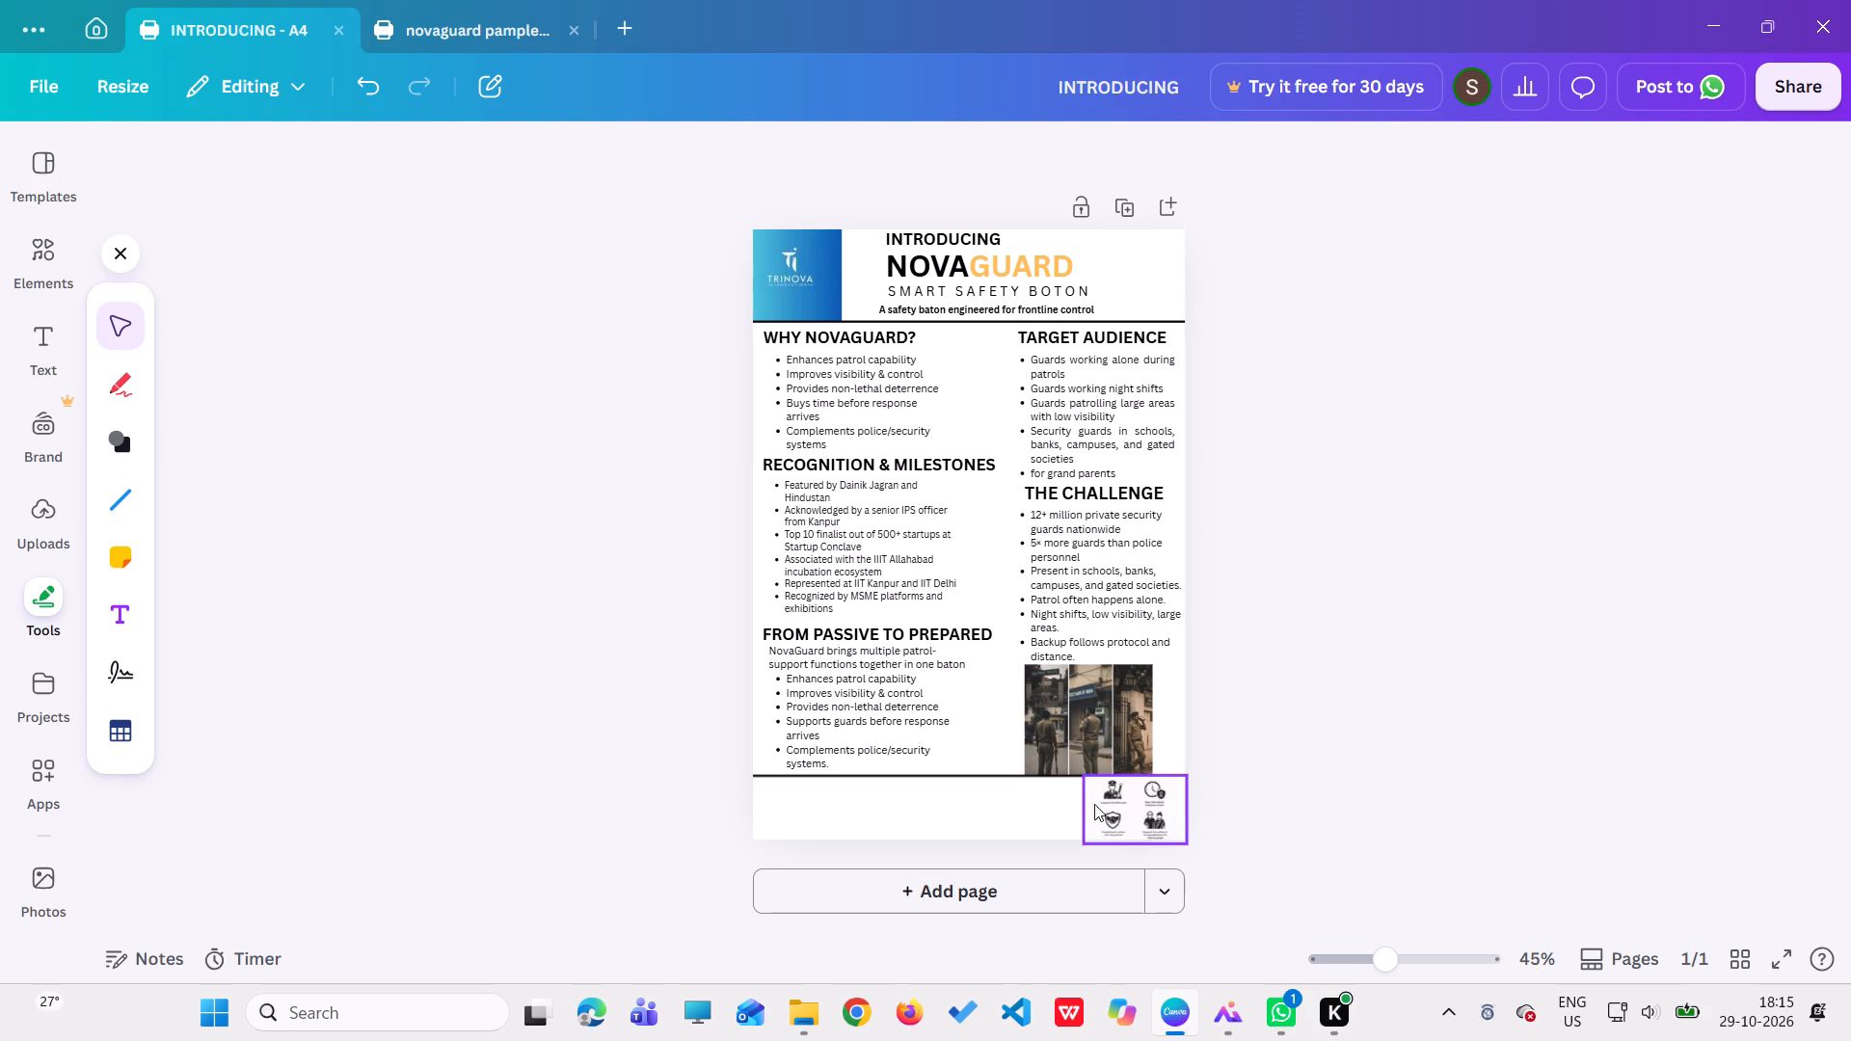
# Bring the lower divider line to the front, above the four-icon image.
pyautogui.click(1060, 775)
pyautogui.rightClick(1060, 775)
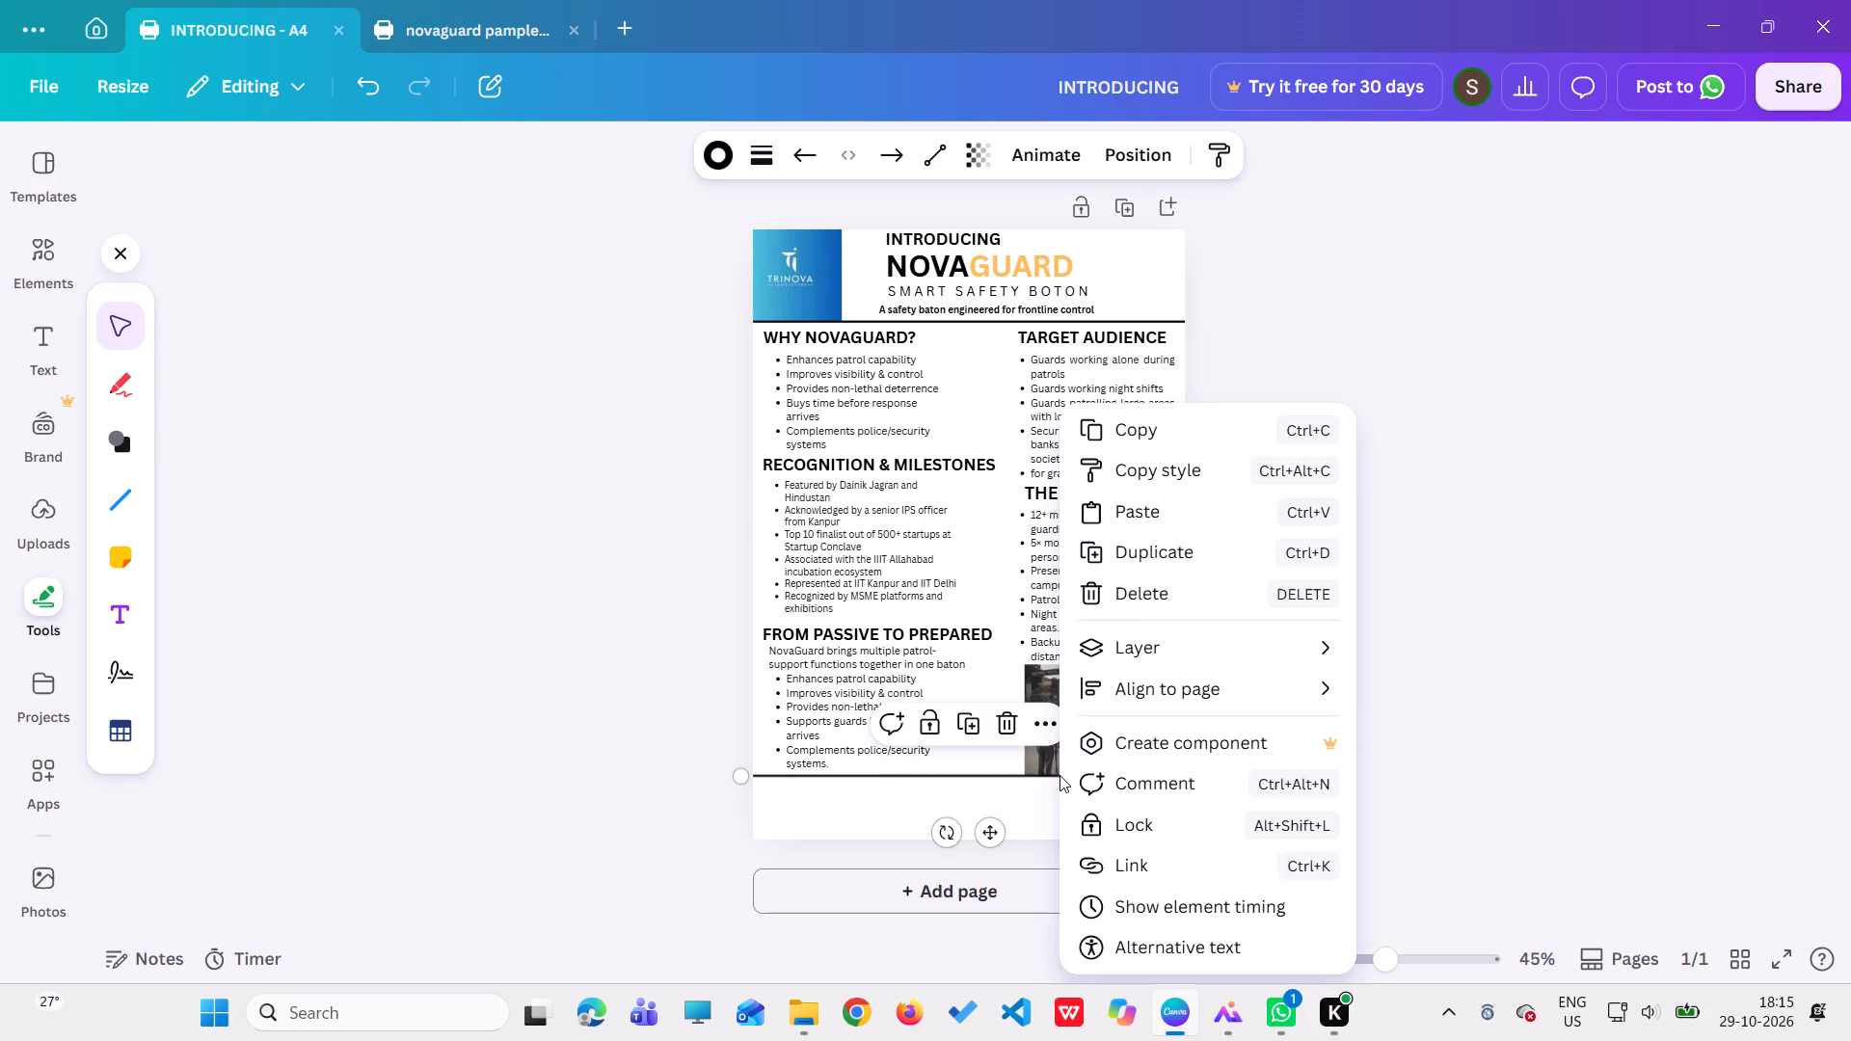
pyautogui.click(1176, 647)
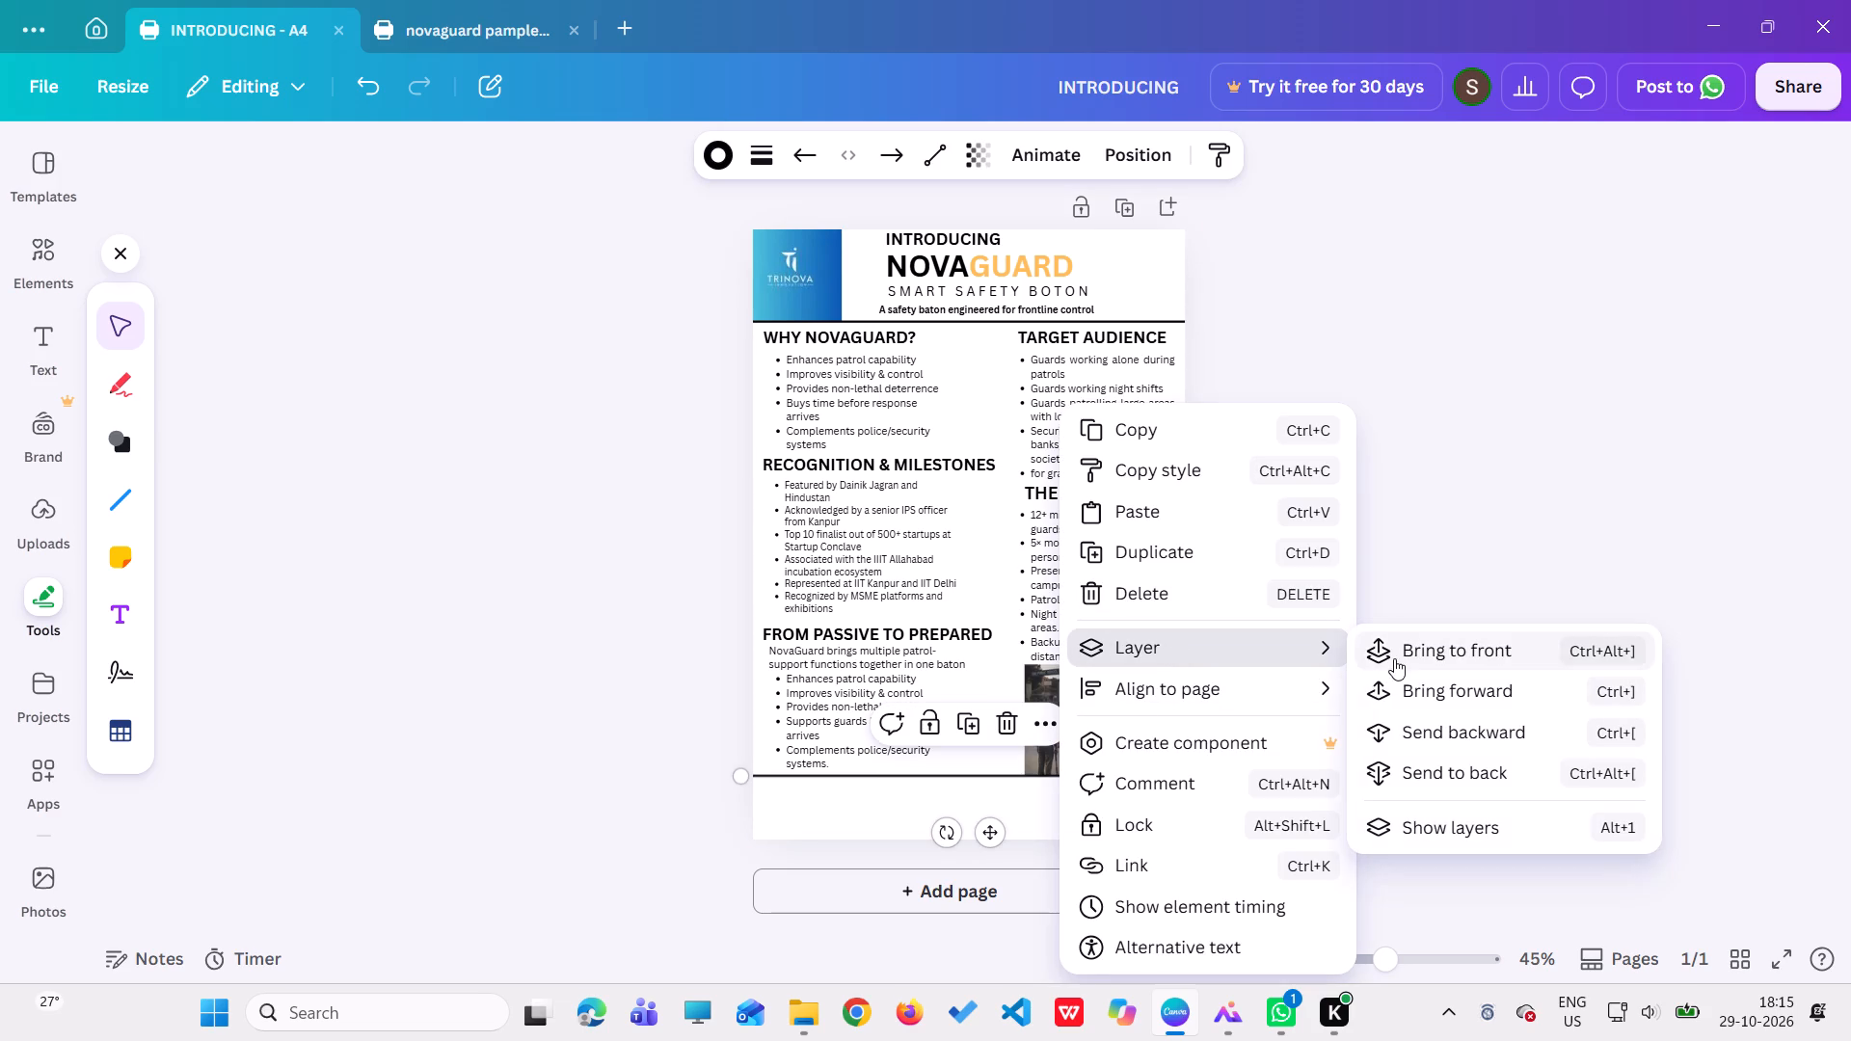
pyautogui.click(1394, 658)
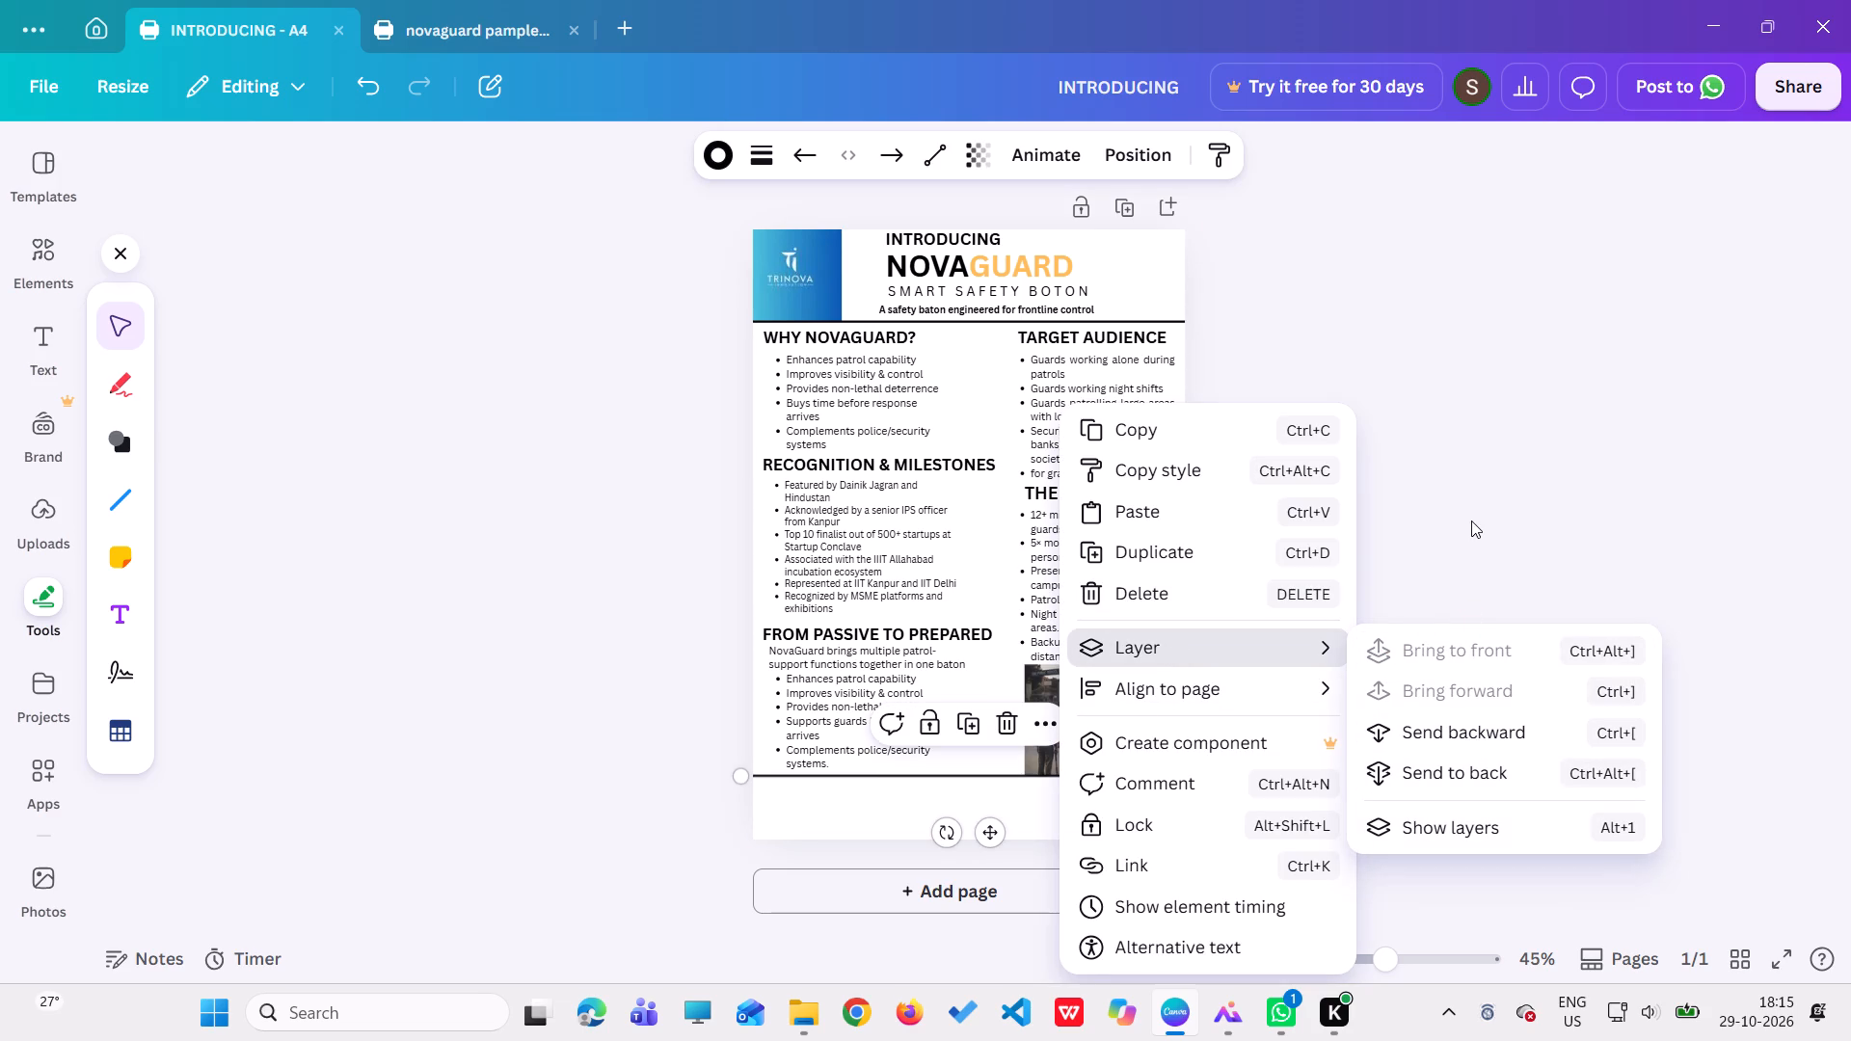
pyautogui.click(1471, 520)
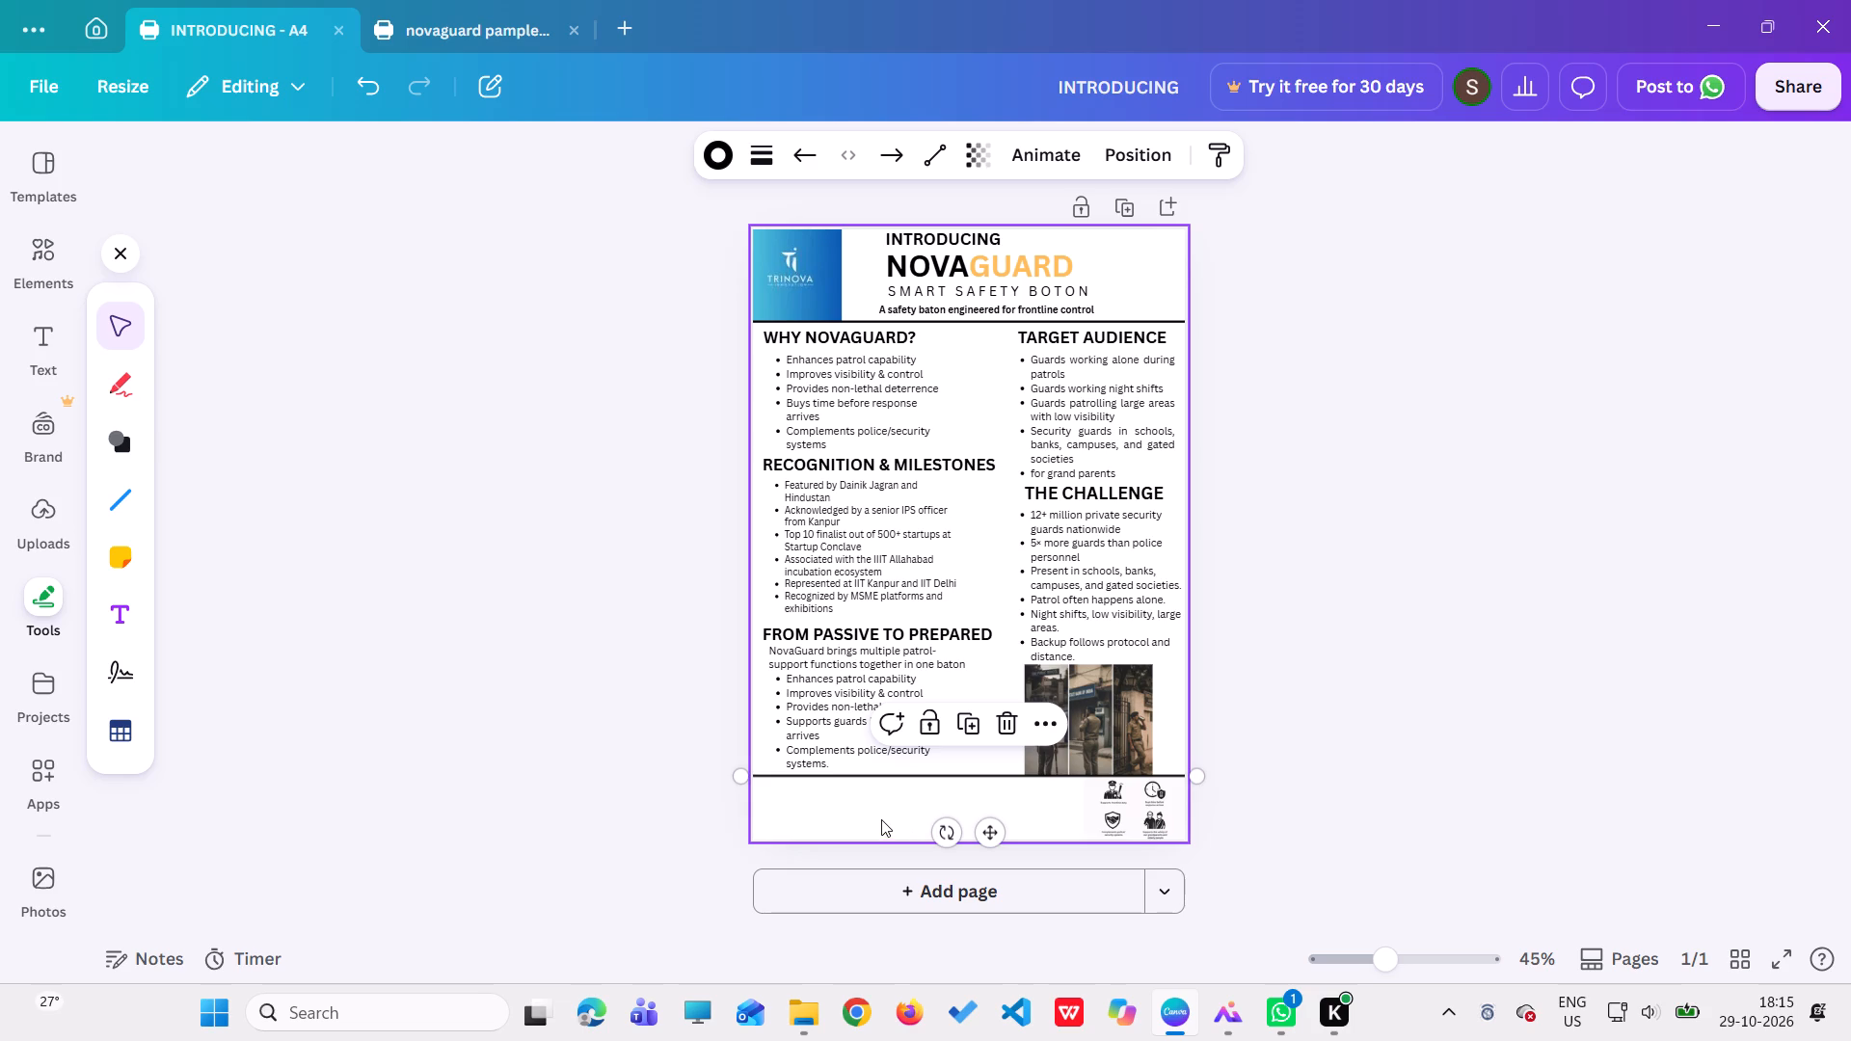
pyautogui.click(828, 818)
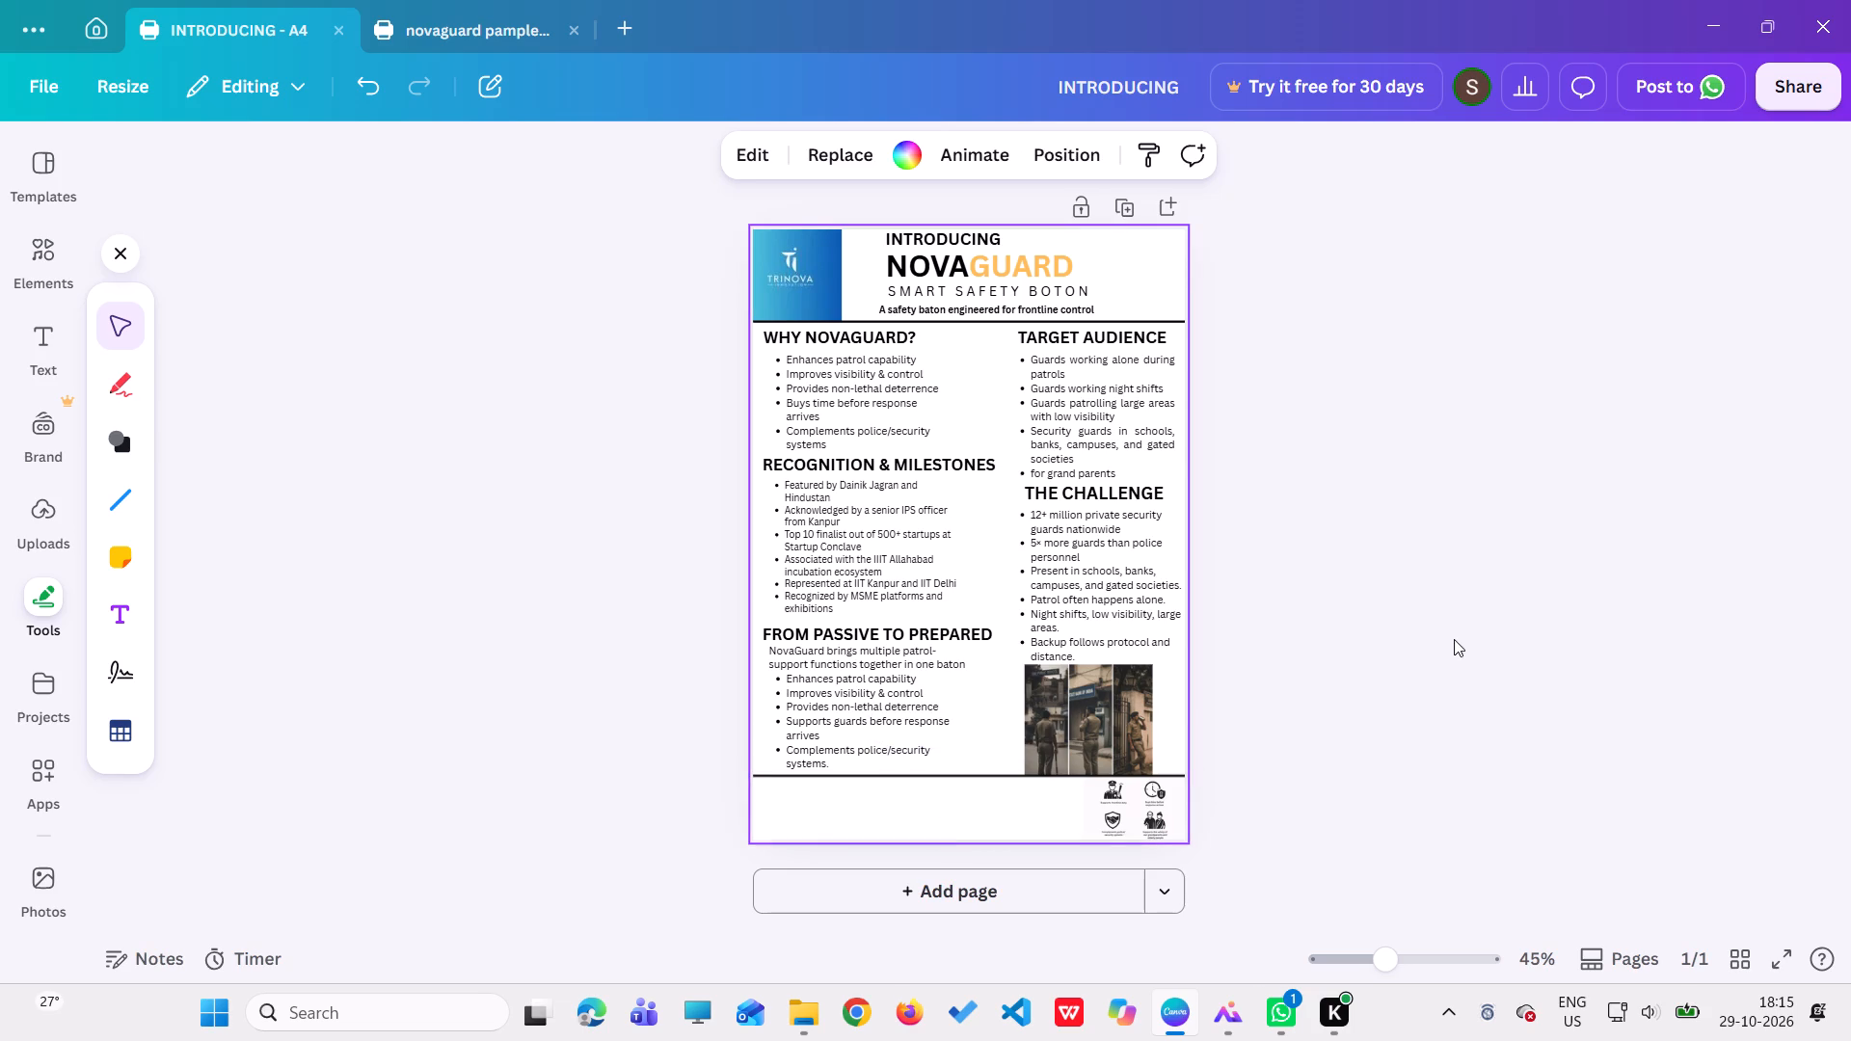
pyautogui.click(1454, 639)
# Add a blank second page to the A4 design.
pyautogui.scroll(-2, 622, 637)
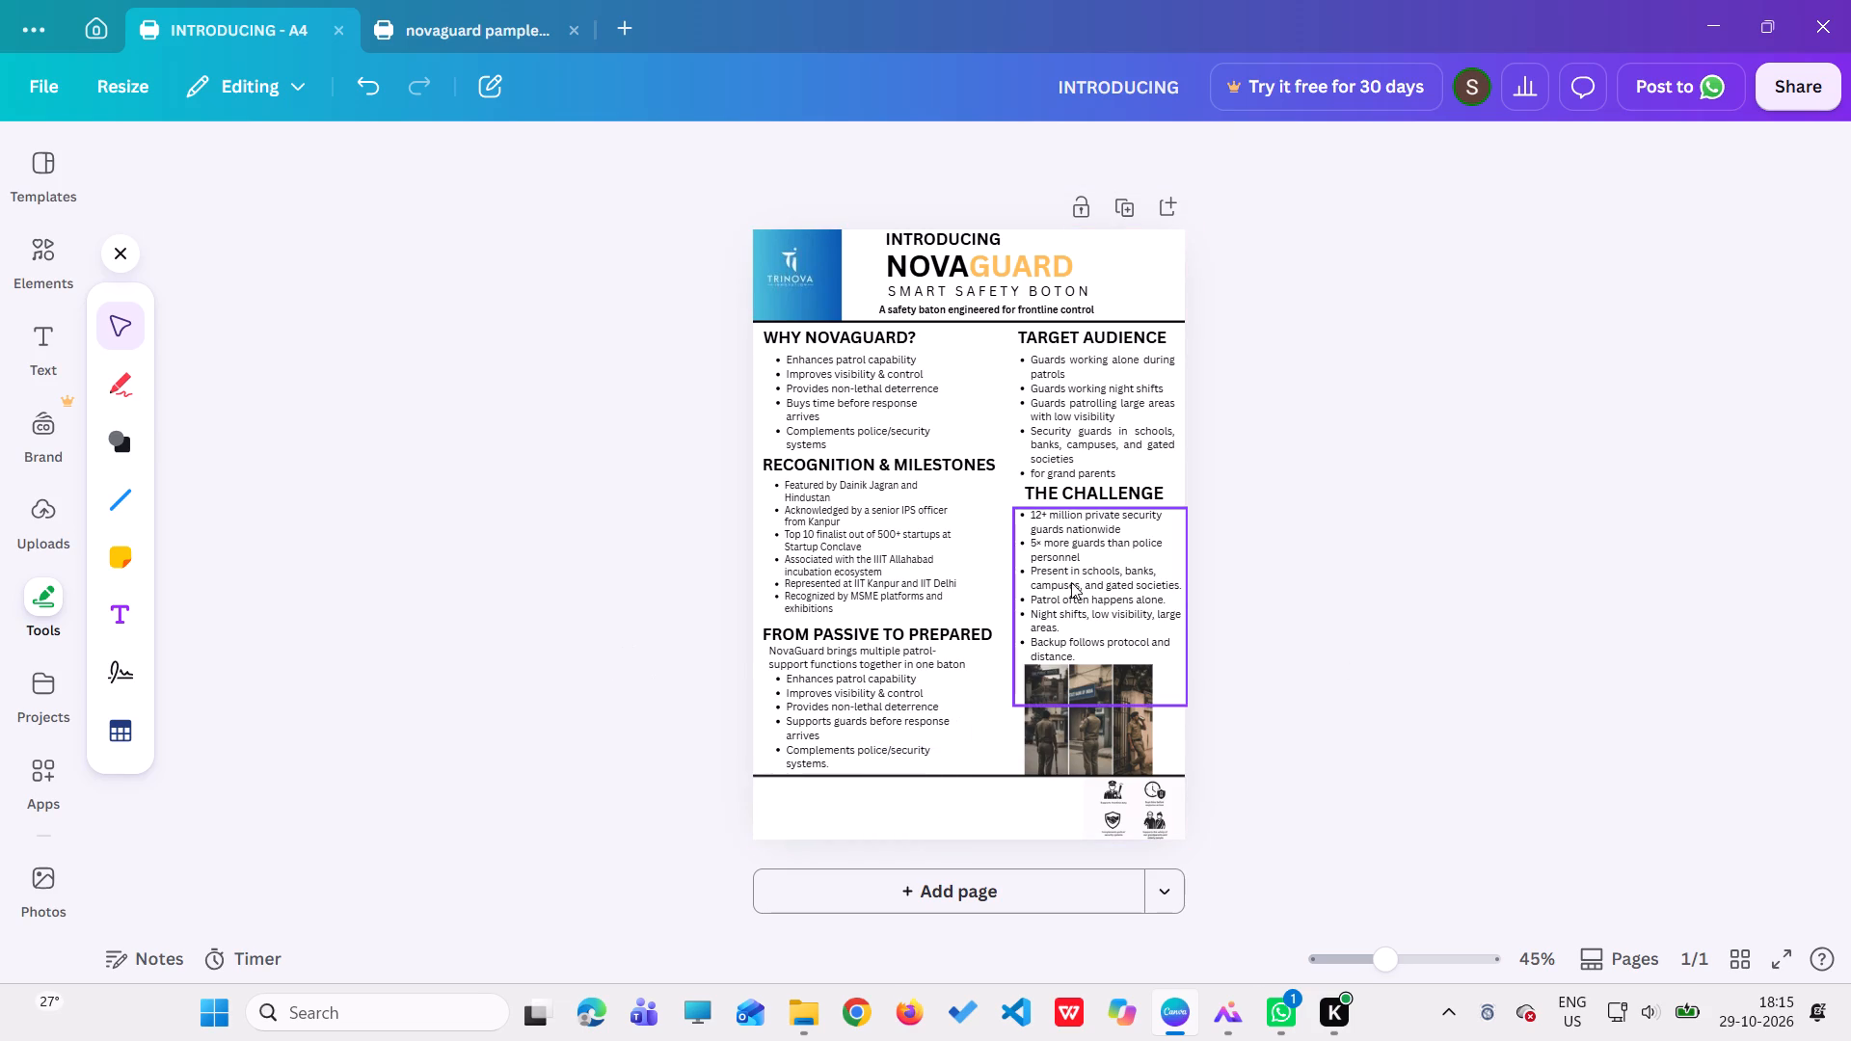
pyautogui.click(949, 901)
# Copy the word "GUARD" from the page 1 title into a new subheading text box on page 2.
pyautogui.scroll(7, 941, 481)
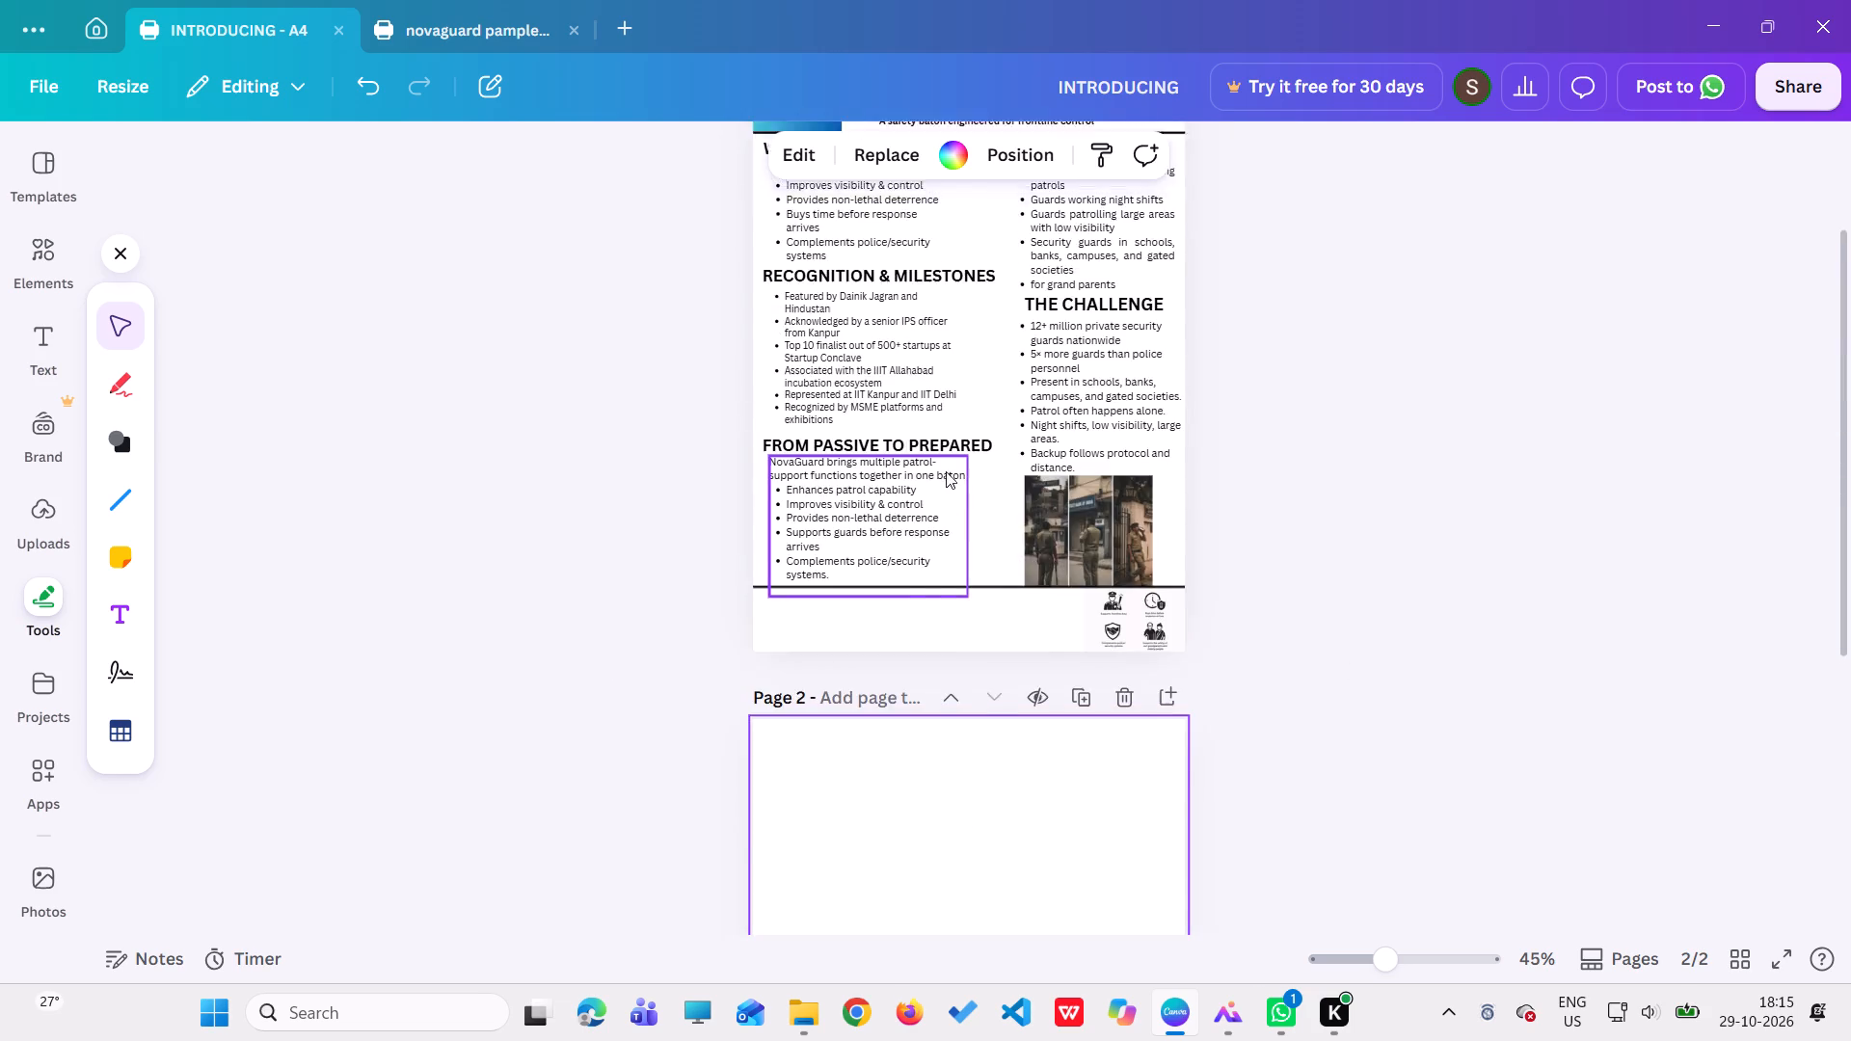
pyautogui.scroll(3, 951, 464)
pyautogui.click(1004, 272)
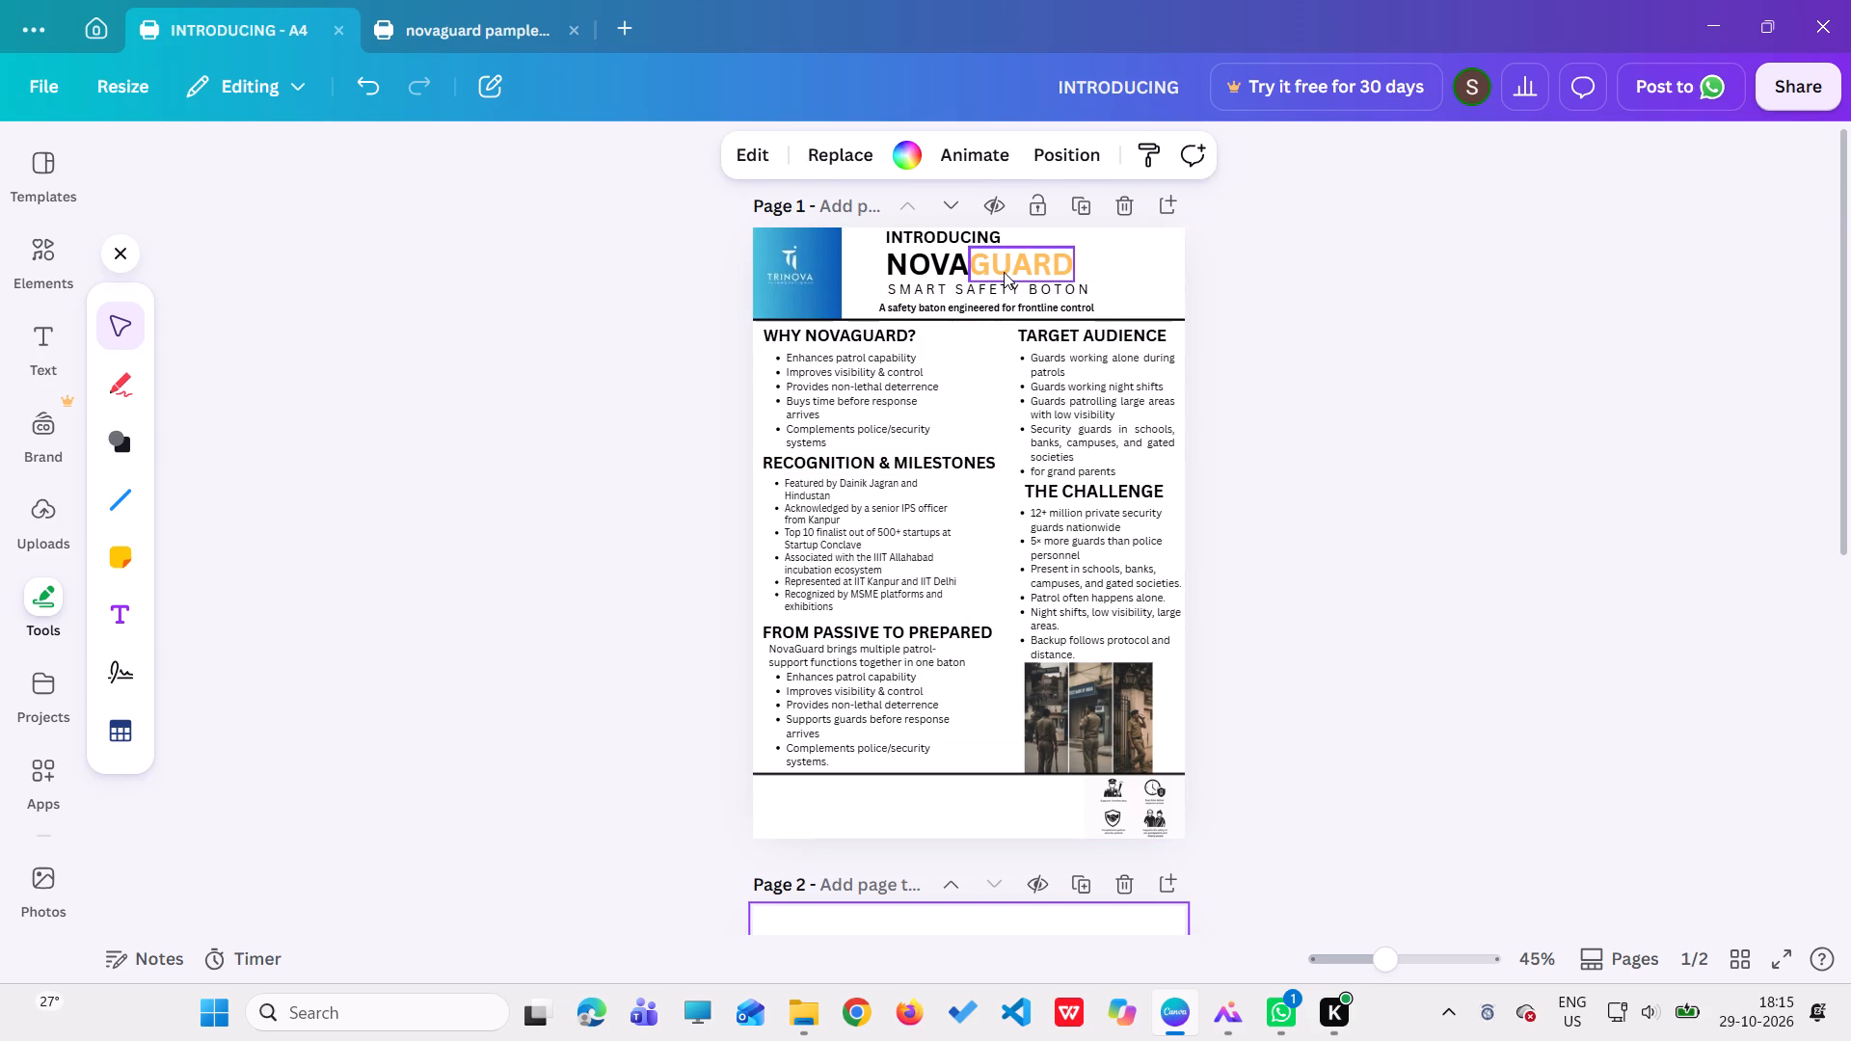
pyautogui.click(1004, 272)
pyautogui.doubleClick(1004, 272)
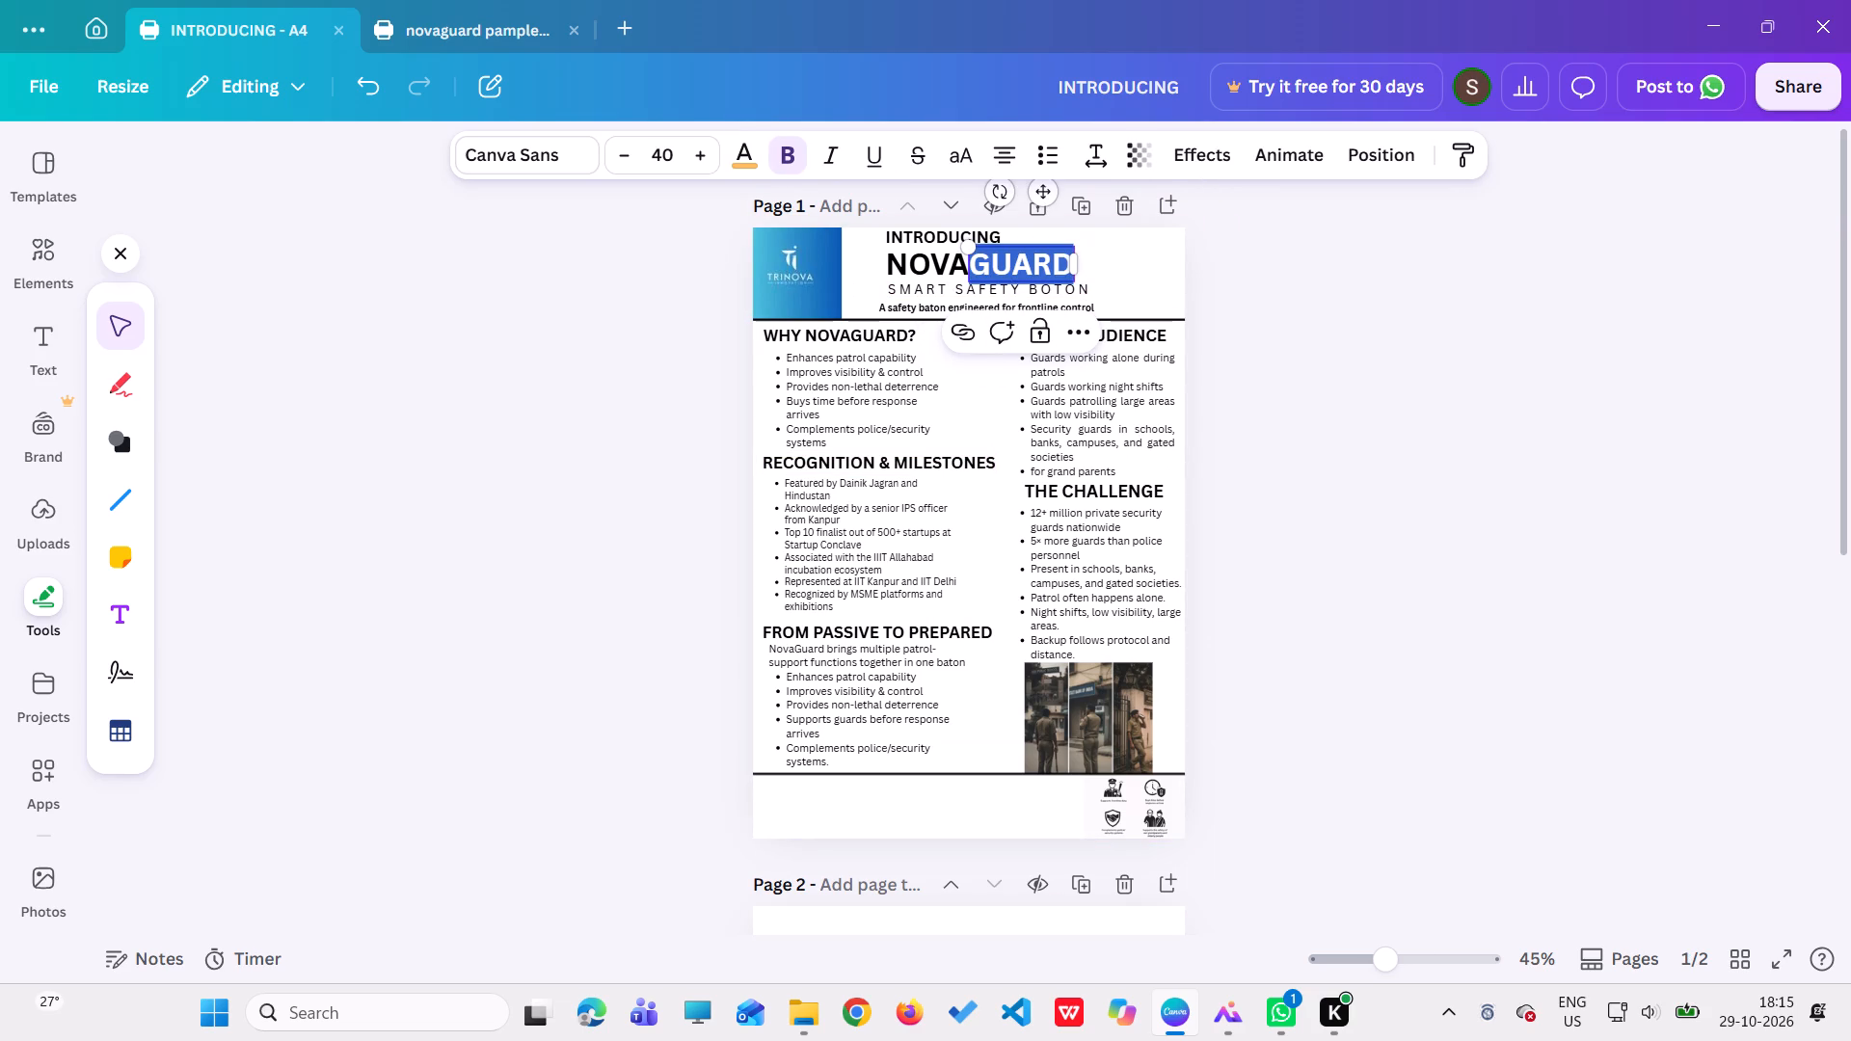
pyautogui.hotkey('ctrl', 'c')
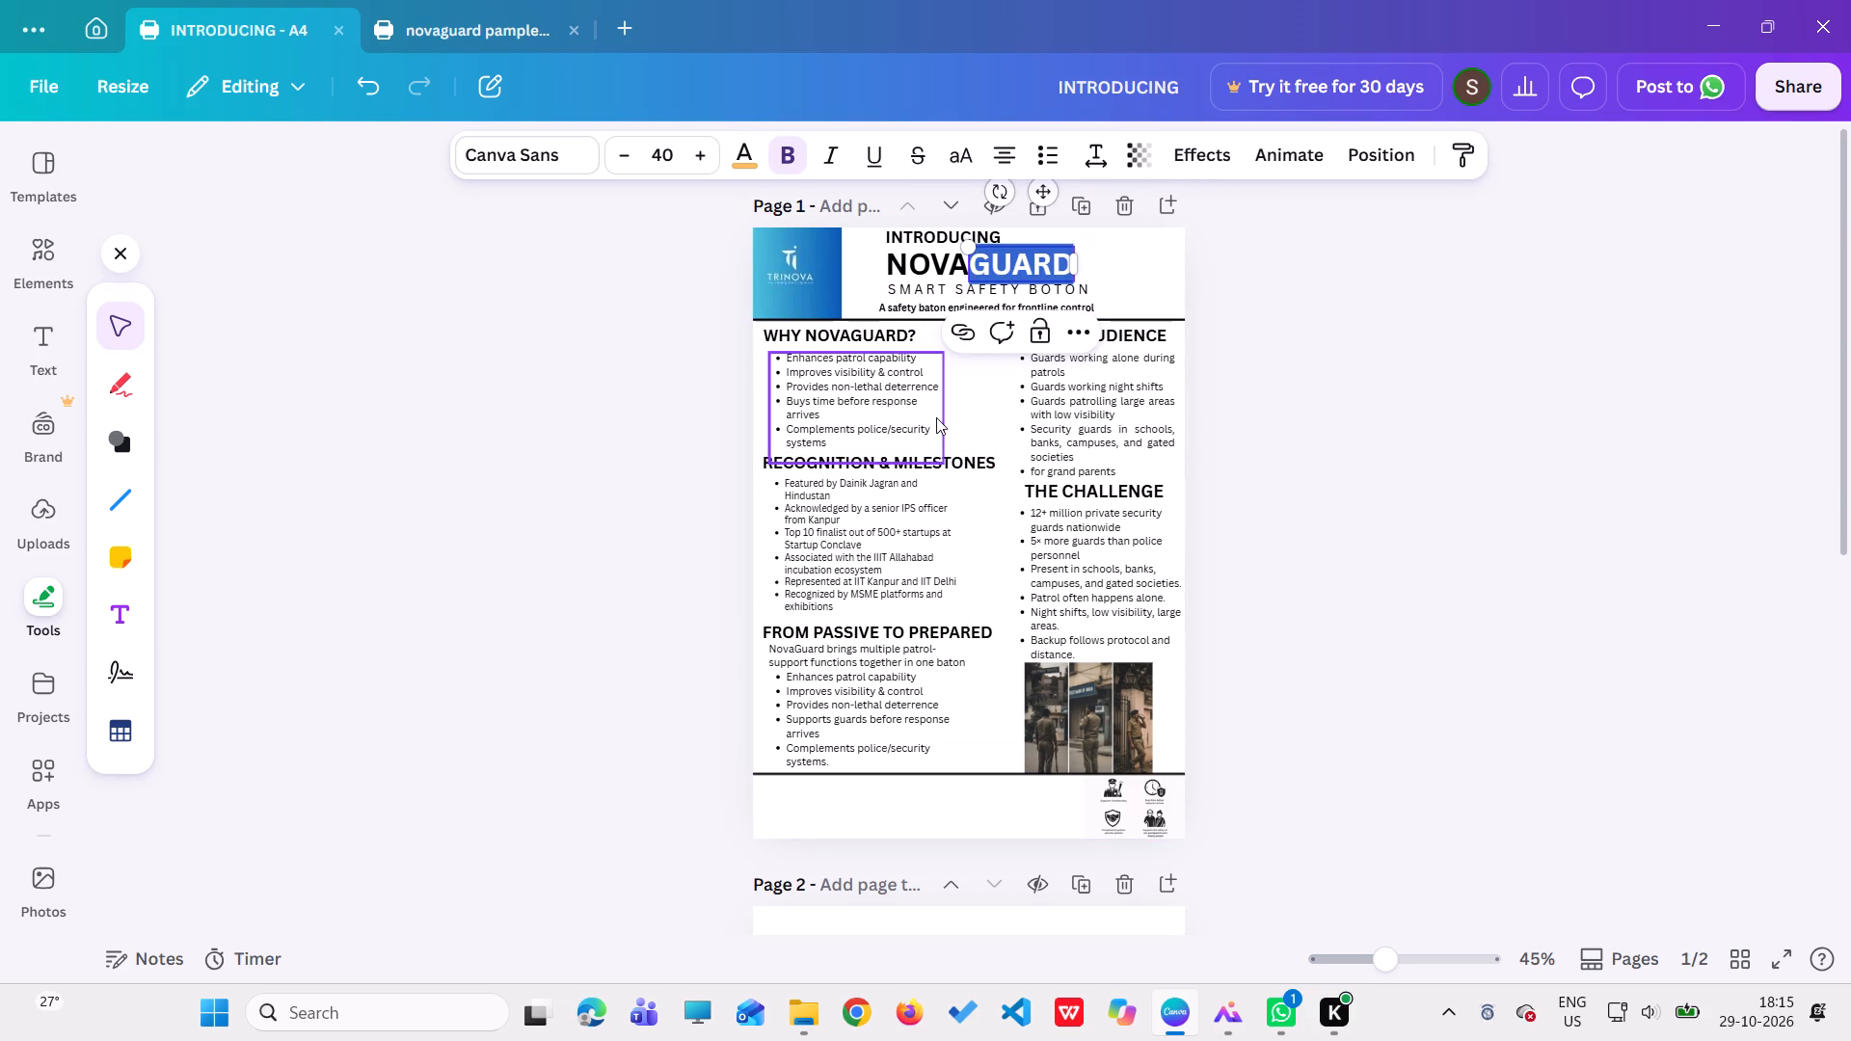
pyautogui.scroll(-4, 936, 417)
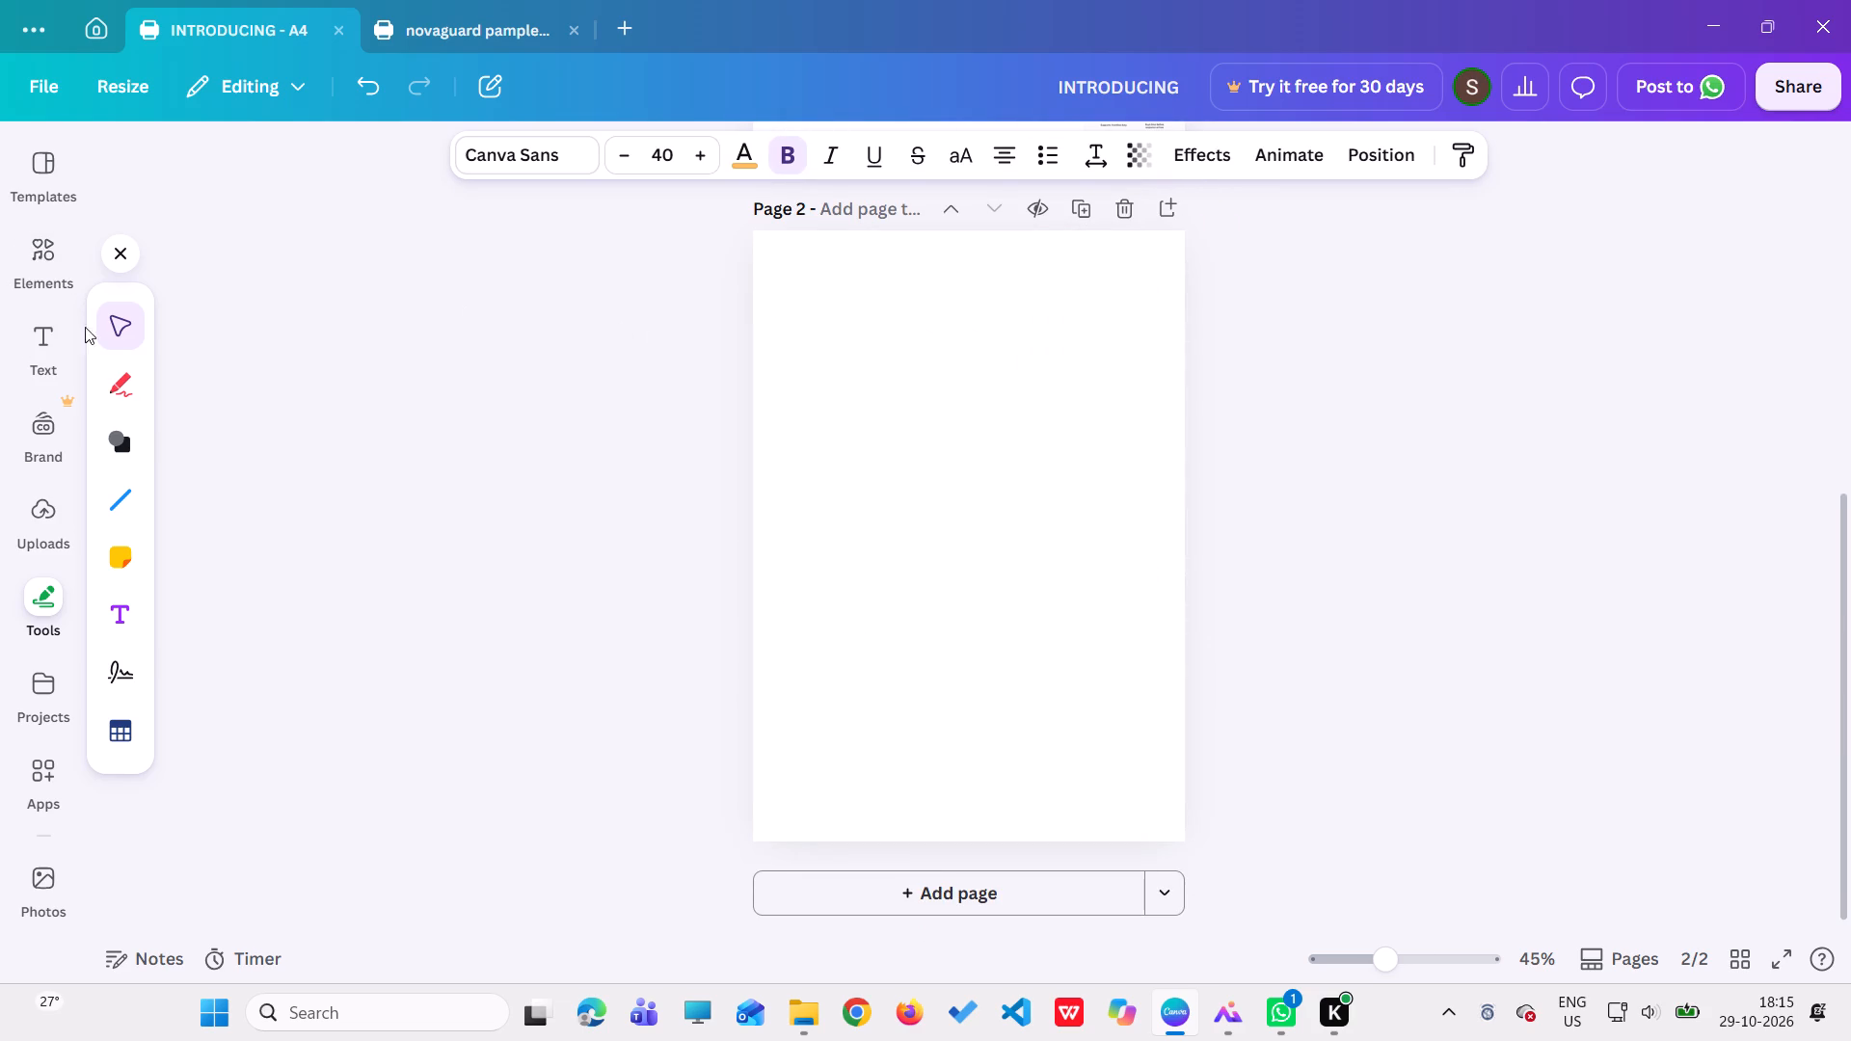
pyautogui.click(47, 342)
pyautogui.click(213, 616)
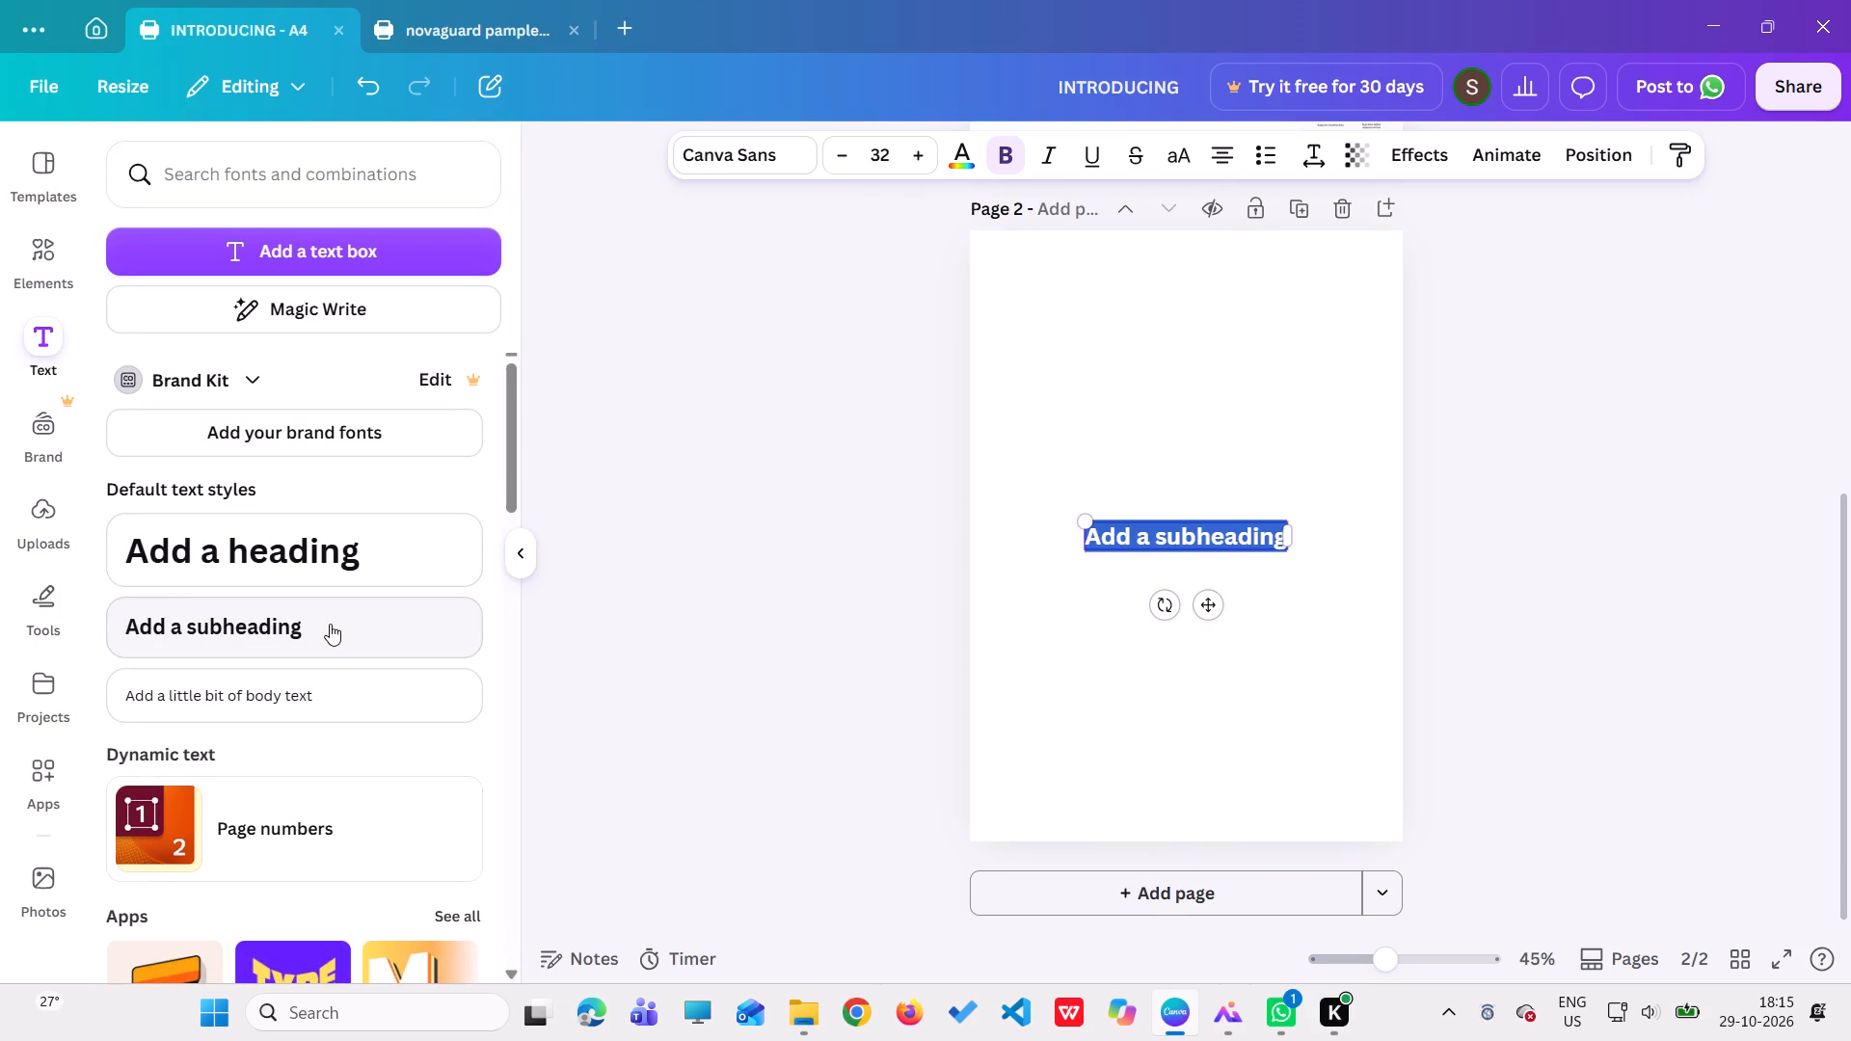
pyautogui.press('BackSpace')
pyautogui.hotkey('ctrl', 'v')
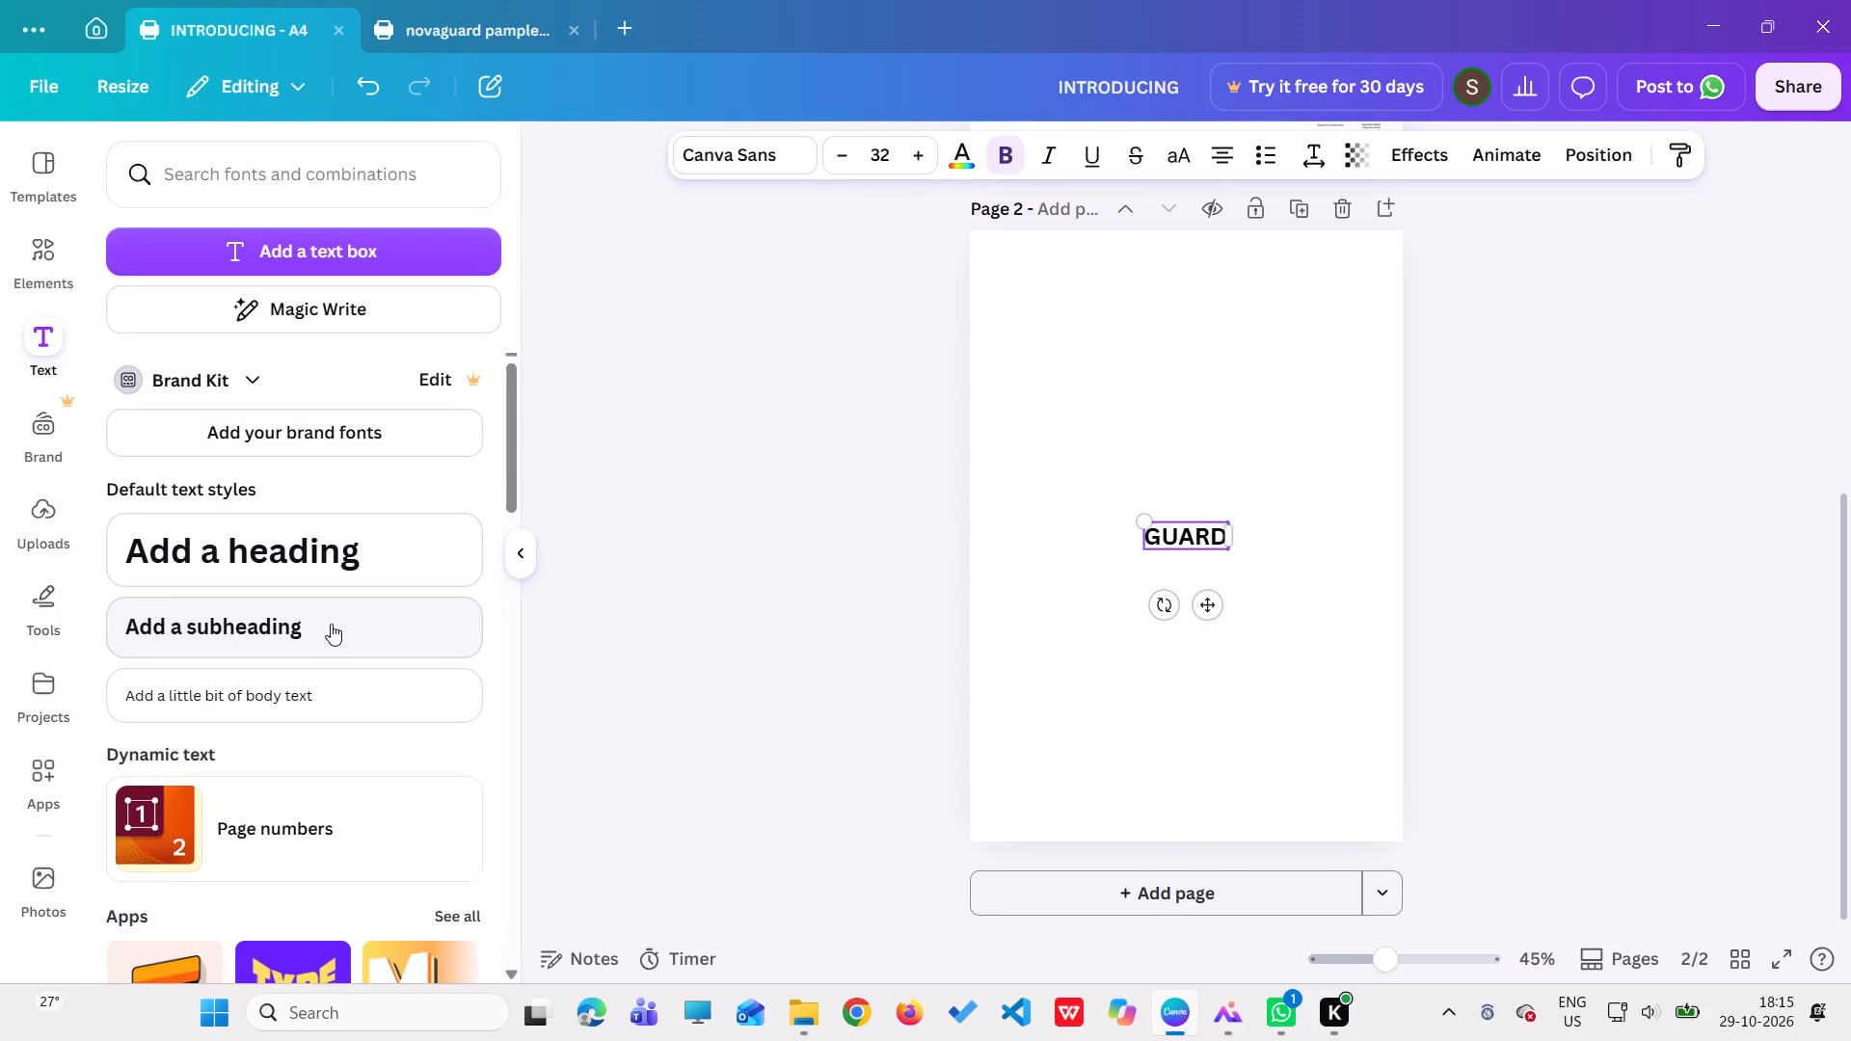
# Colour the bold "GUARD" text on page 2 with the design's orange and move it to the top centre of the page.
pyautogui.doubleClick(1183, 549)
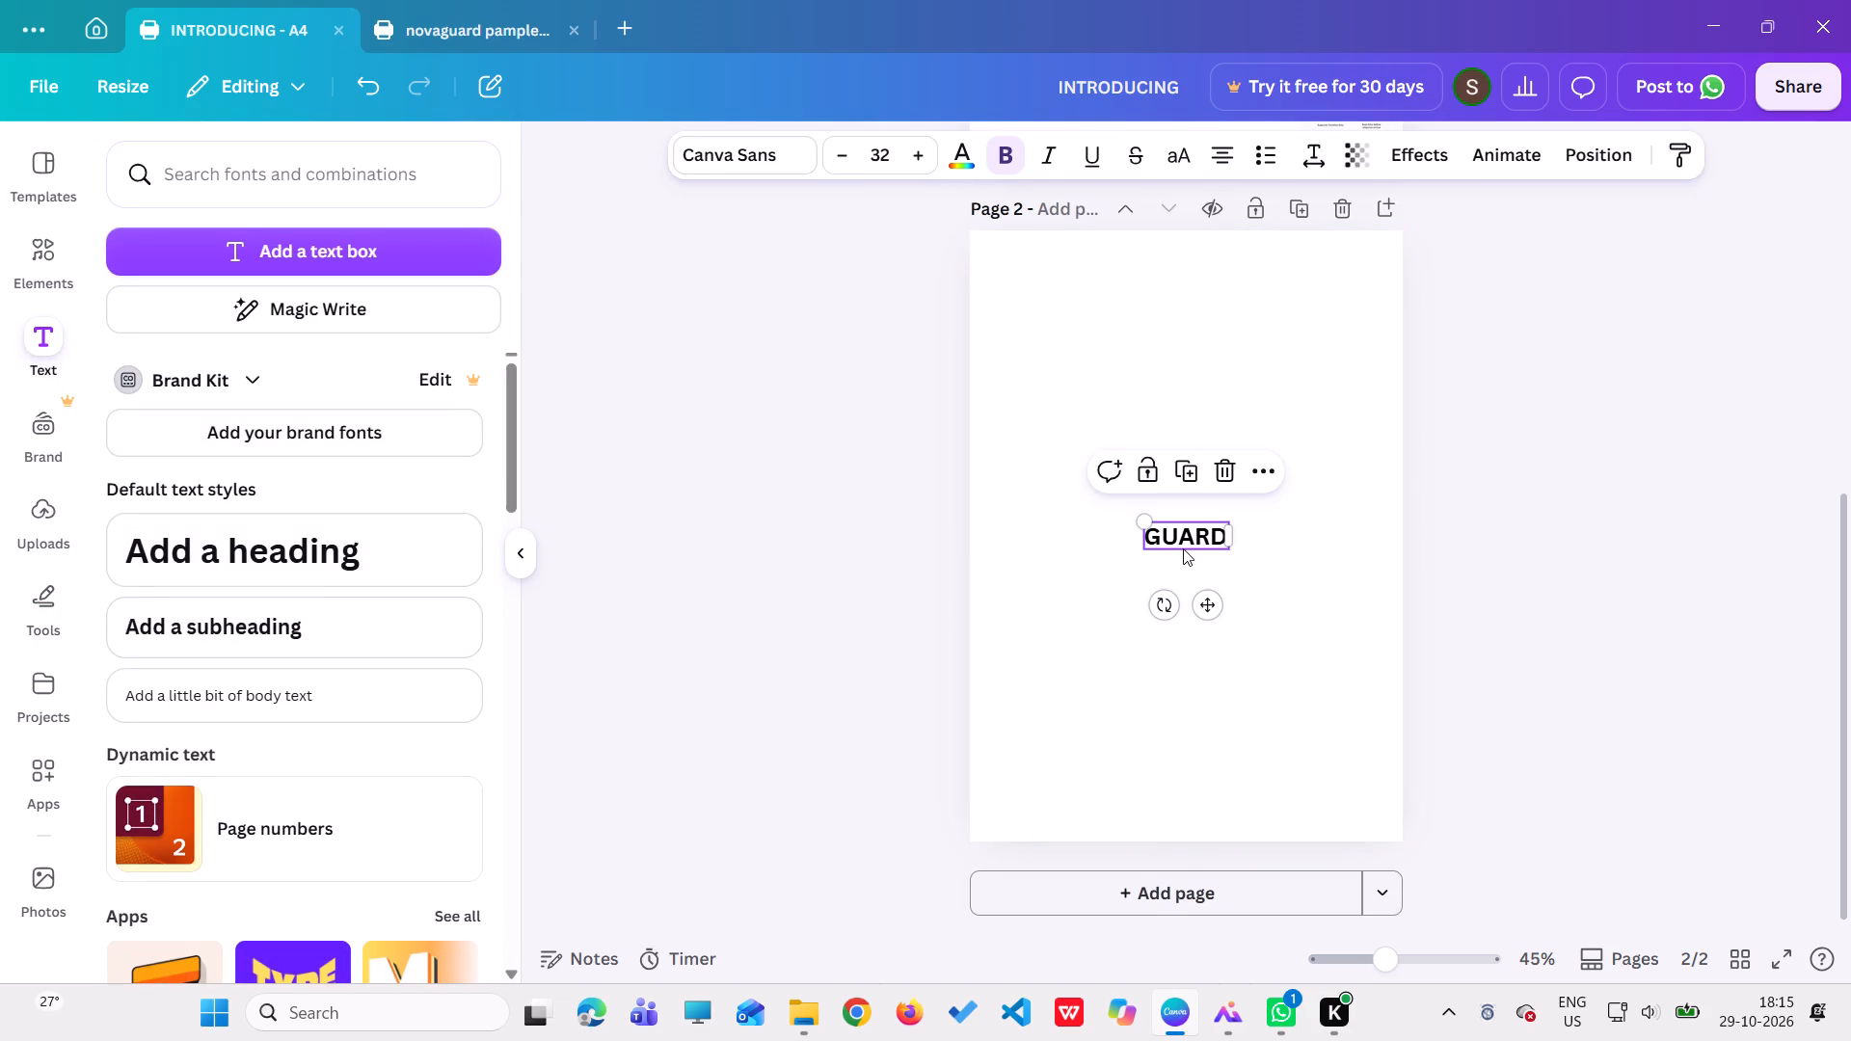
pyautogui.doubleClick(1181, 526)
pyautogui.click(1013, 159)
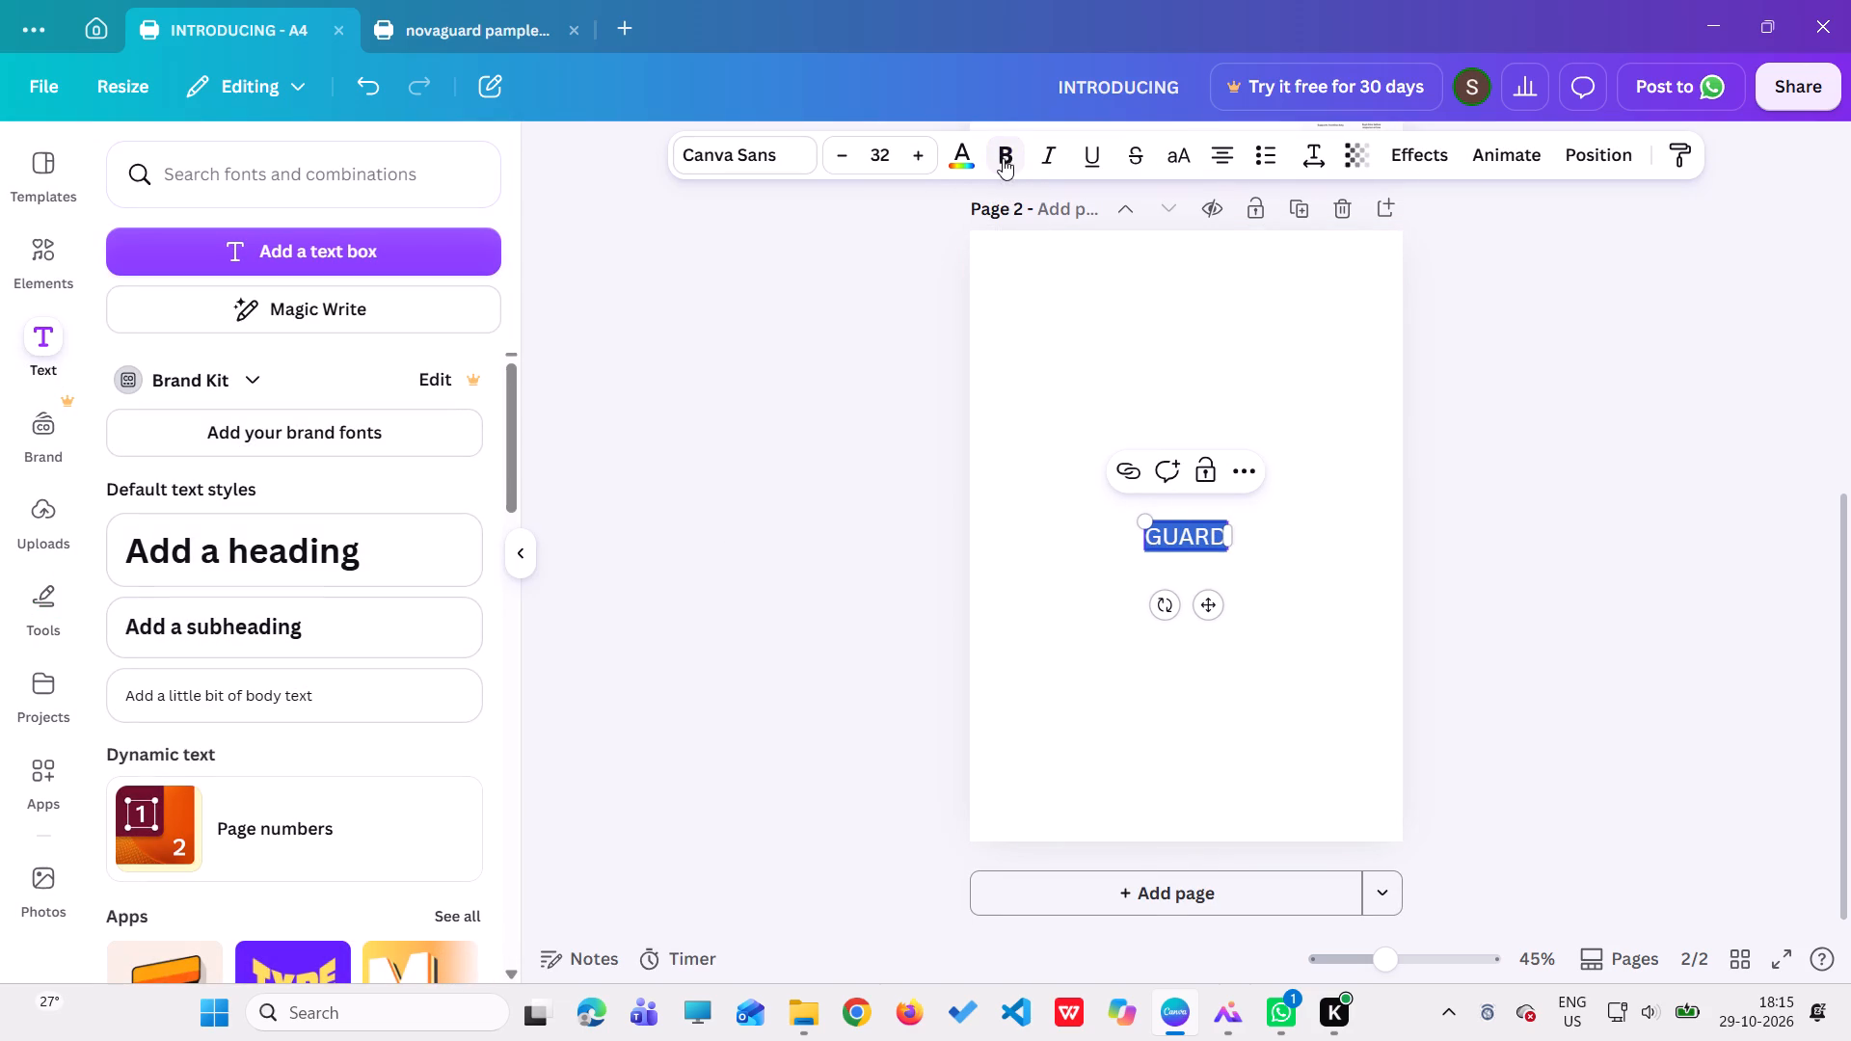
pyautogui.click(1003, 163)
pyautogui.click(978, 157)
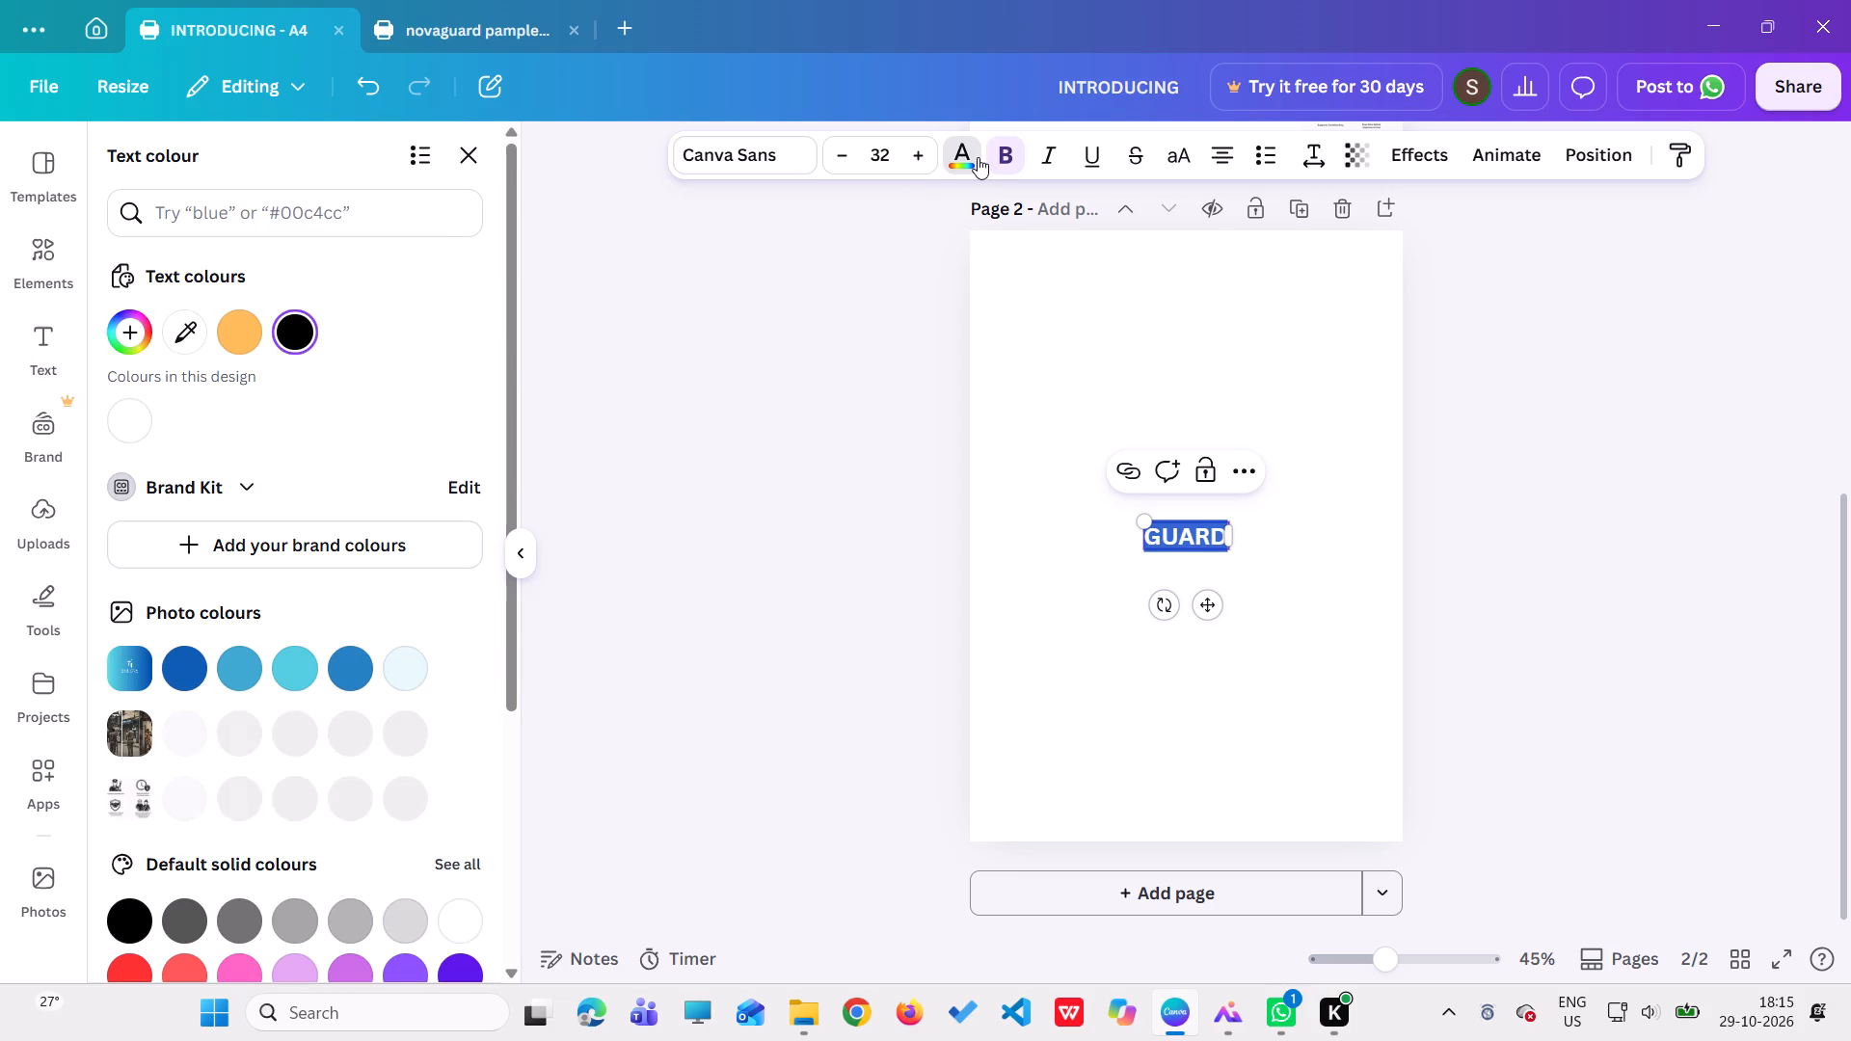
pyautogui.click(233, 334)
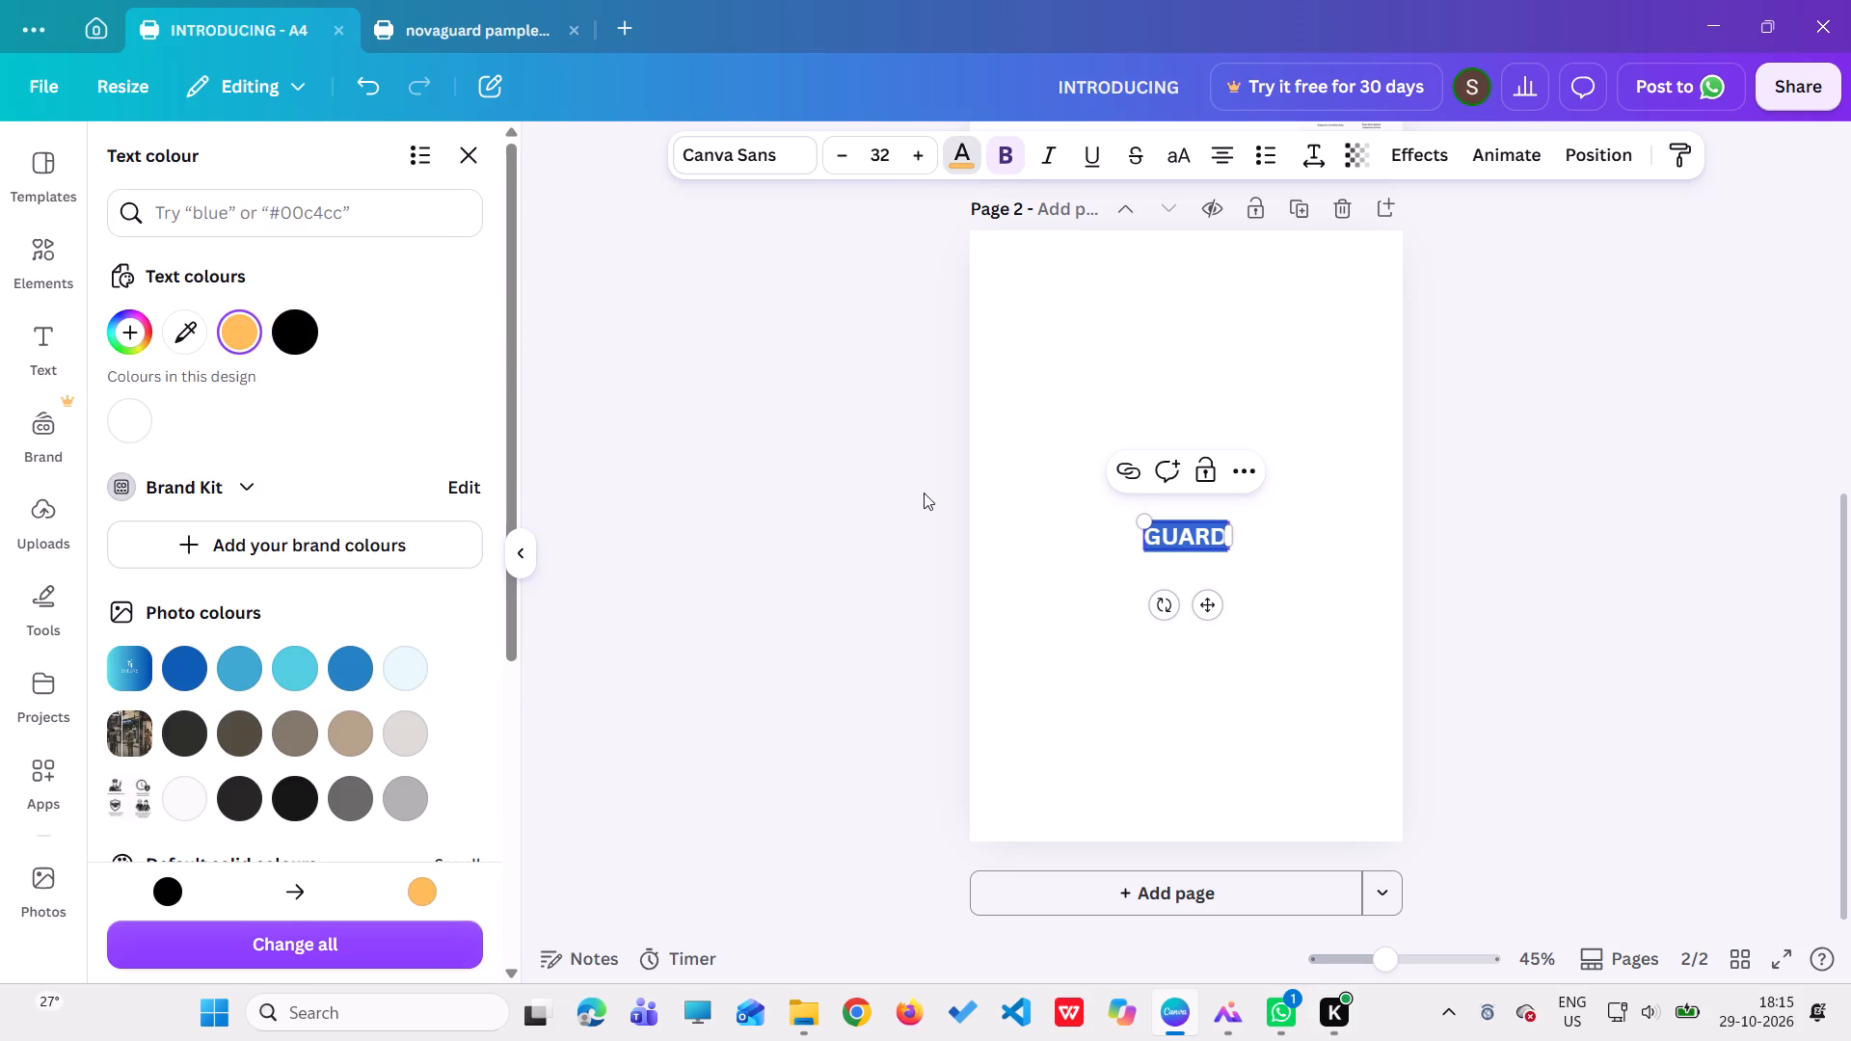
pyautogui.moveTo(1207, 602); pyautogui.dragTo(1191, 332)
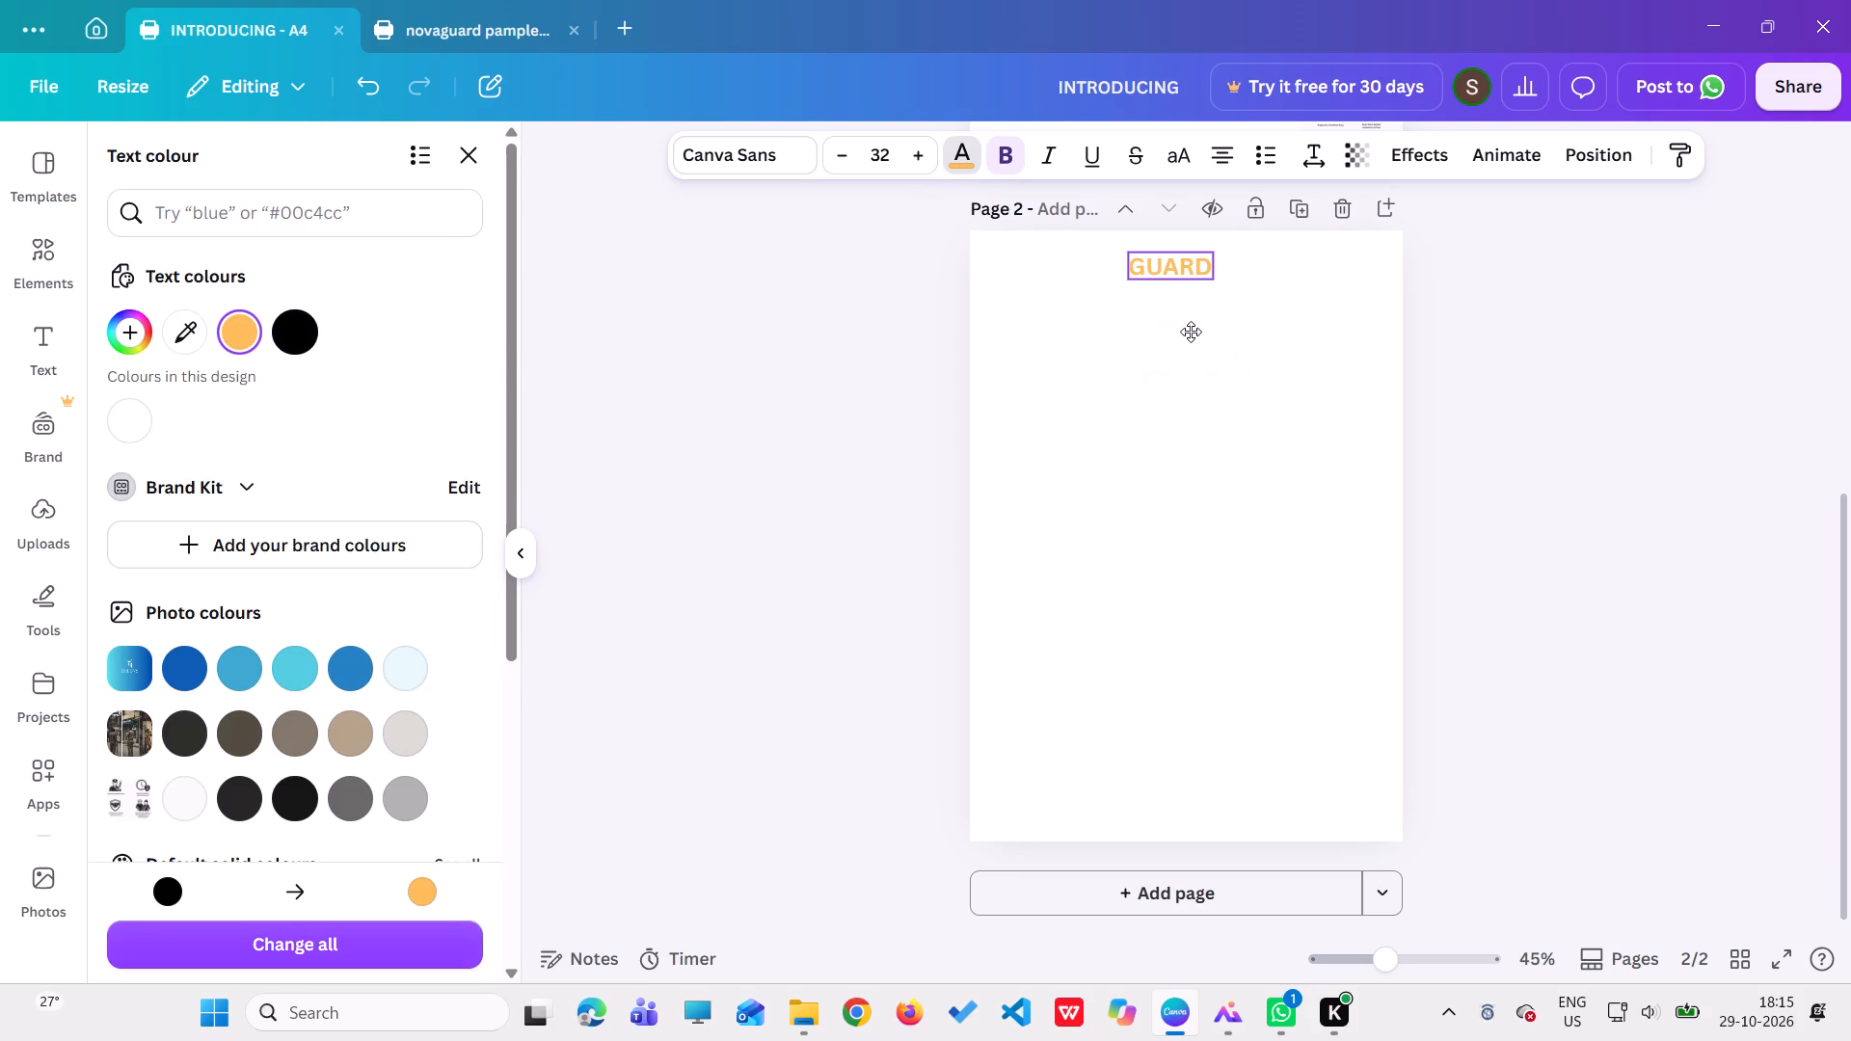
pyautogui.moveTo(1191, 332); pyautogui.dragTo(1190, 327)
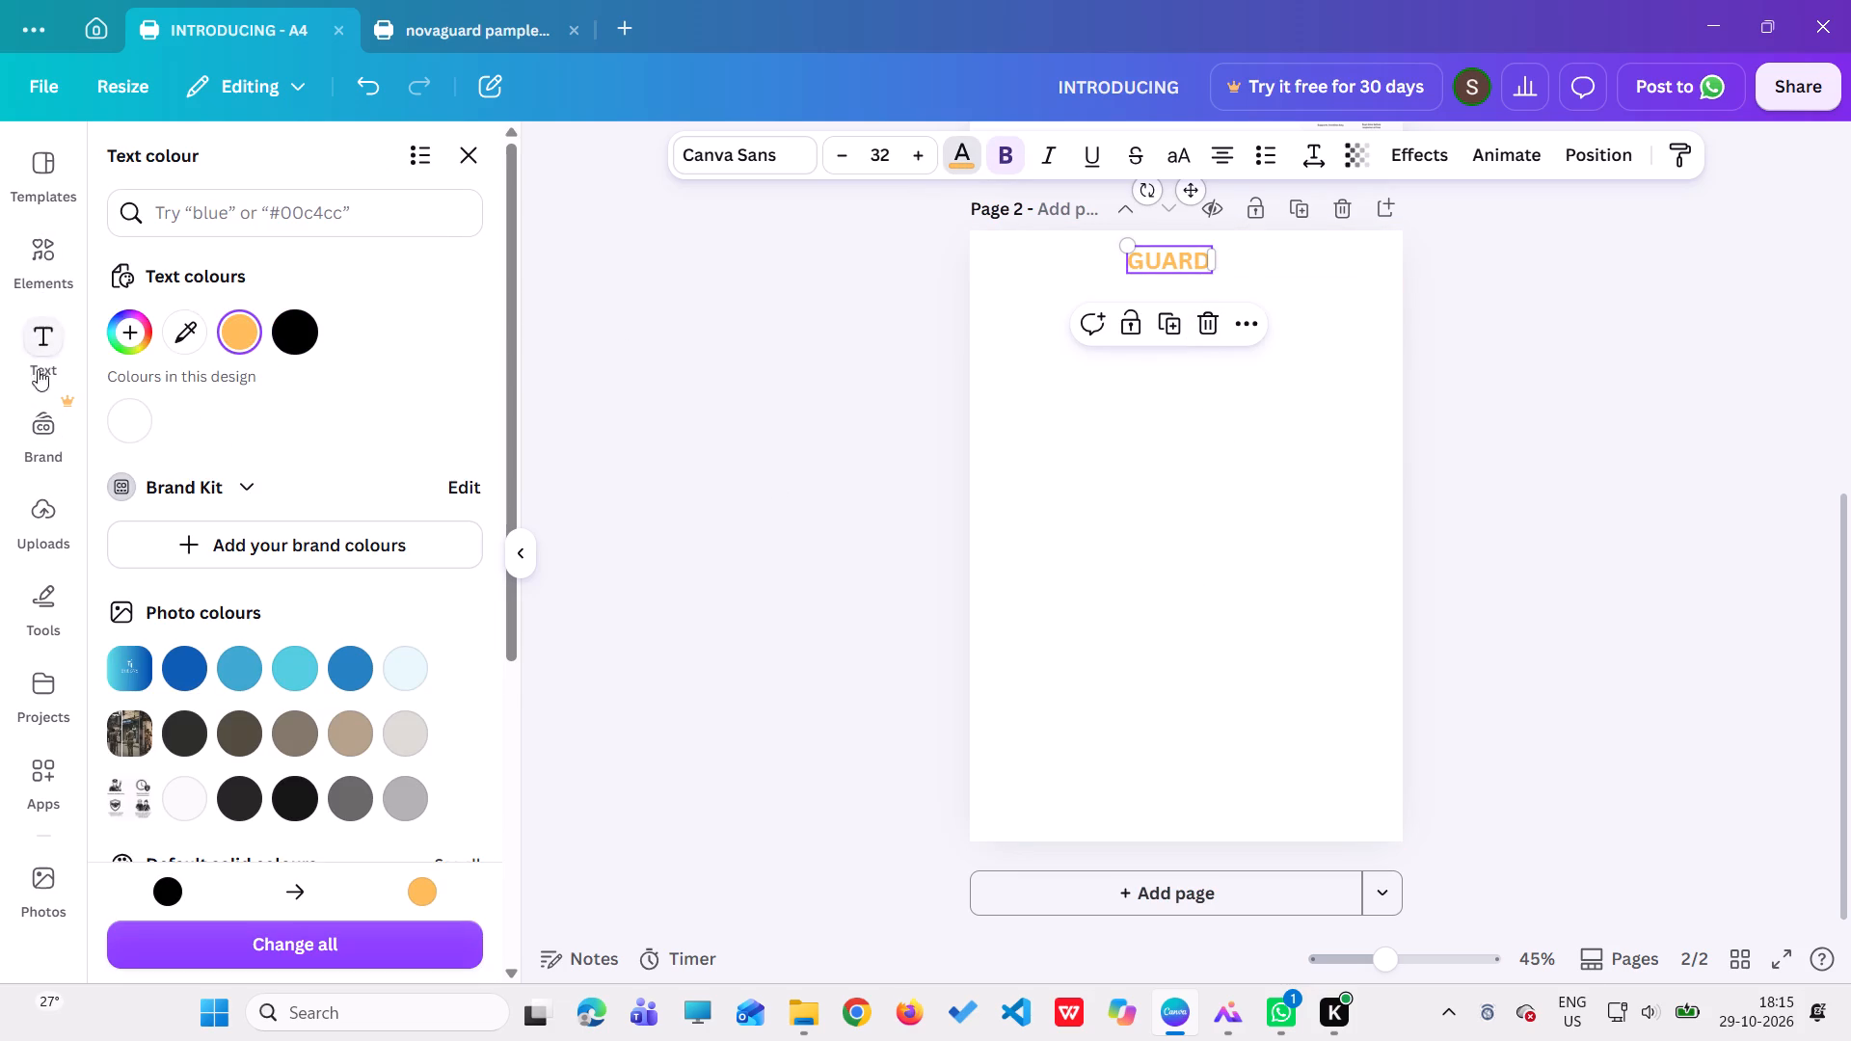
# Add the uploaded TRINOVA logo image to page 2 and place it in the page's top-left corner.
pyautogui.click(54, 509)
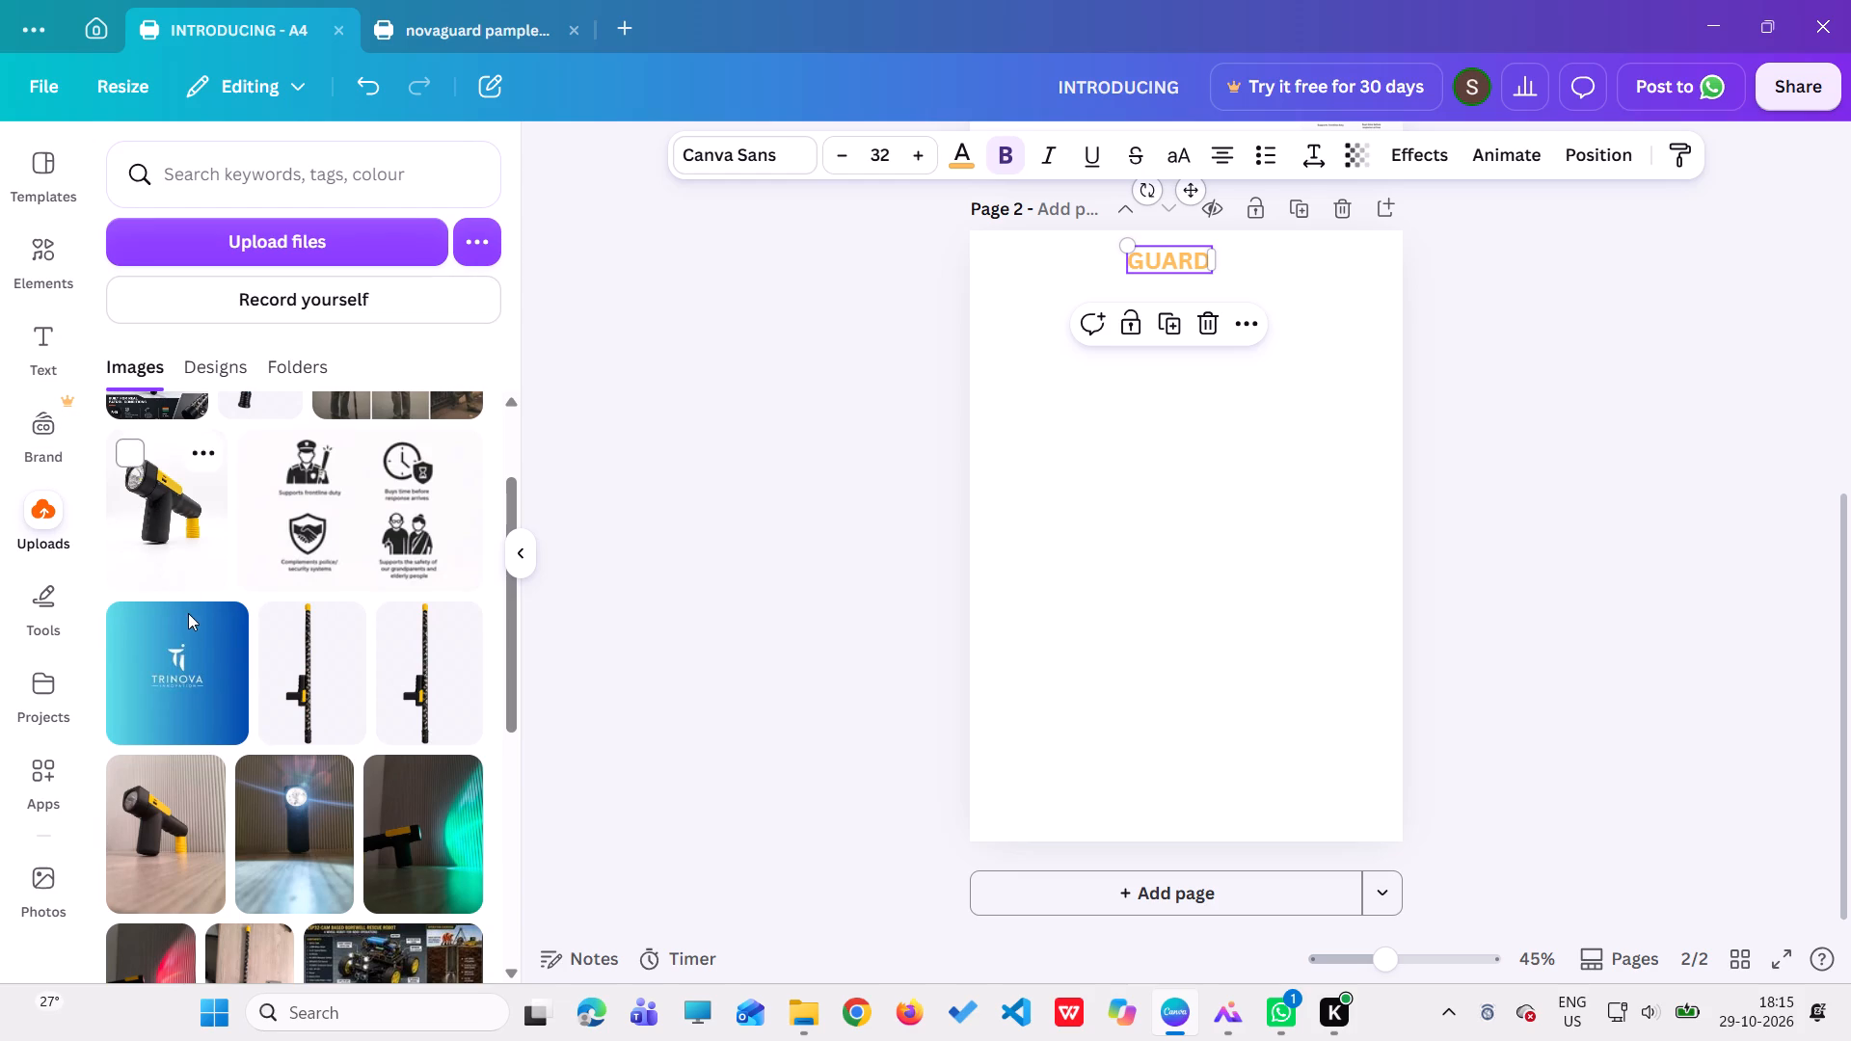
pyautogui.click(189, 631)
pyautogui.moveTo(1187, 561); pyautogui.dragTo(999, 327)
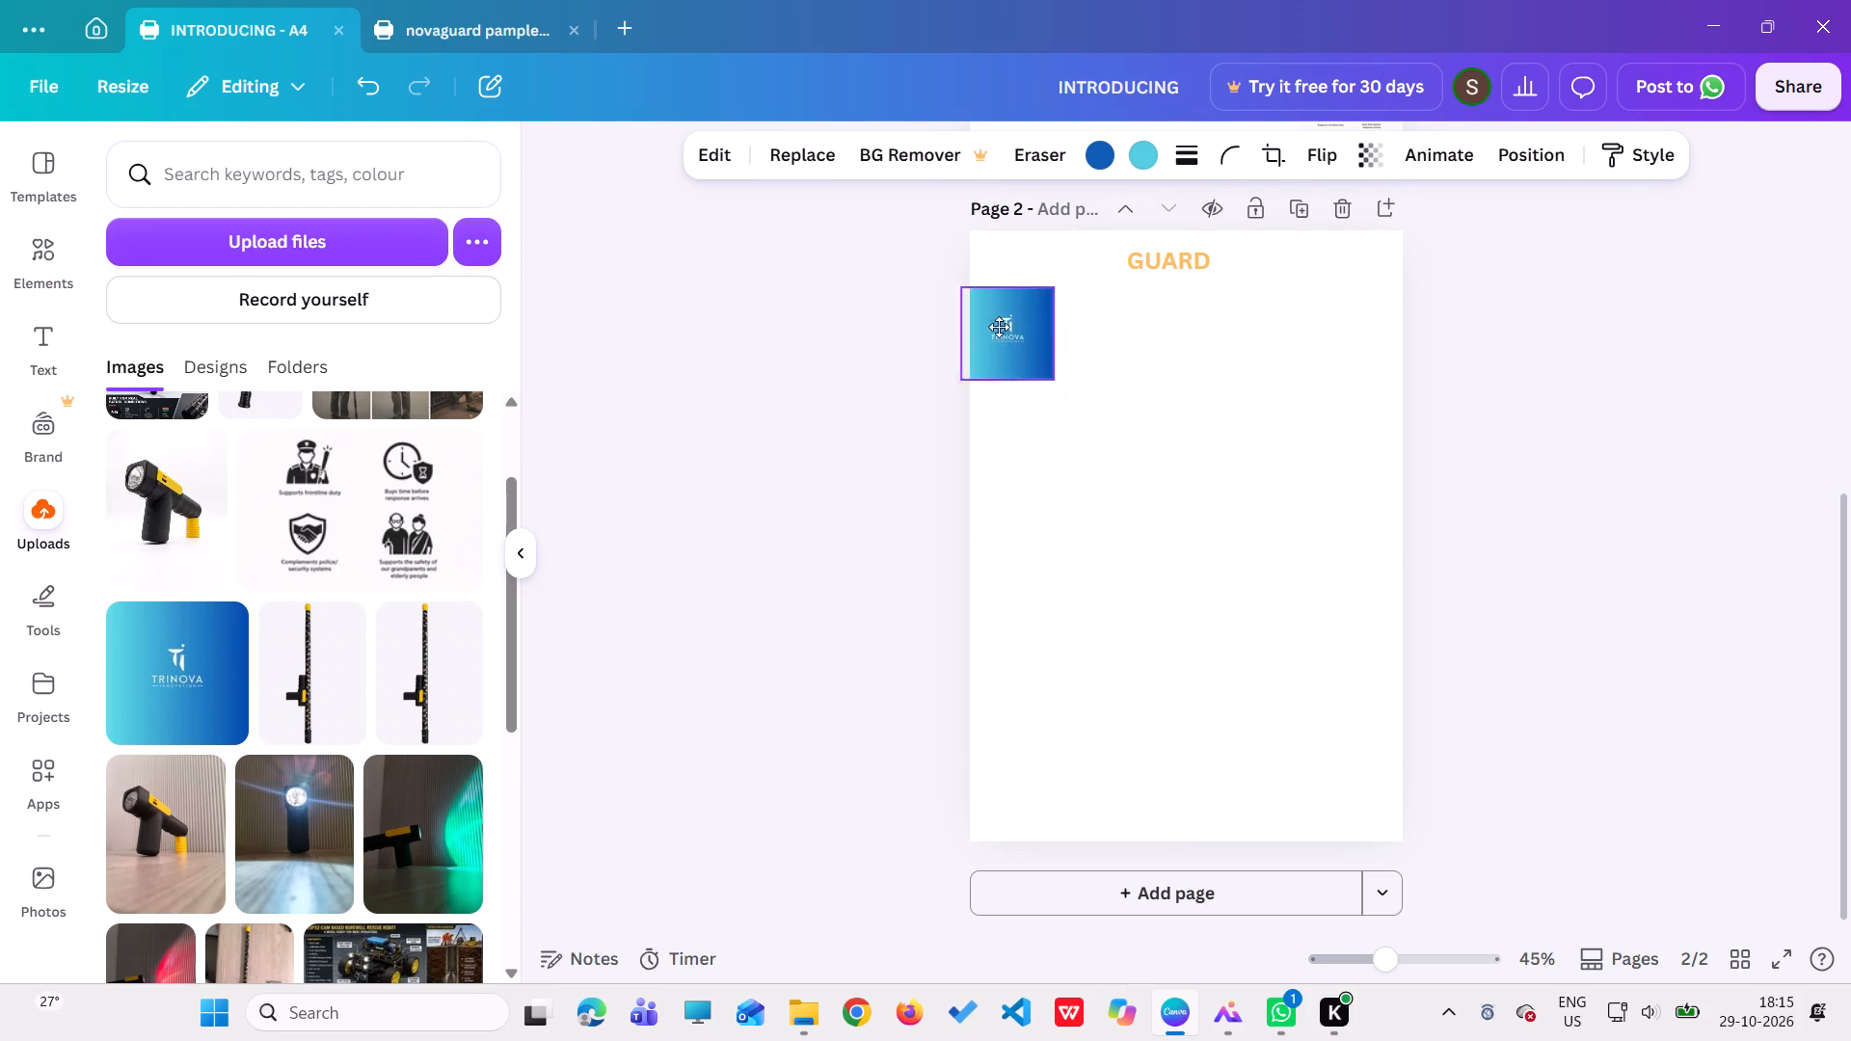
pyautogui.moveTo(999, 327); pyautogui.dragTo(1015, 302)
pyautogui.click(787, 490)
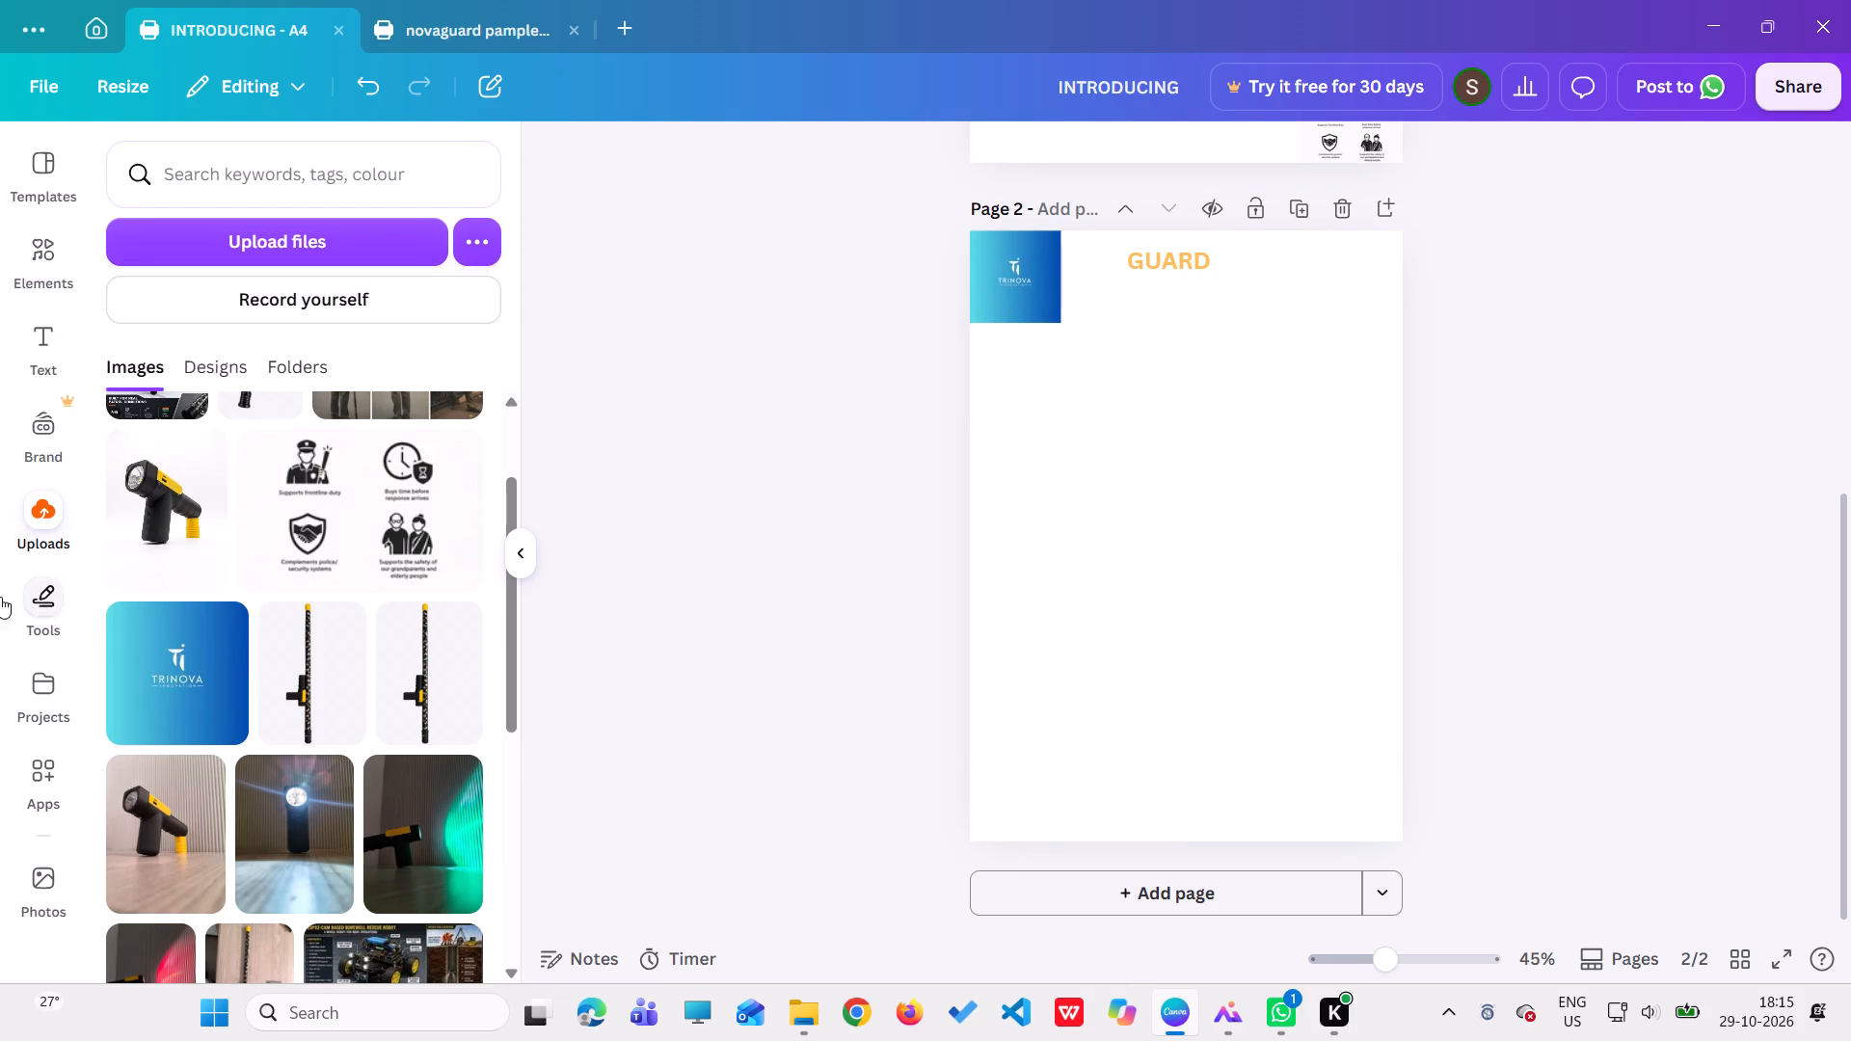
# Add a straight horizontal line across page 2, extended slightly past both page edges, directly below the TRINOVA logo.
pyautogui.click(32, 596)
pyautogui.click(114, 511)
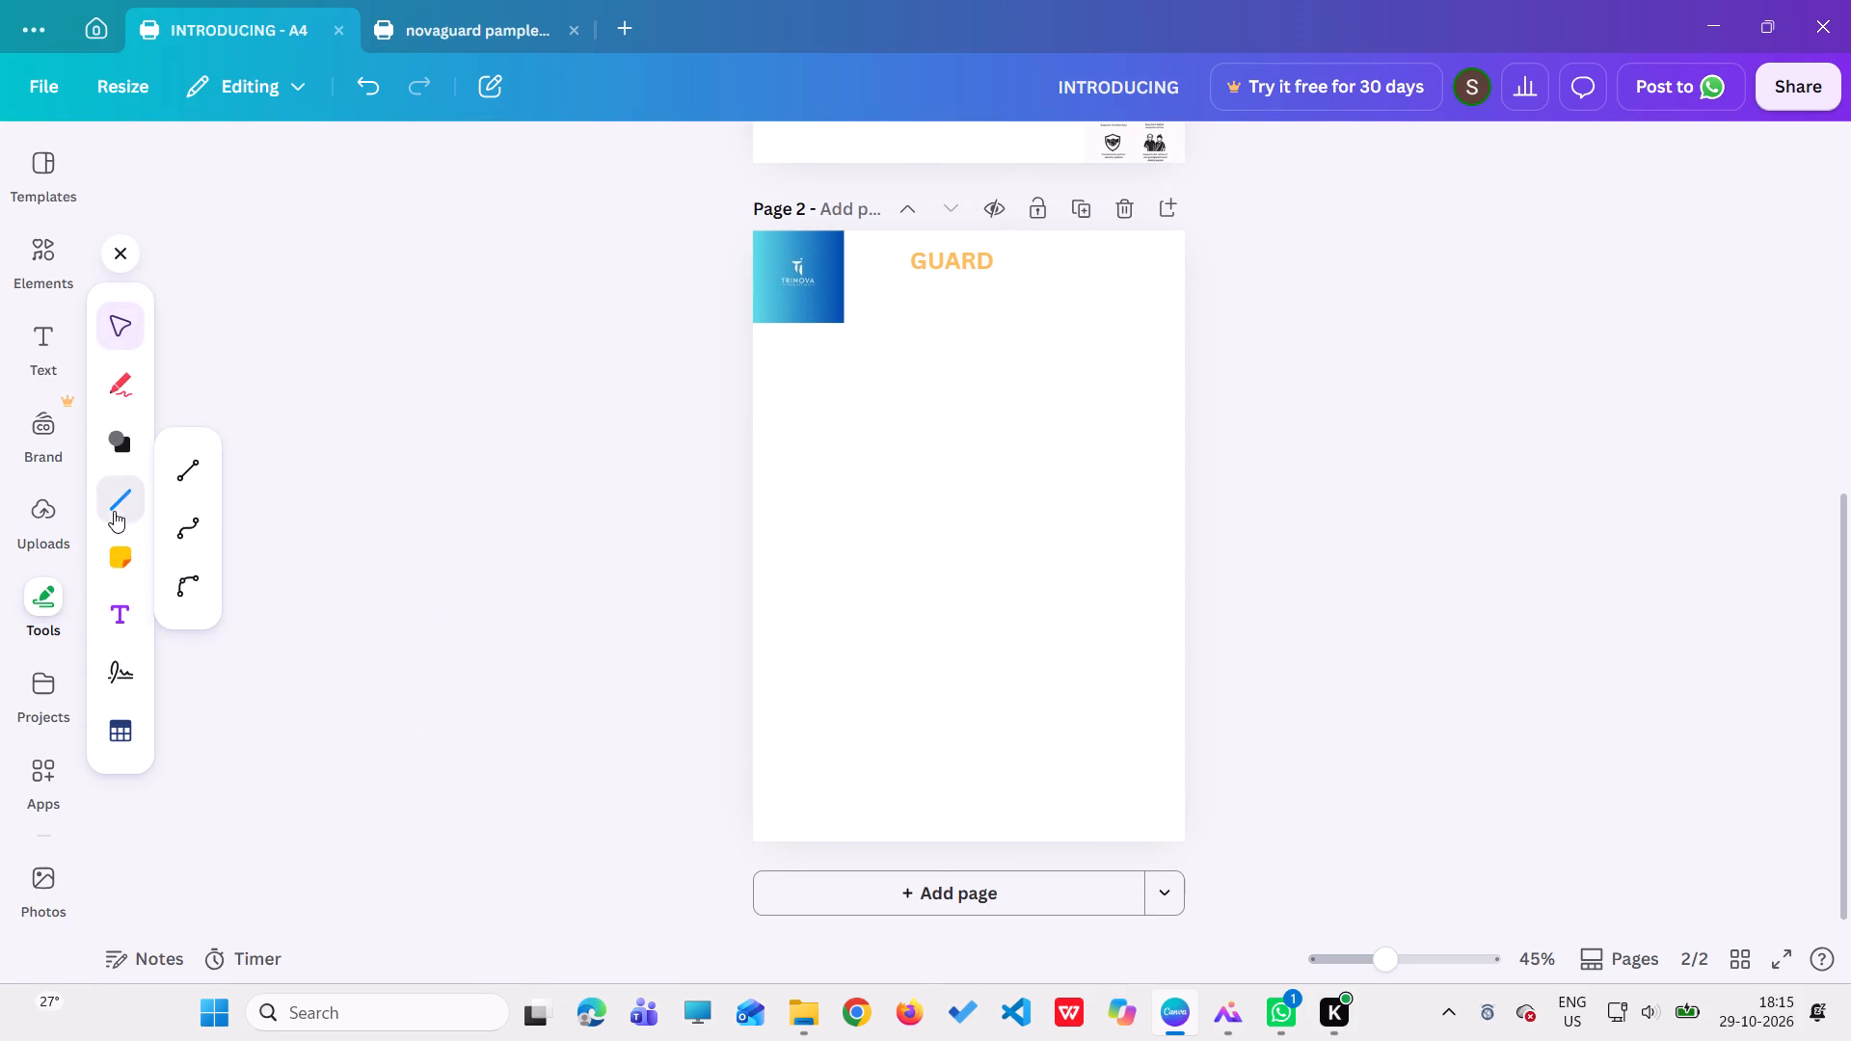
pyautogui.click(195, 466)
pyautogui.moveTo(981, 599); pyautogui.dragTo(959, 505)
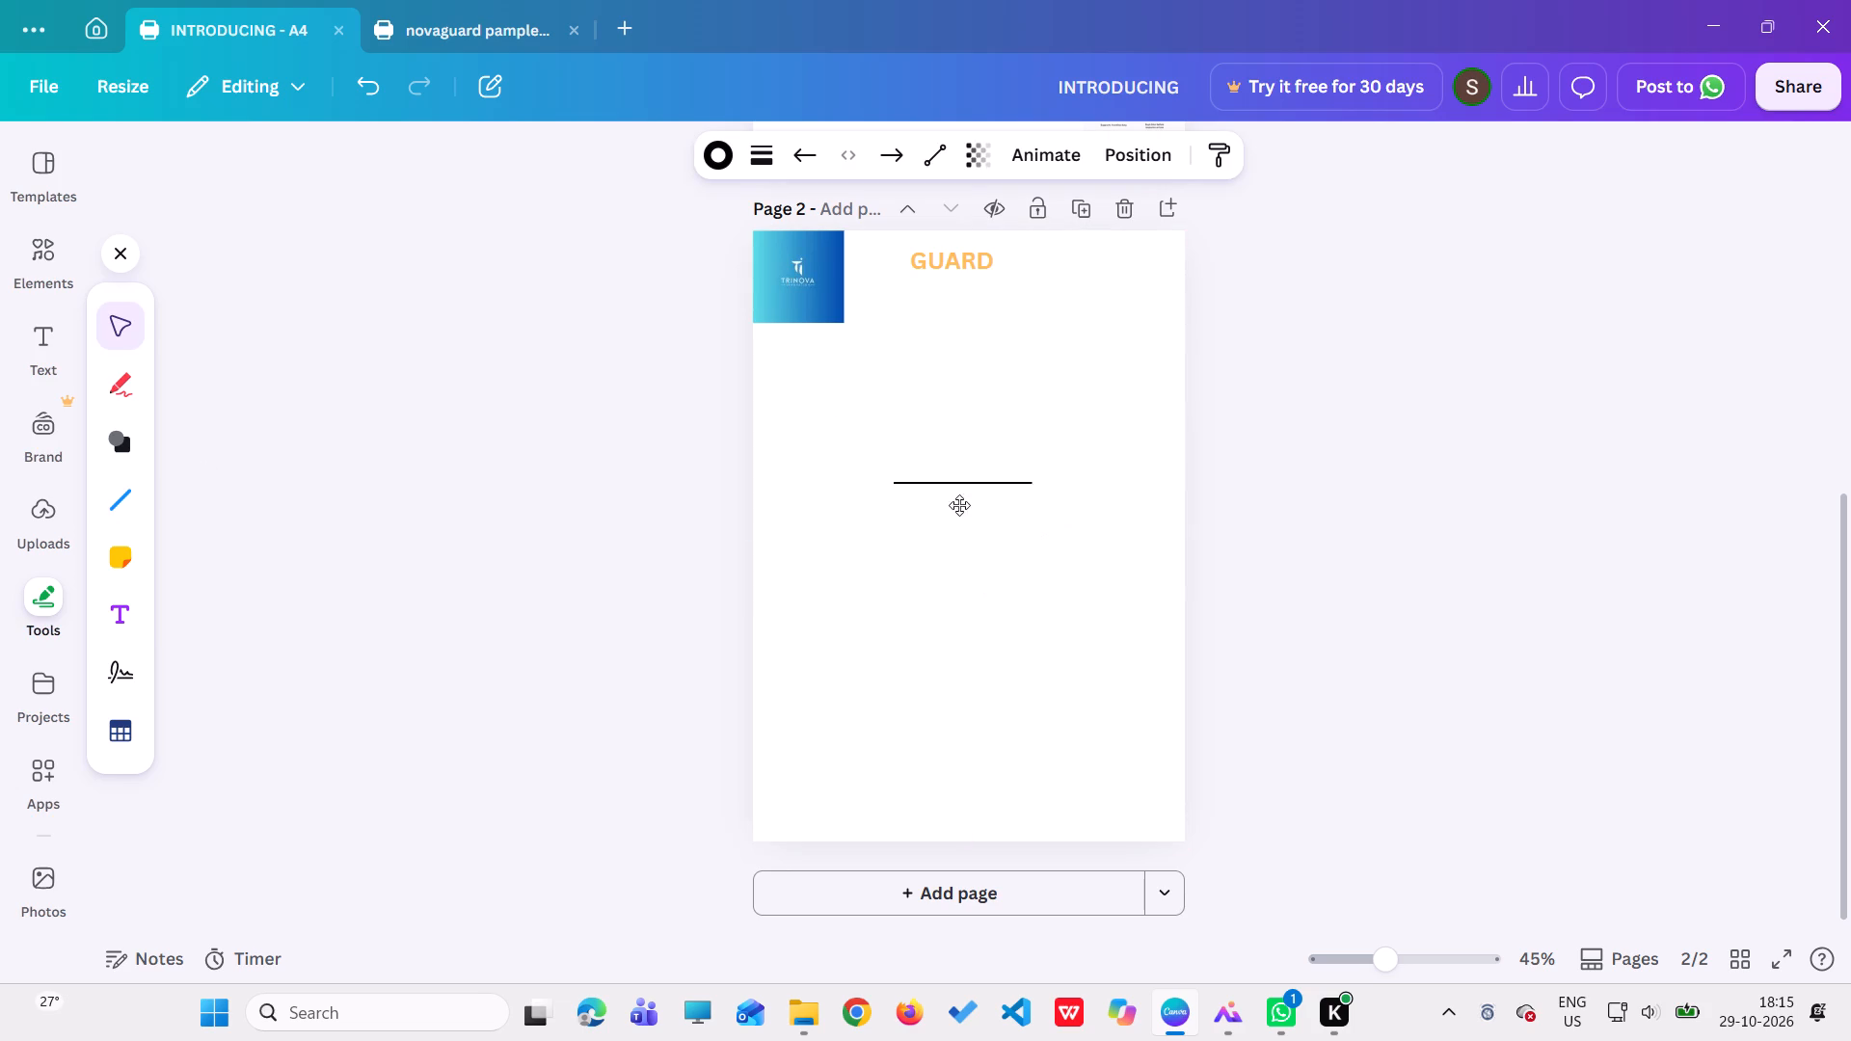
pyautogui.moveTo(959, 505); pyautogui.dragTo(905, 399)
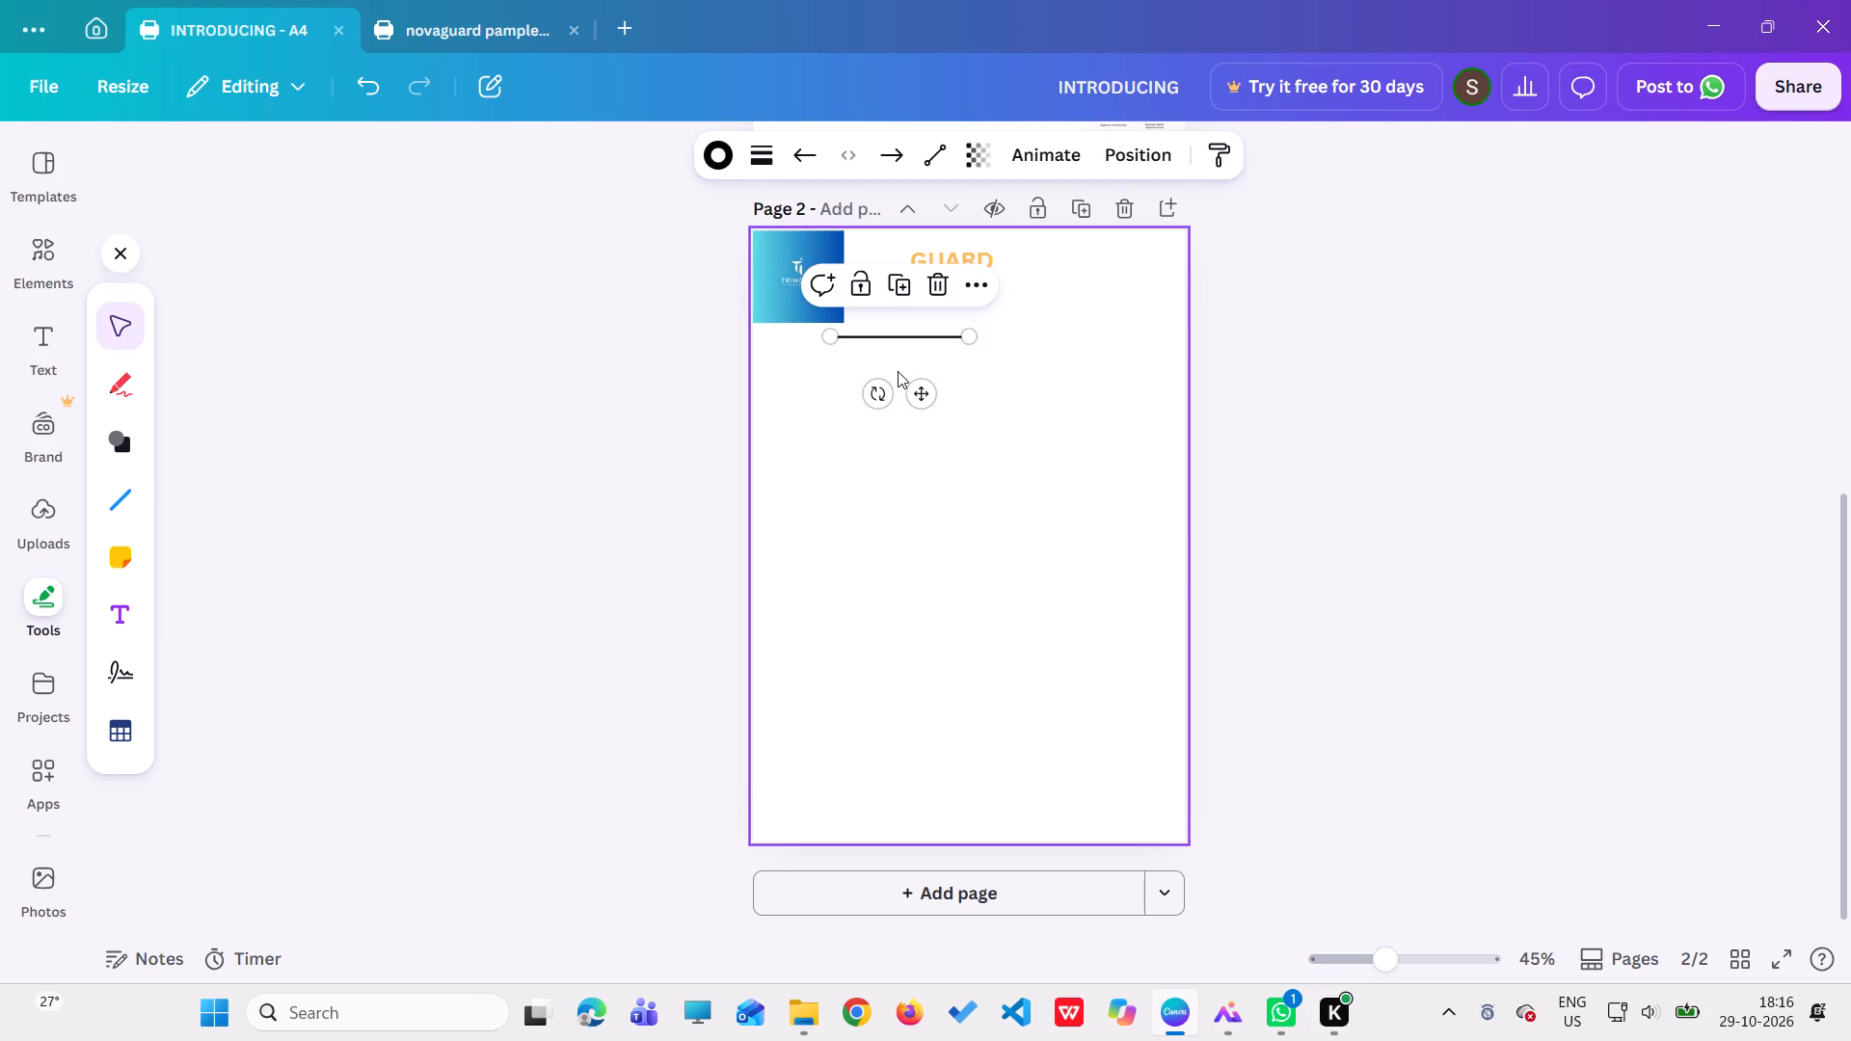
pyautogui.moveTo(973, 340); pyautogui.dragTo(1185, 339)
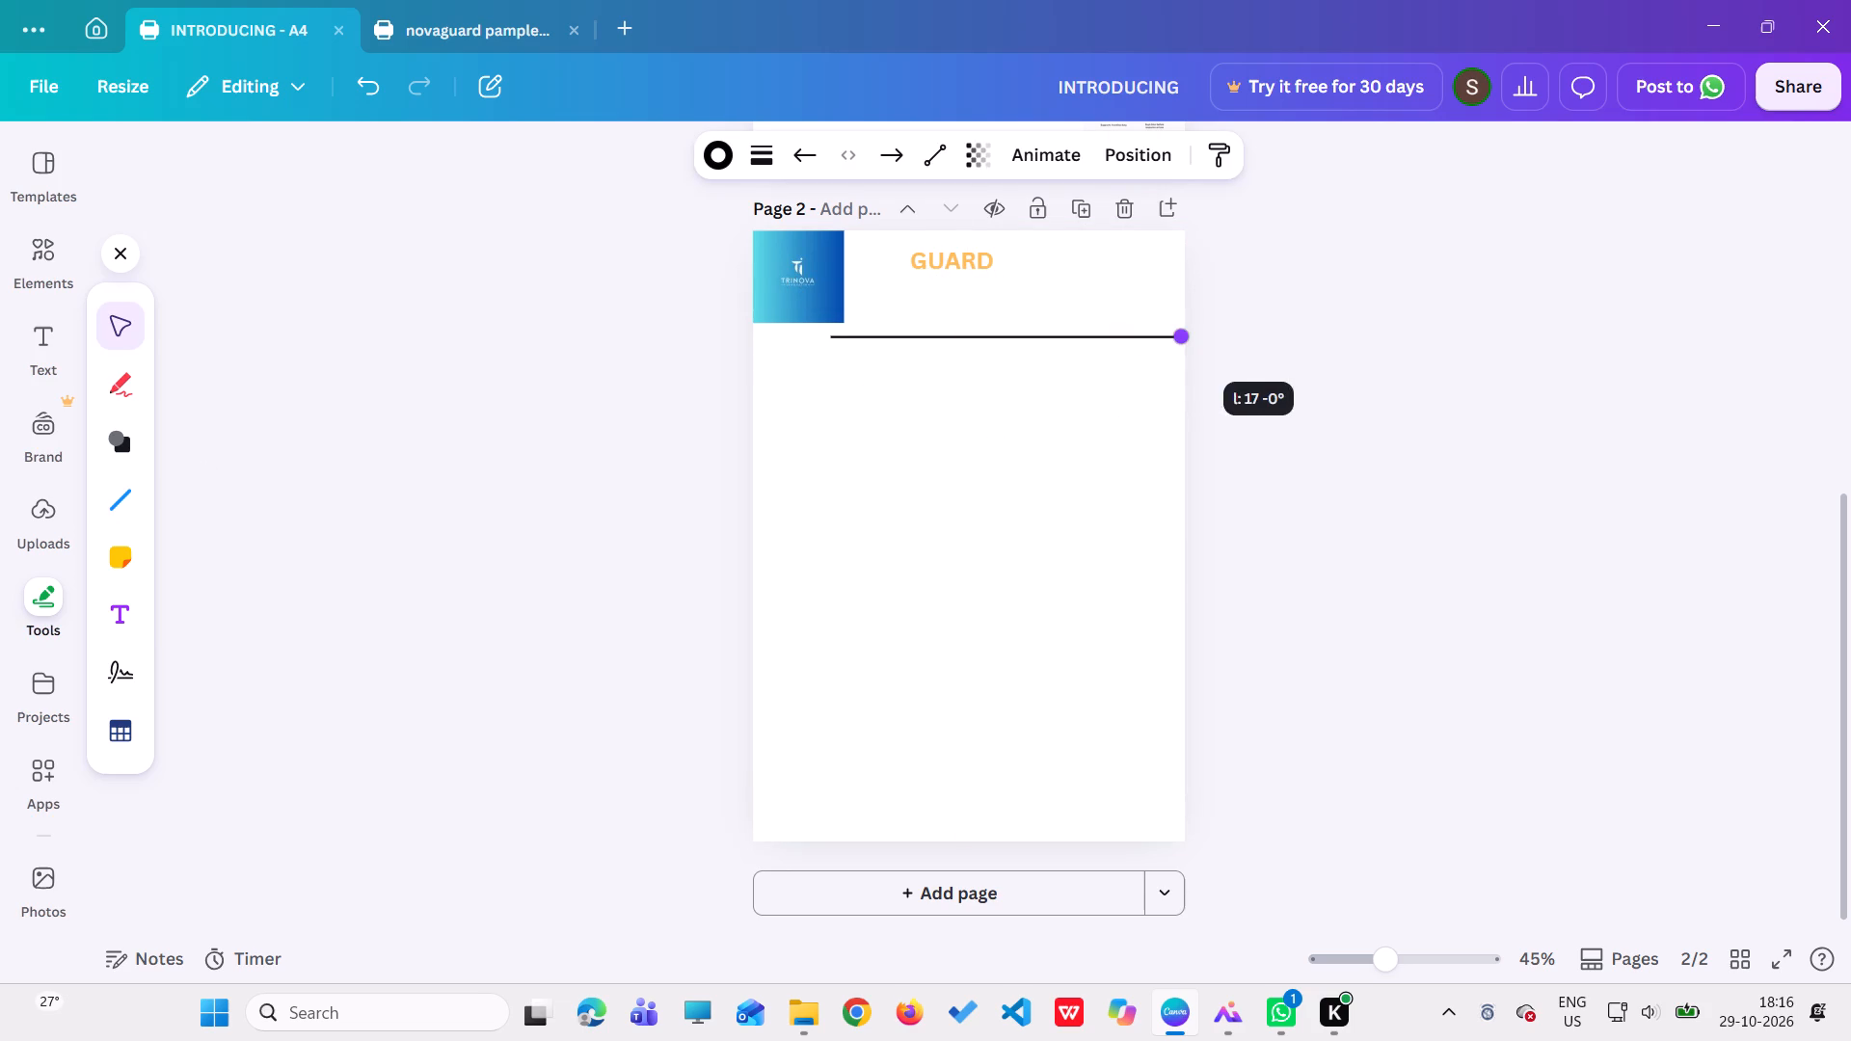
pyautogui.moveTo(1185, 339); pyautogui.dragTo(1246, 338)
pyautogui.moveTo(829, 334); pyautogui.dragTo(739, 334)
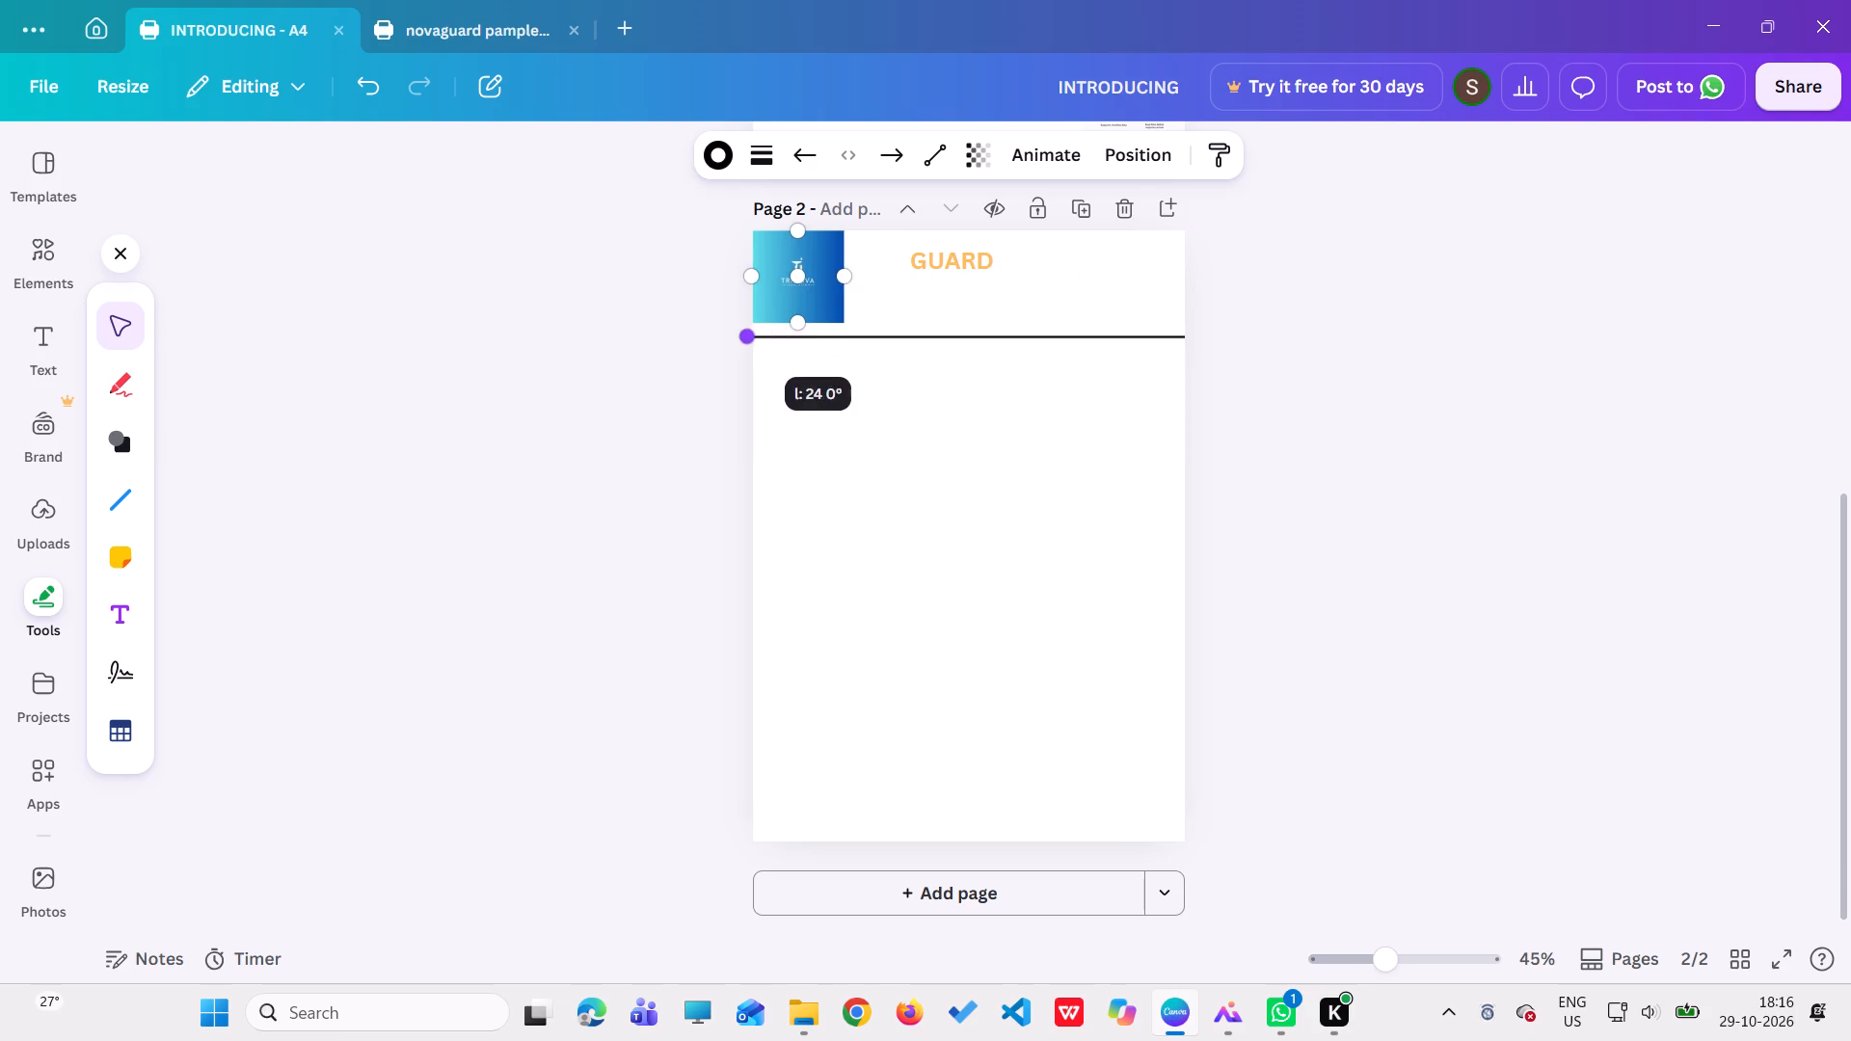
pyautogui.moveTo(739, 334); pyautogui.dragTo(737, 334)
pyautogui.moveTo(1010, 400); pyautogui.dragTo(1002, 390)
pyautogui.click(851, 484)
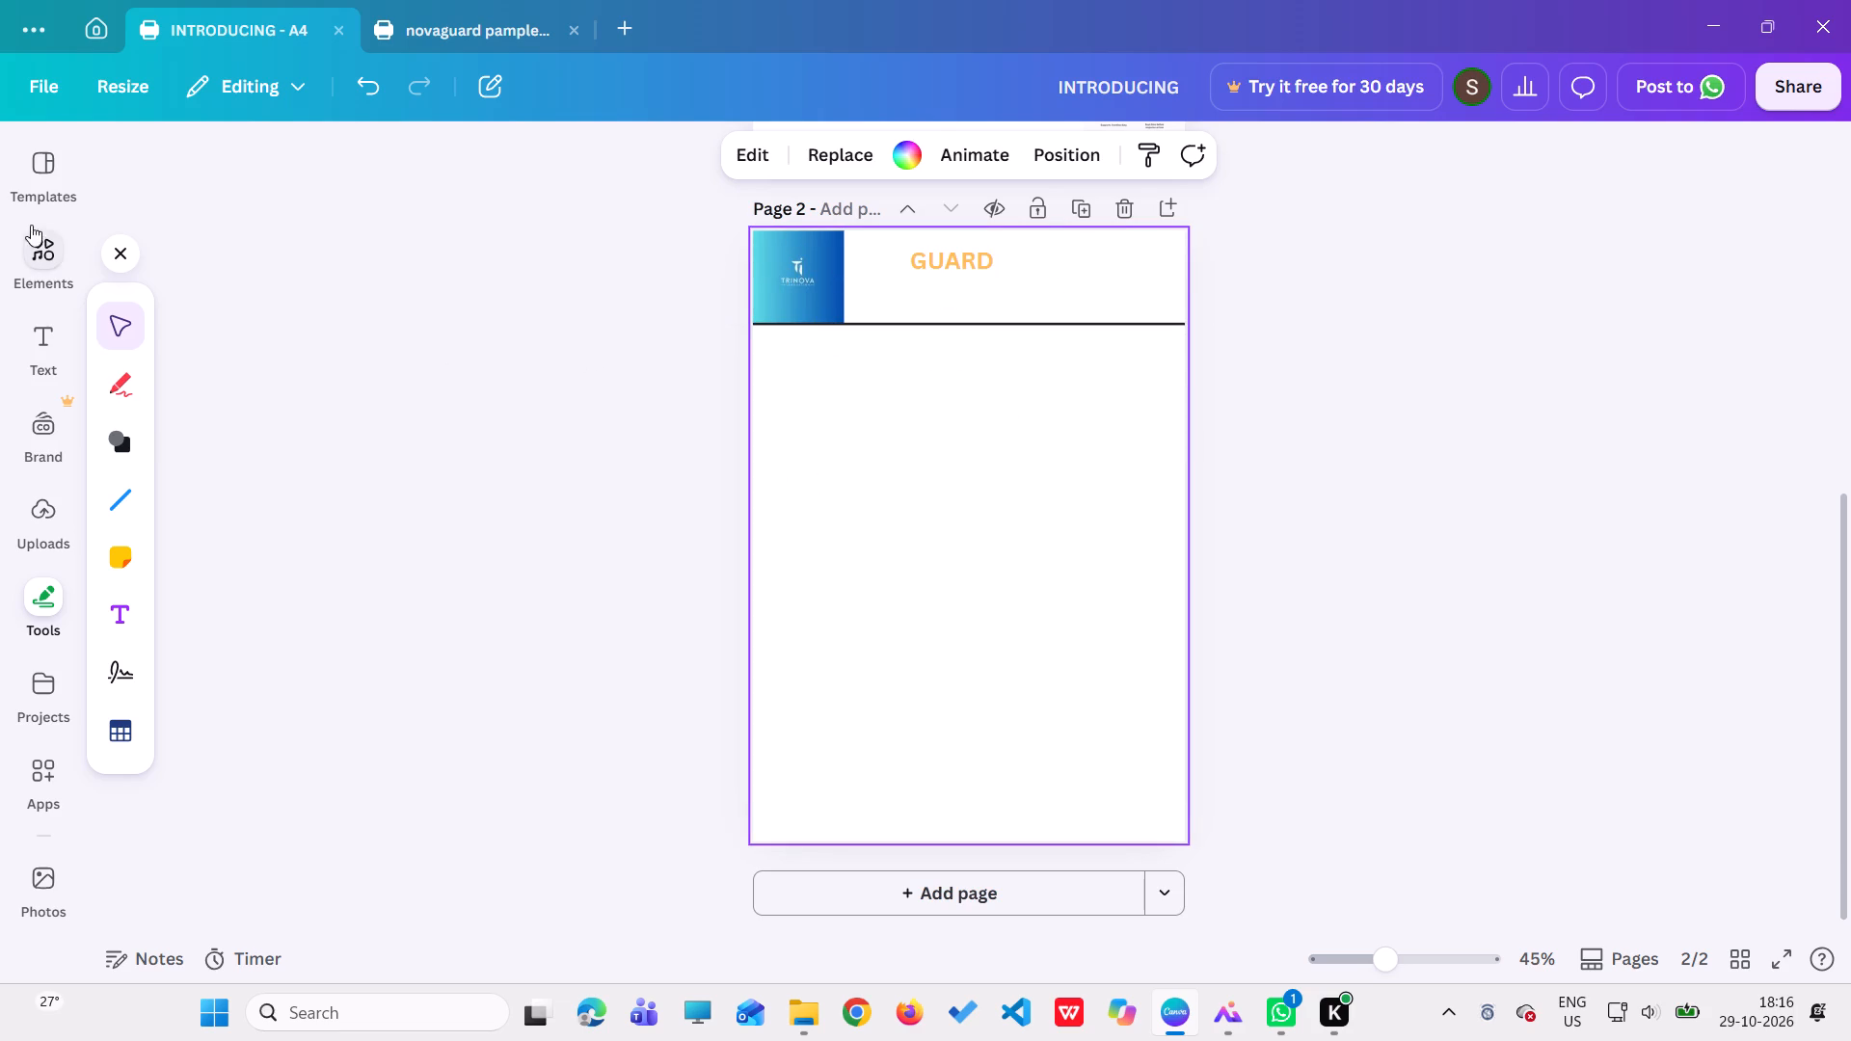
# Copy the "NOVA" title text from page 1 of the existing novaguard pamphlet and paste it onto page 2 of the A4 design.
pyautogui.click(463, 18)
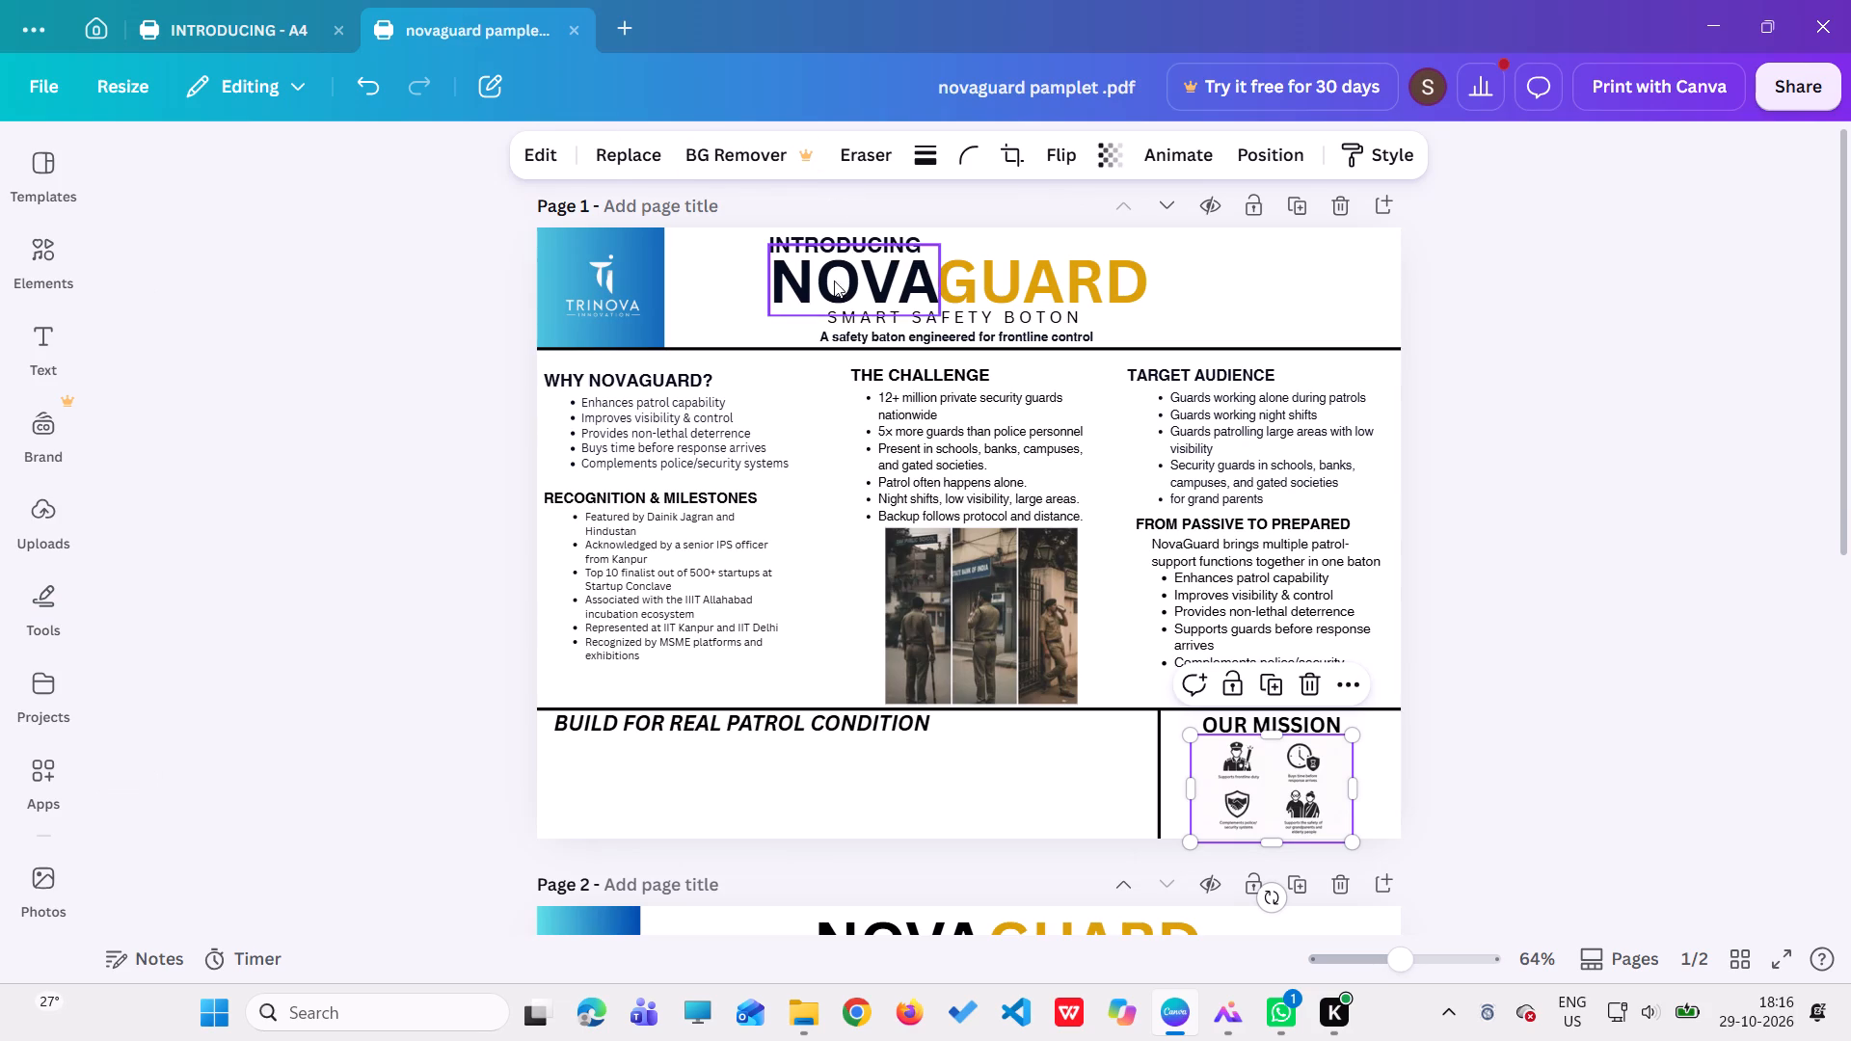
pyautogui.click(834, 289)
pyautogui.rightClick(848, 286)
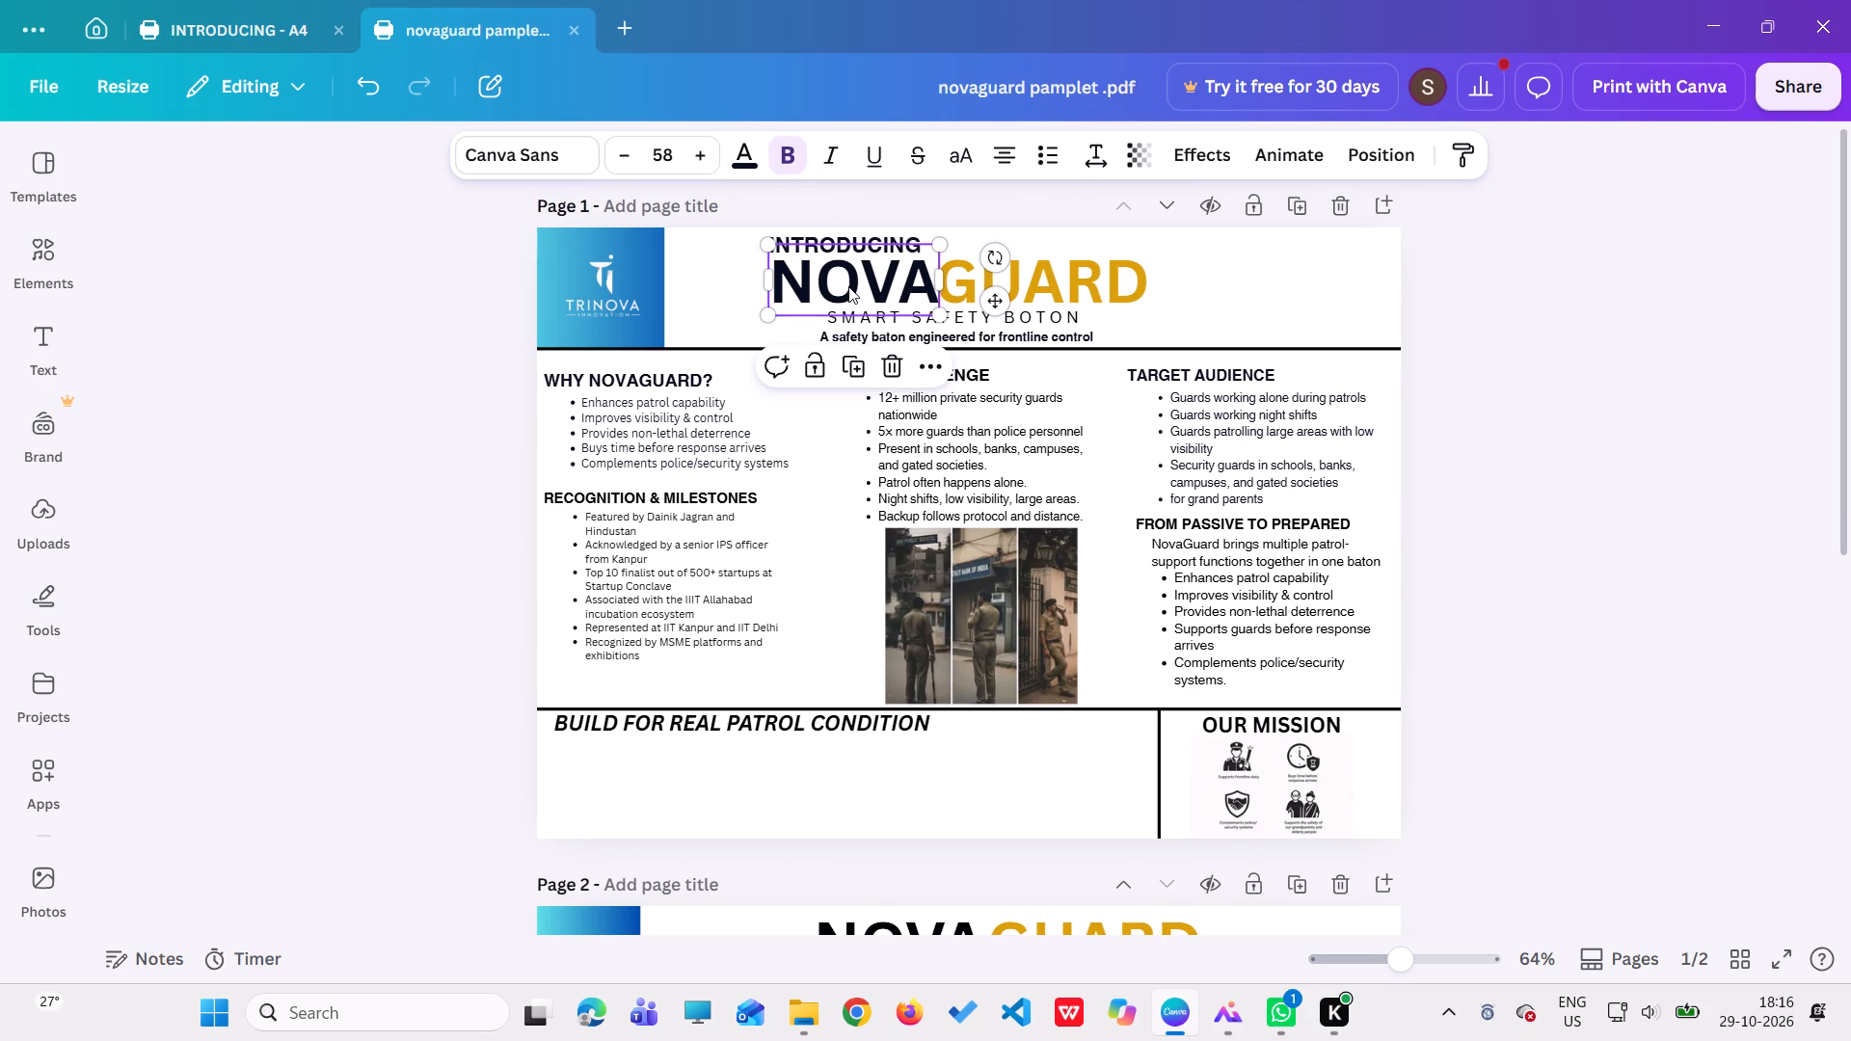
pyautogui.click(882, 307)
pyautogui.click(276, 25)
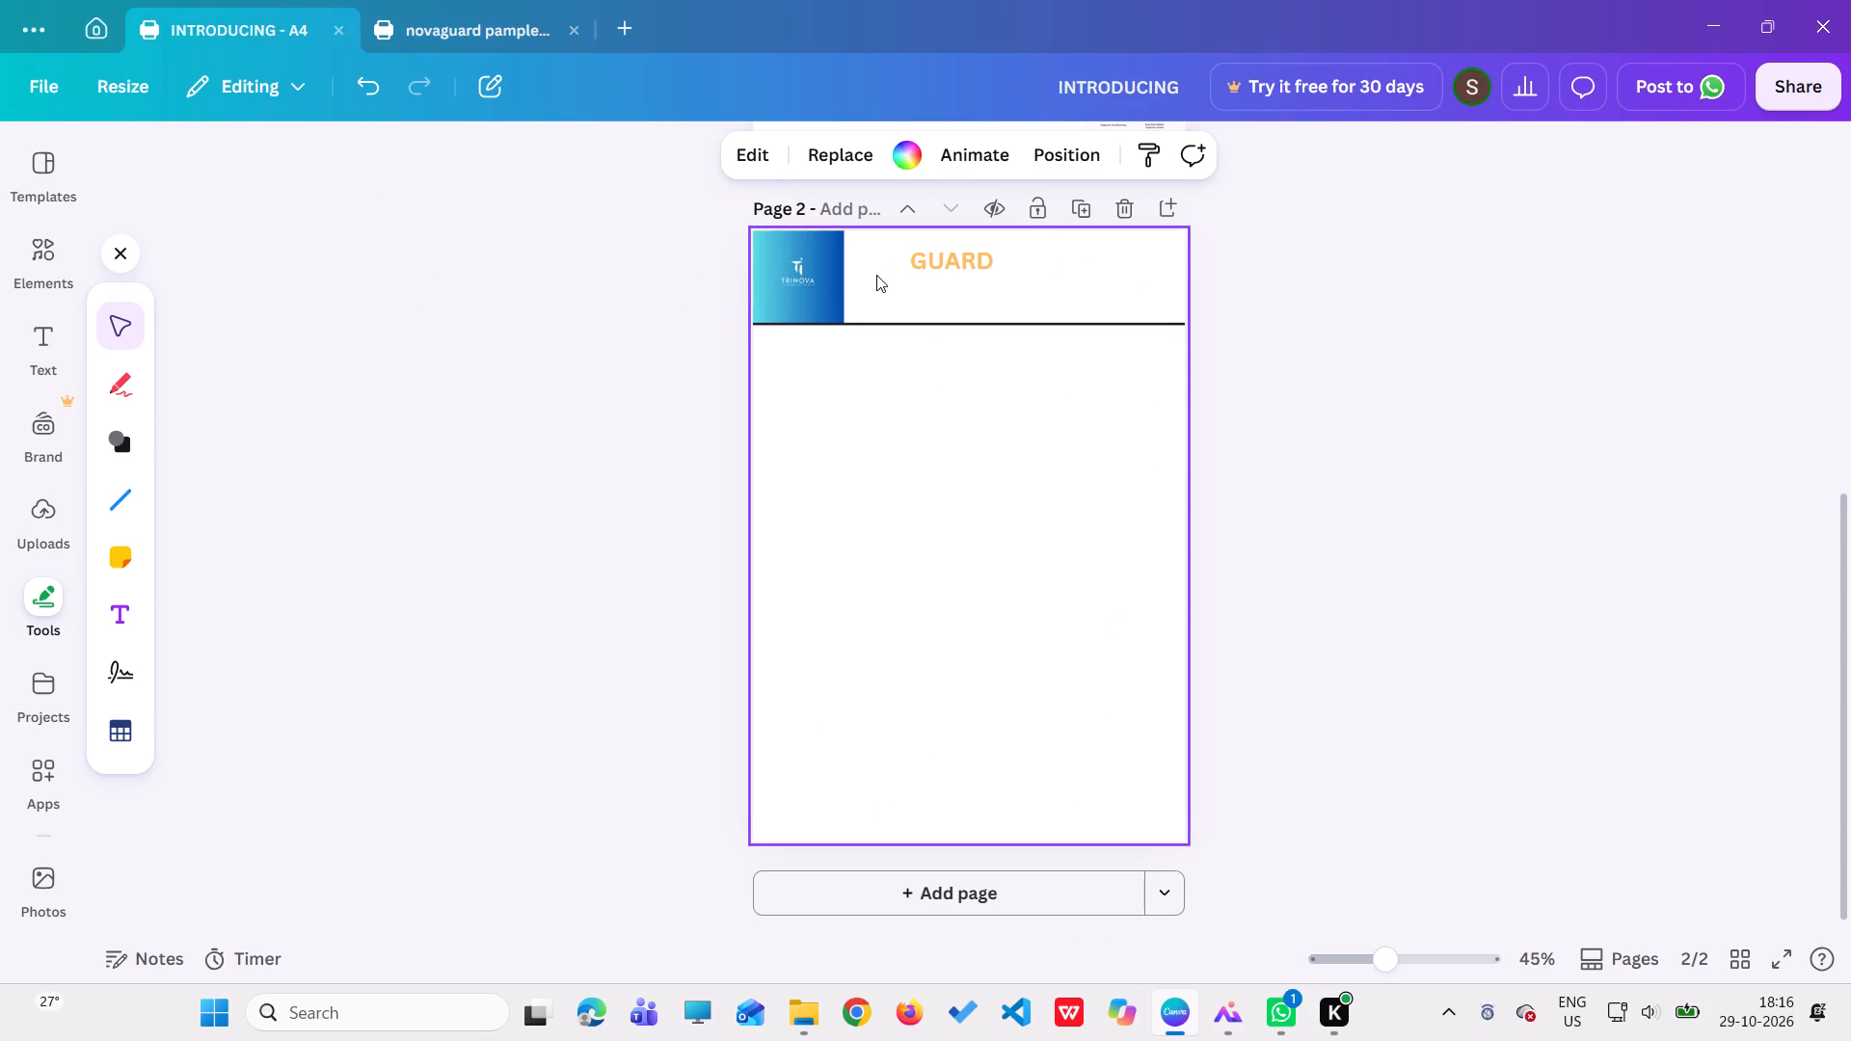
pyautogui.click(878, 274)
pyautogui.rightClick(883, 389)
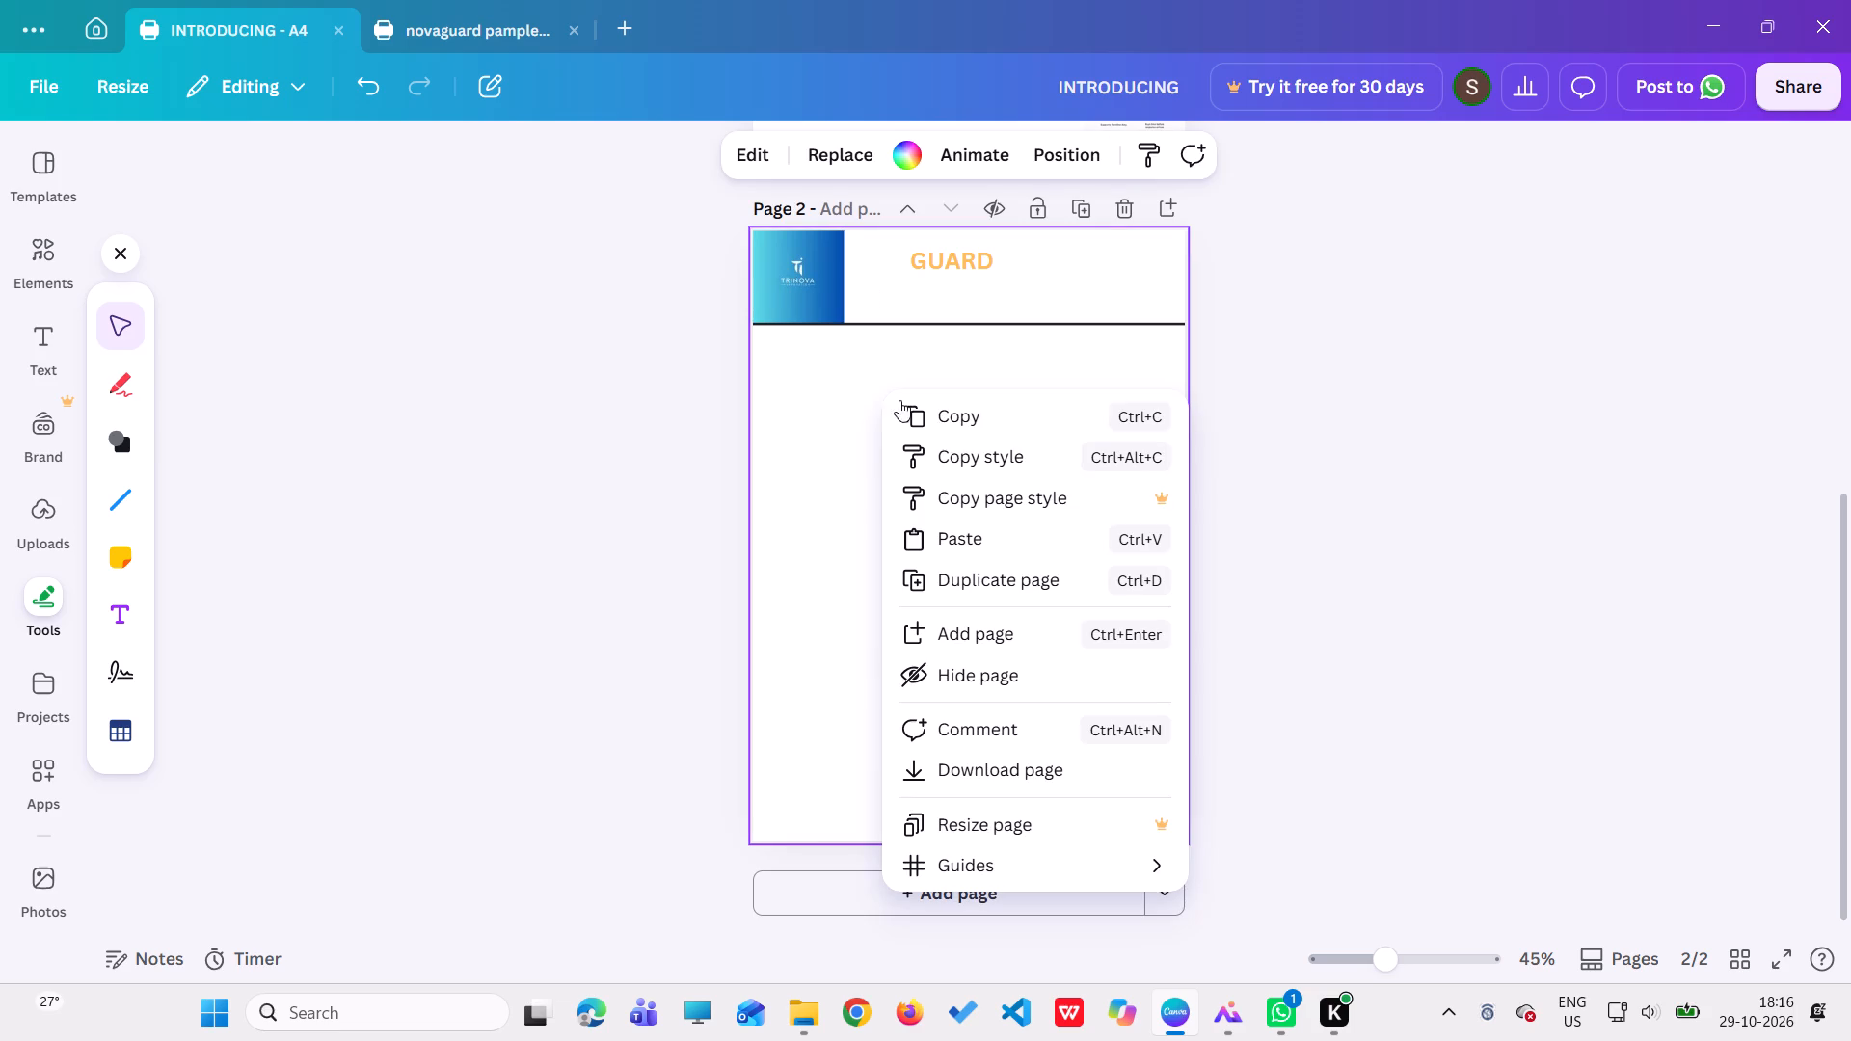
pyautogui.click(969, 535)
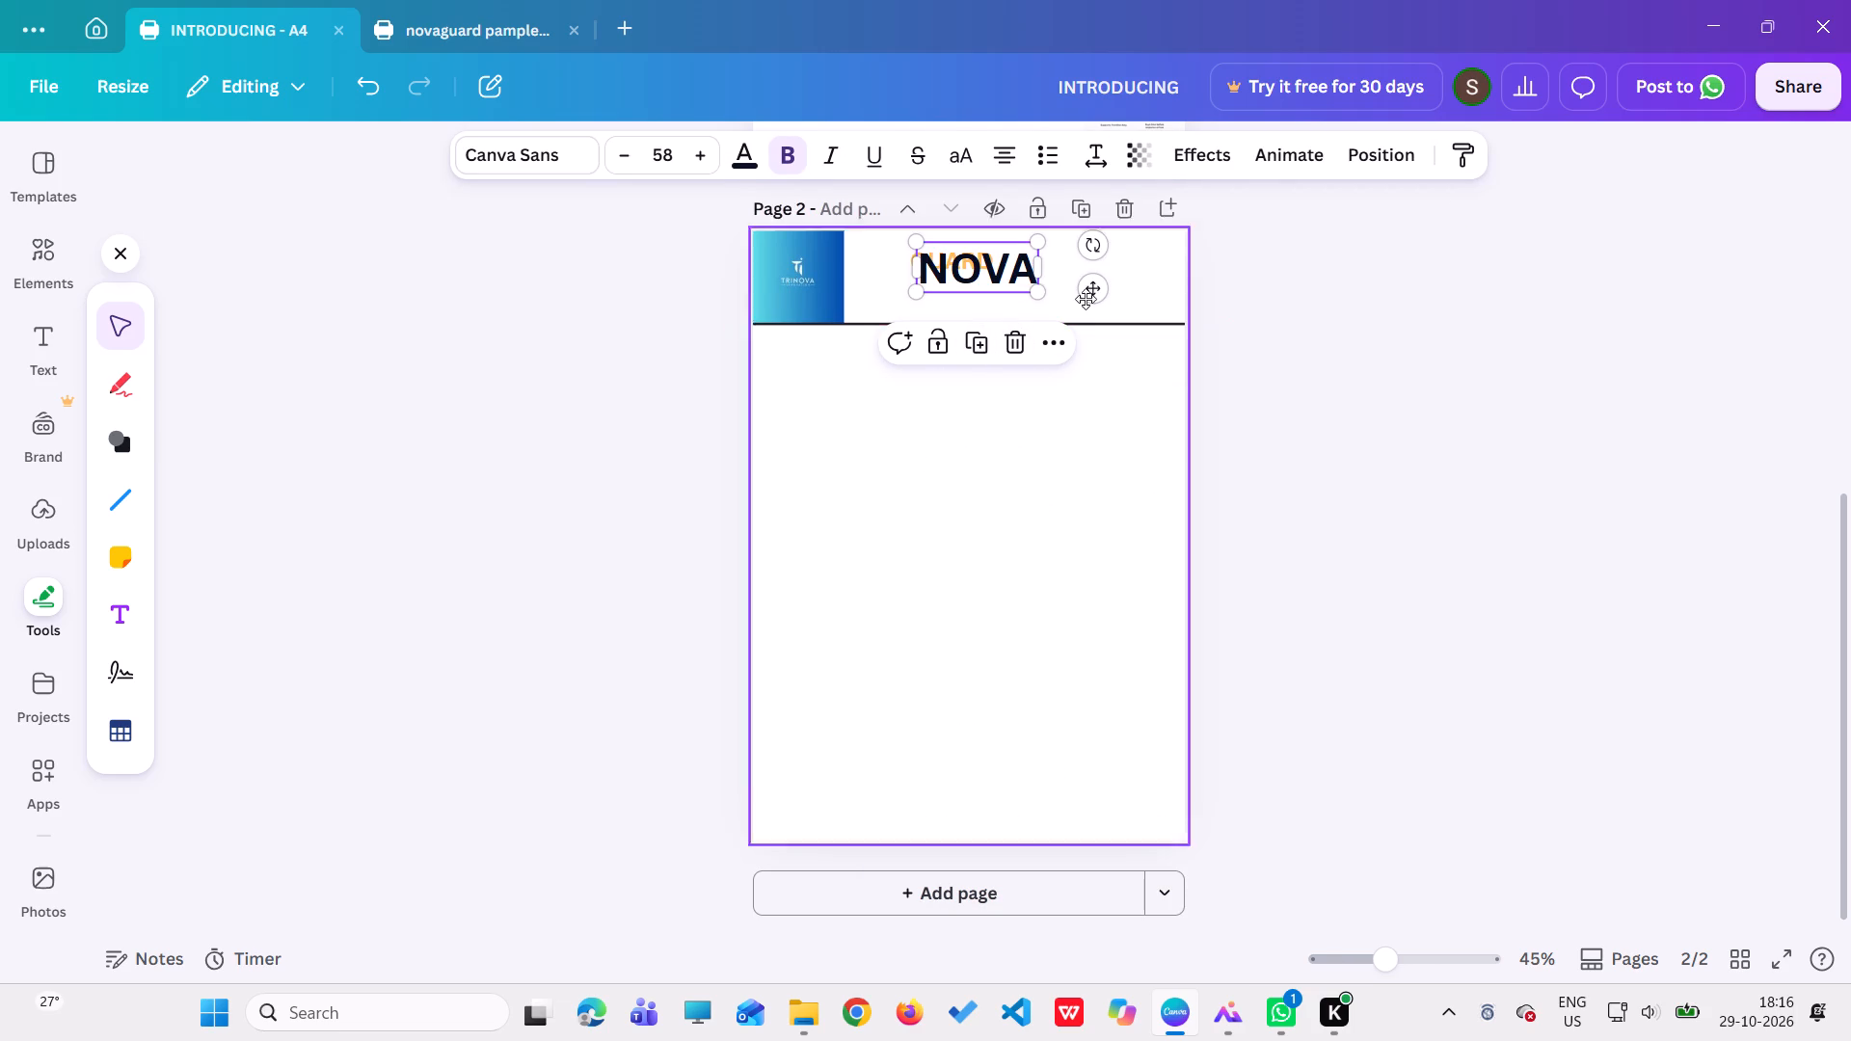
# Arrange "NOVA" and "GUARD" side by side in the page 2 header, between the TRINOVA logo and the page's right edge.
pyautogui.moveTo(1086, 292); pyautogui.dragTo(997, 302)
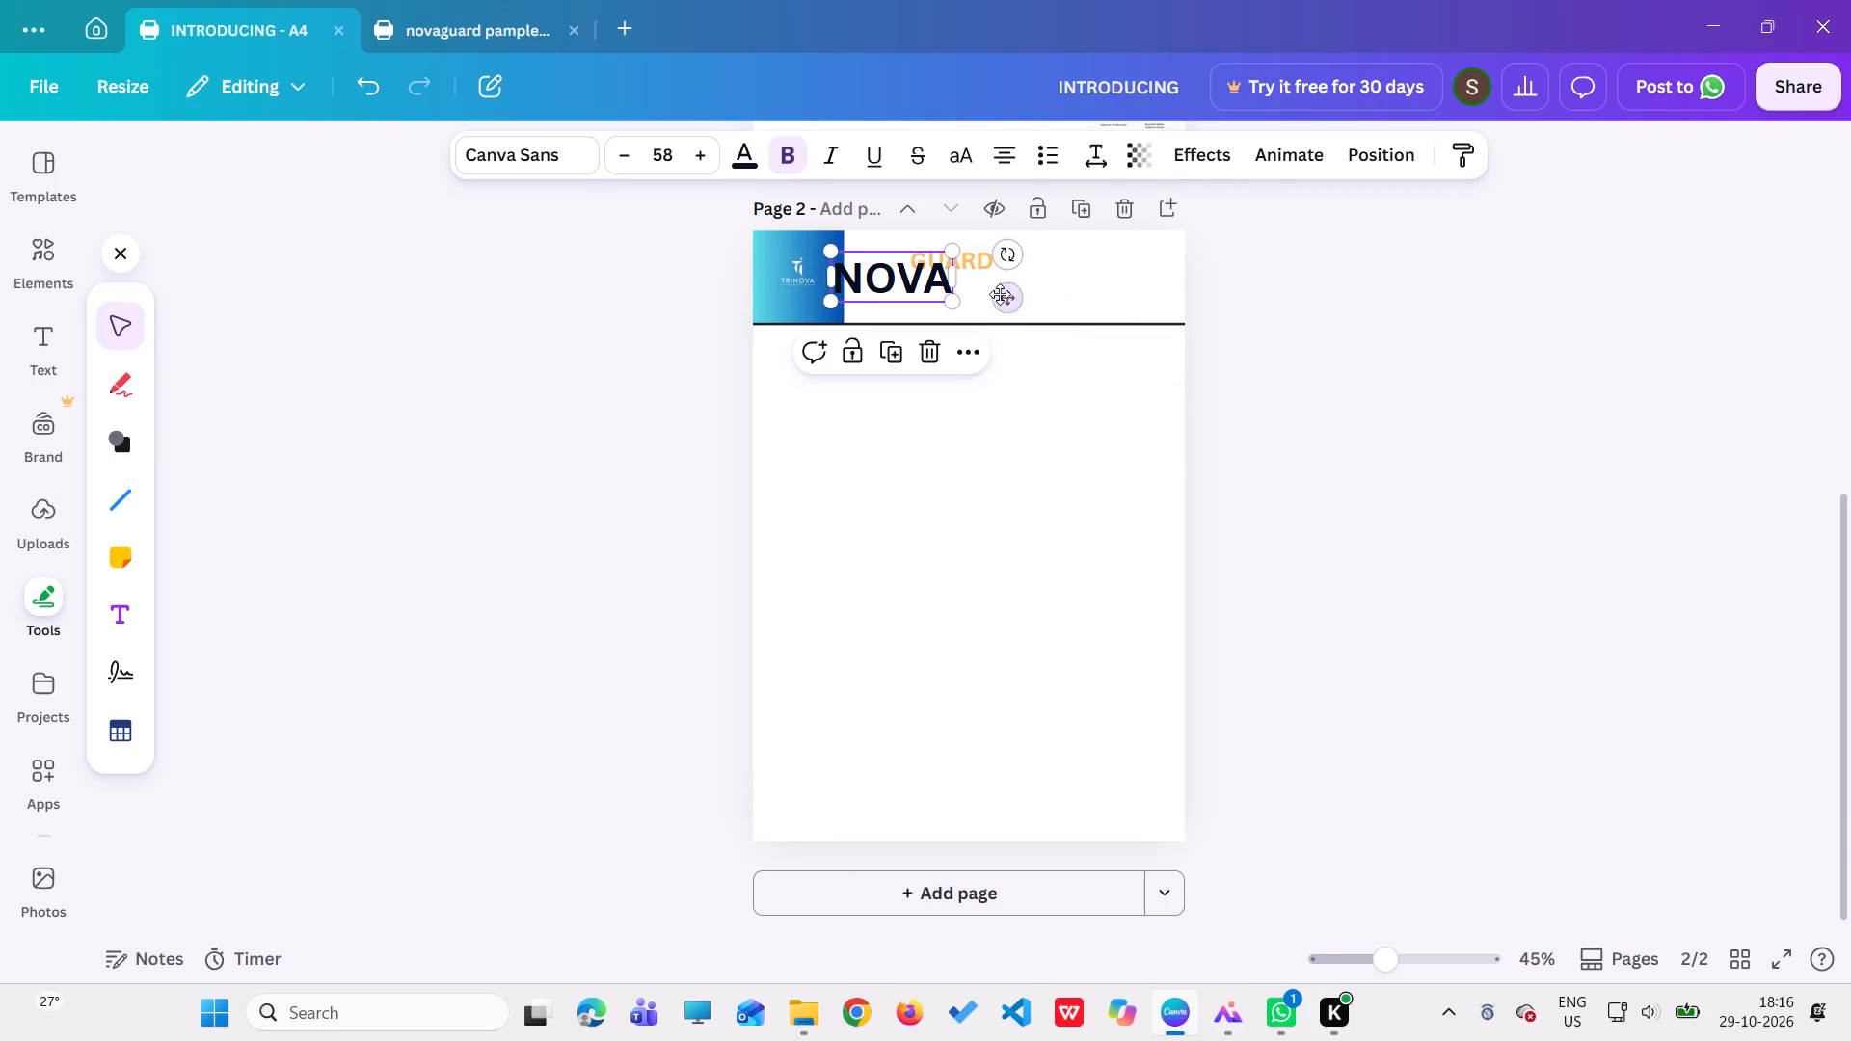
pyautogui.moveTo(978, 270); pyautogui.dragTo(1007, 272)
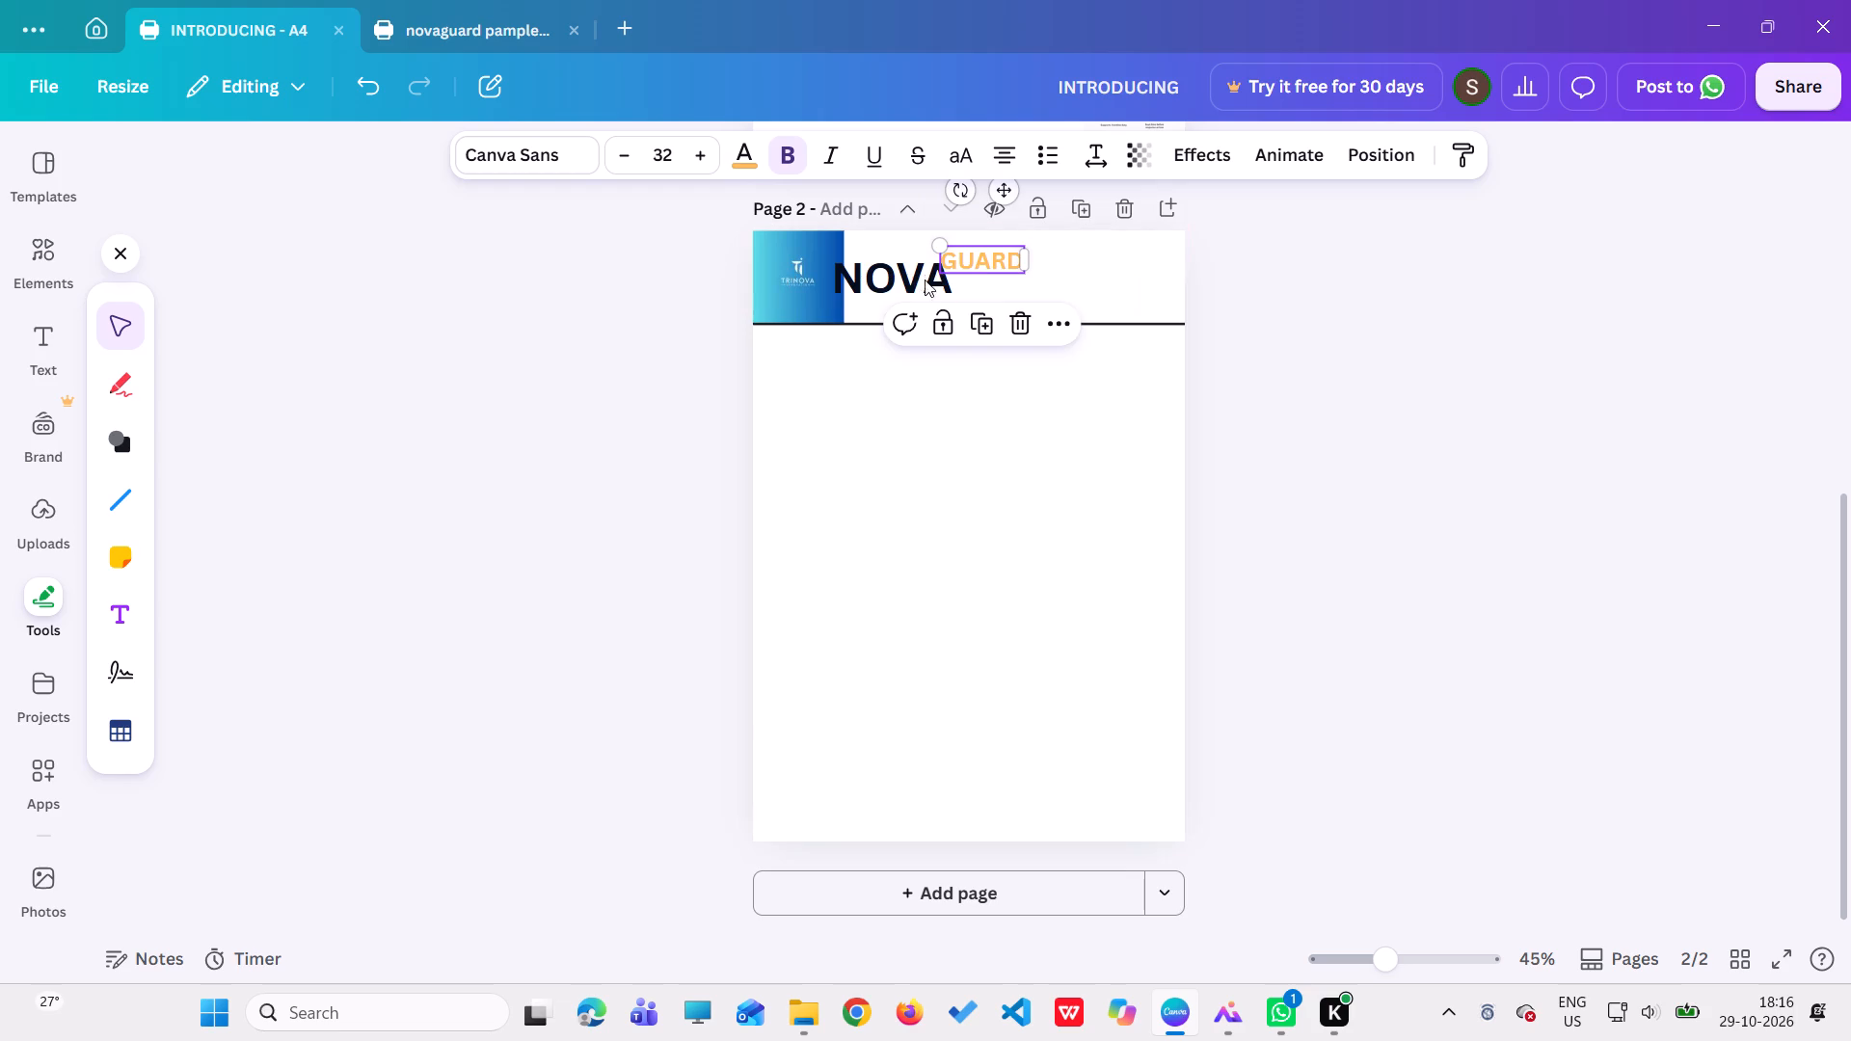
pyautogui.moveTo(914, 280); pyautogui.dragTo(913, 267)
pyautogui.moveTo(976, 264); pyautogui.dragTo(997, 269)
pyautogui.moveTo(921, 269); pyautogui.dragTo(943, 272)
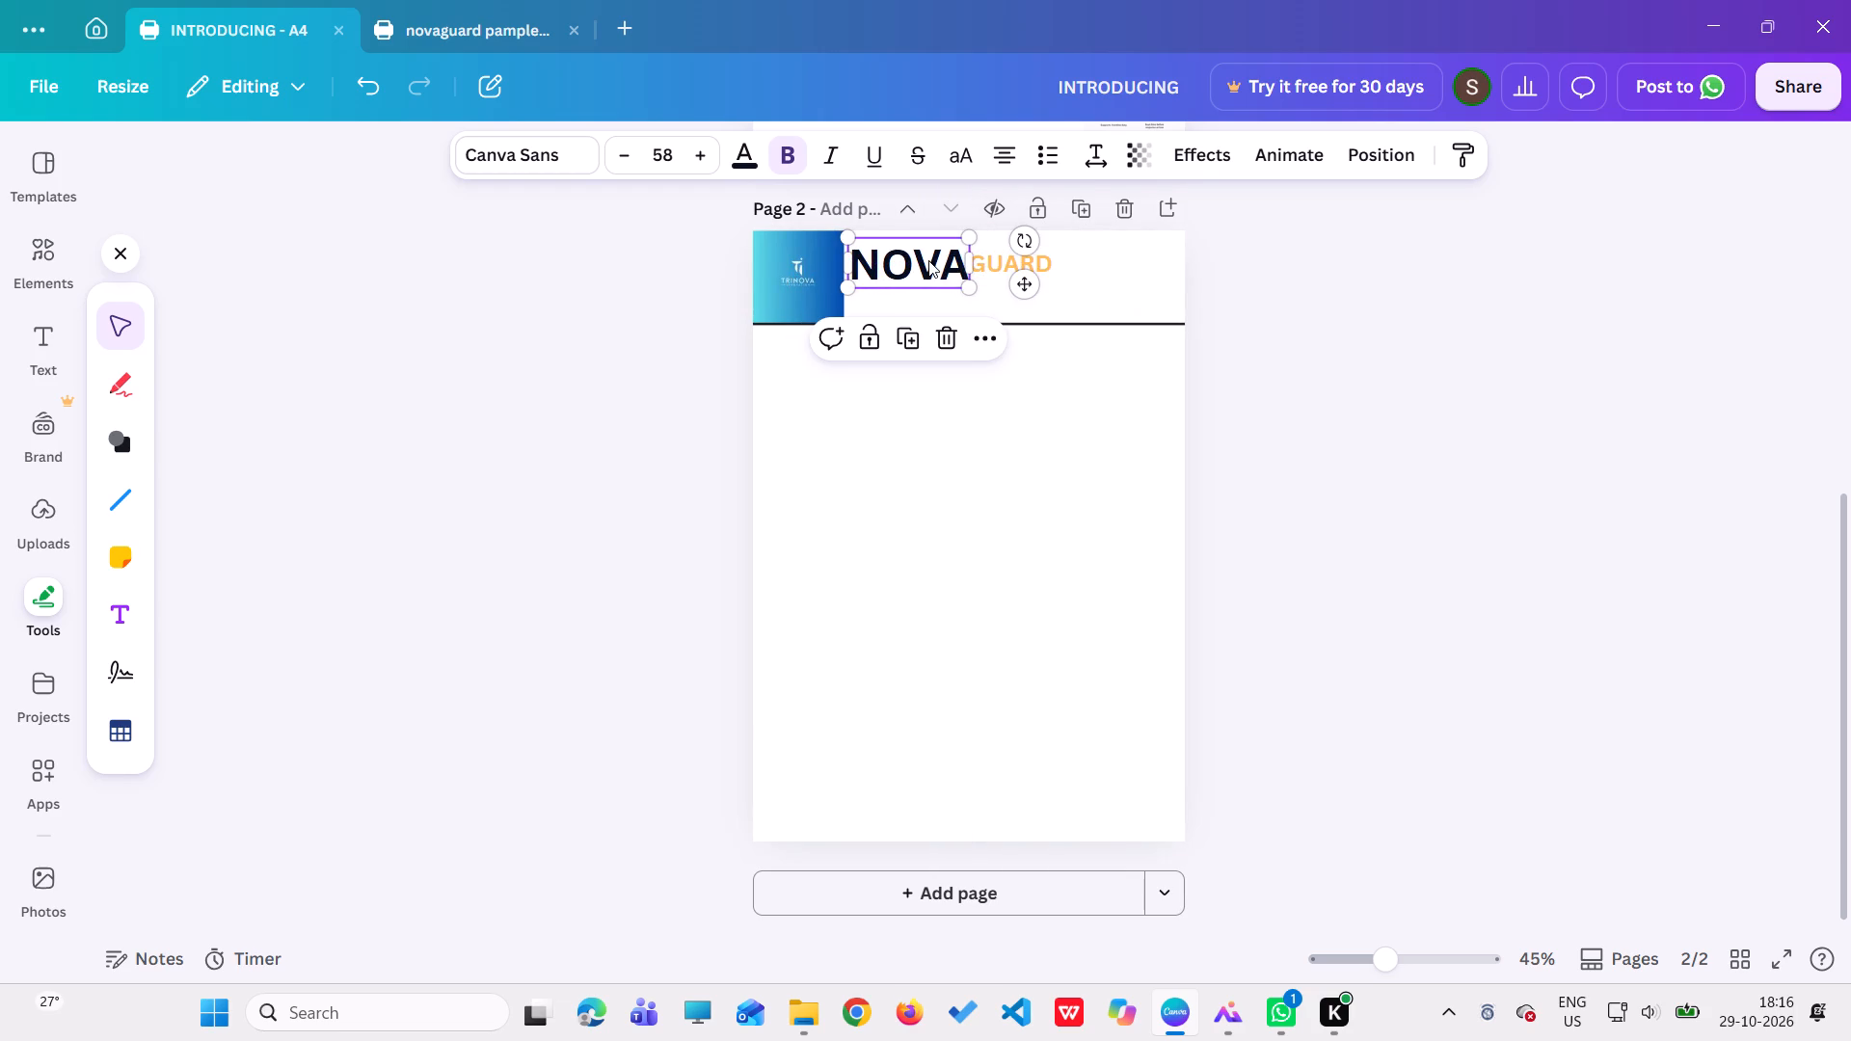
# Reduce the page 2 "NOVA" text to font size 40 and move it up against the start of "GUARD".
pyautogui.tripleClick(636, 152)
pyautogui.tripleClick(636, 152)
pyautogui.tripleClick(636, 152)
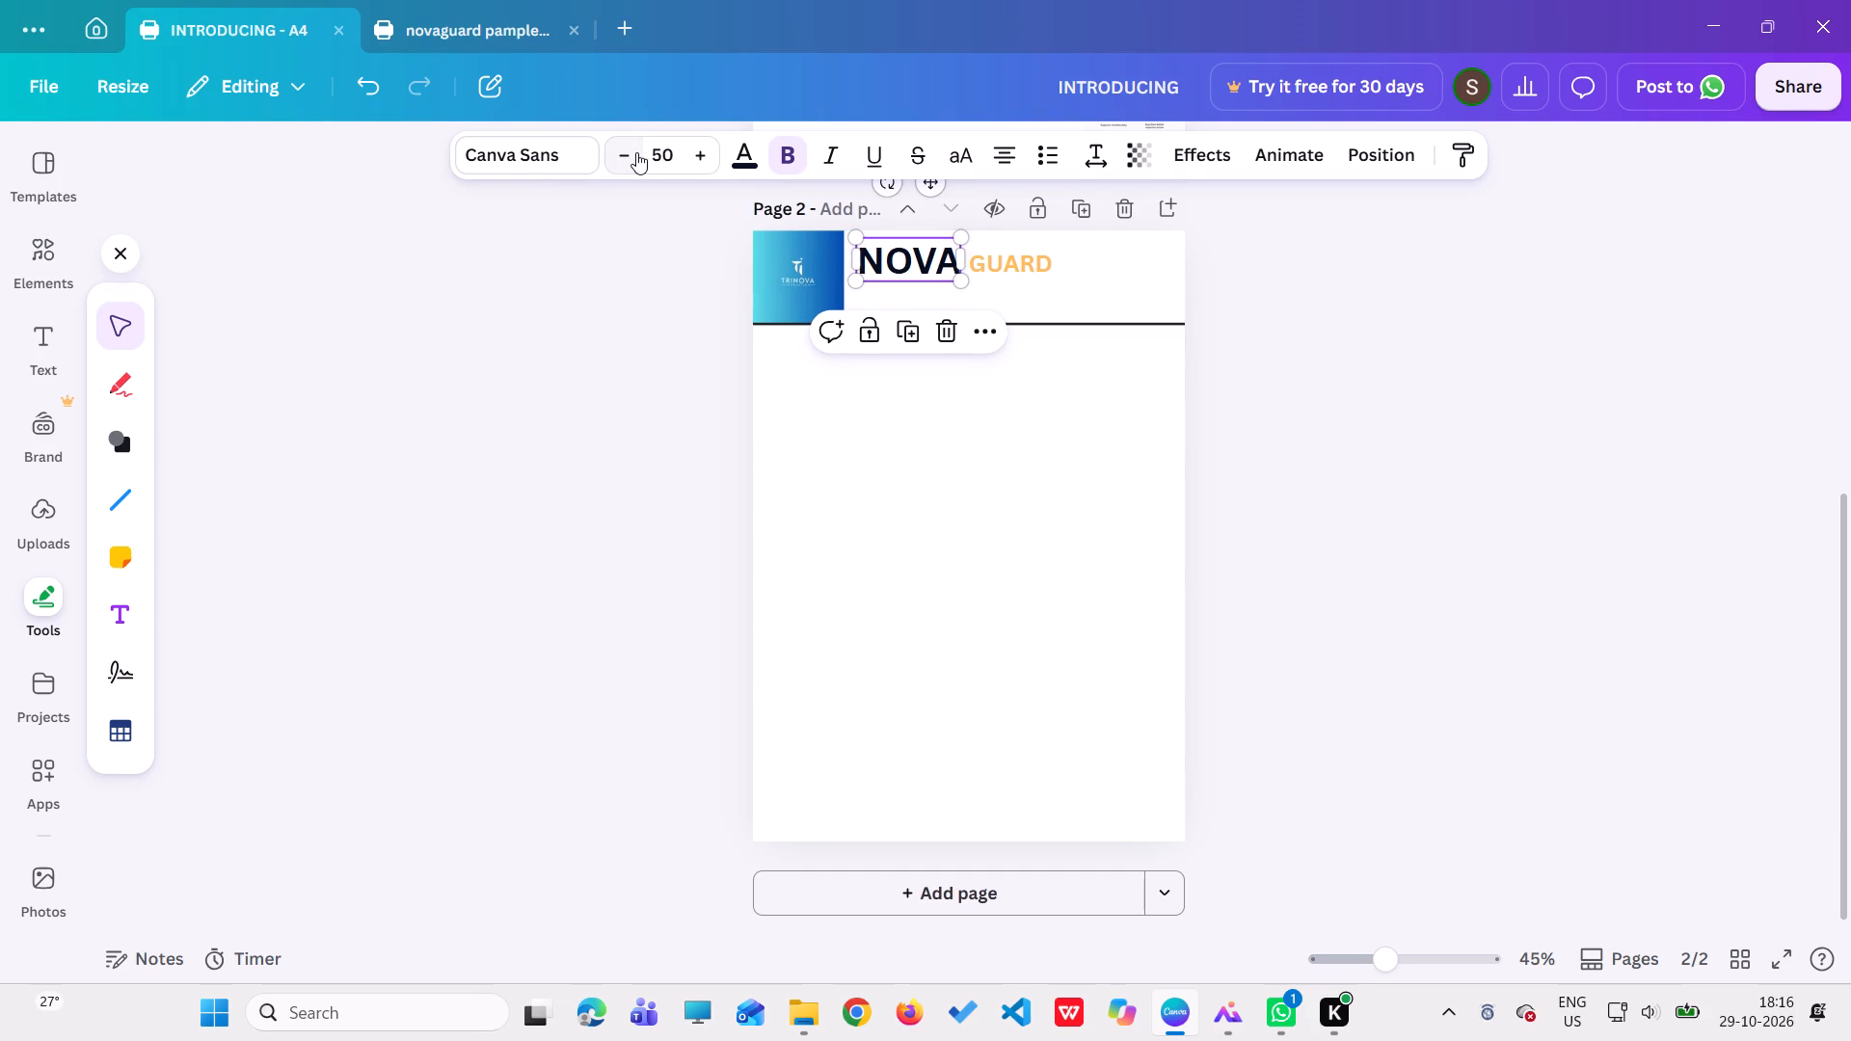
pyautogui.tripleClick(635, 153)
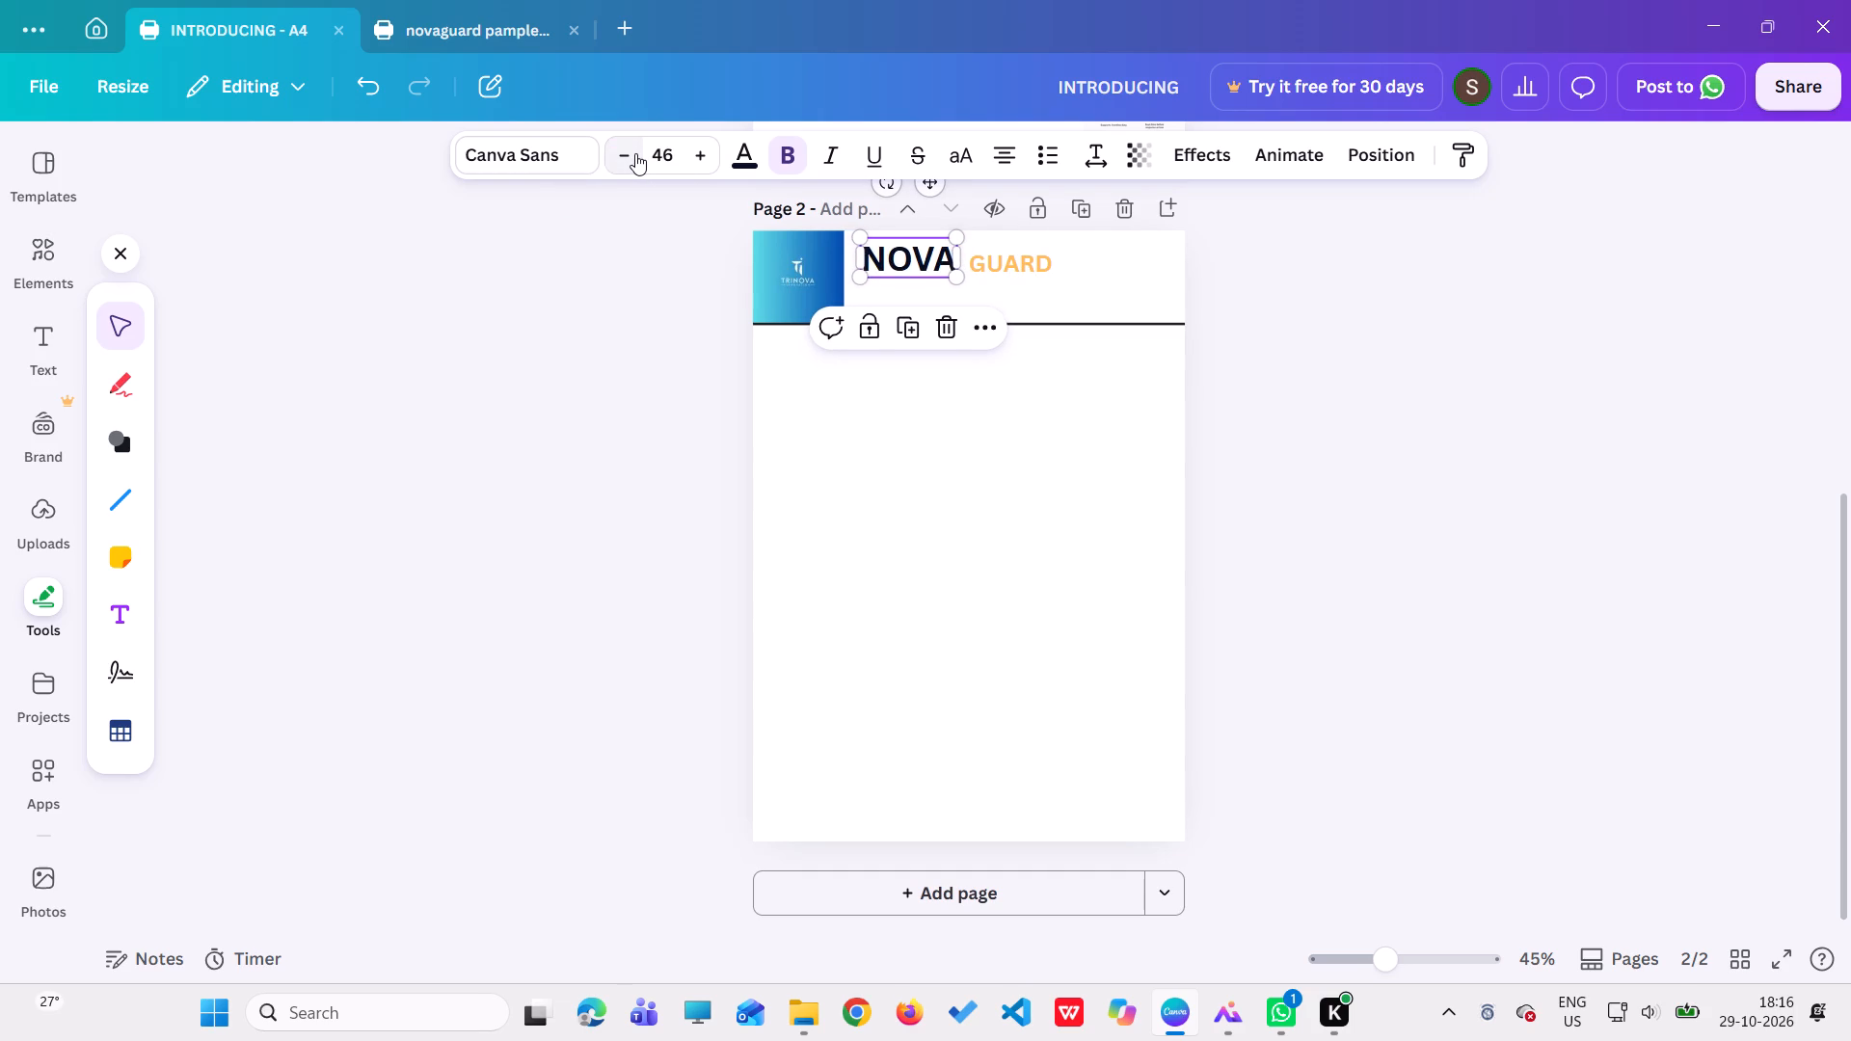
pyautogui.click(635, 153)
pyautogui.doubleClick(635, 153)
pyautogui.click(635, 153)
pyautogui.click(635, 153)
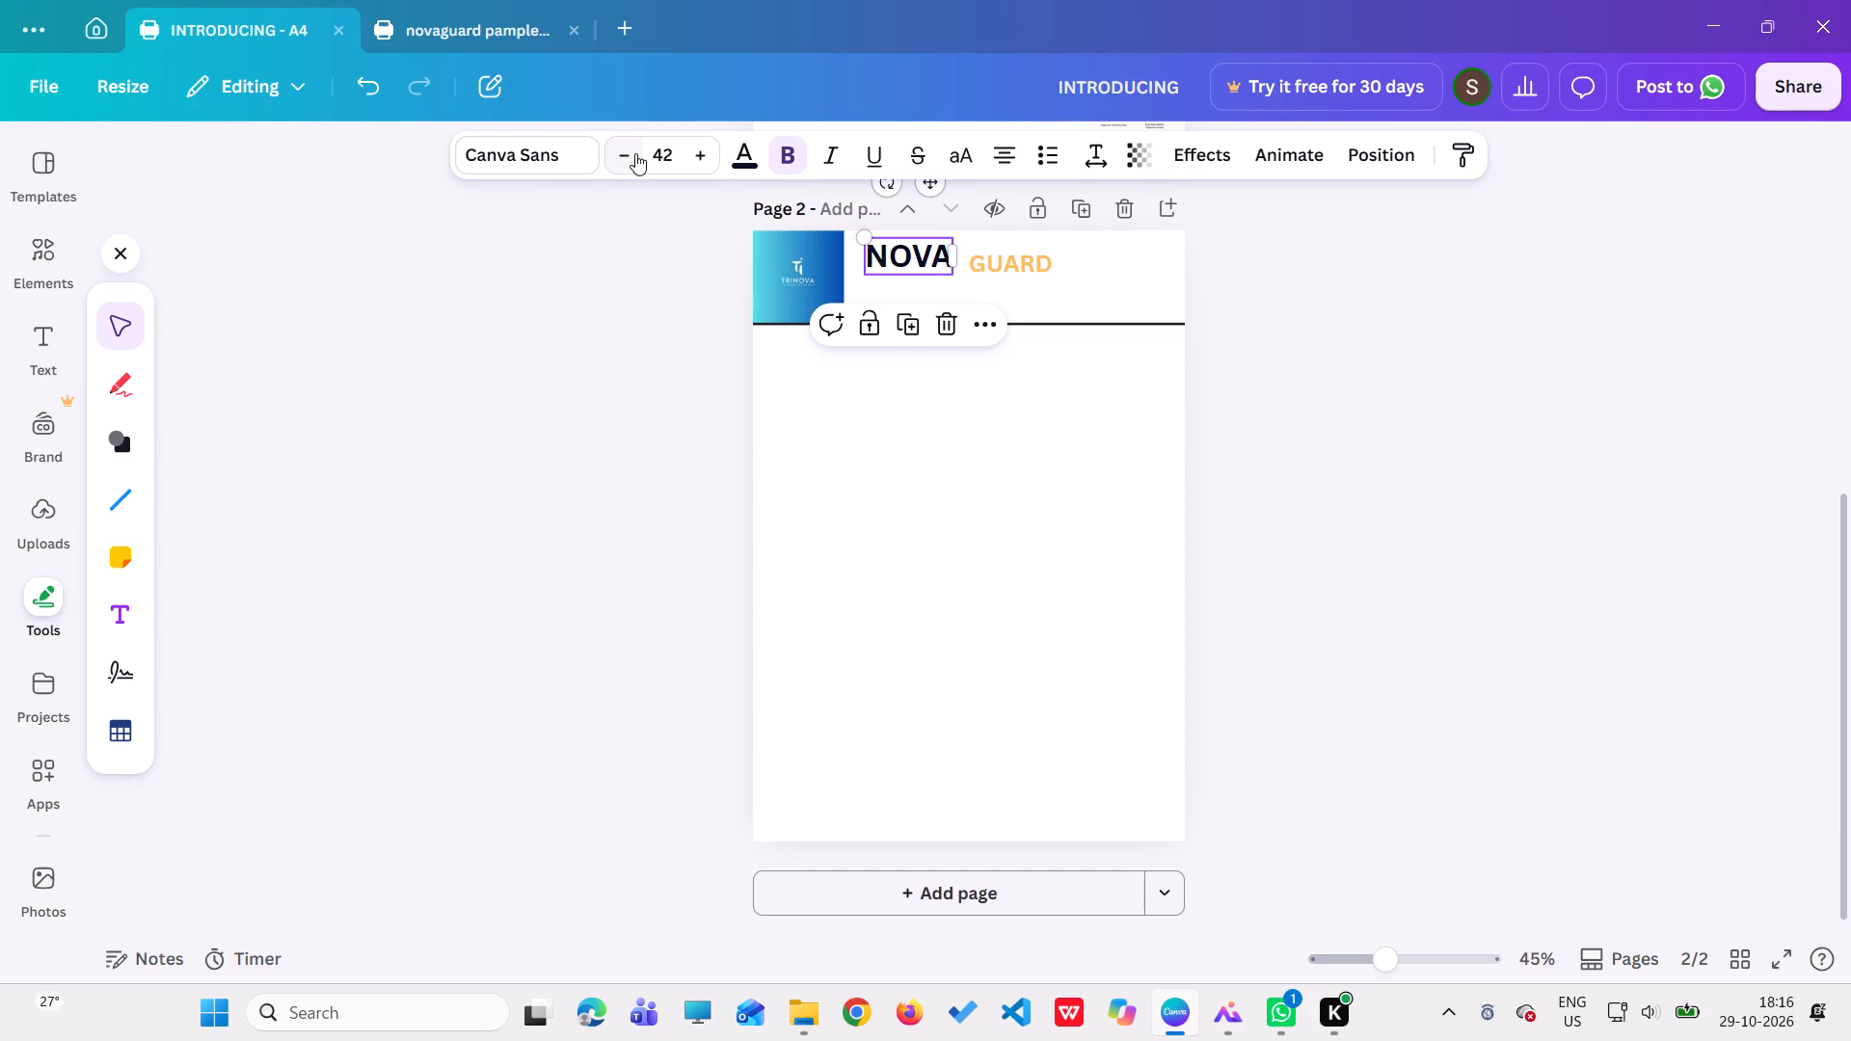
pyautogui.click(614, 154)
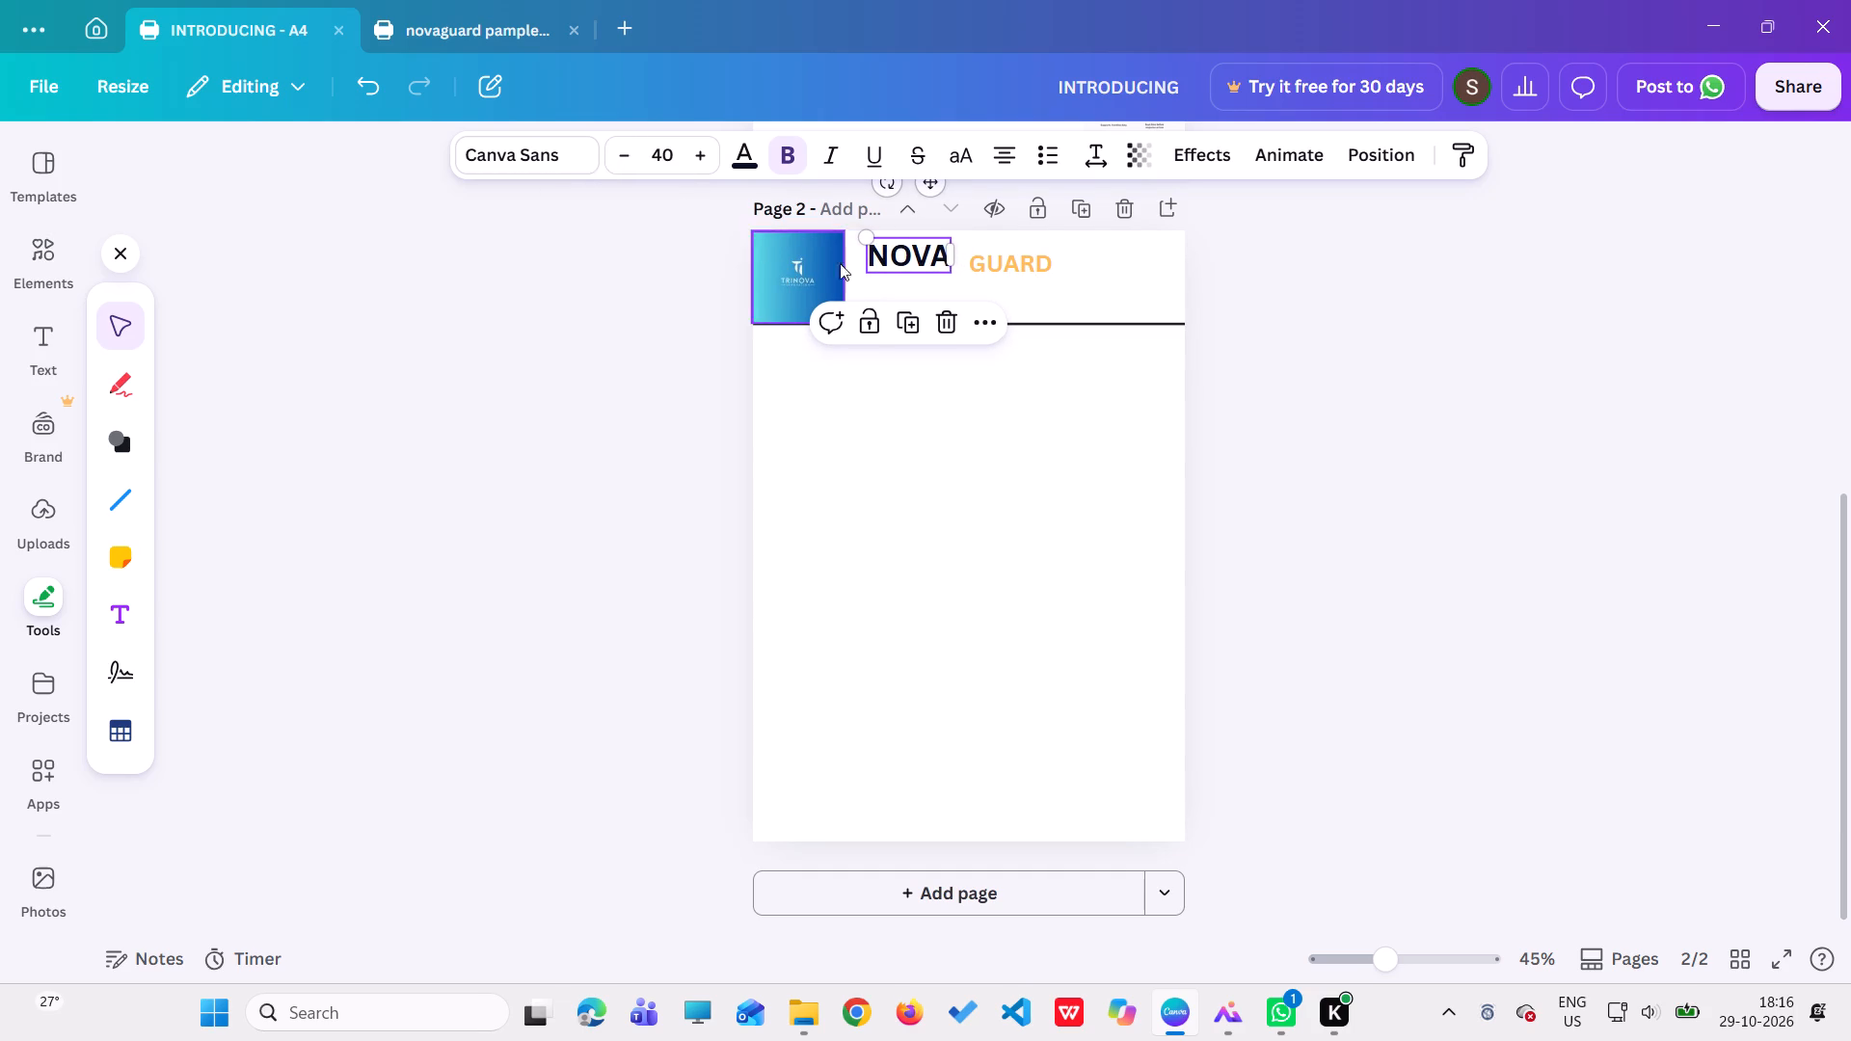
pyautogui.moveTo(916, 256); pyautogui.dragTo(930, 267)
# Enlarge the page 2 "GUARD" text to font size 40 and align it directly after "NOVA" as one title.
pyautogui.click(1010, 261)
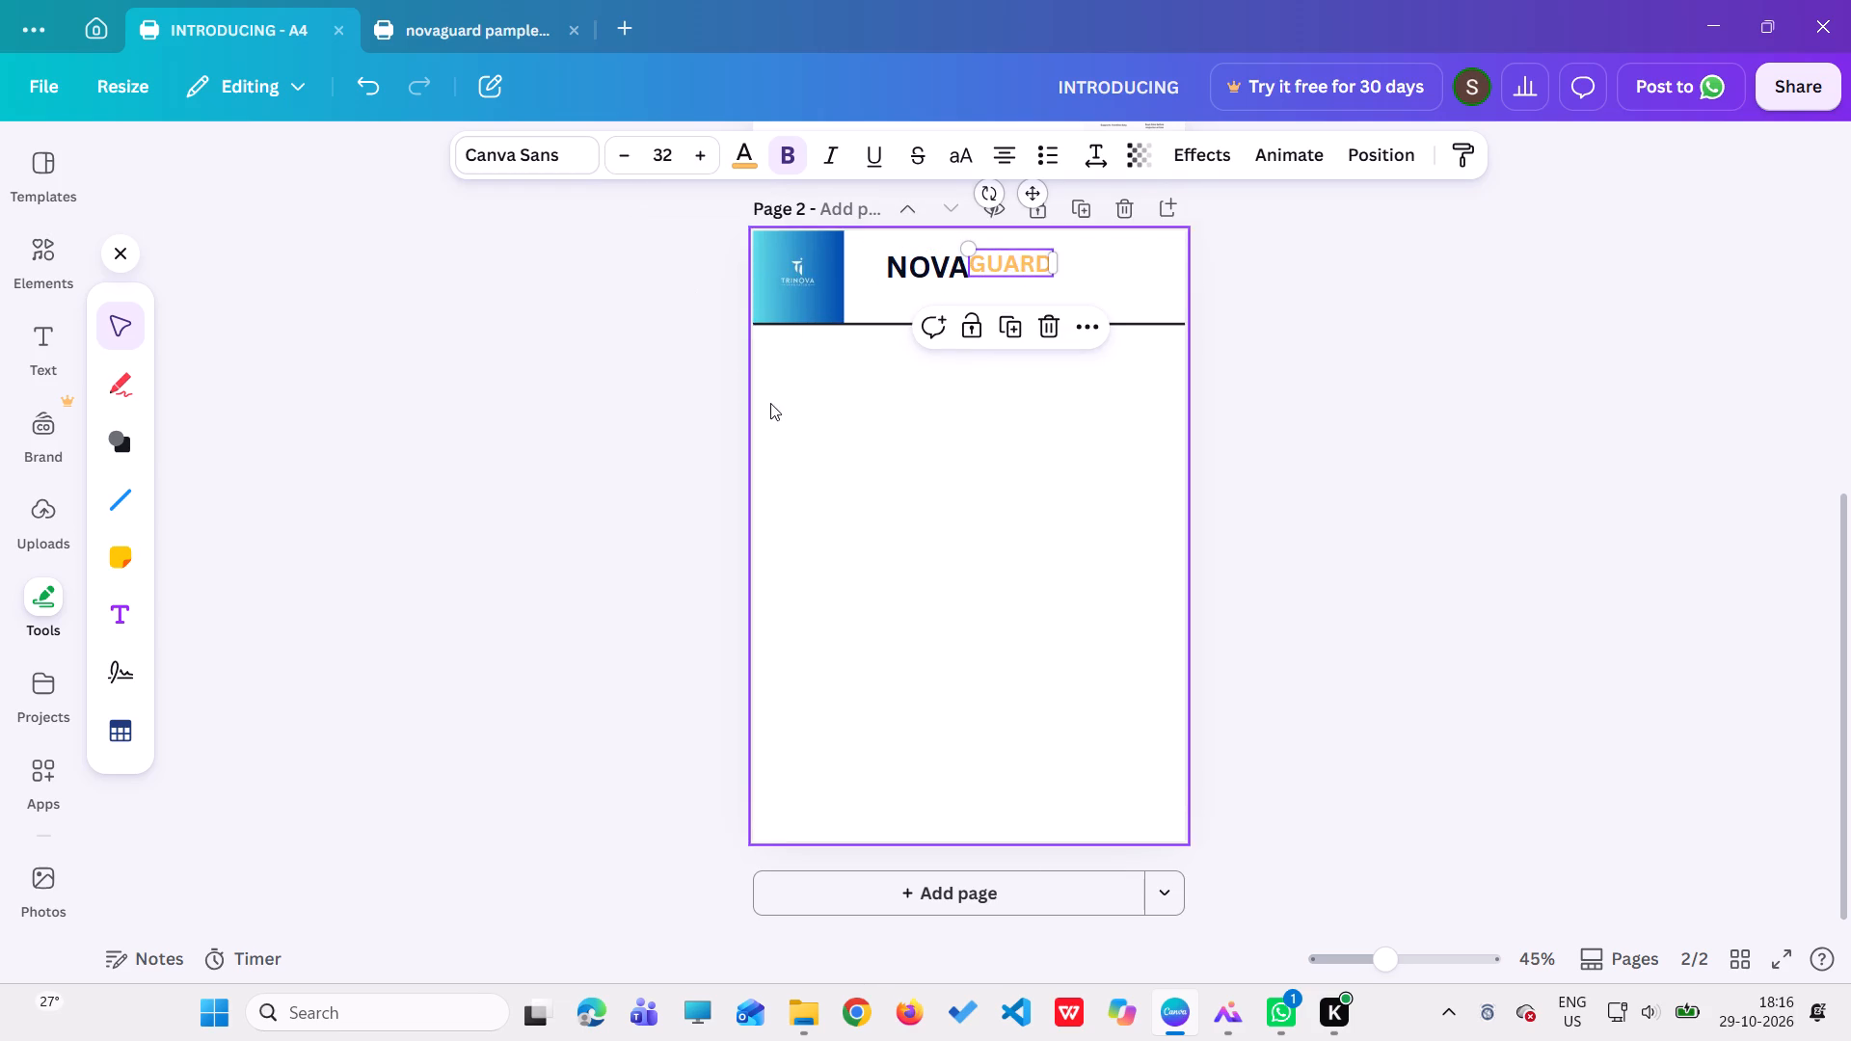
pyautogui.scroll(9, 770, 403)
pyautogui.scroll(-5, 780, 392)
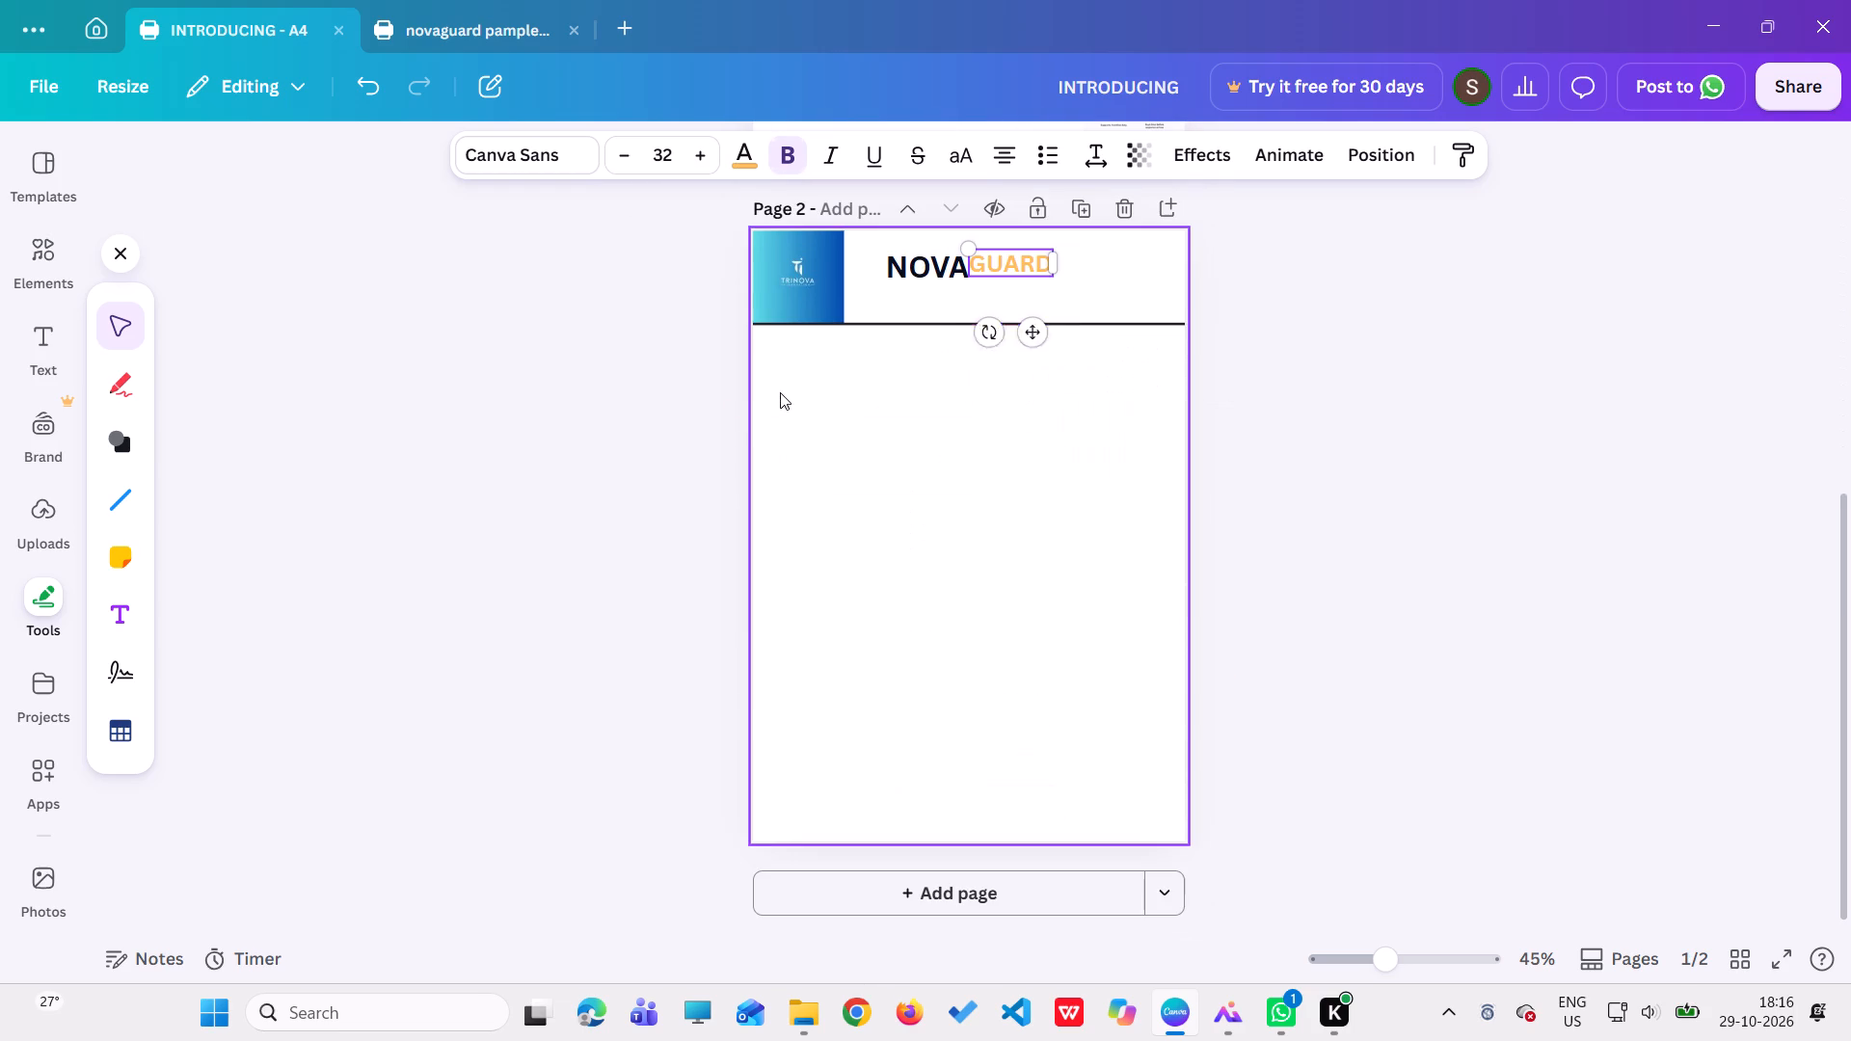
pyautogui.click(994, 264)
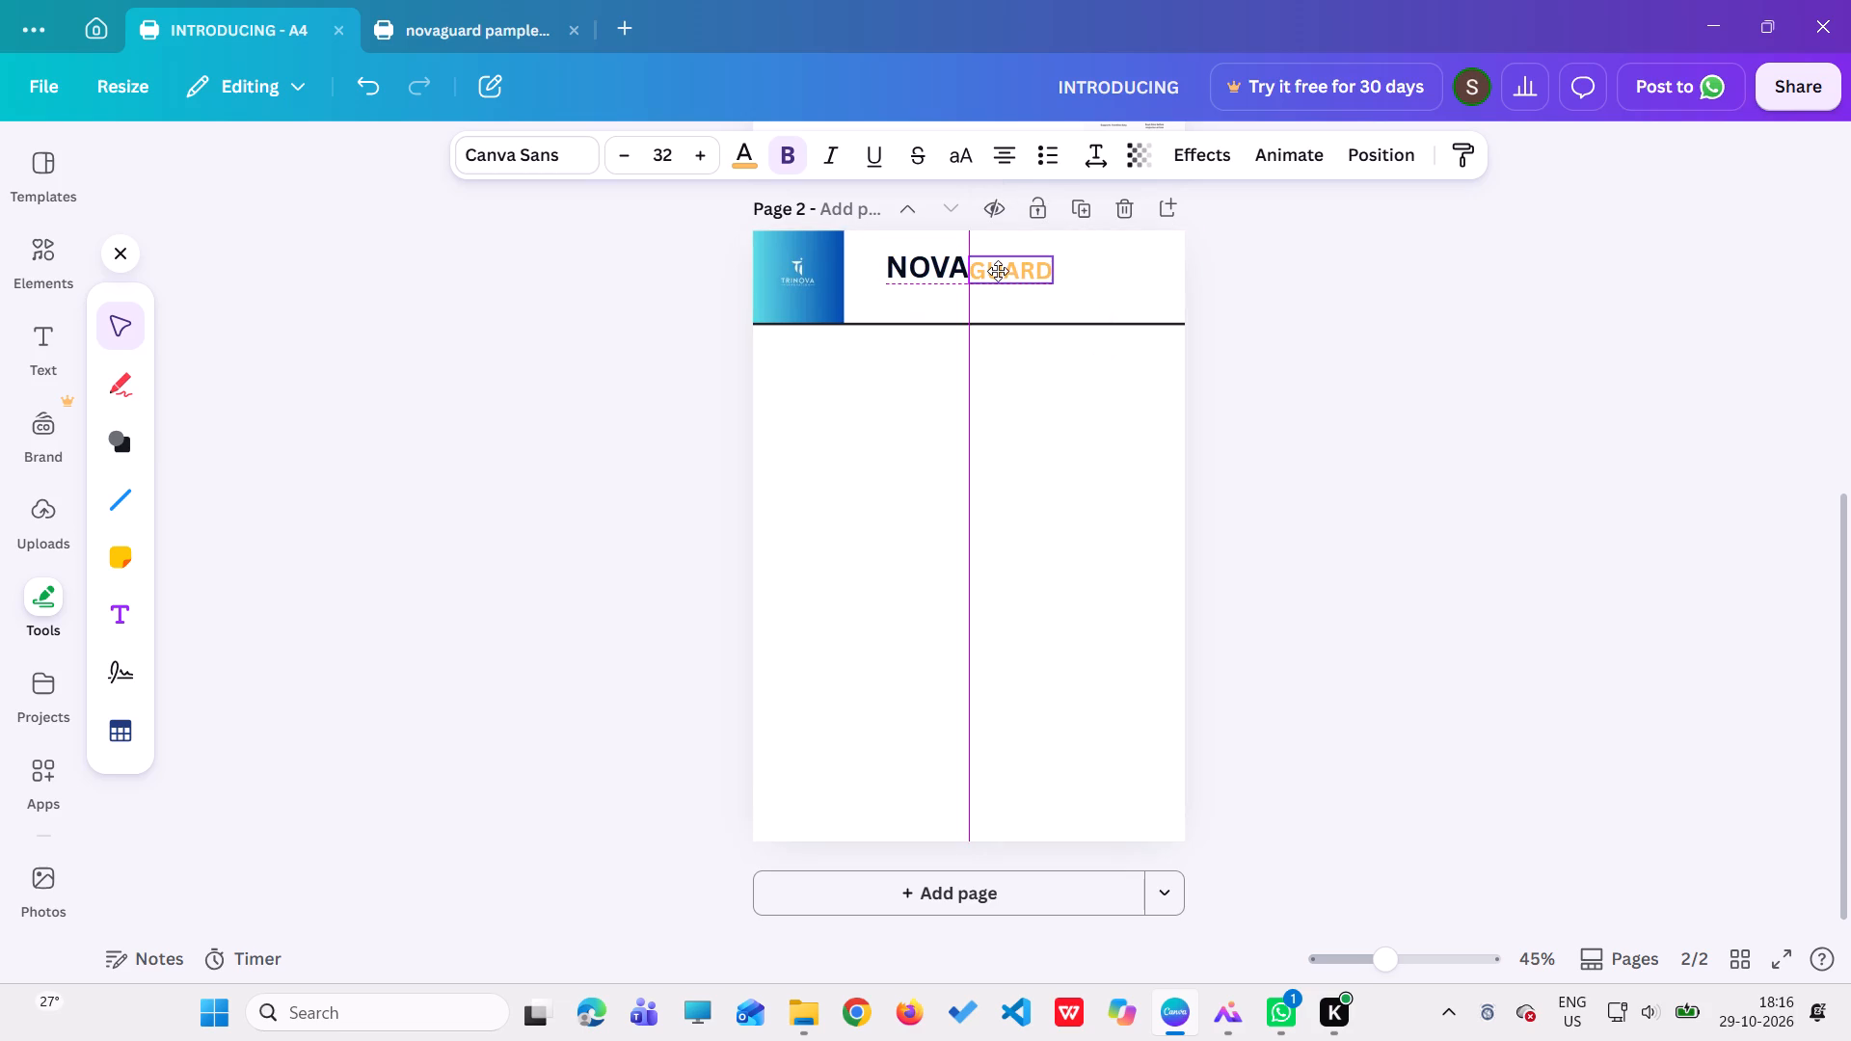
pyautogui.click(998, 274)
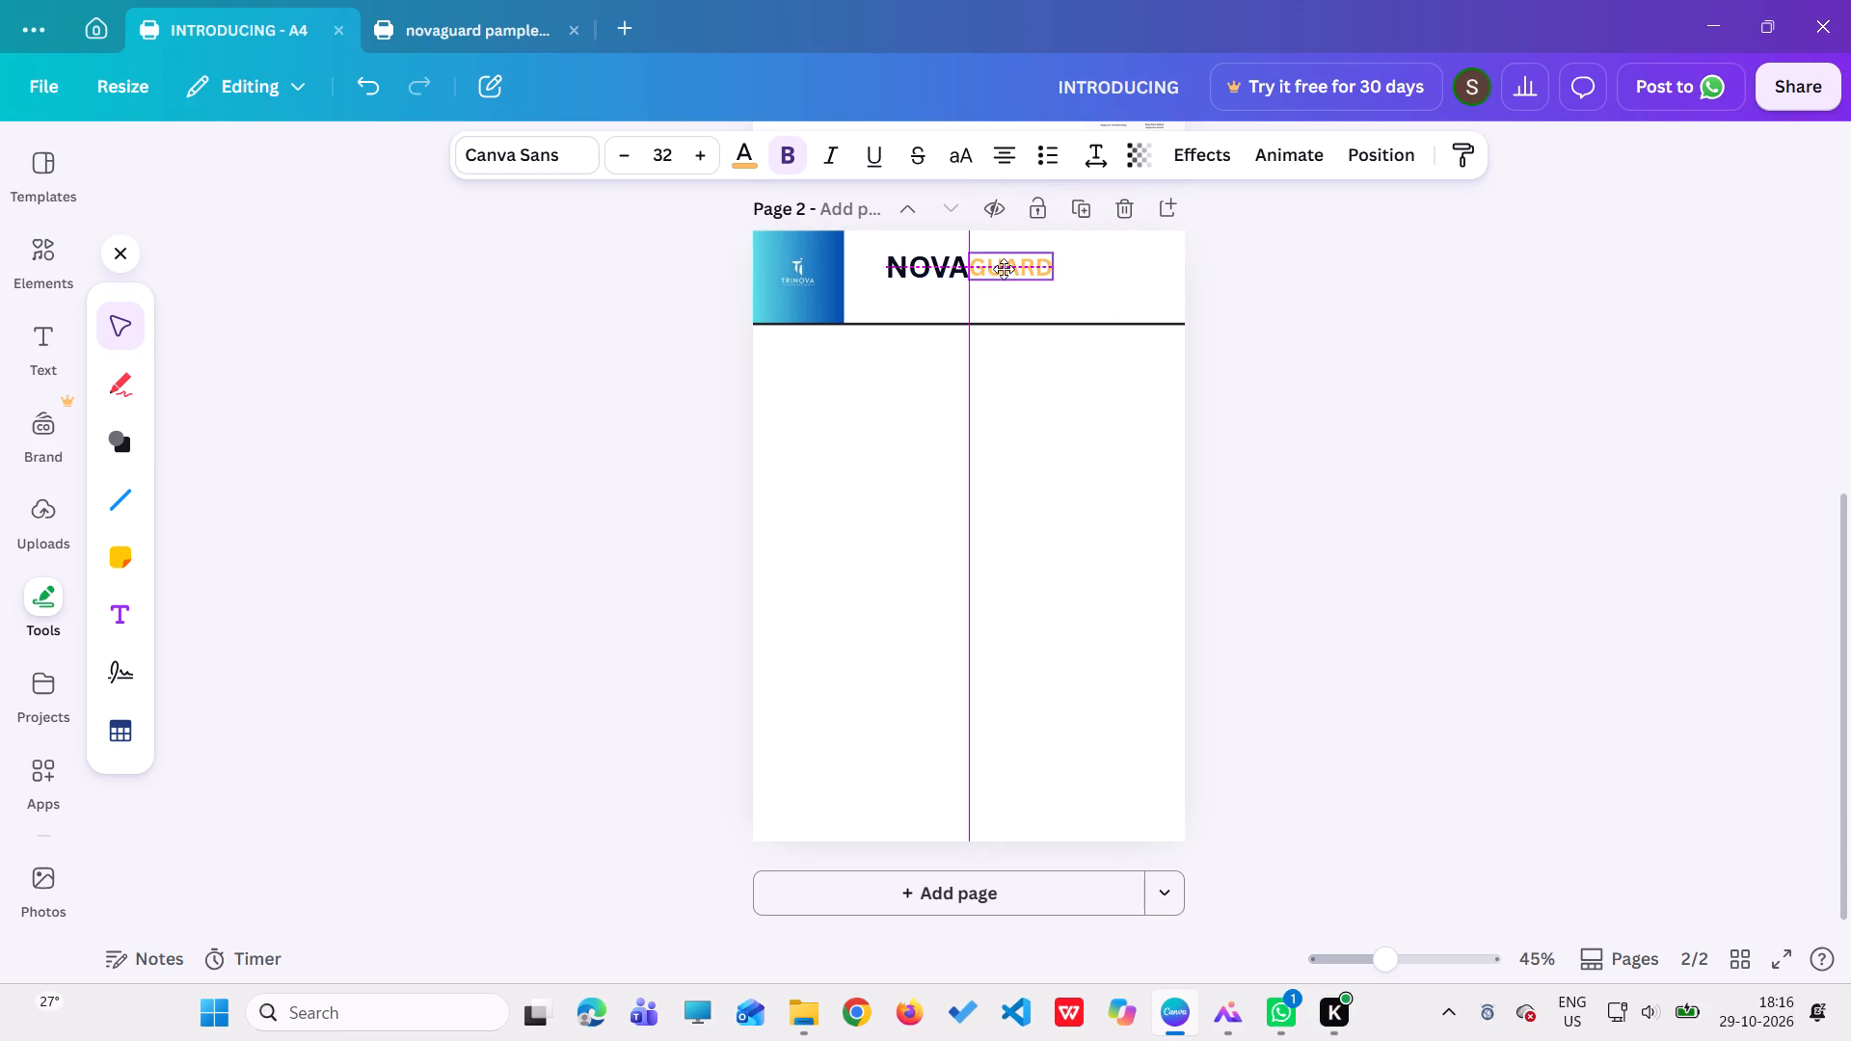
pyautogui.tripleClick(696, 166)
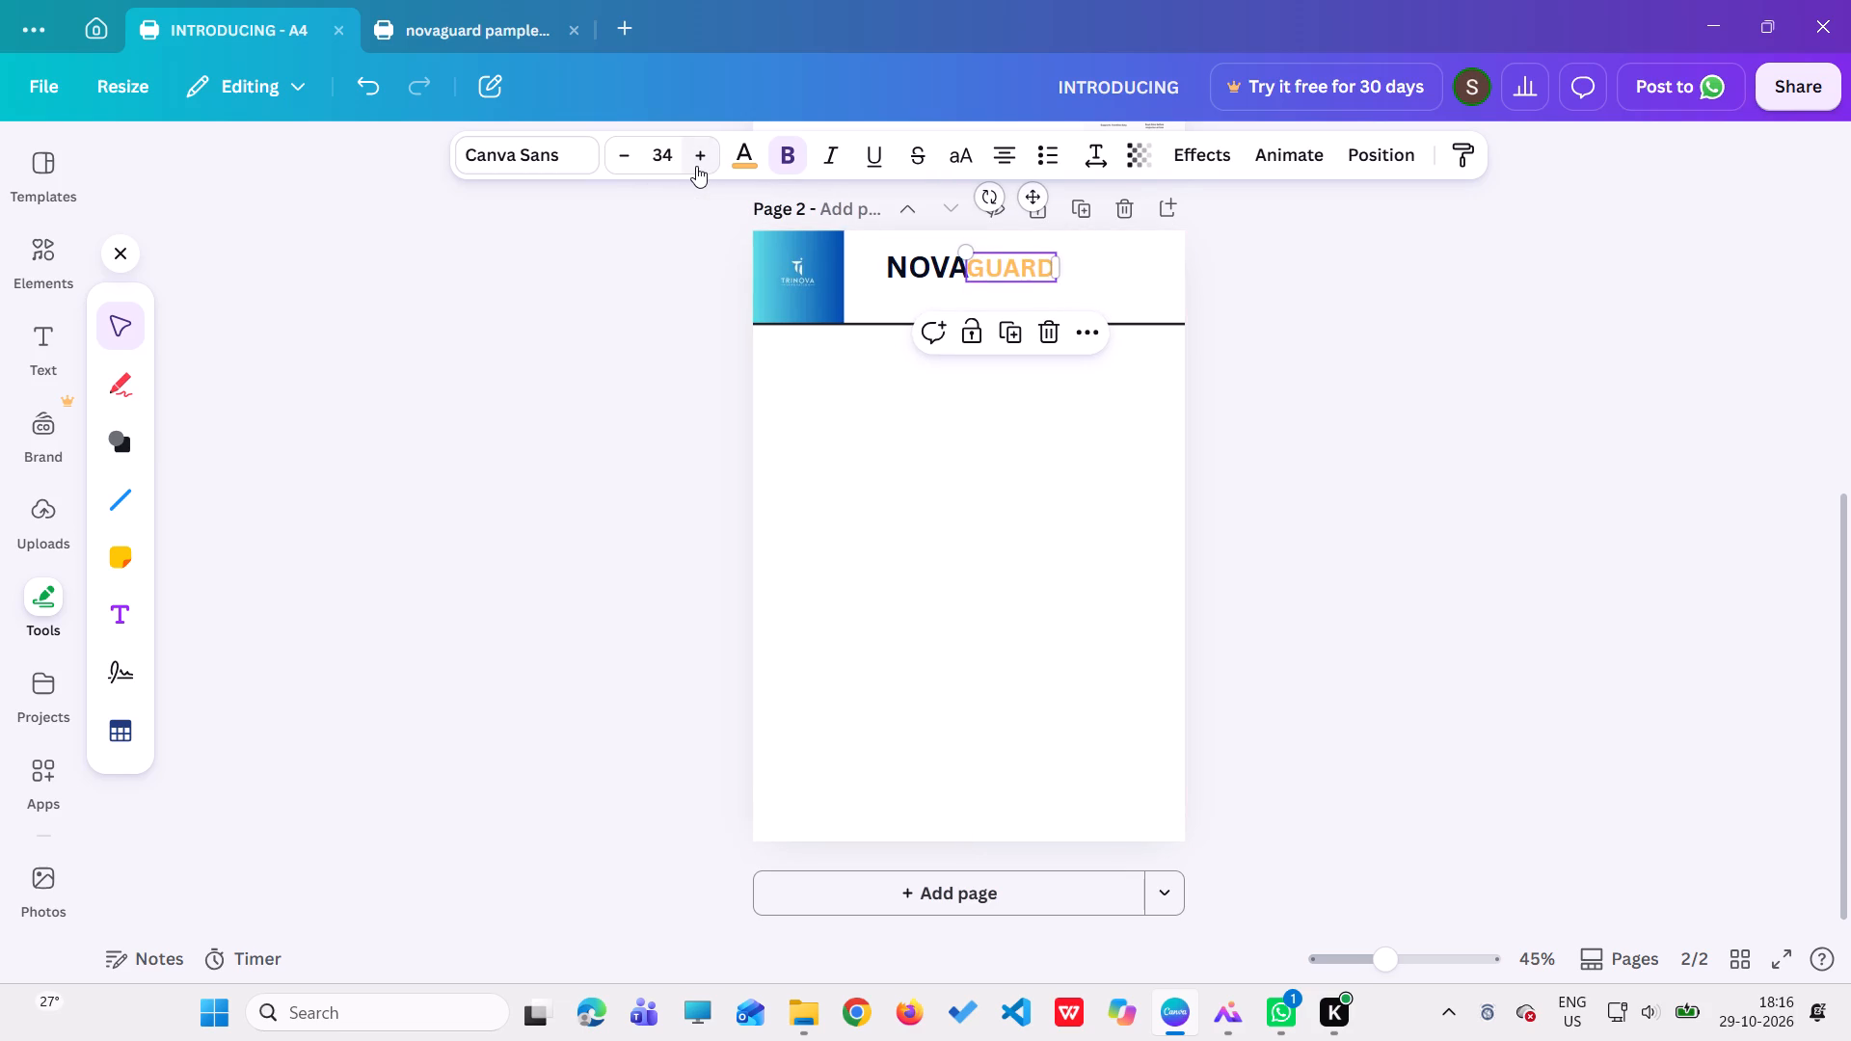
pyautogui.click(696, 166)
pyautogui.click(696, 166)
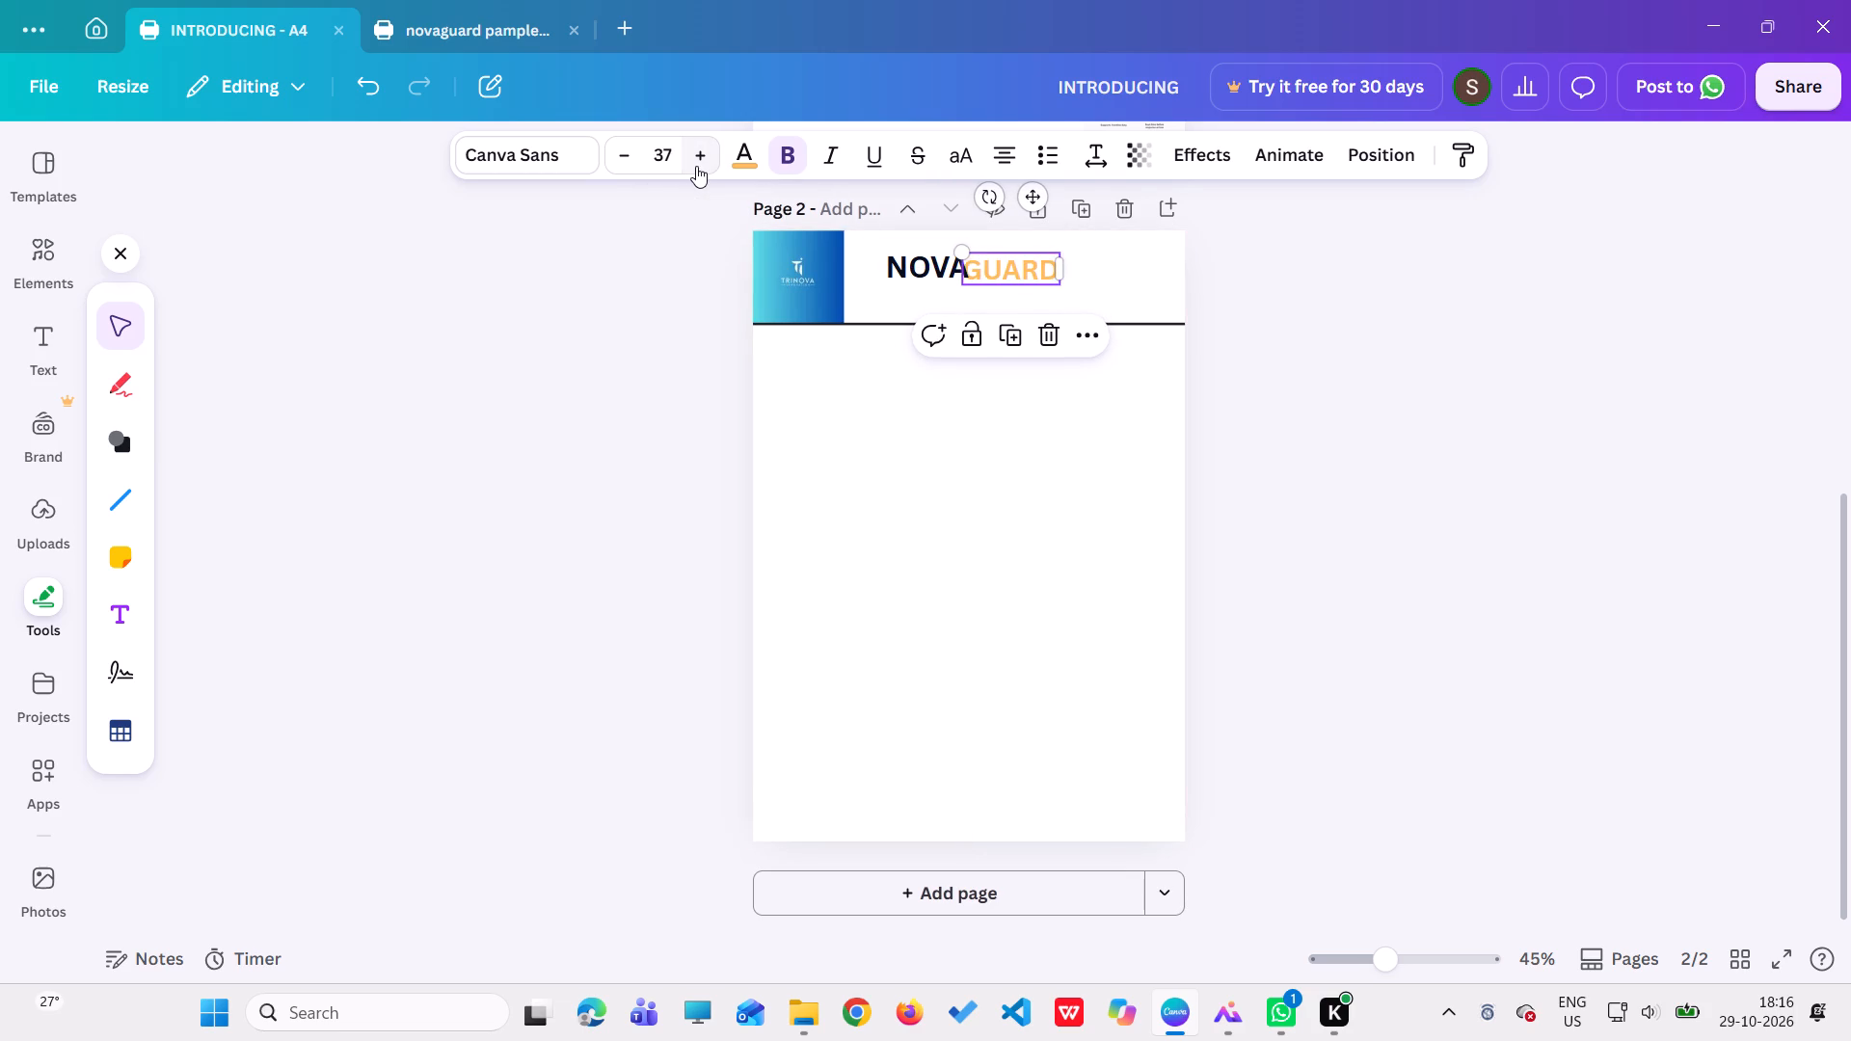
pyautogui.doubleClick(696, 166)
pyautogui.click(696, 166)
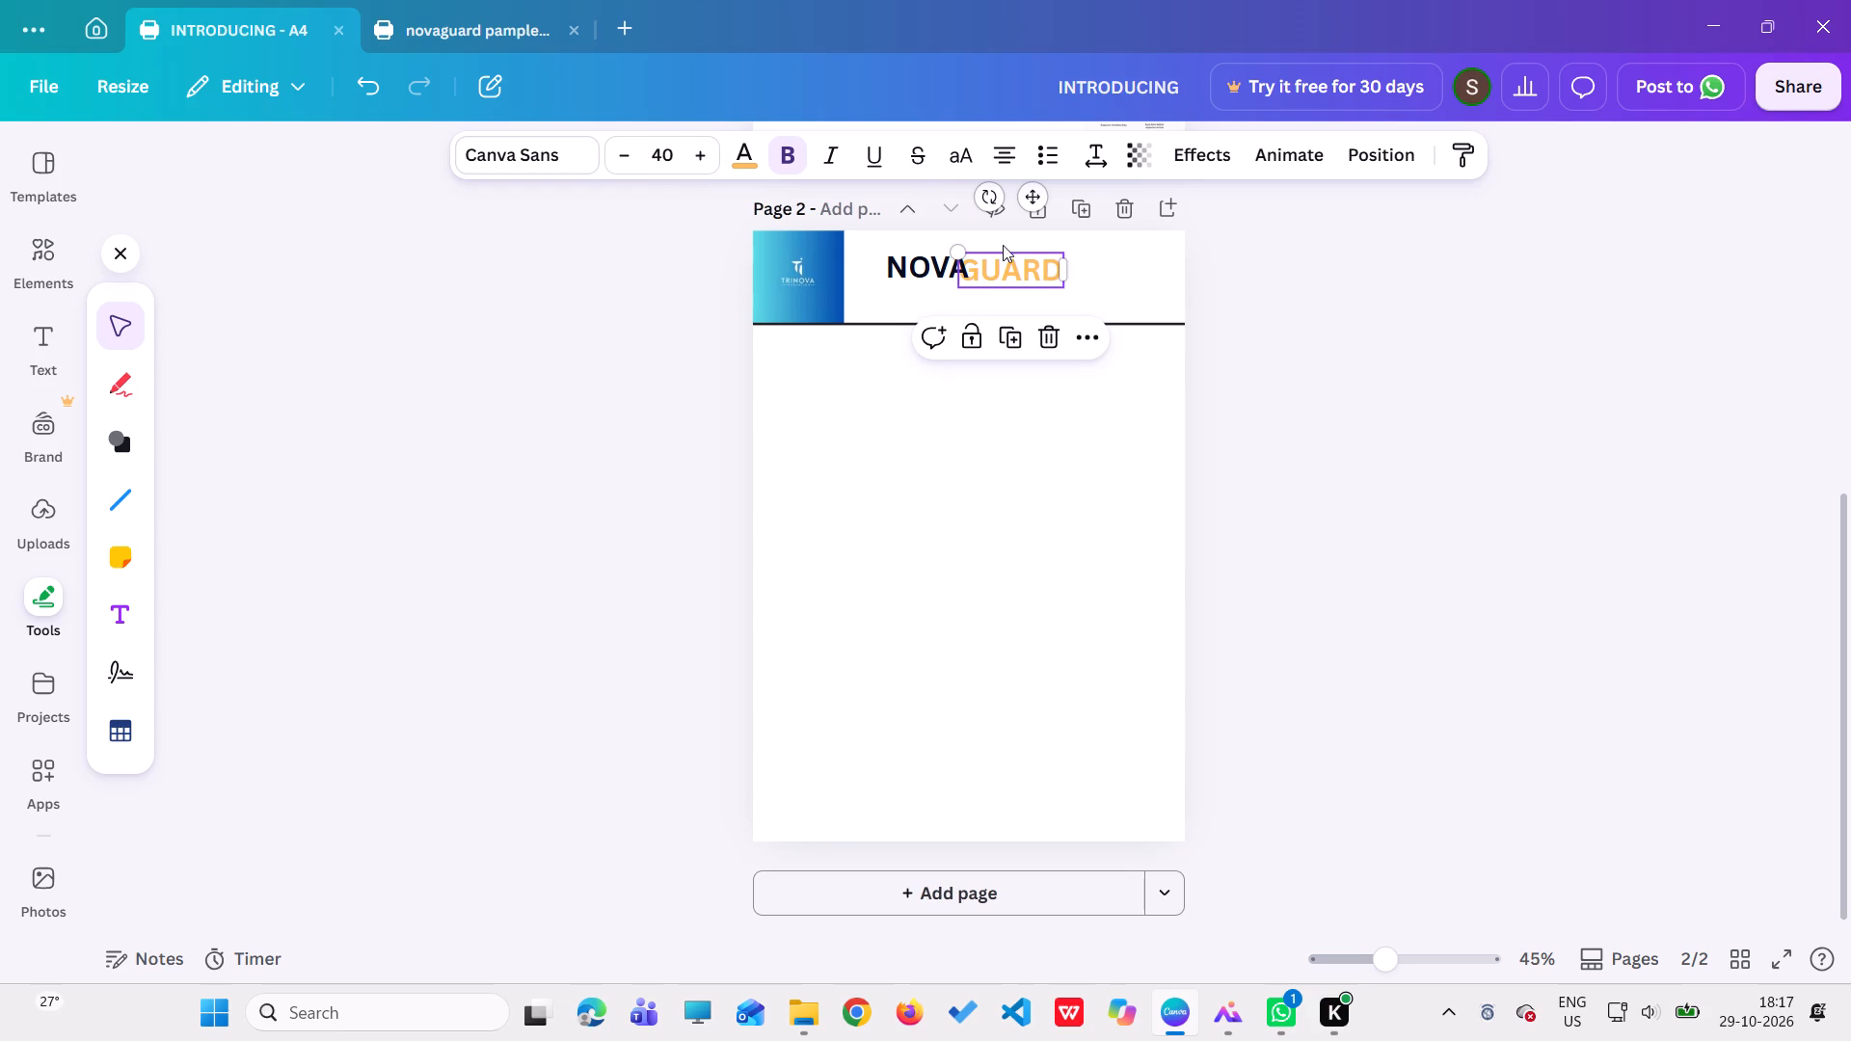
pyautogui.click(1026, 272)
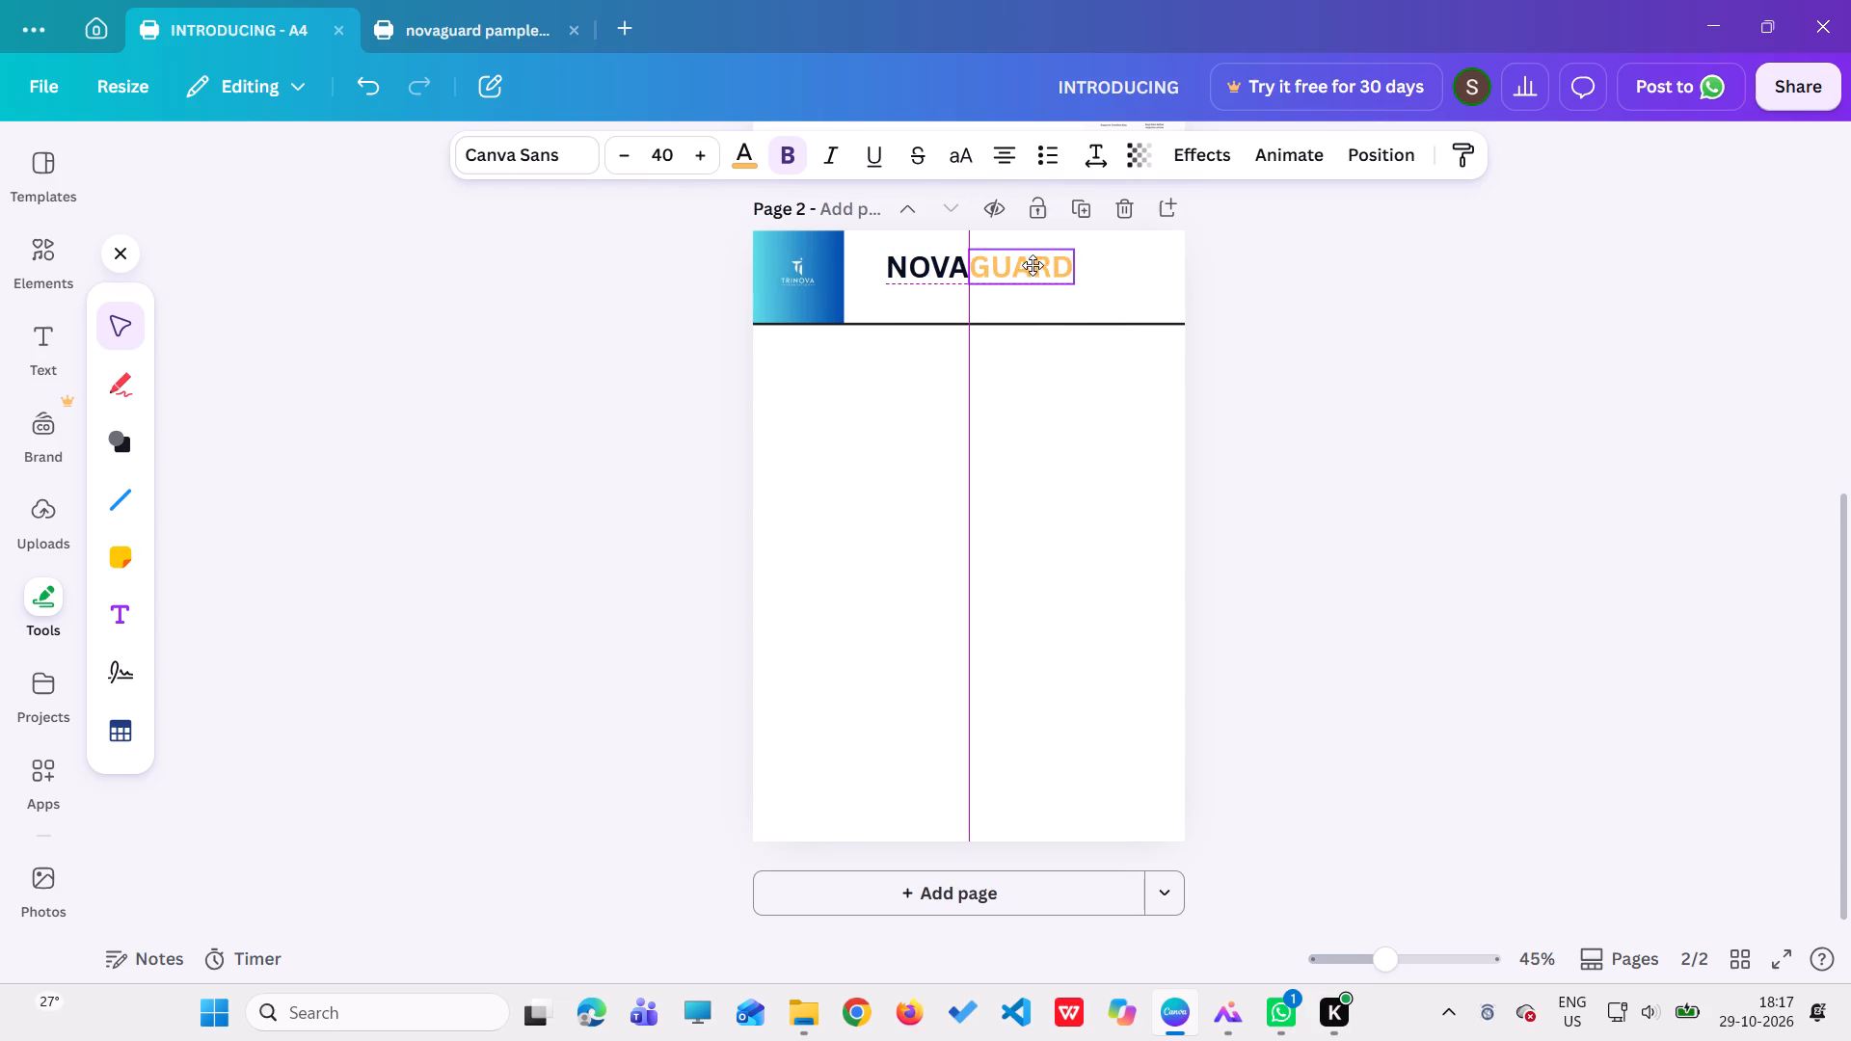
pyautogui.click(961, 441)
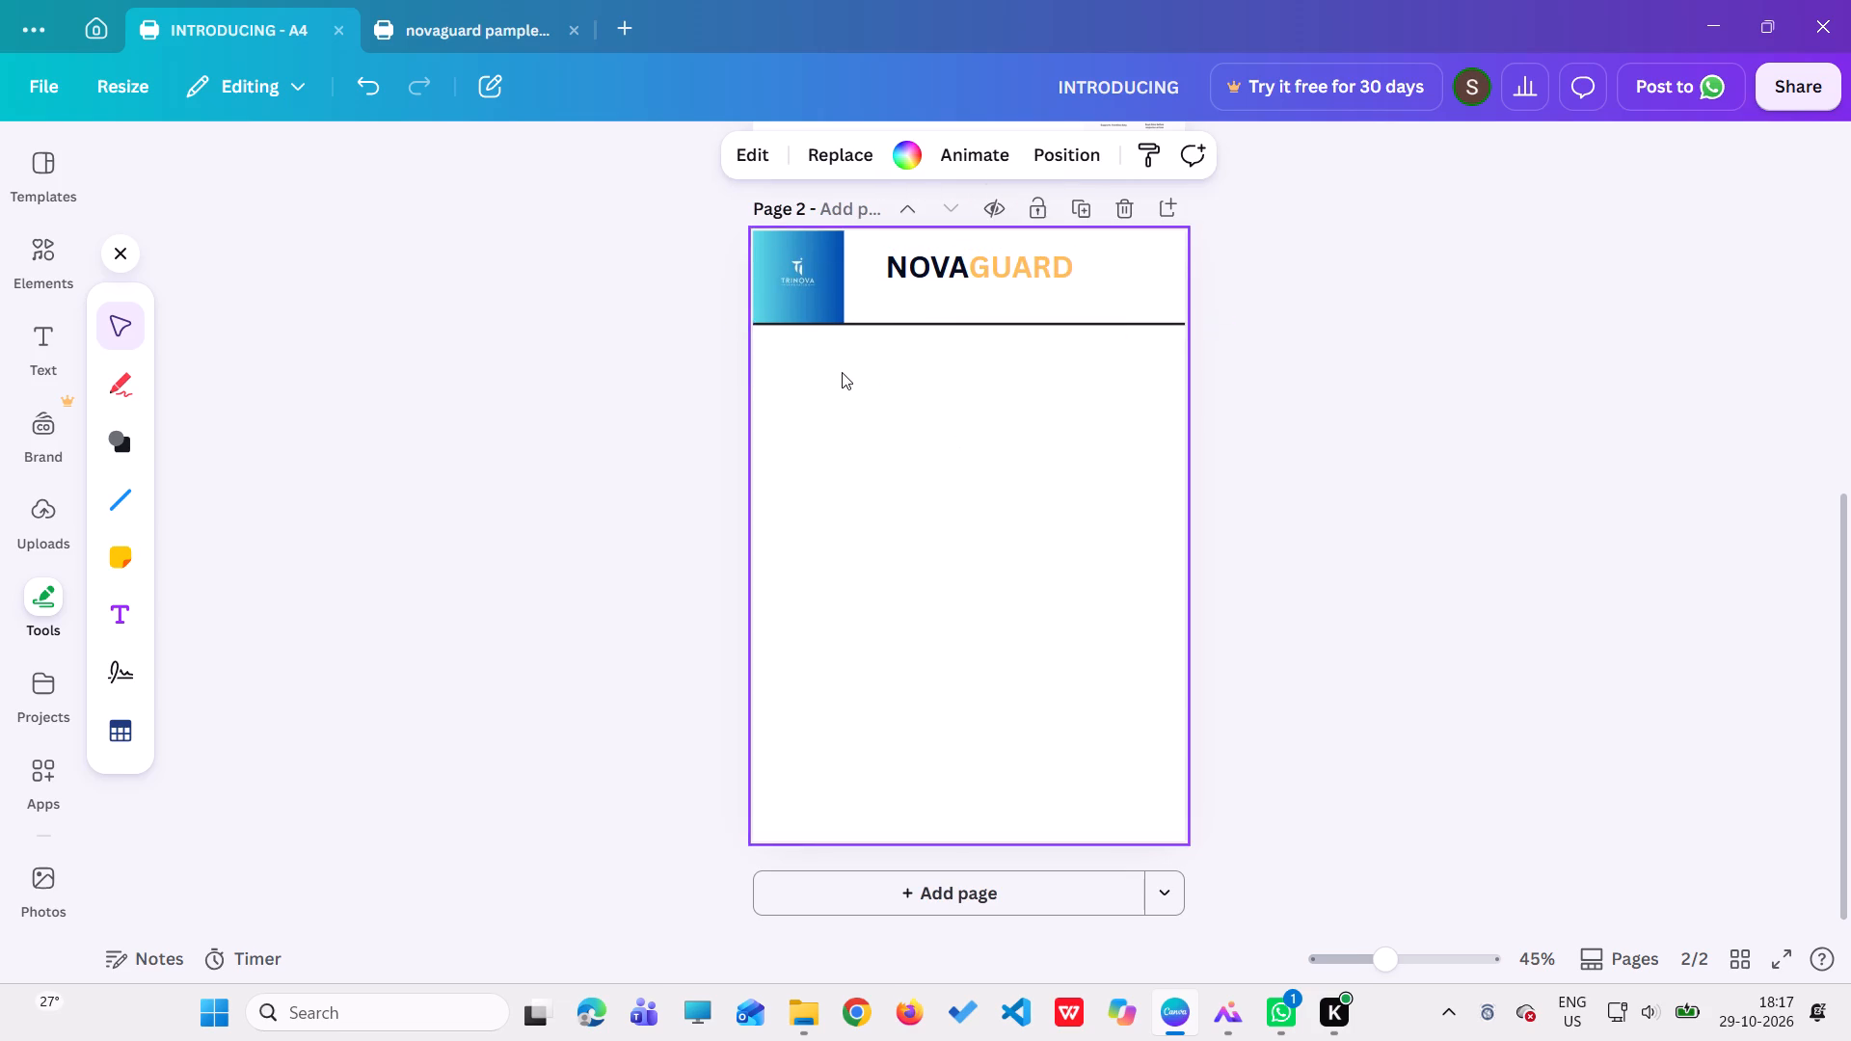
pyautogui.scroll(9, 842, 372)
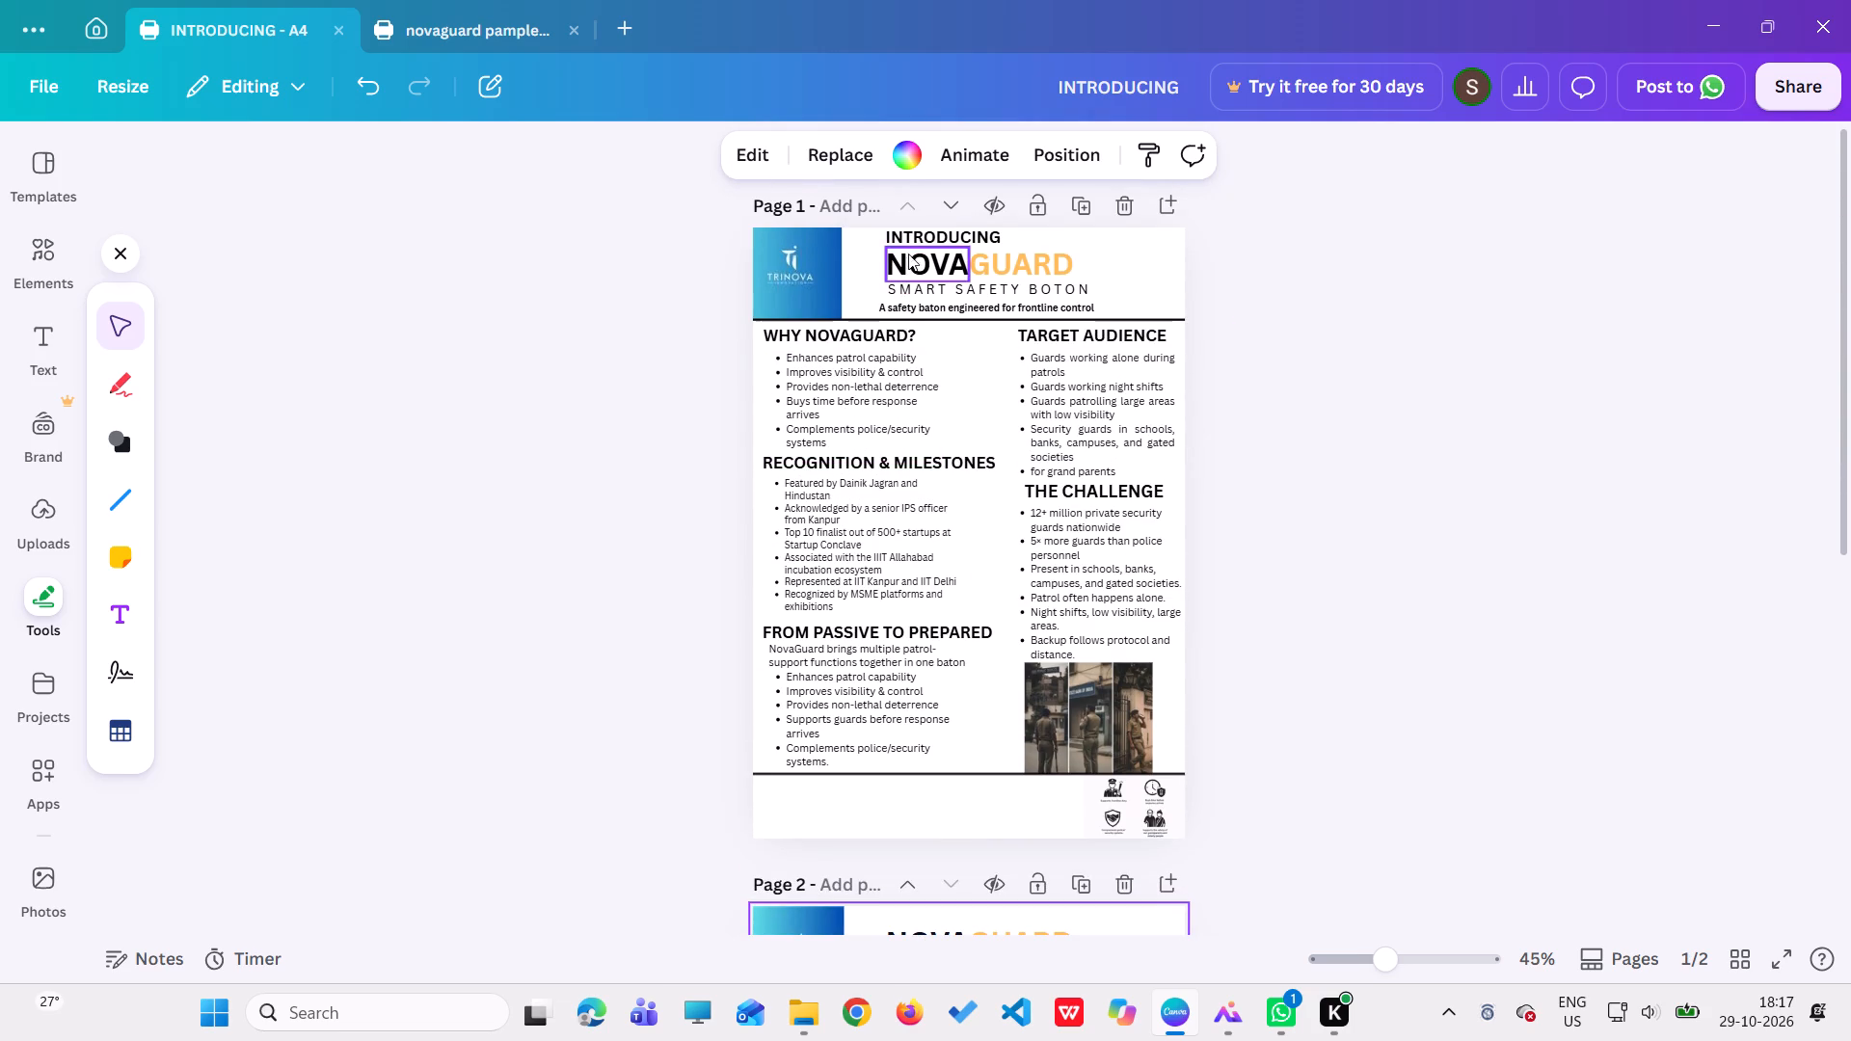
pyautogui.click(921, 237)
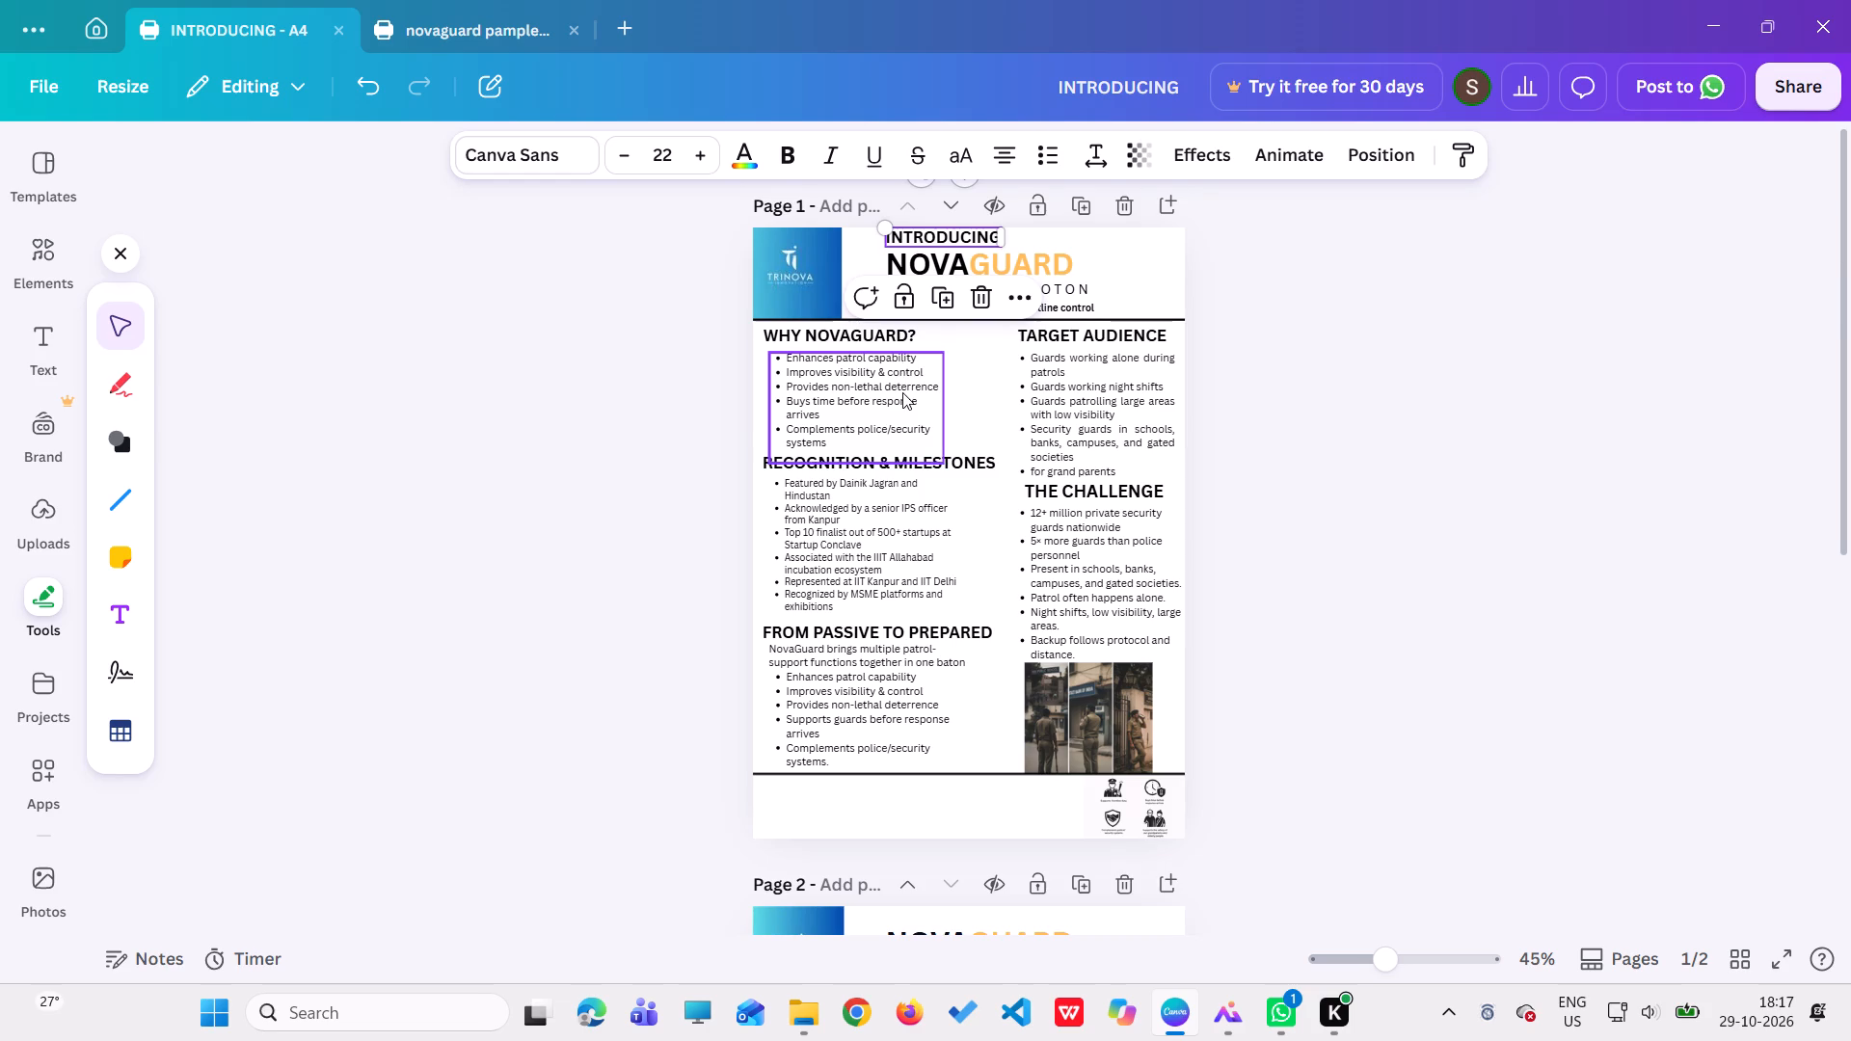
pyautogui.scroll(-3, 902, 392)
# Close the separate window holding the existing novaguard pamphlet and reopen that design from the home page.
pyautogui.click(482, 37)
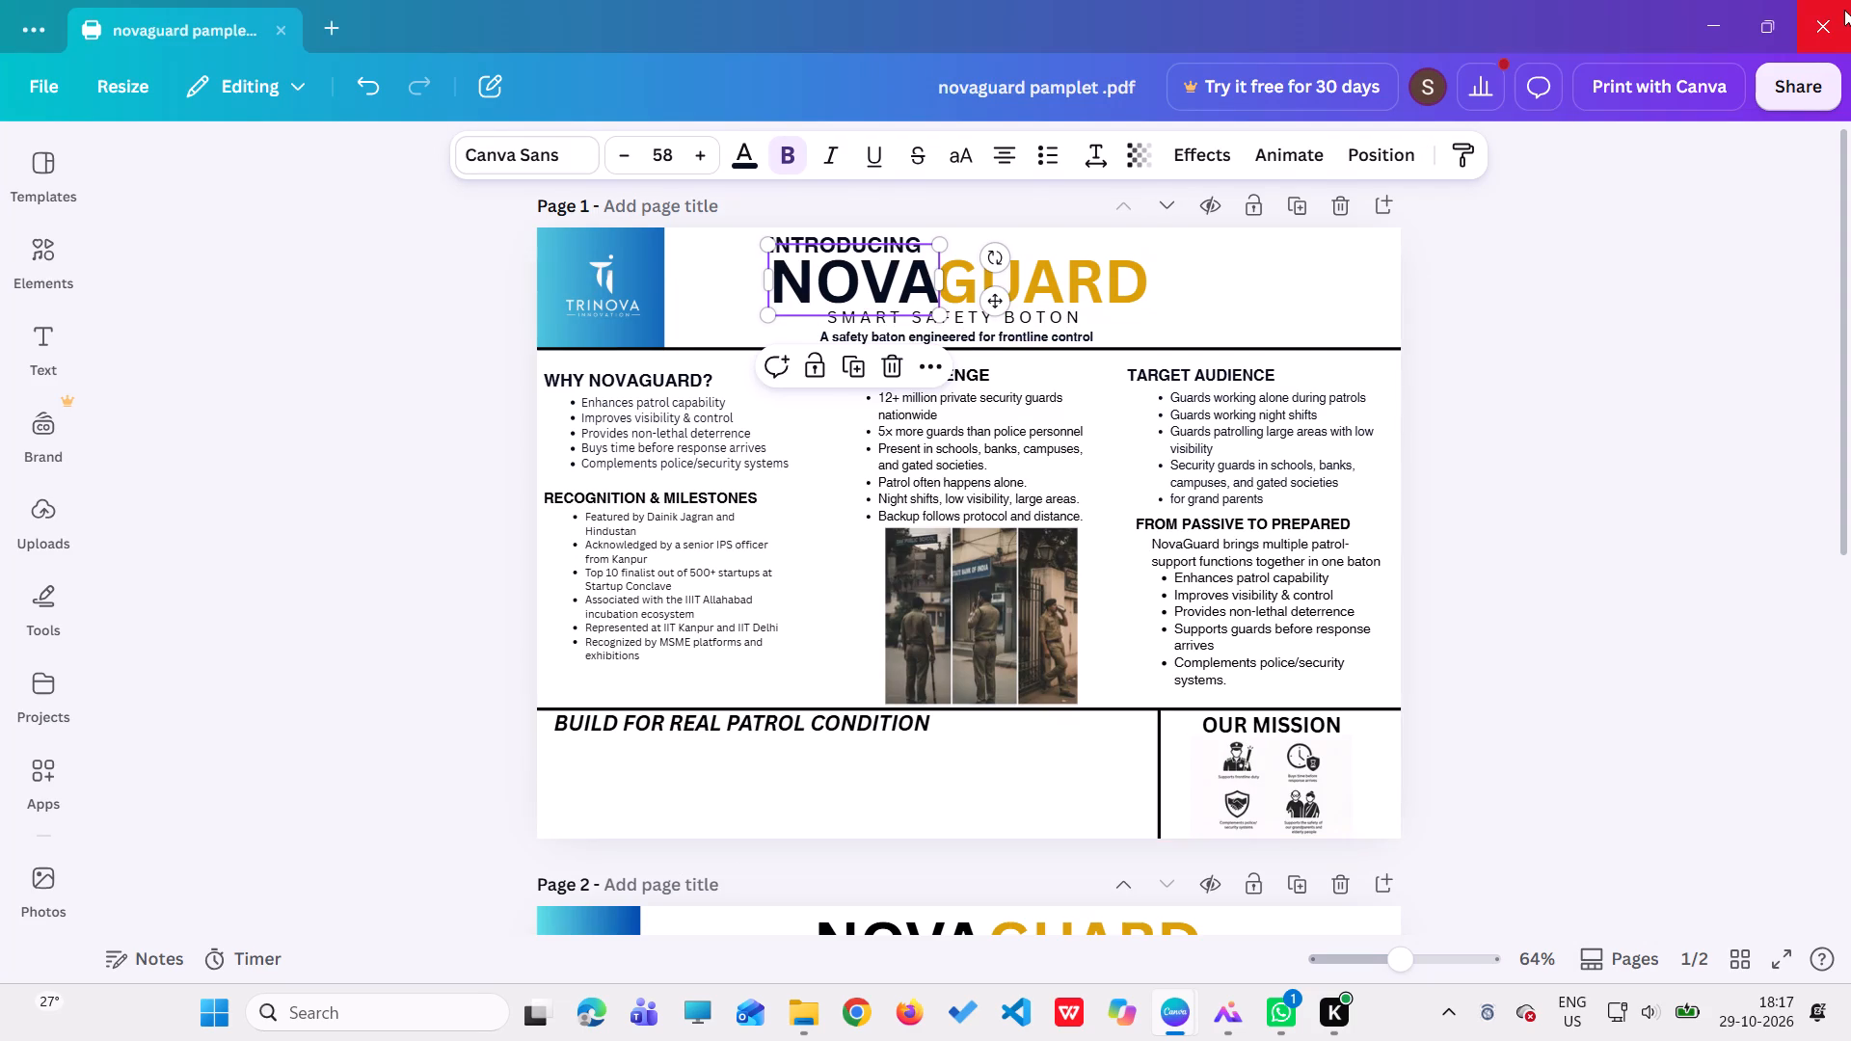
pyautogui.click(1844, 10)
pyautogui.click(81, 34)
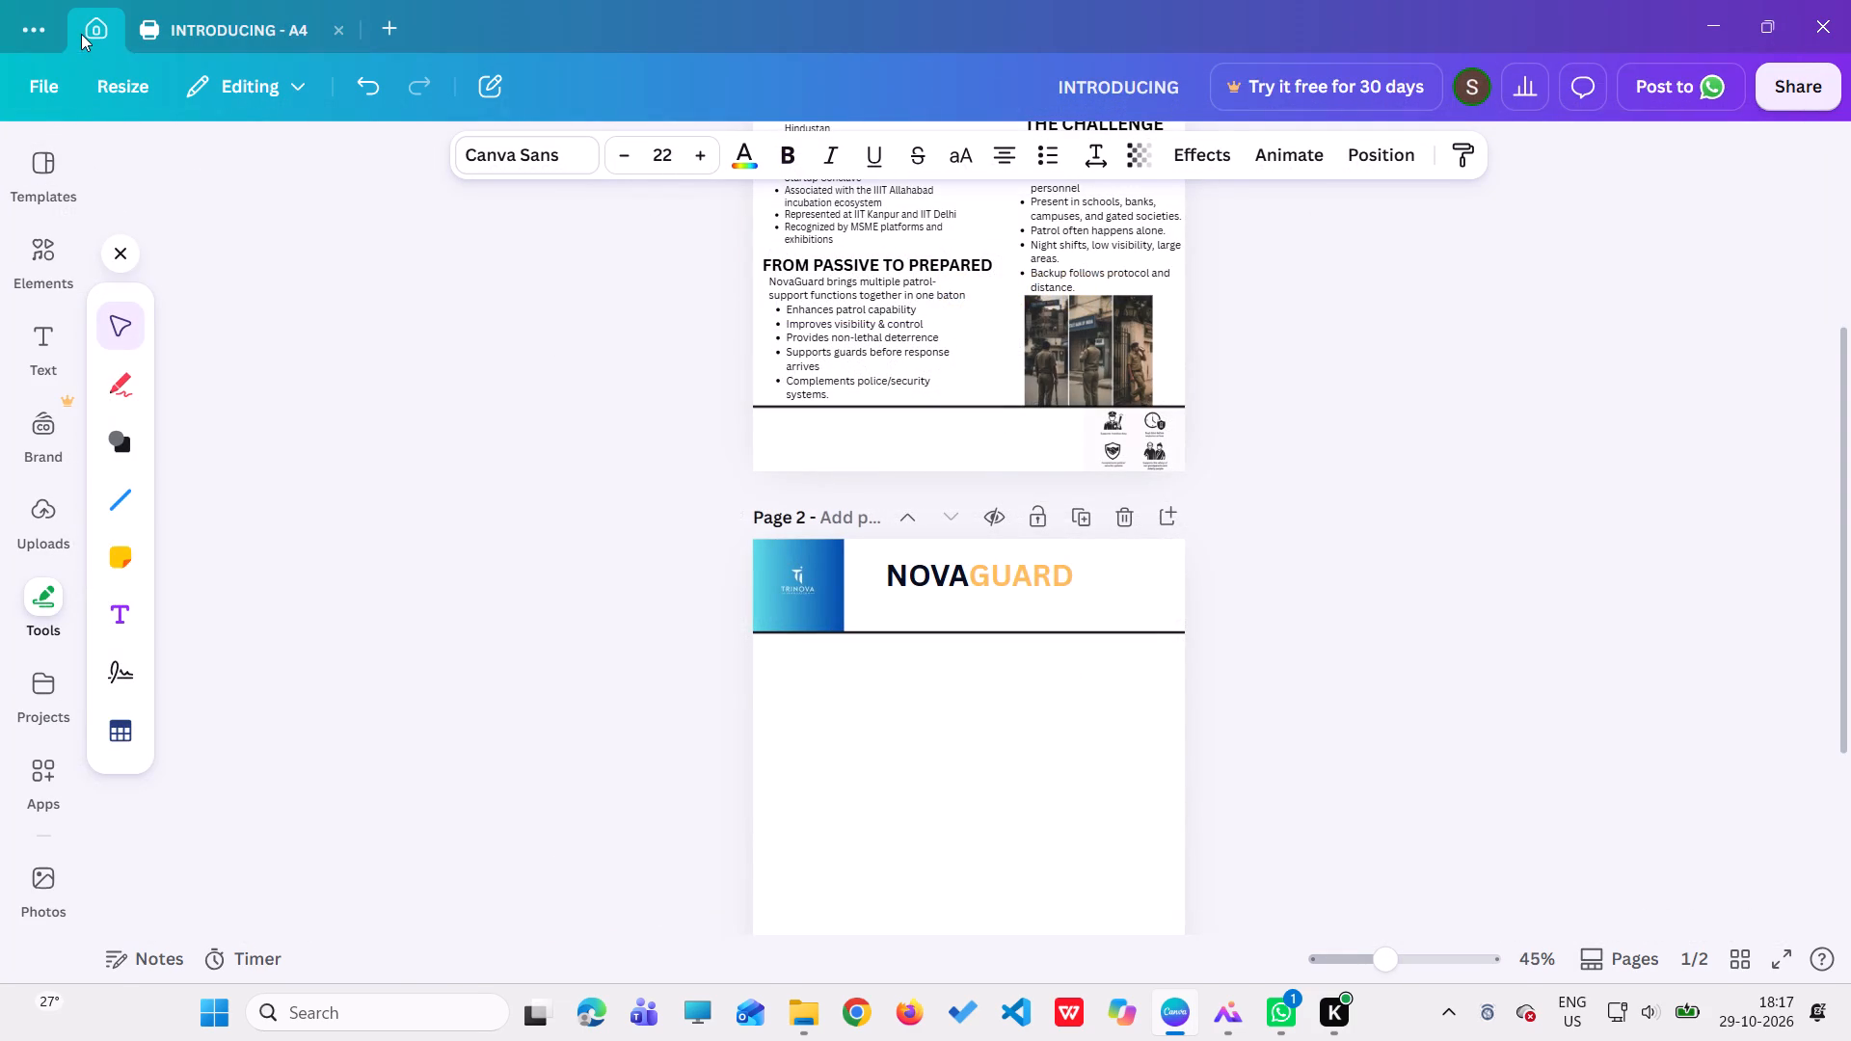
pyautogui.click(470, 692)
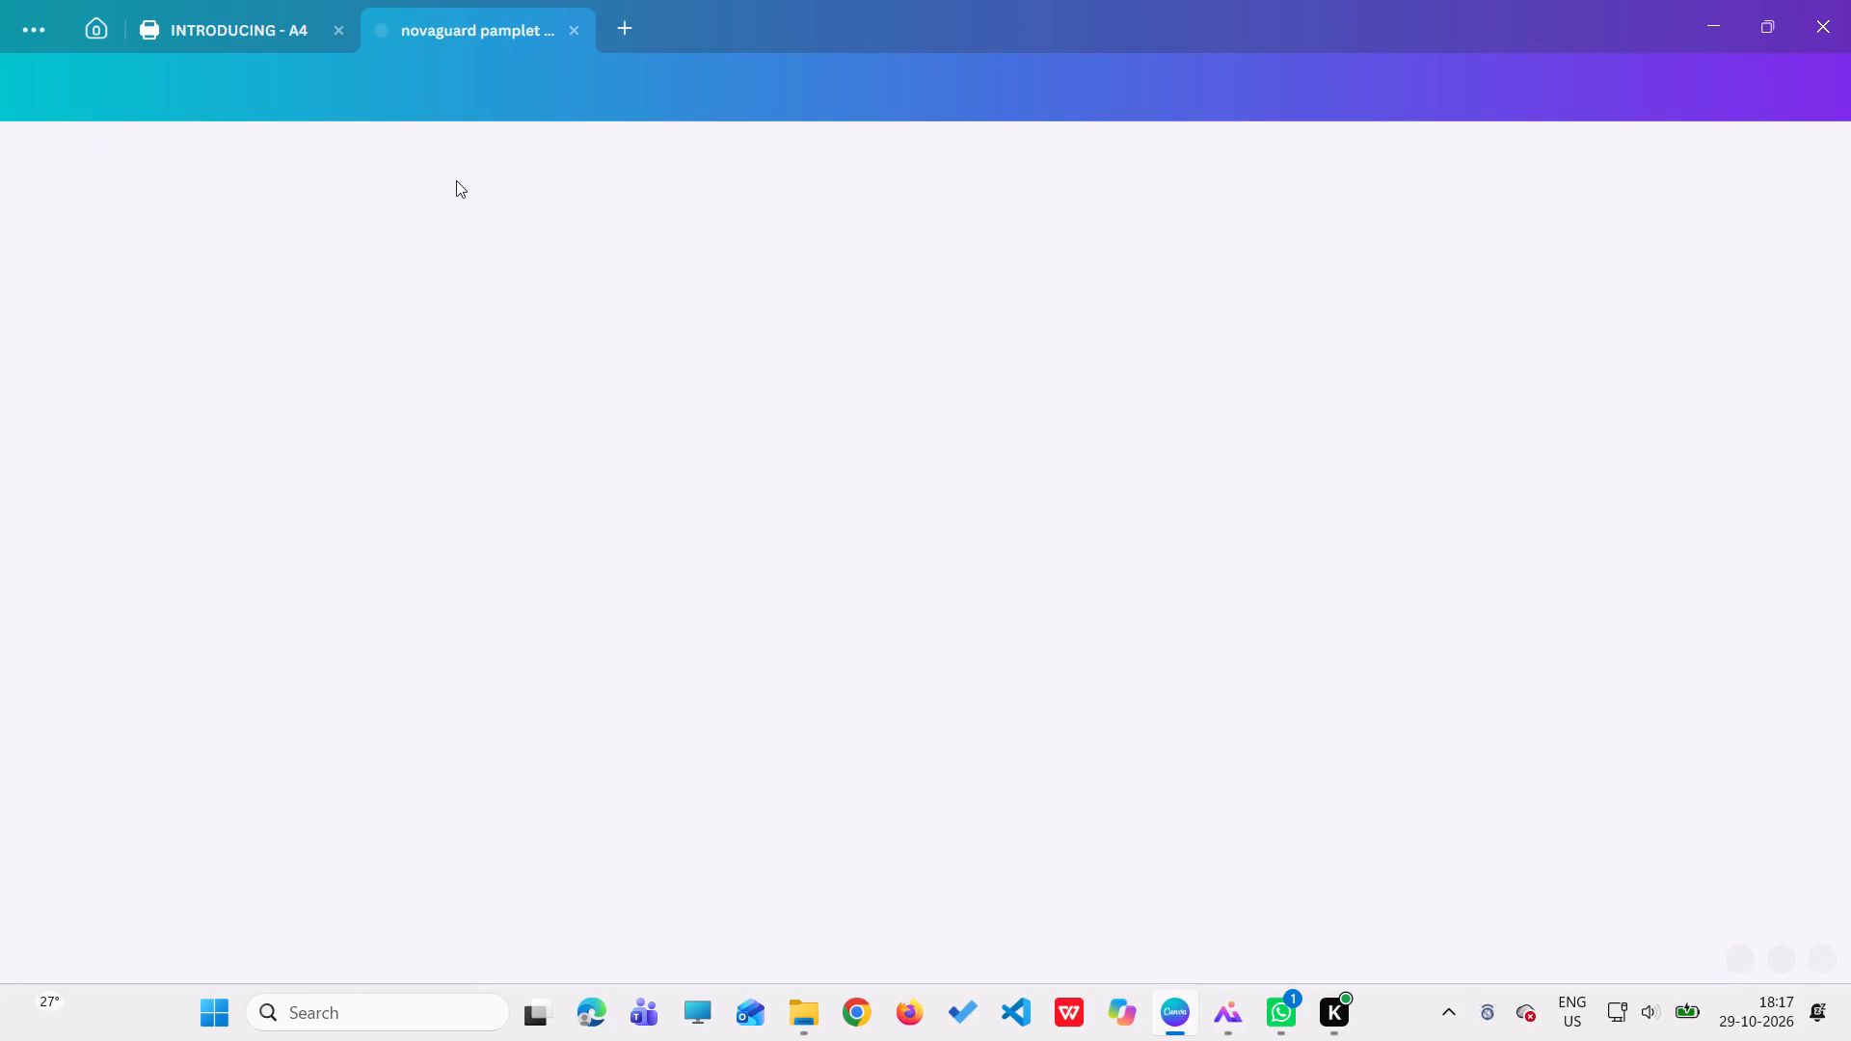
pyautogui.scroll(1, 794, 436)
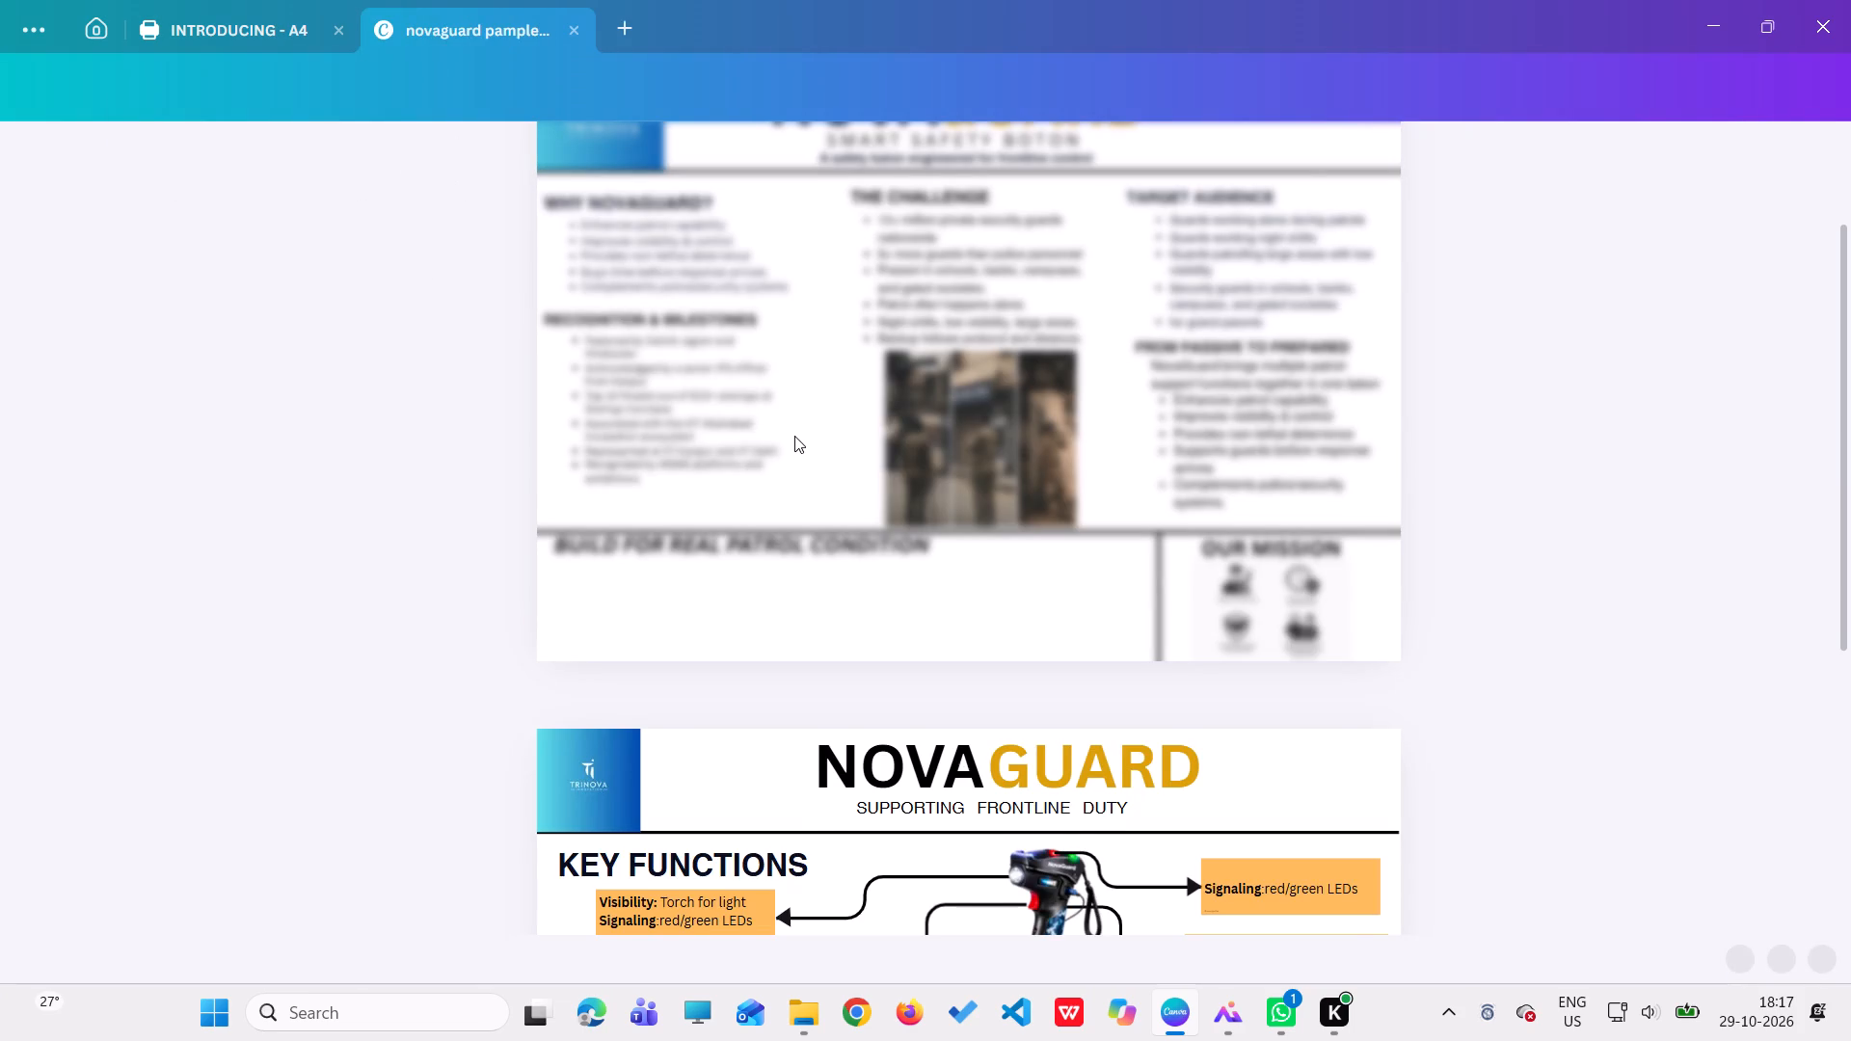
pyautogui.scroll(5, 794, 436)
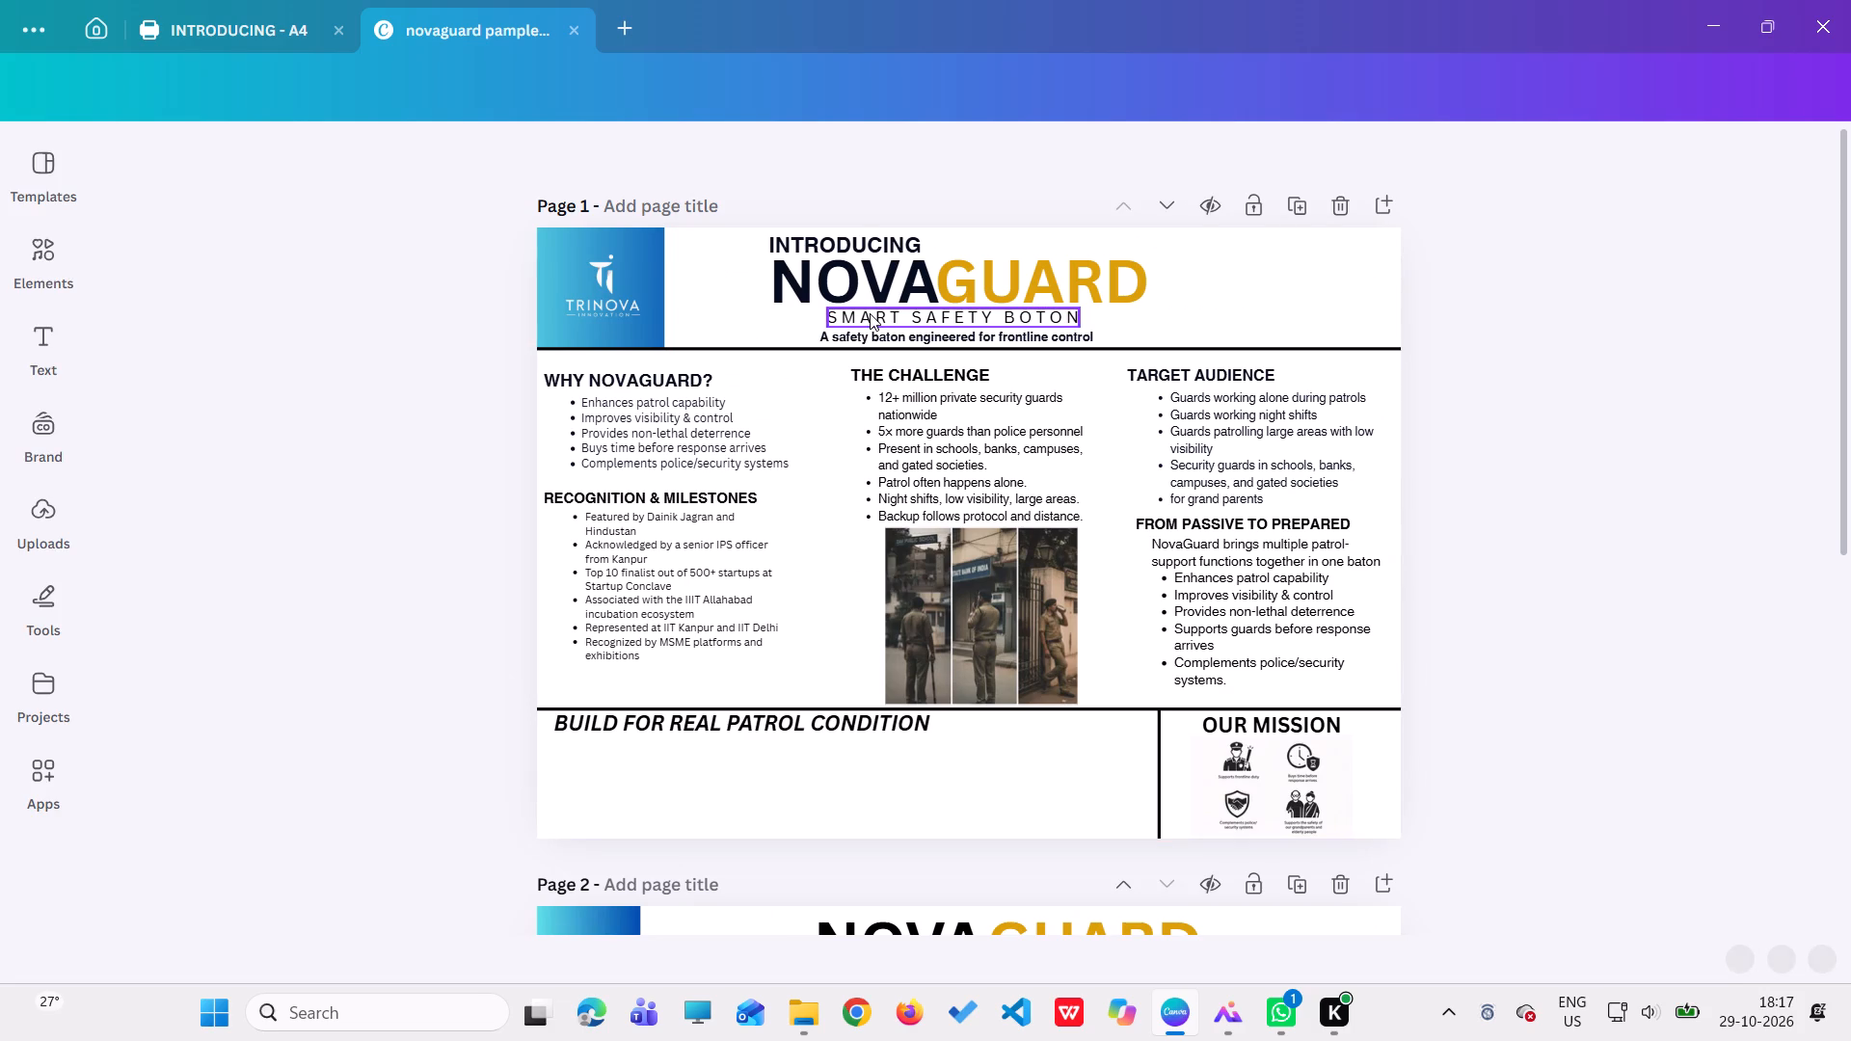
# Copy the "SUPPORTING FRONTLINE DUTY" tagline from page 2 of the existing pamphlet and place it beneath the NOVAGUARD title on the A4 design's page 2.
pyautogui.click(870, 313)
pyautogui.scroll(-6, 844, 434)
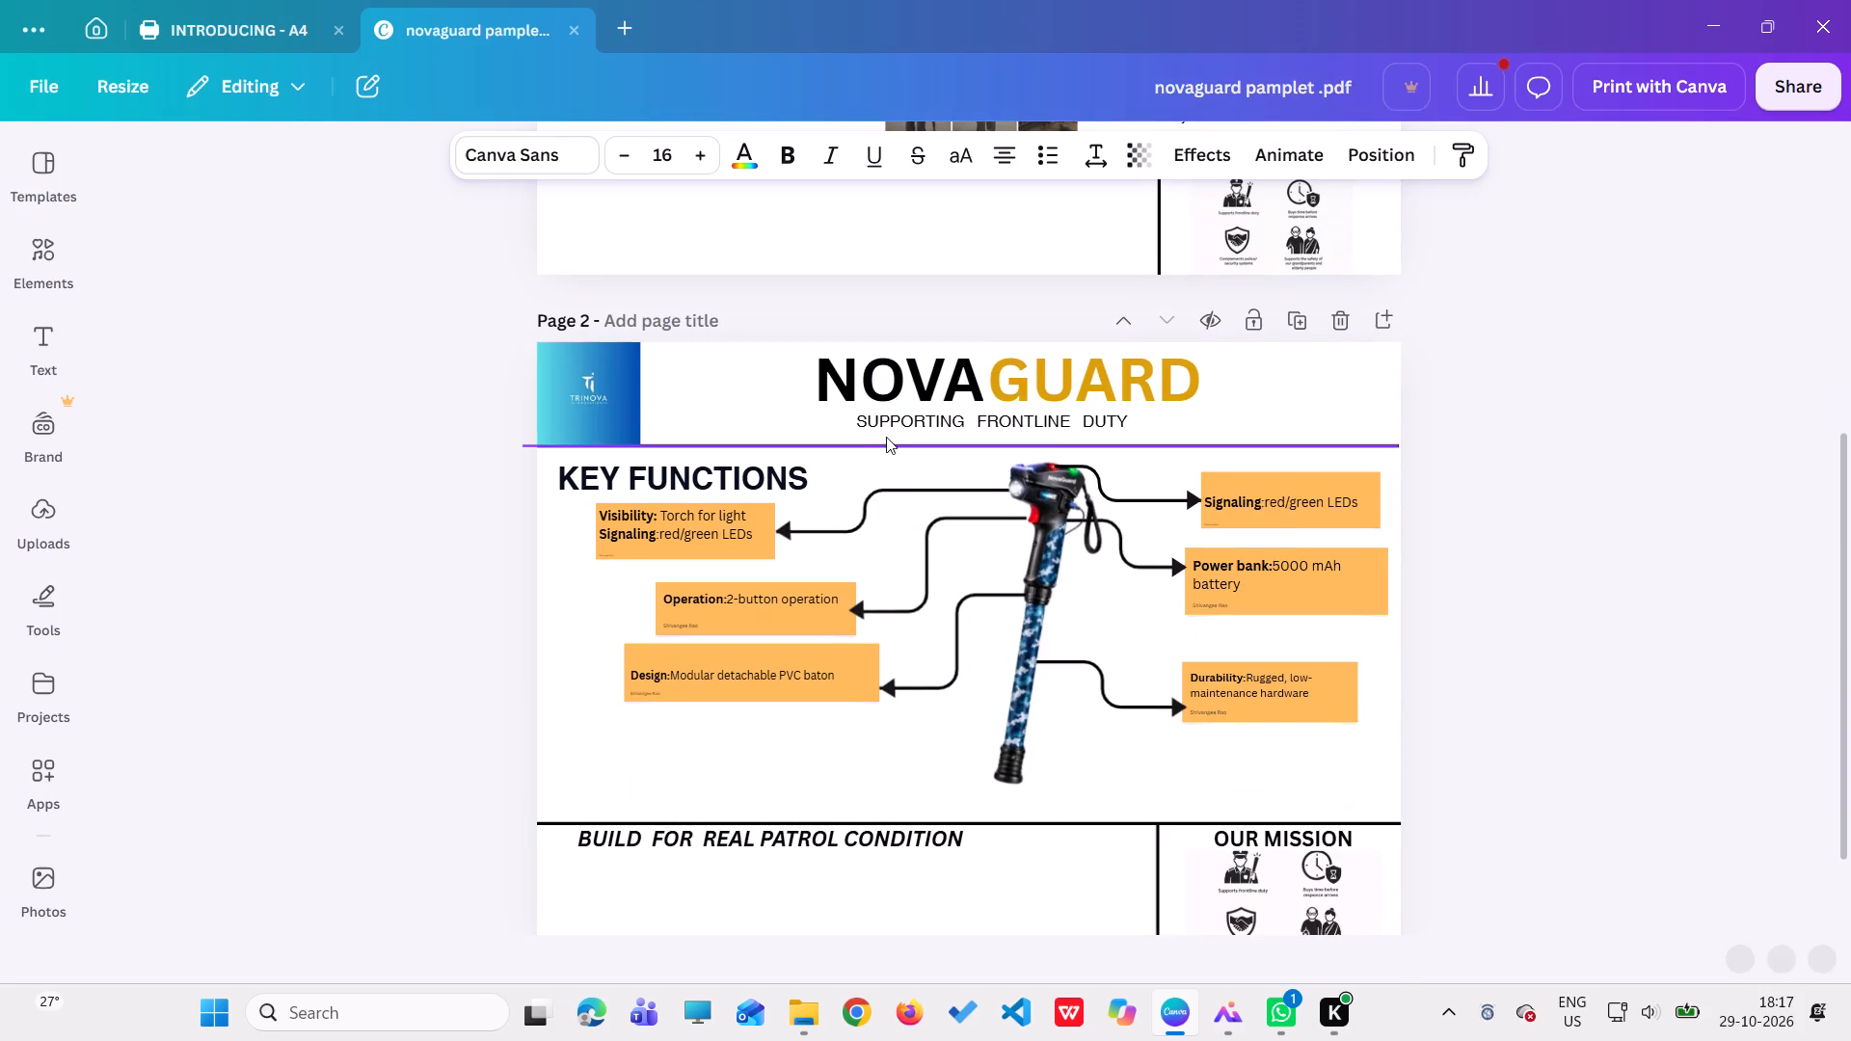
pyautogui.click(932, 429)
pyautogui.doubleClick(932, 429)
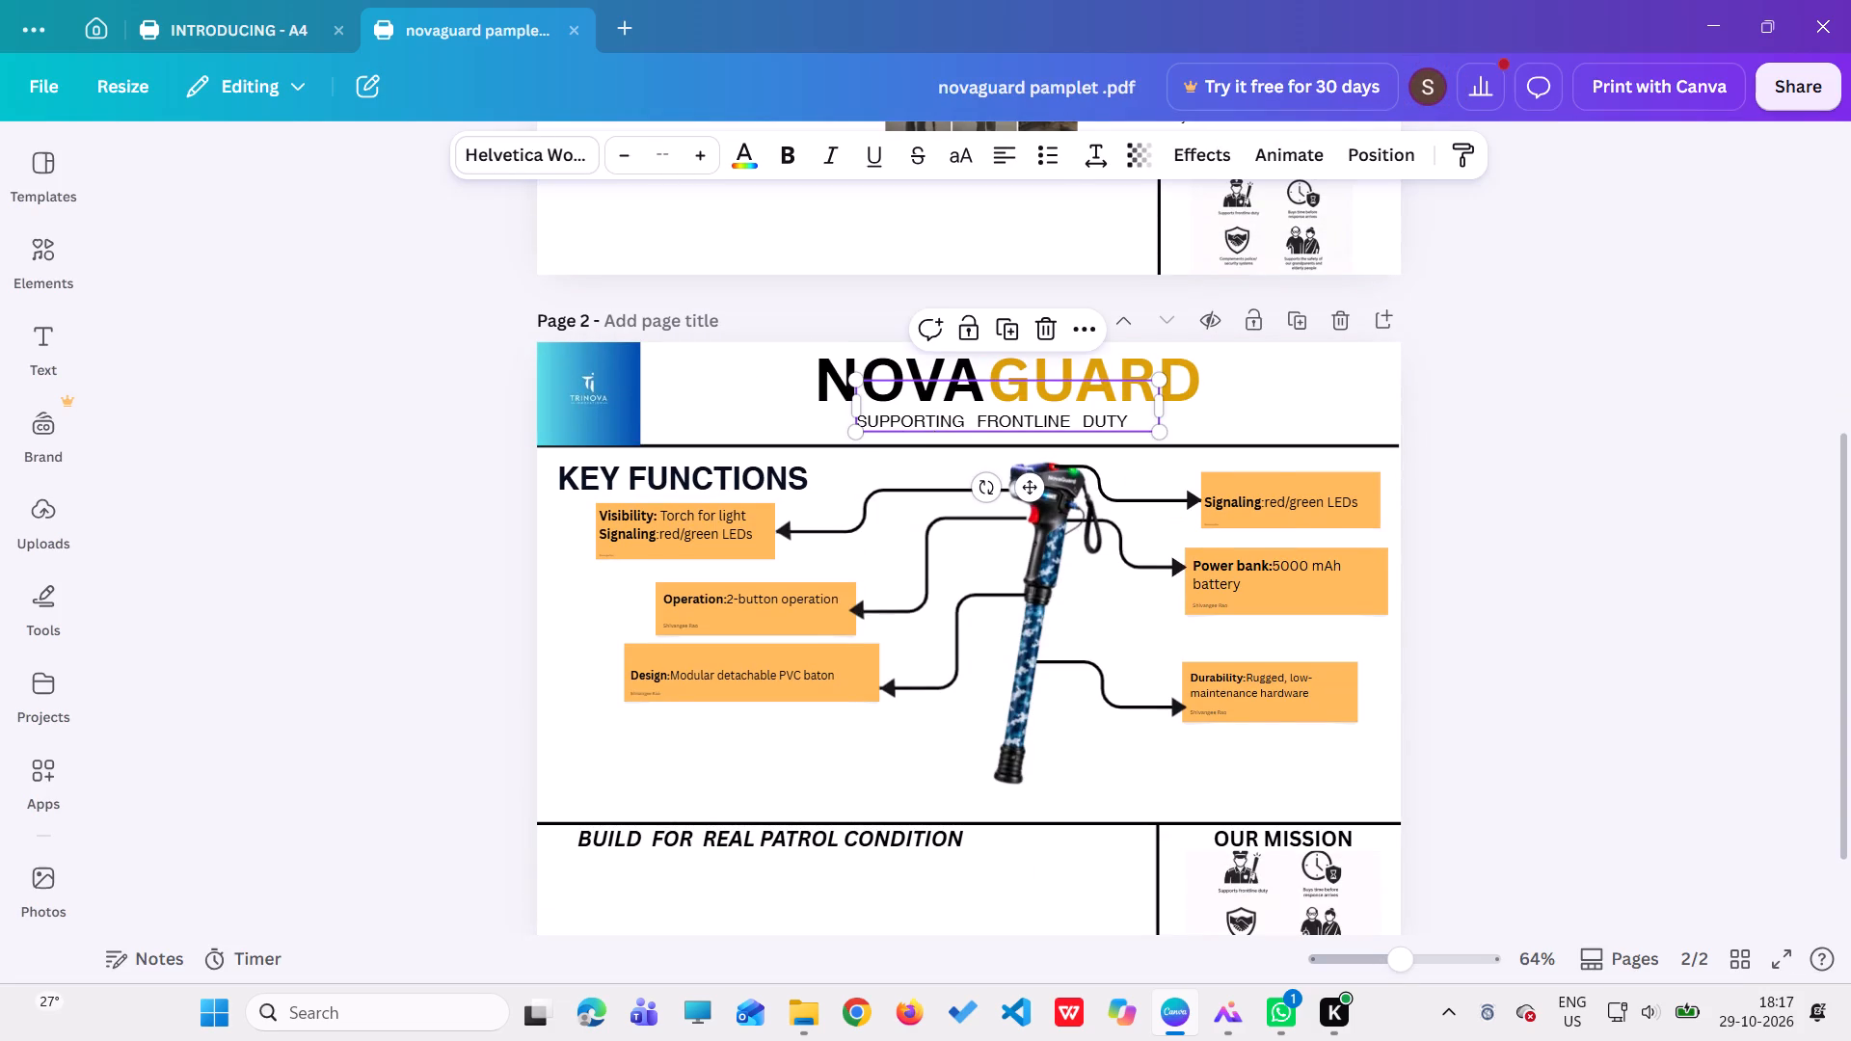
pyautogui.click(1015, 415)
pyautogui.click(1036, 422)
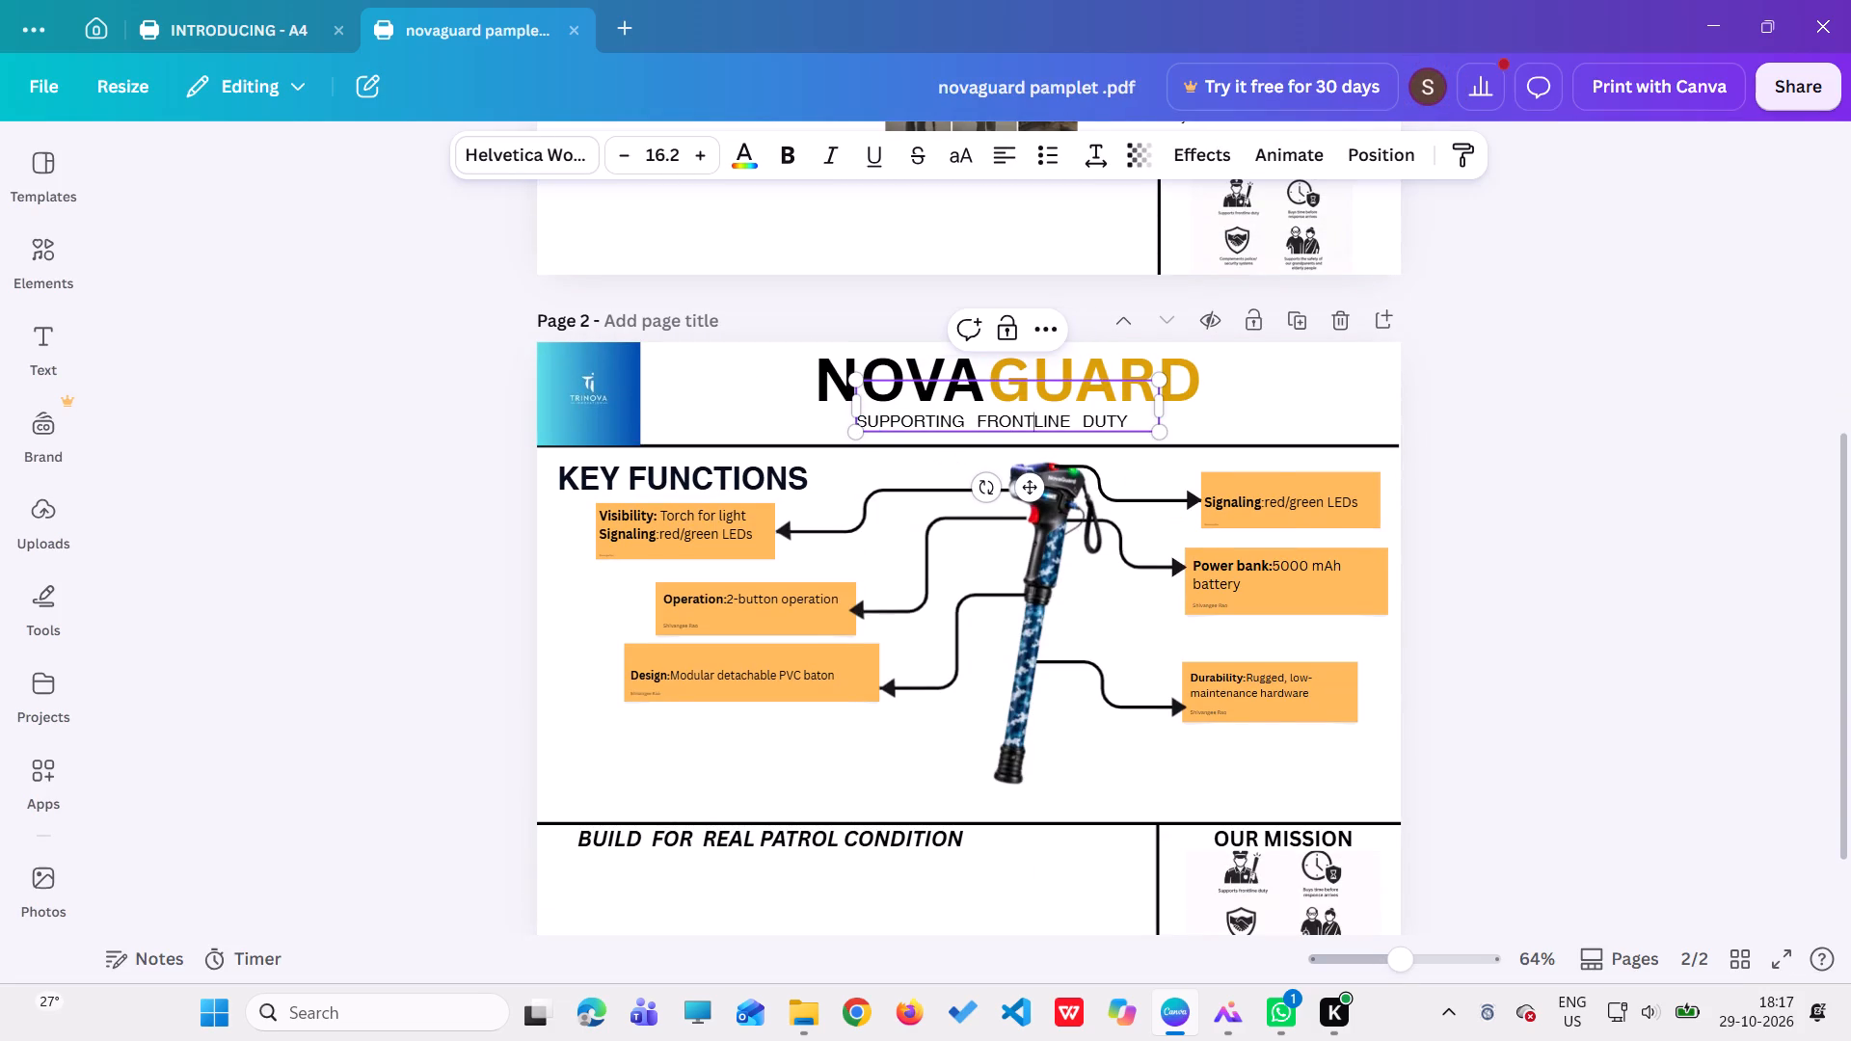
pyautogui.click(1053, 341)
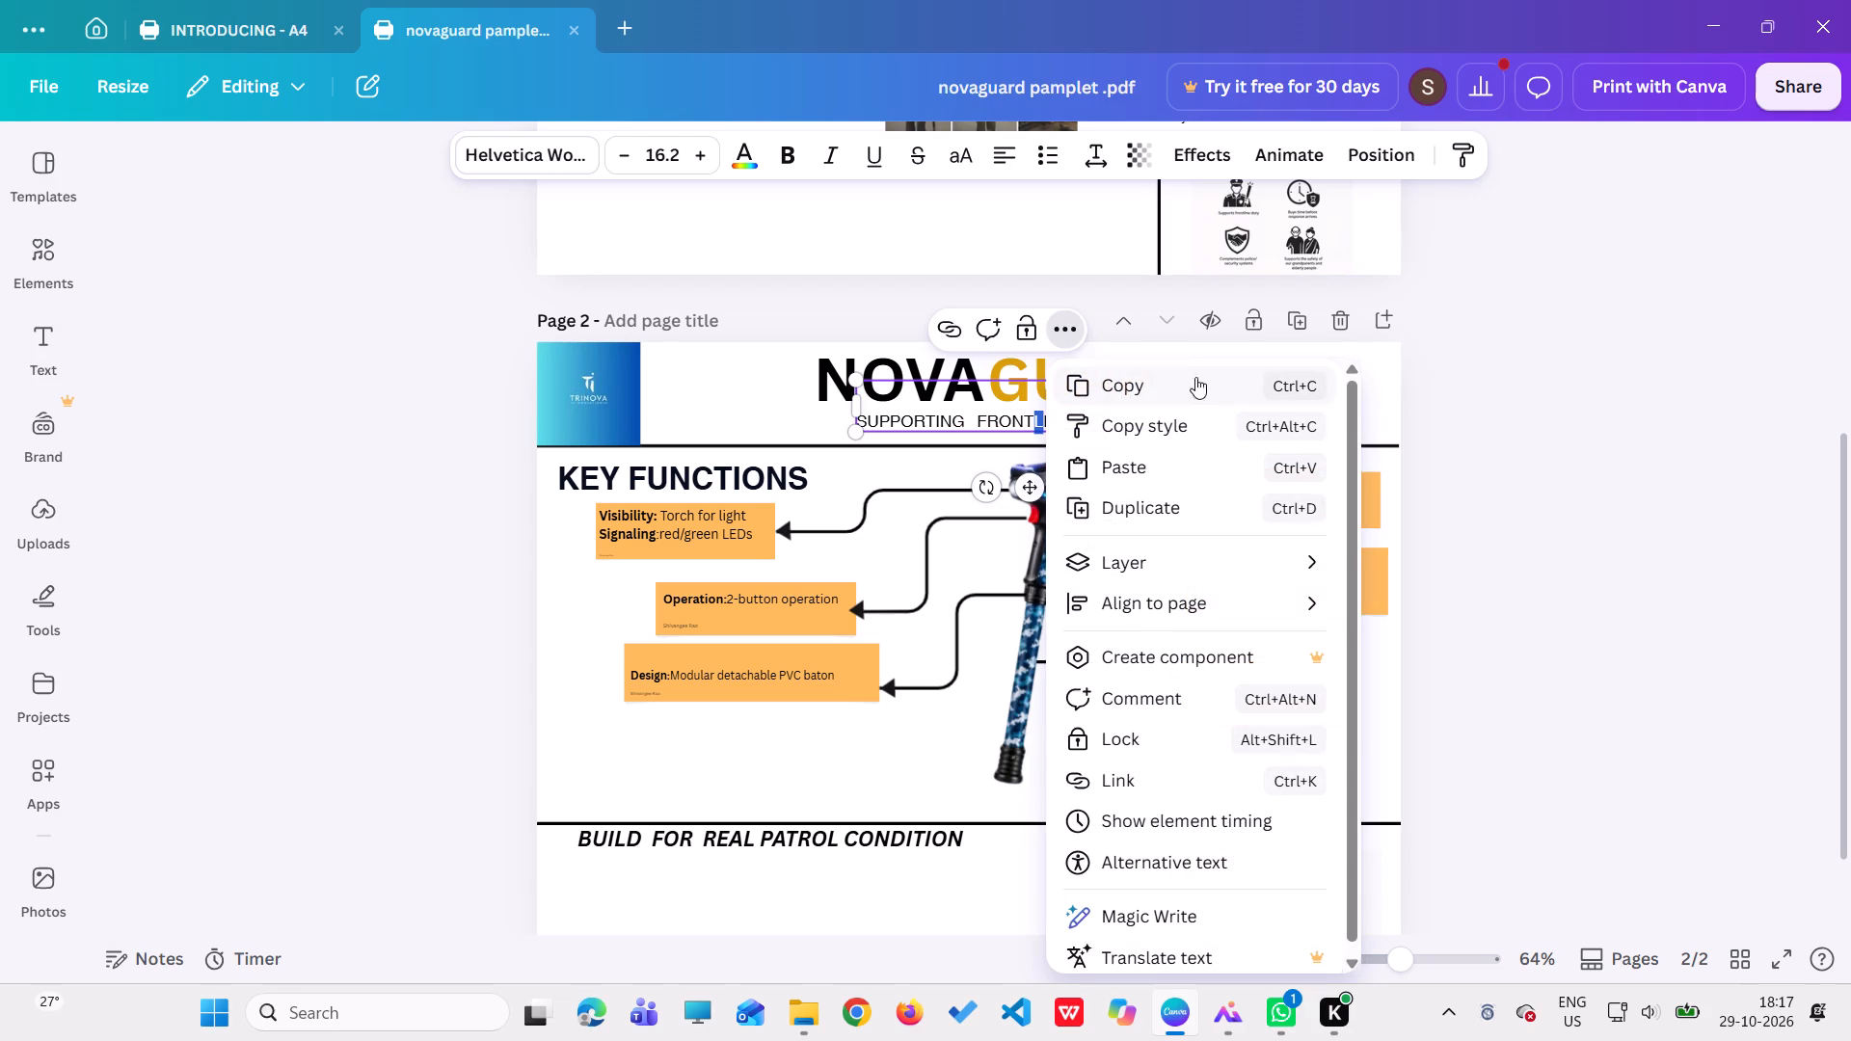
pyautogui.moveTo(692, 400); pyautogui.dragTo(702, 395)
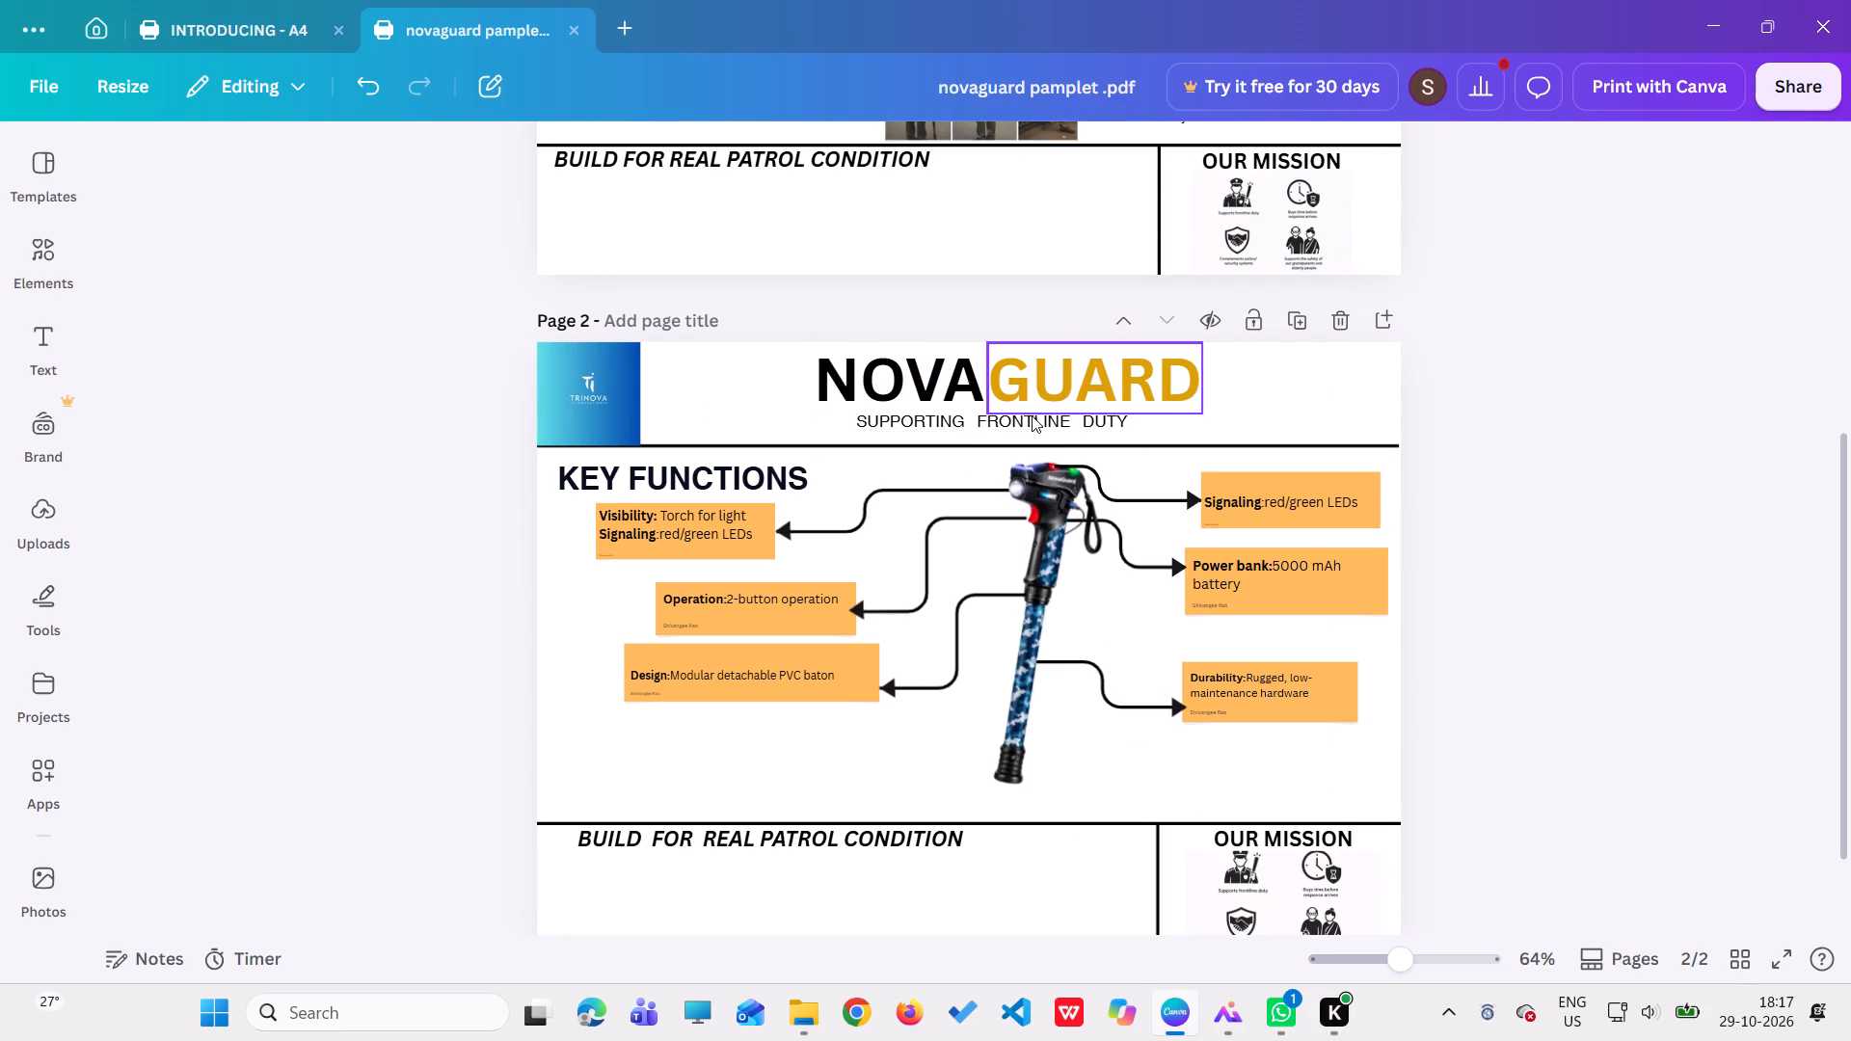
pyautogui.click(1016, 426)
pyautogui.click(1080, 335)
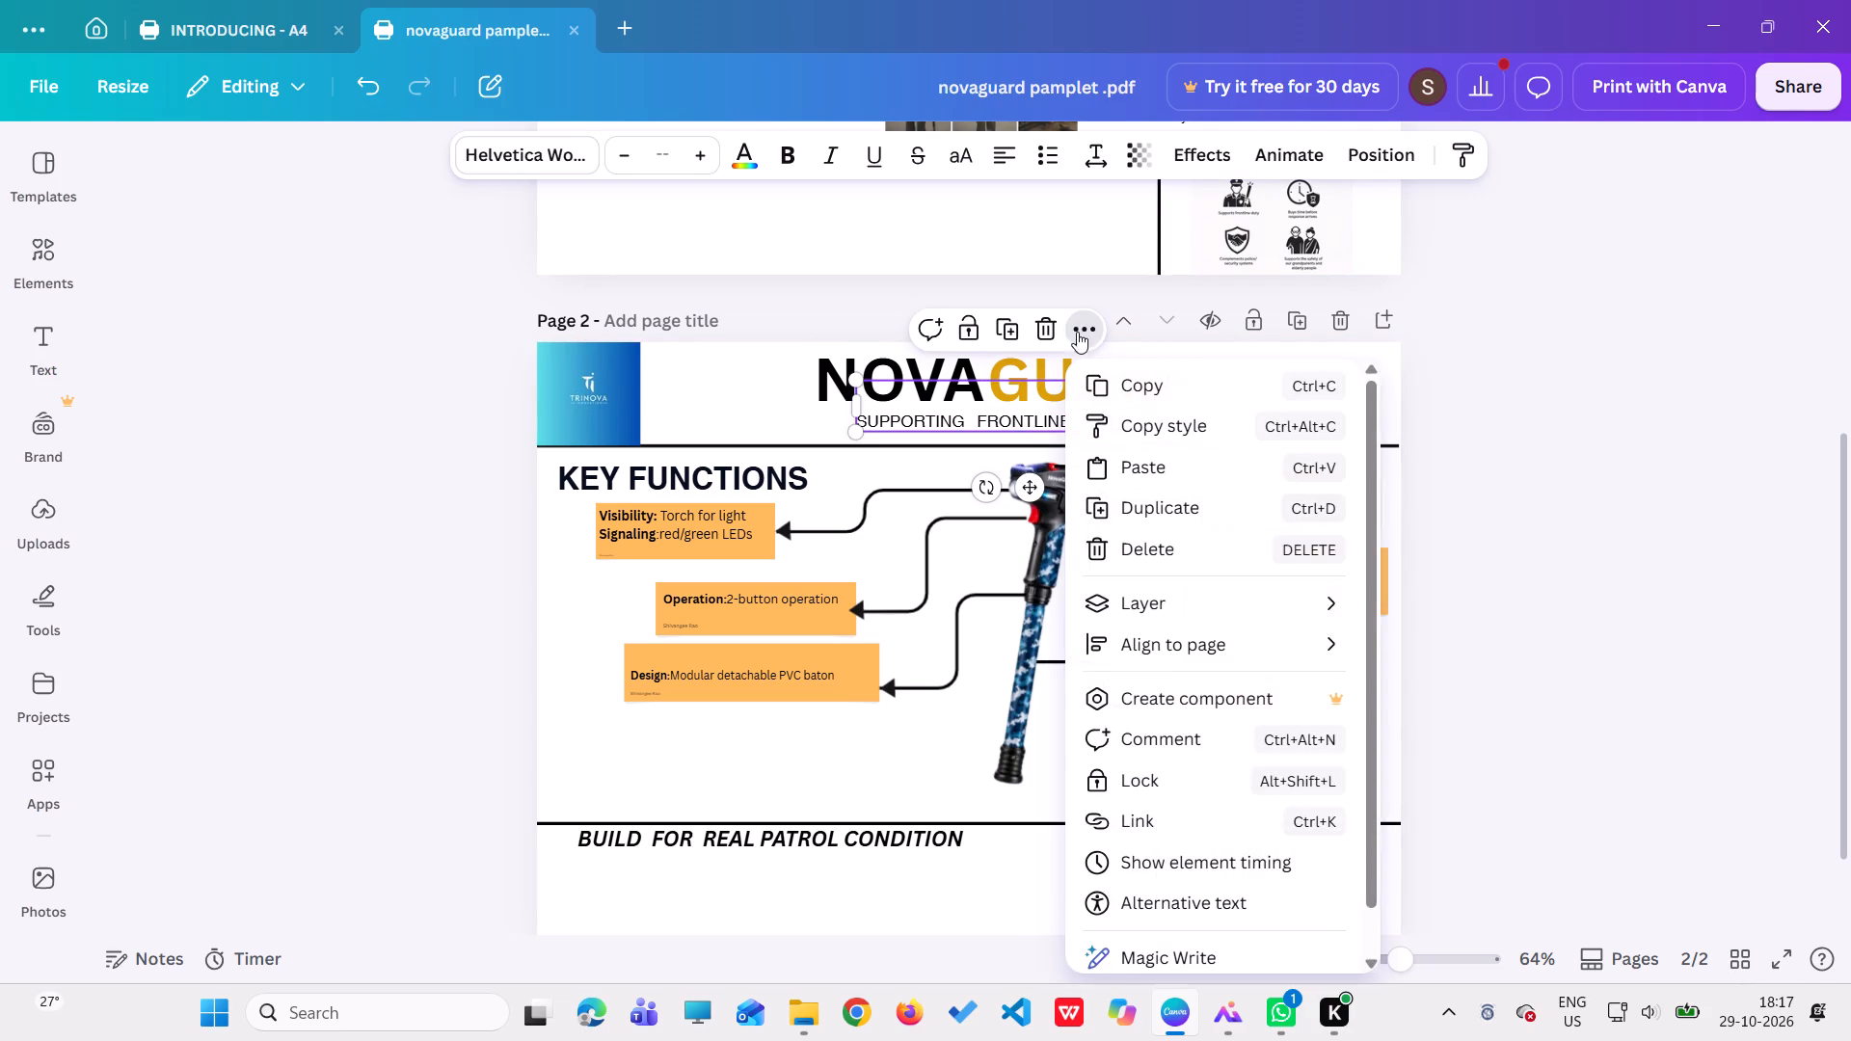
pyautogui.click(1095, 379)
pyautogui.click(173, 17)
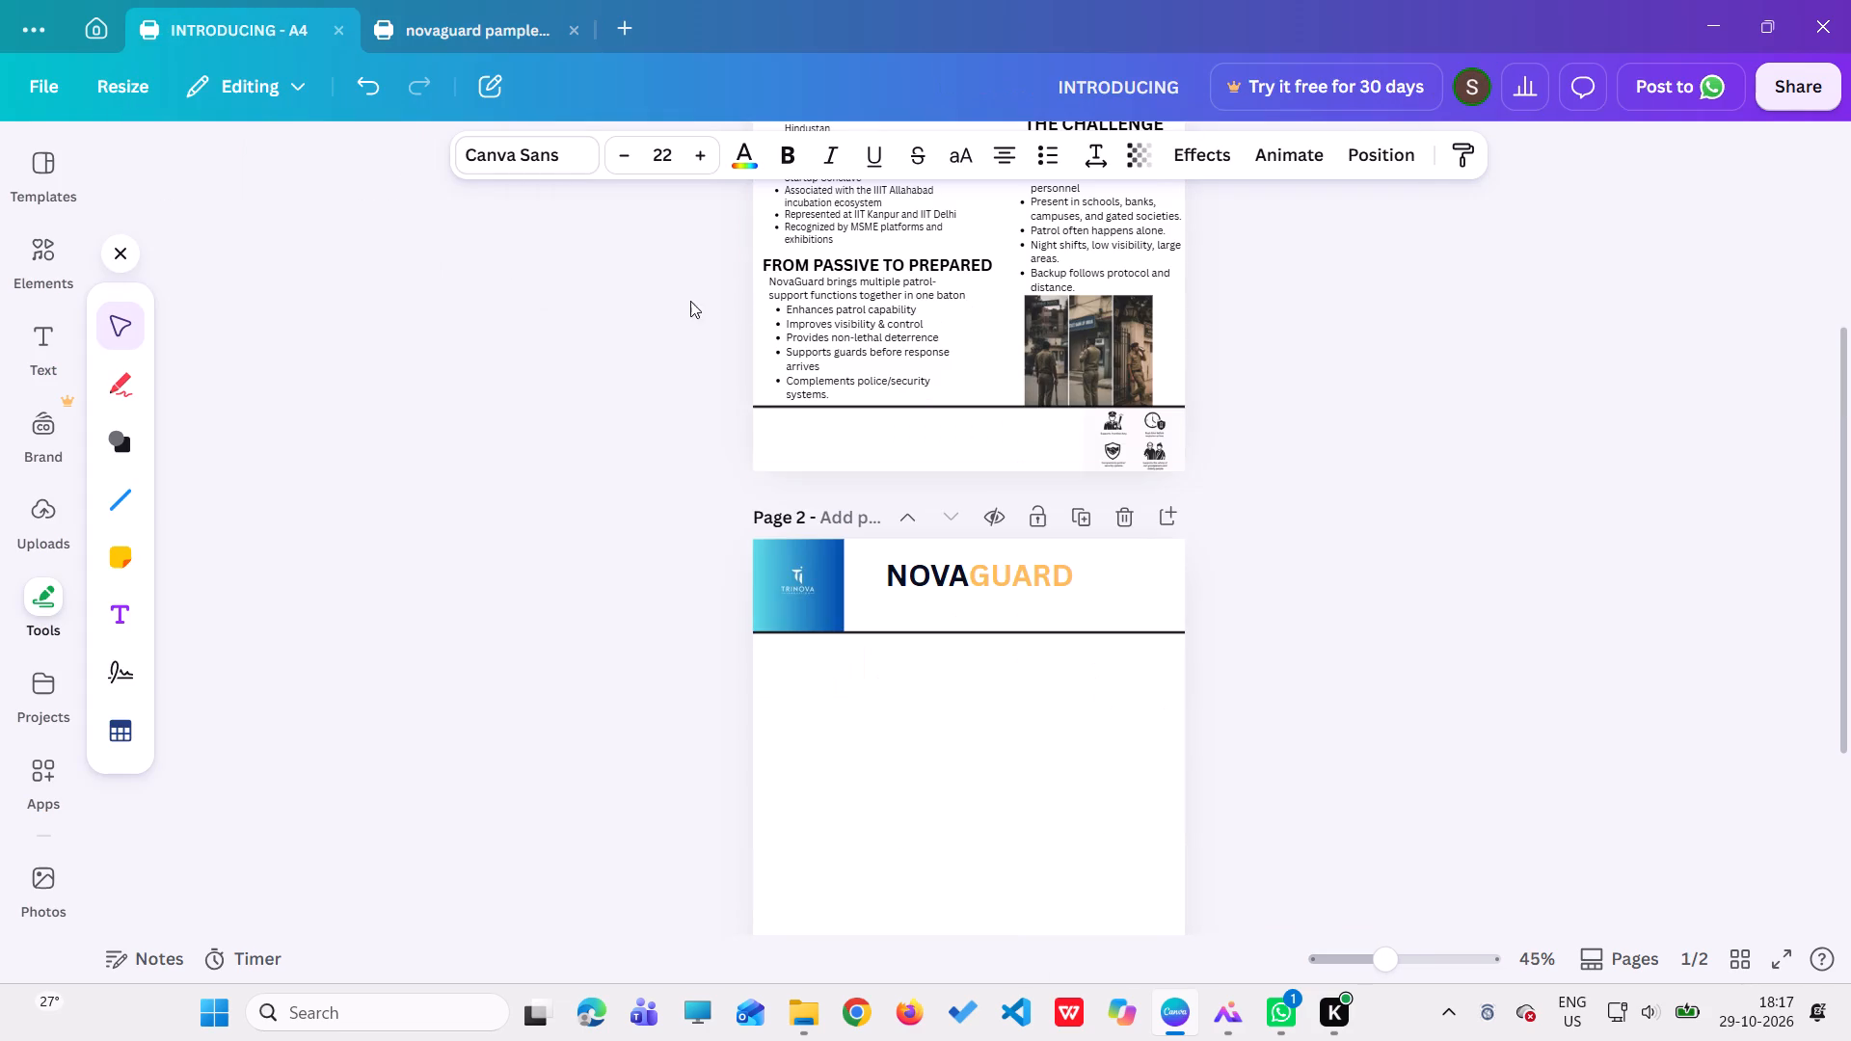
pyautogui.rightClick(934, 606)
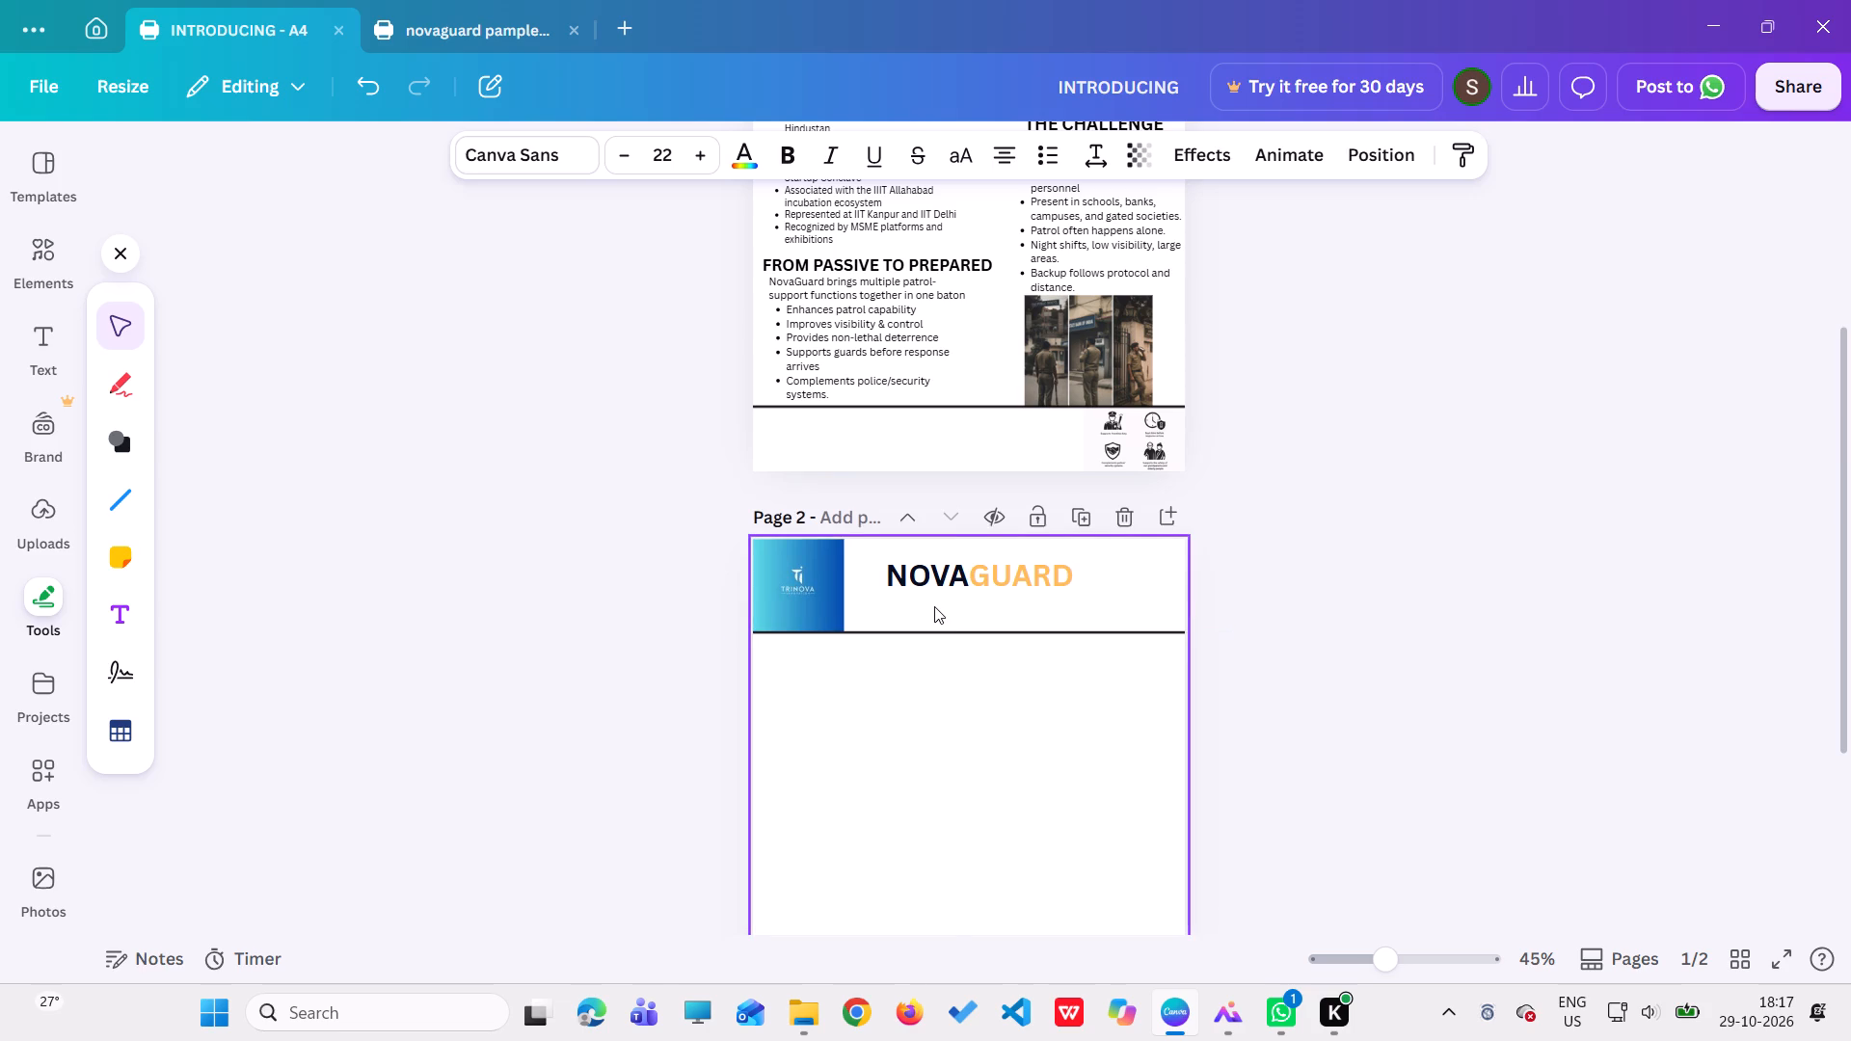
pyautogui.click(1014, 620)
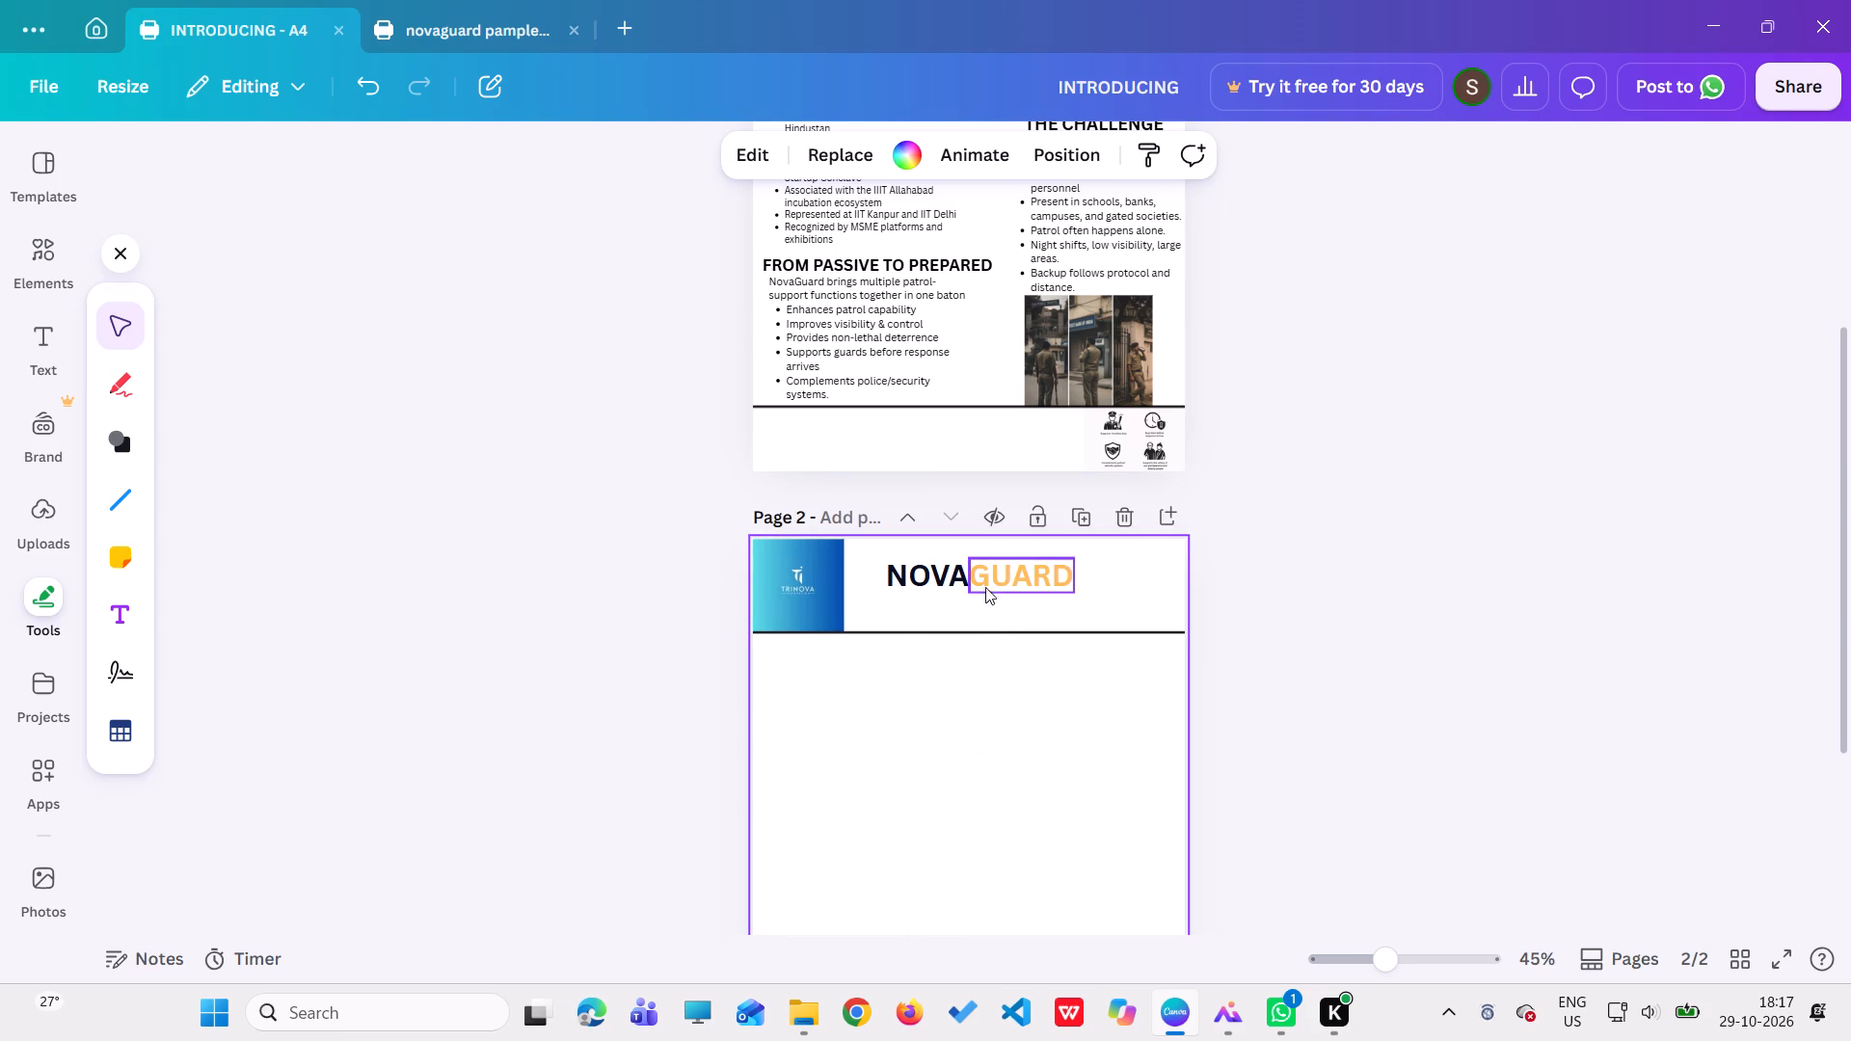
pyautogui.moveTo(885, 628); pyautogui.dragTo(1017, 658)
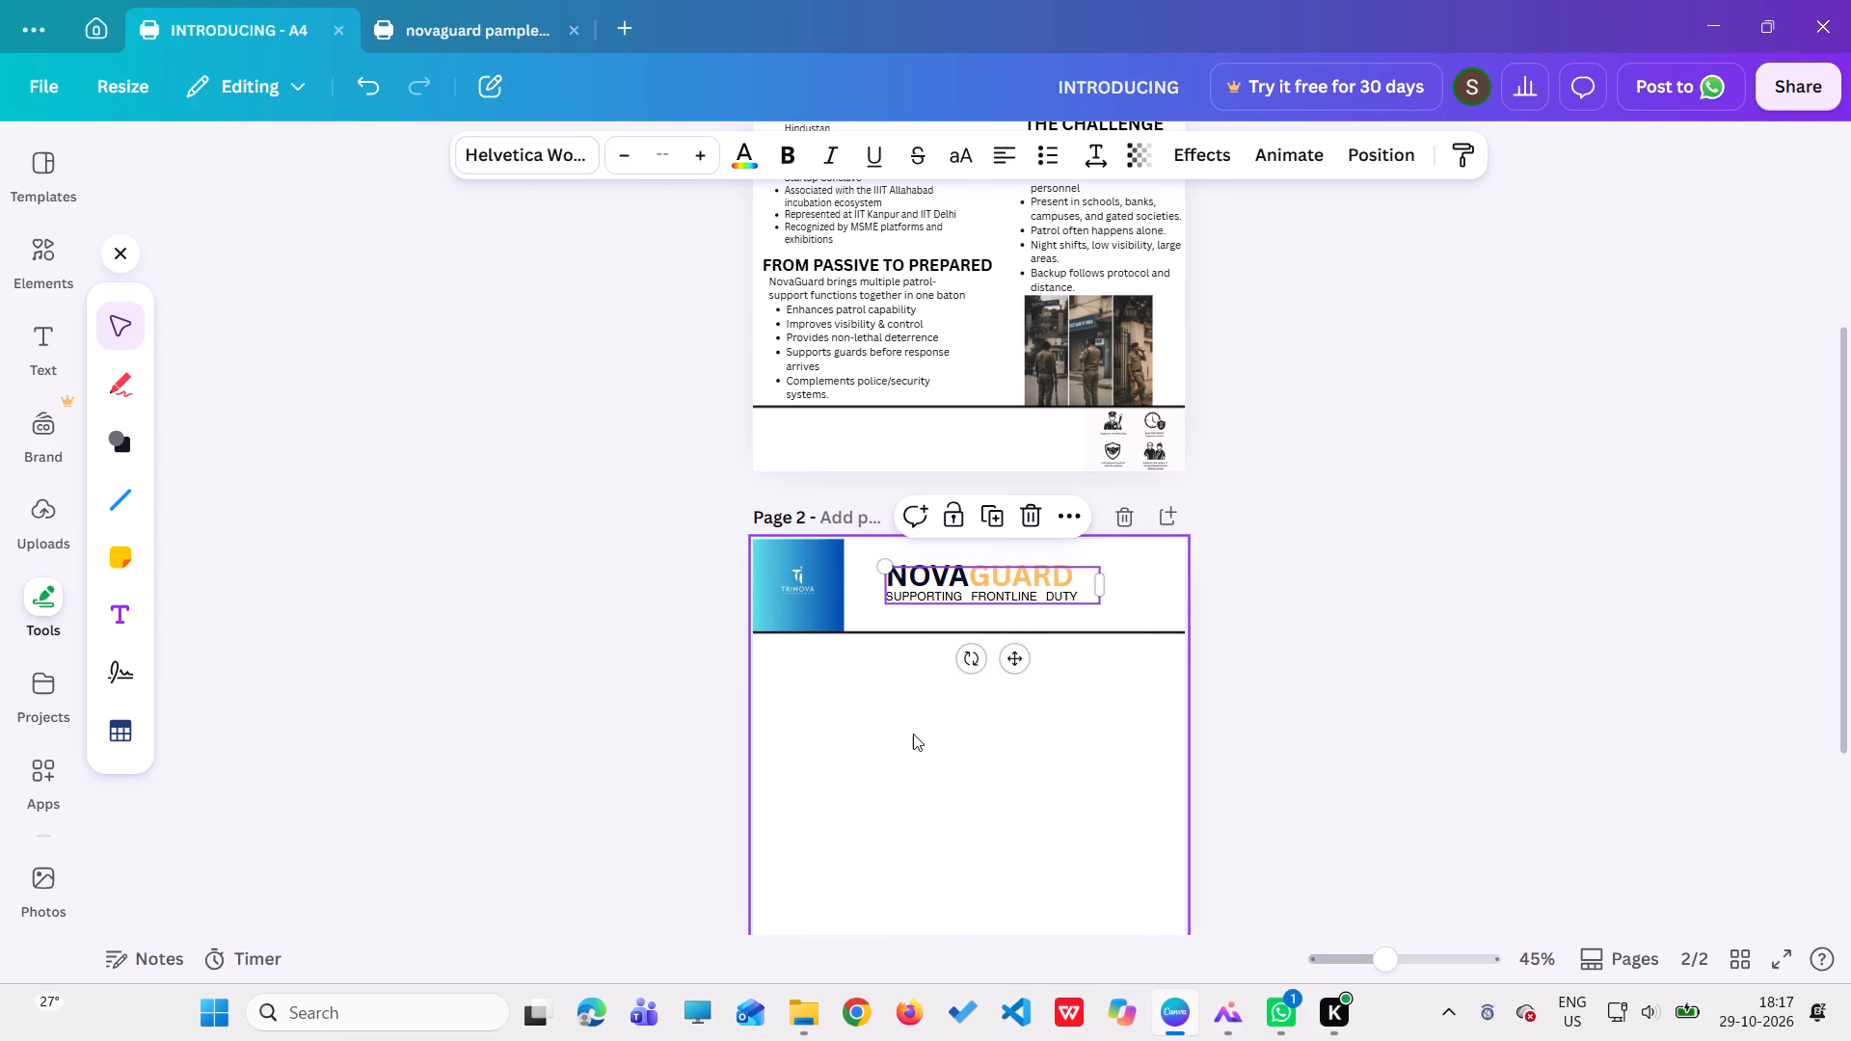
pyautogui.click(913, 734)
# Copy the "KEY FUNCTIONS" heading from the existing pamphlet and place it just below the header line at page 2's left margin.
pyautogui.click(447, 26)
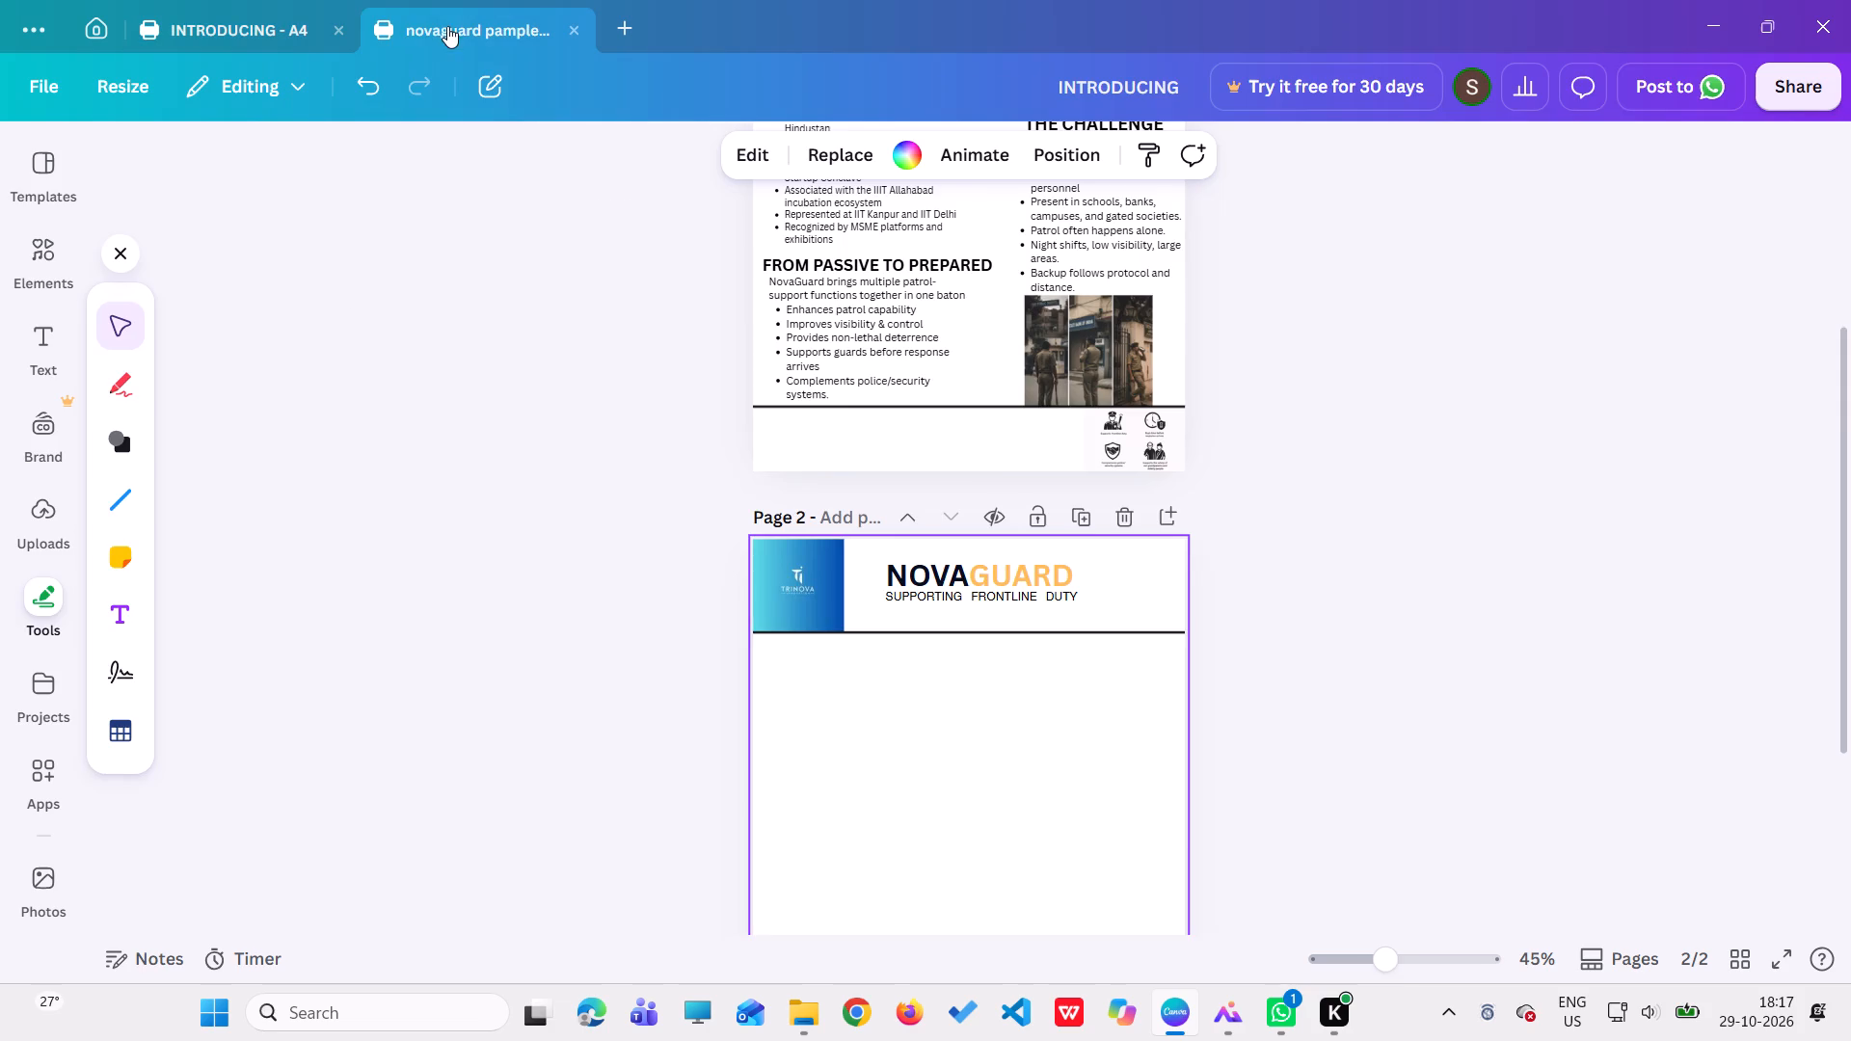
pyautogui.click(752, 469)
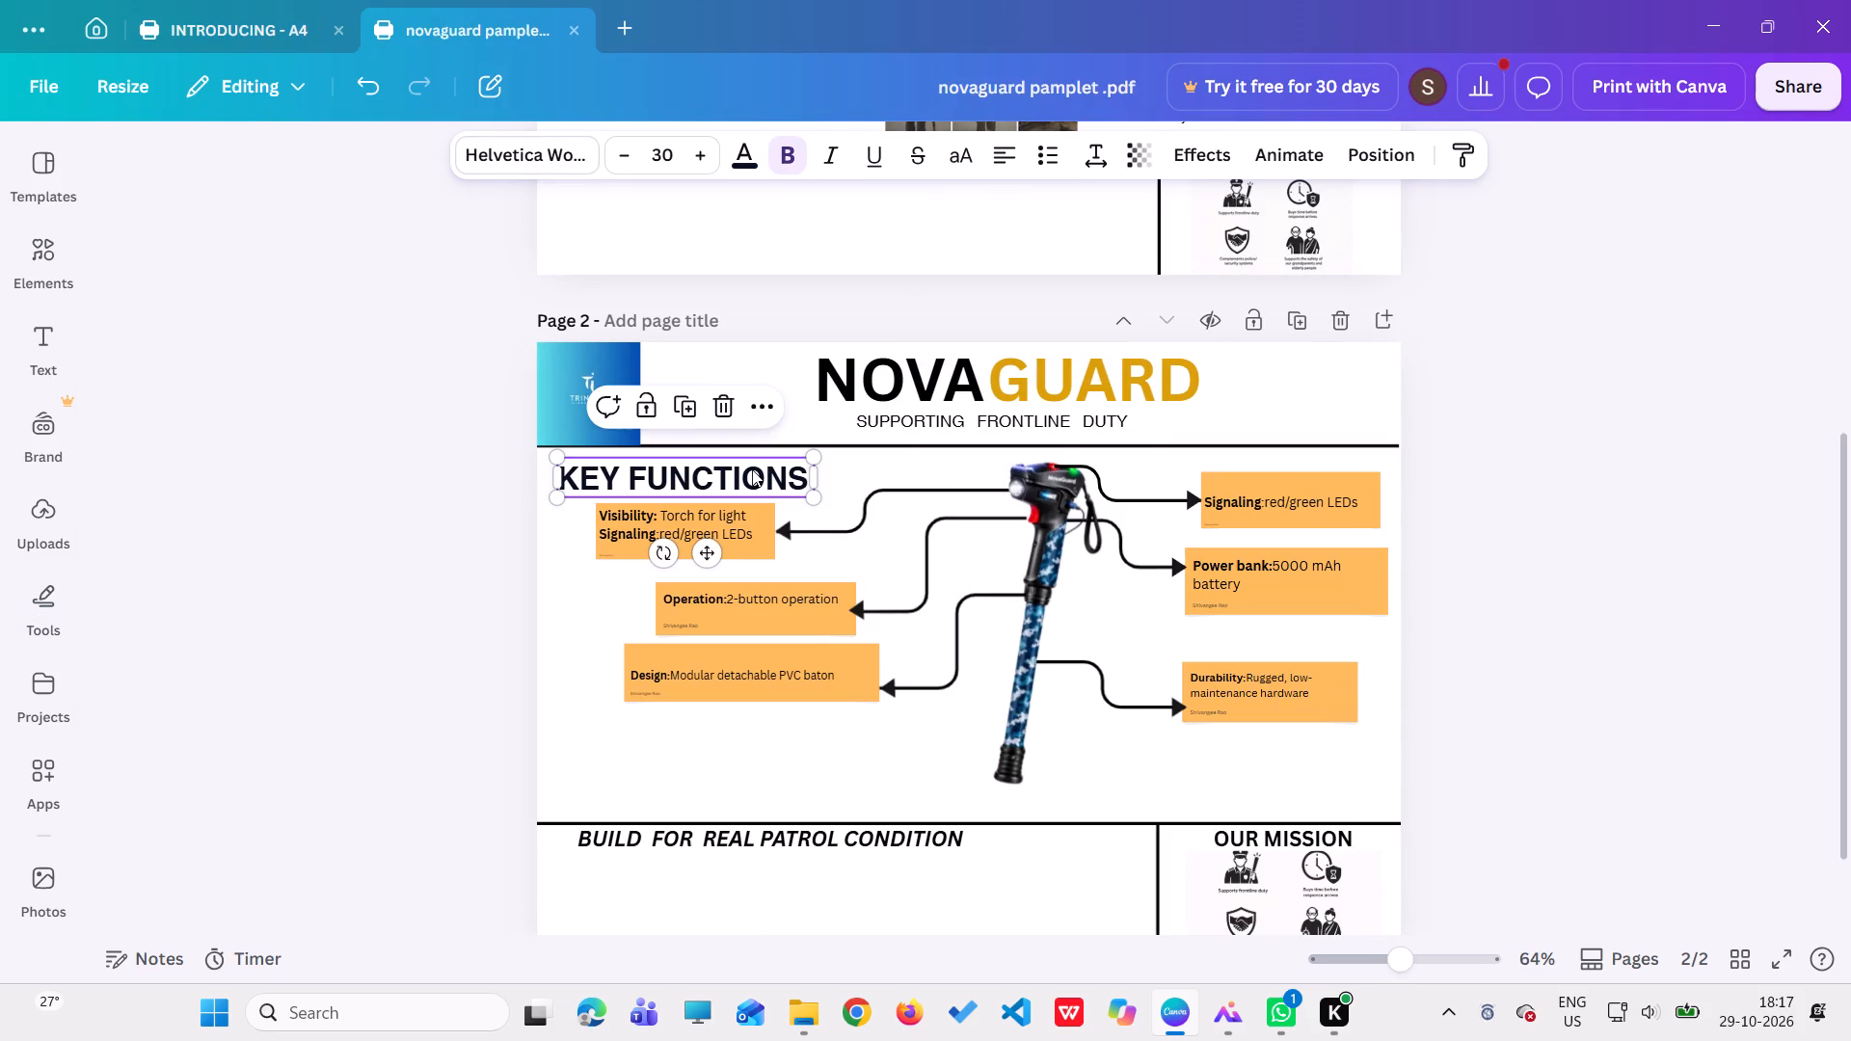
pyautogui.click(771, 403)
pyautogui.click(837, 460)
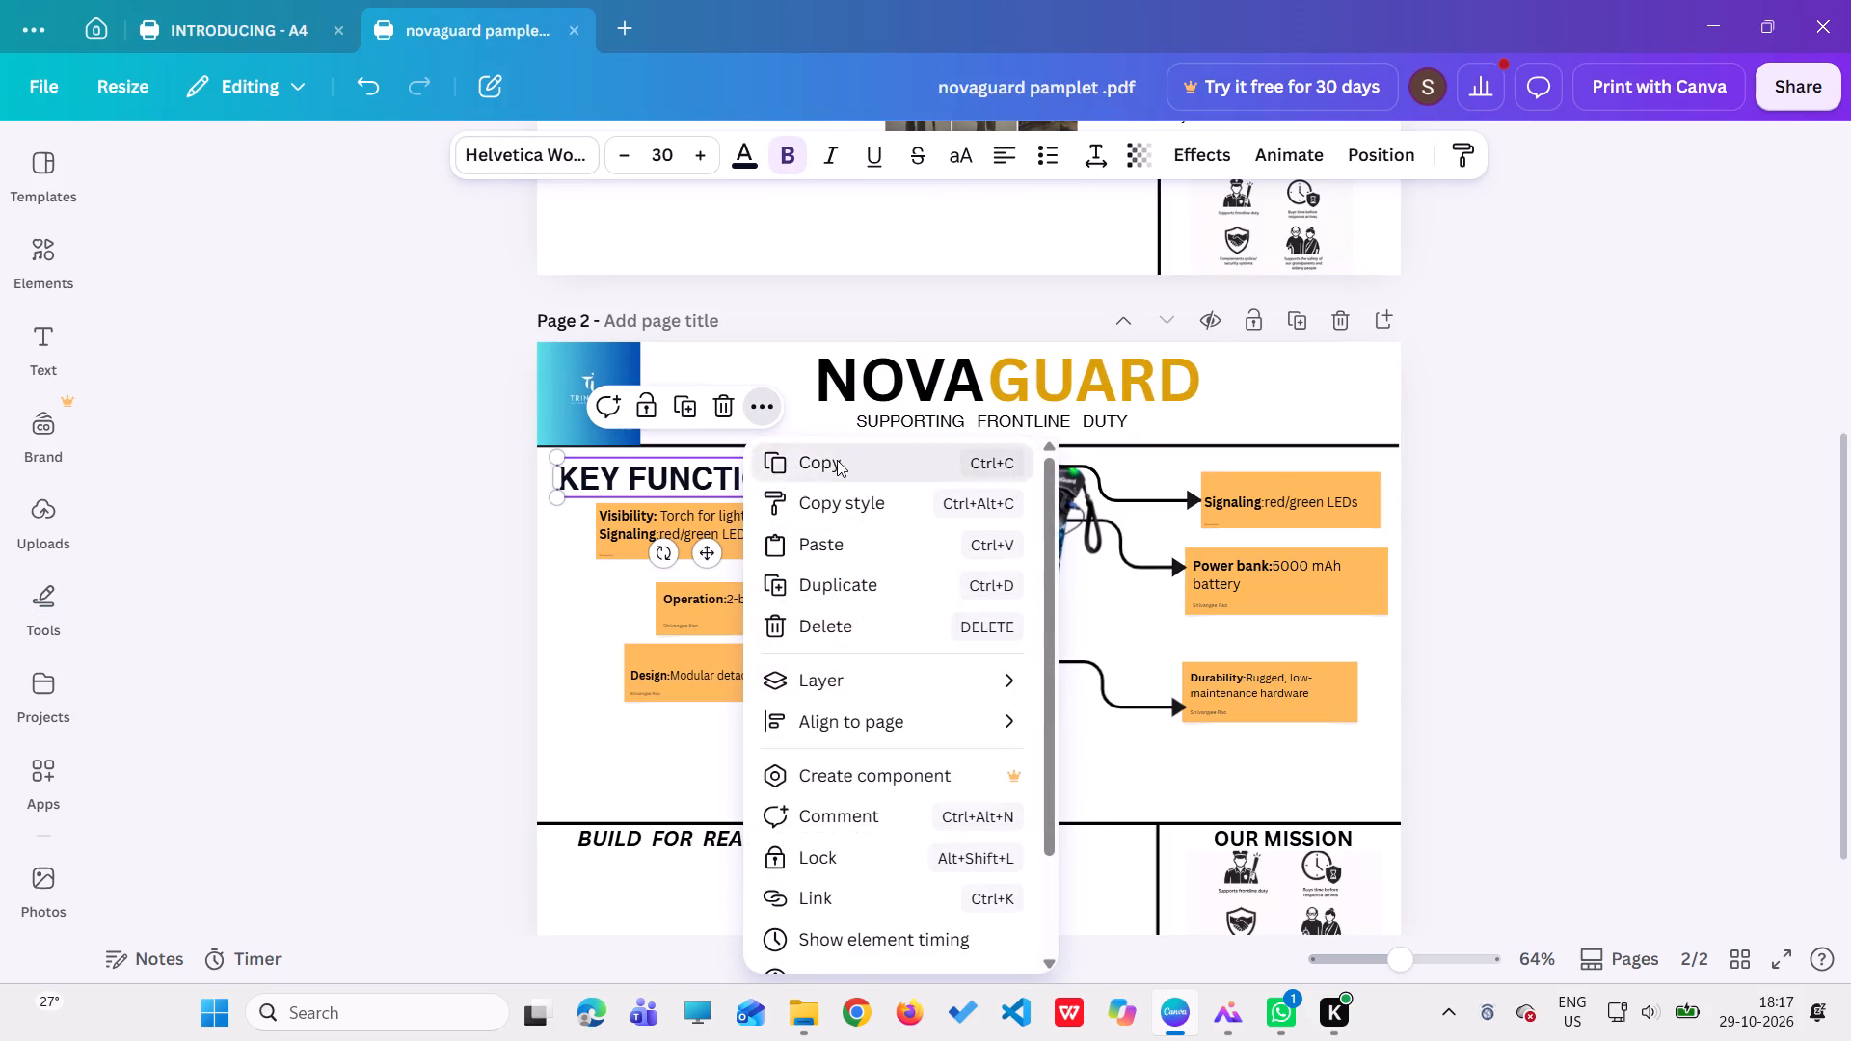
pyautogui.click(234, 22)
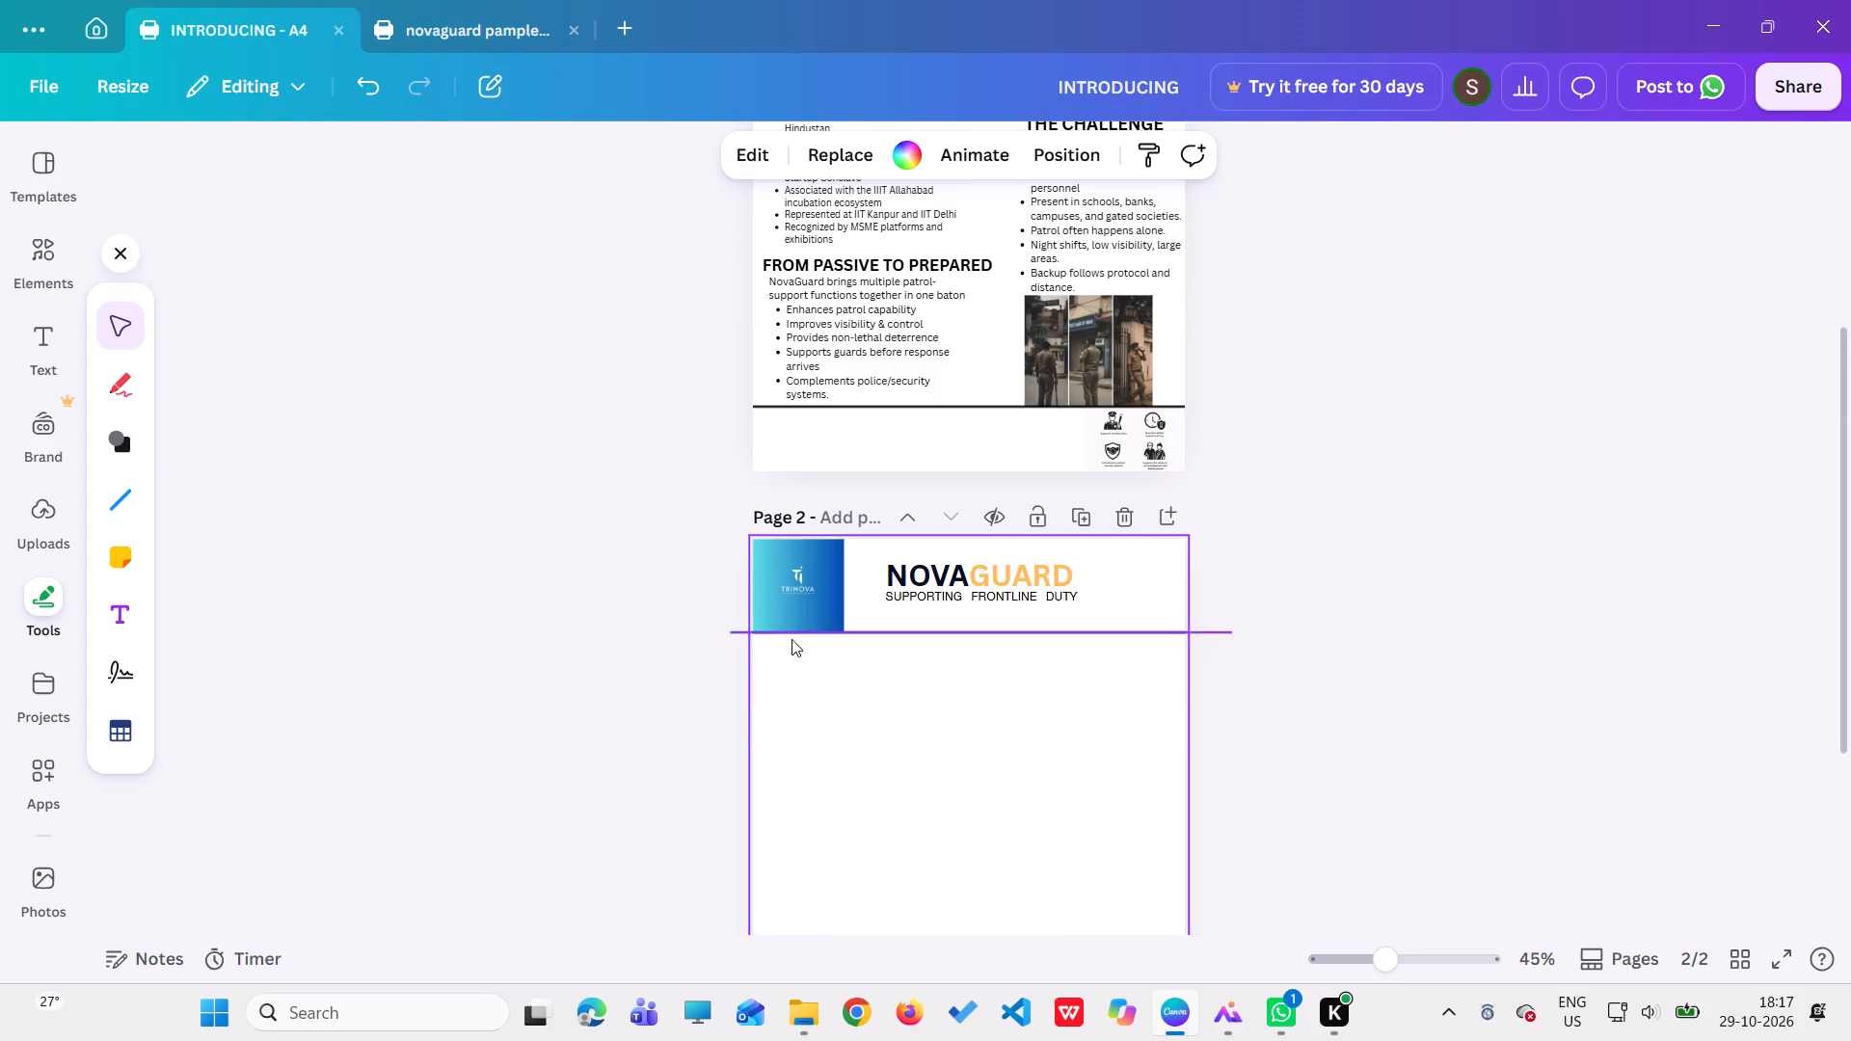
pyautogui.rightClick(838, 683)
pyautogui.click(910, 633)
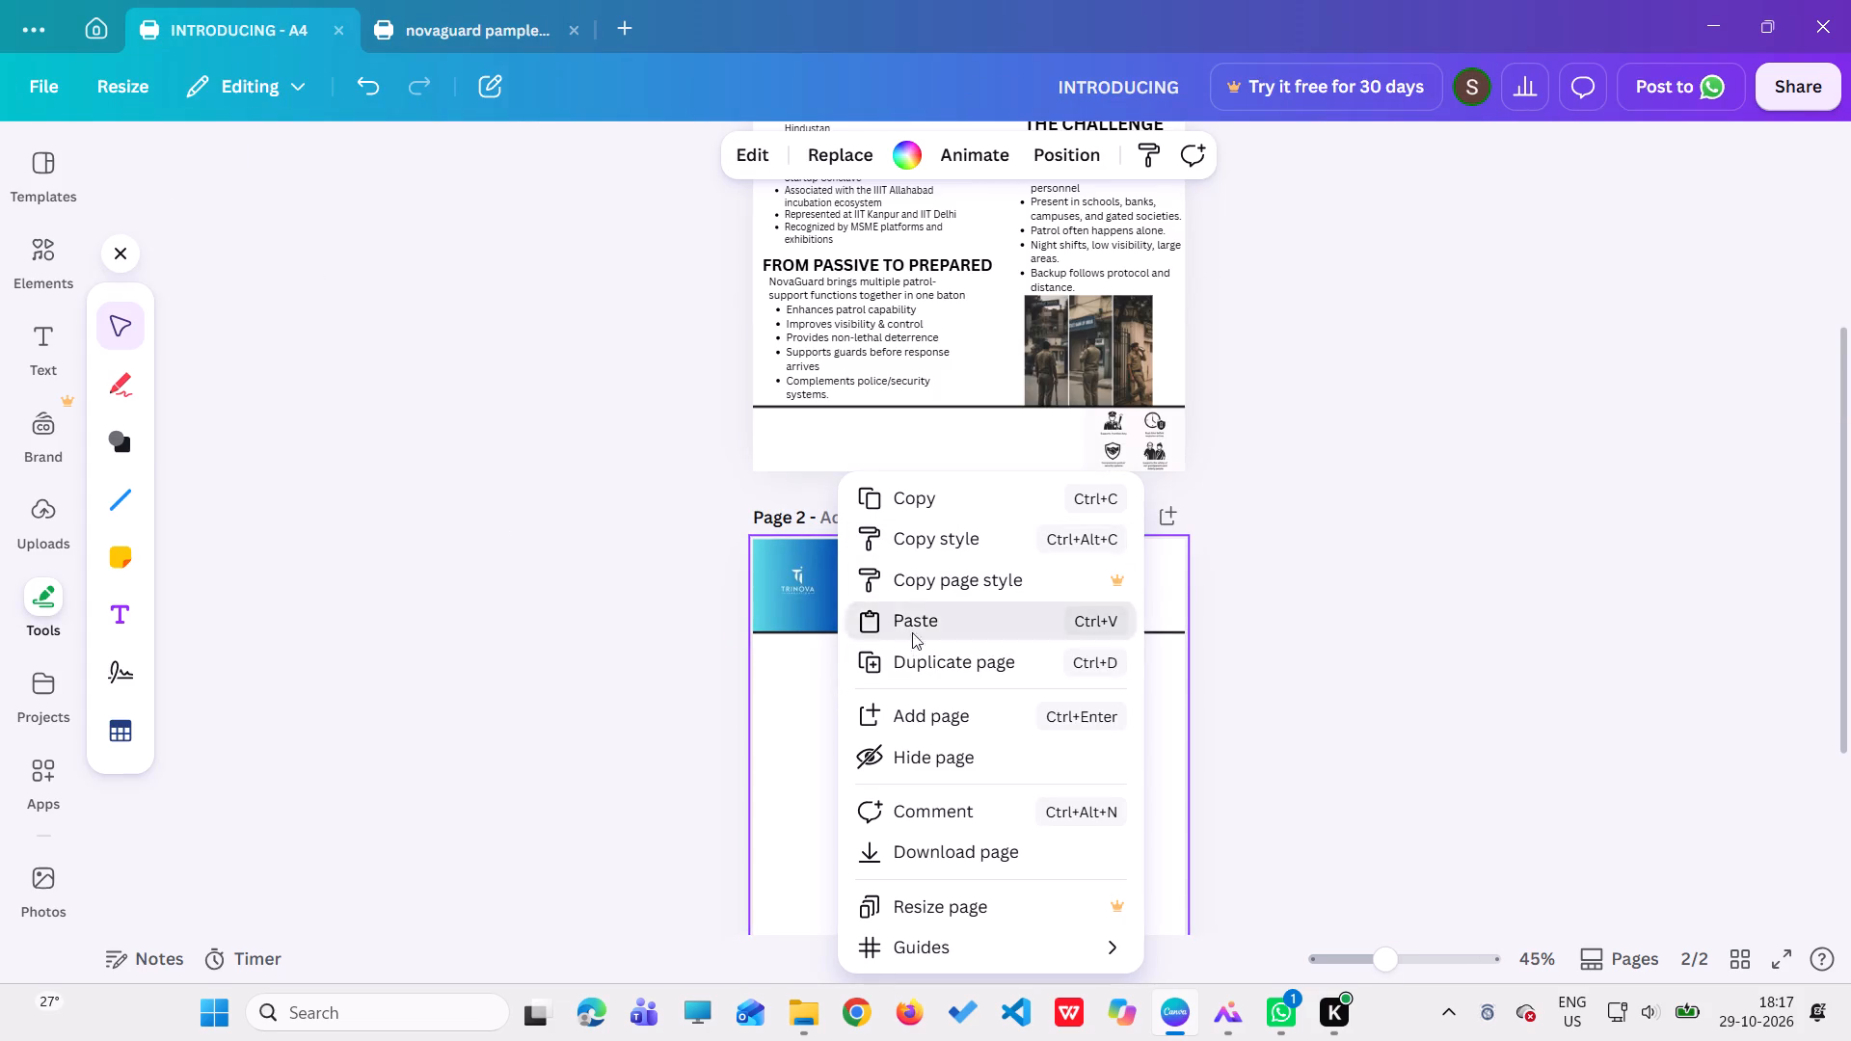
pyautogui.moveTo(882, 703); pyautogui.dragTo(871, 733)
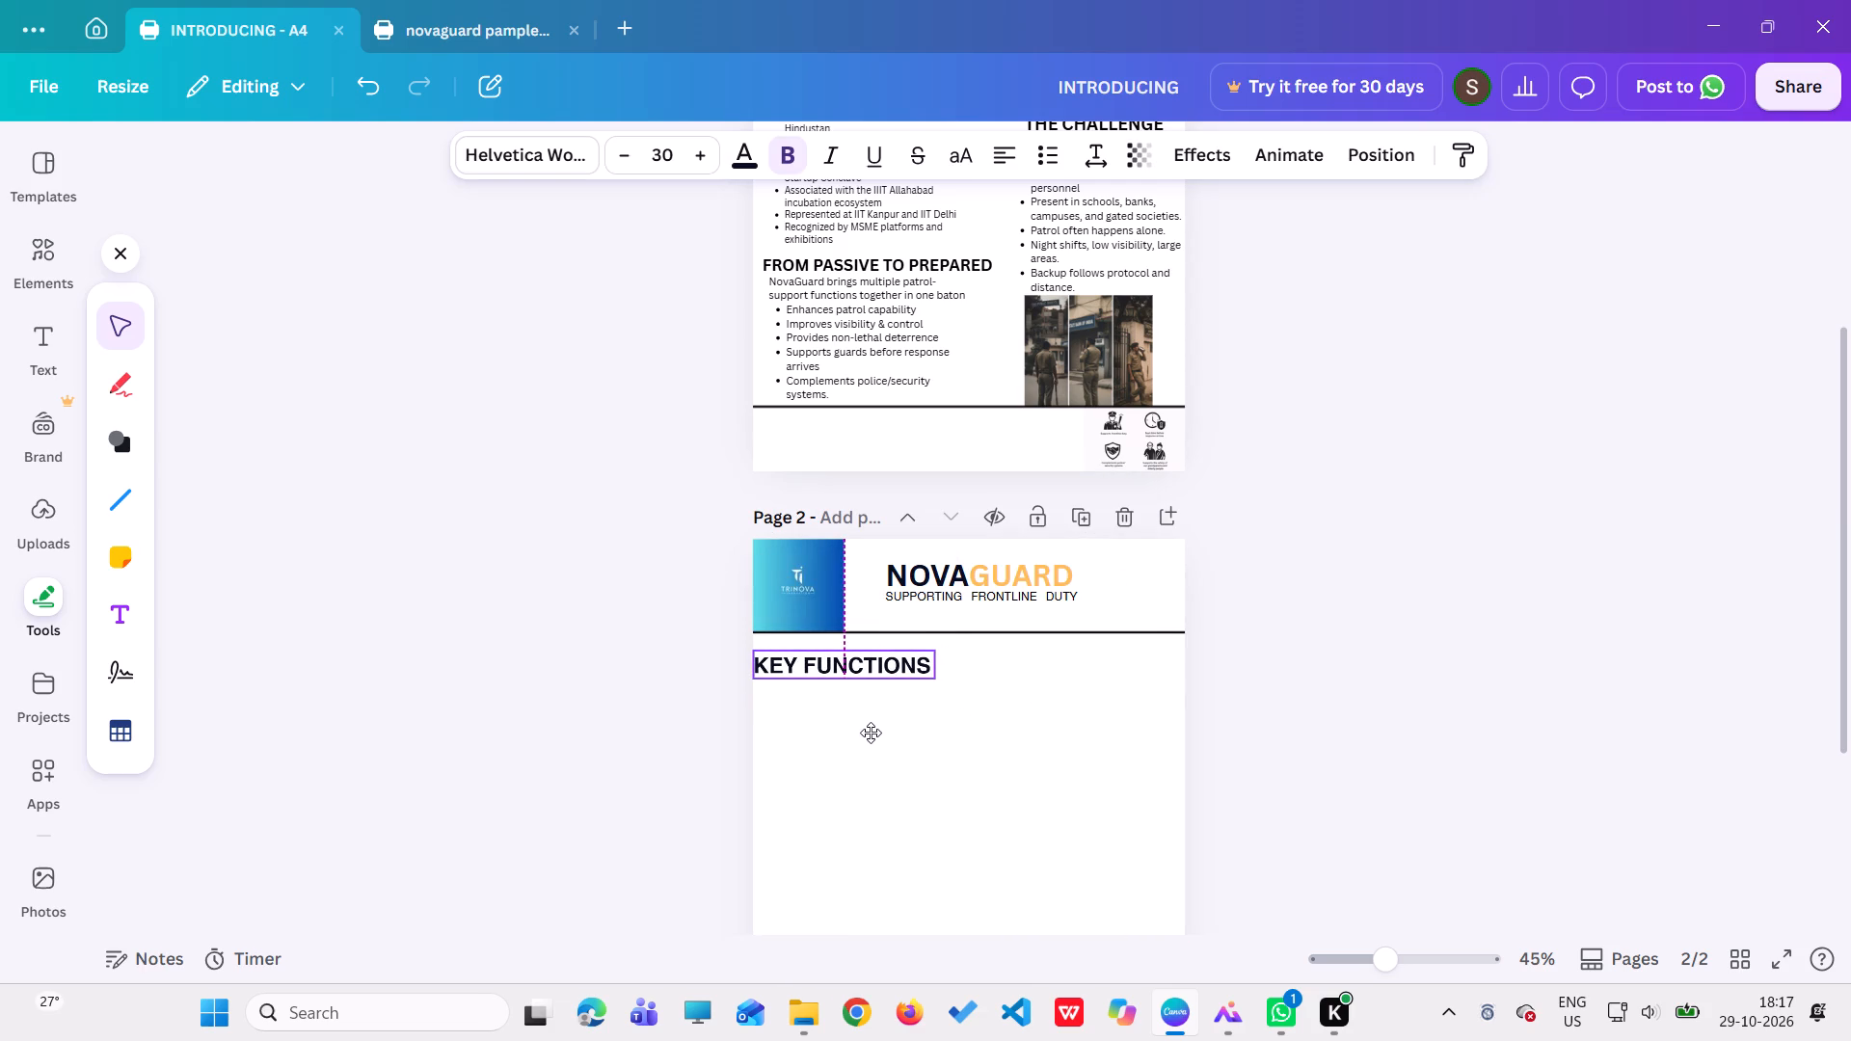
pyautogui.moveTo(871, 733); pyautogui.dragTo(881, 725)
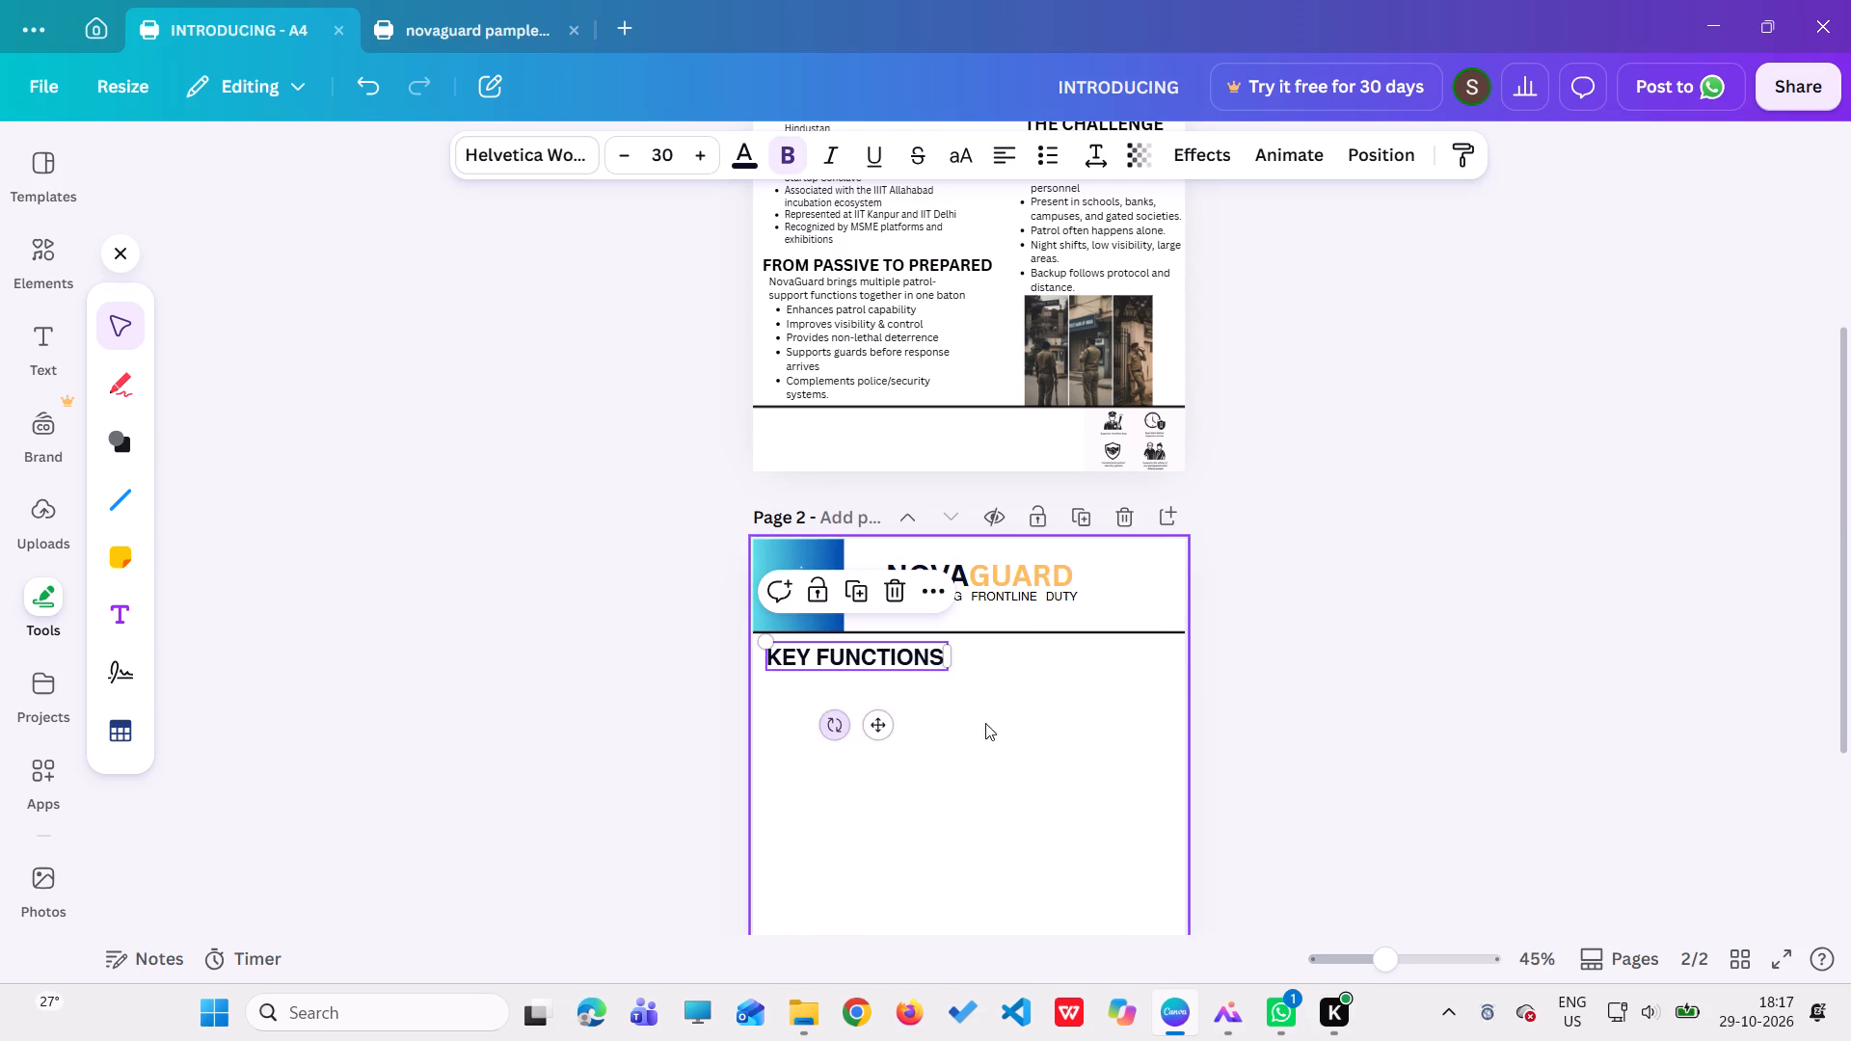
pyautogui.click(991, 720)
# Copy the baton image from the existing pamphlet and place it in the middle of page 2, below the KEY FUNCTIONS heading.
pyautogui.click(427, 26)
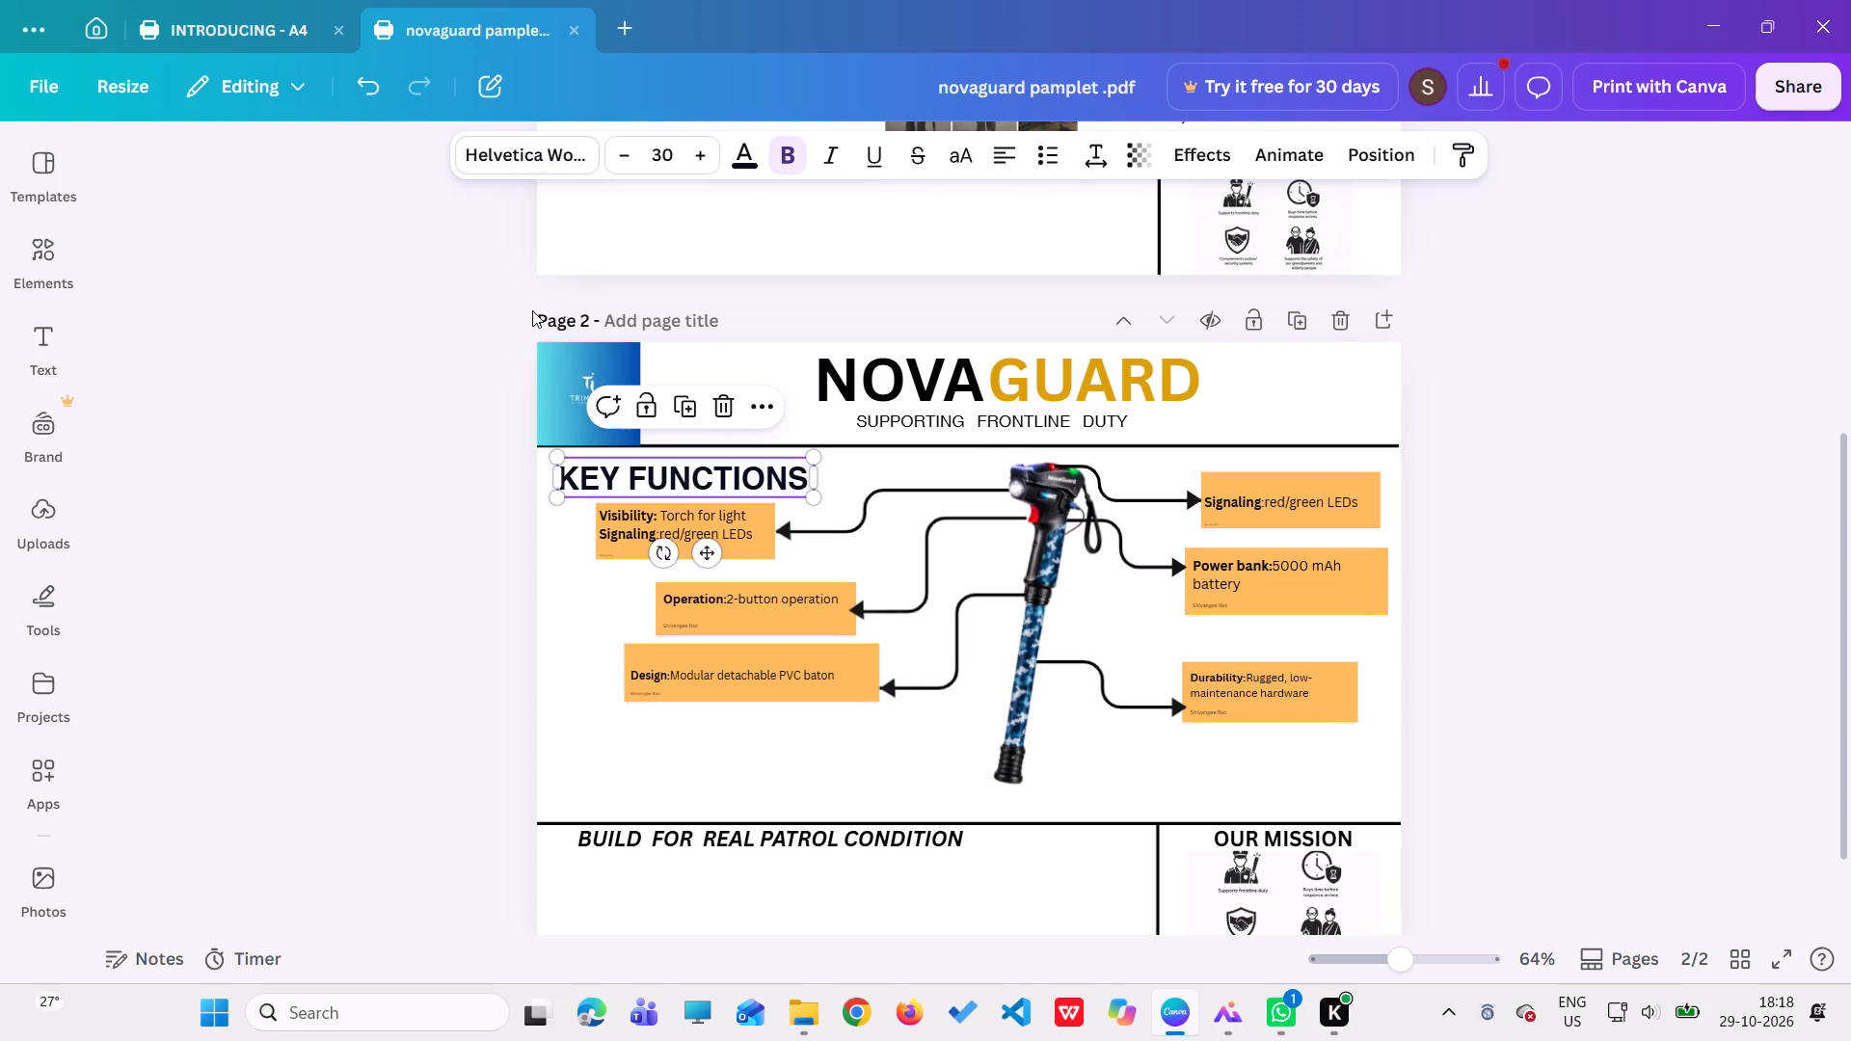
pyautogui.click(1051, 520)
pyautogui.rightClick(1054, 515)
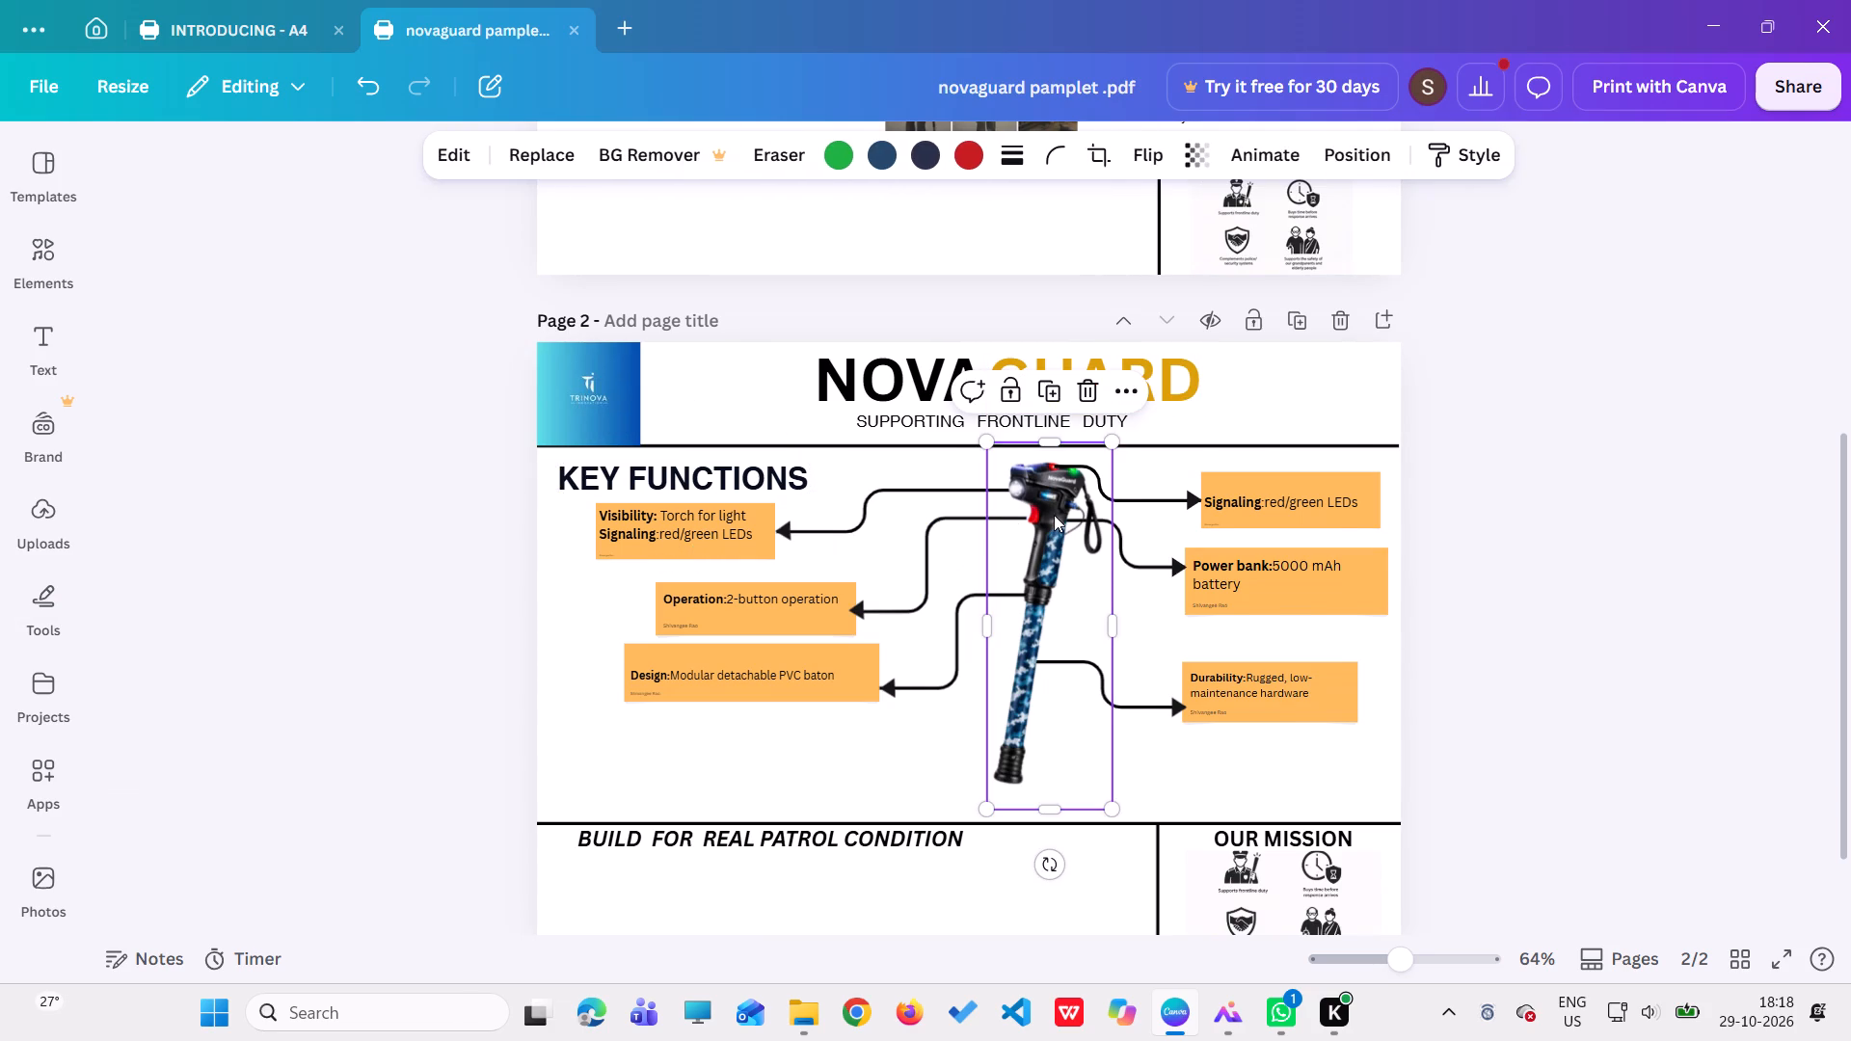
pyautogui.click(1113, 138)
pyautogui.click(264, 30)
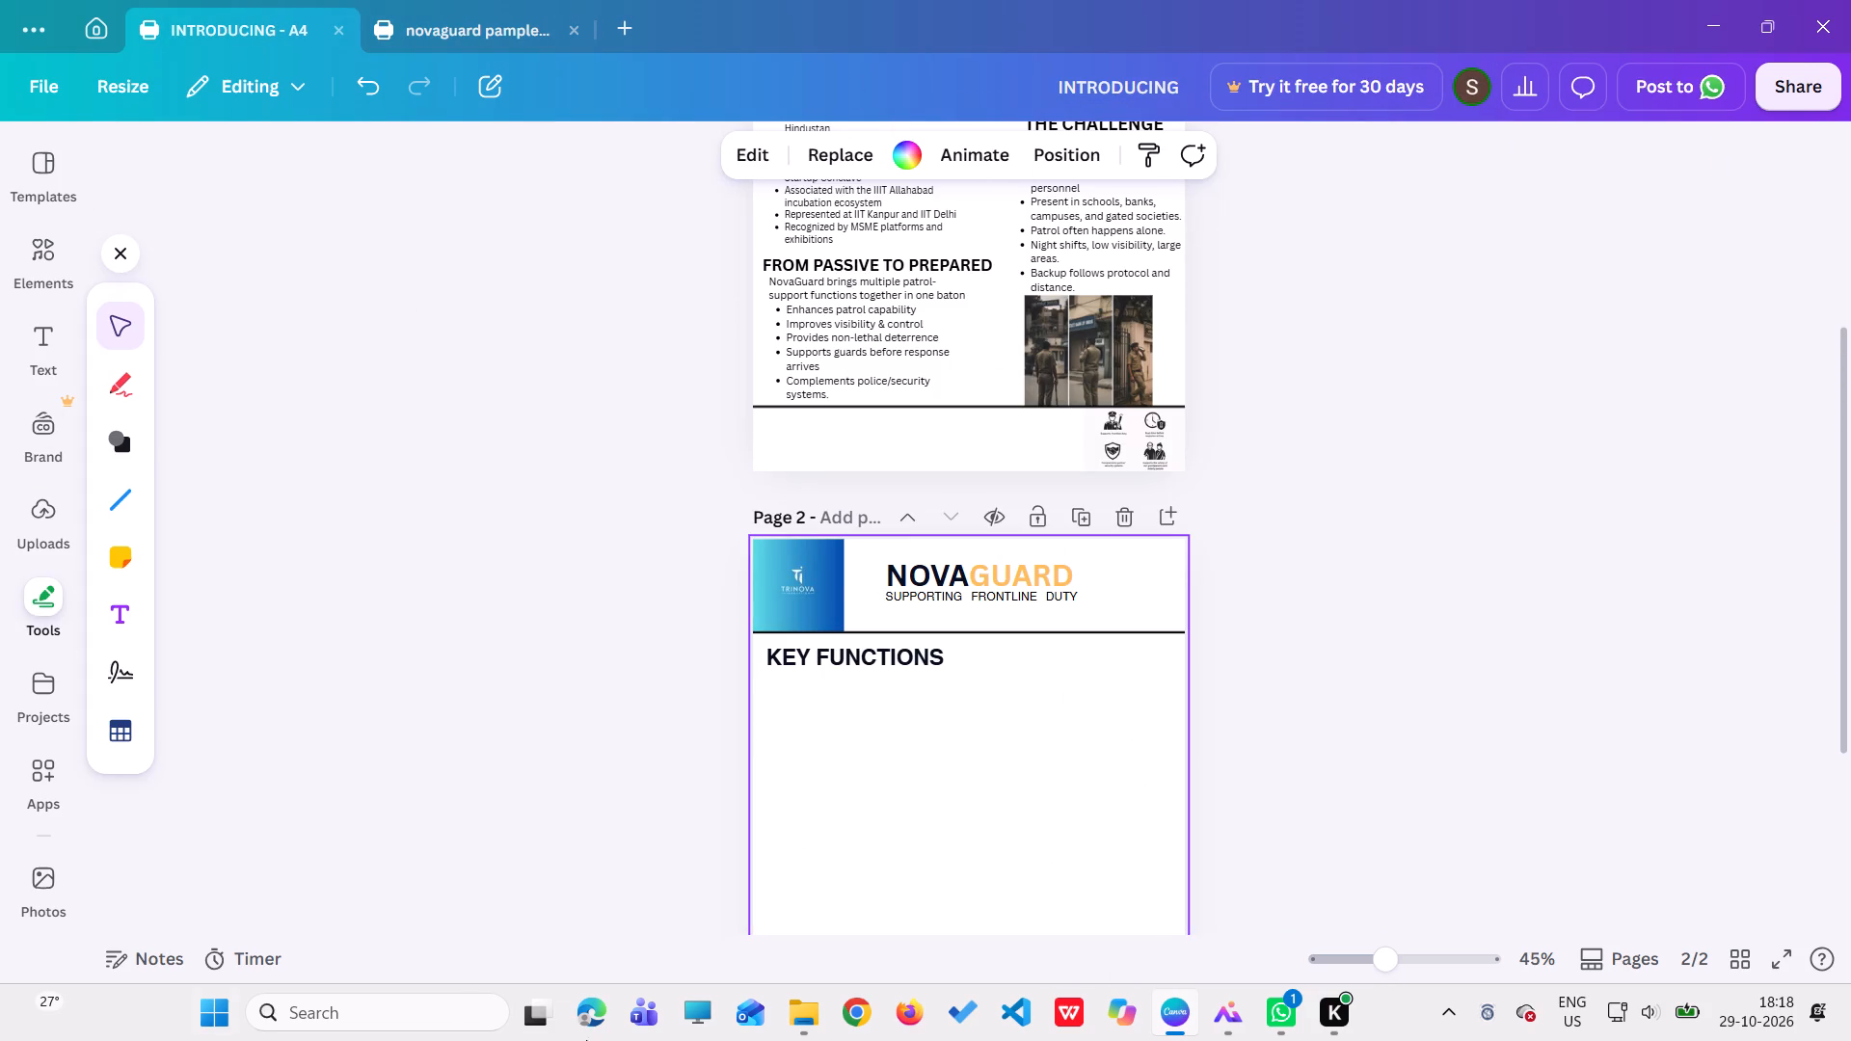
pyautogui.rightClick(899, 795)
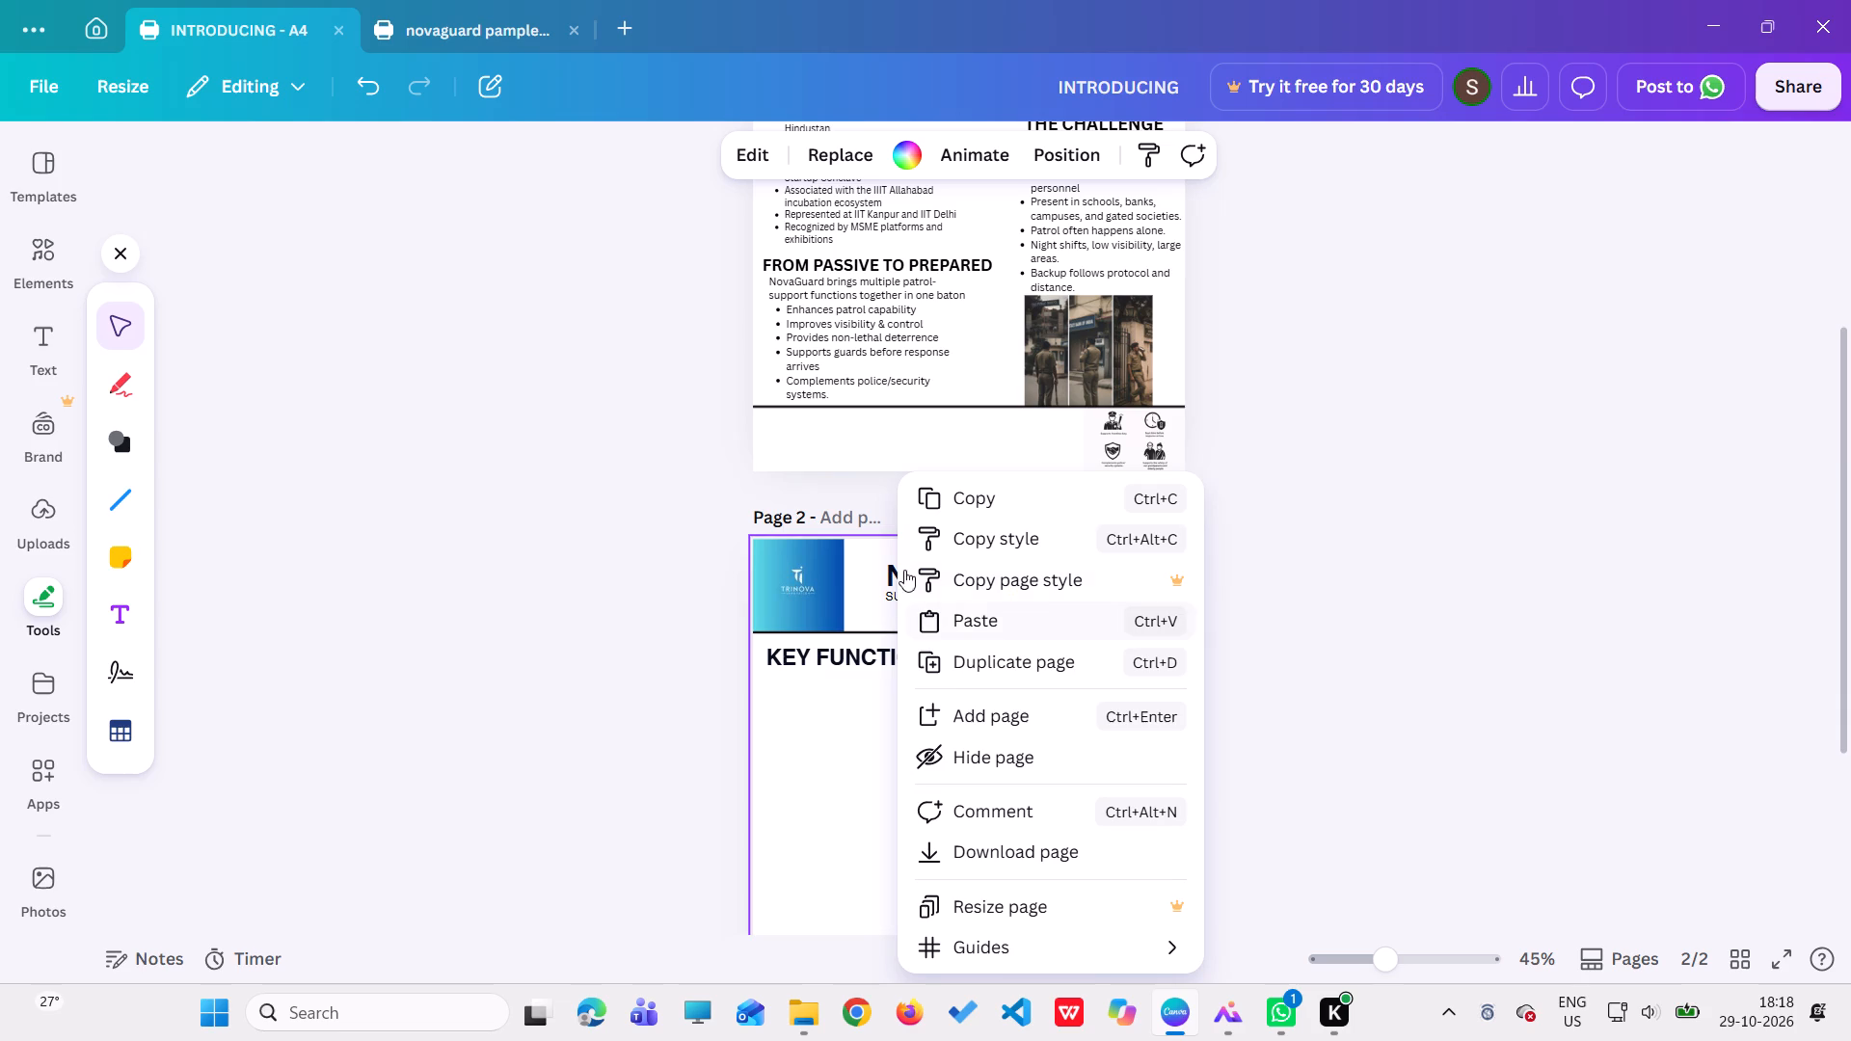
pyautogui.click(967, 624)
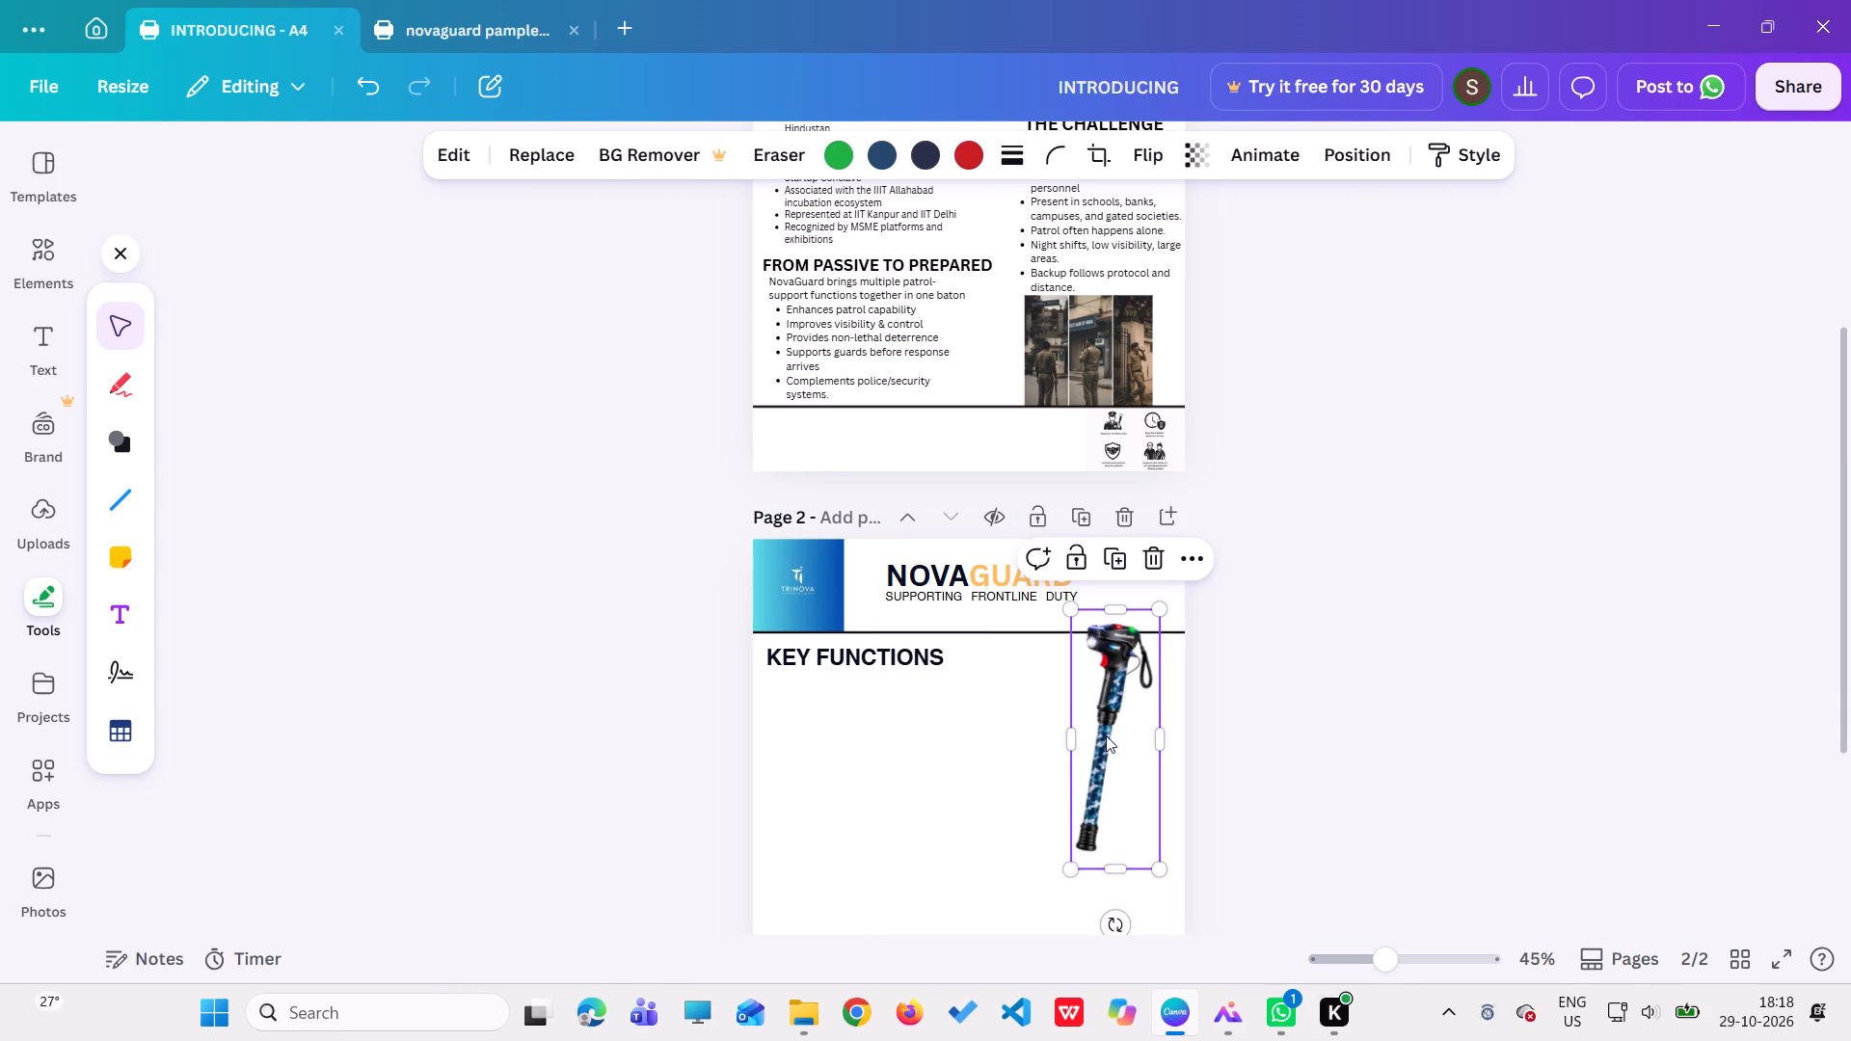
pyautogui.moveTo(1106, 735); pyautogui.dragTo(968, 837)
pyautogui.scroll(-4, 1076, 569)
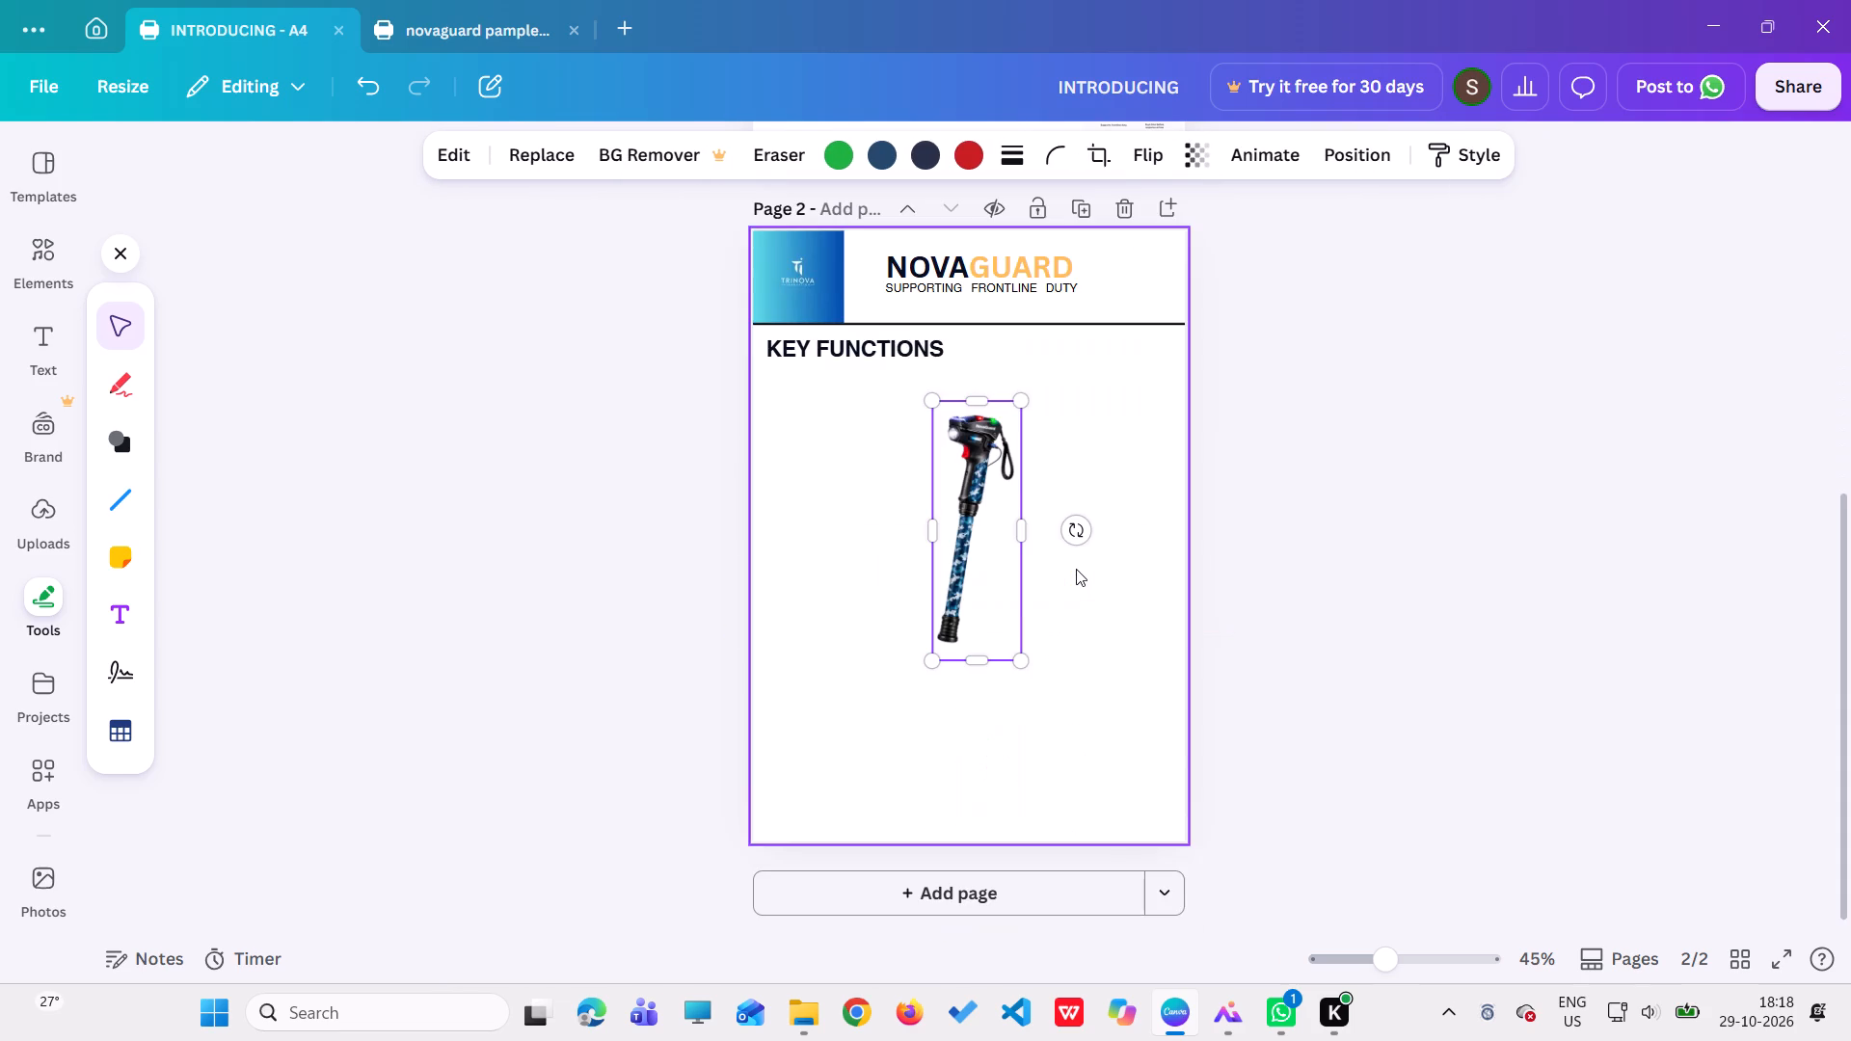
# Copy the orange "Visibility: Torch for light / Signaling: red/green LEDs" note from the existing pamphlet and place it left of the baton's head on page 2.
pyautogui.click(440, 32)
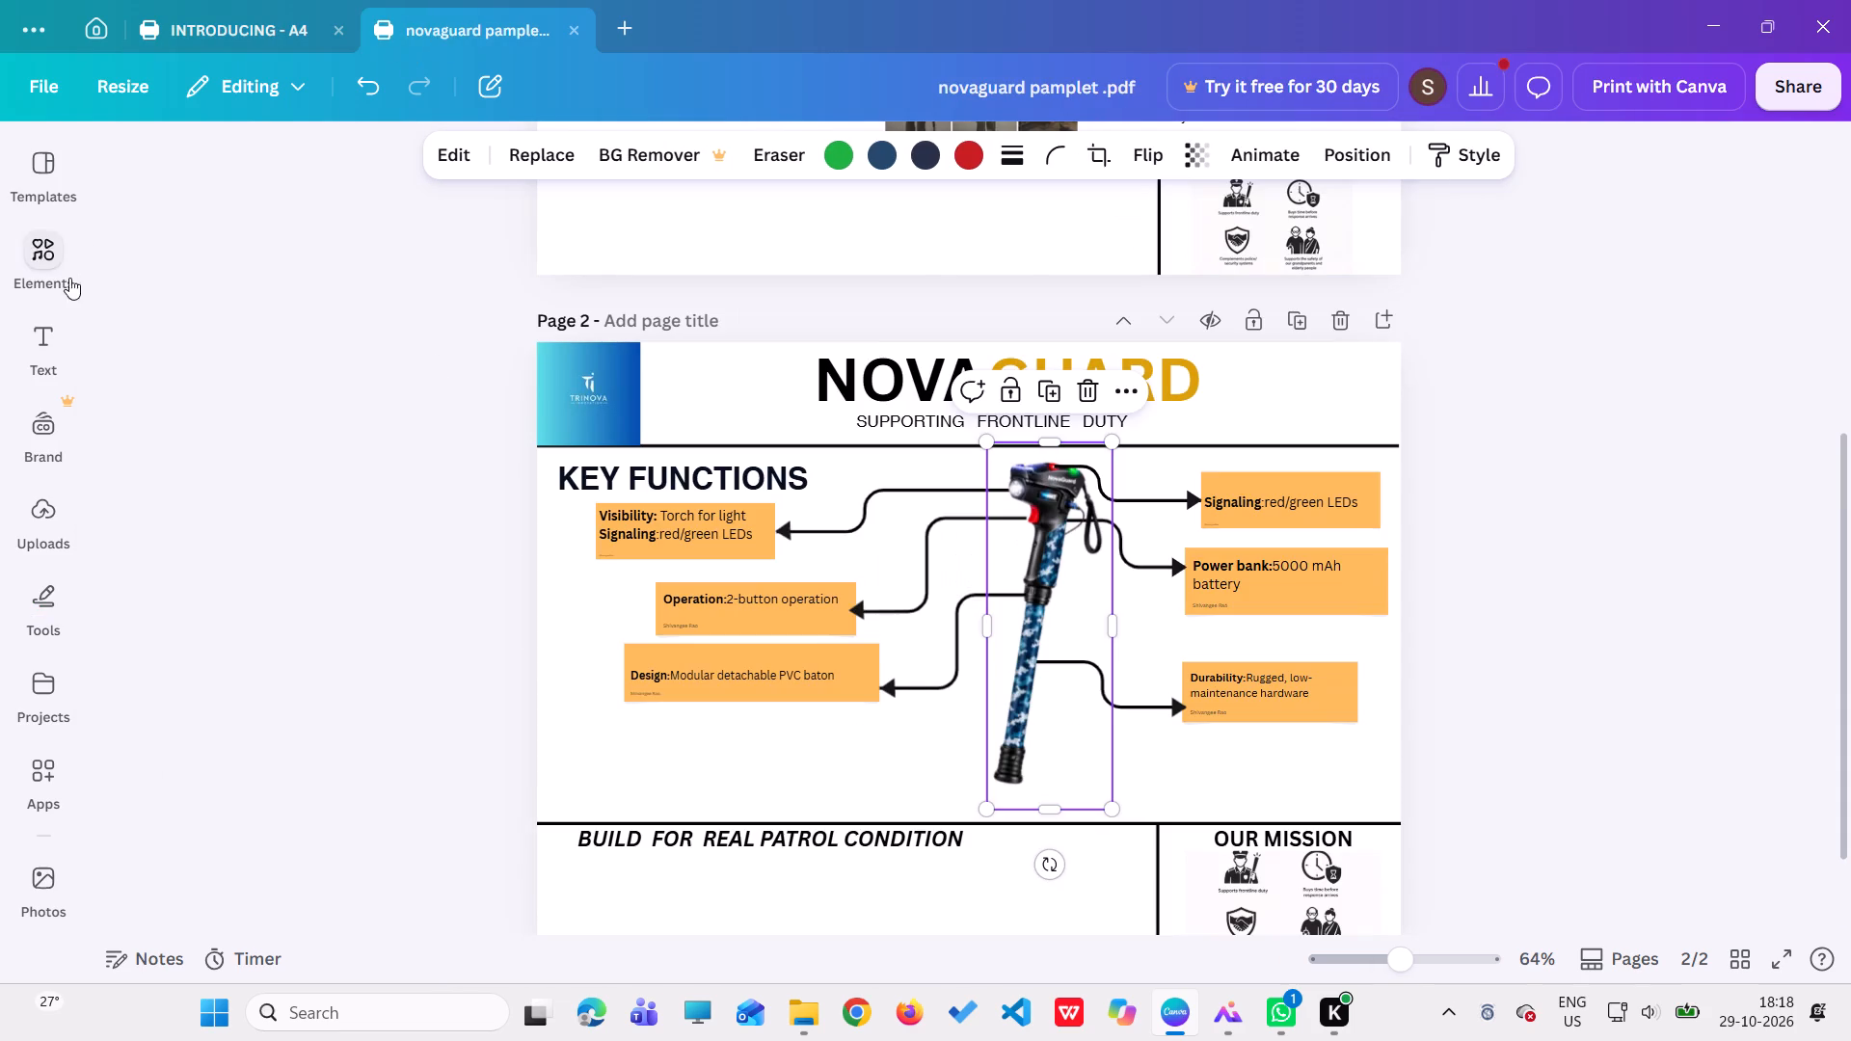
pyautogui.click(732, 536)
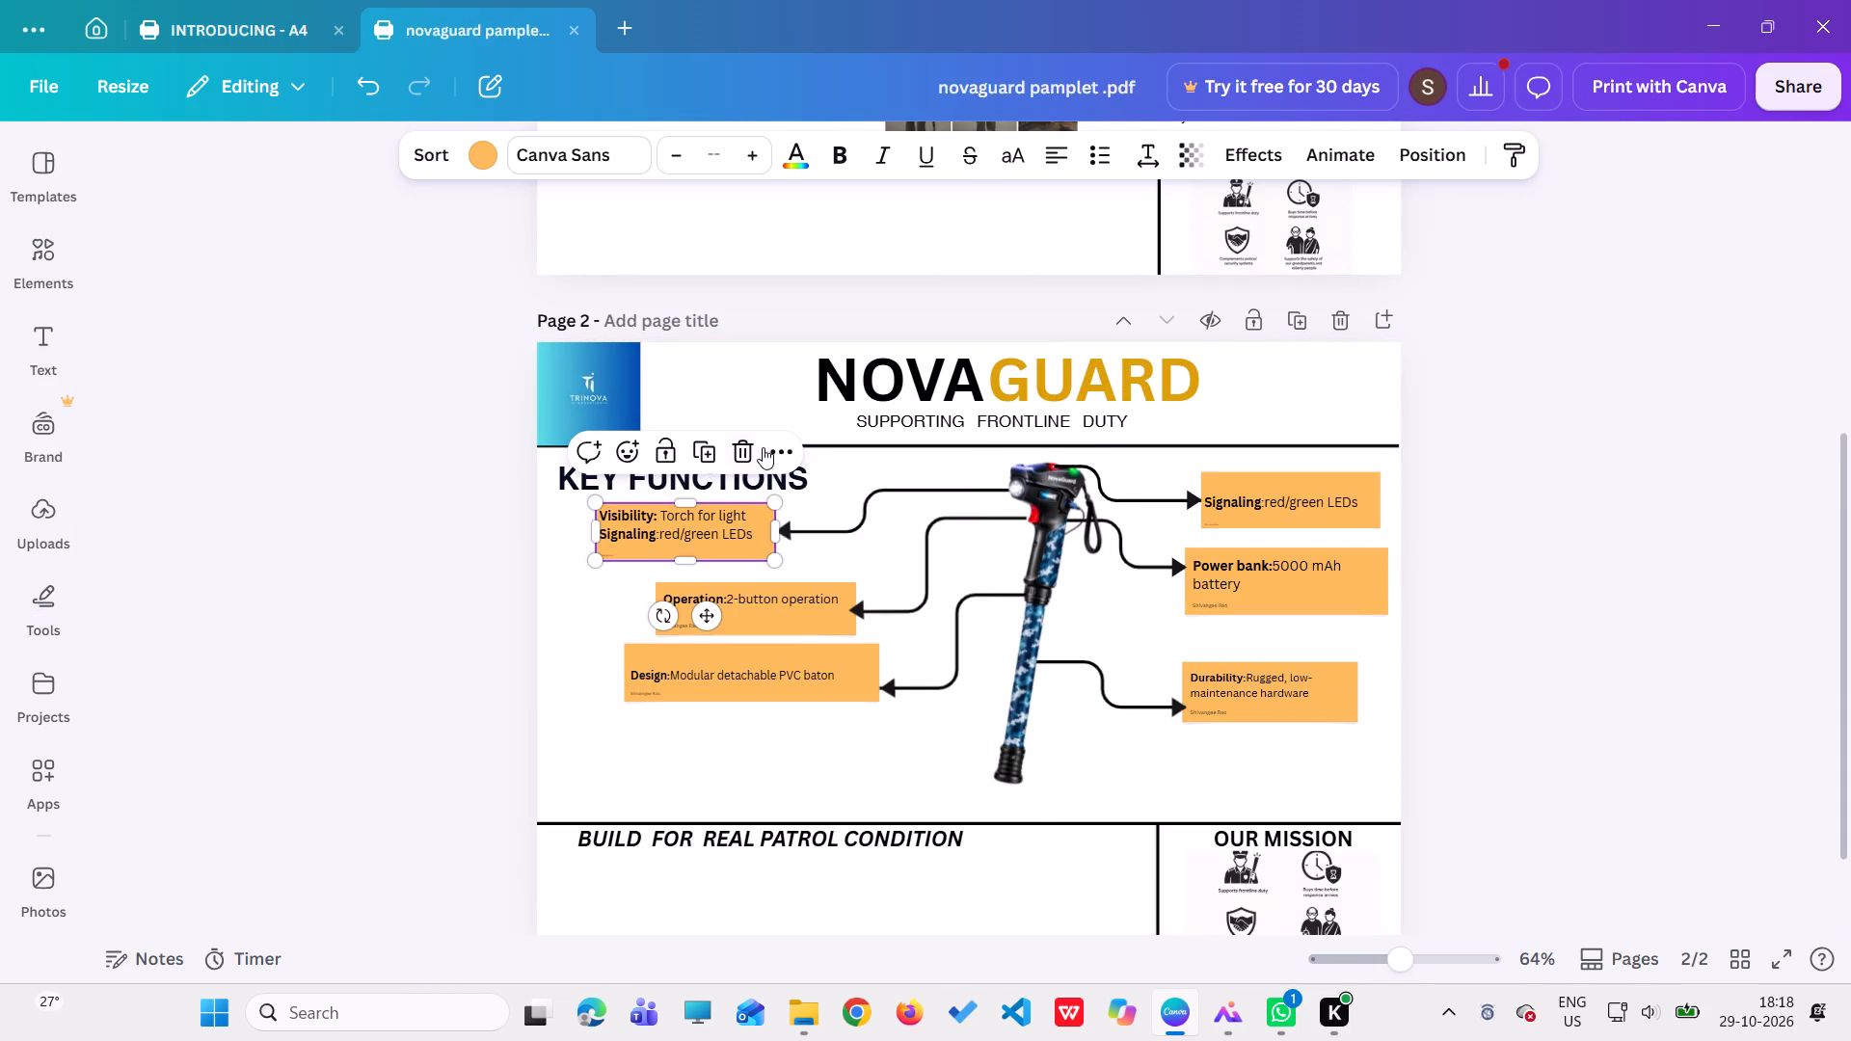
pyautogui.click(786, 446)
pyautogui.click(823, 494)
pyautogui.click(204, 21)
pyautogui.rightClick(890, 692)
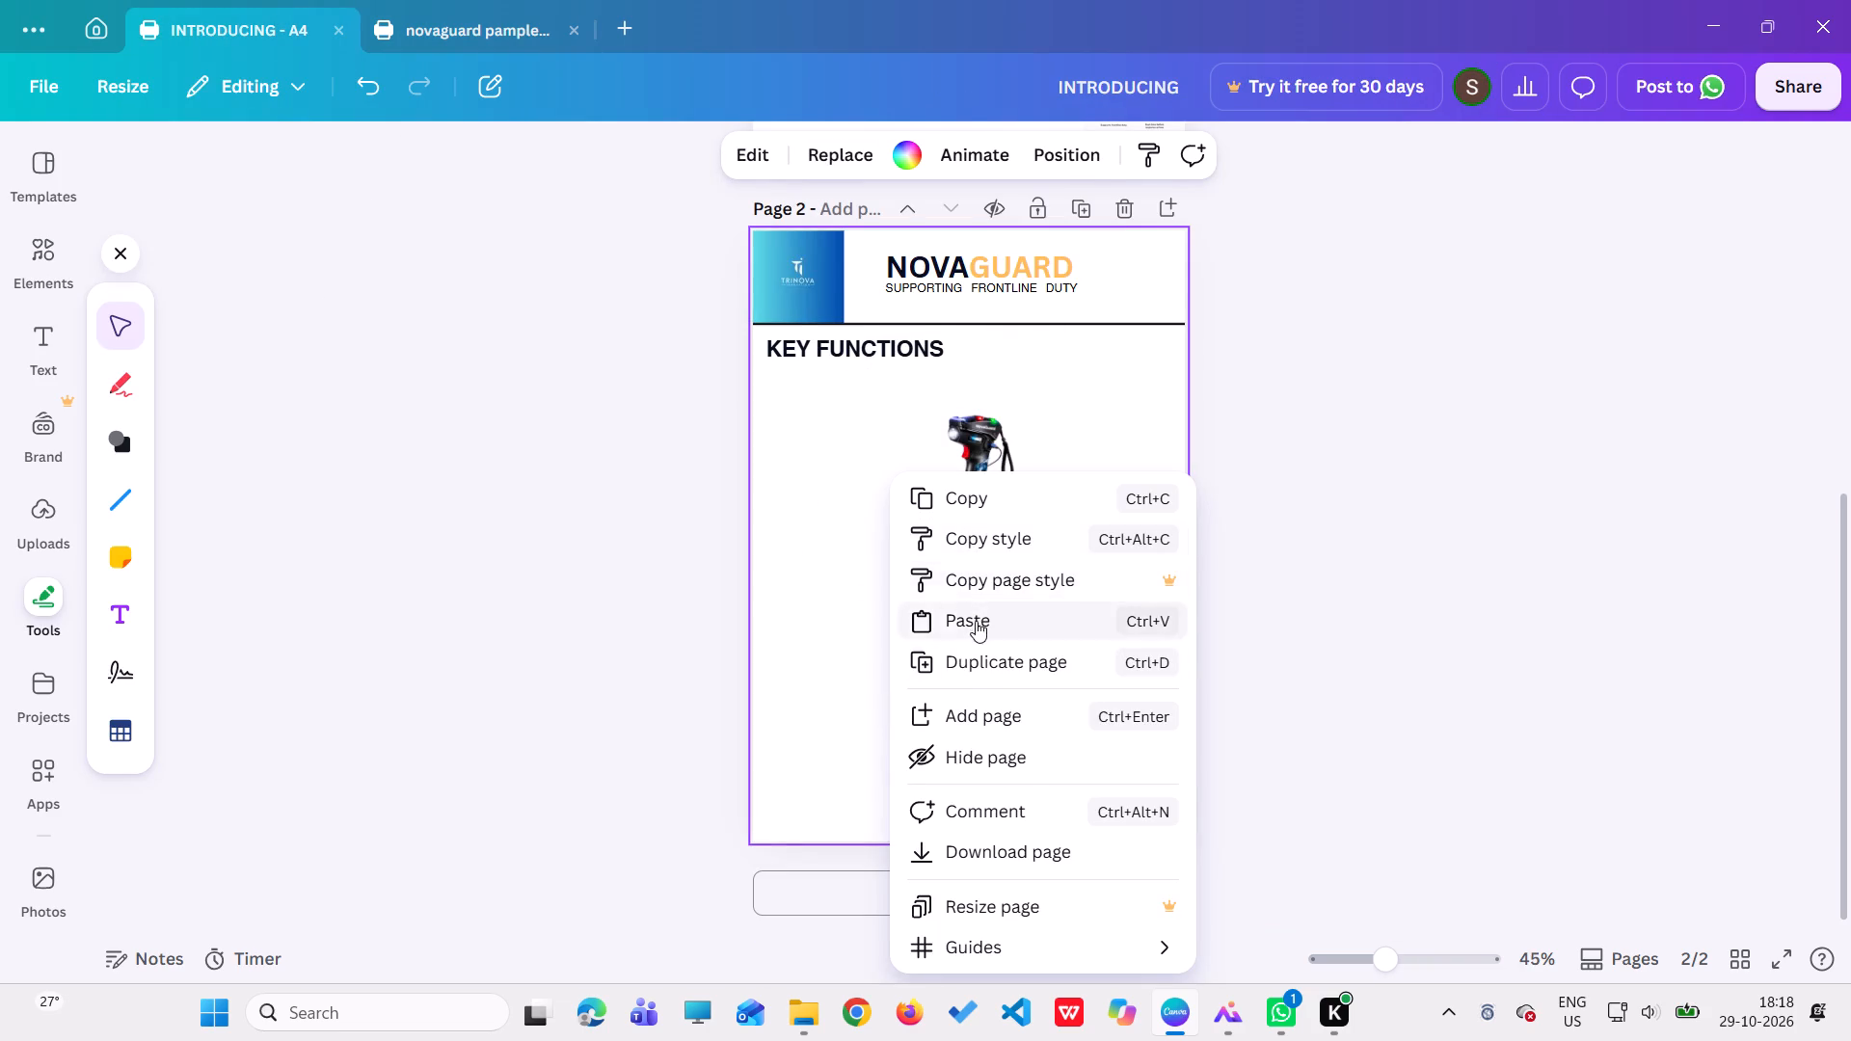
pyautogui.click(976, 621)
pyautogui.moveTo(873, 434); pyautogui.dragTo(869, 458)
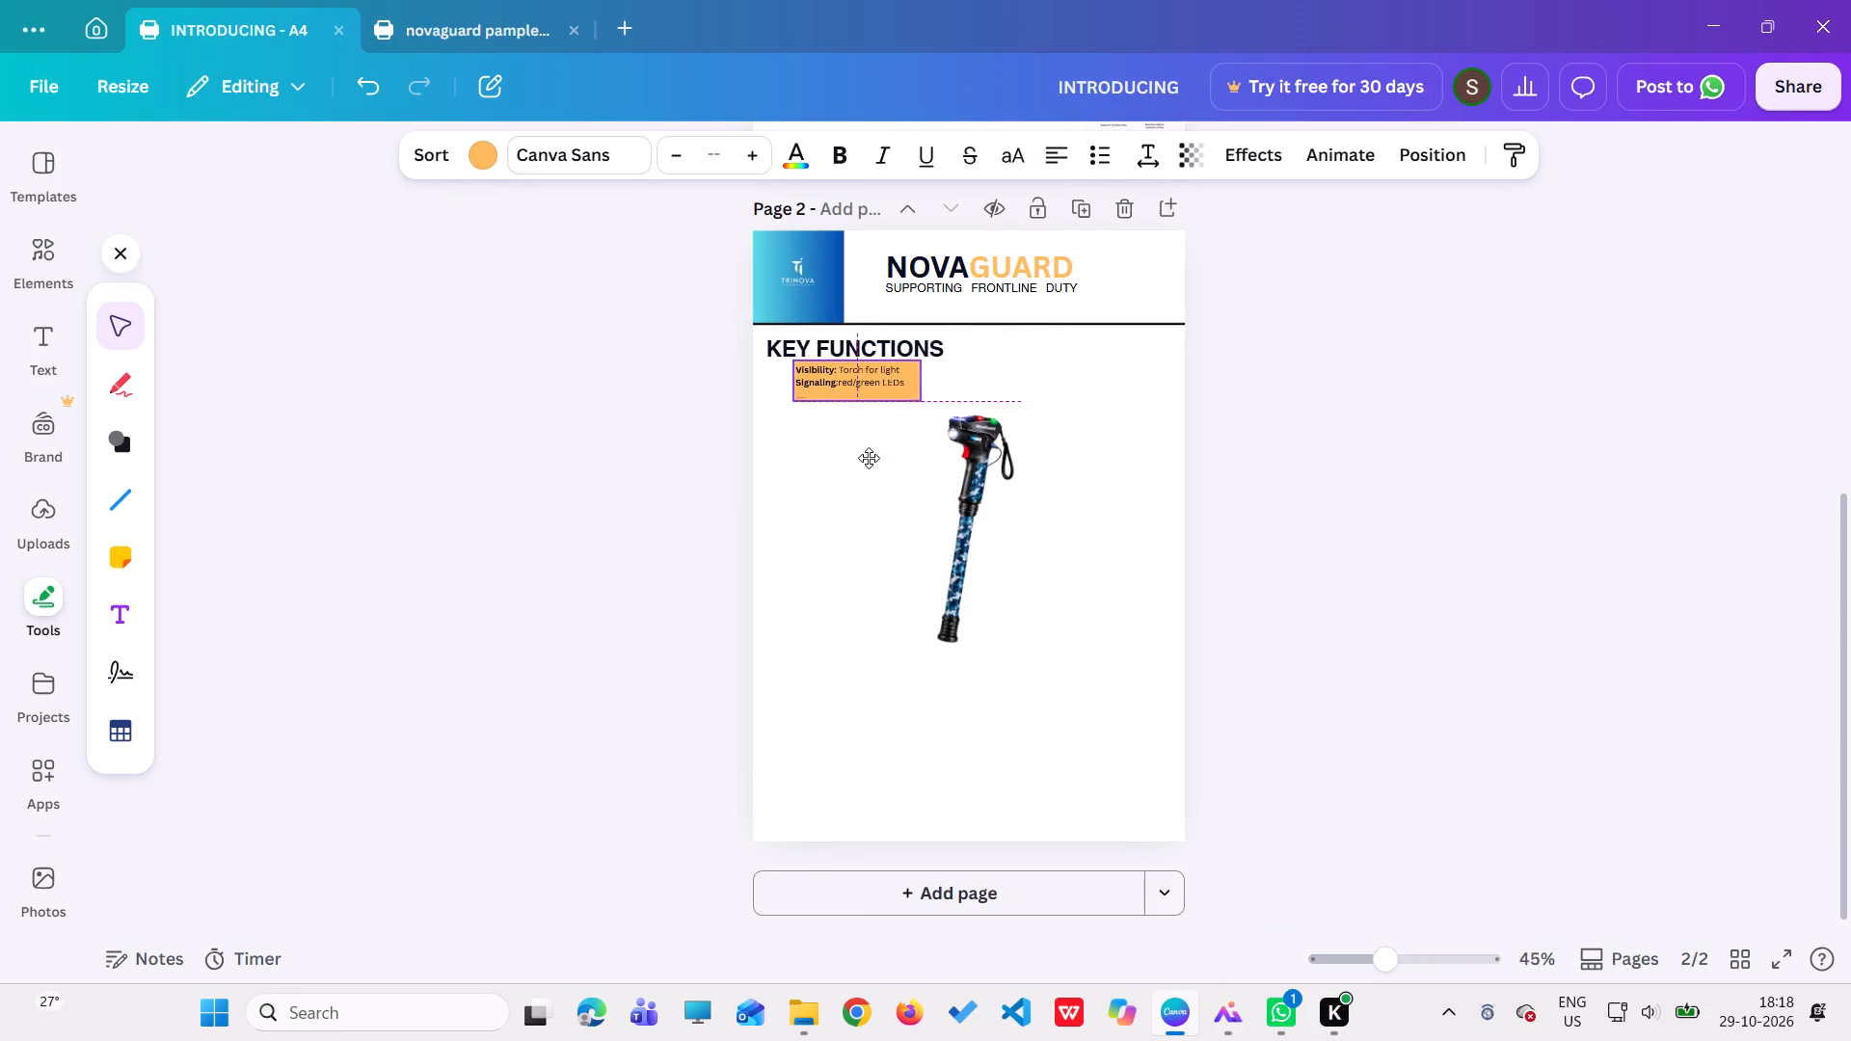
pyautogui.moveTo(869, 458); pyautogui.dragTo(851, 506)
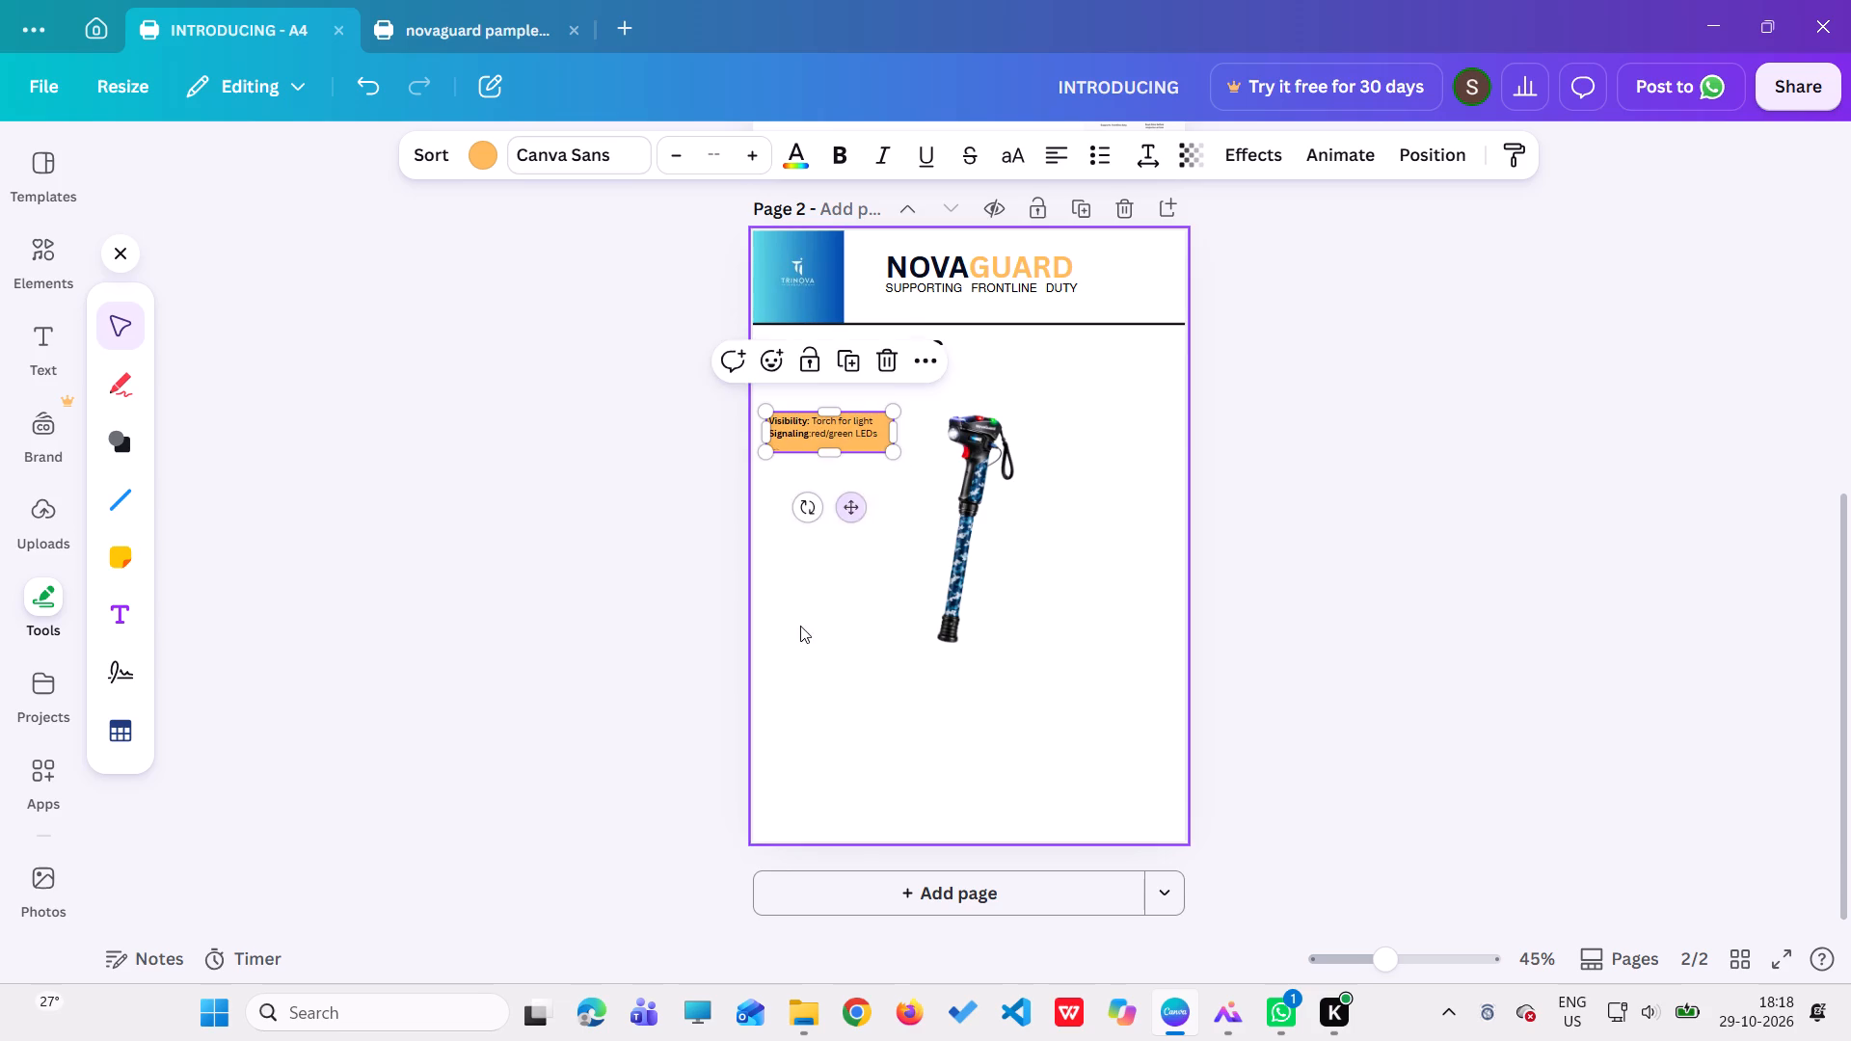
pyautogui.click(799, 649)
# Copy the orange "Operation: 2-button operation" note from the existing pamphlet and place it below the Visibility note on page 2.
pyautogui.click(457, 35)
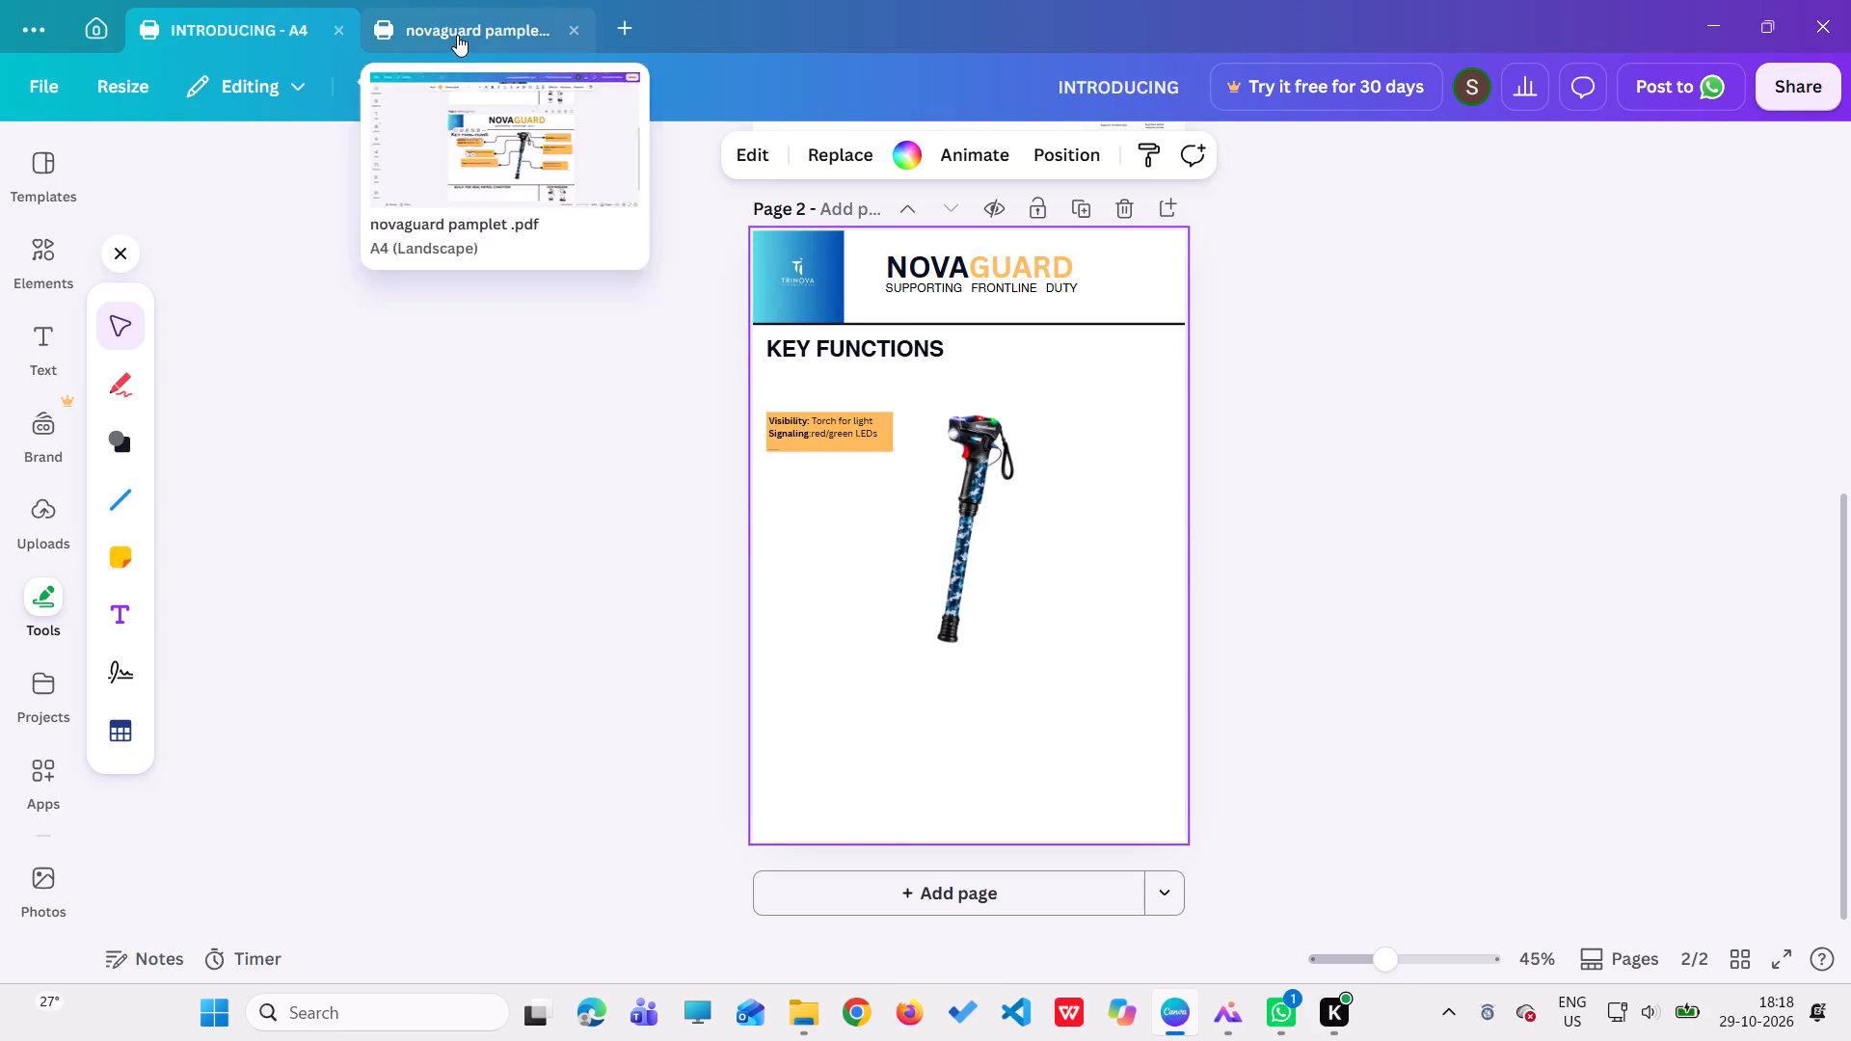
pyautogui.click(788, 600)
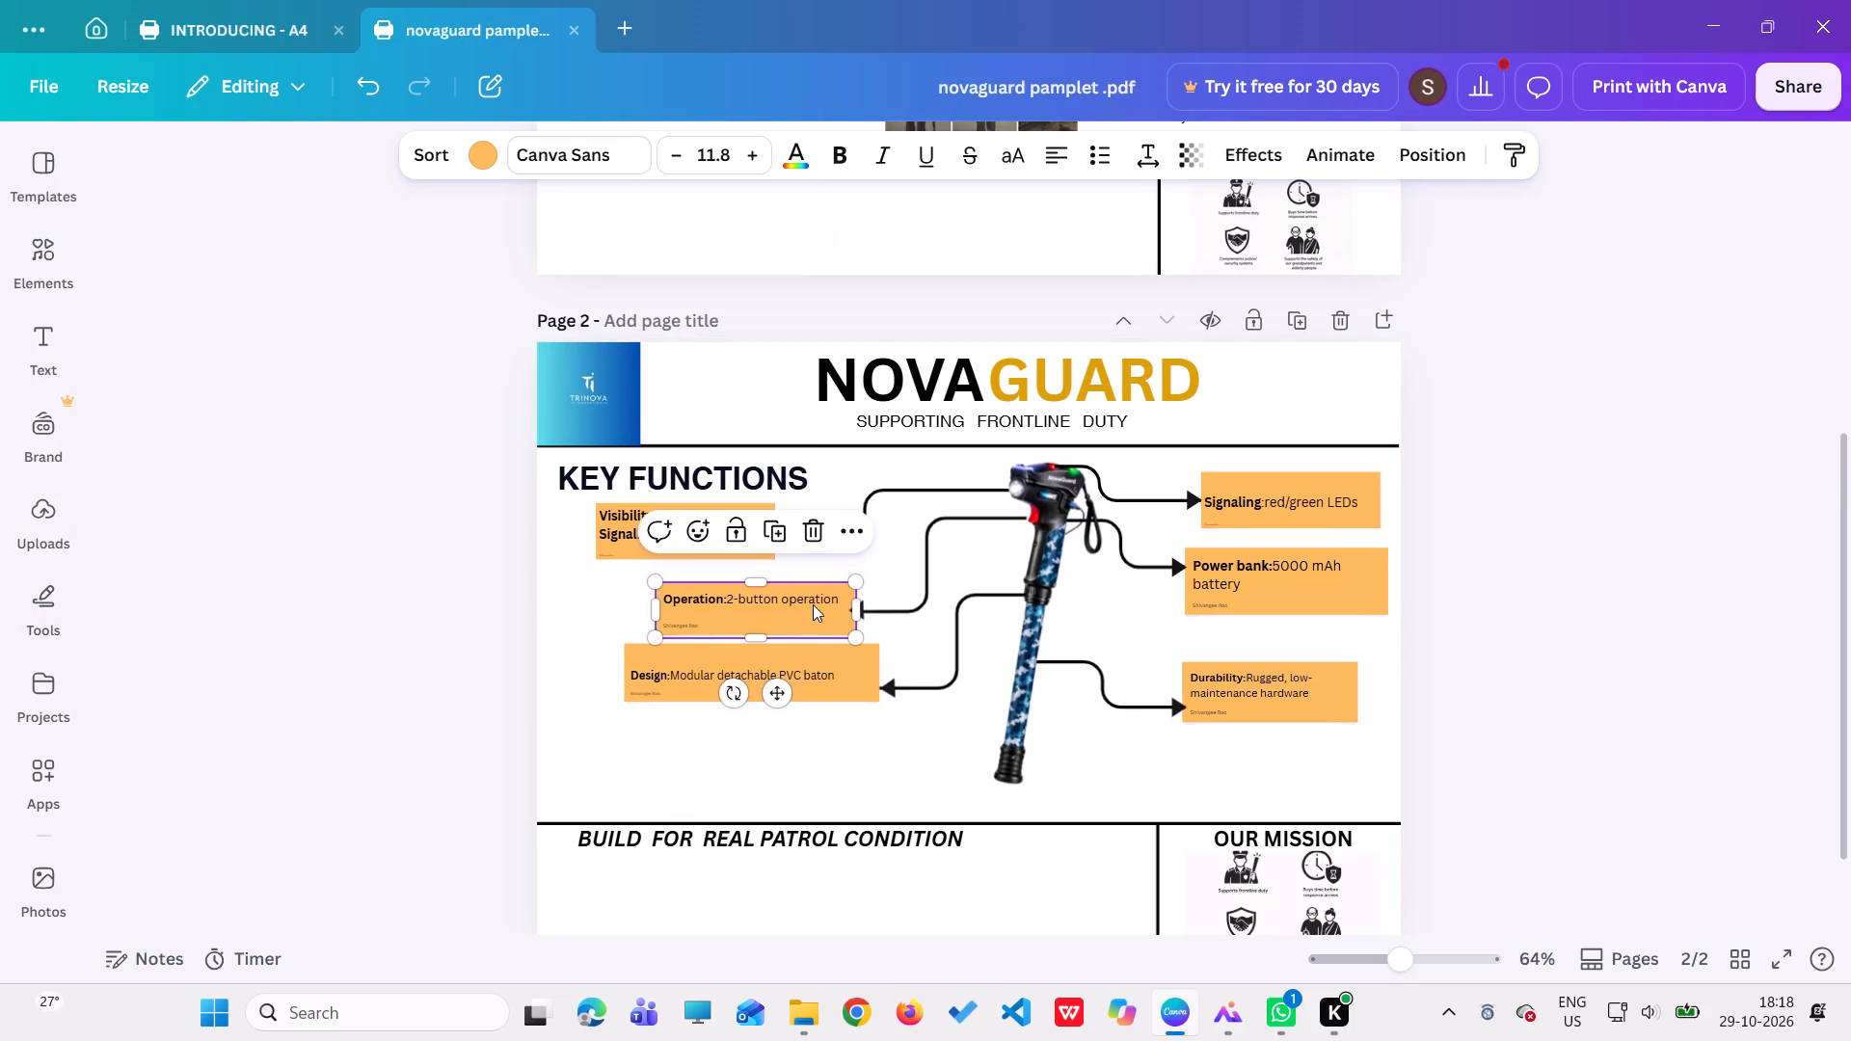
pyautogui.click(845, 540)
pyautogui.click(905, 89)
pyautogui.click(307, 24)
pyautogui.rightClick(851, 528)
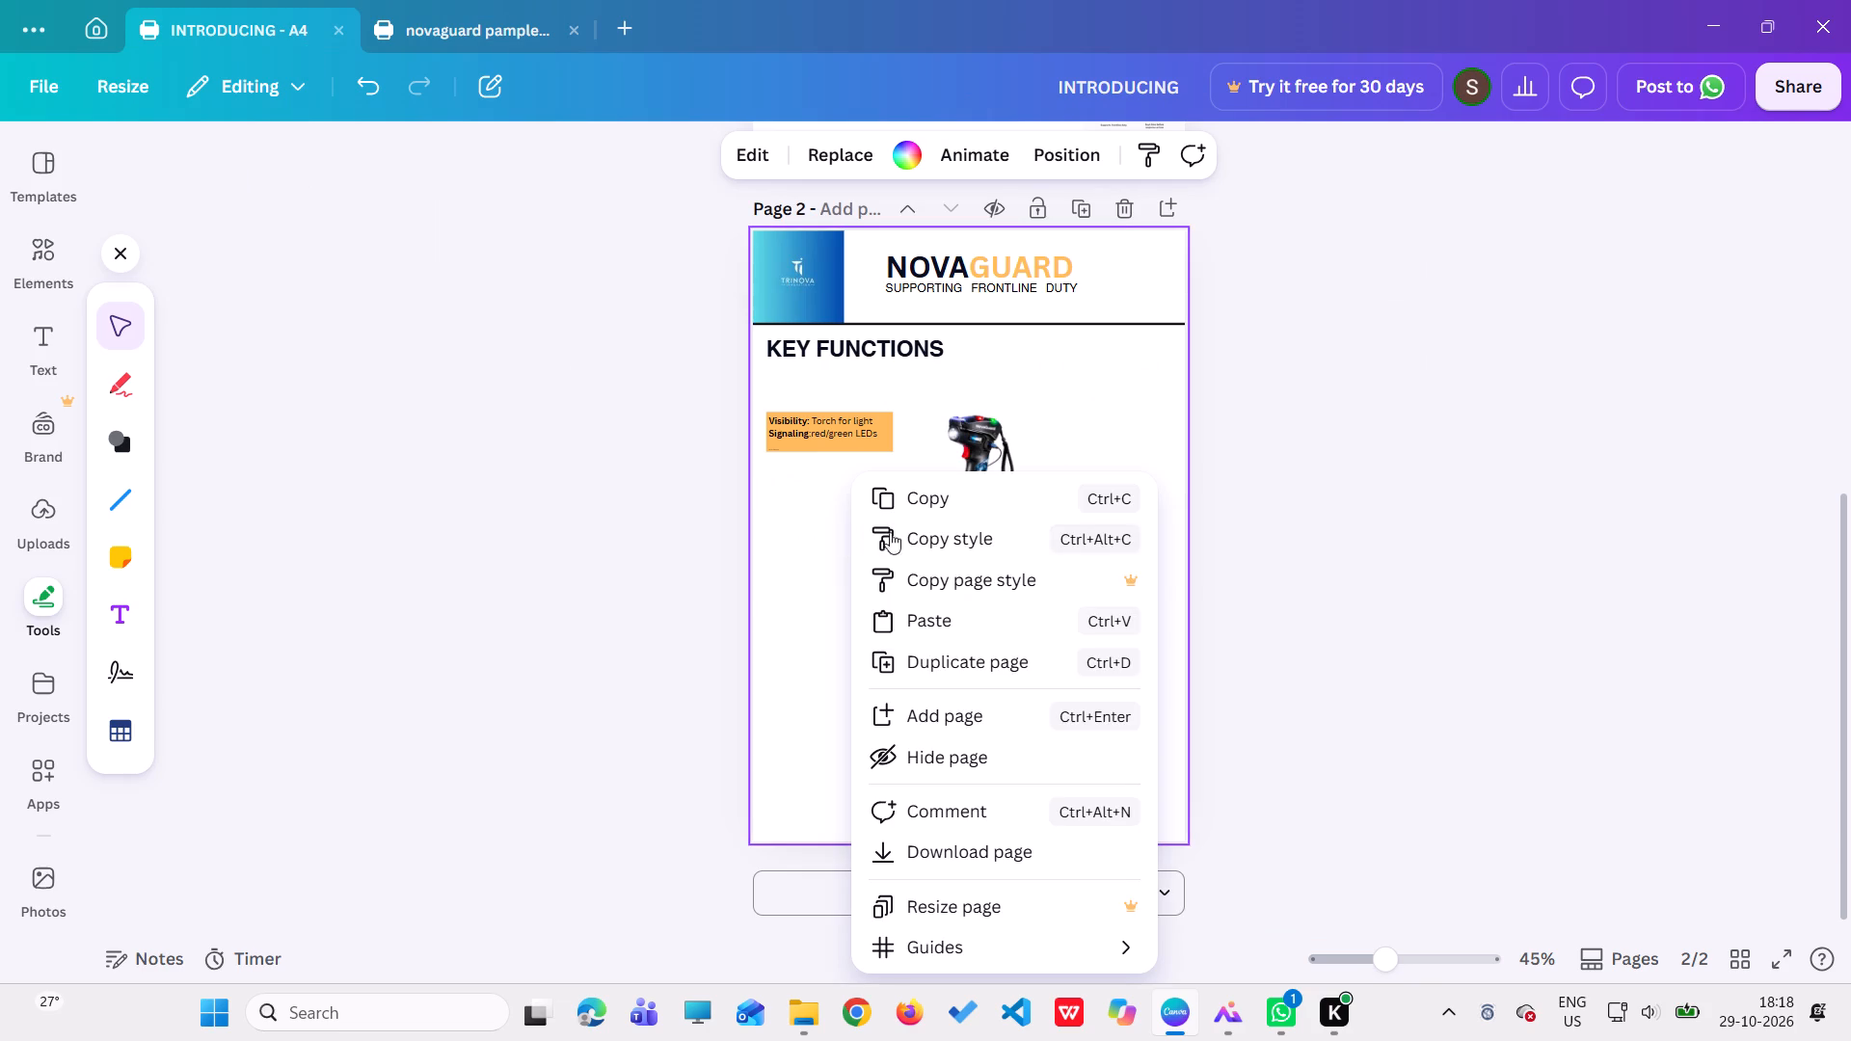
pyautogui.click(924, 633)
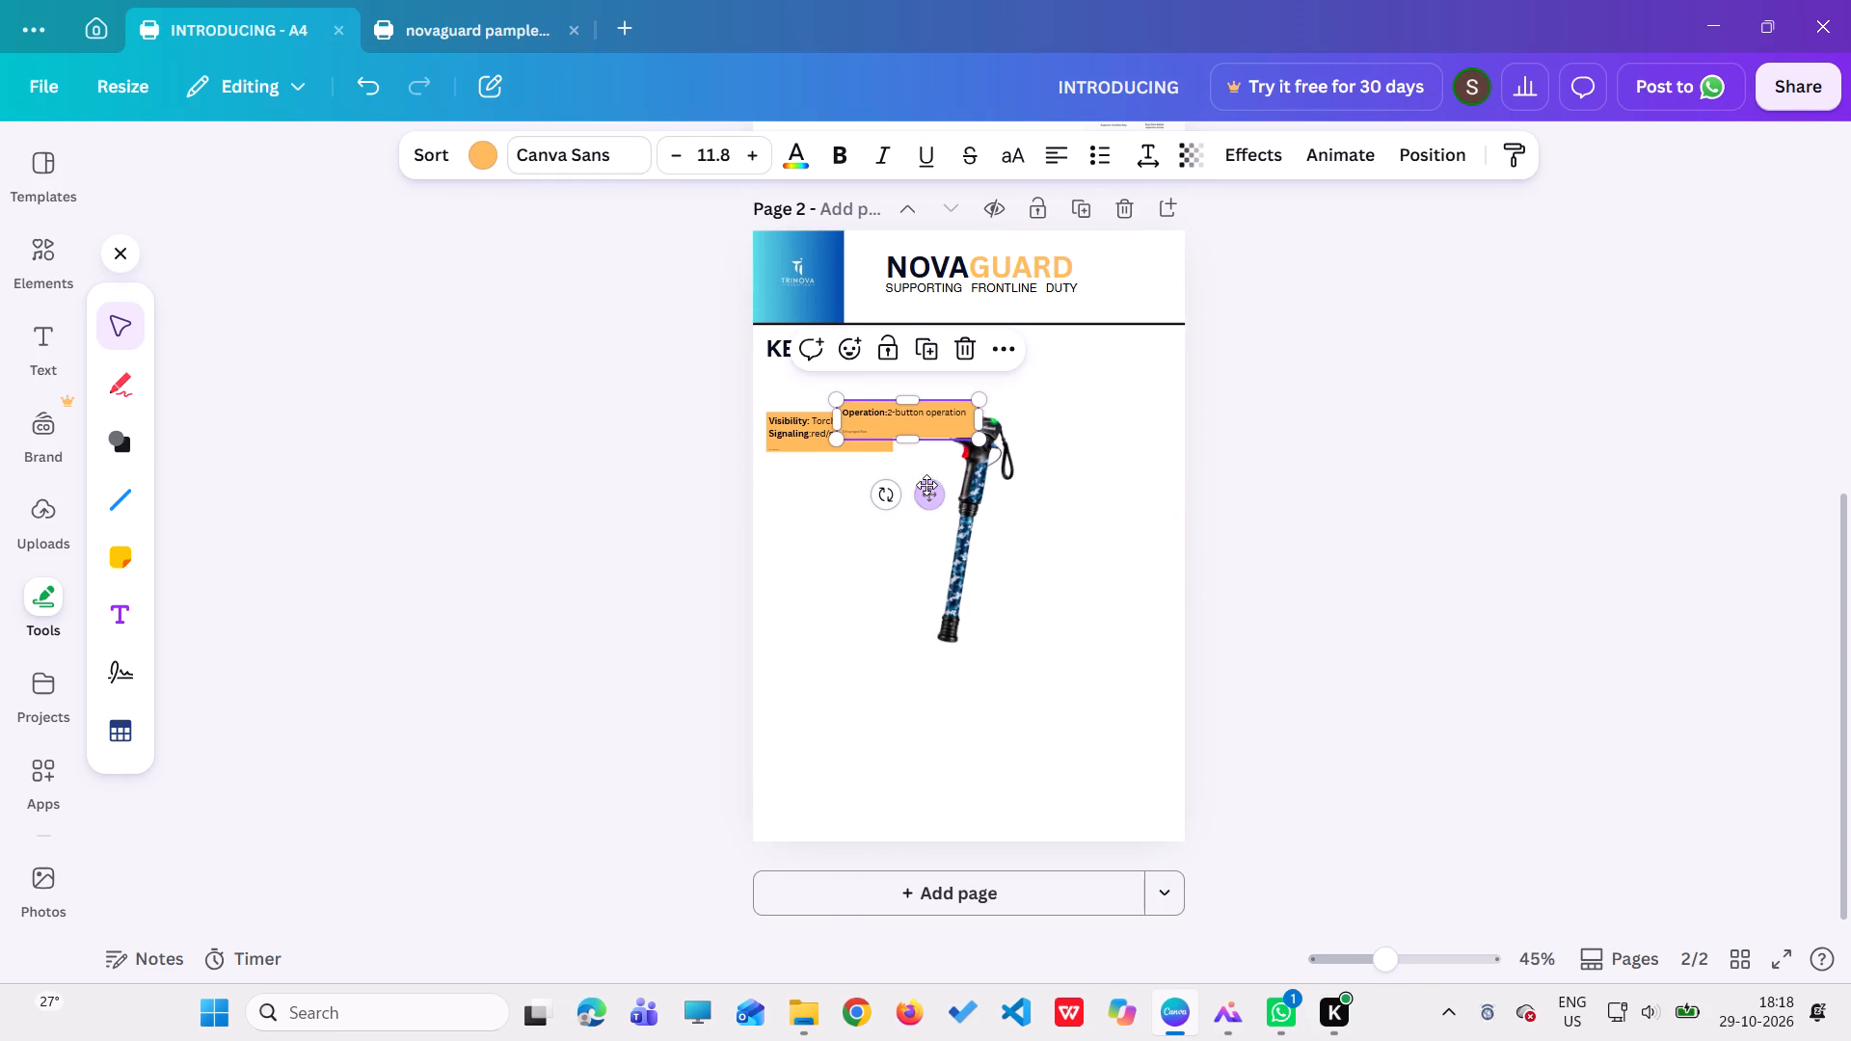
pyautogui.moveTo(928, 492); pyautogui.dragTo(859, 579)
# Copy the "Design: Modular detachable PVC baton" note from the existing pamphlet, place it below the Operation note and narrow it to end clear of the baton.
pyautogui.click(450, 24)
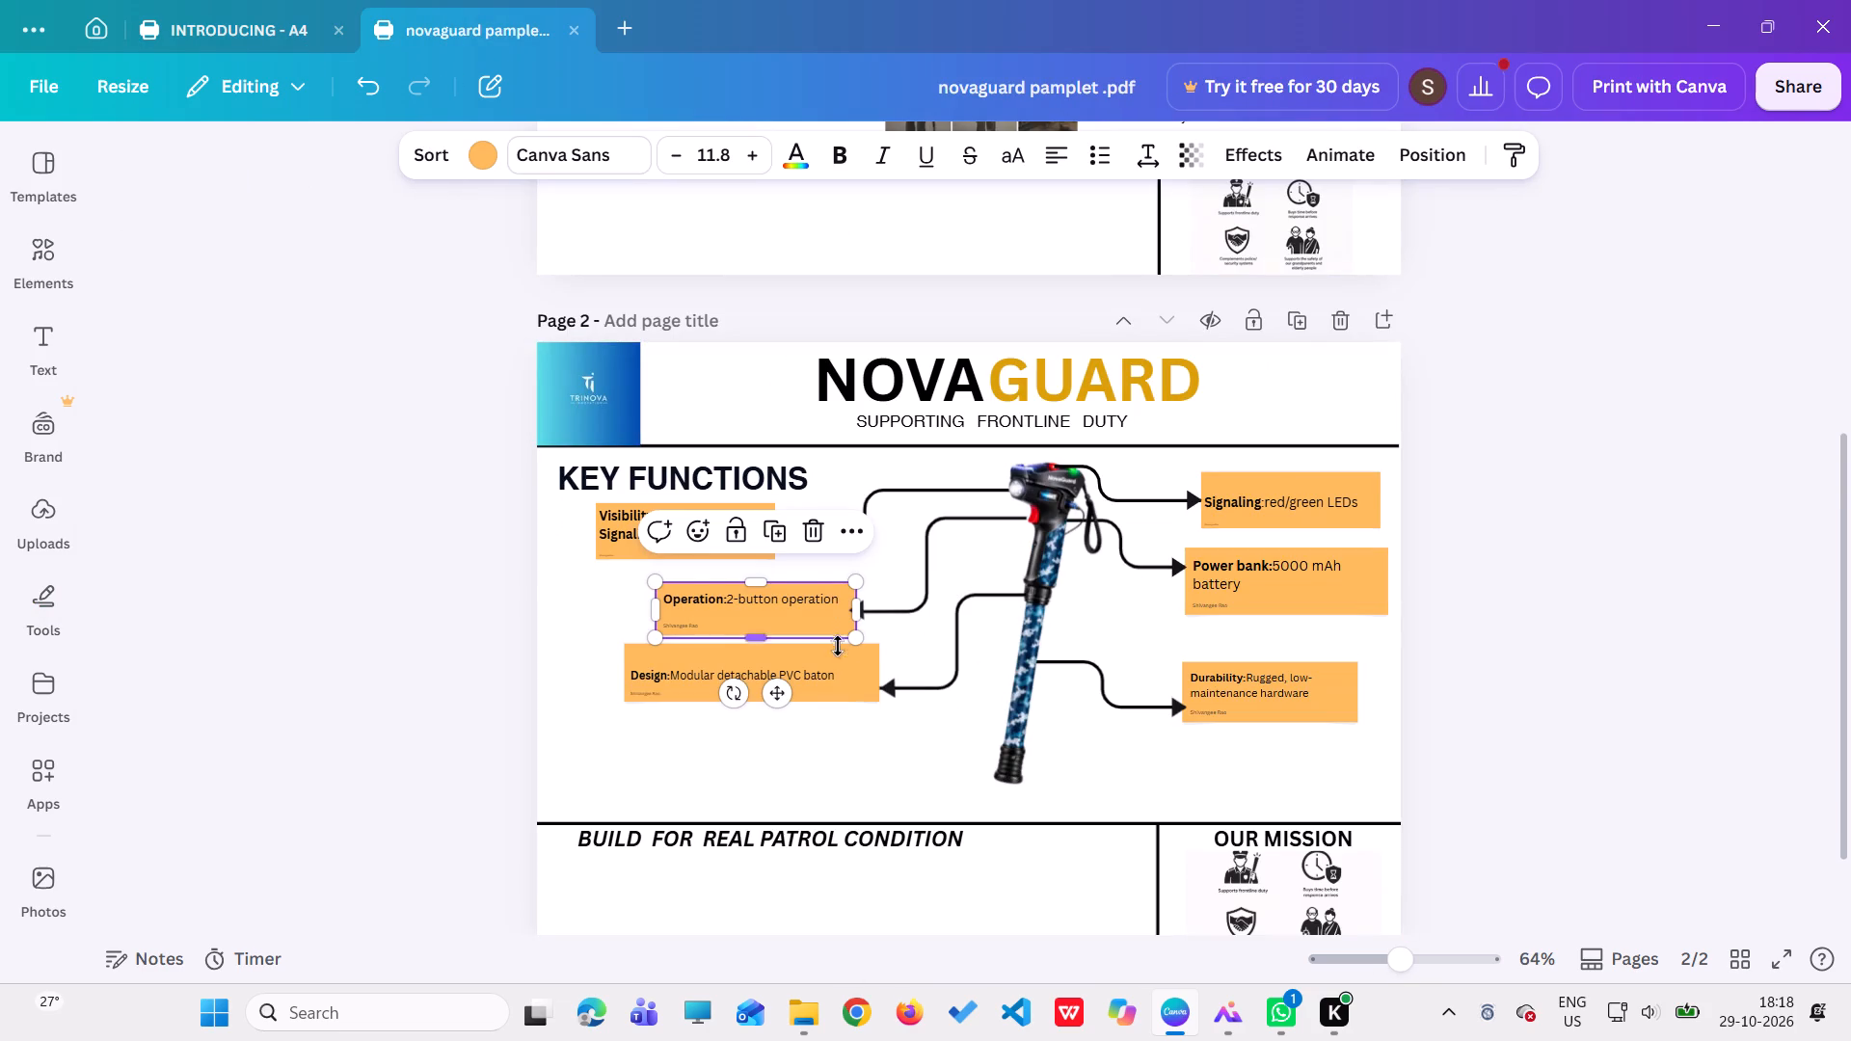
pyautogui.click(832, 664)
pyautogui.rightClick(832, 664)
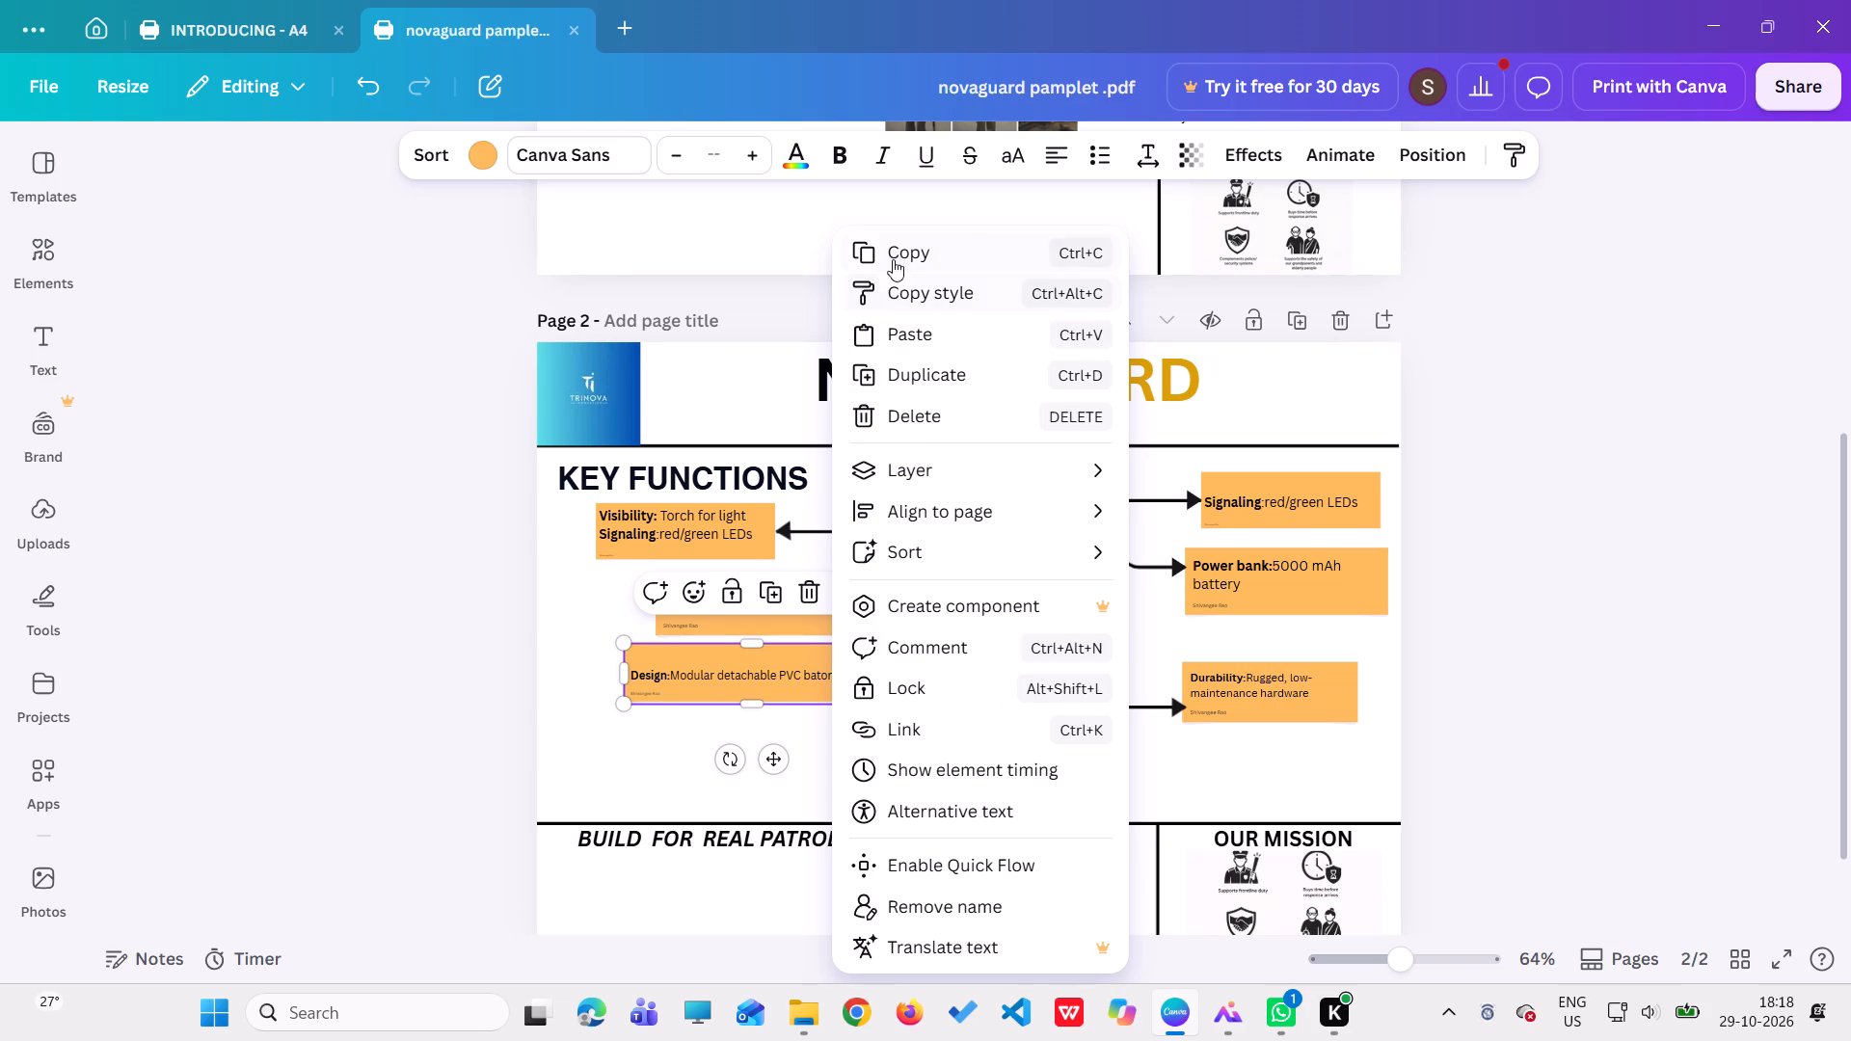
pyautogui.click(893, 259)
pyautogui.click(255, 41)
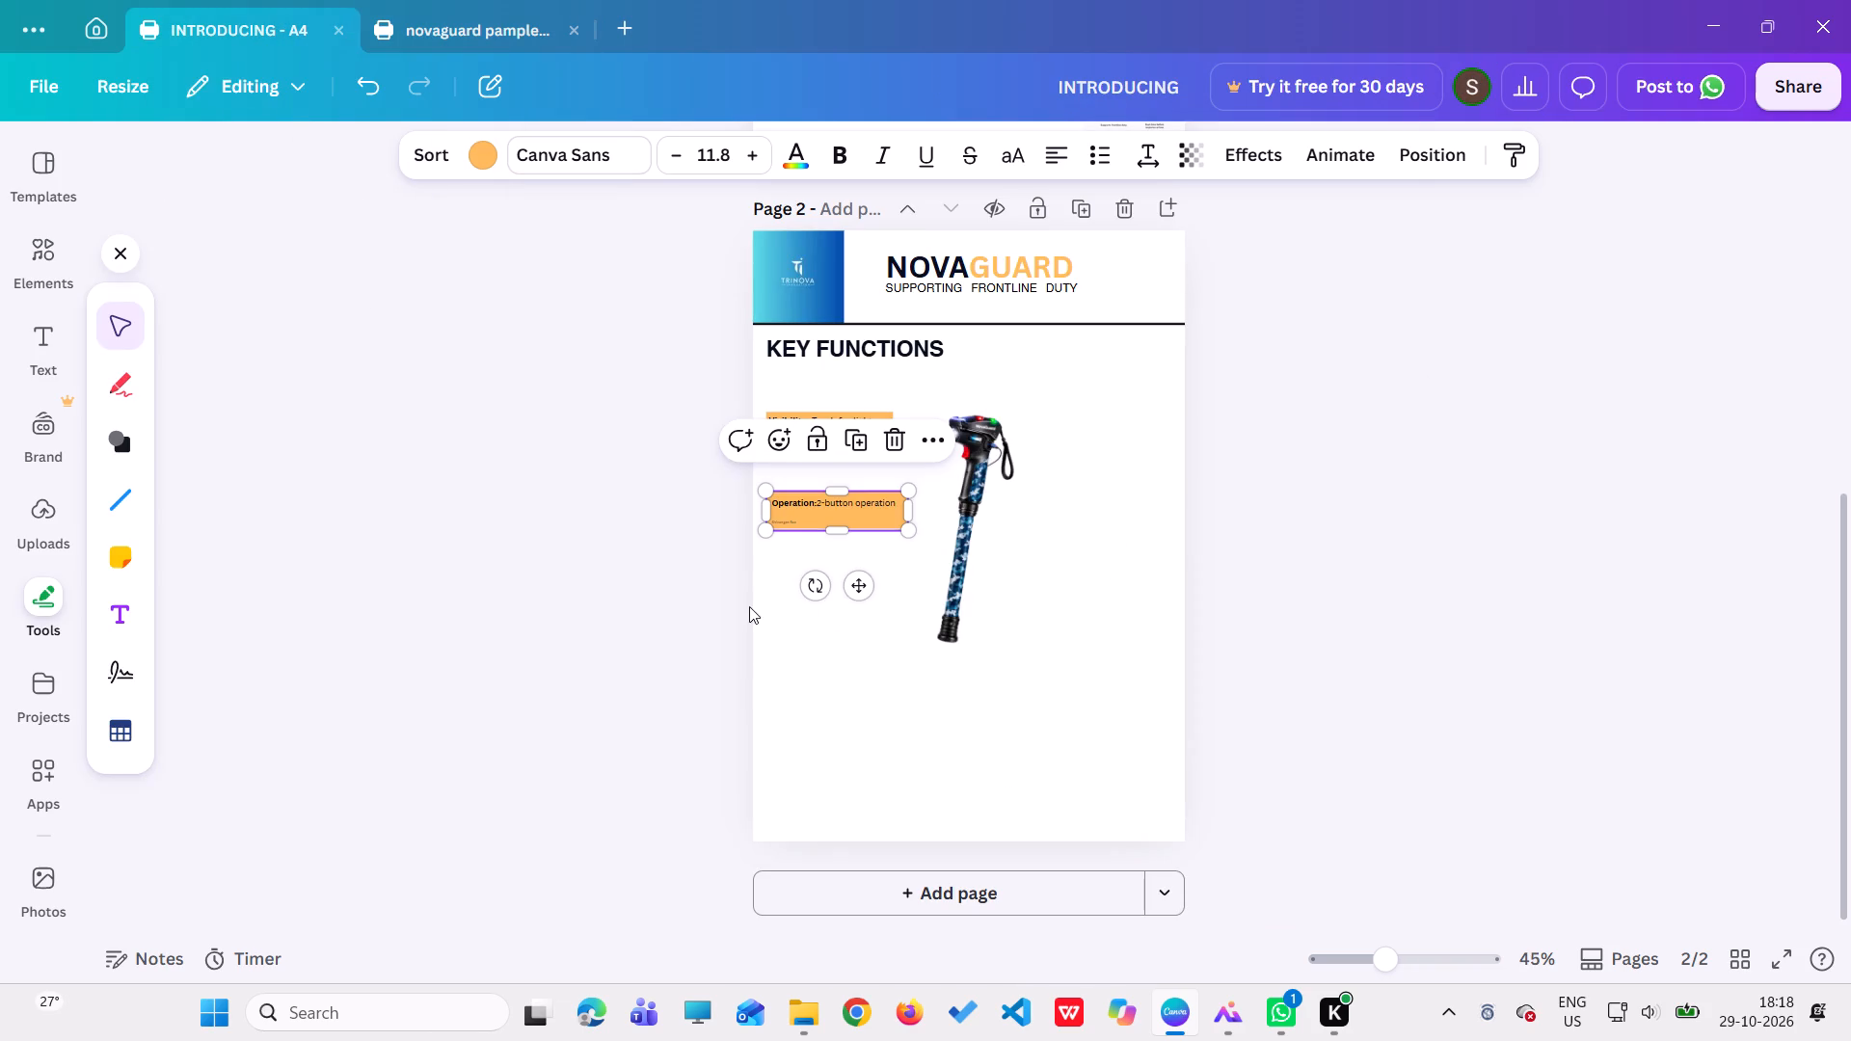
pyautogui.rightClick(854, 711)
pyautogui.click(903, 614)
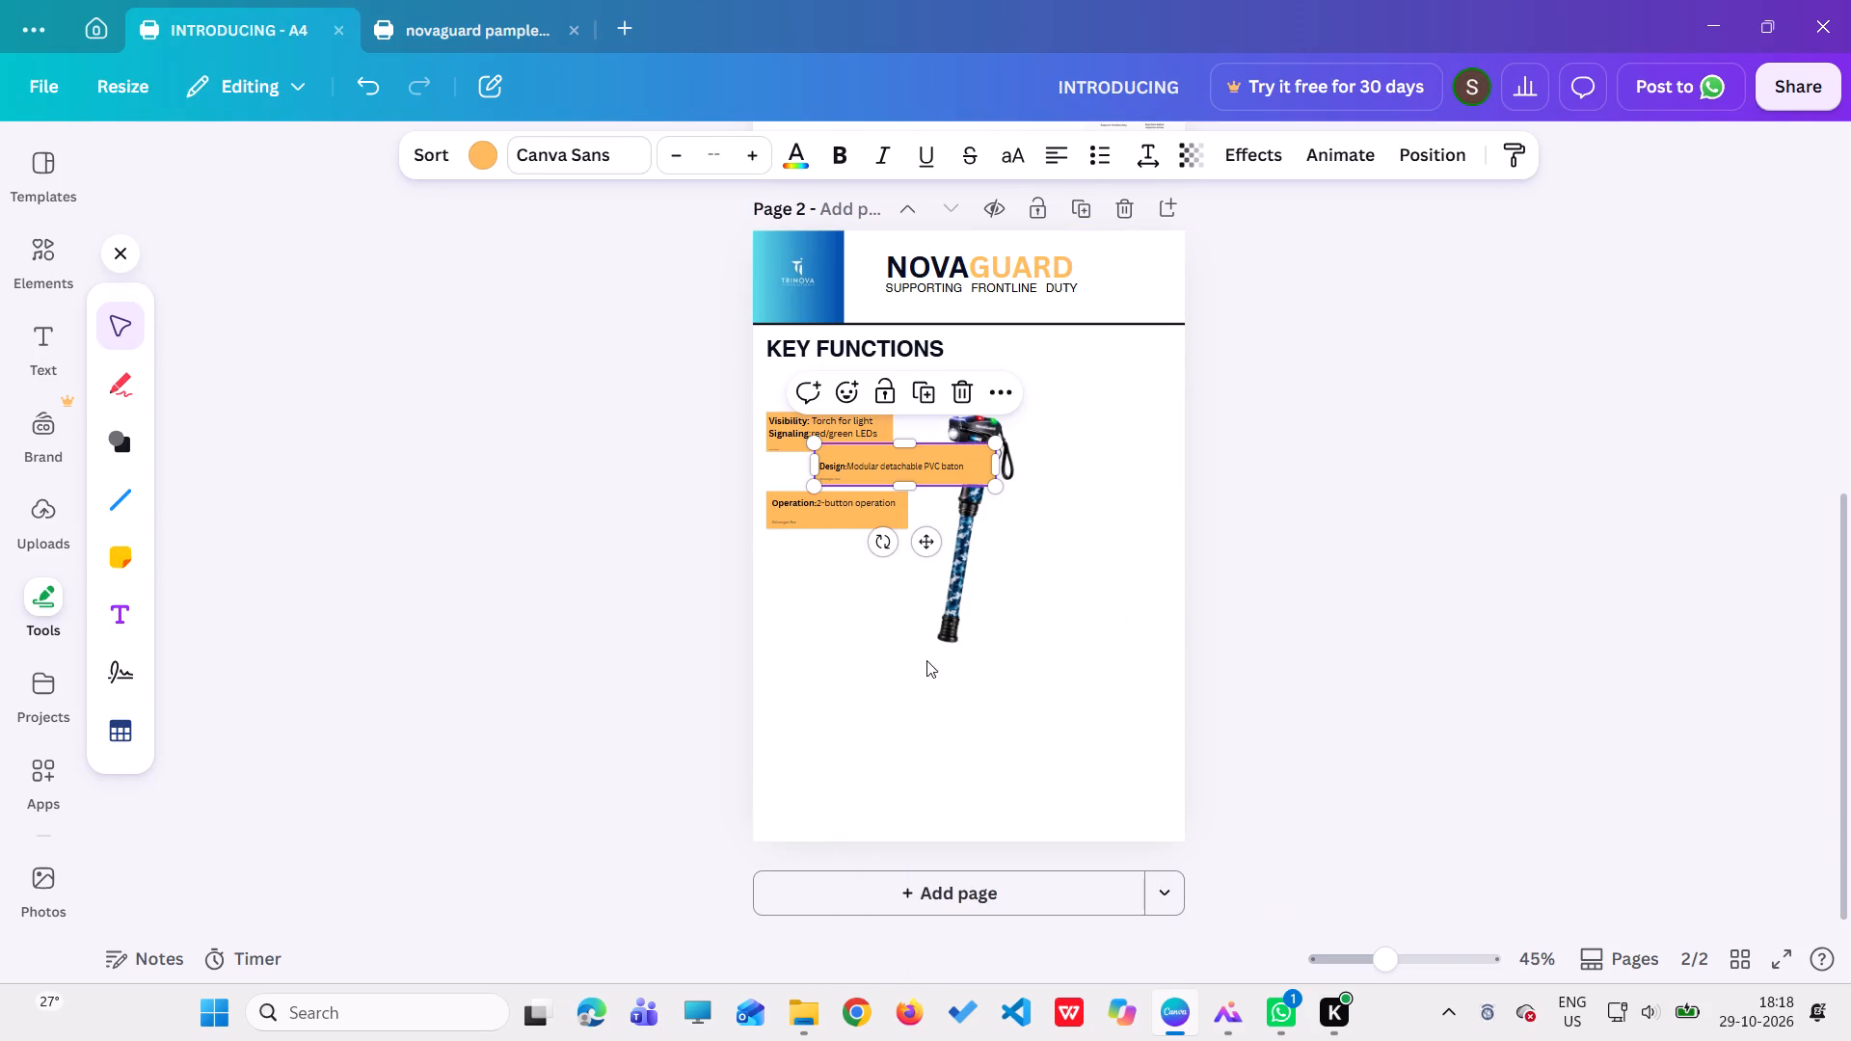
pyautogui.moveTo(931, 544); pyautogui.dragTo(875, 661)
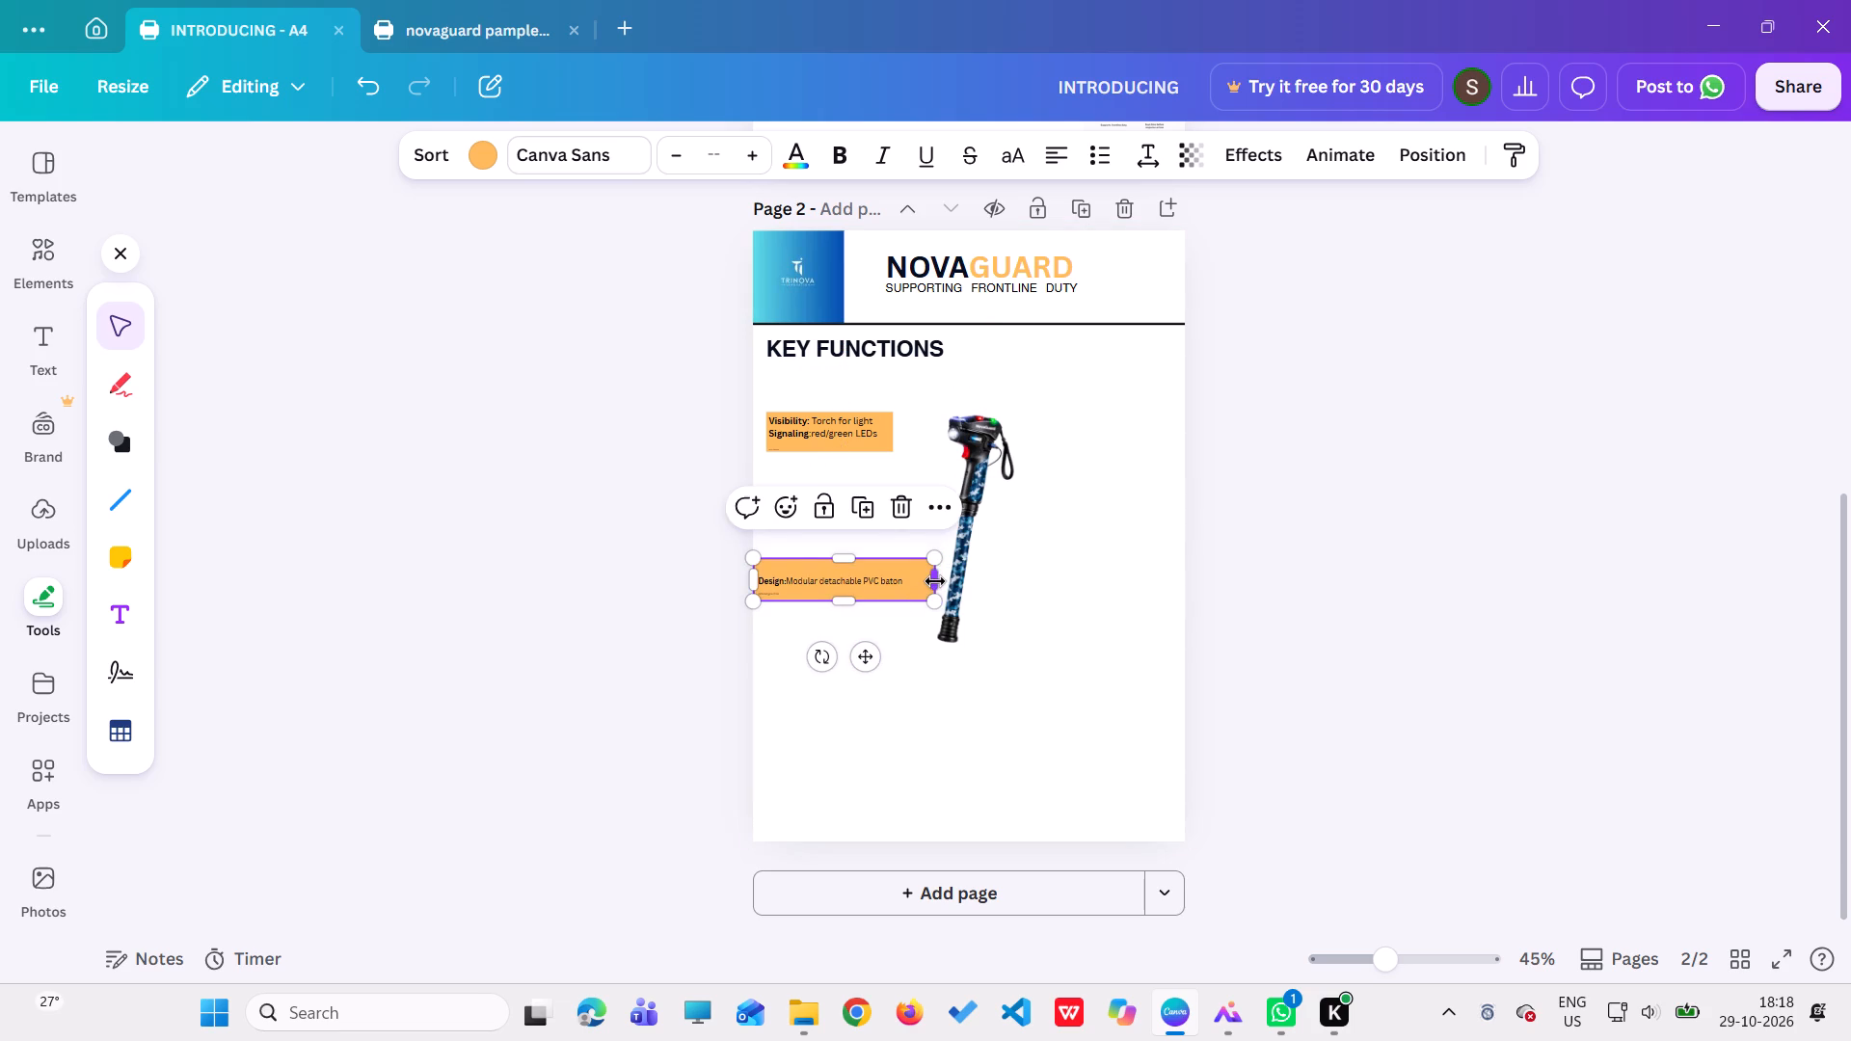
pyautogui.moveTo(936, 581); pyautogui.dragTo(911, 579)
pyautogui.click(895, 731)
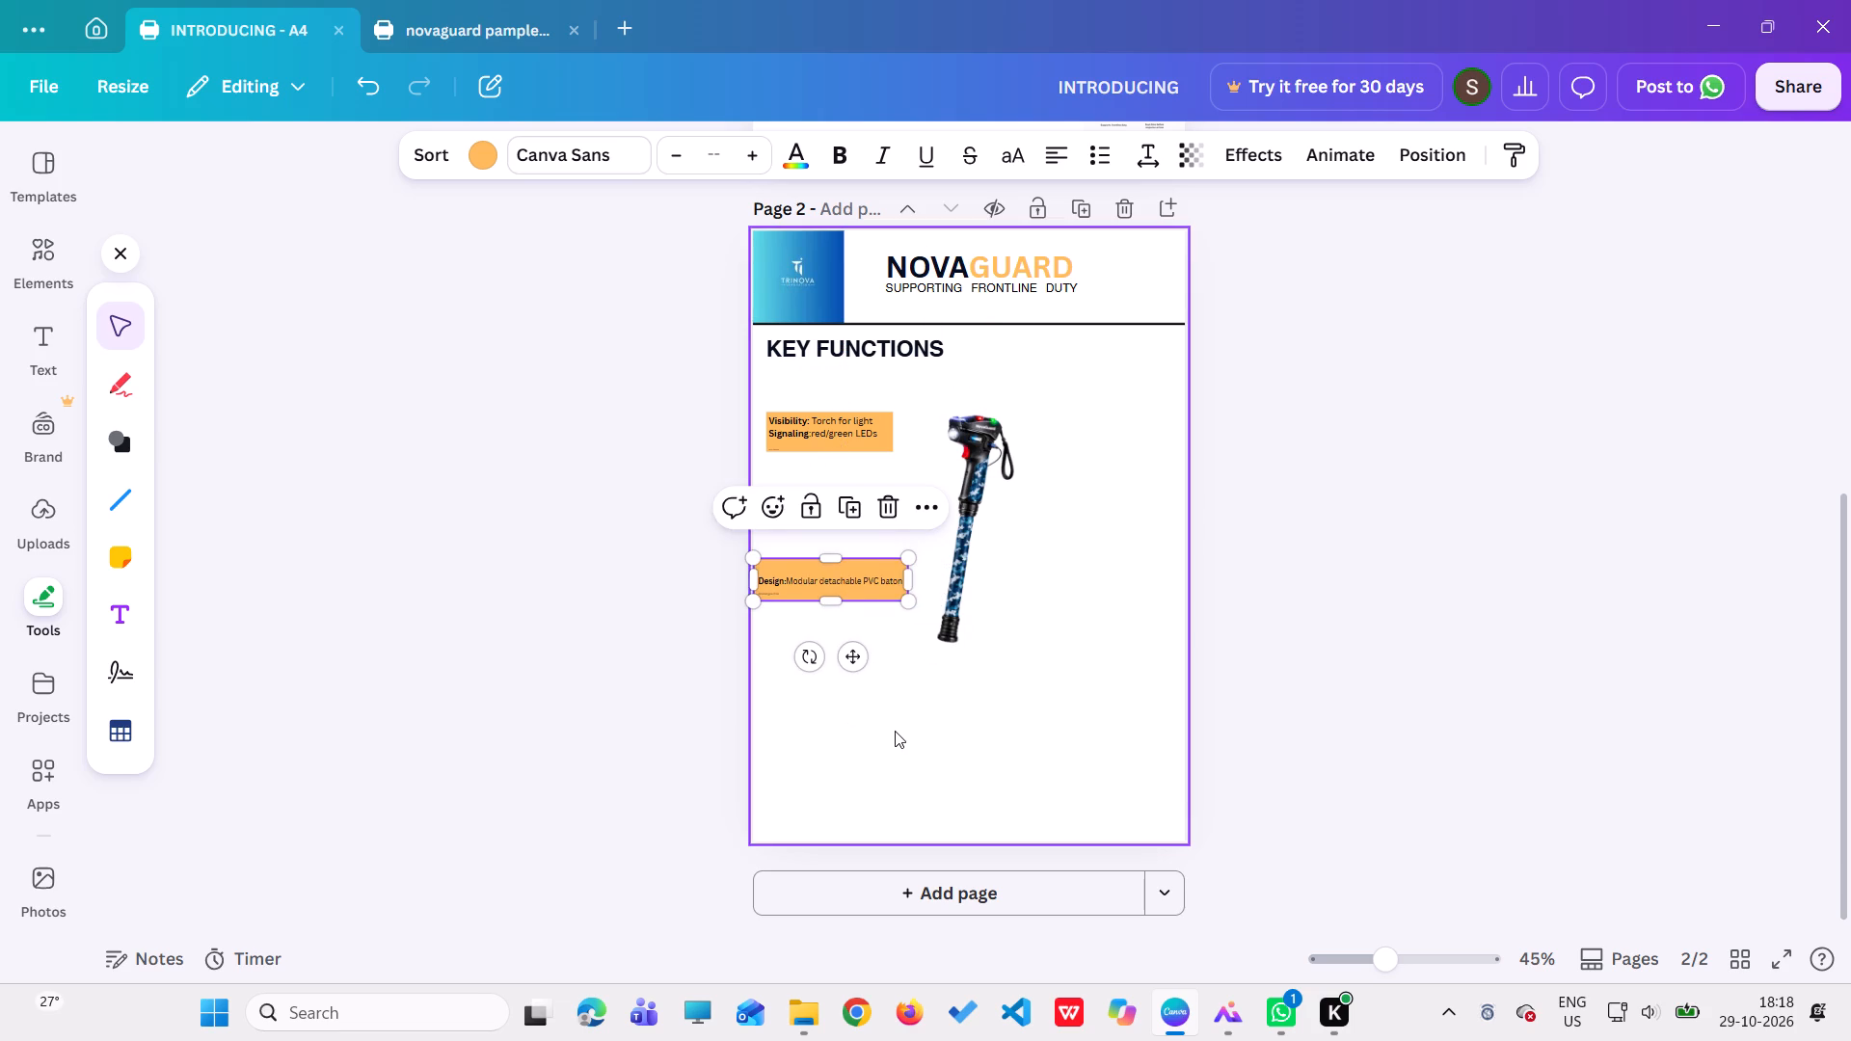
# Copy the "Signaling: red/green LEDs" note from the existing pamphlet and place it right of the baton's head, level with the Visibility note.
pyautogui.click(441, 40)
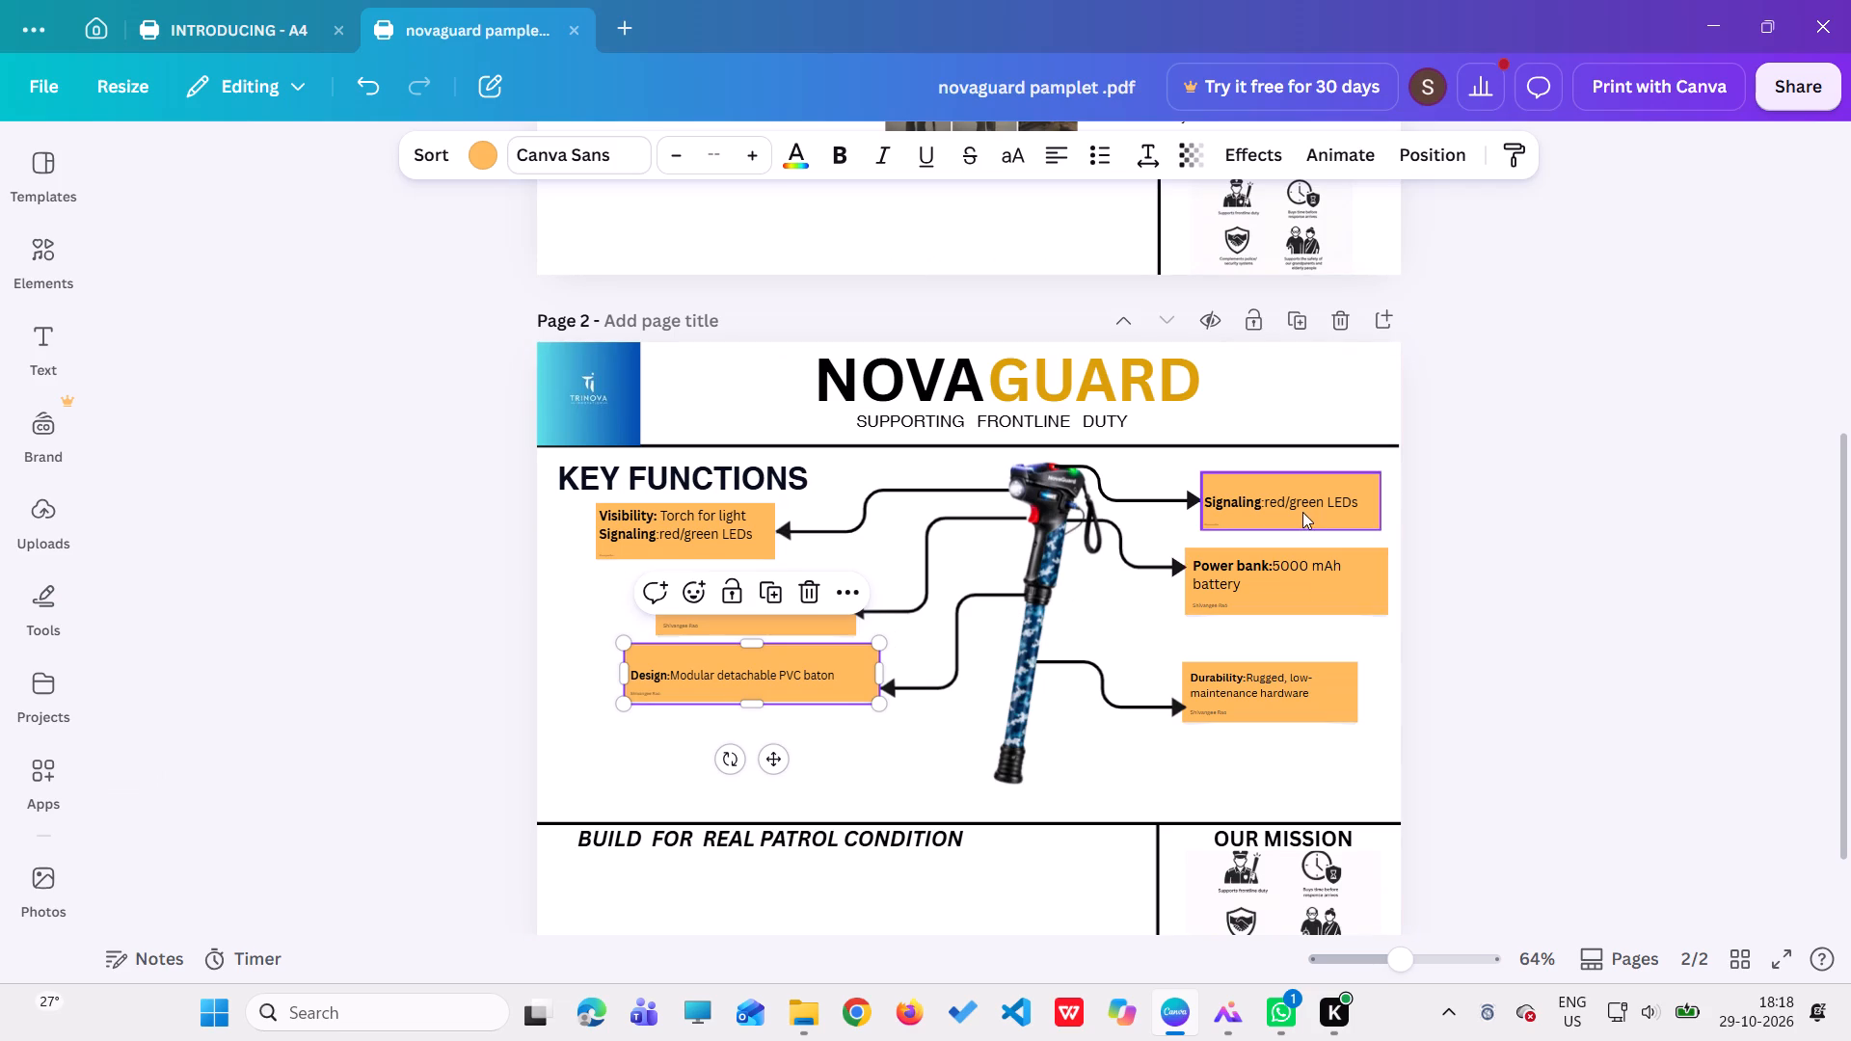
pyautogui.click(1302, 512)
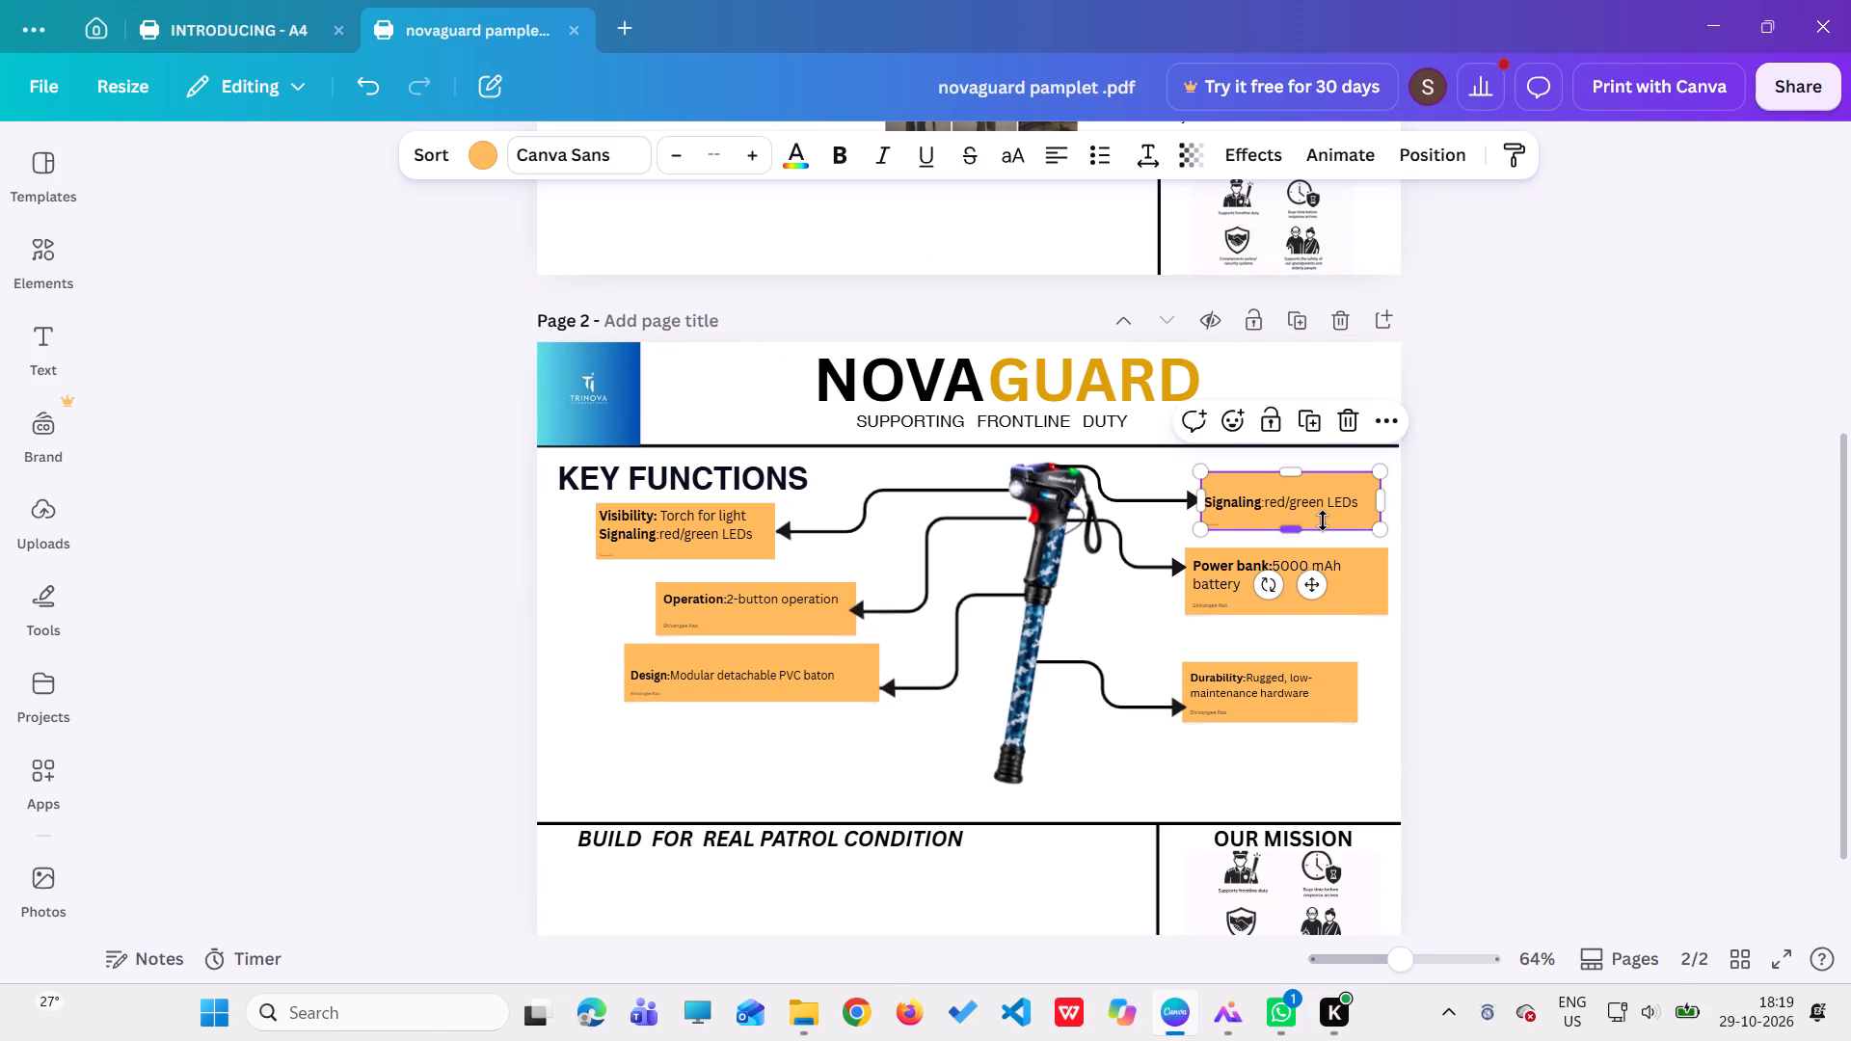
pyautogui.rightClick(1322, 511)
pyautogui.click(1363, 255)
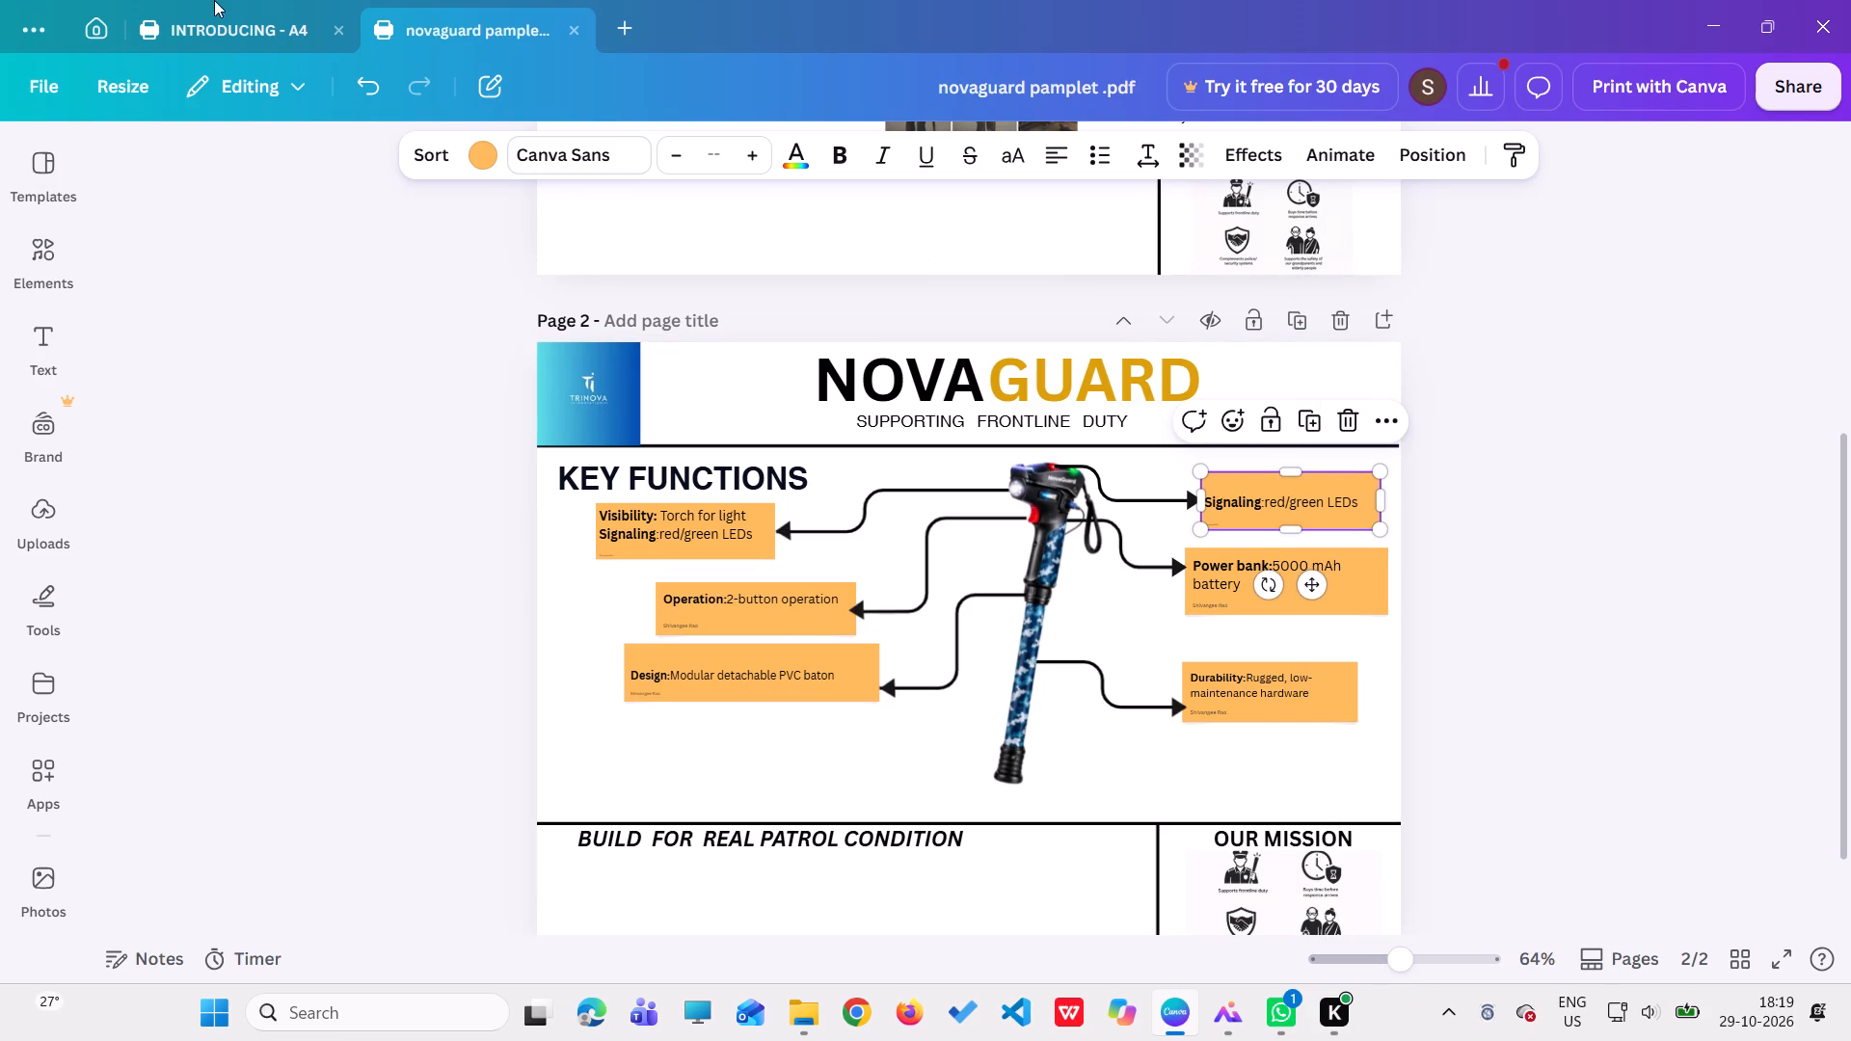
pyautogui.click(211, 18)
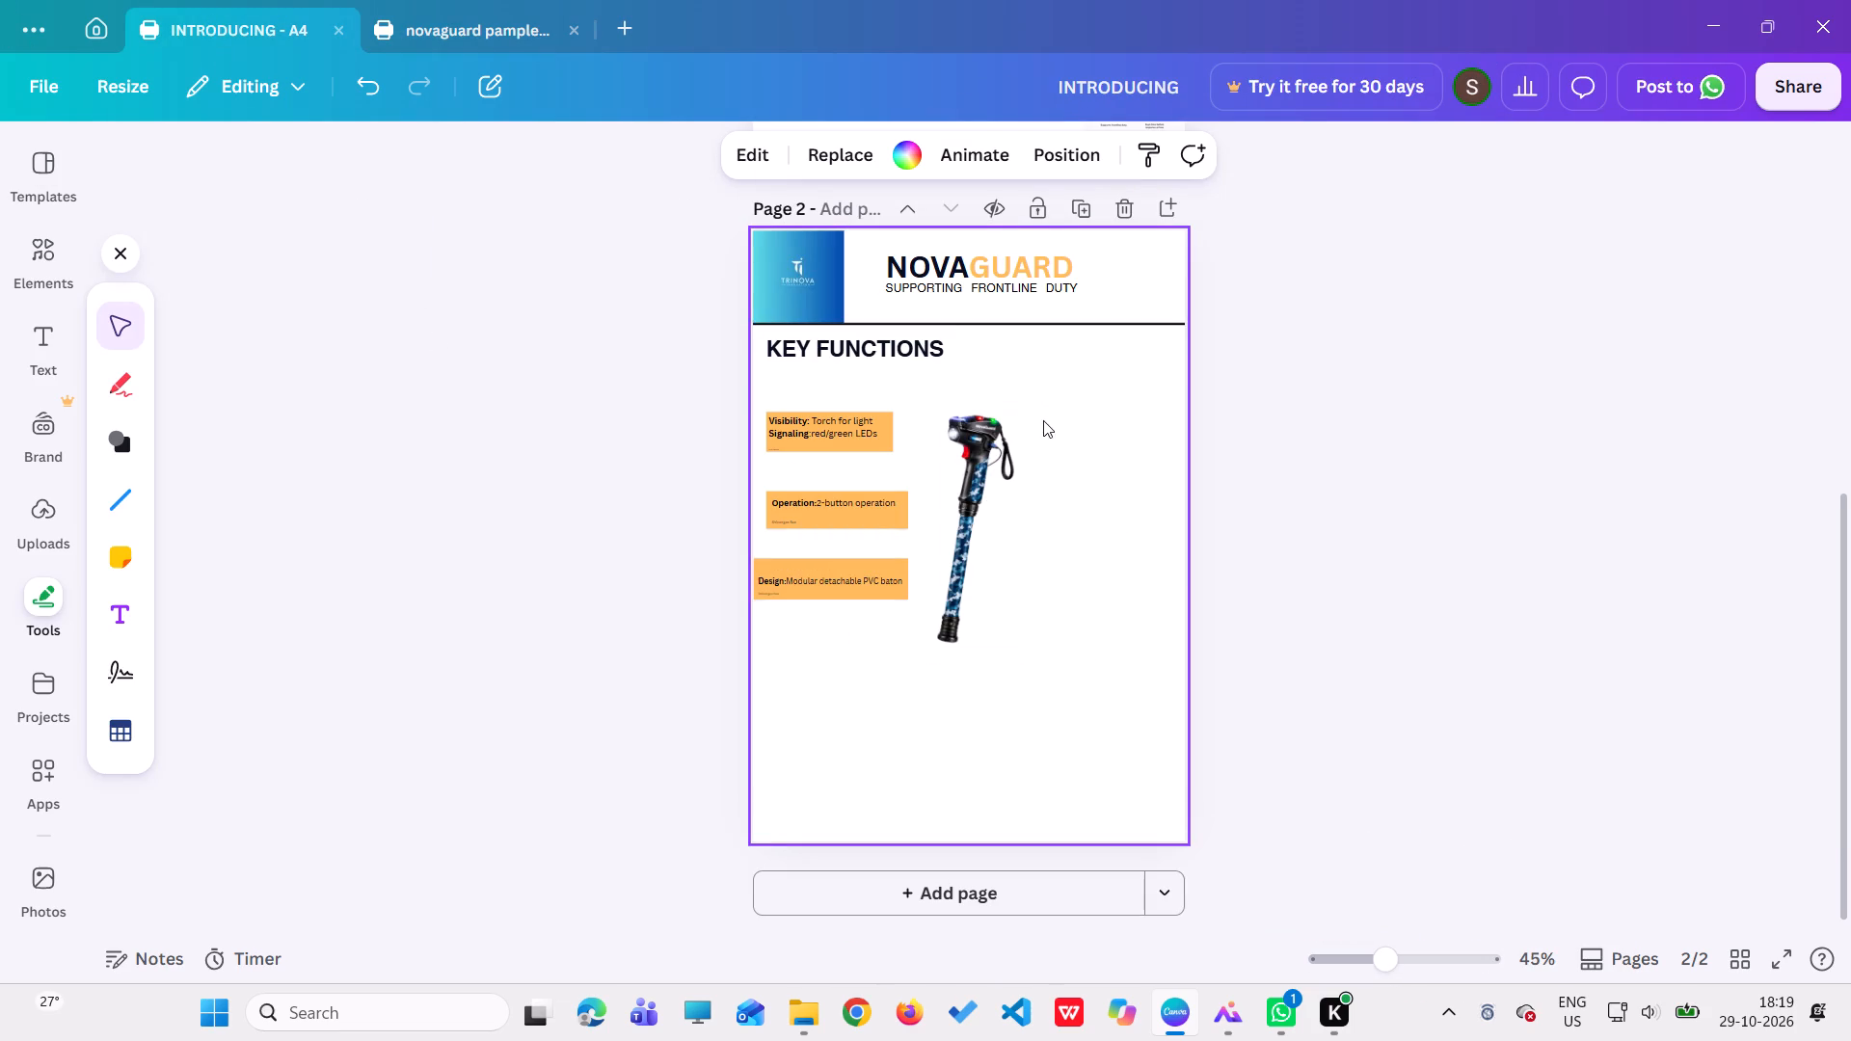
pyautogui.rightClick(1064, 429)
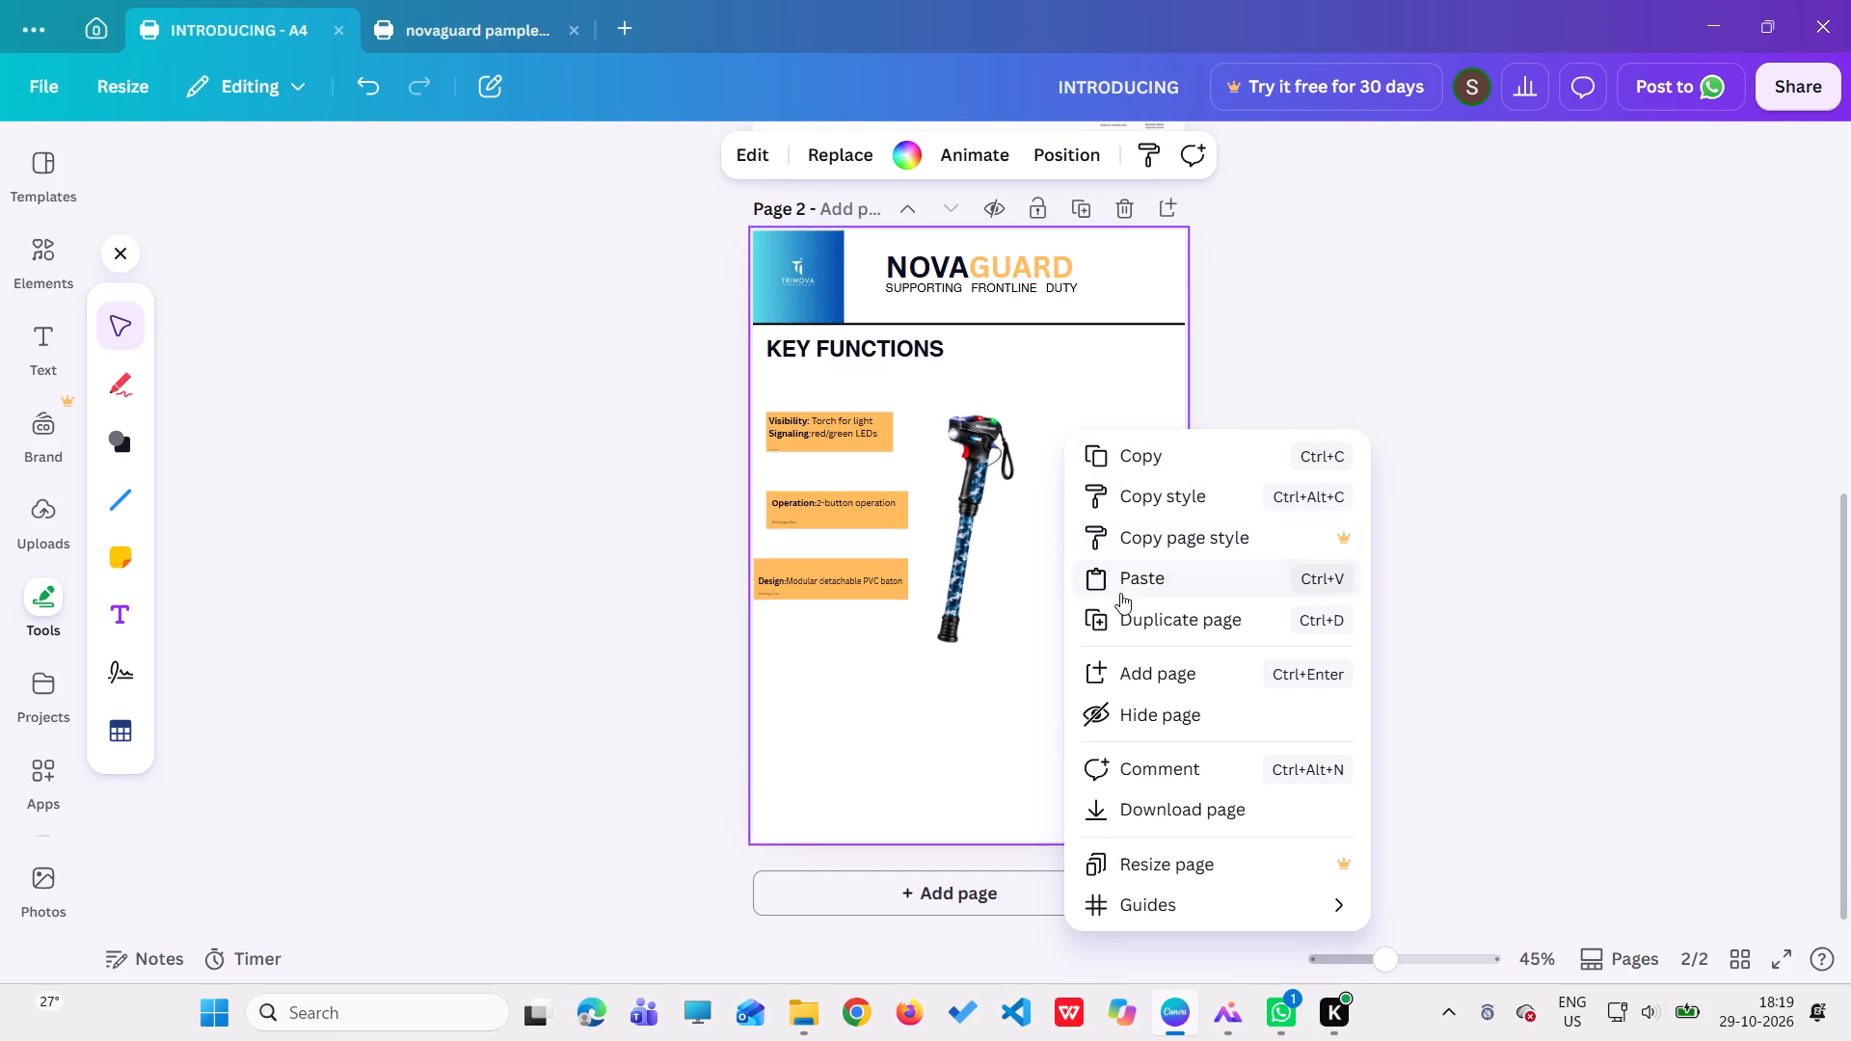
pyautogui.click(1120, 579)
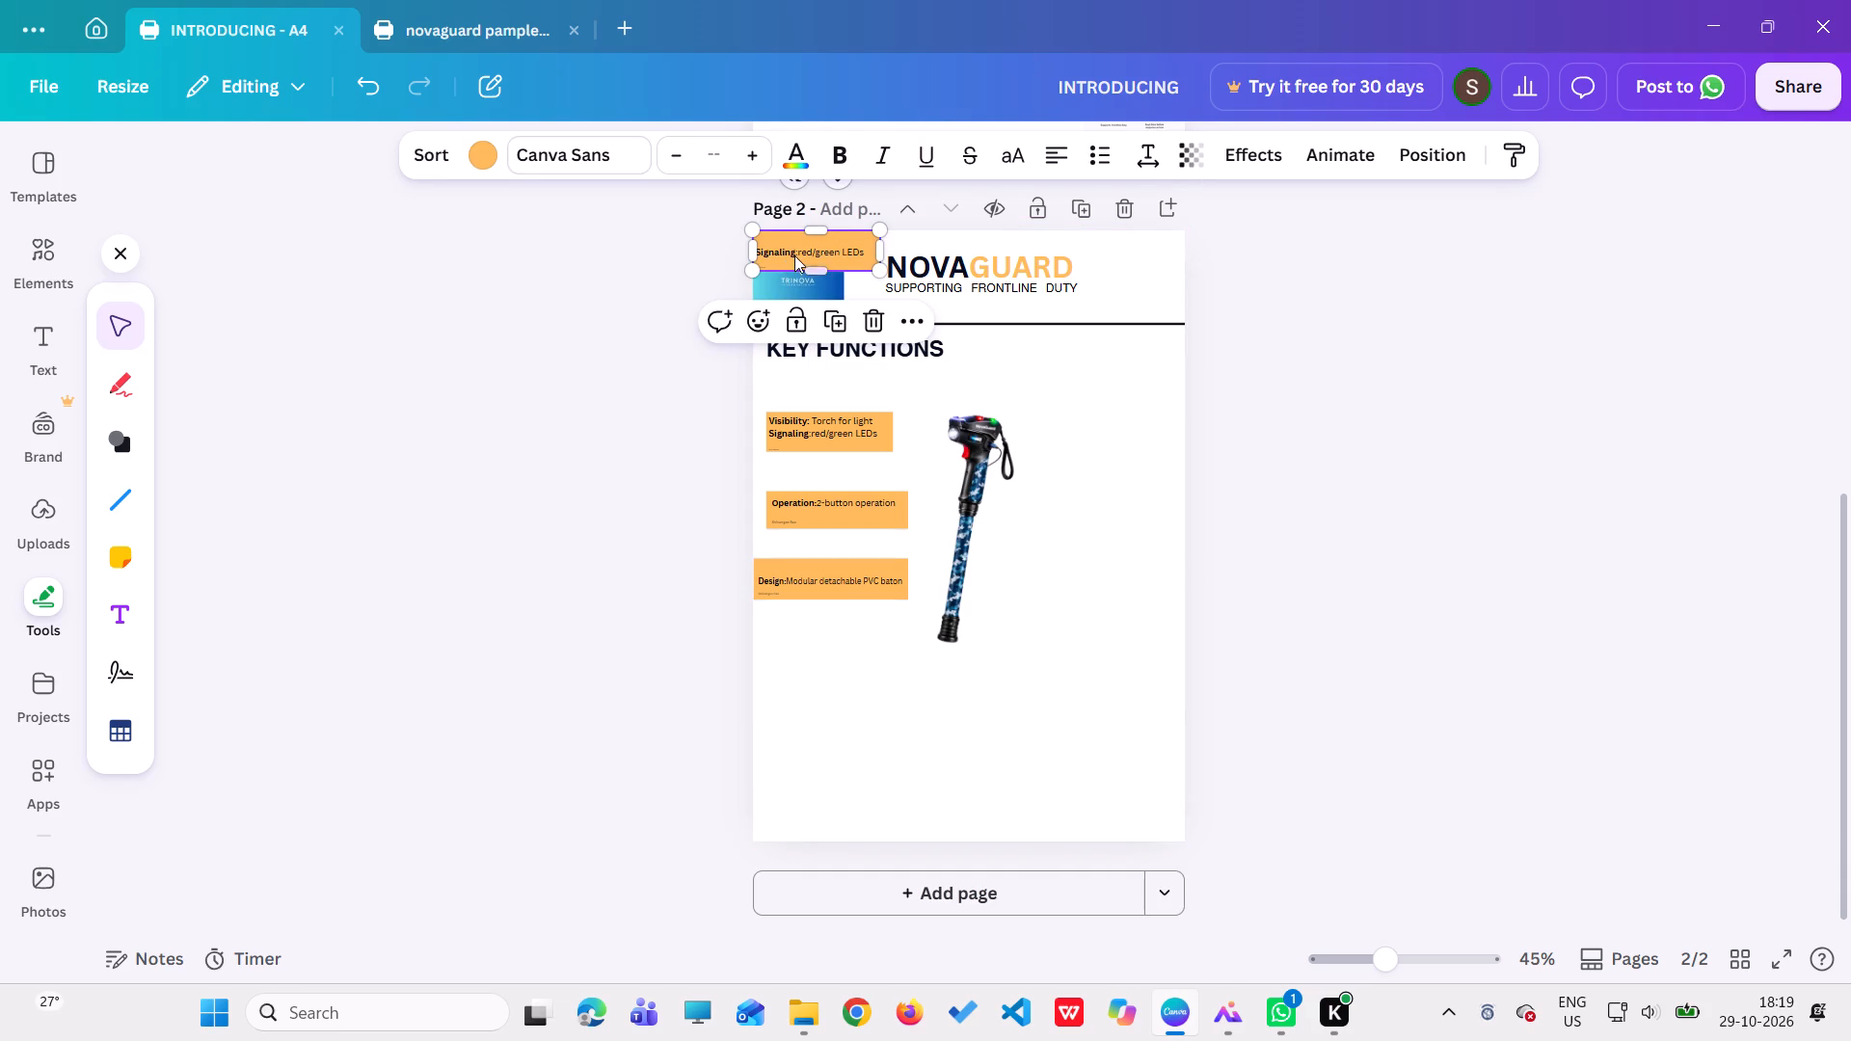
pyautogui.moveTo(827, 254); pyautogui.dragTo(1092, 466)
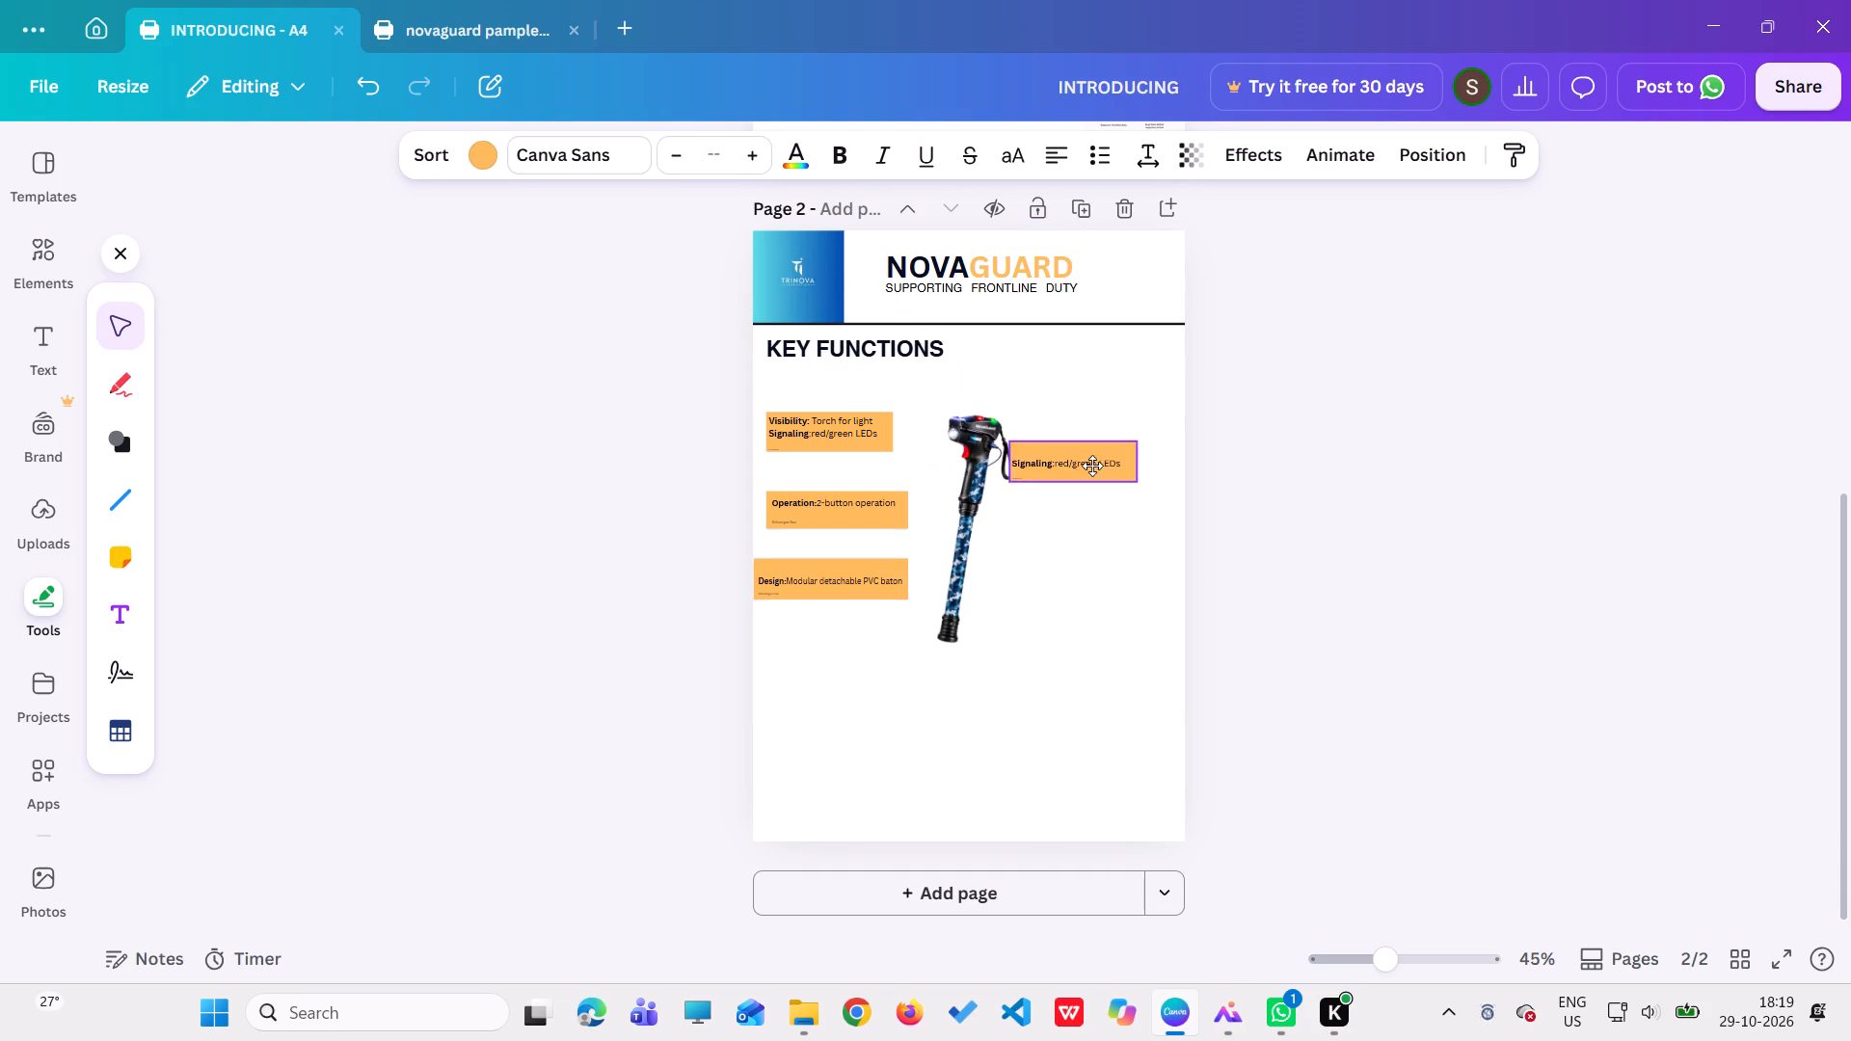
pyautogui.moveTo(1092, 466); pyautogui.dragTo(1099, 461)
pyautogui.moveTo(1110, 463); pyautogui.dragTo(1144, 442)
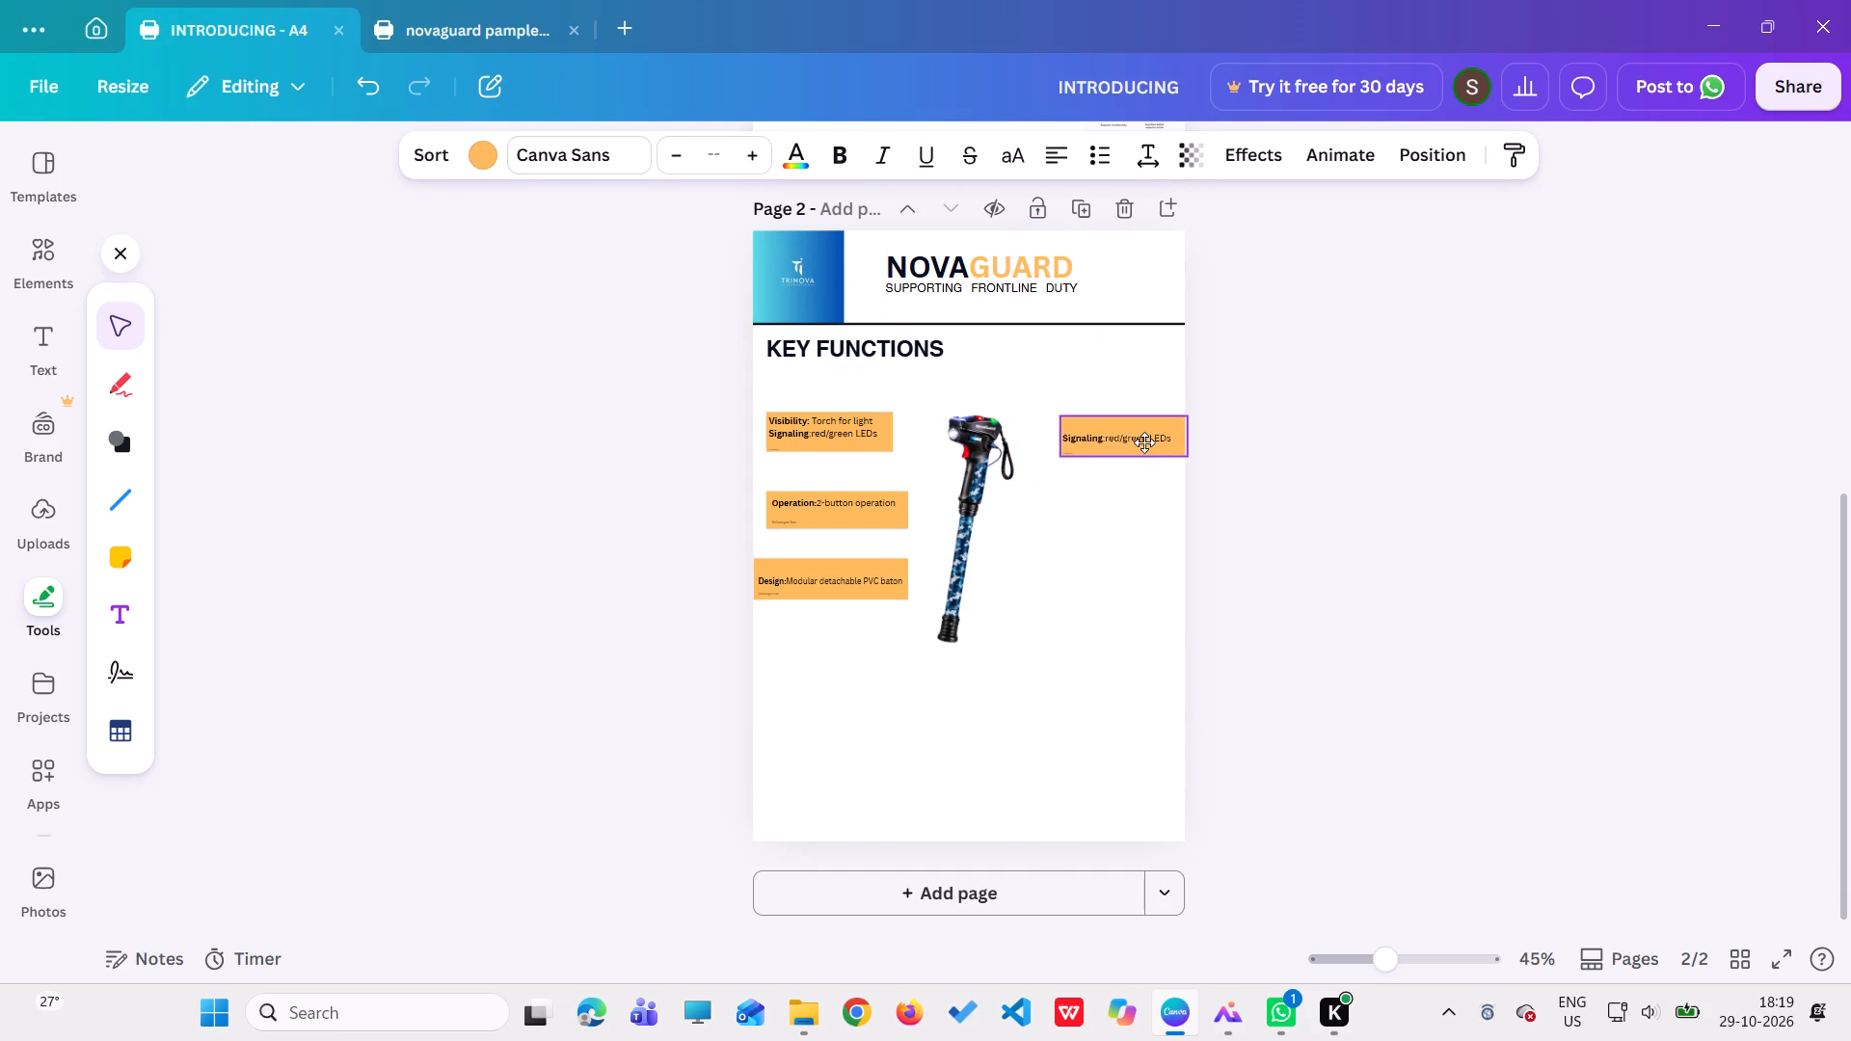
pyautogui.moveTo(1144, 442); pyautogui.dragTo(1134, 445)
# Copy the "Power bank: 5000 mAh battery" note from the existing pamphlet, place it below the Signaling note and narrow it to about 5.8 wide.
pyautogui.click(448, 10)
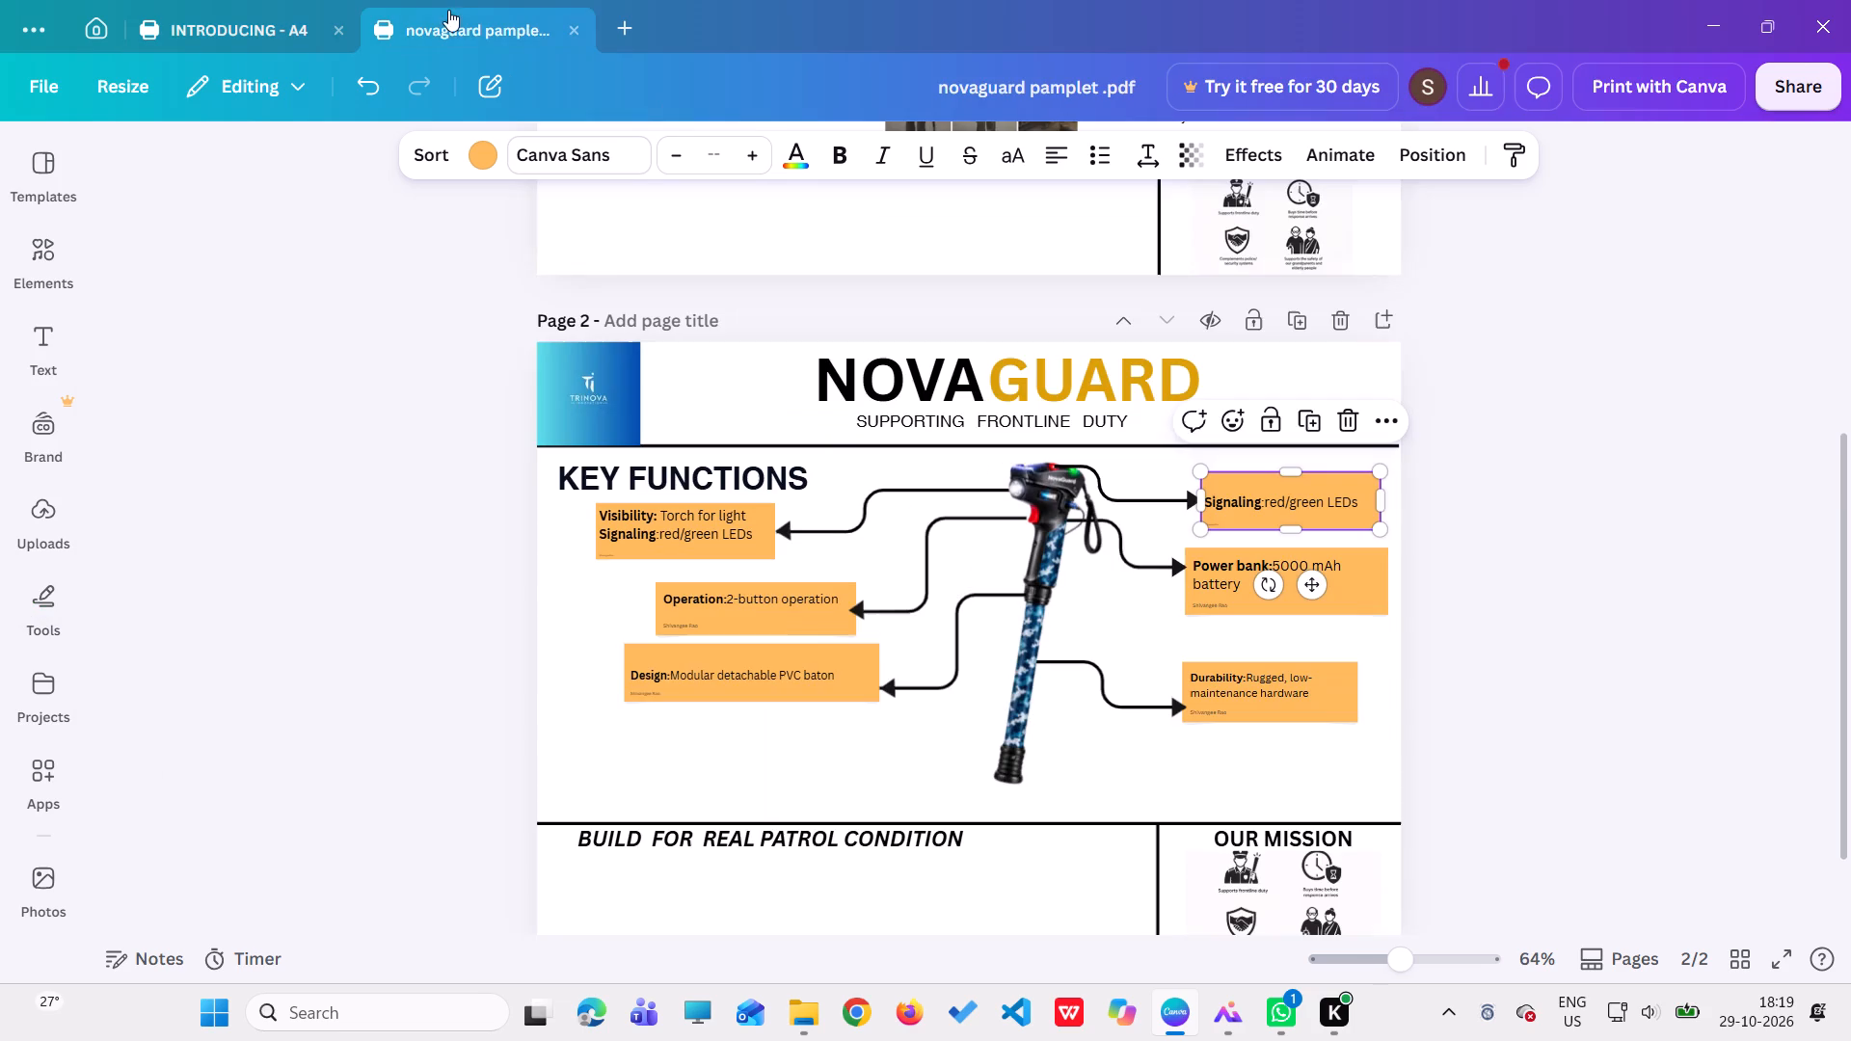
pyautogui.click(1207, 569)
pyautogui.rightClick(1208, 569)
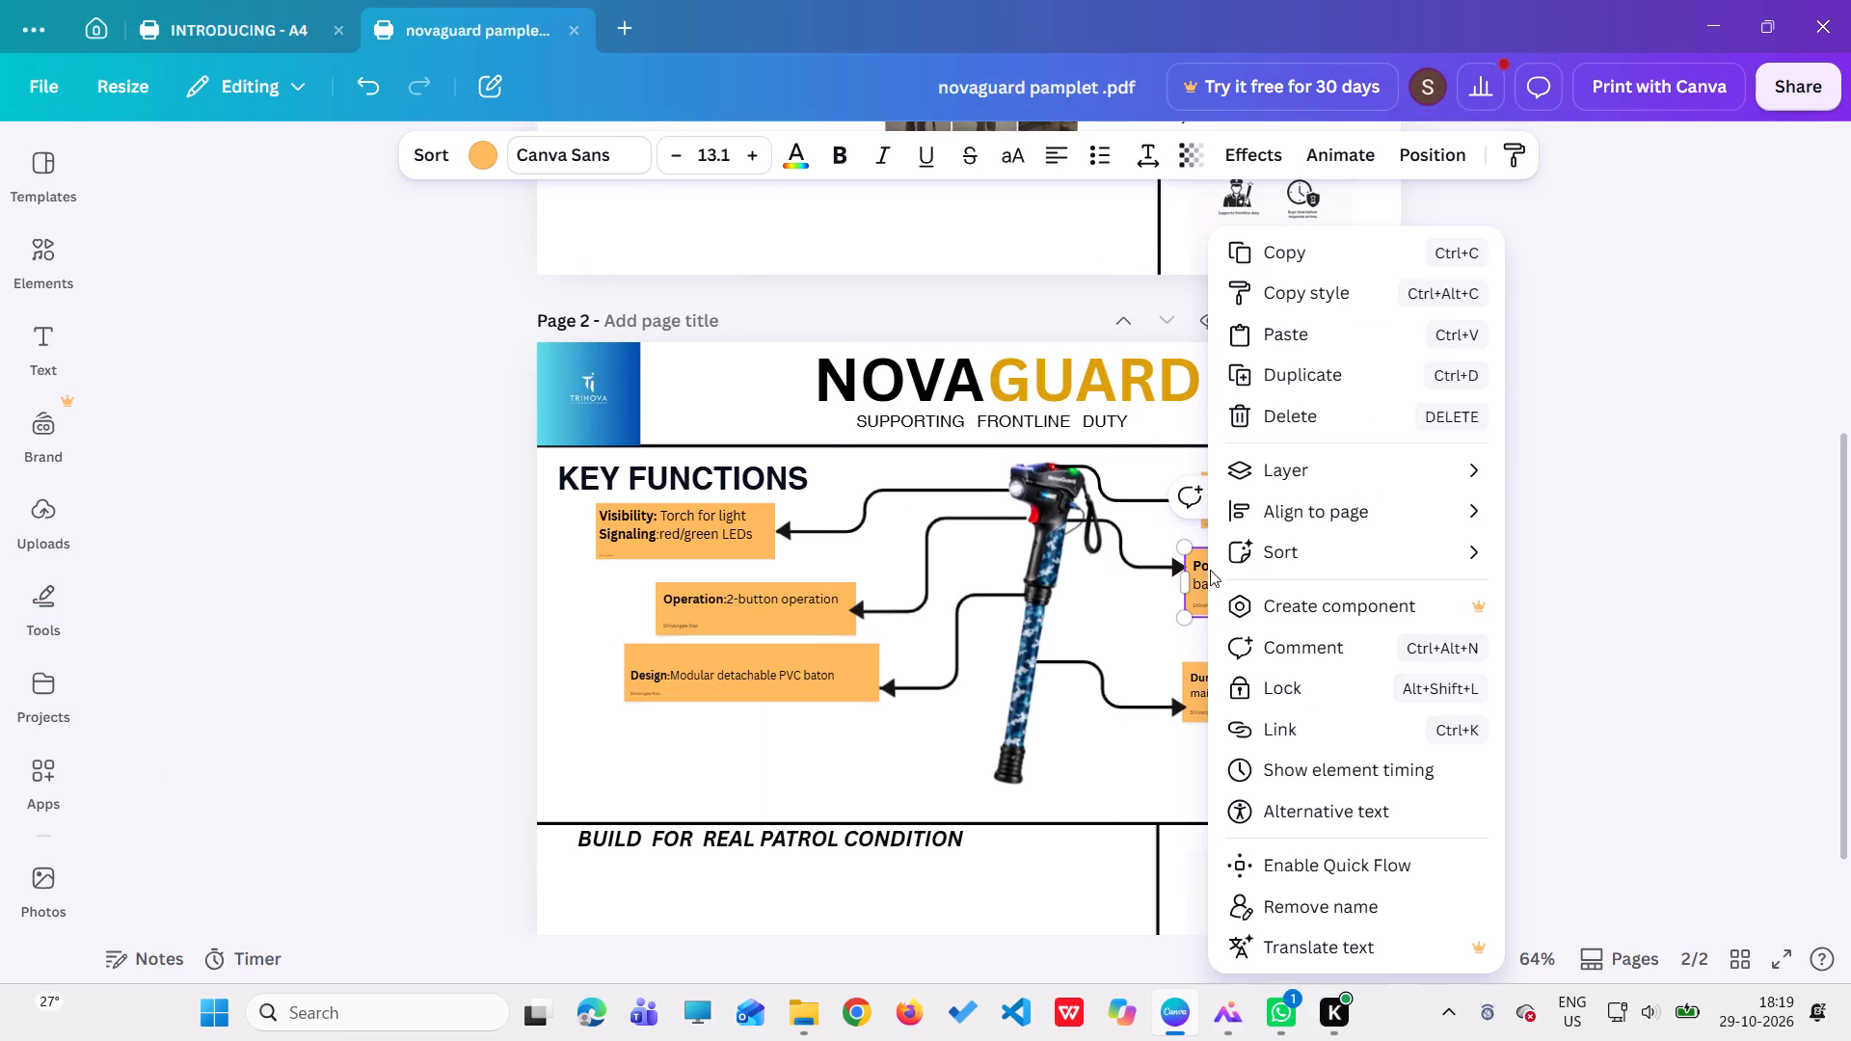
pyautogui.click(1249, 256)
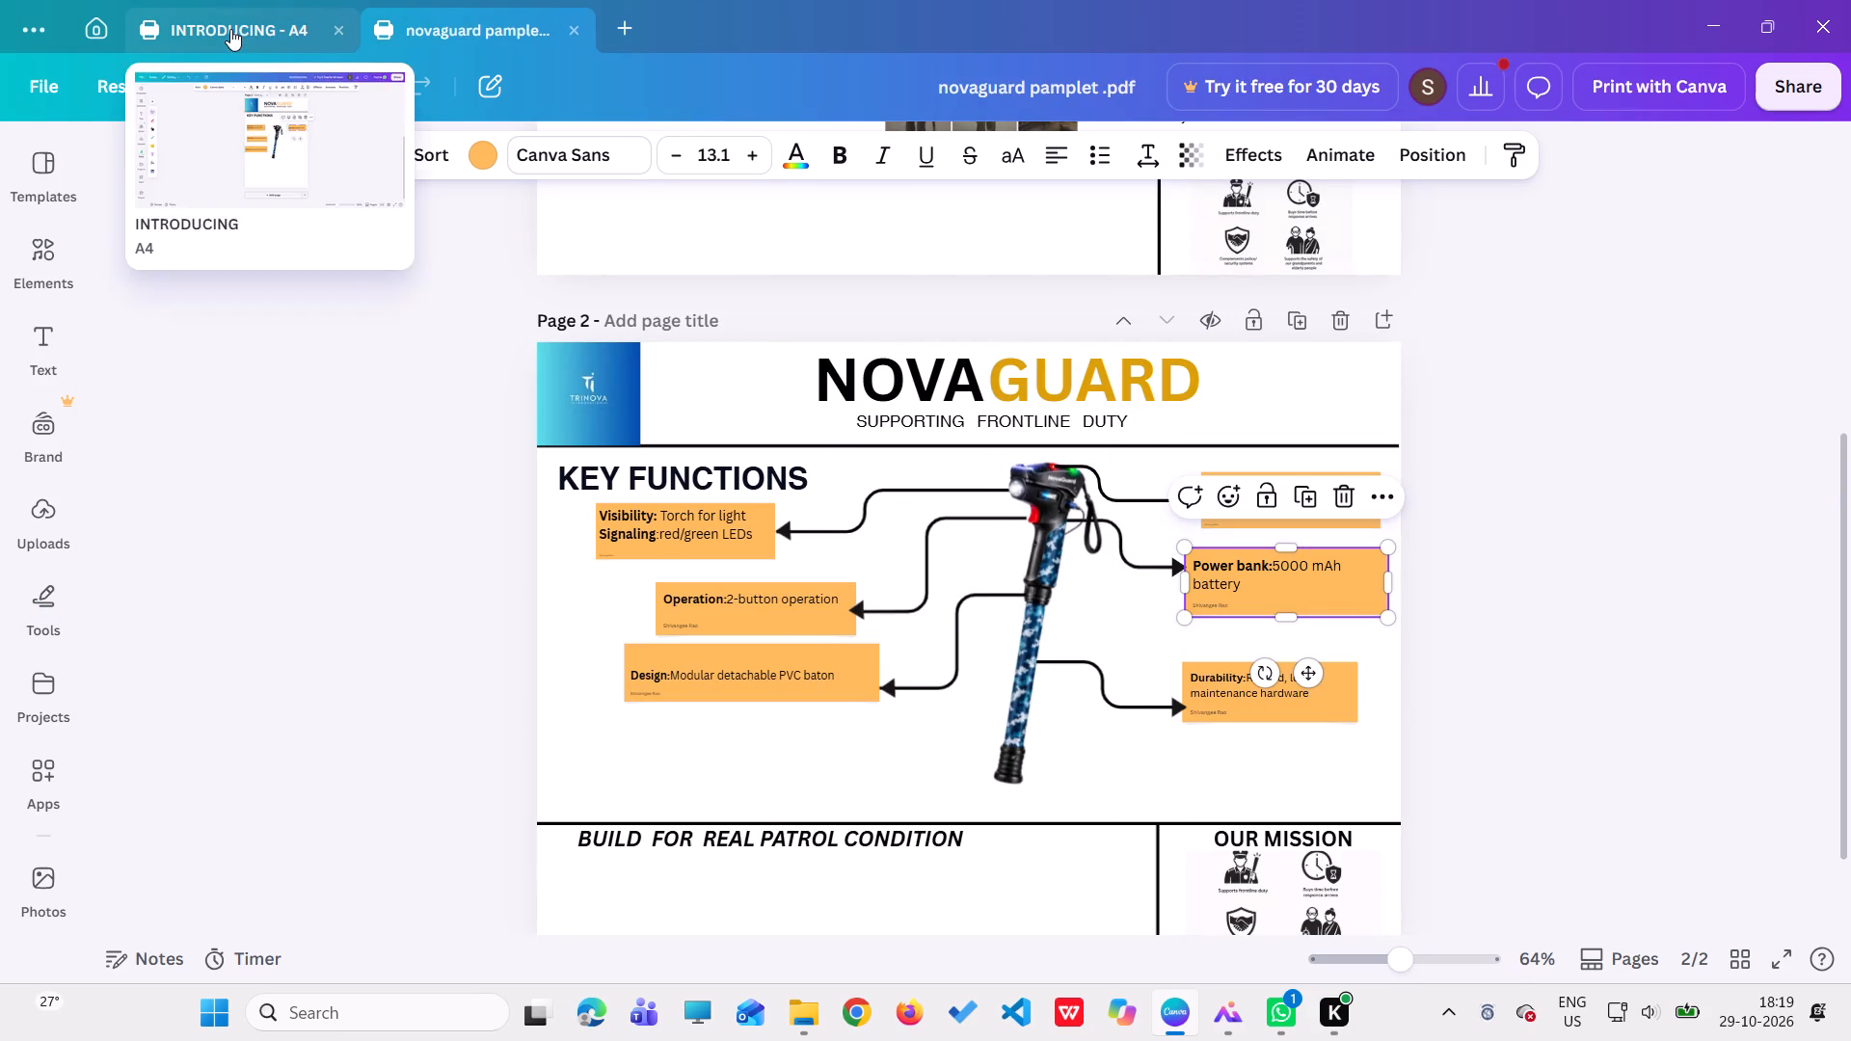
pyautogui.click(230, 29)
pyautogui.rightClick(1110, 591)
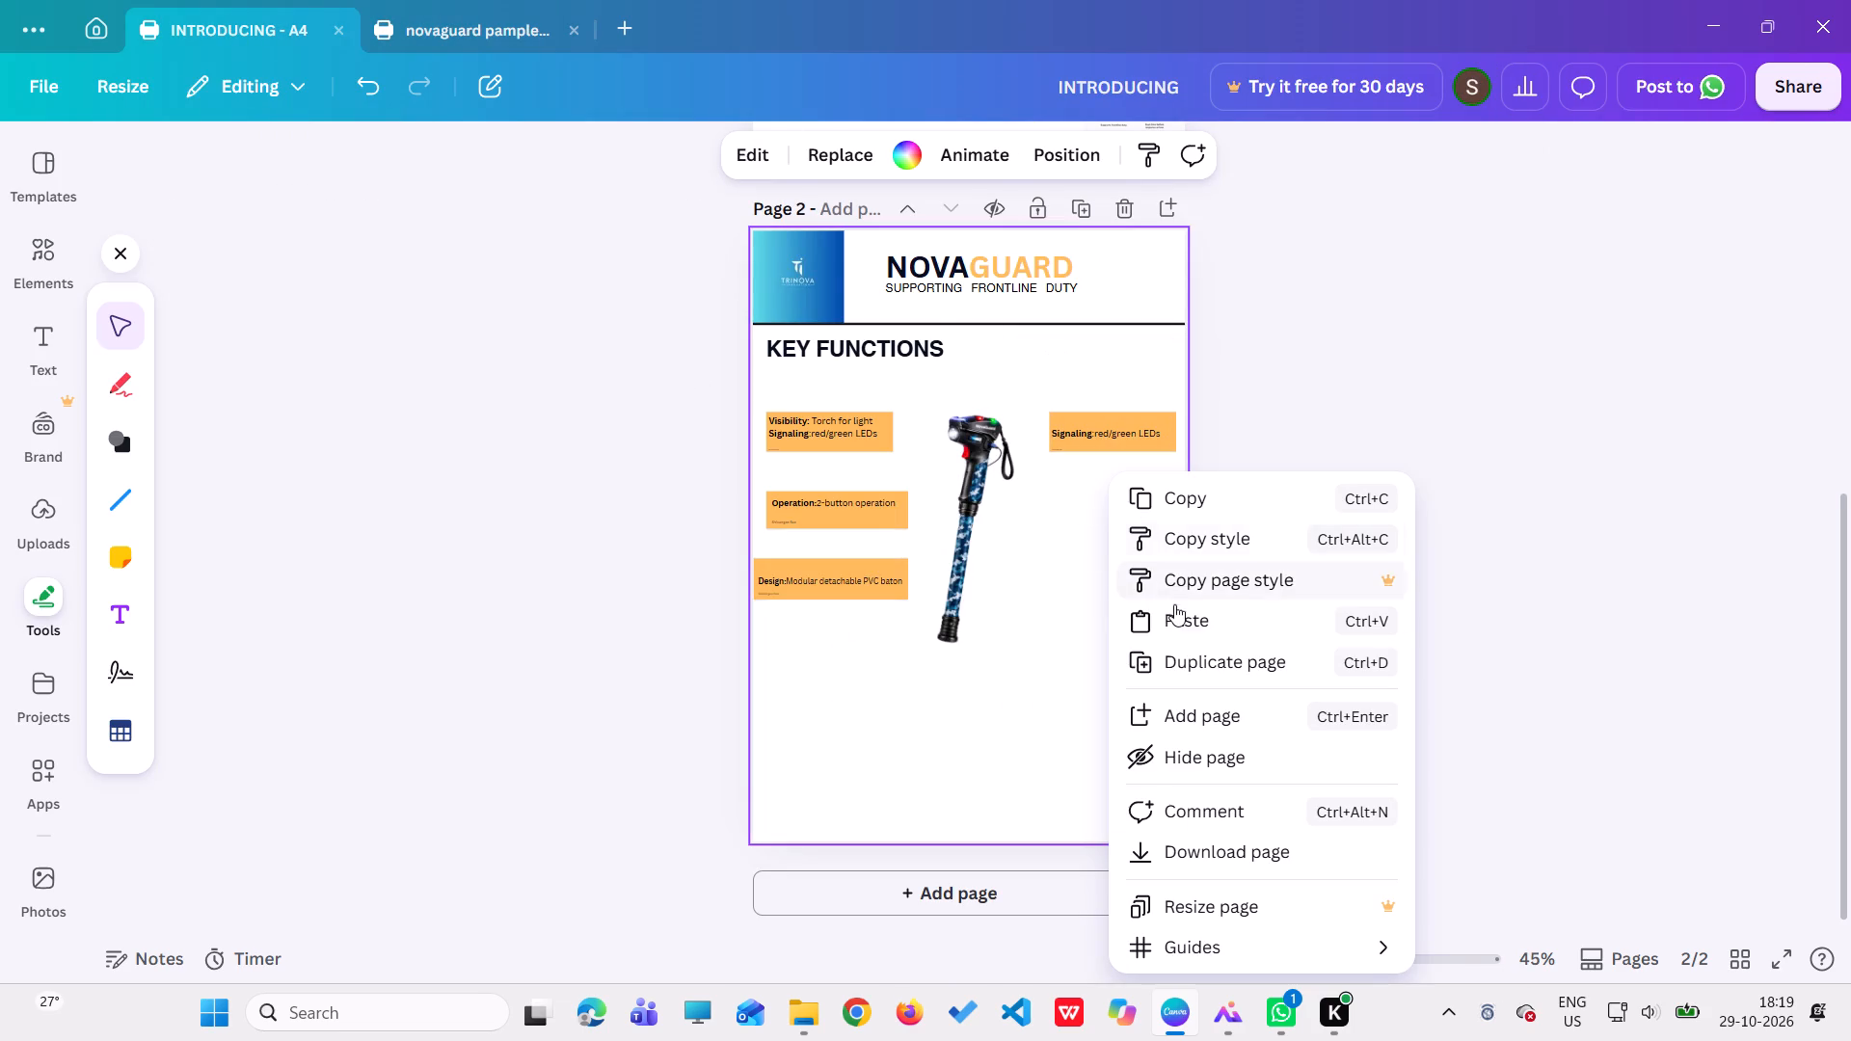
pyautogui.click(1175, 612)
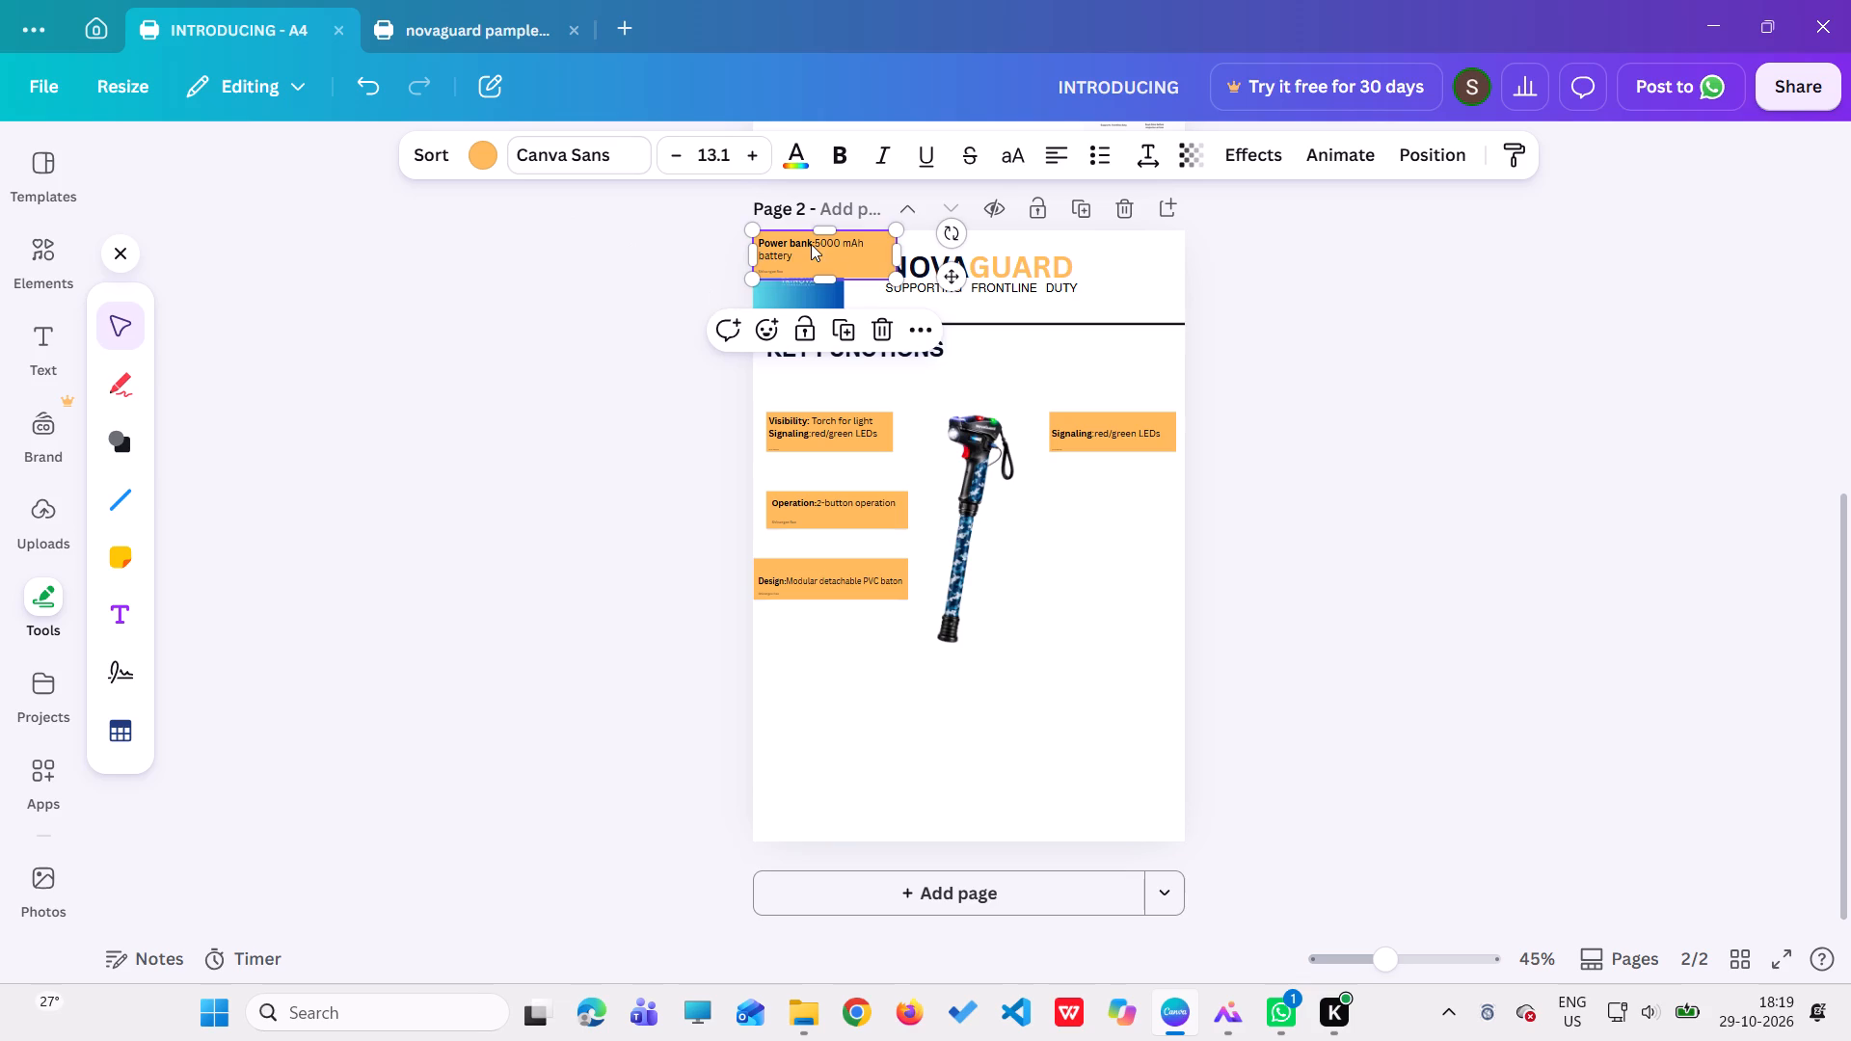
pyautogui.moveTo(813, 244); pyautogui.dragTo(1099, 491)
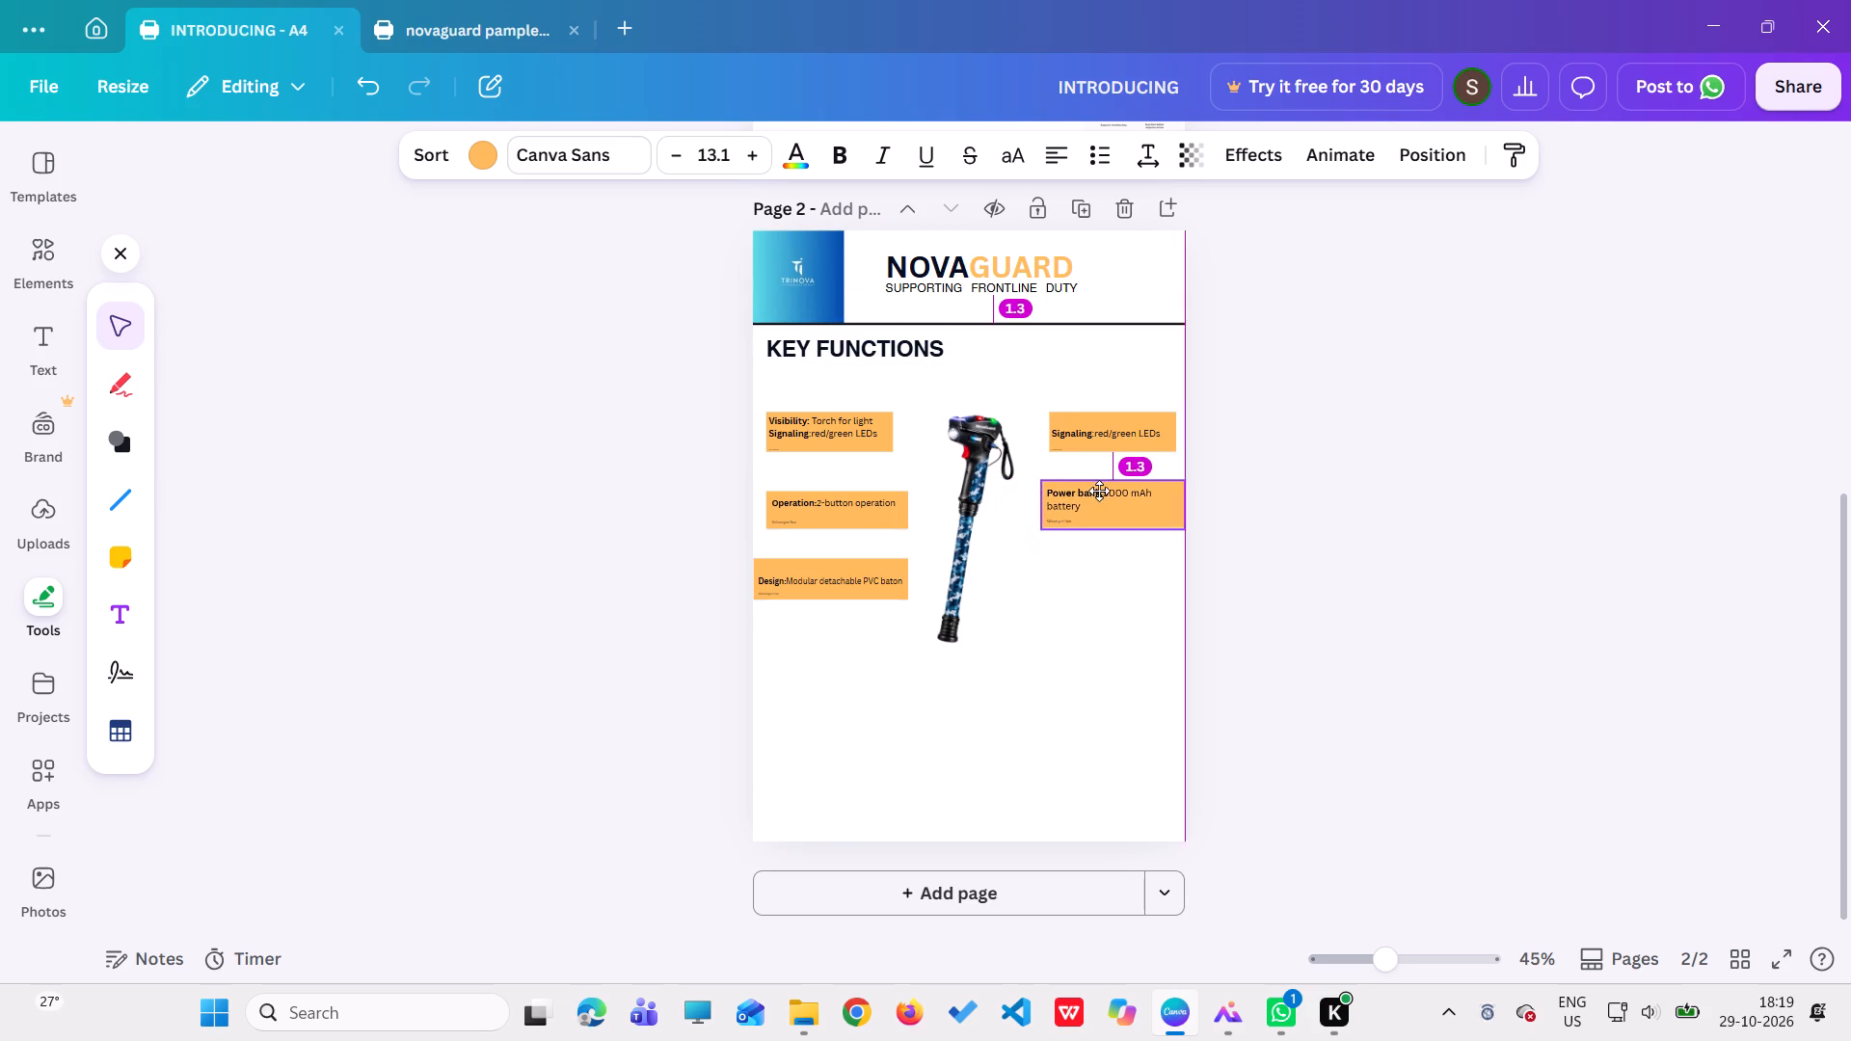
pyautogui.moveTo(1099, 491); pyautogui.dragTo(1098, 491)
pyautogui.moveTo(1179, 503); pyautogui.dragTo(1171, 504)
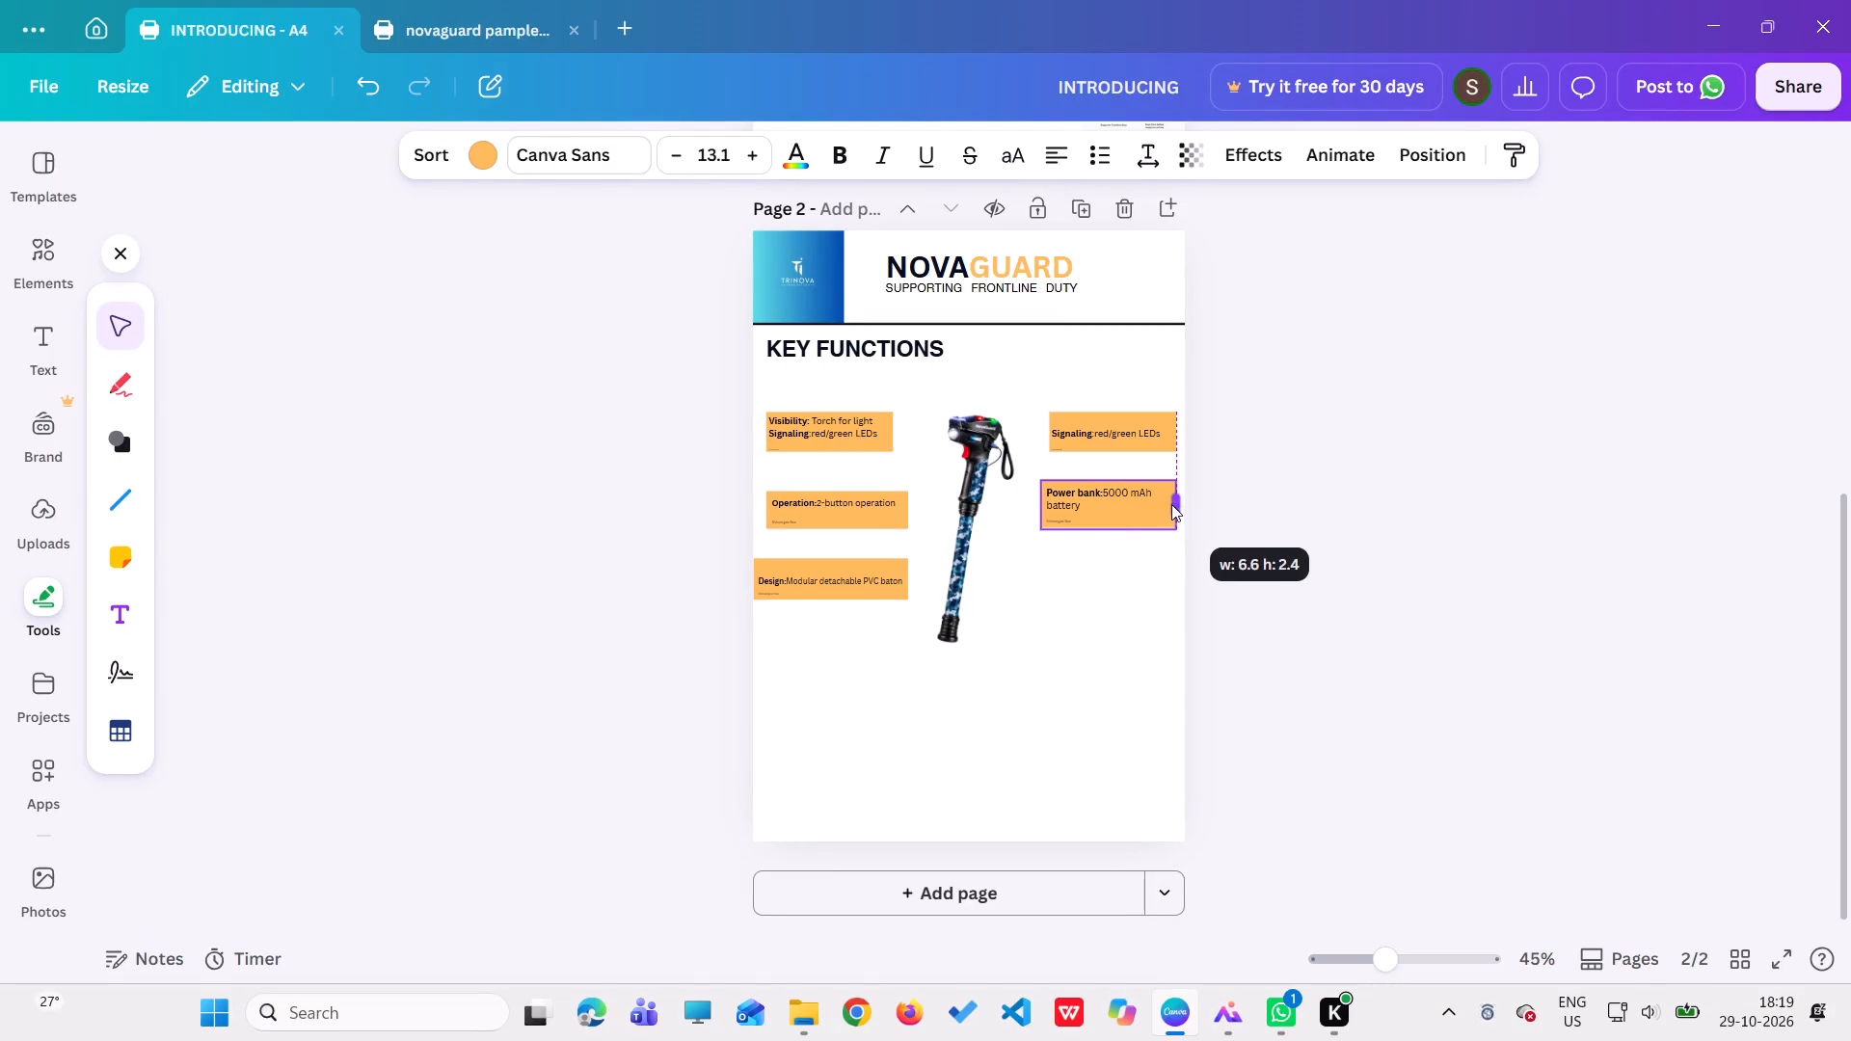
pyautogui.moveTo(1171, 504); pyautogui.dragTo(1154, 508)
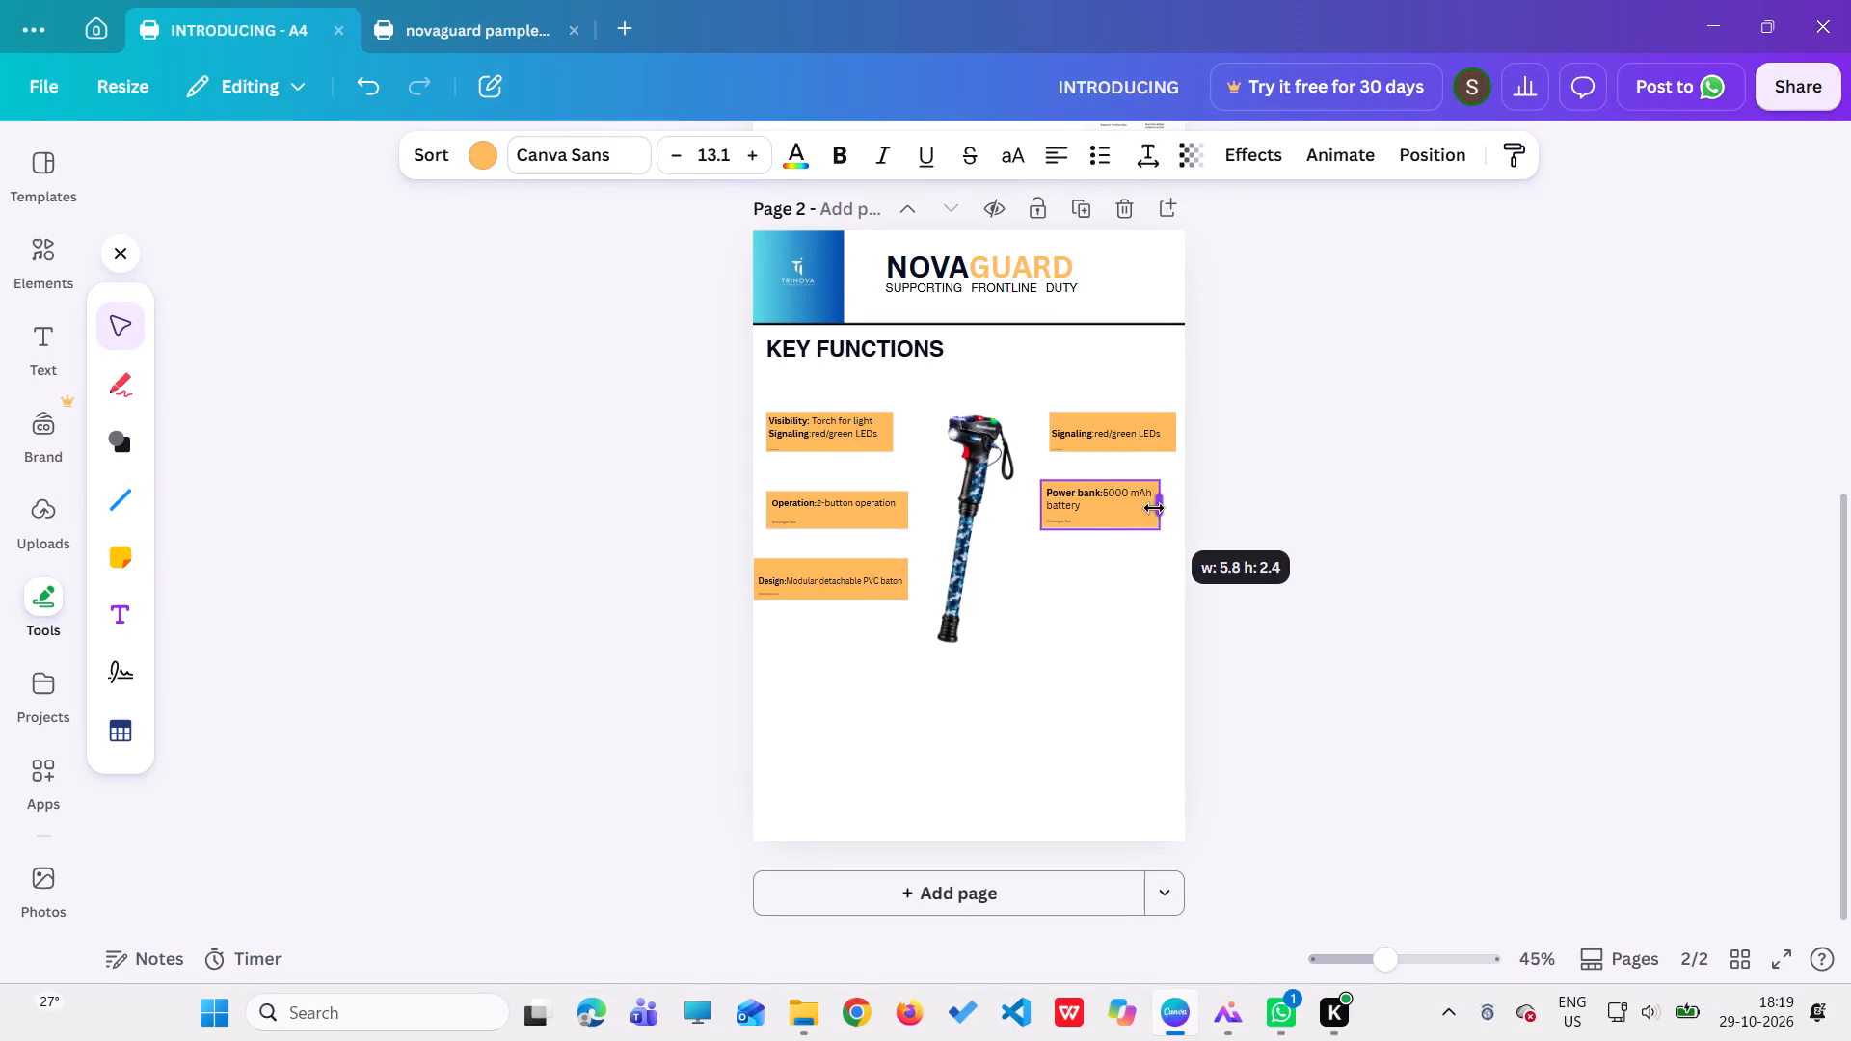
pyautogui.click(1050, 659)
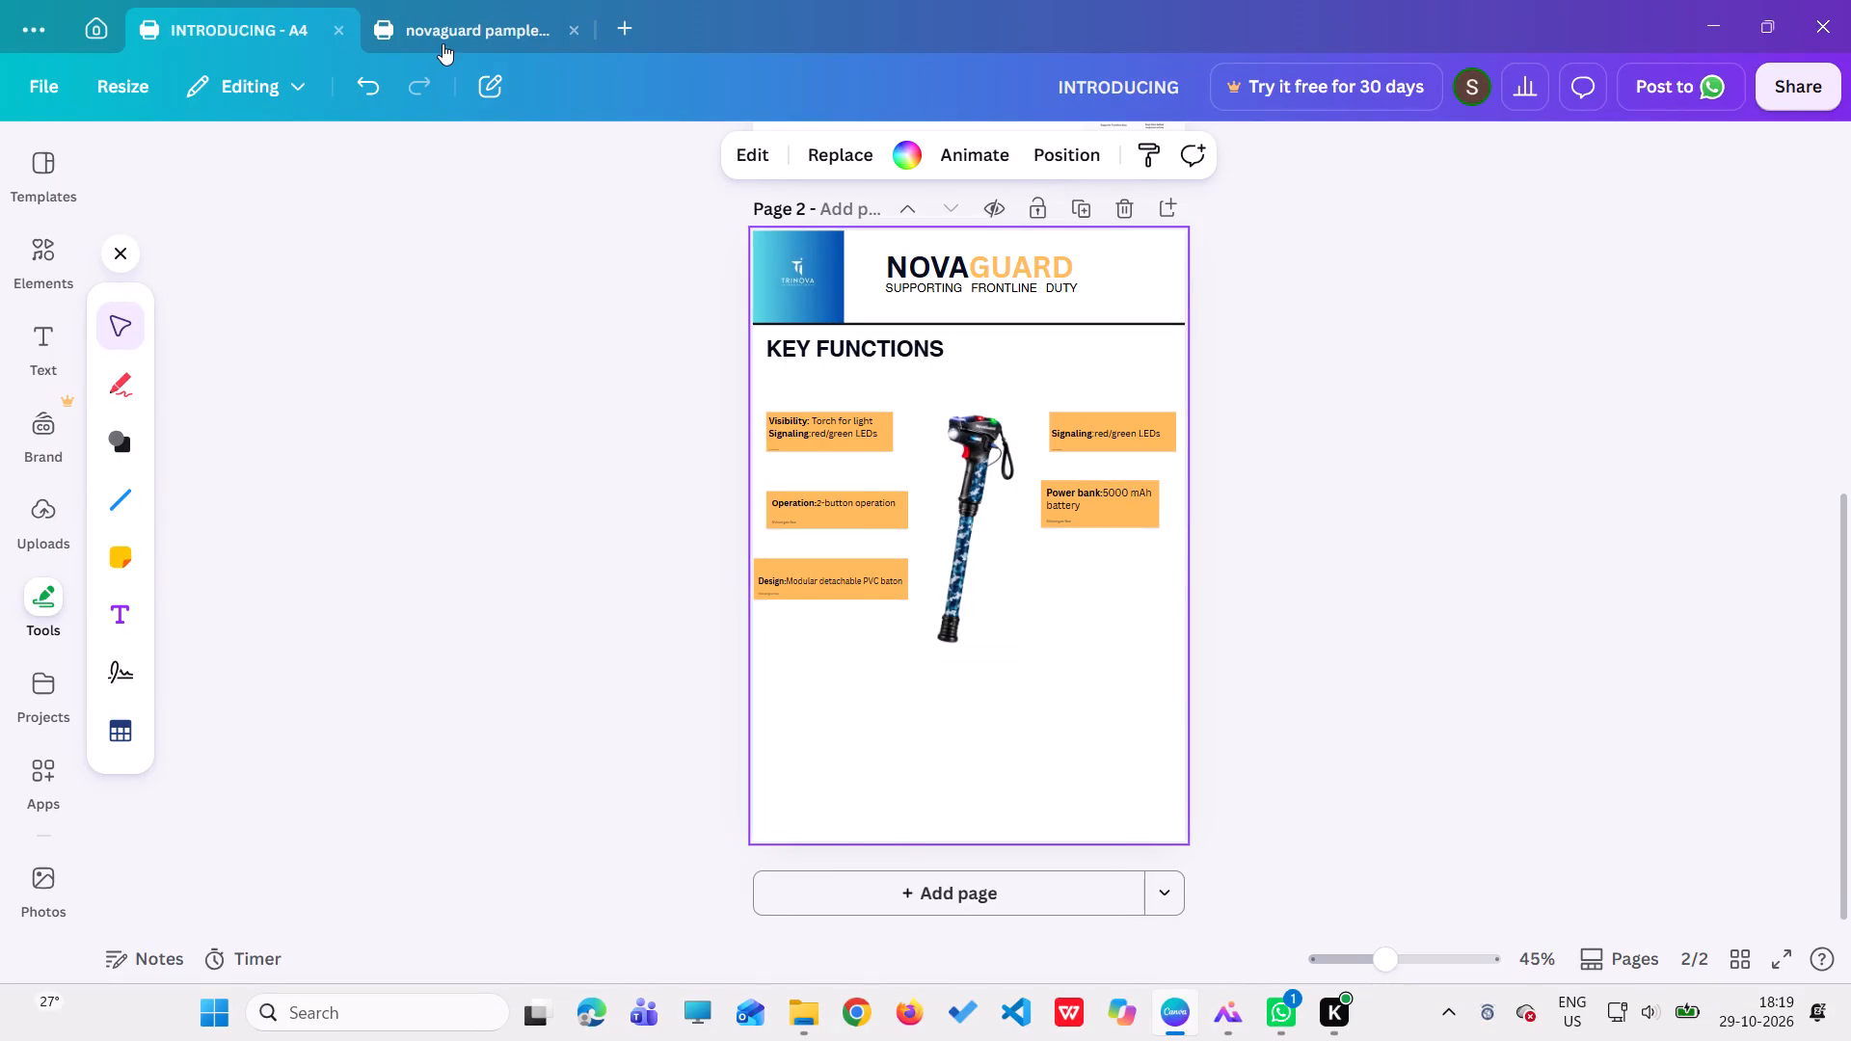
# Copy the "Durability: Rugged, low-maintenance hardware" note from the existing pamphlet and place it below the Power bank note, level with the Design note.
pyautogui.click(447, 31)
pyautogui.click(1329, 700)
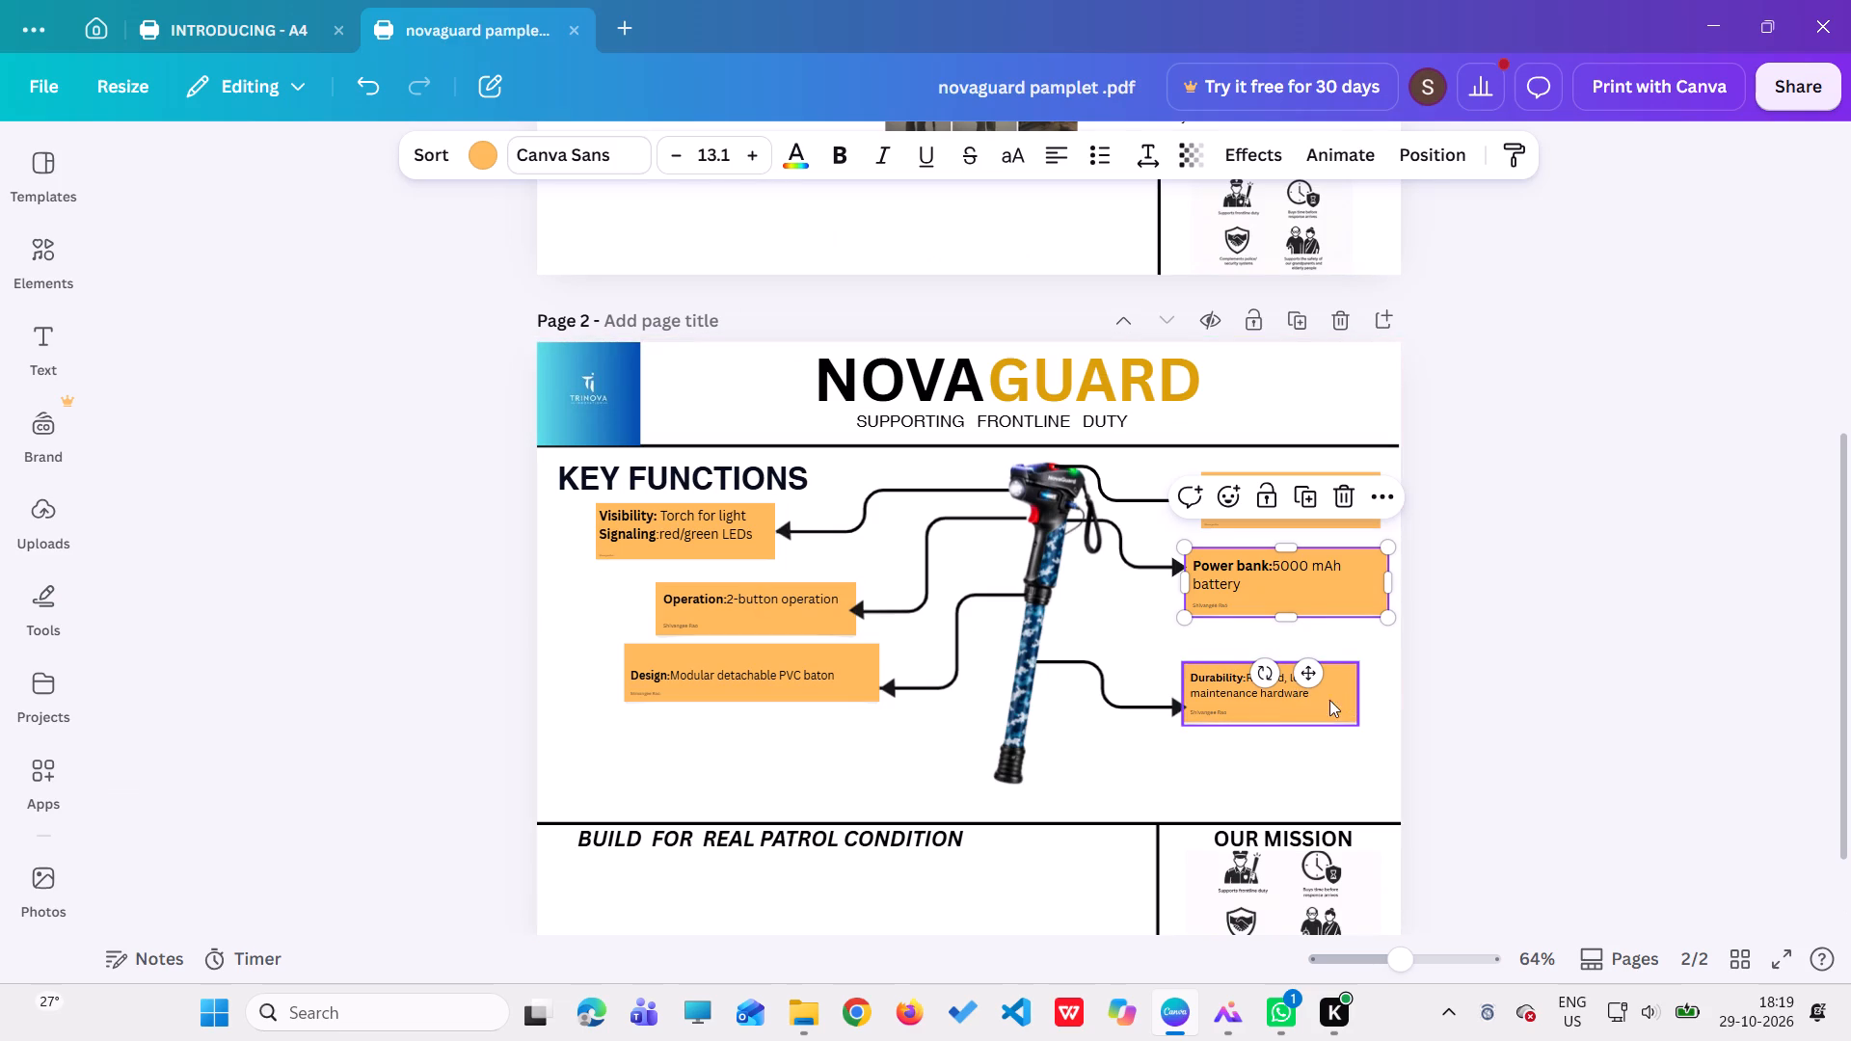
pyautogui.rightClick(1318, 673)
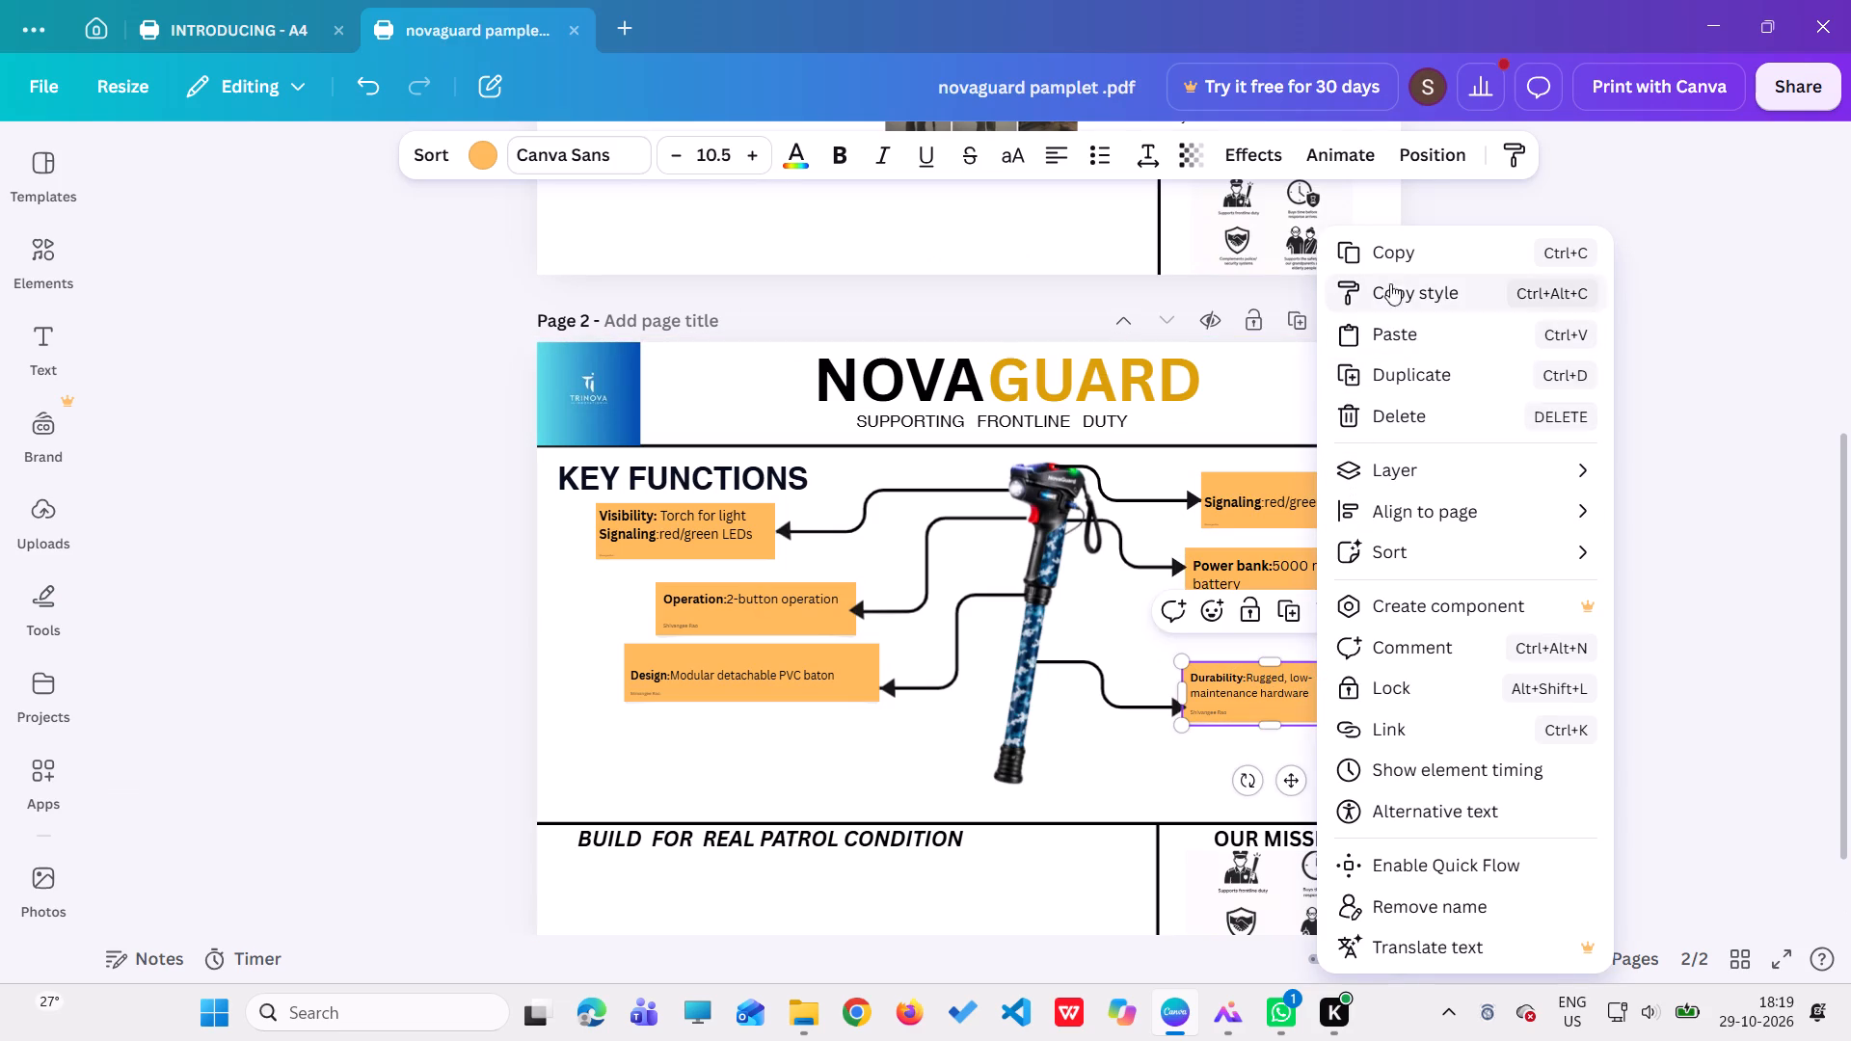
pyautogui.click(1388, 254)
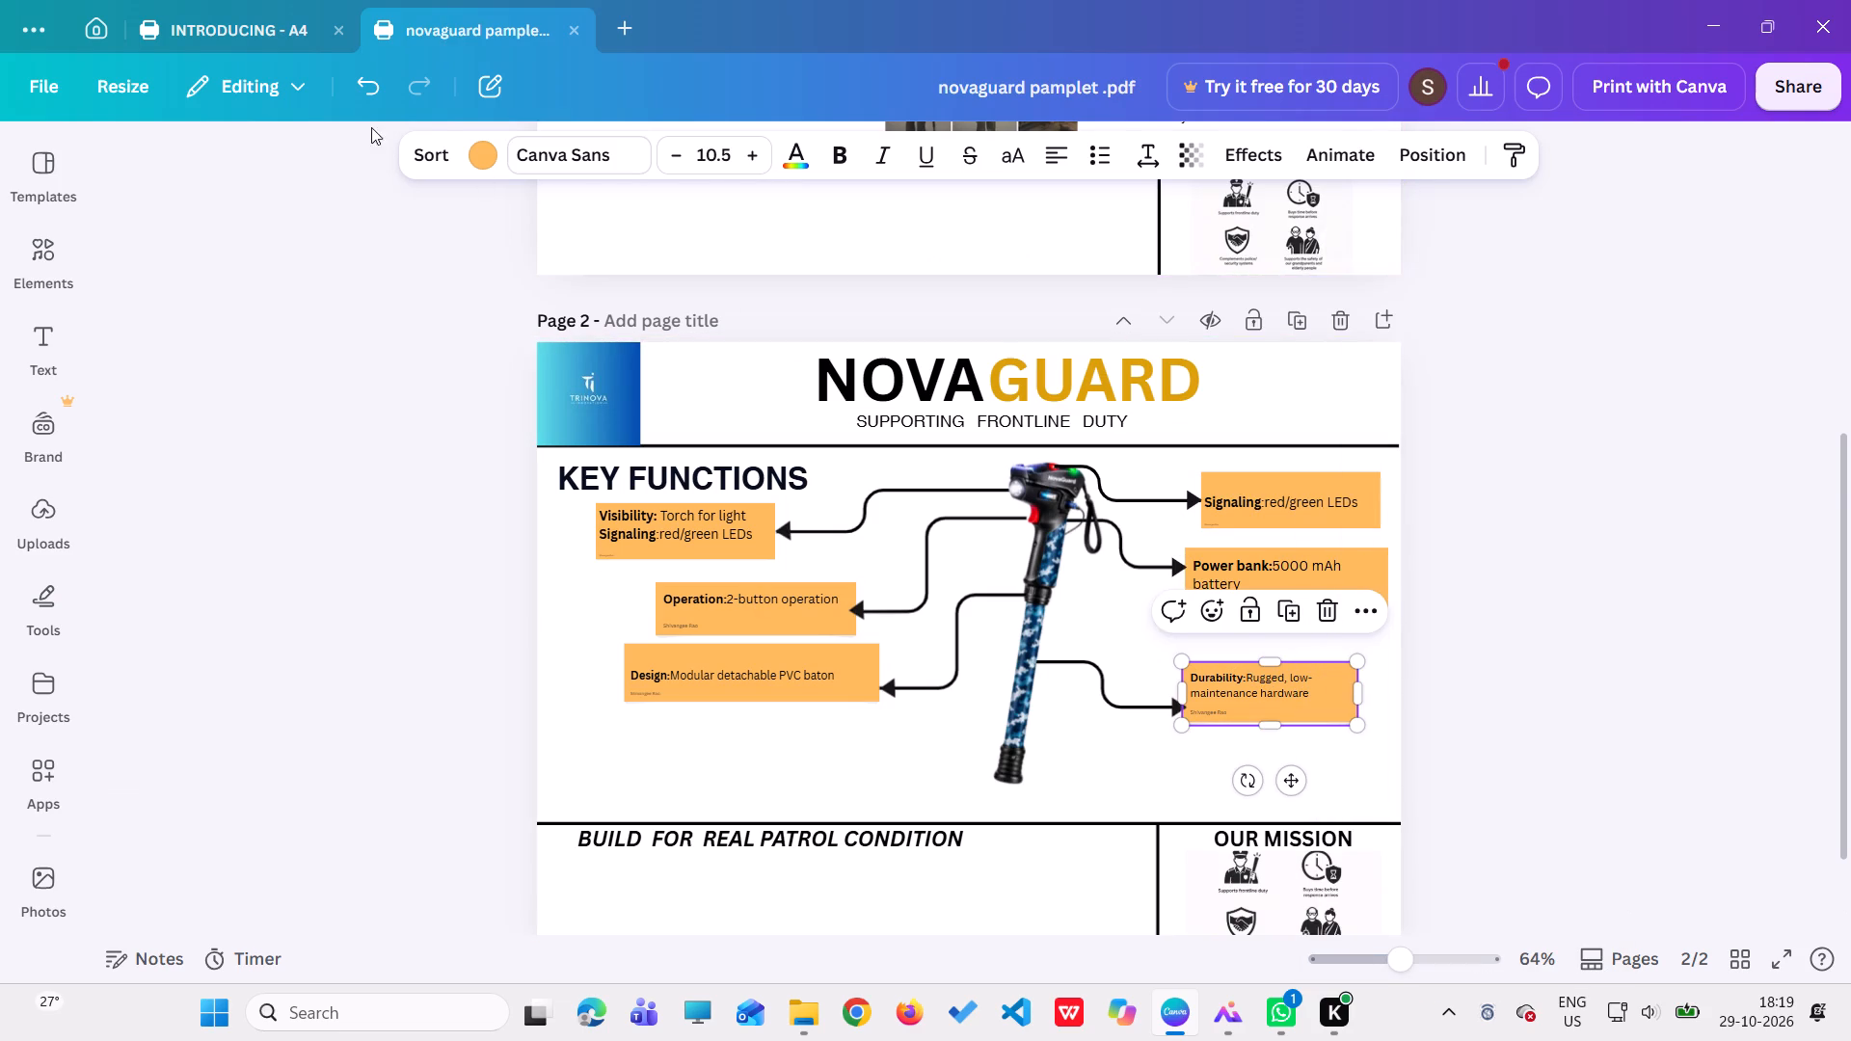
pyautogui.click(246, 33)
pyautogui.rightClick(1031, 768)
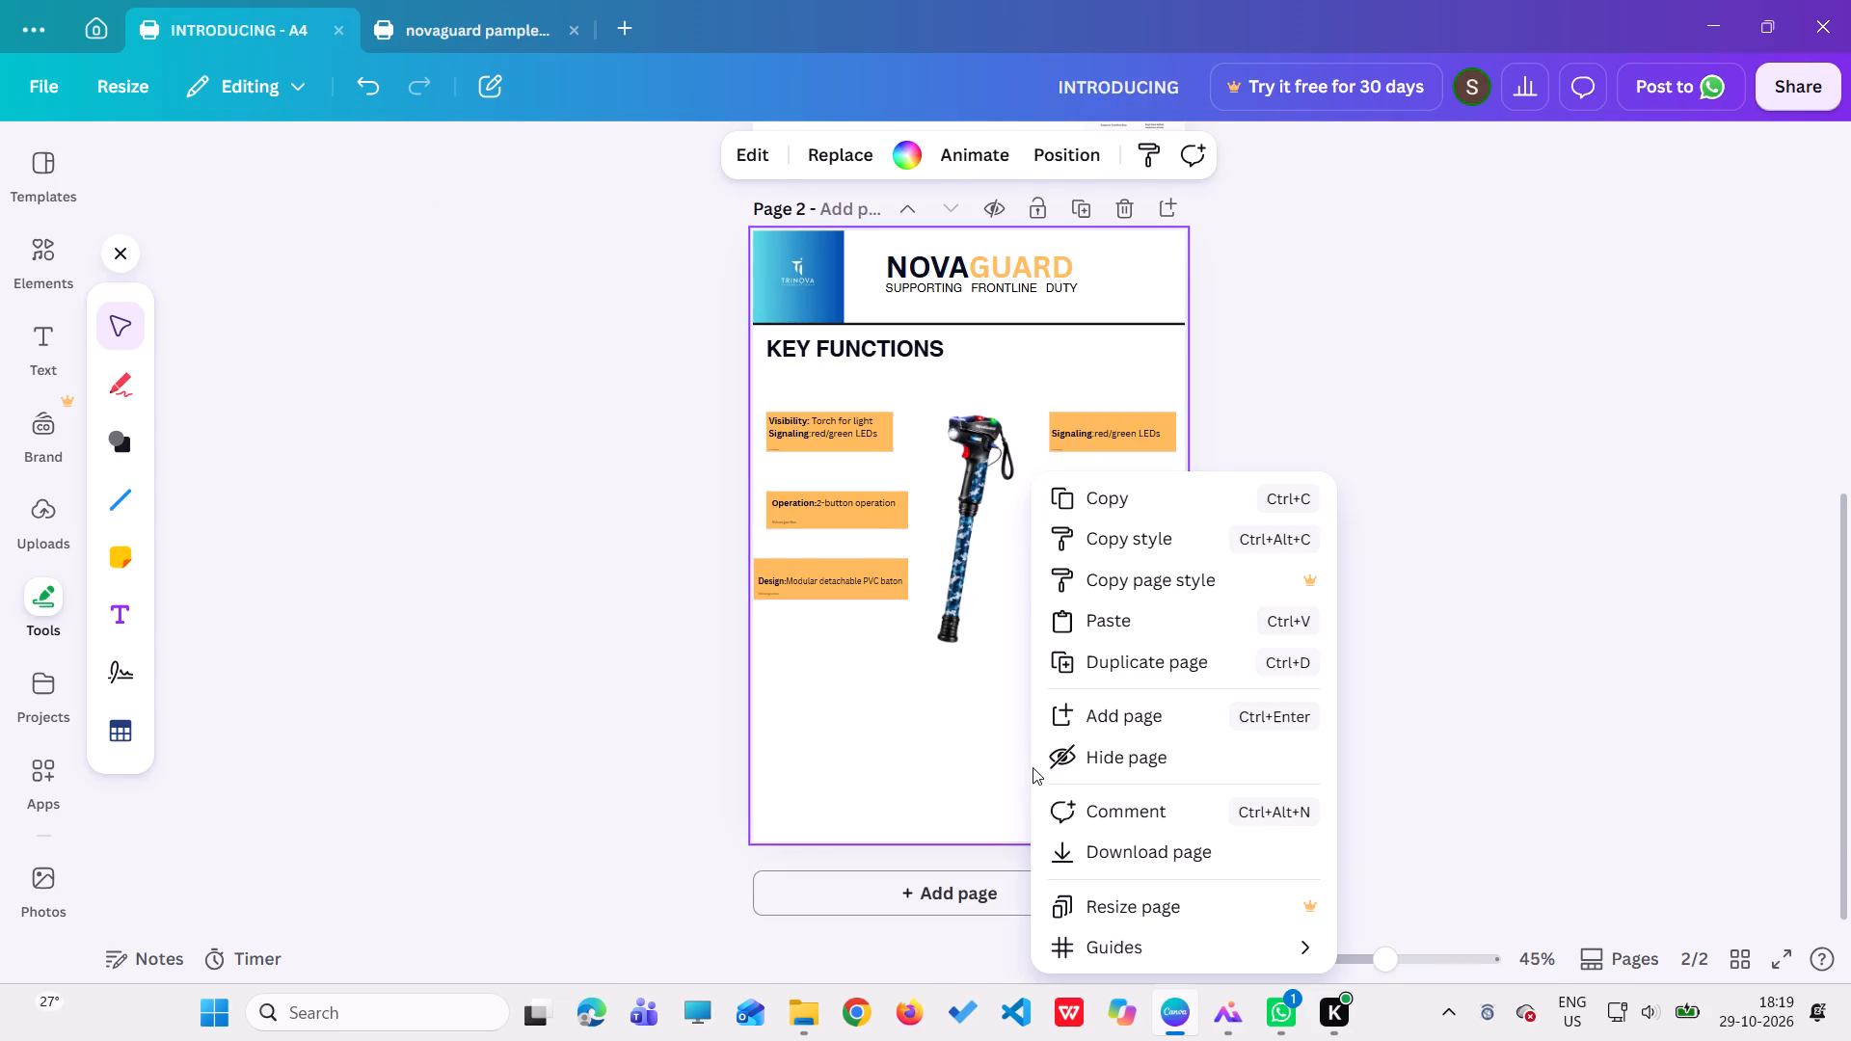
pyautogui.click(1131, 630)
pyautogui.moveTo(773, 259); pyautogui.dragTo(774, 259)
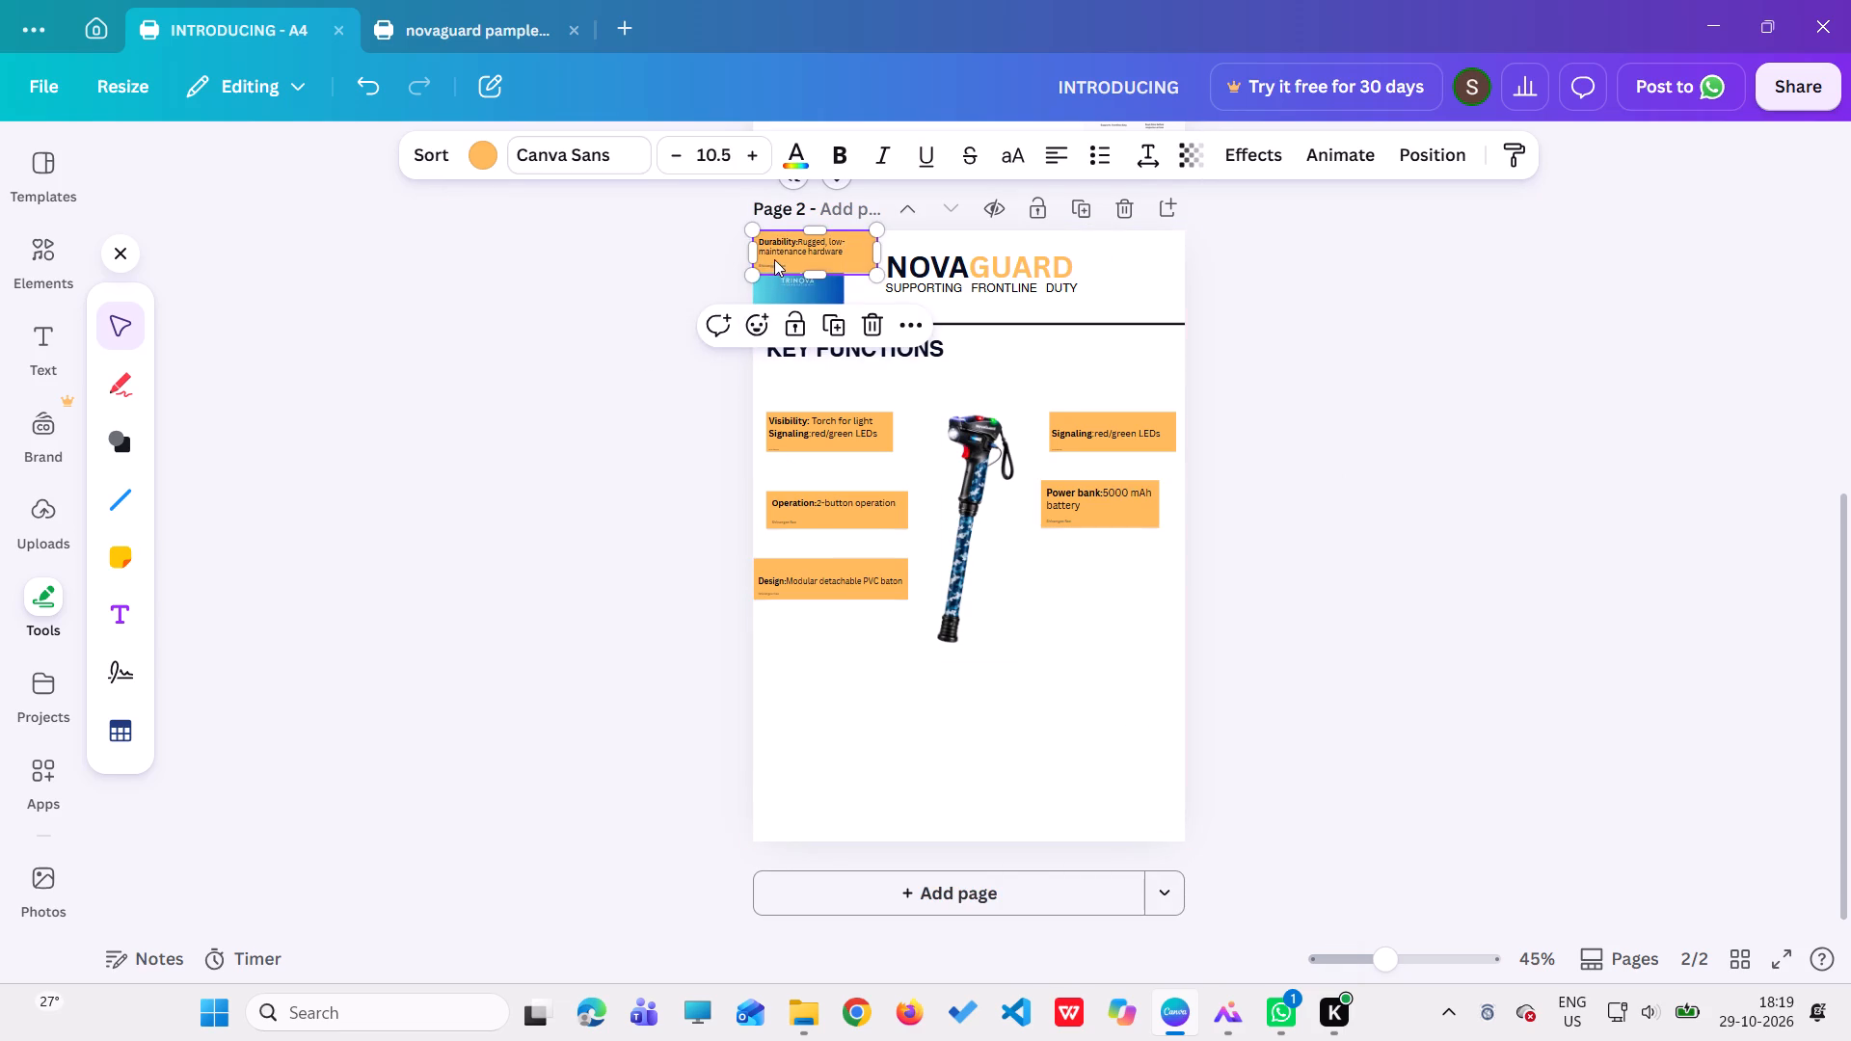
pyautogui.moveTo(774, 259); pyautogui.dragTo(1147, 678)
pyautogui.moveTo(1171, 678); pyautogui.dragTo(1059, 623)
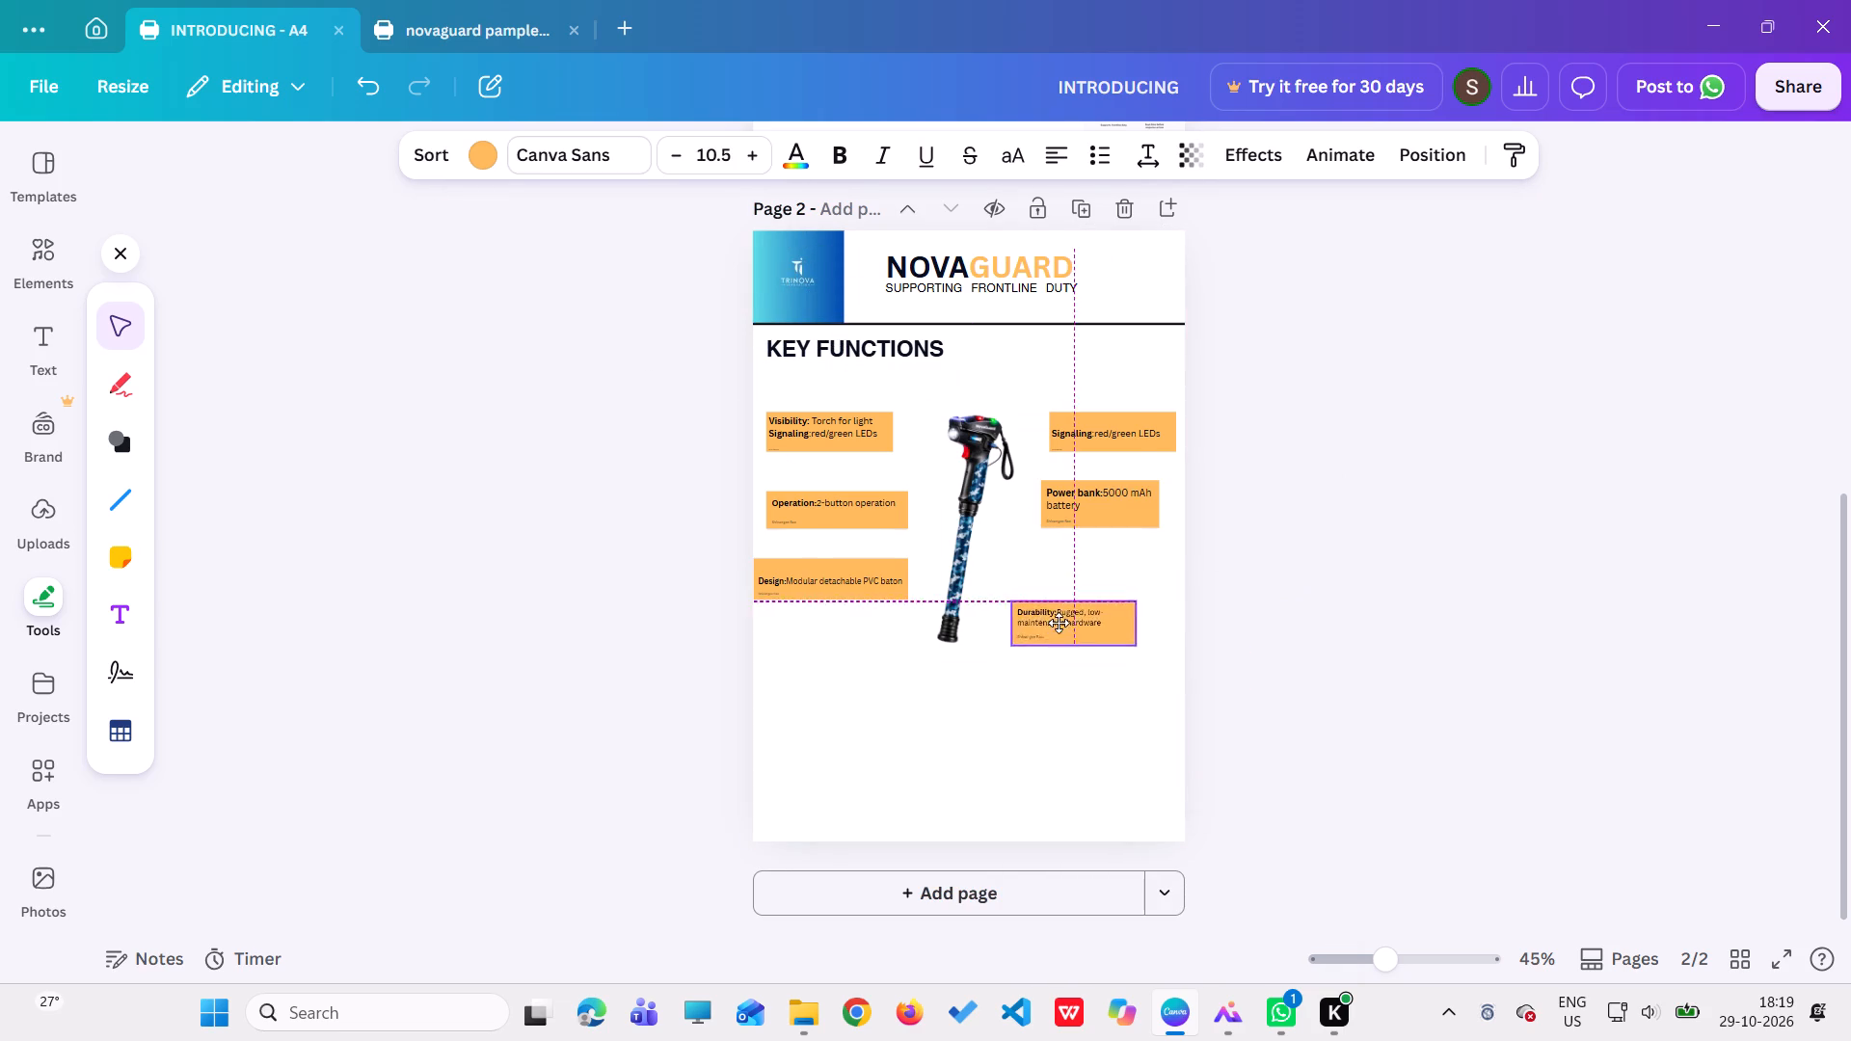
pyautogui.moveTo(1059, 623); pyautogui.dragTo(1081, 592)
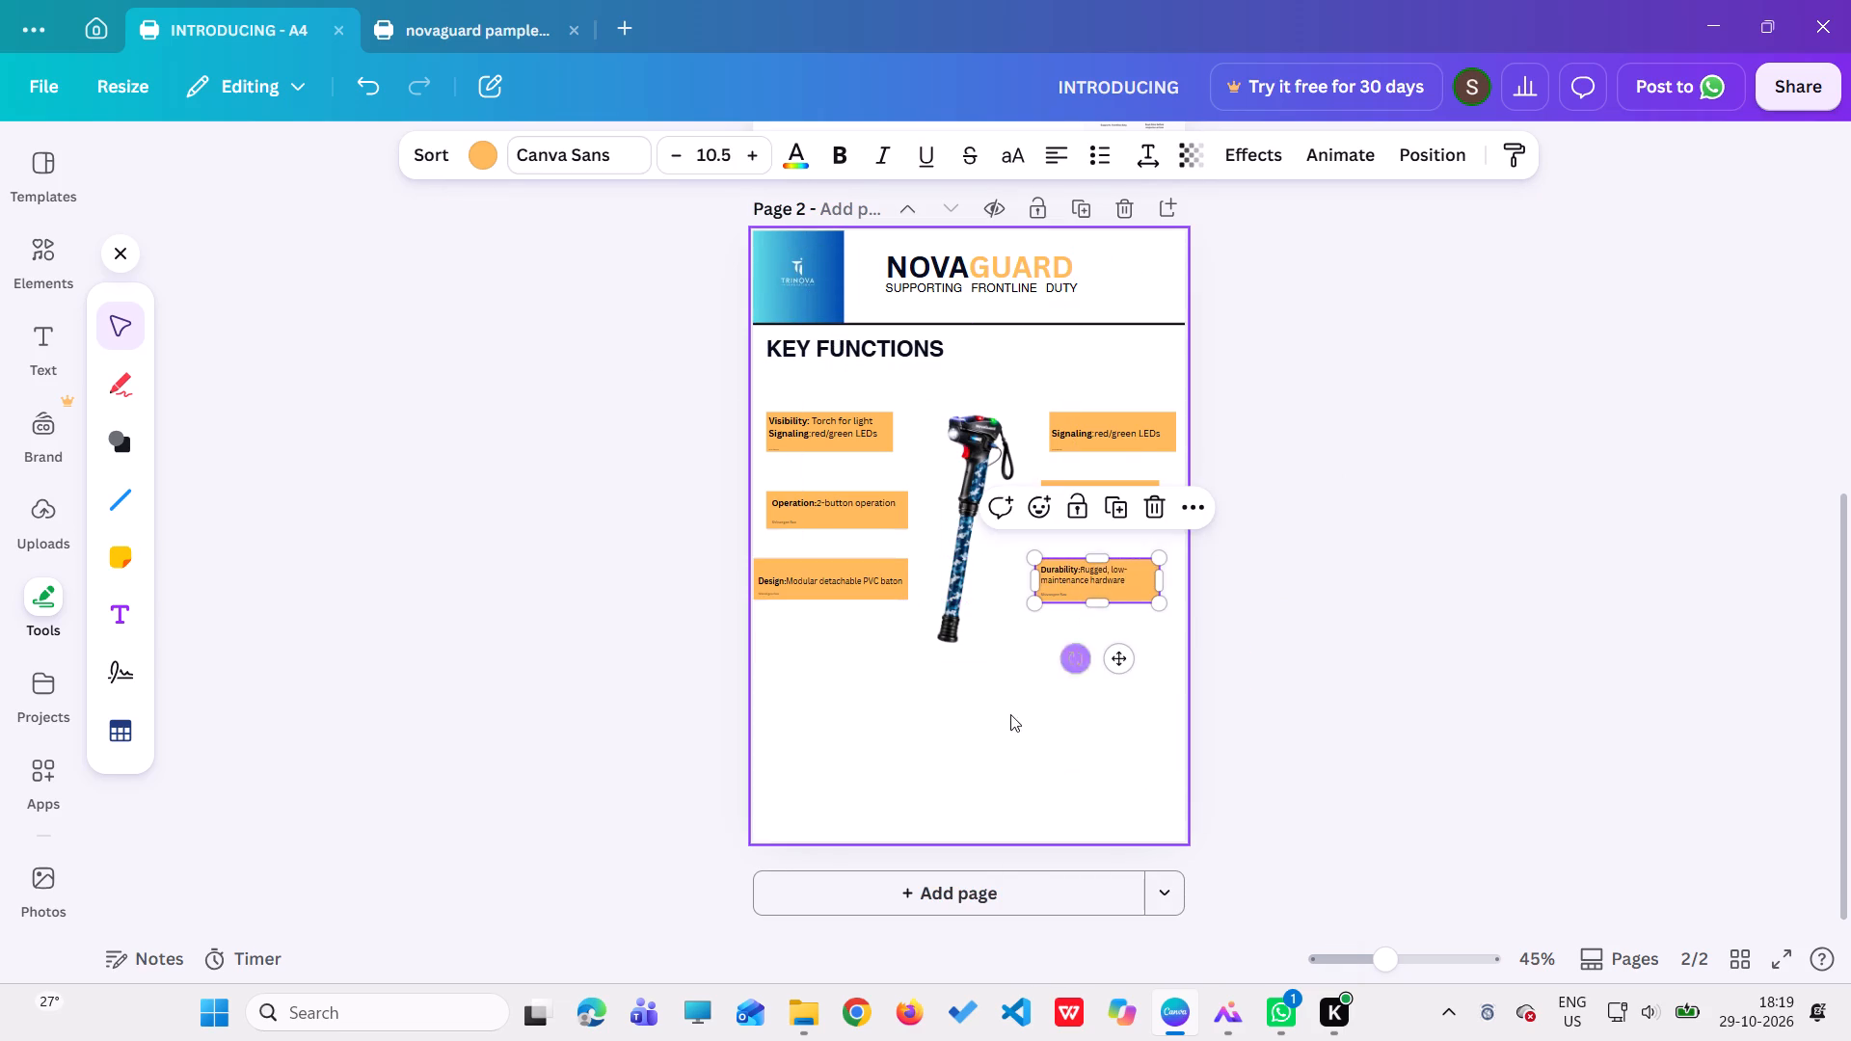
# Add a straight horizontal line below the baton on page 2 and stretch it across the full page width.
pyautogui.click(1000, 719)
pyautogui.click(107, 513)
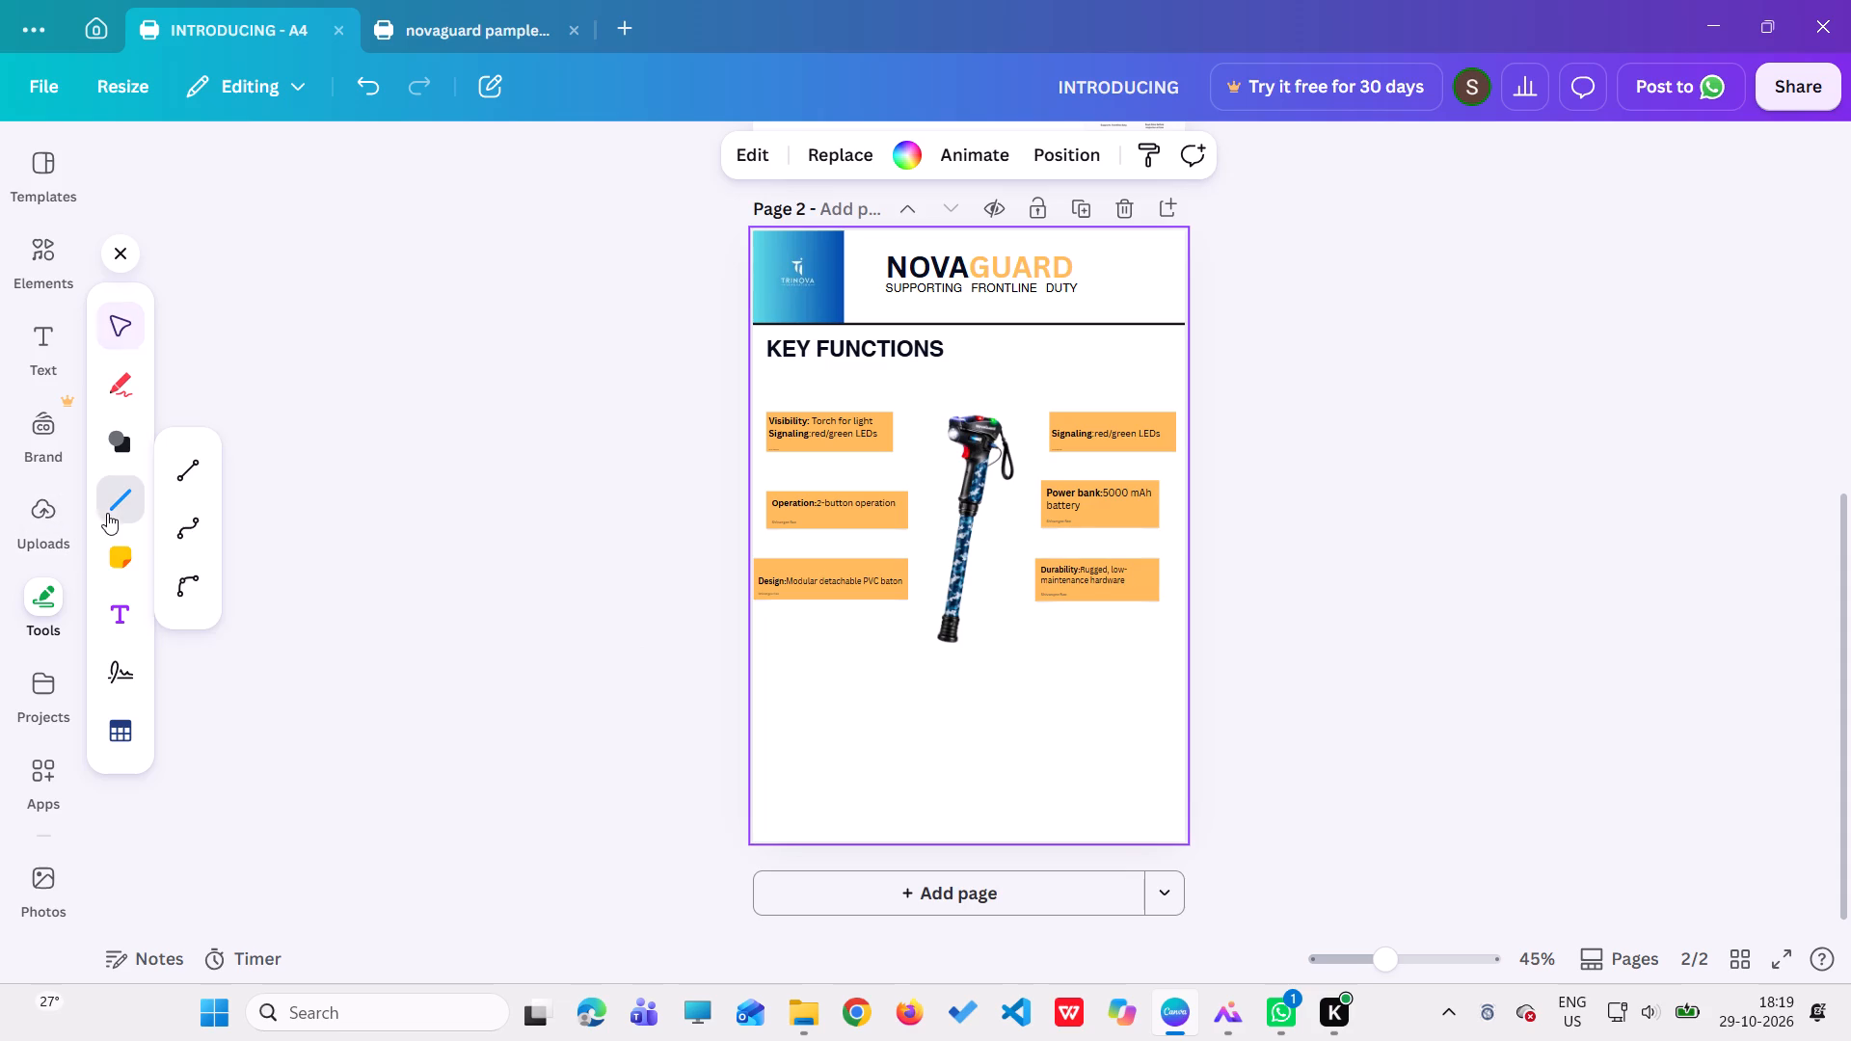
pyautogui.click(177, 464)
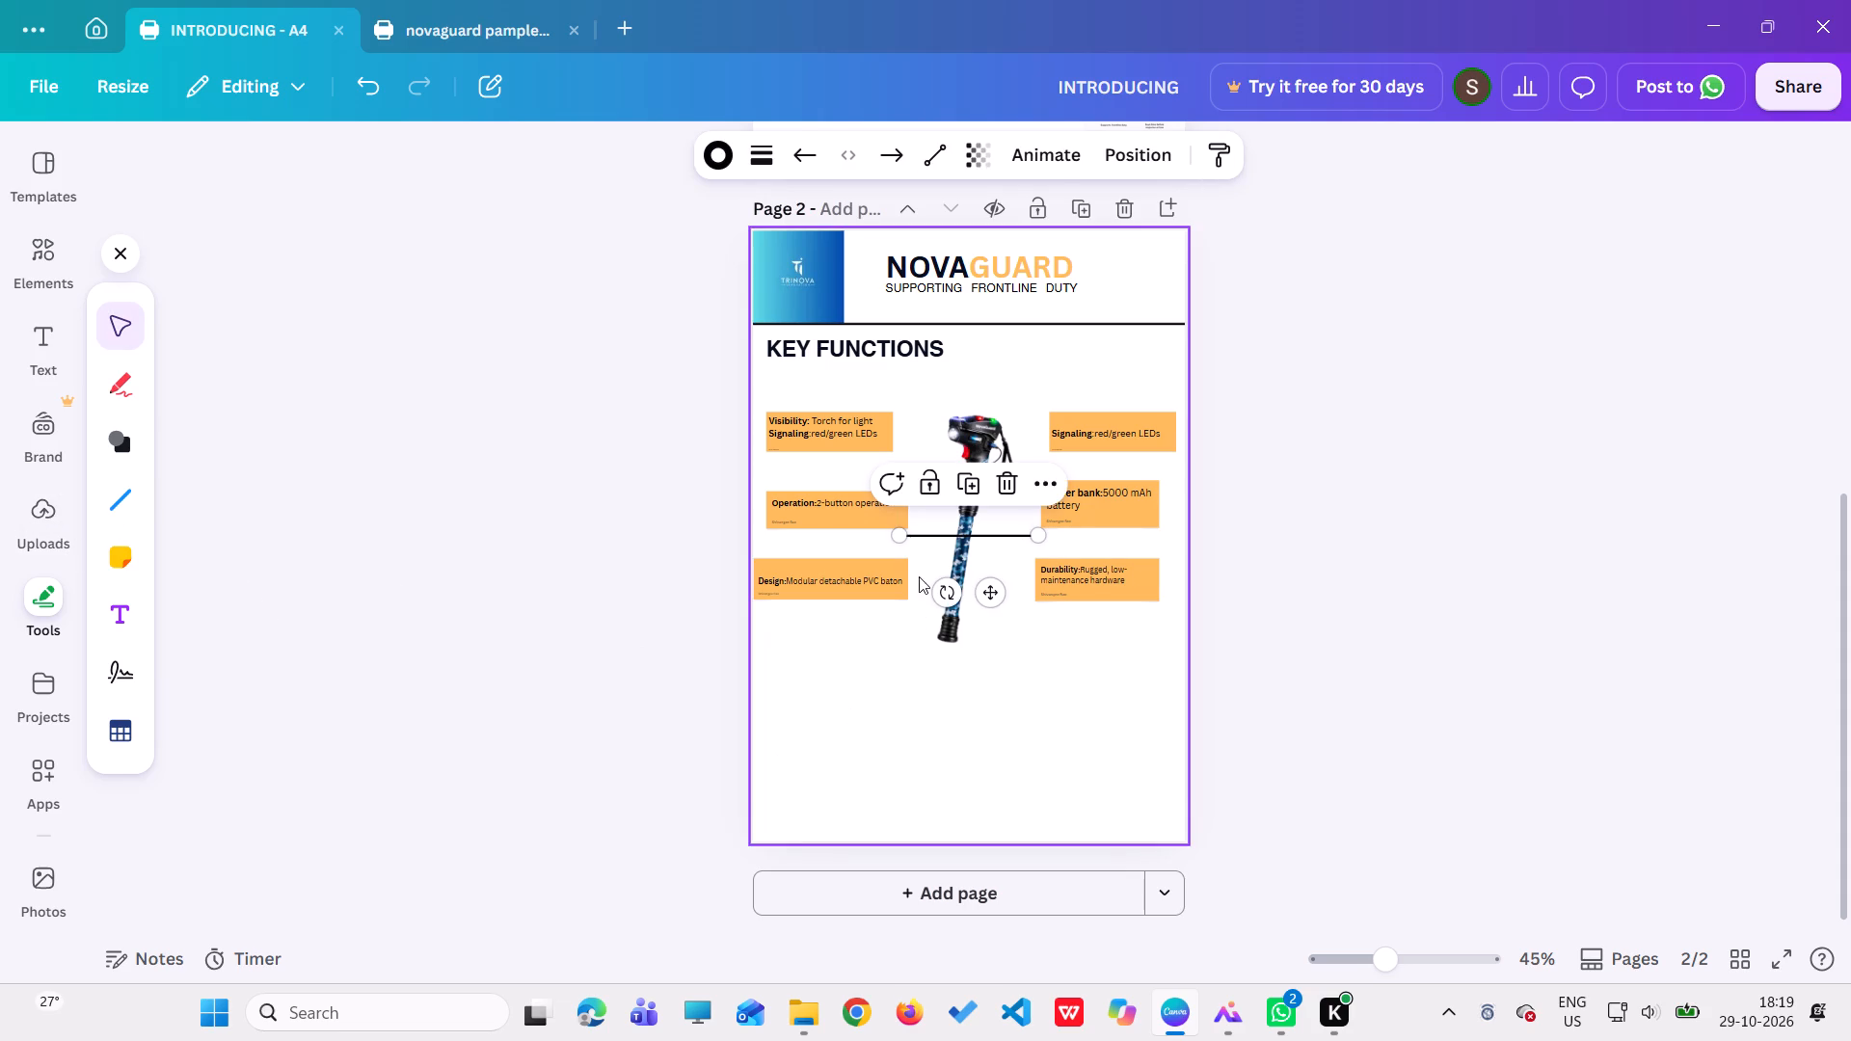
pyautogui.moveTo(995, 596); pyautogui.dragTo(979, 763)
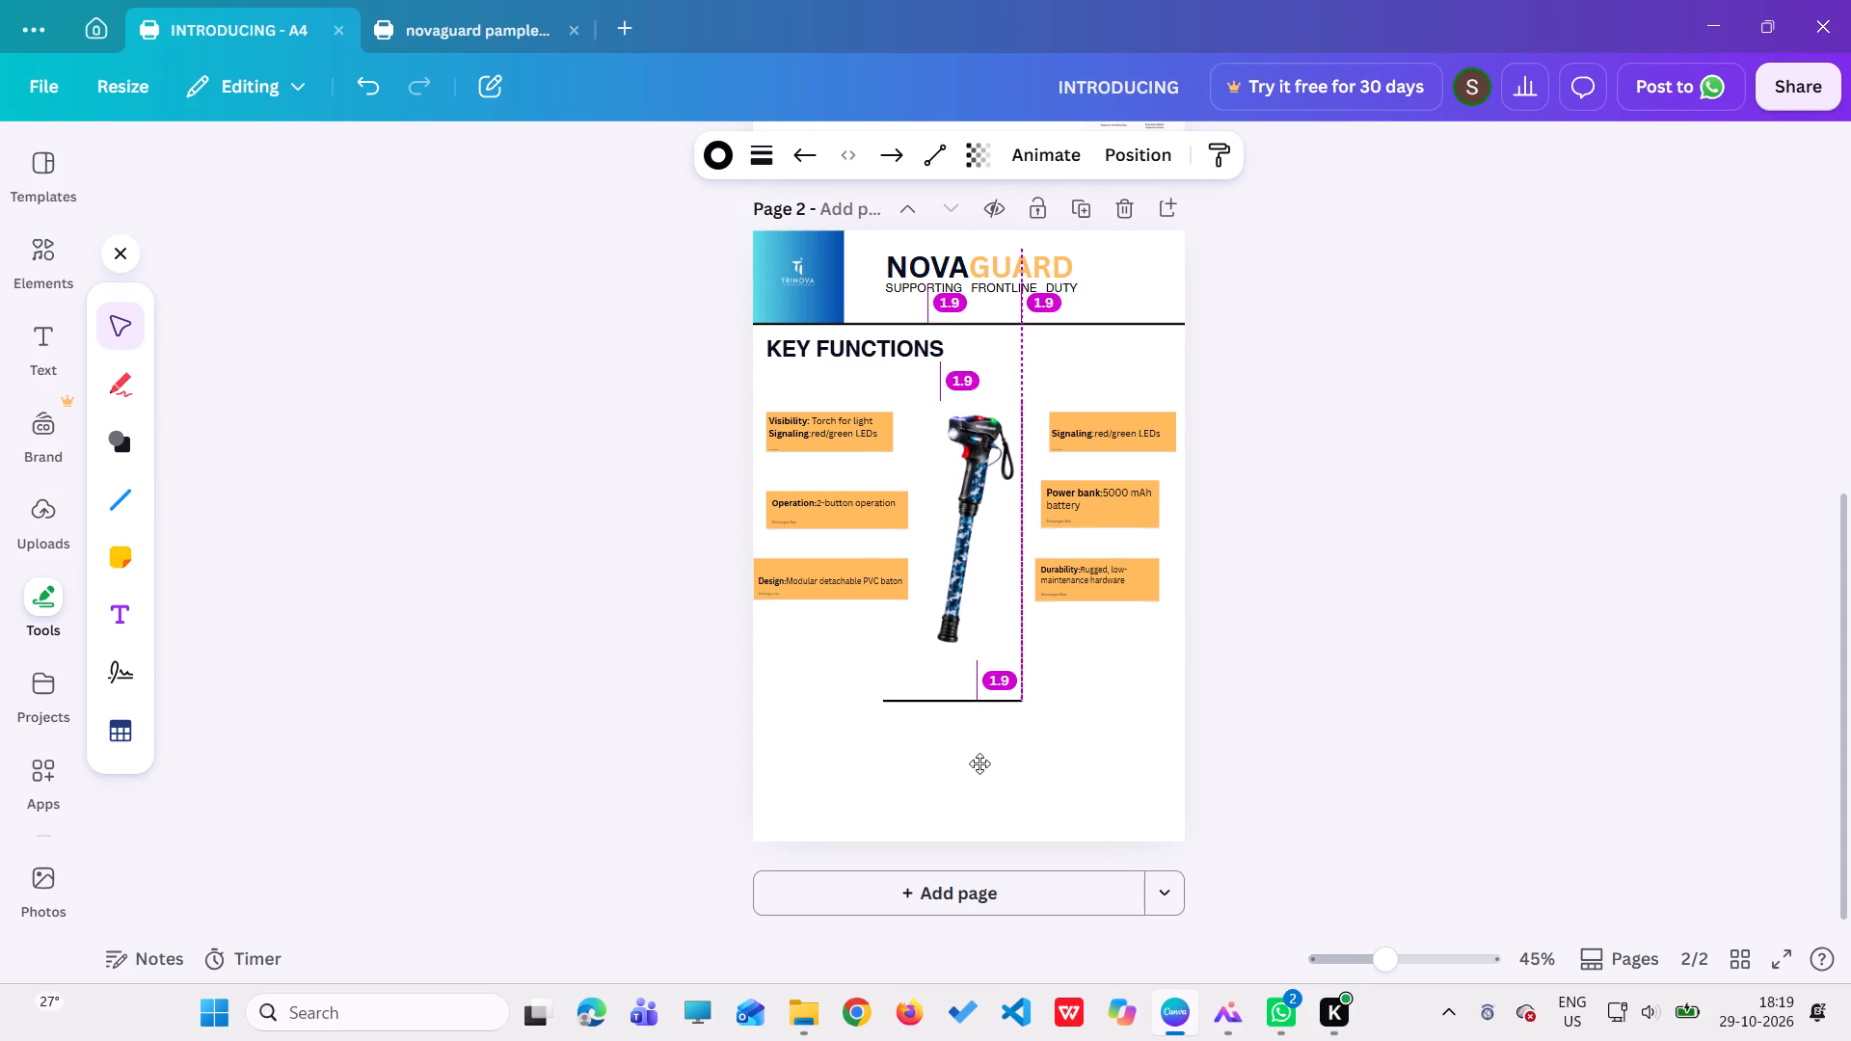
pyautogui.moveTo(979, 763); pyautogui.dragTo(987, 832)
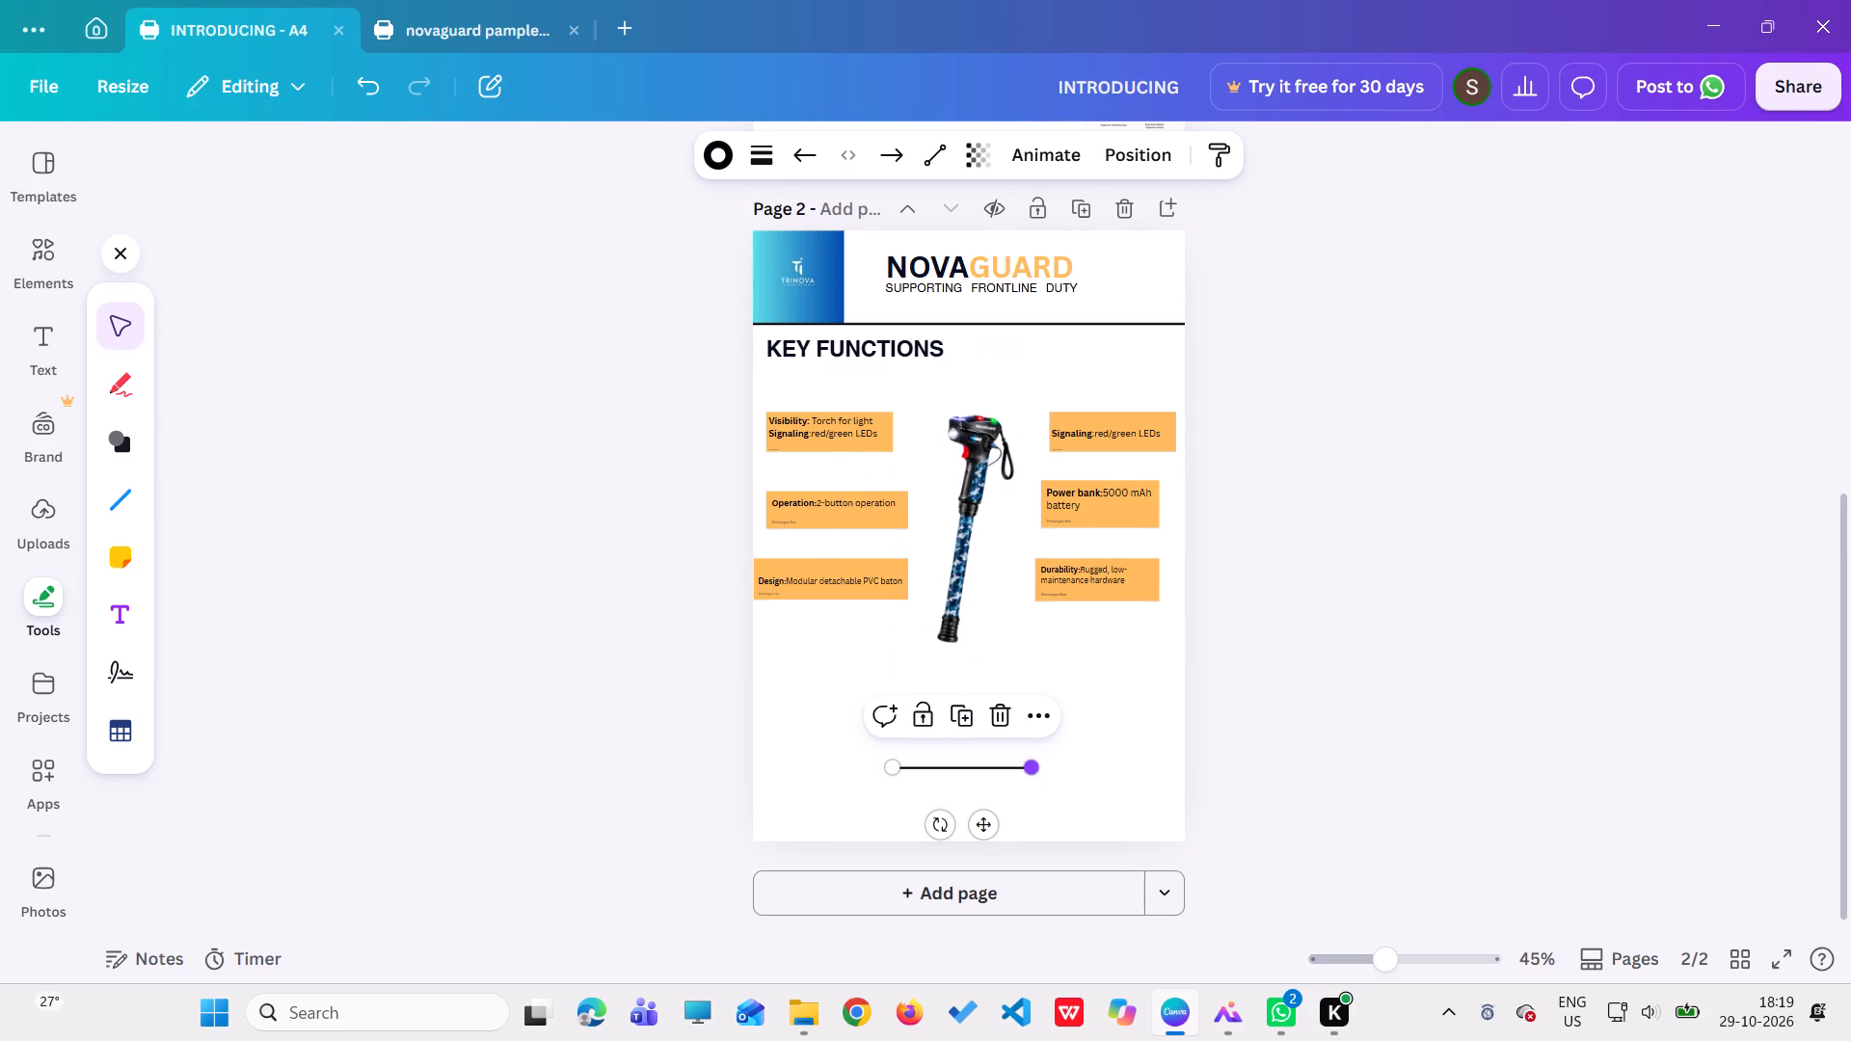
pyautogui.moveTo(1028, 763); pyautogui.dragTo(1178, 766)
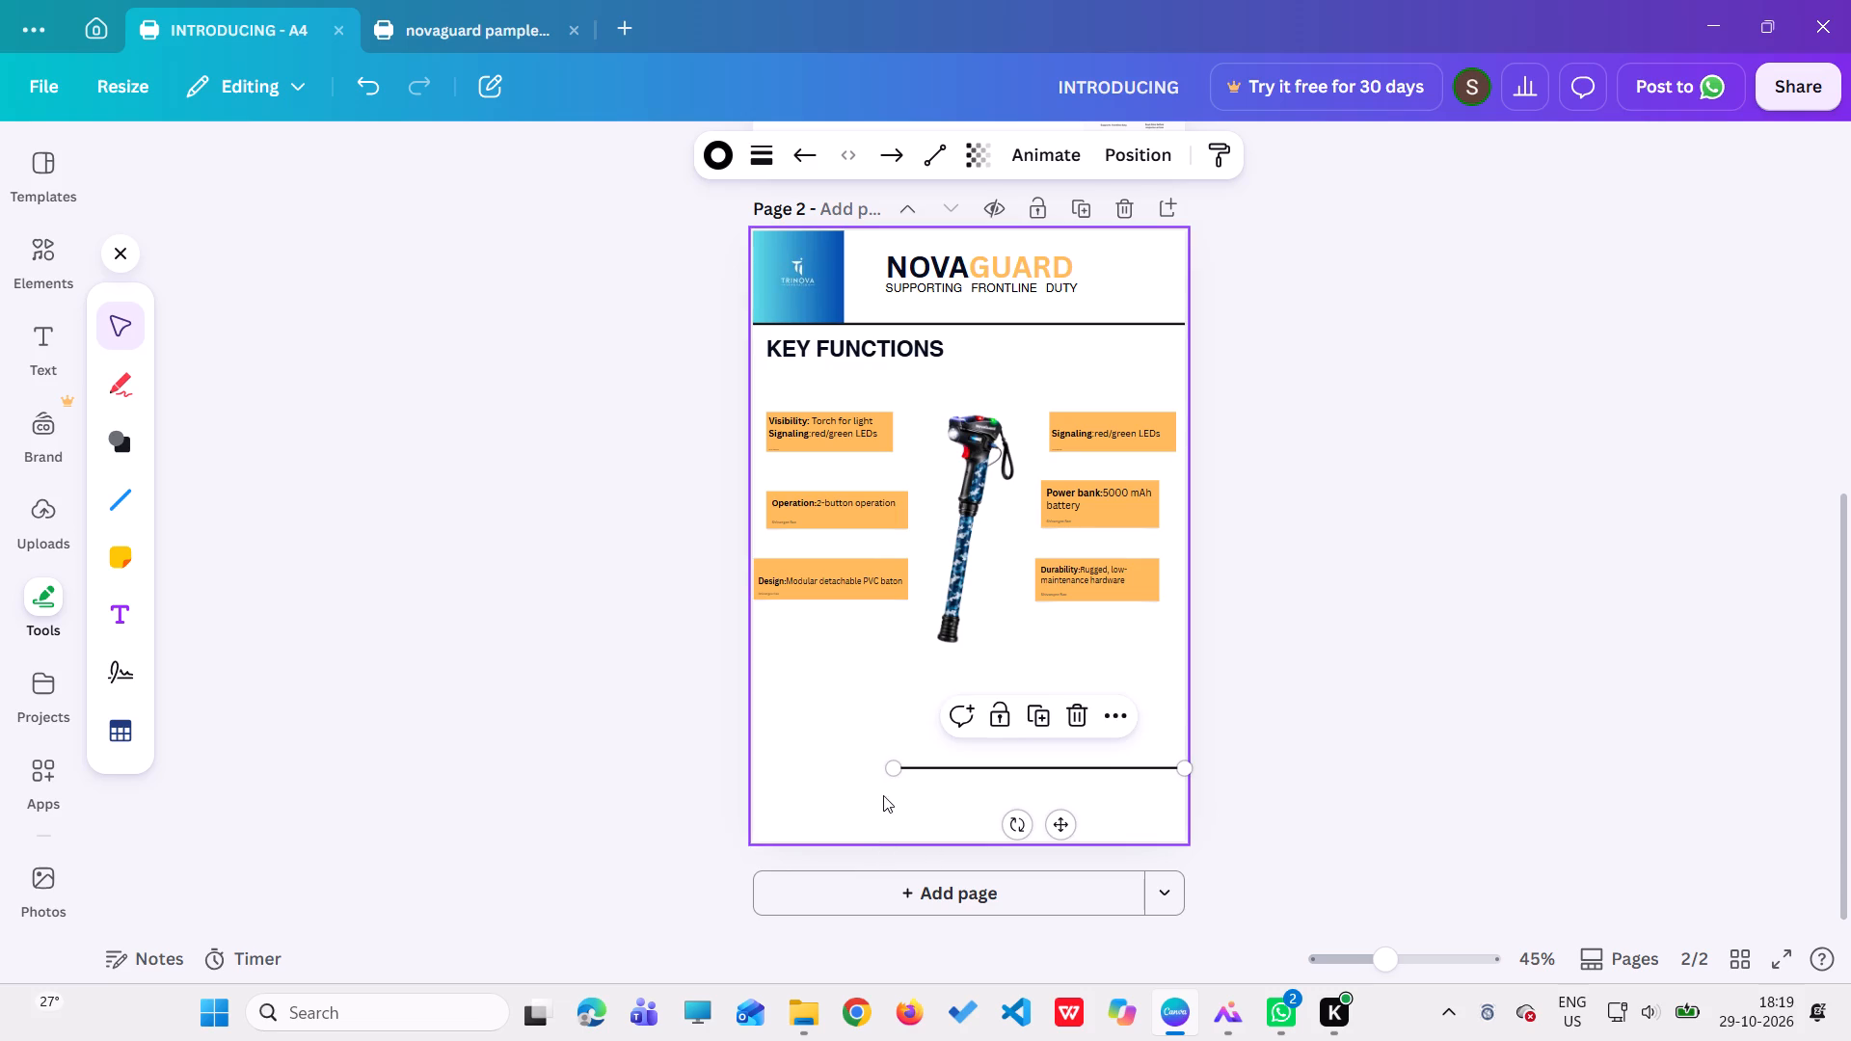
pyautogui.moveTo(888, 768); pyautogui.dragTo(743, 774)
# Enlarge the baton image and centre it between the note columns, ending just above the new divider line.
pyautogui.click(951, 513)
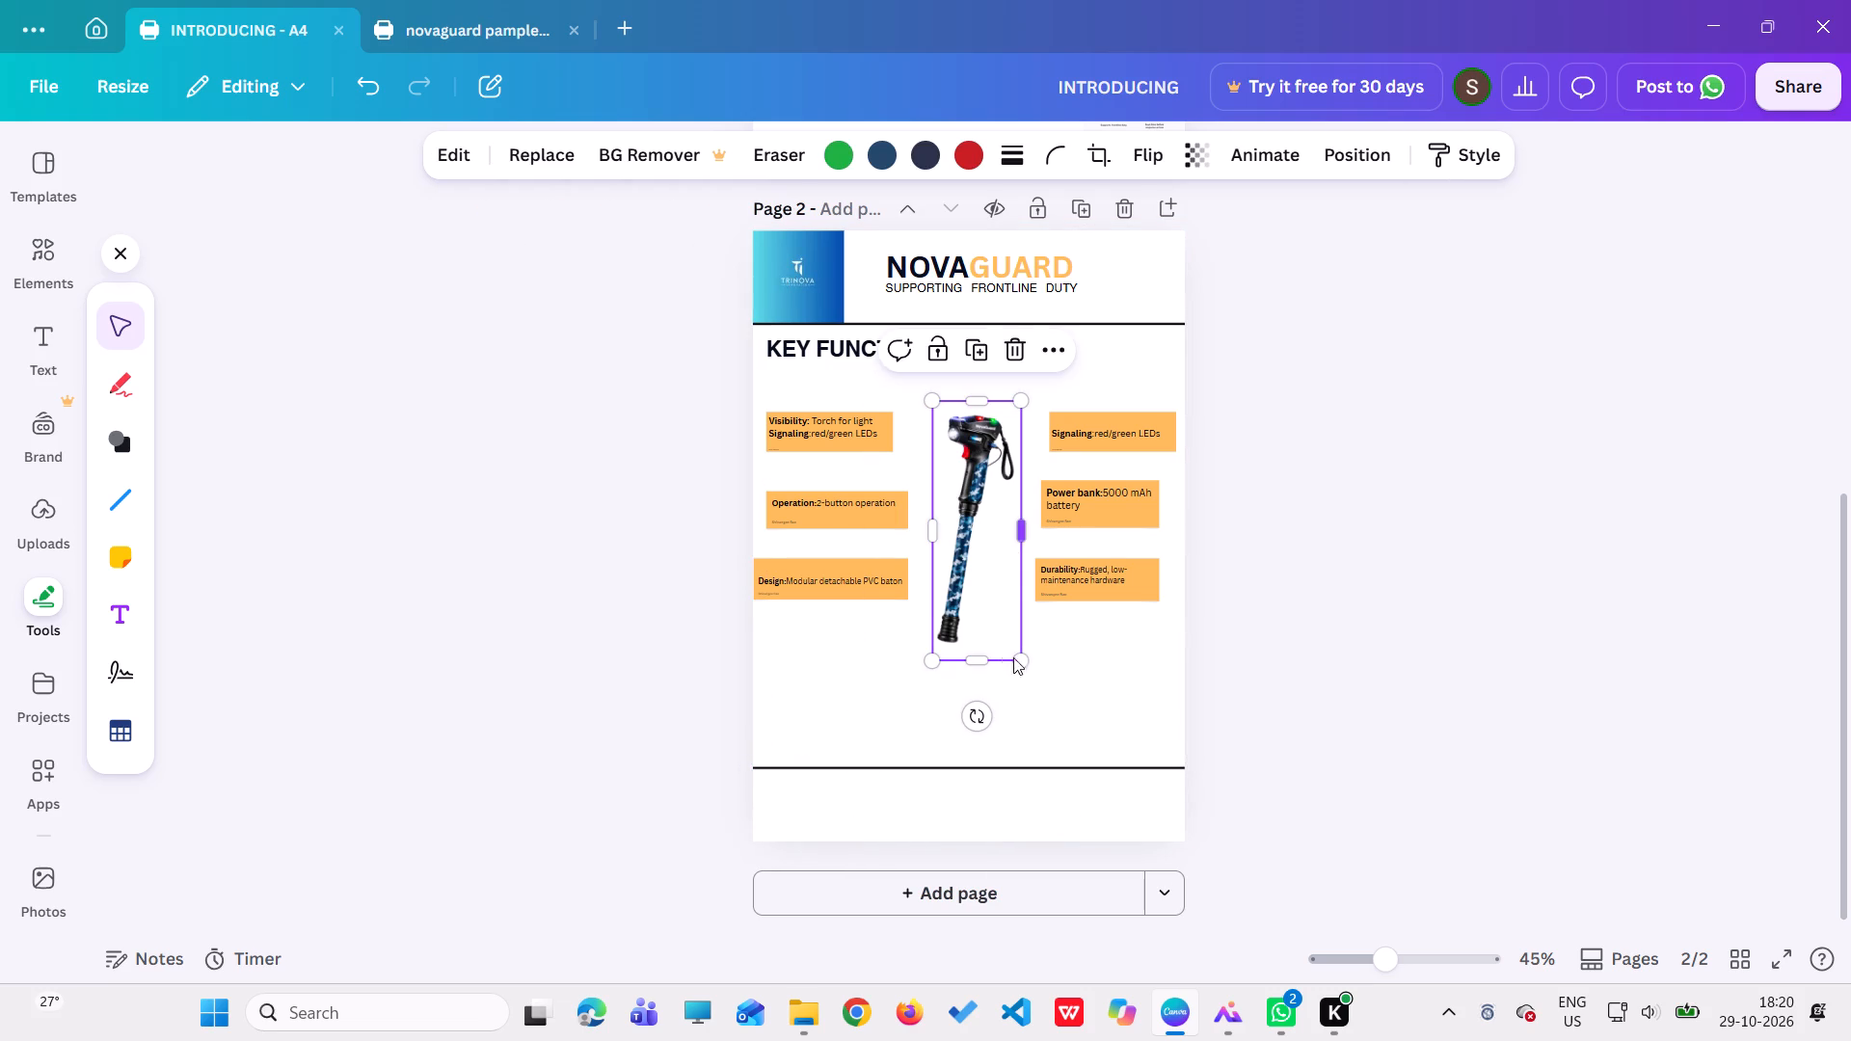
pyautogui.moveTo(1021, 659); pyautogui.dragTo(1029, 724)
pyautogui.moveTo(1010, 675); pyautogui.dragTo(998, 627)
pyautogui.moveTo(1022, 669); pyautogui.dragTo(1041, 743)
pyautogui.moveTo(1017, 645); pyautogui.dragTo(1021, 671)
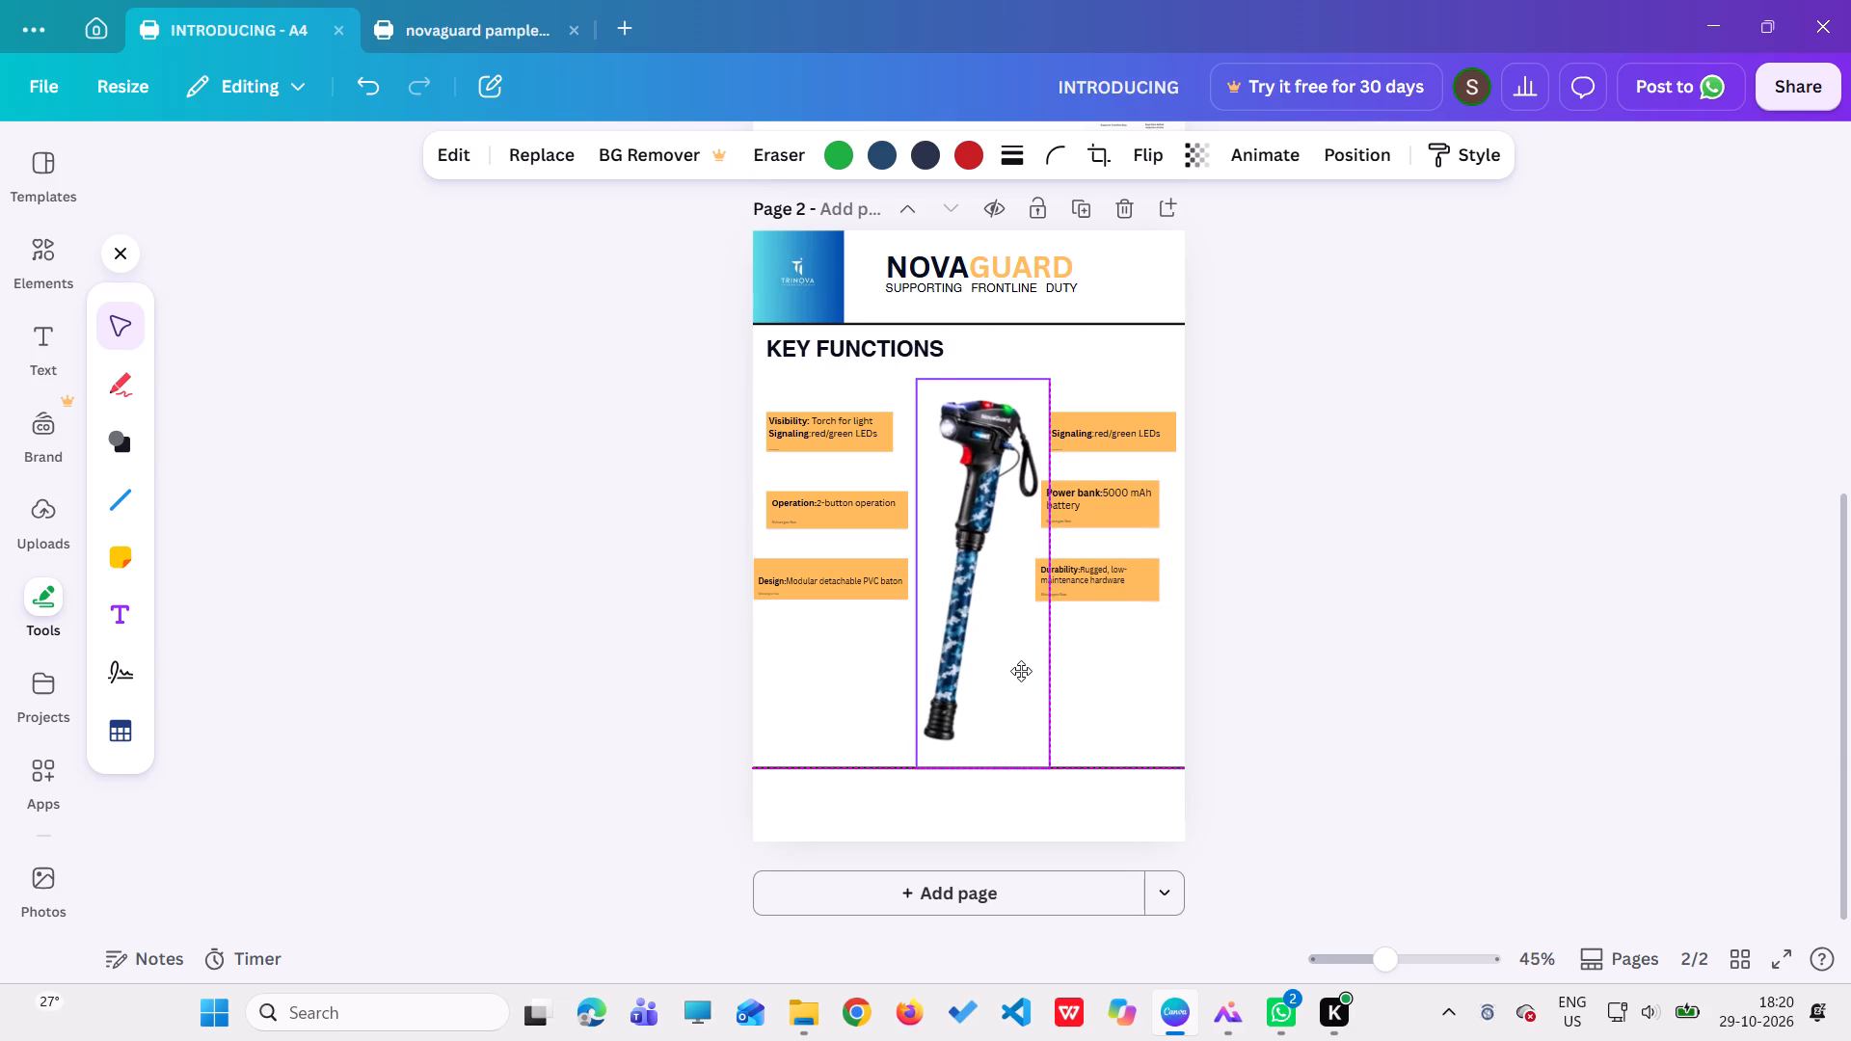
pyautogui.moveTo(1021, 671); pyautogui.dragTo(1018, 666)
pyautogui.click(1099, 660)
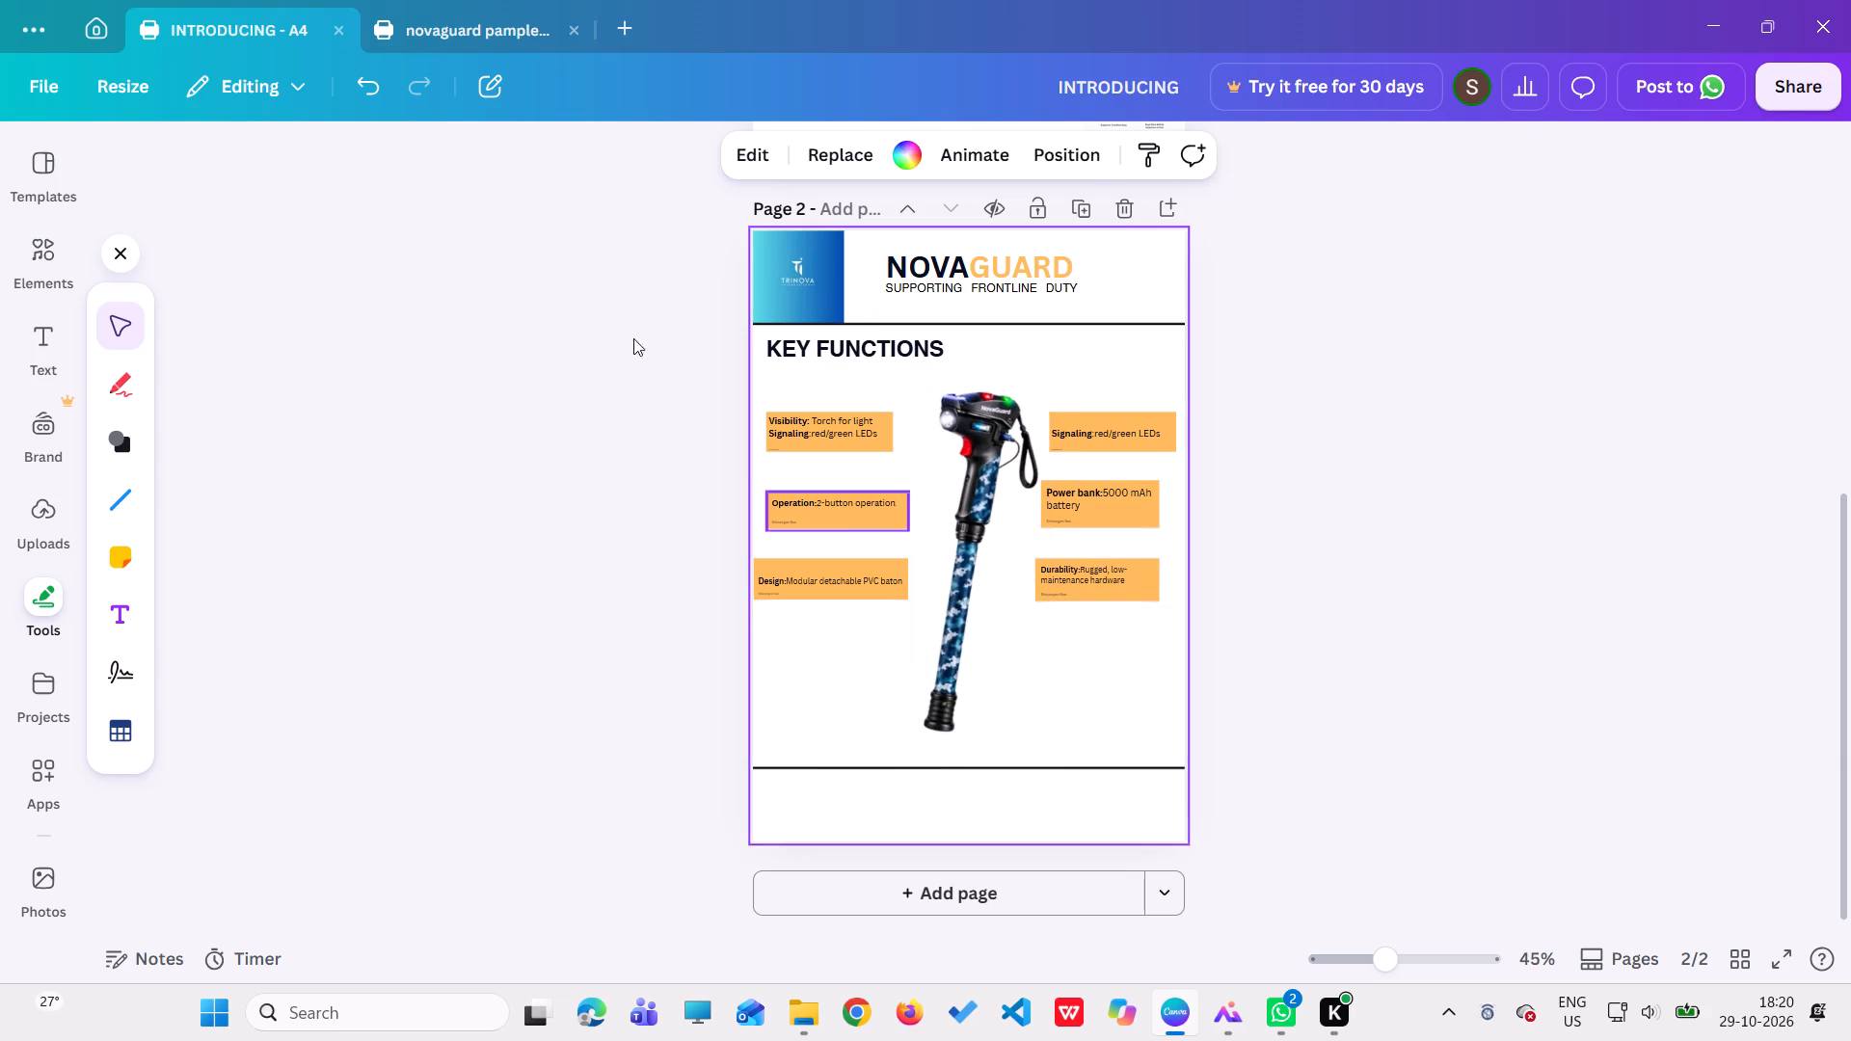
# Copy the Visibility note's curved connector from the existing pamphlet and place it near the Visibility note and baton head.
pyautogui.click(526, 20)
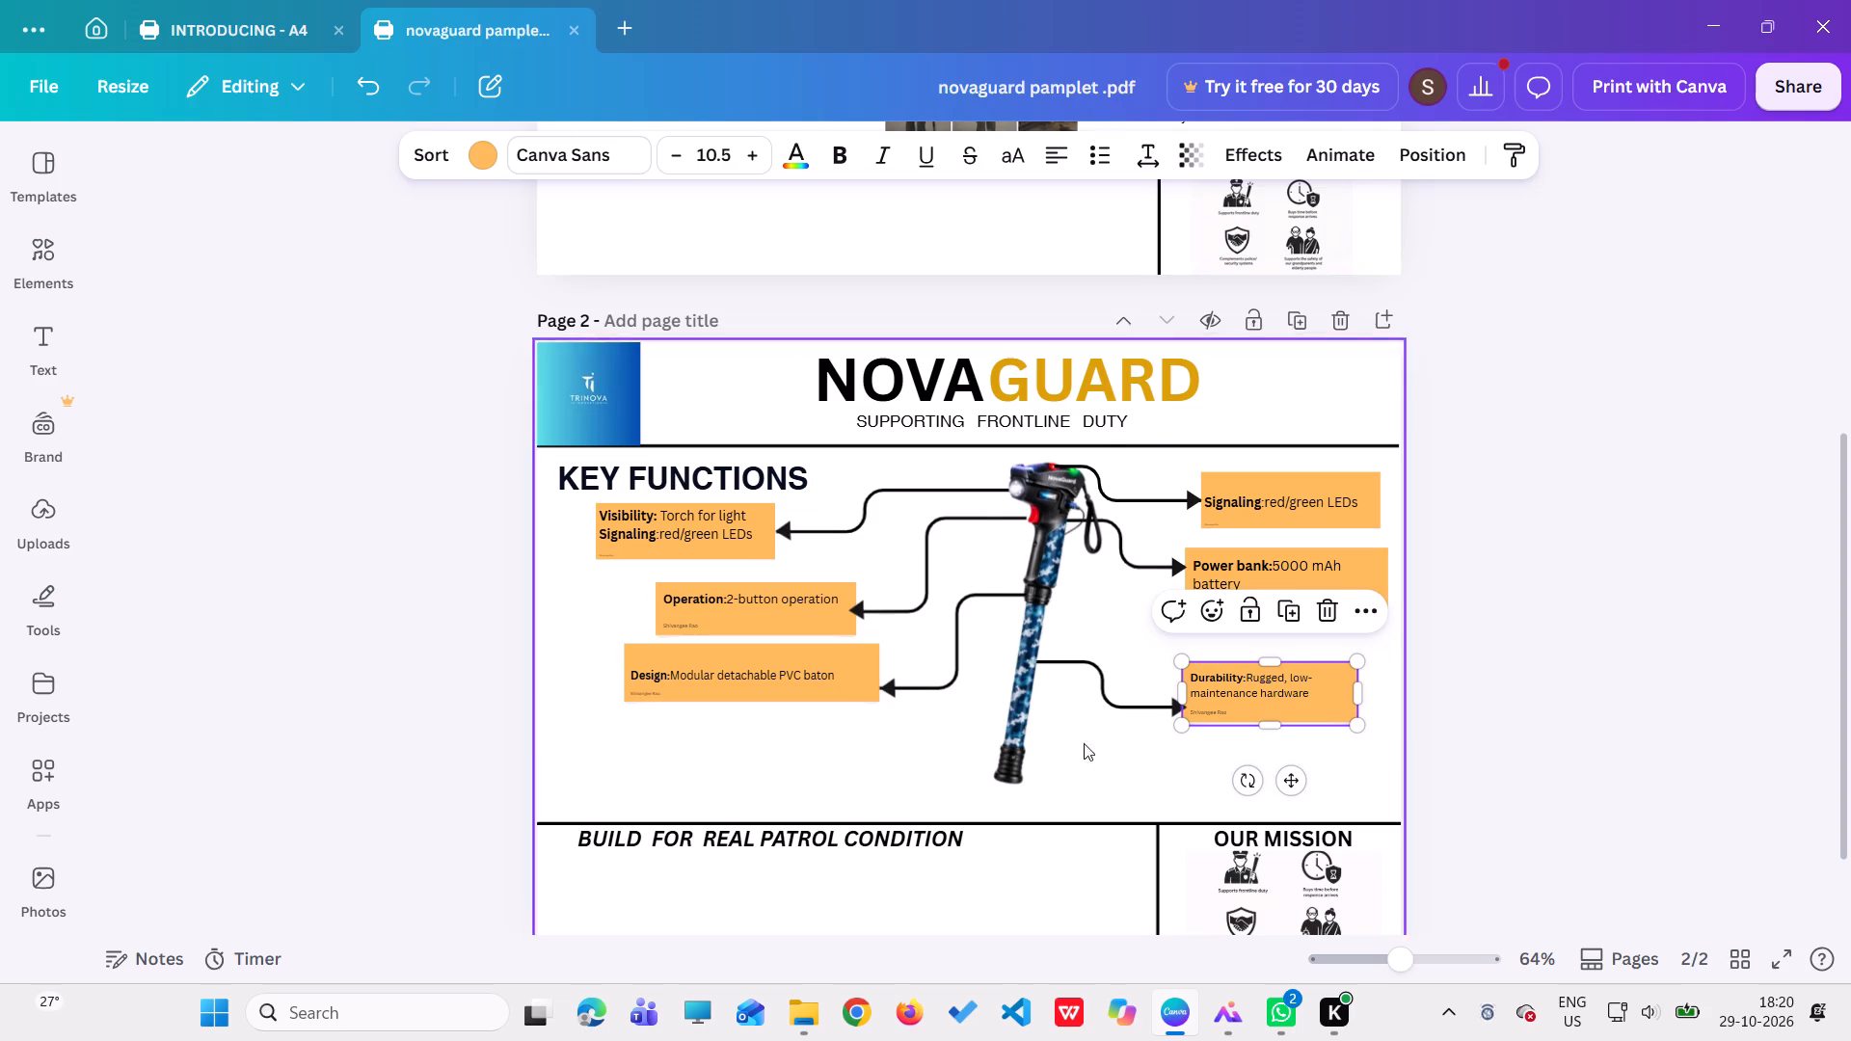
pyautogui.click(880, 495)
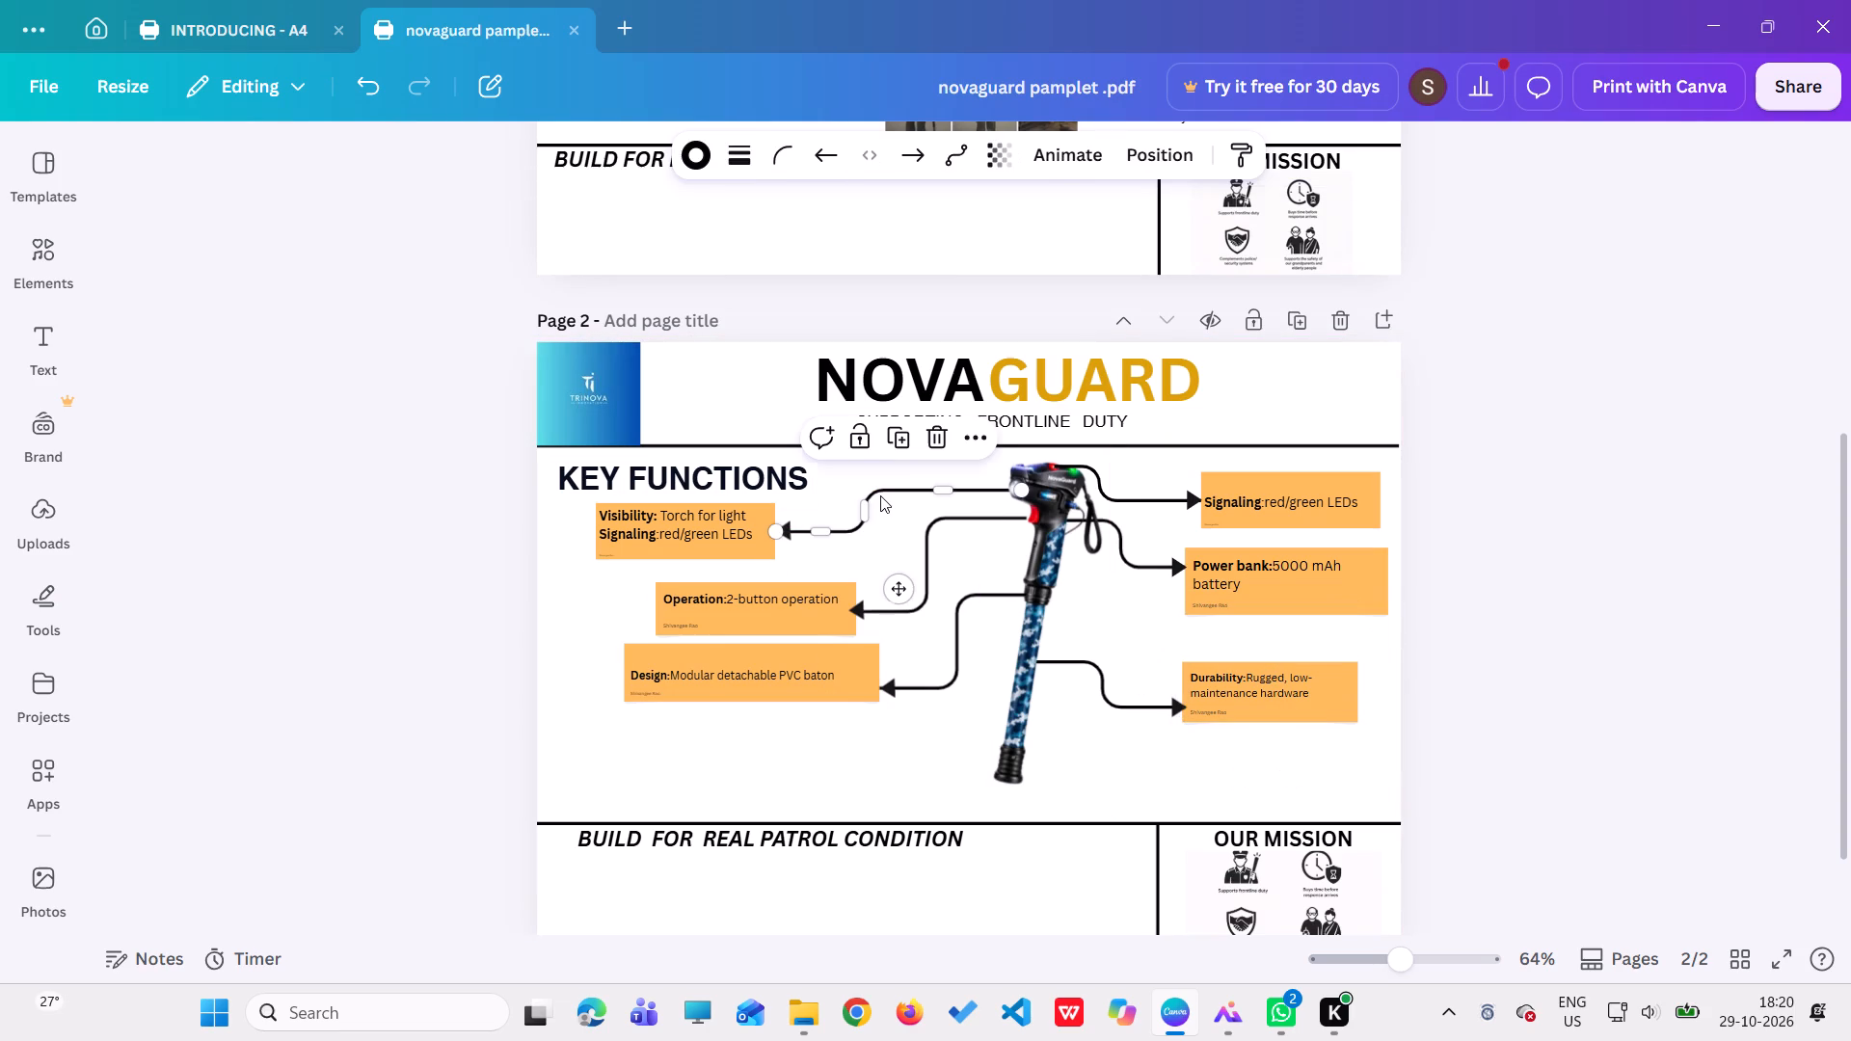
pyautogui.click(989, 440)
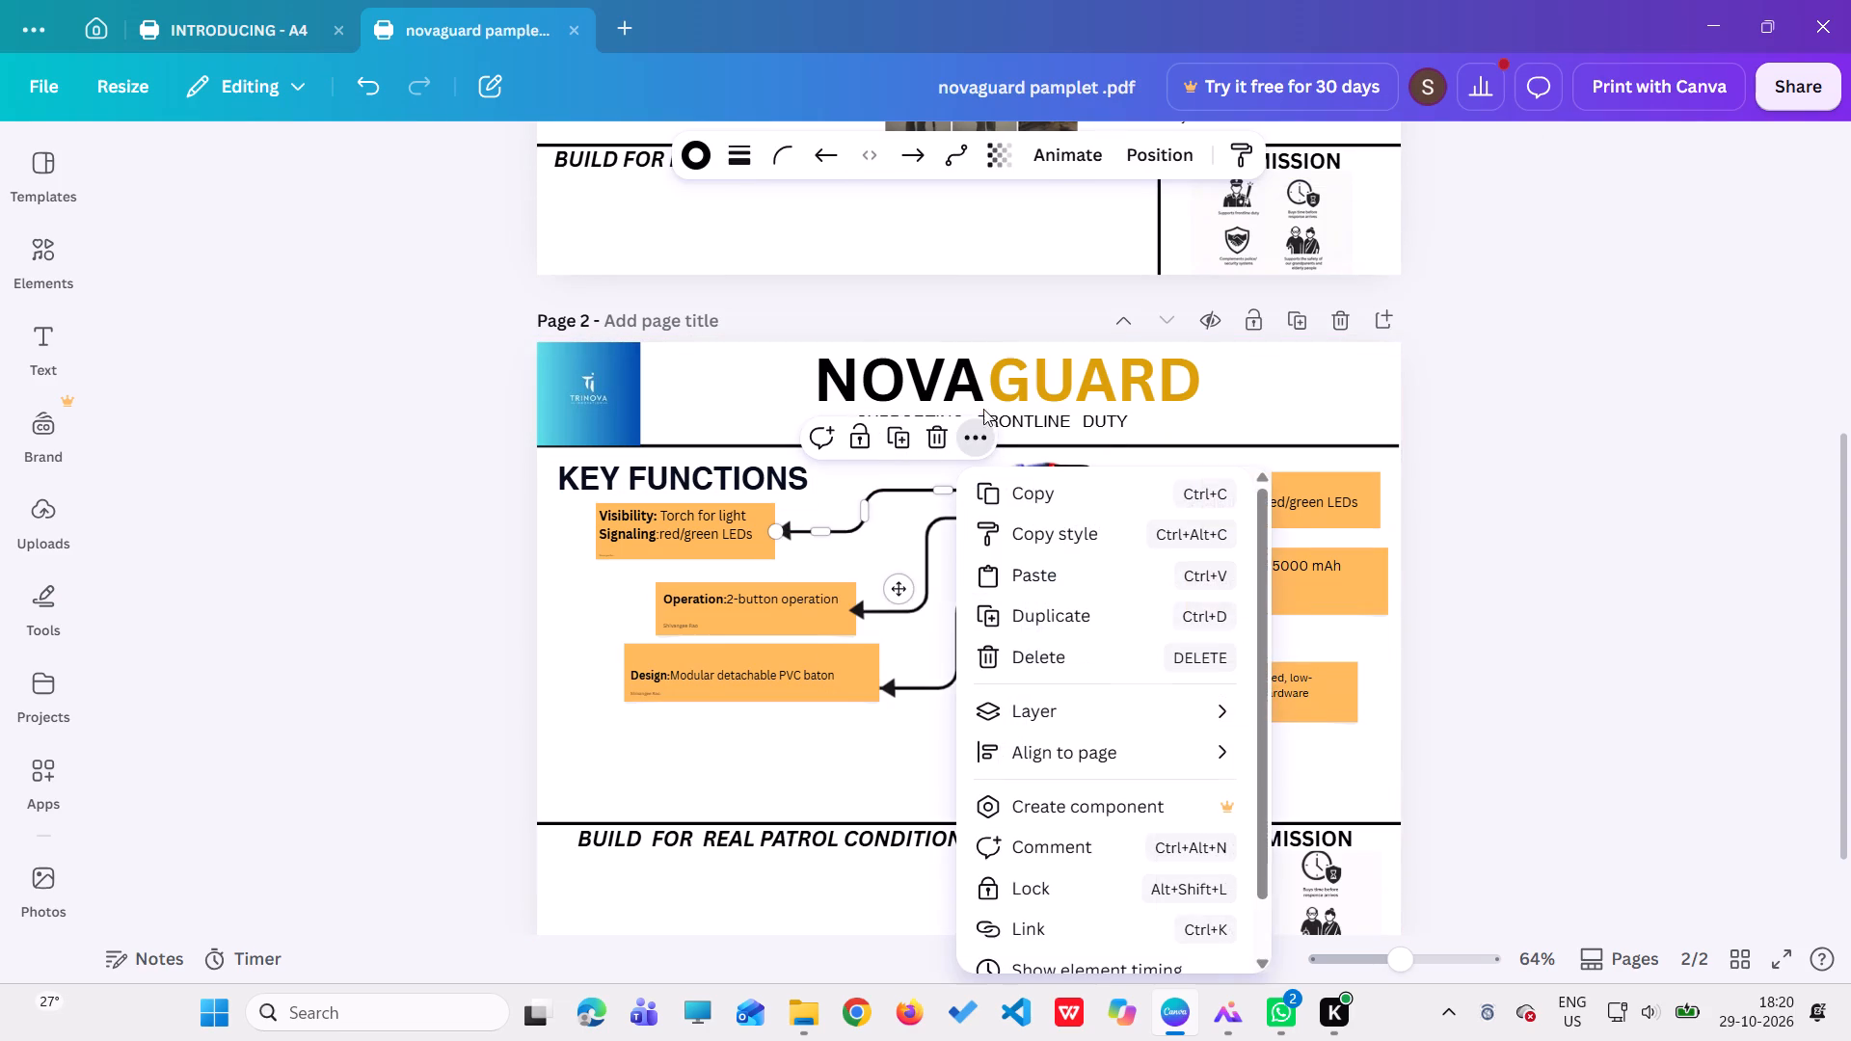
pyautogui.click(1017, 489)
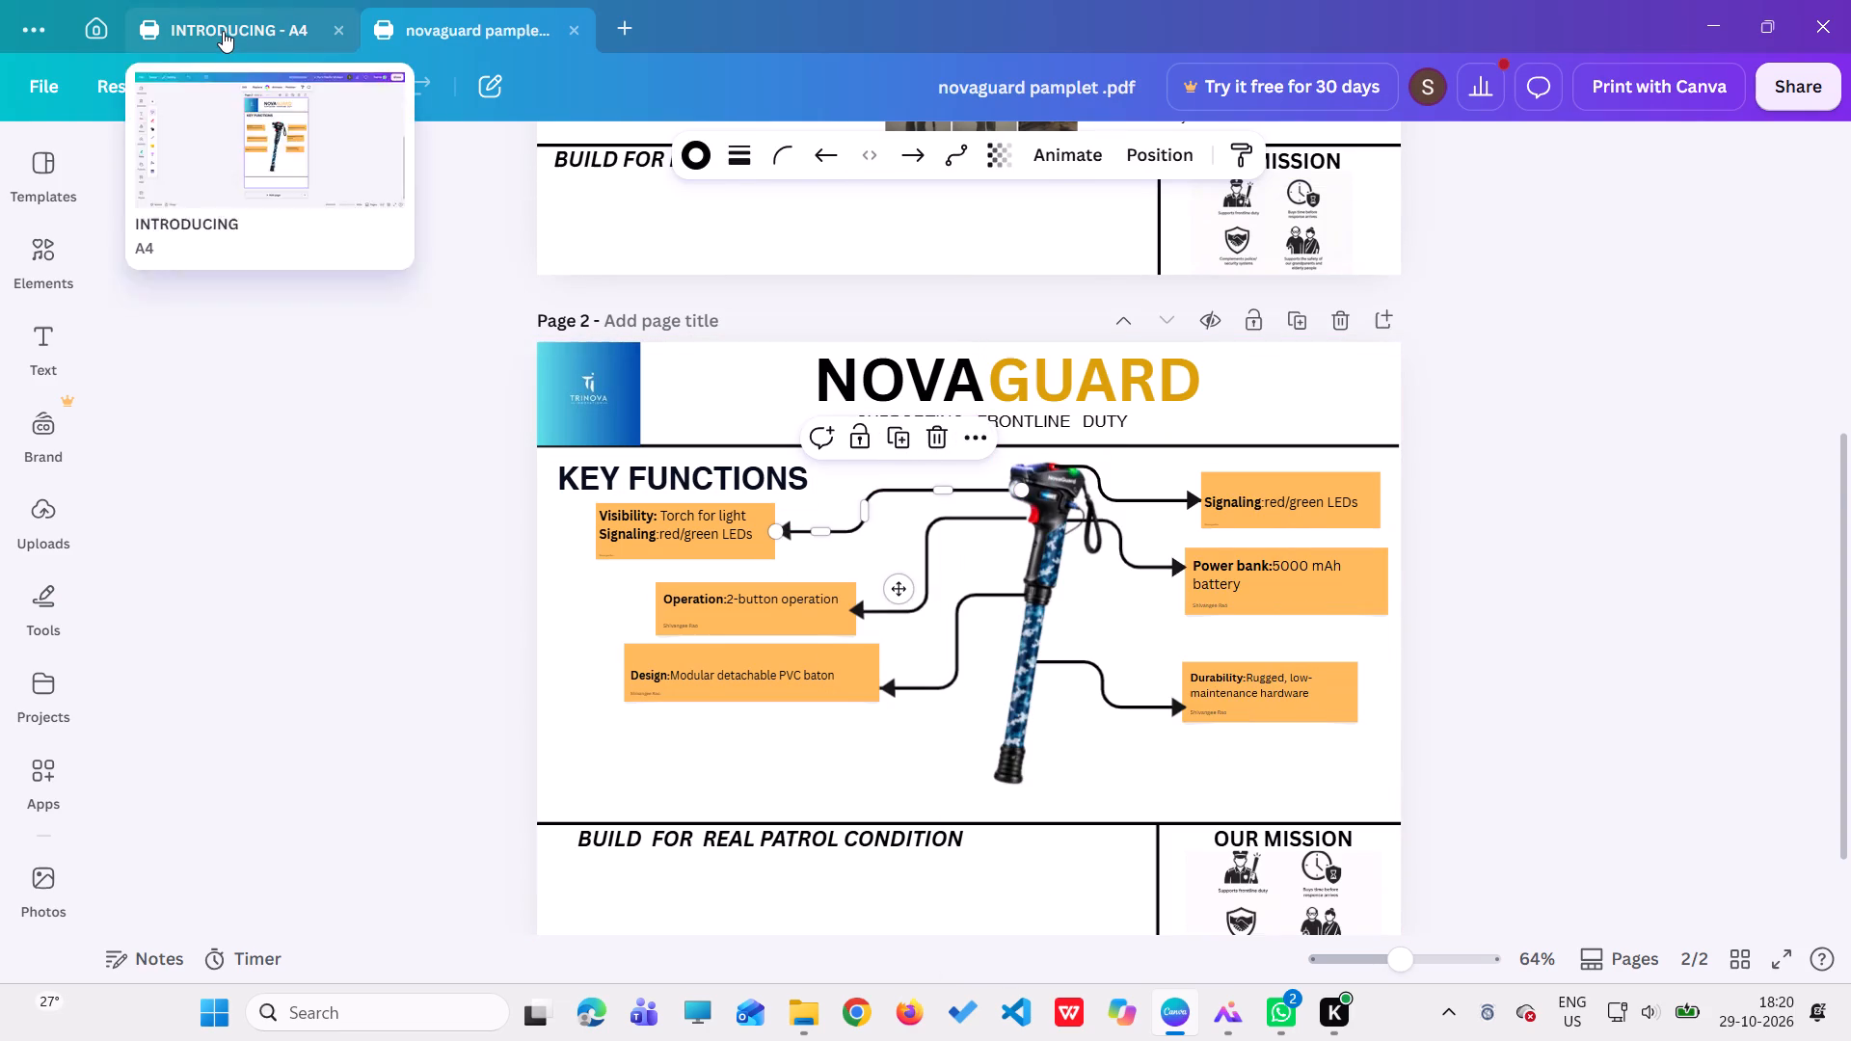
pyautogui.click(223, 31)
pyautogui.rightClick(779, 642)
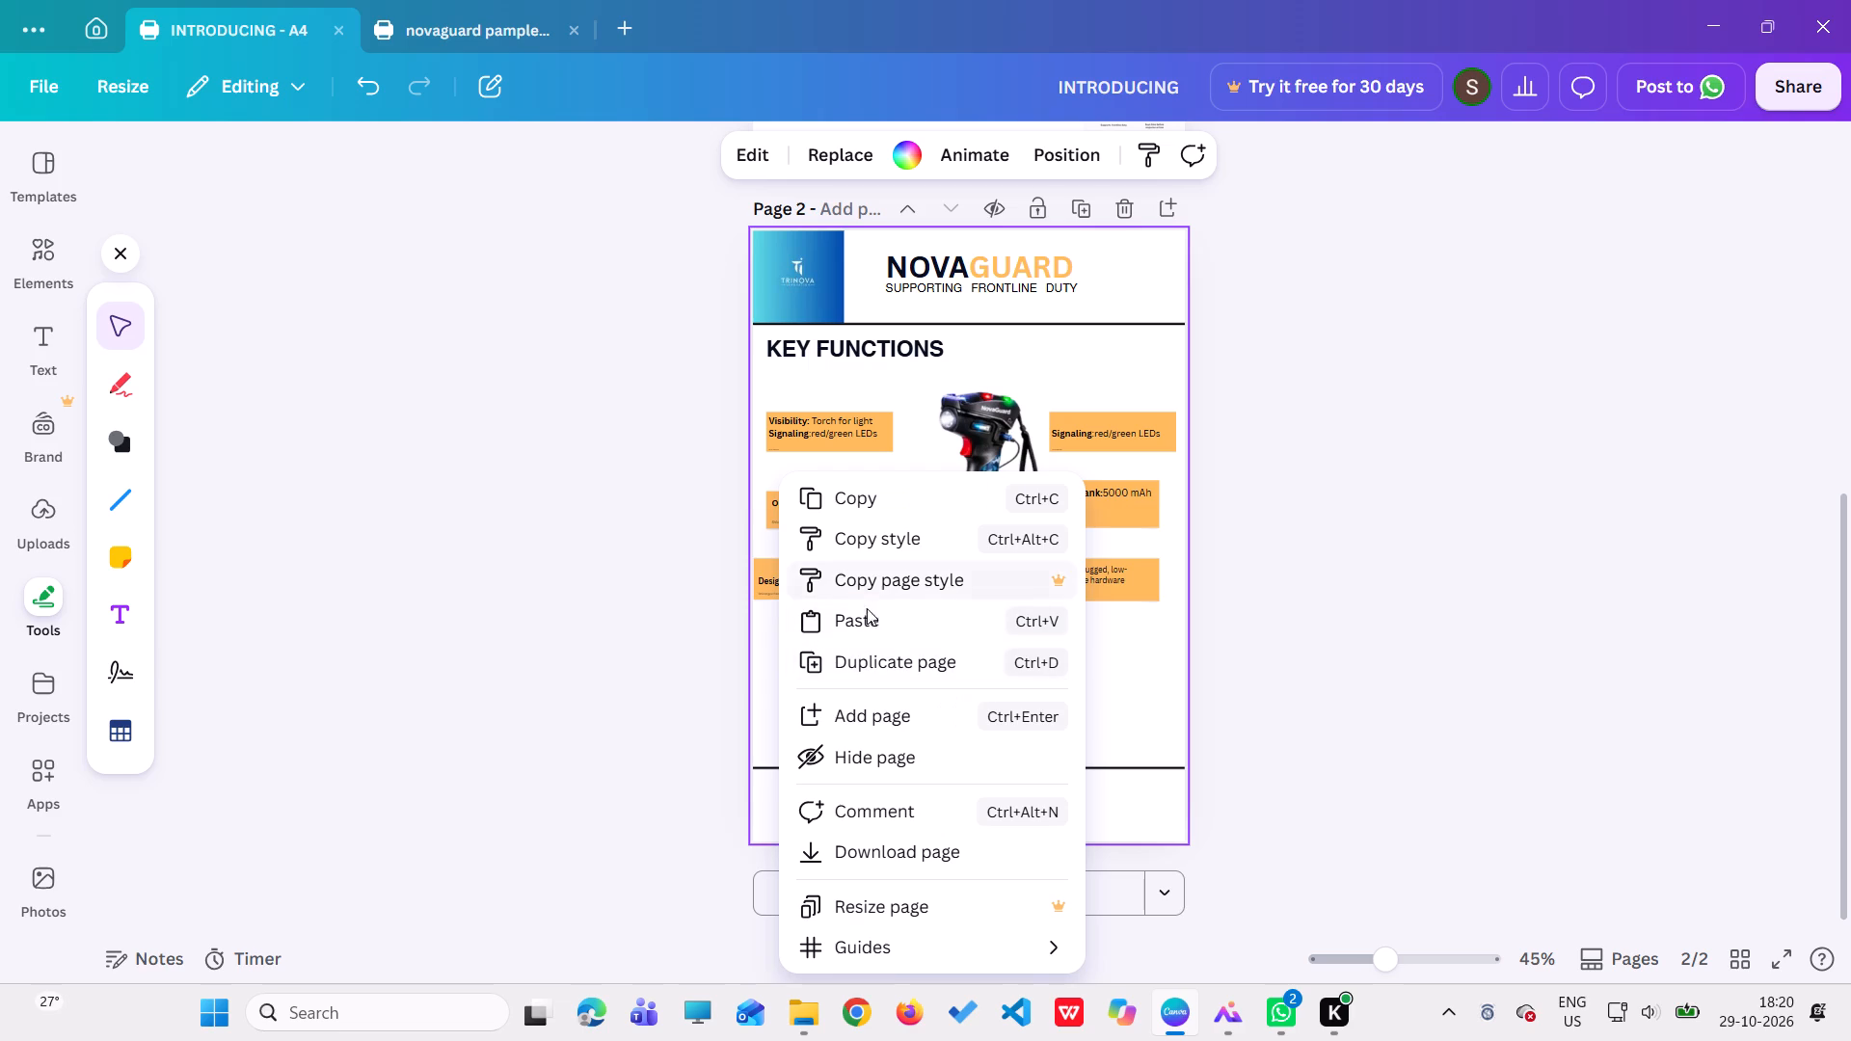
pyautogui.click(867, 618)
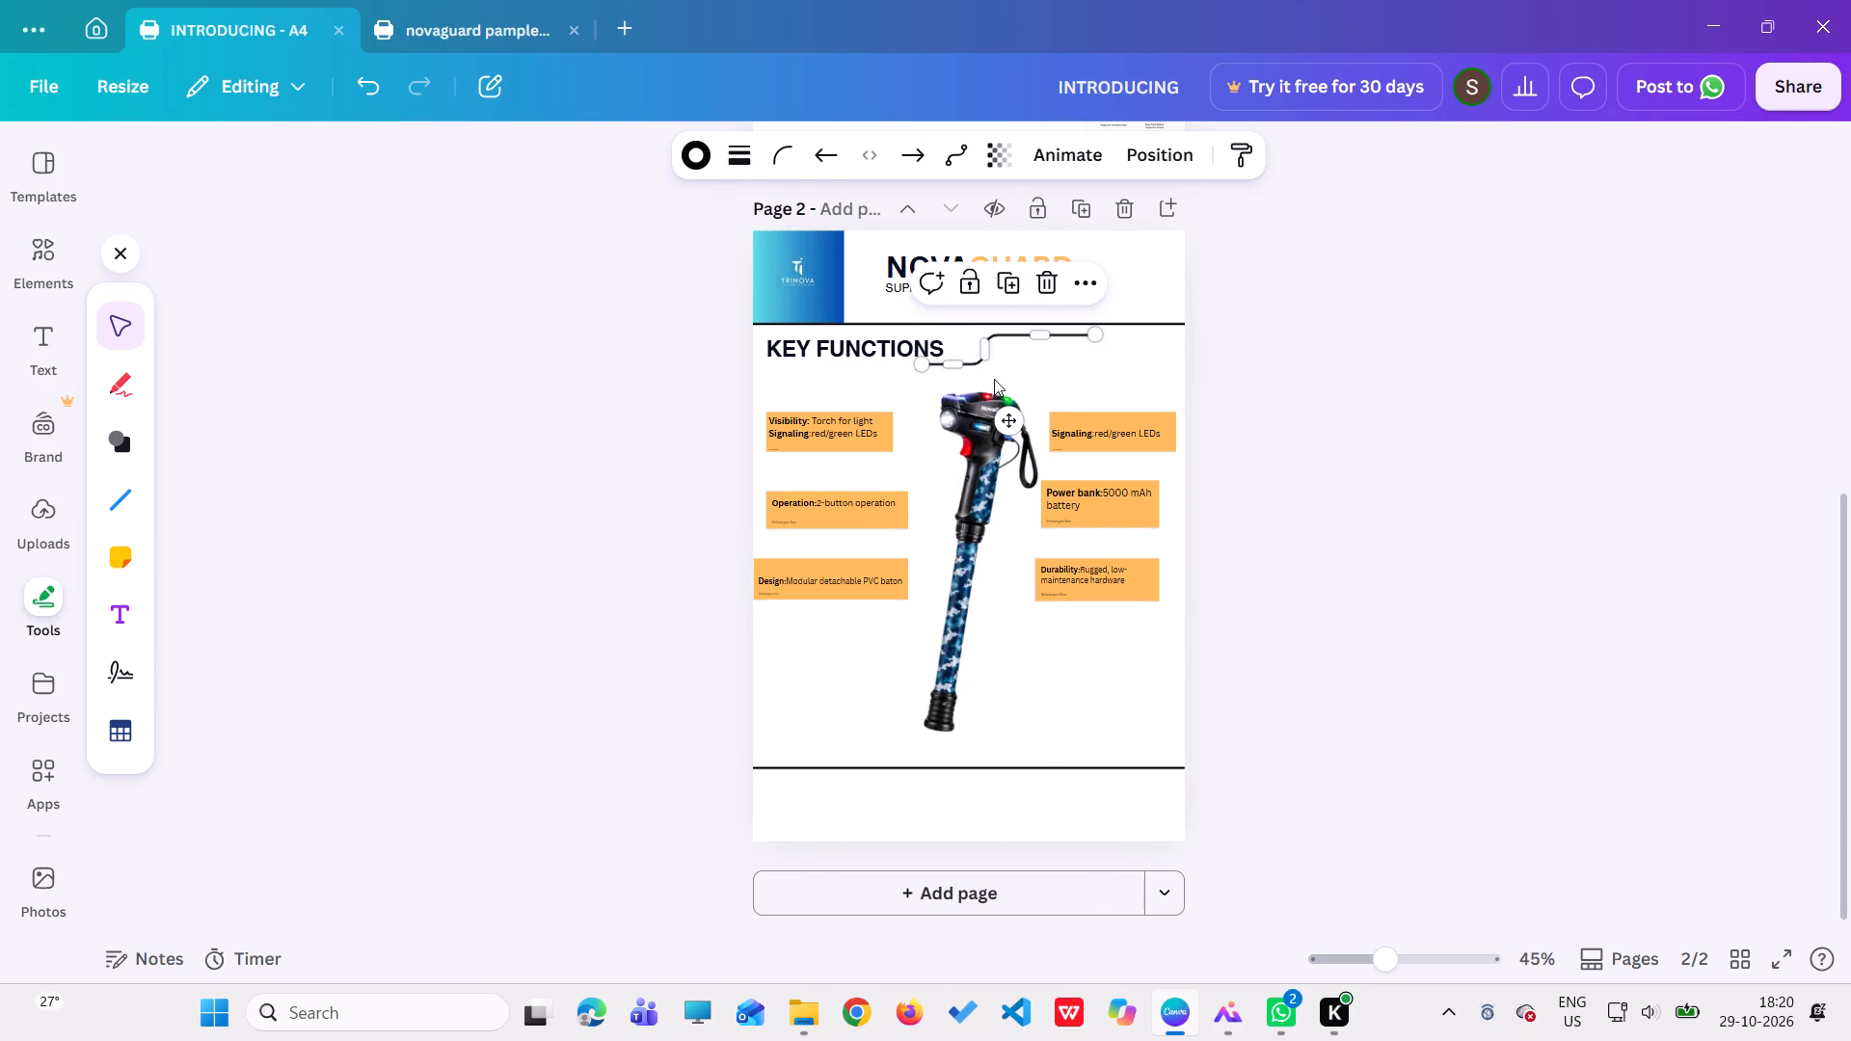
pyautogui.moveTo(1015, 424); pyautogui.dragTo(934, 531)
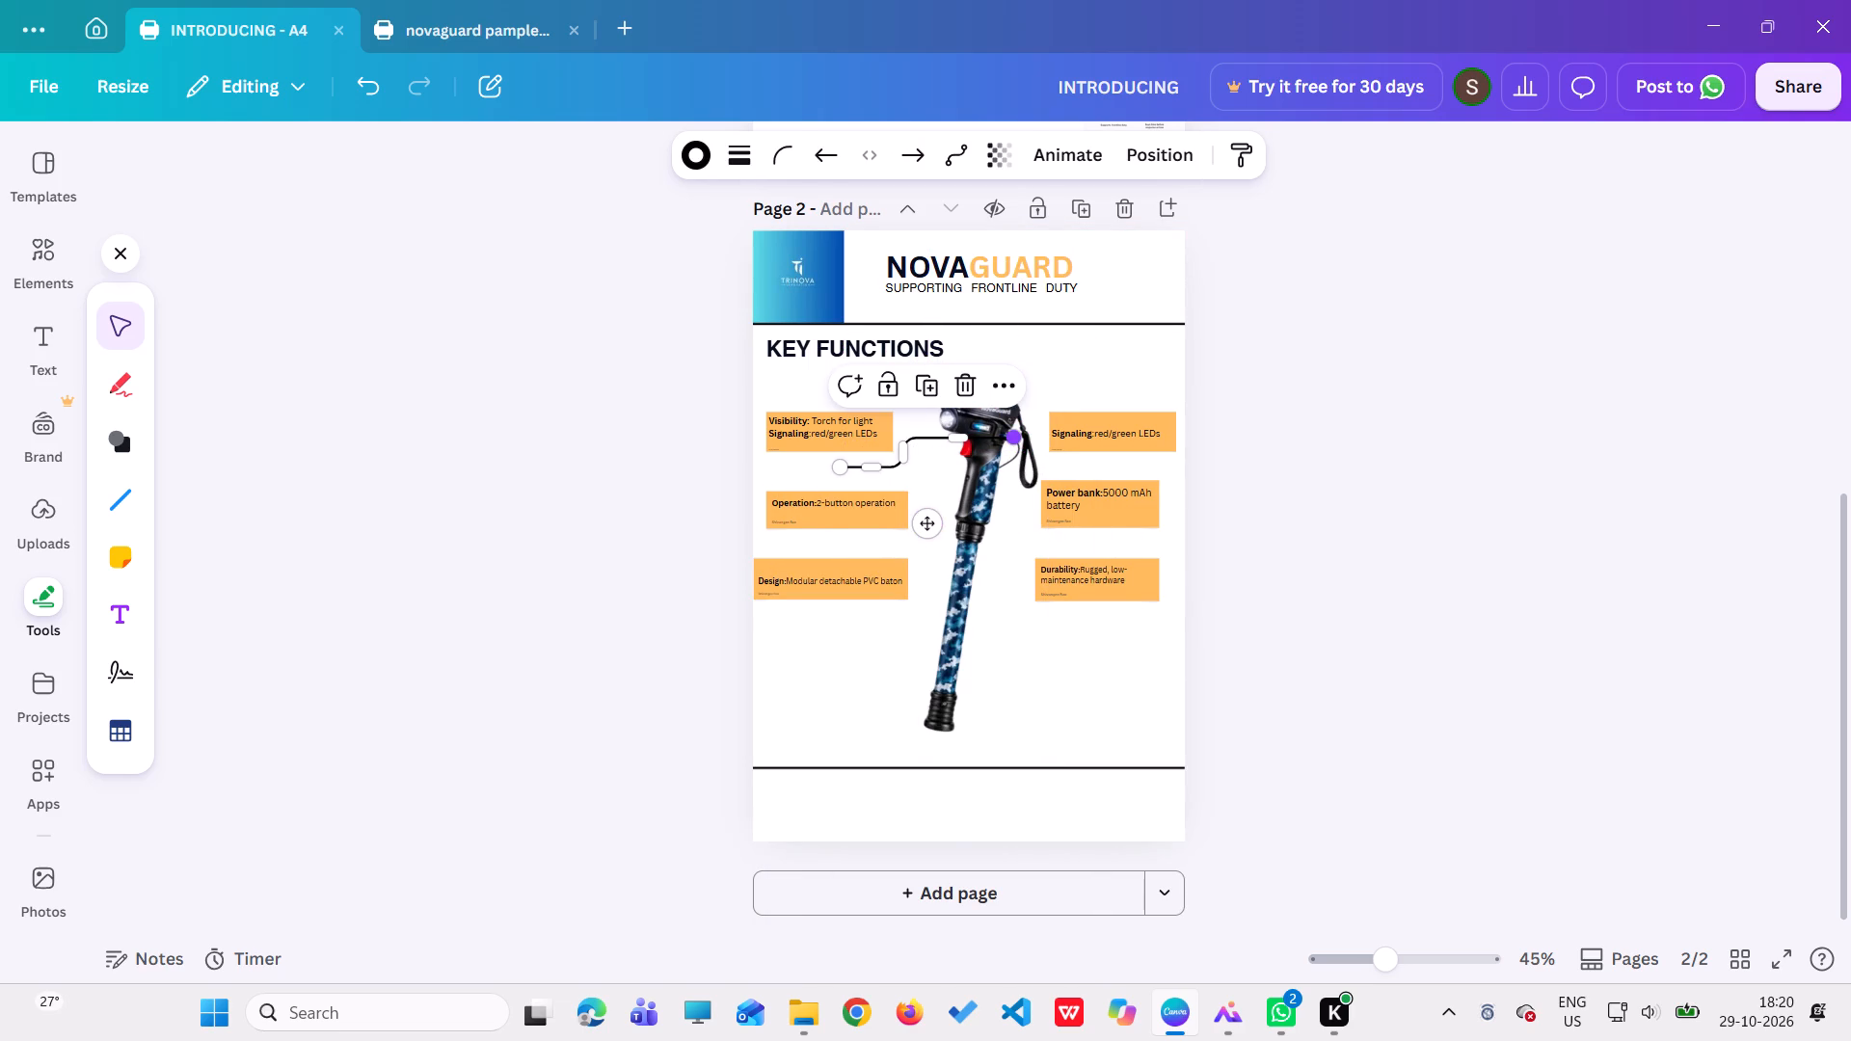
# Shorten the connector from both ends, adjust its bend and raise it to join the Visibility note to the baton's torch.
pyautogui.moveTo(1009, 437); pyautogui.dragTo(936, 442)
pyautogui.moveTo(845, 467); pyautogui.dragTo(894, 467)
pyautogui.moveTo(904, 455); pyautogui.dragTo(901, 431)
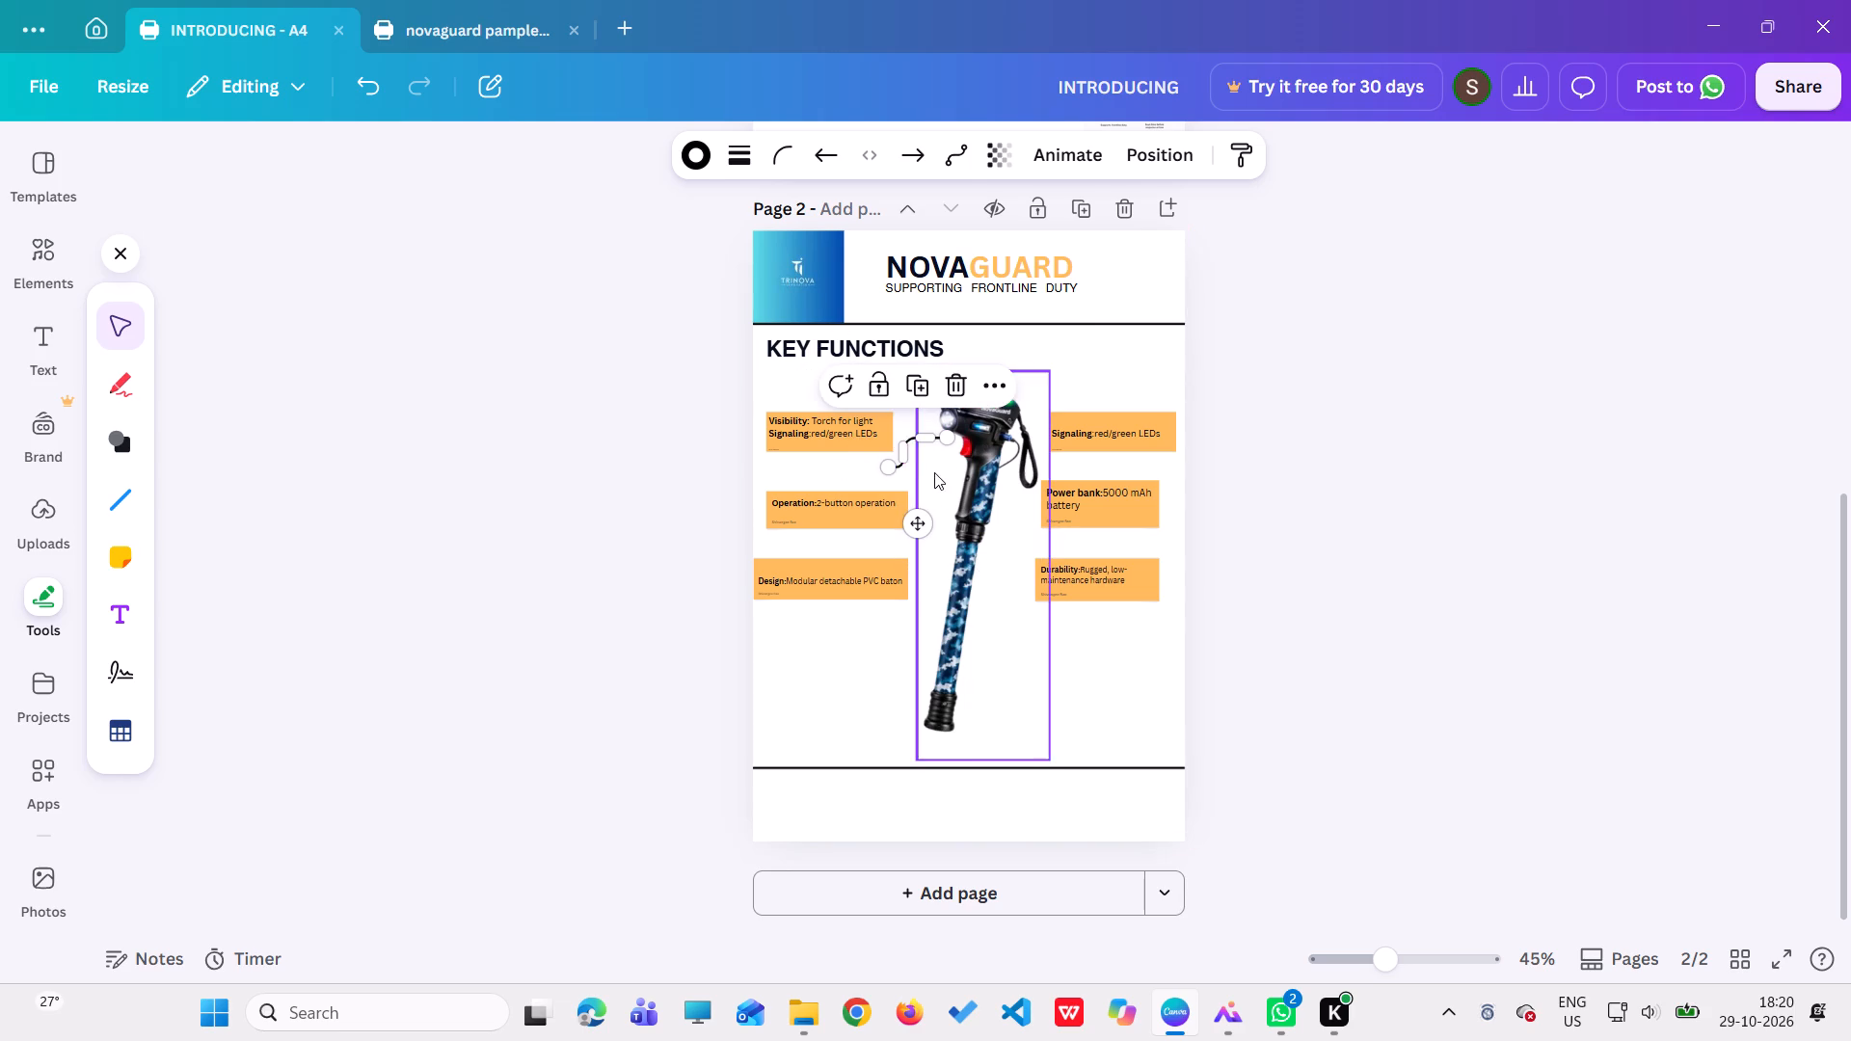
pyautogui.click(935, 470)
pyautogui.click(899, 456)
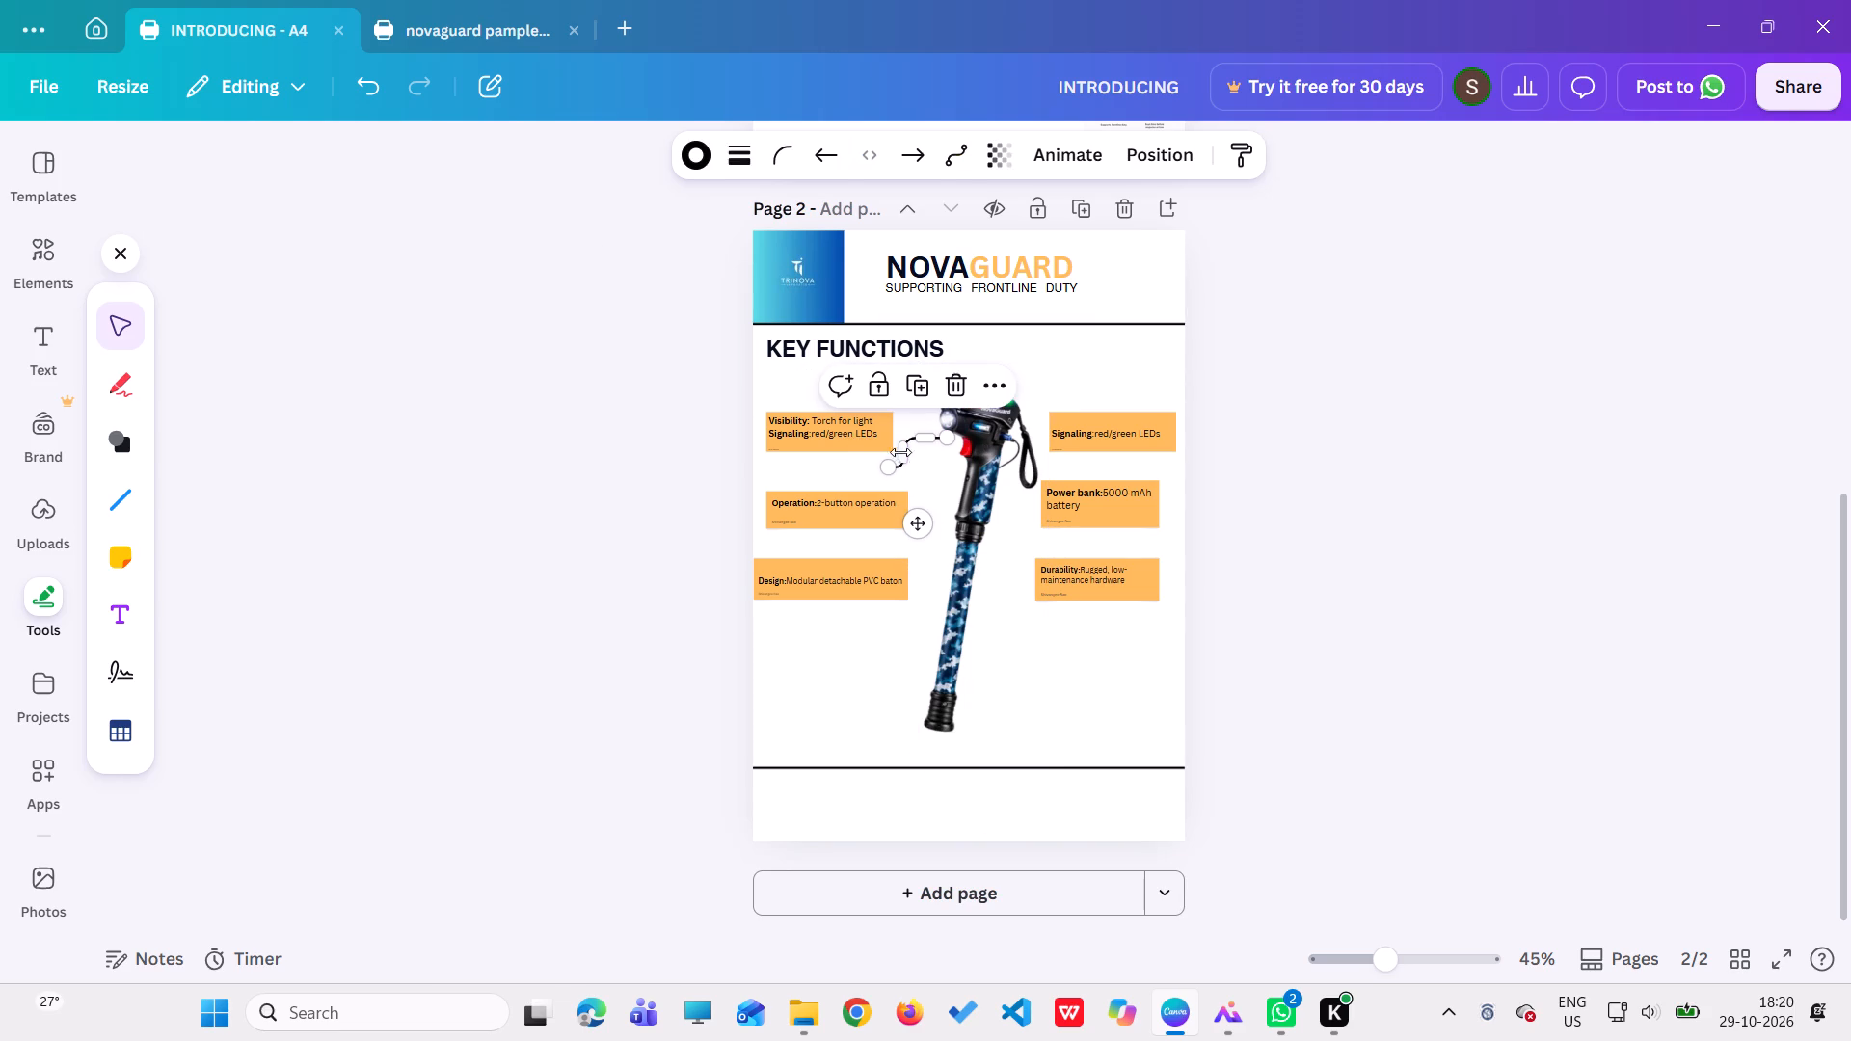
pyautogui.moveTo(899, 451); pyautogui.dragTo(926, 451)
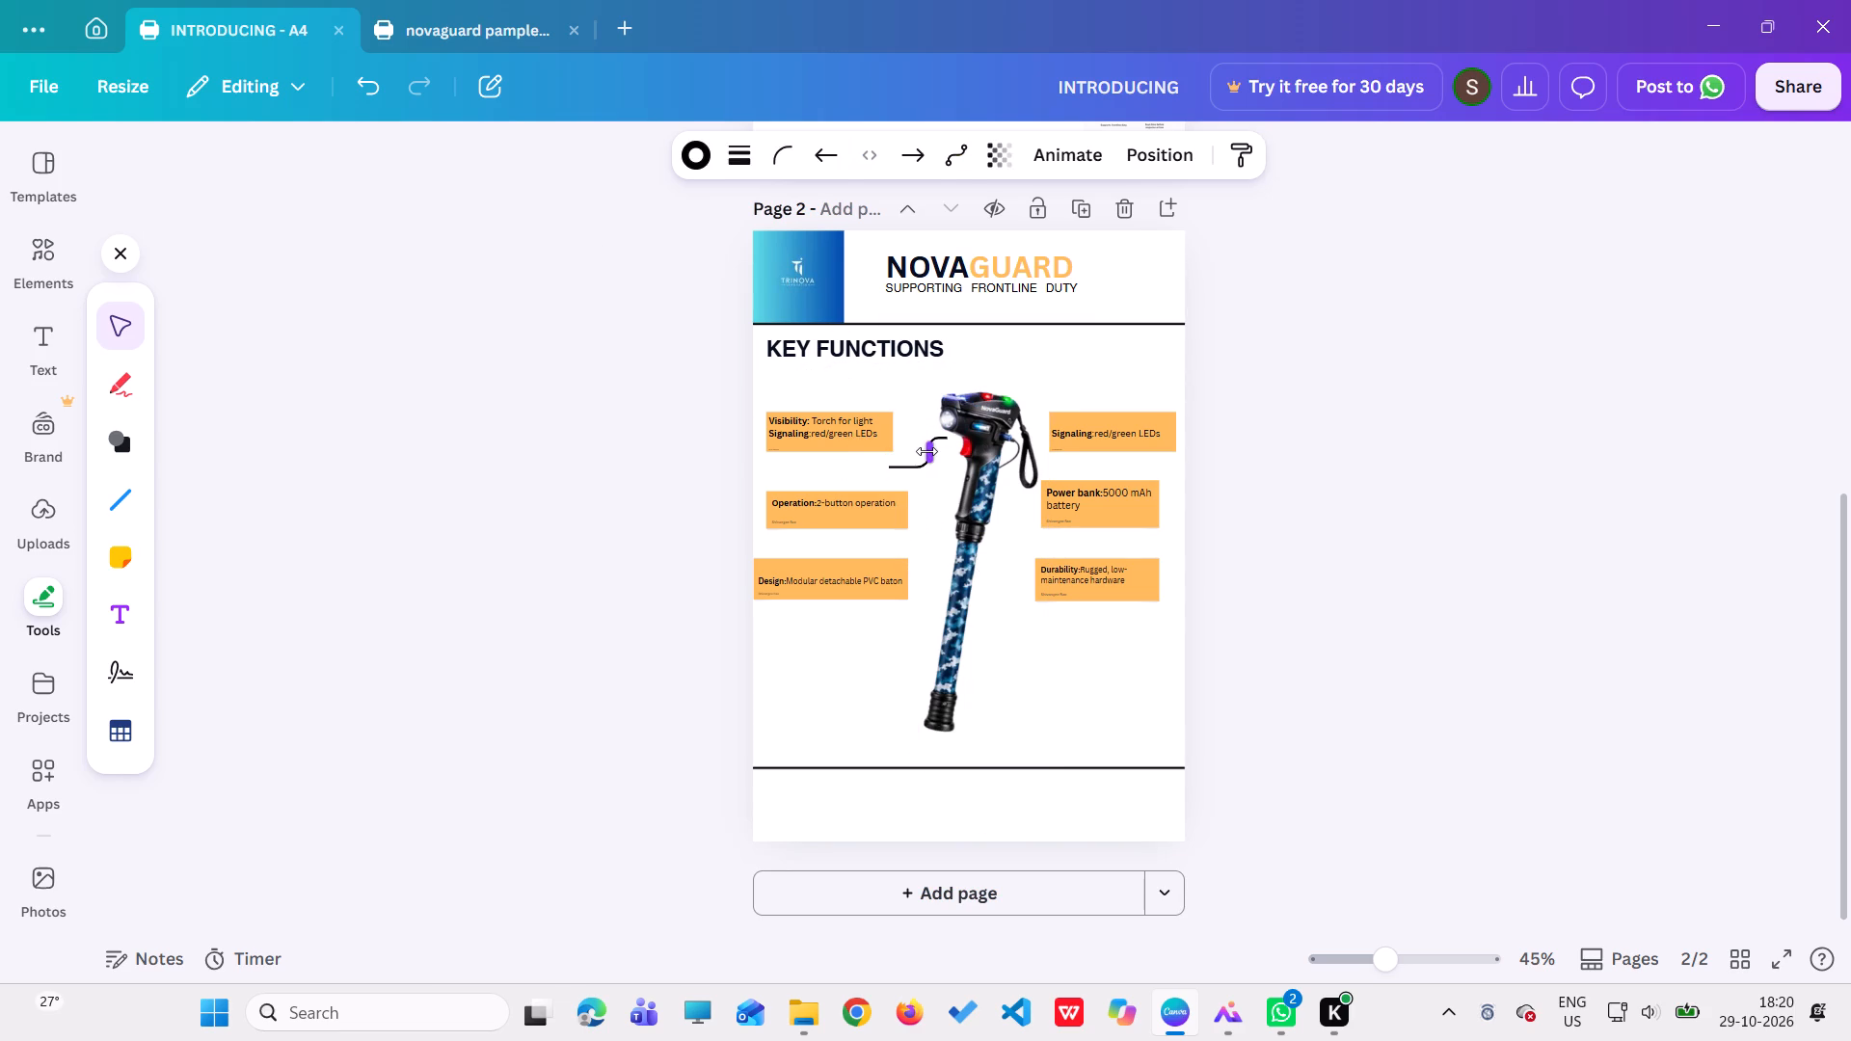
pyautogui.moveTo(926, 451); pyautogui.dragTo(914, 454)
pyautogui.moveTo(920, 520); pyautogui.dragTo(914, 498)
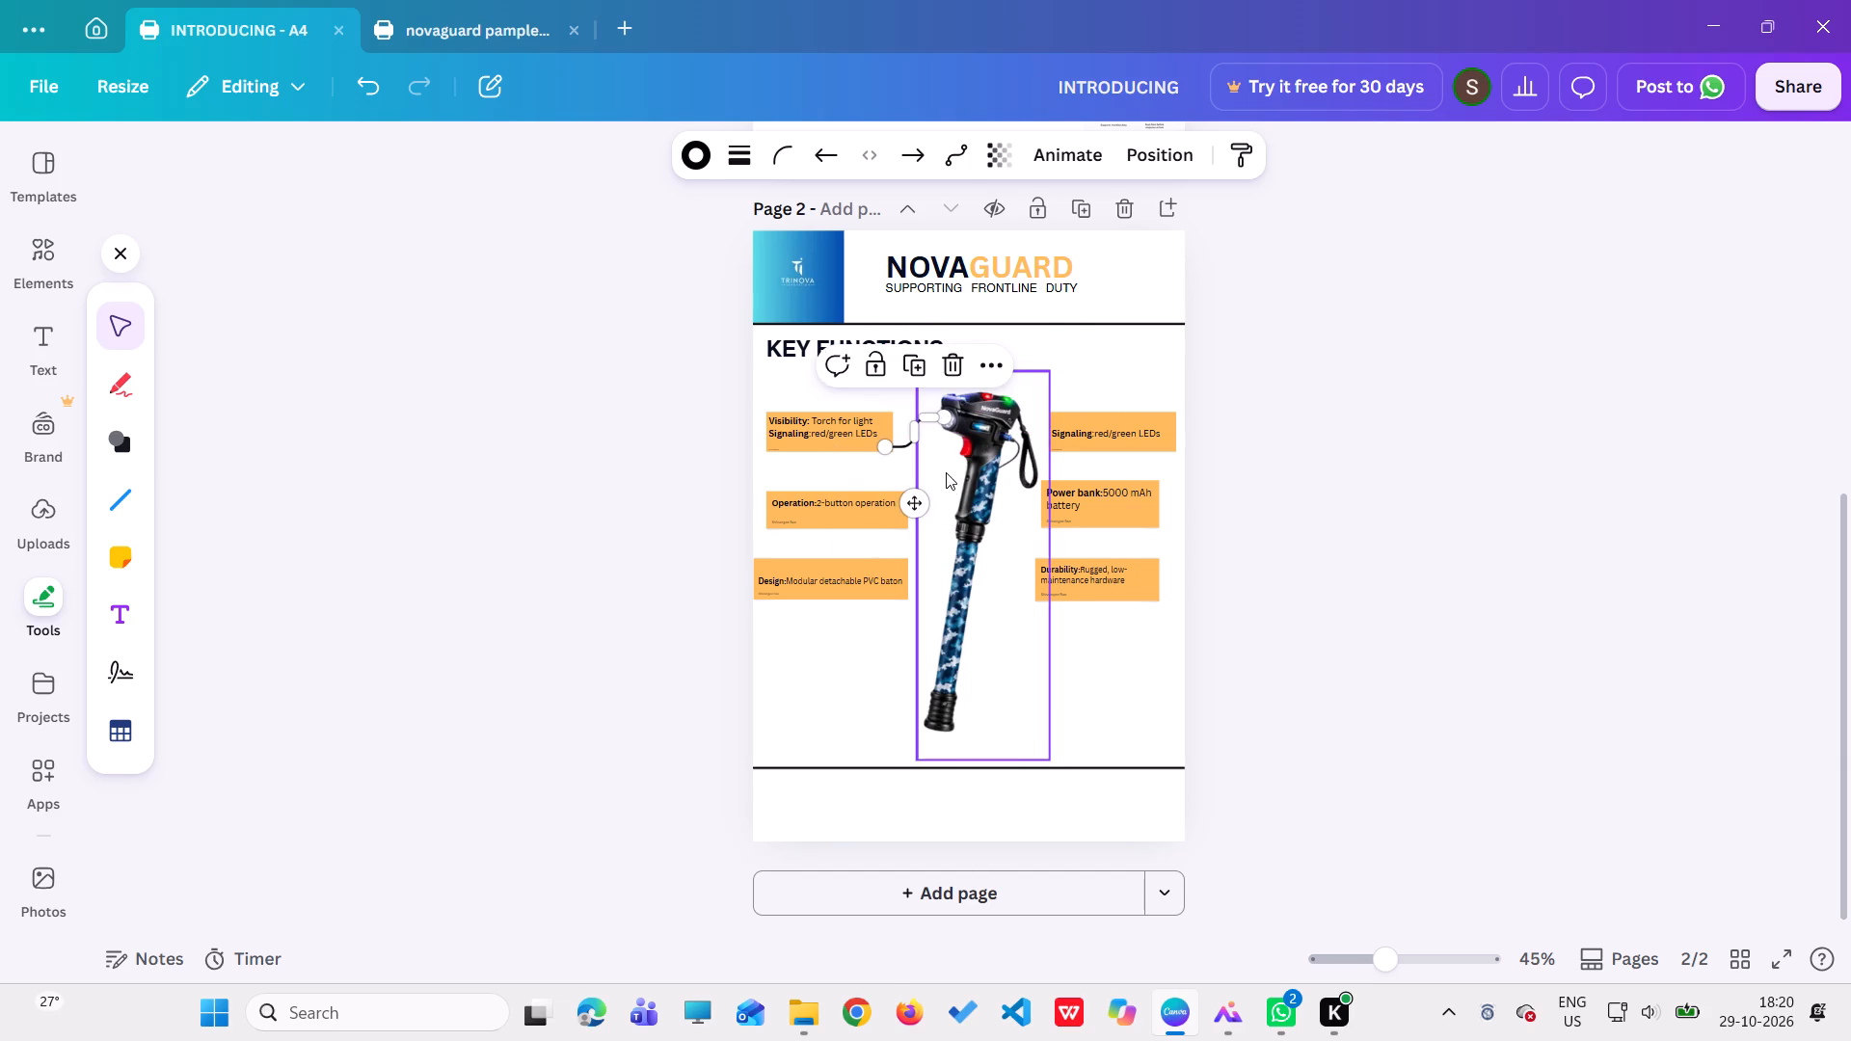
pyautogui.click(946, 472)
pyautogui.click(602, 366)
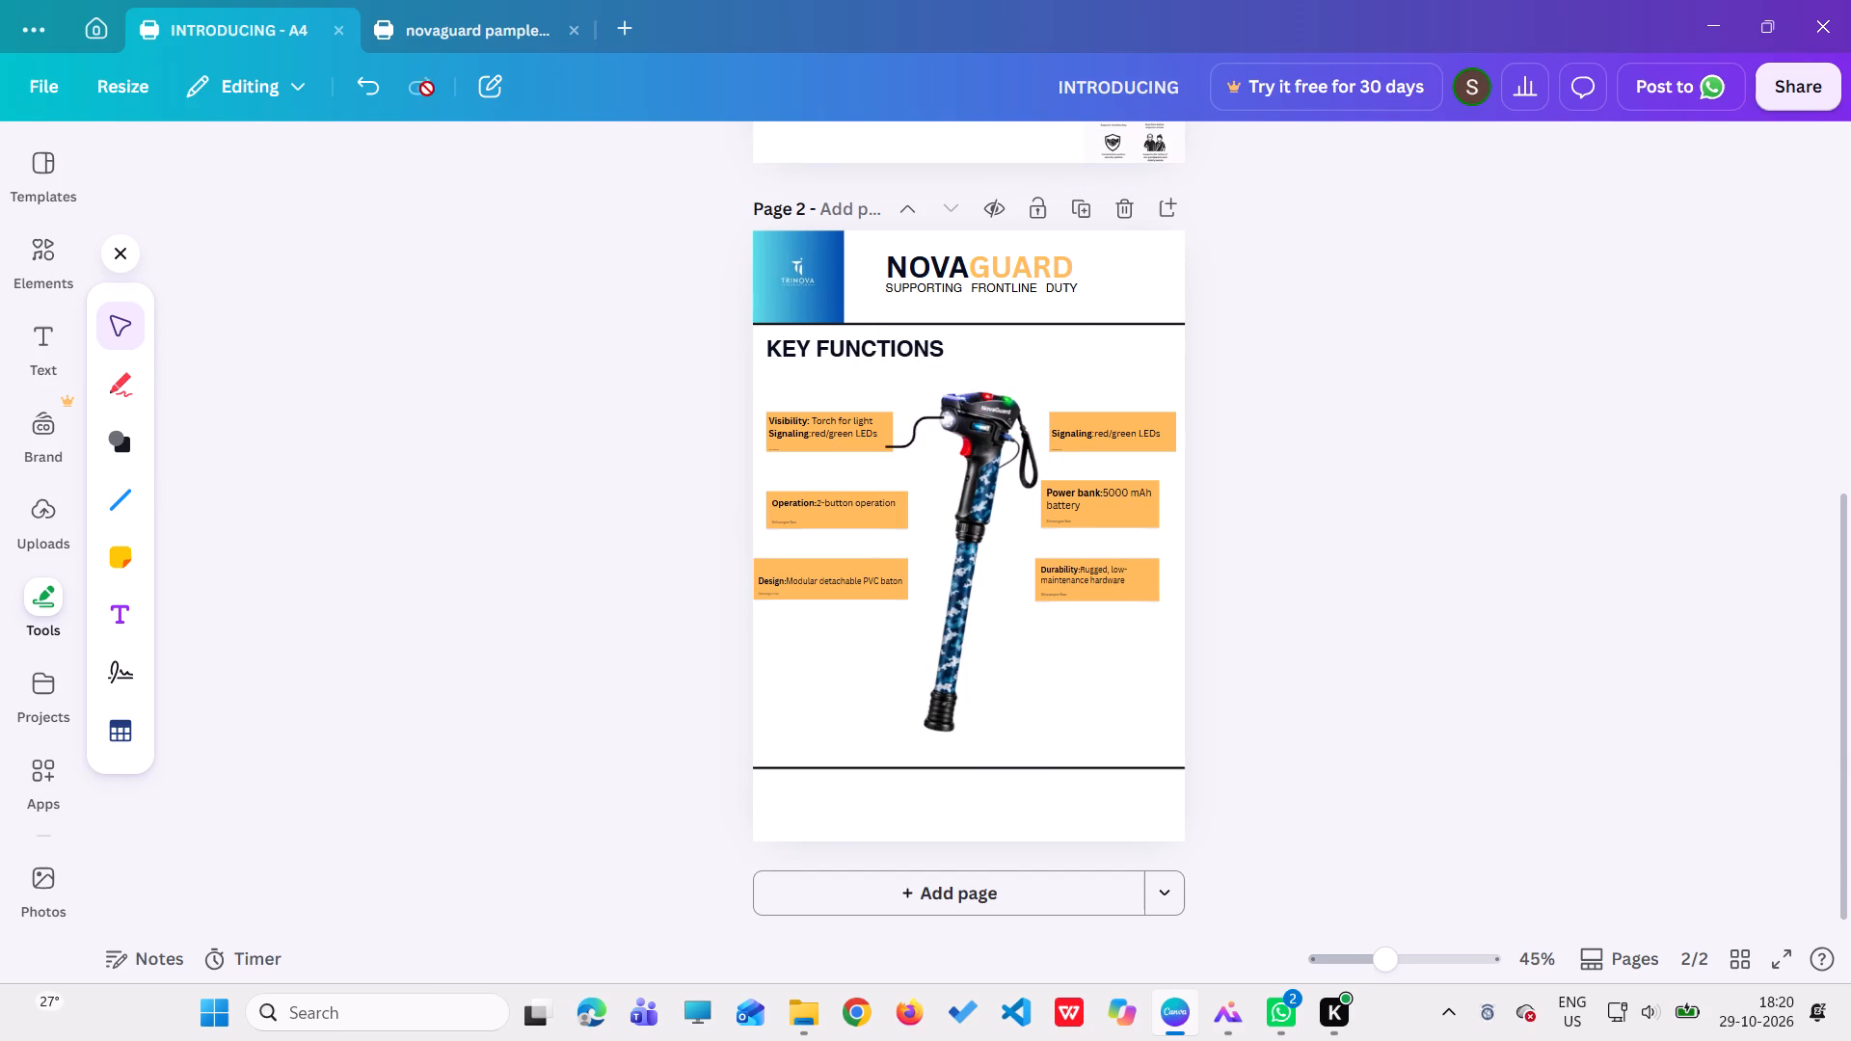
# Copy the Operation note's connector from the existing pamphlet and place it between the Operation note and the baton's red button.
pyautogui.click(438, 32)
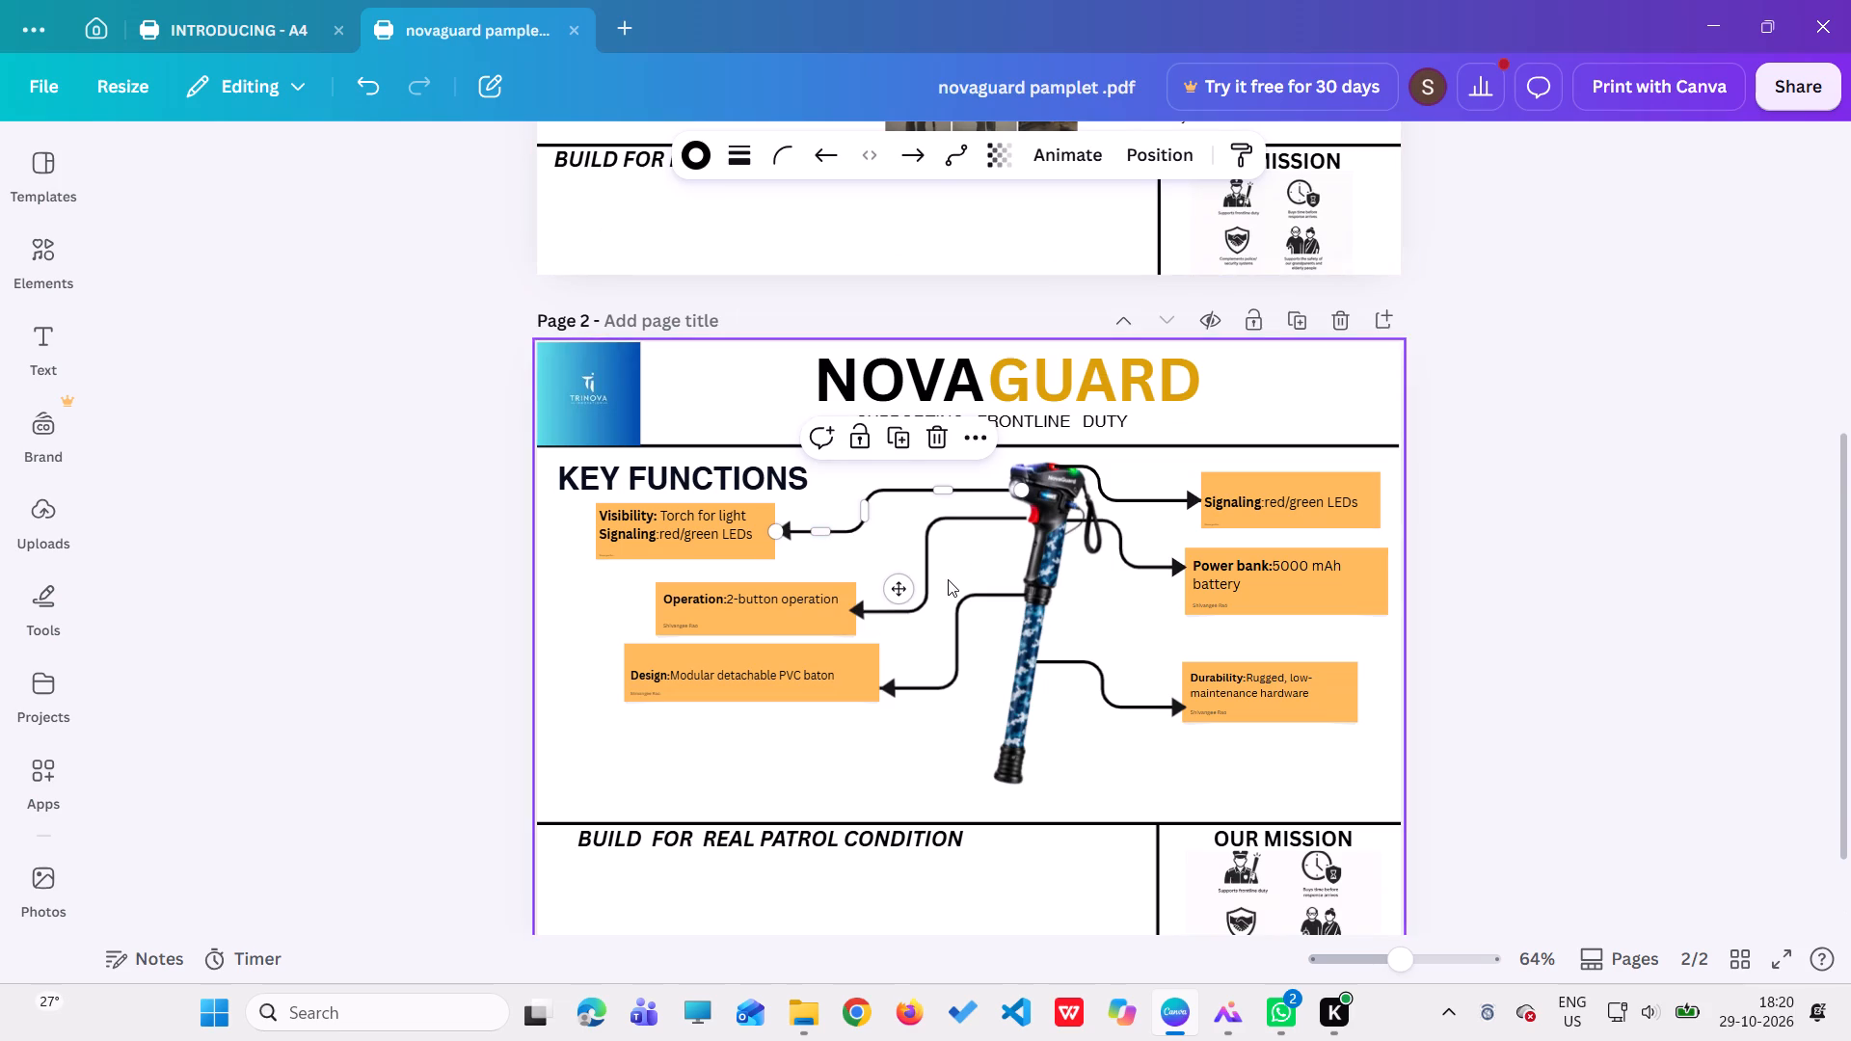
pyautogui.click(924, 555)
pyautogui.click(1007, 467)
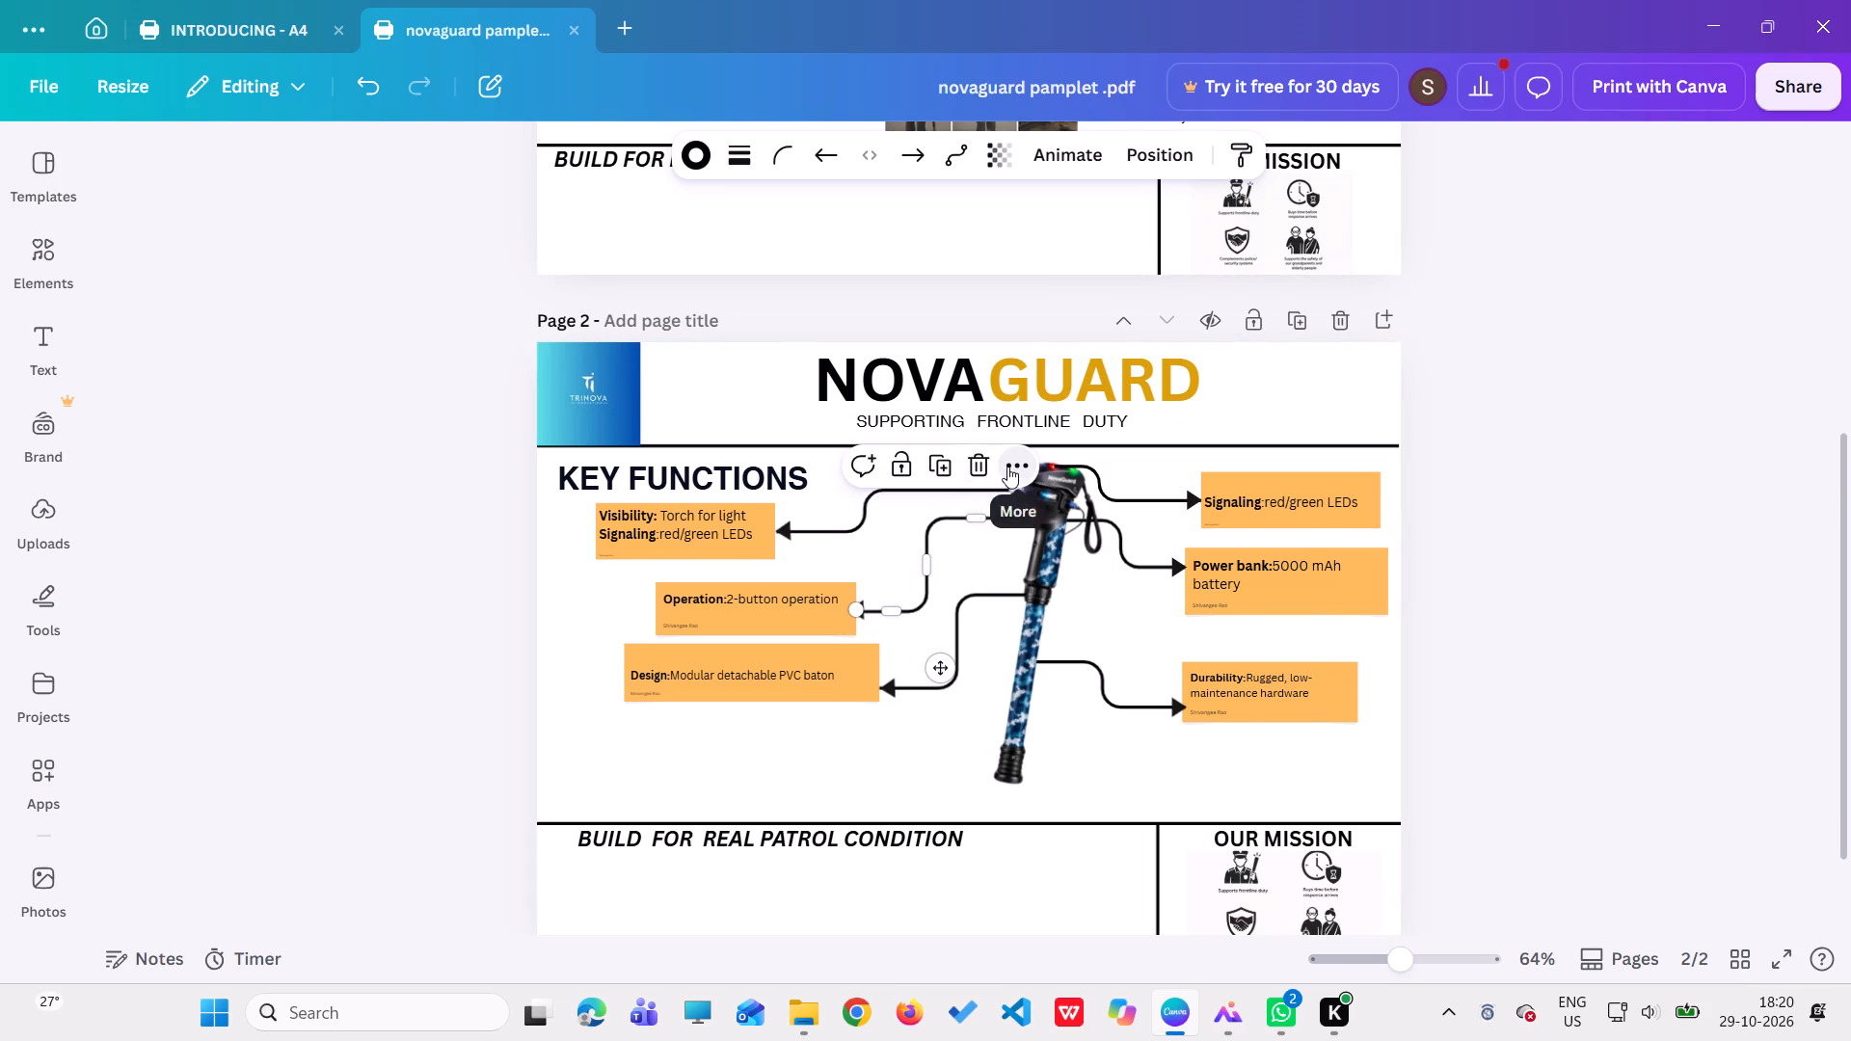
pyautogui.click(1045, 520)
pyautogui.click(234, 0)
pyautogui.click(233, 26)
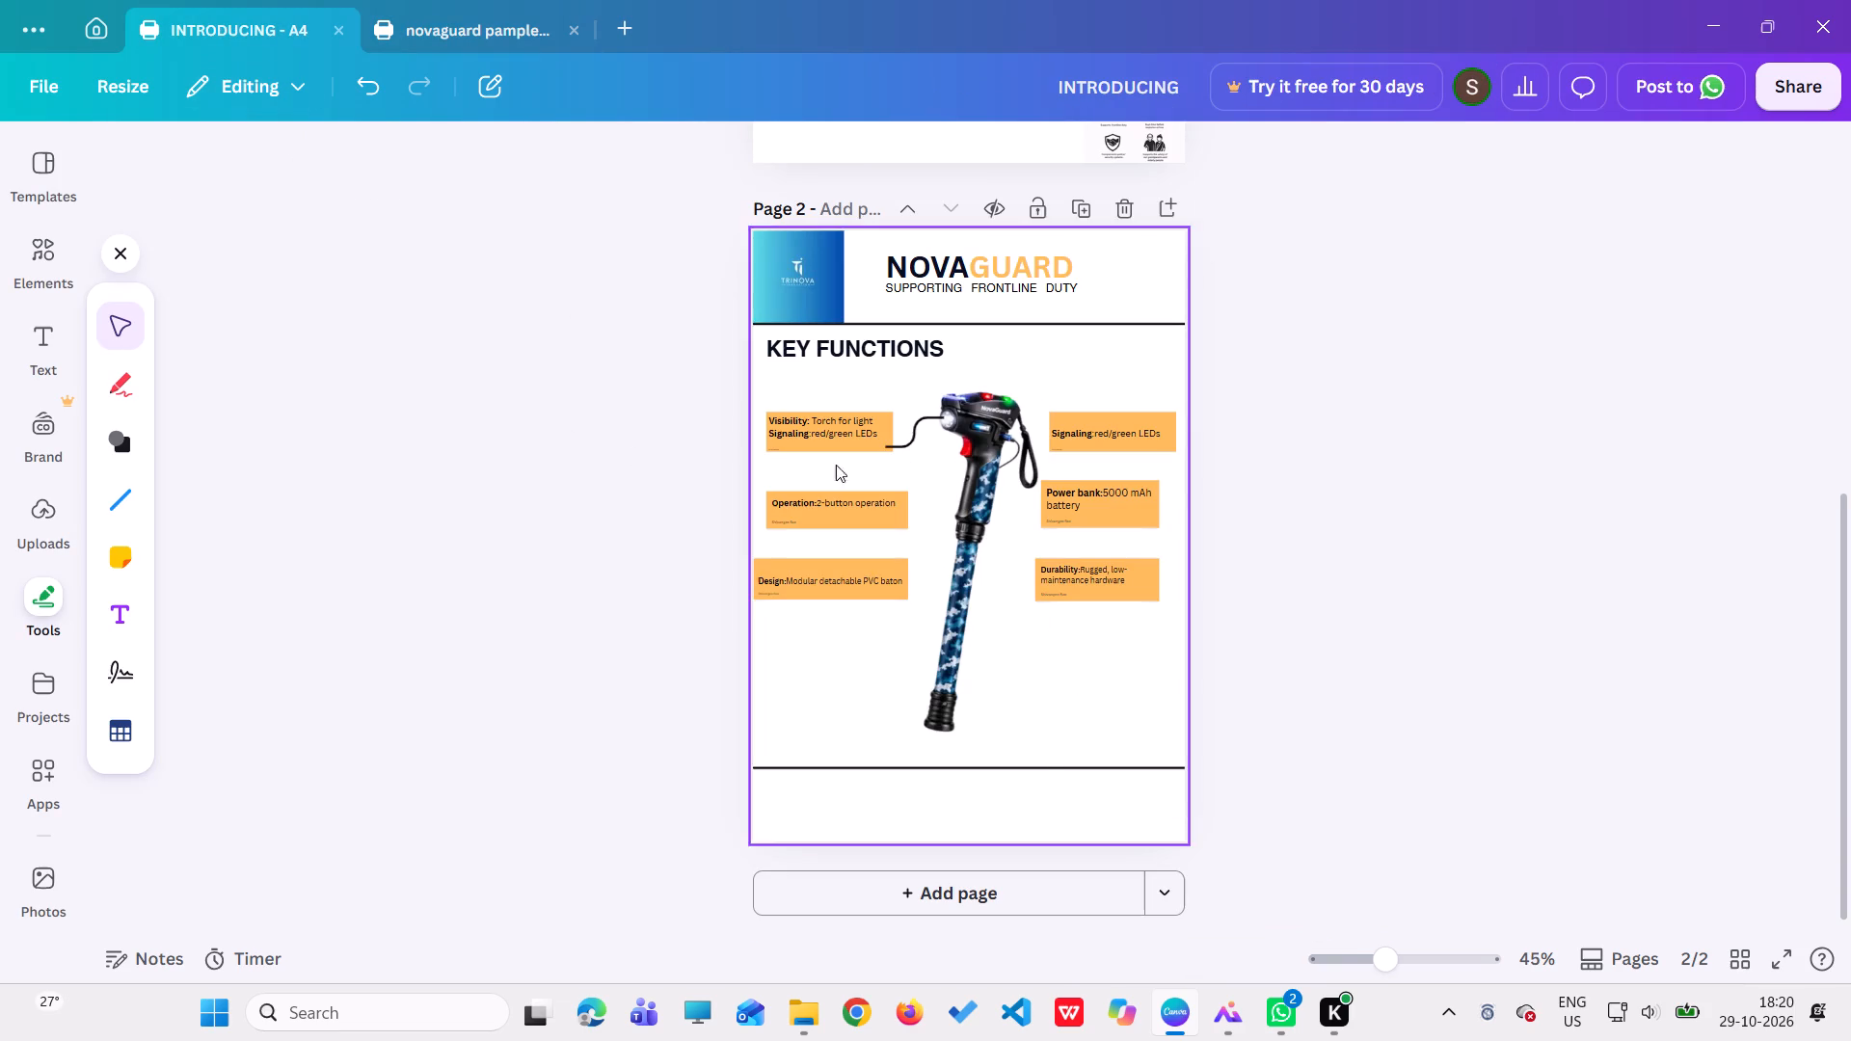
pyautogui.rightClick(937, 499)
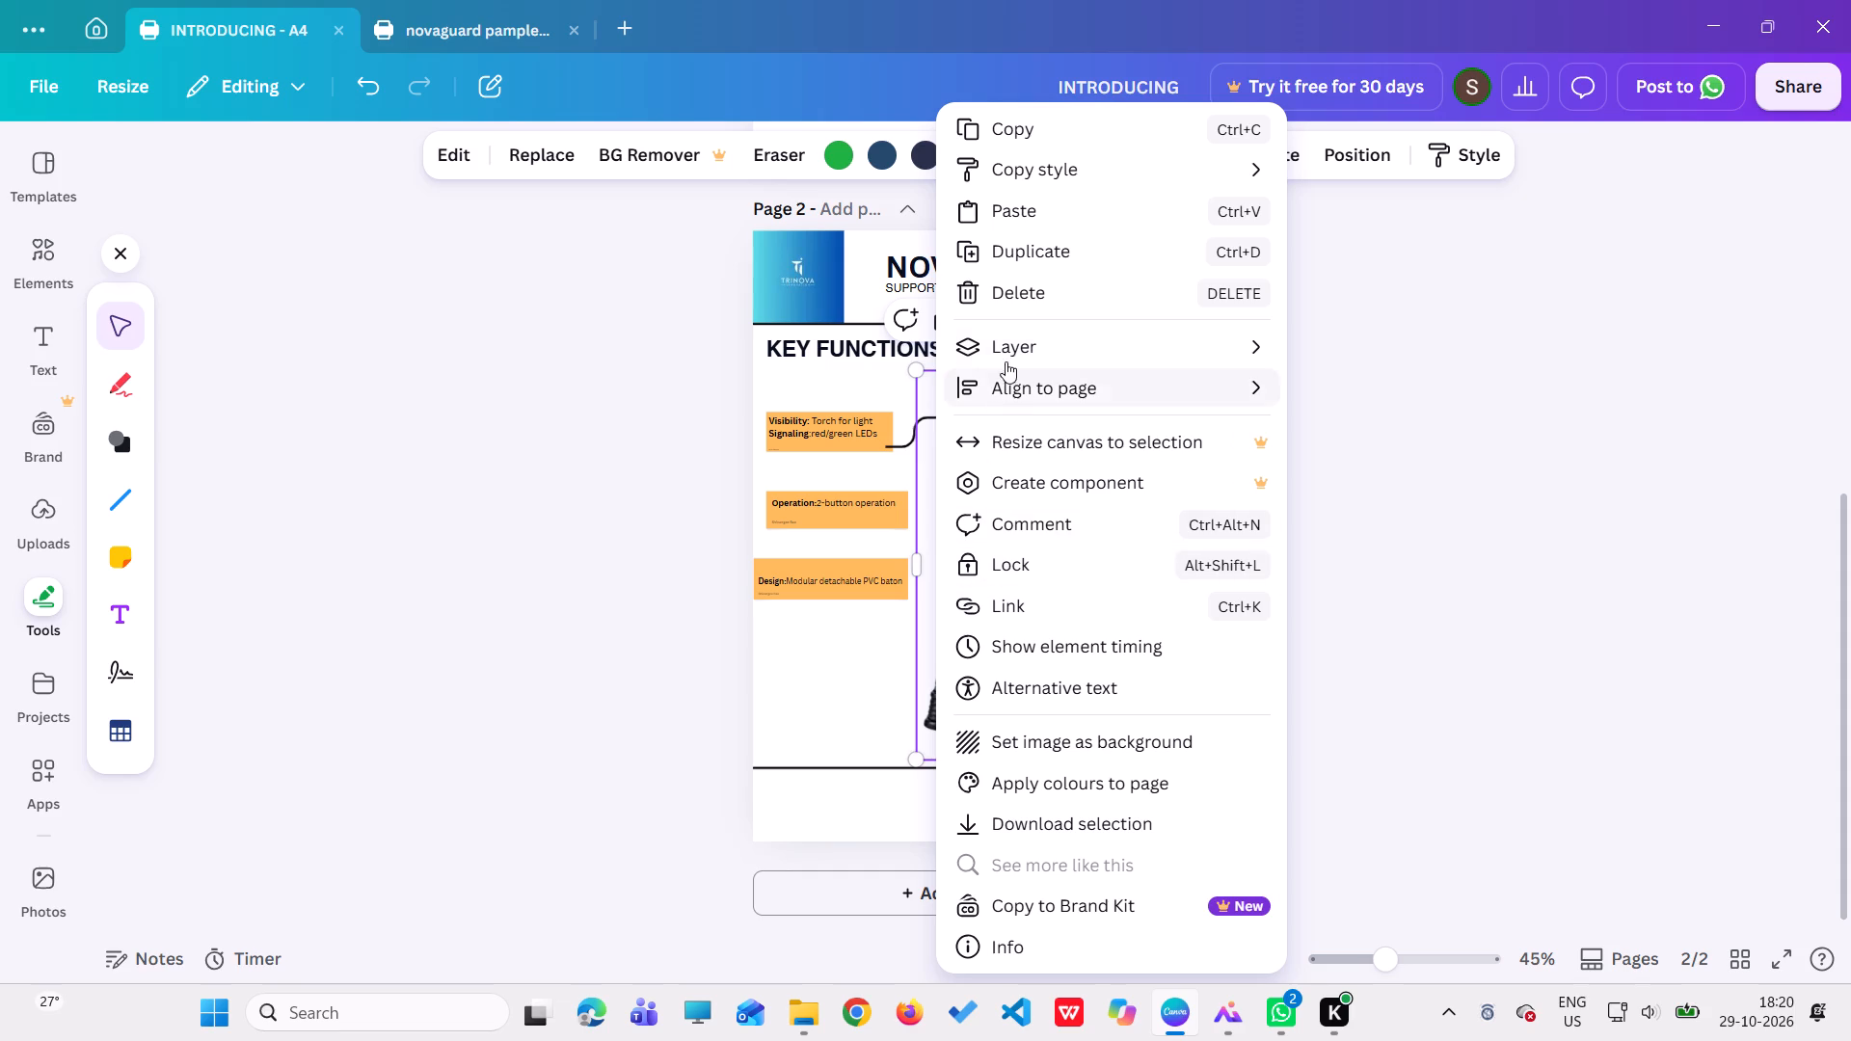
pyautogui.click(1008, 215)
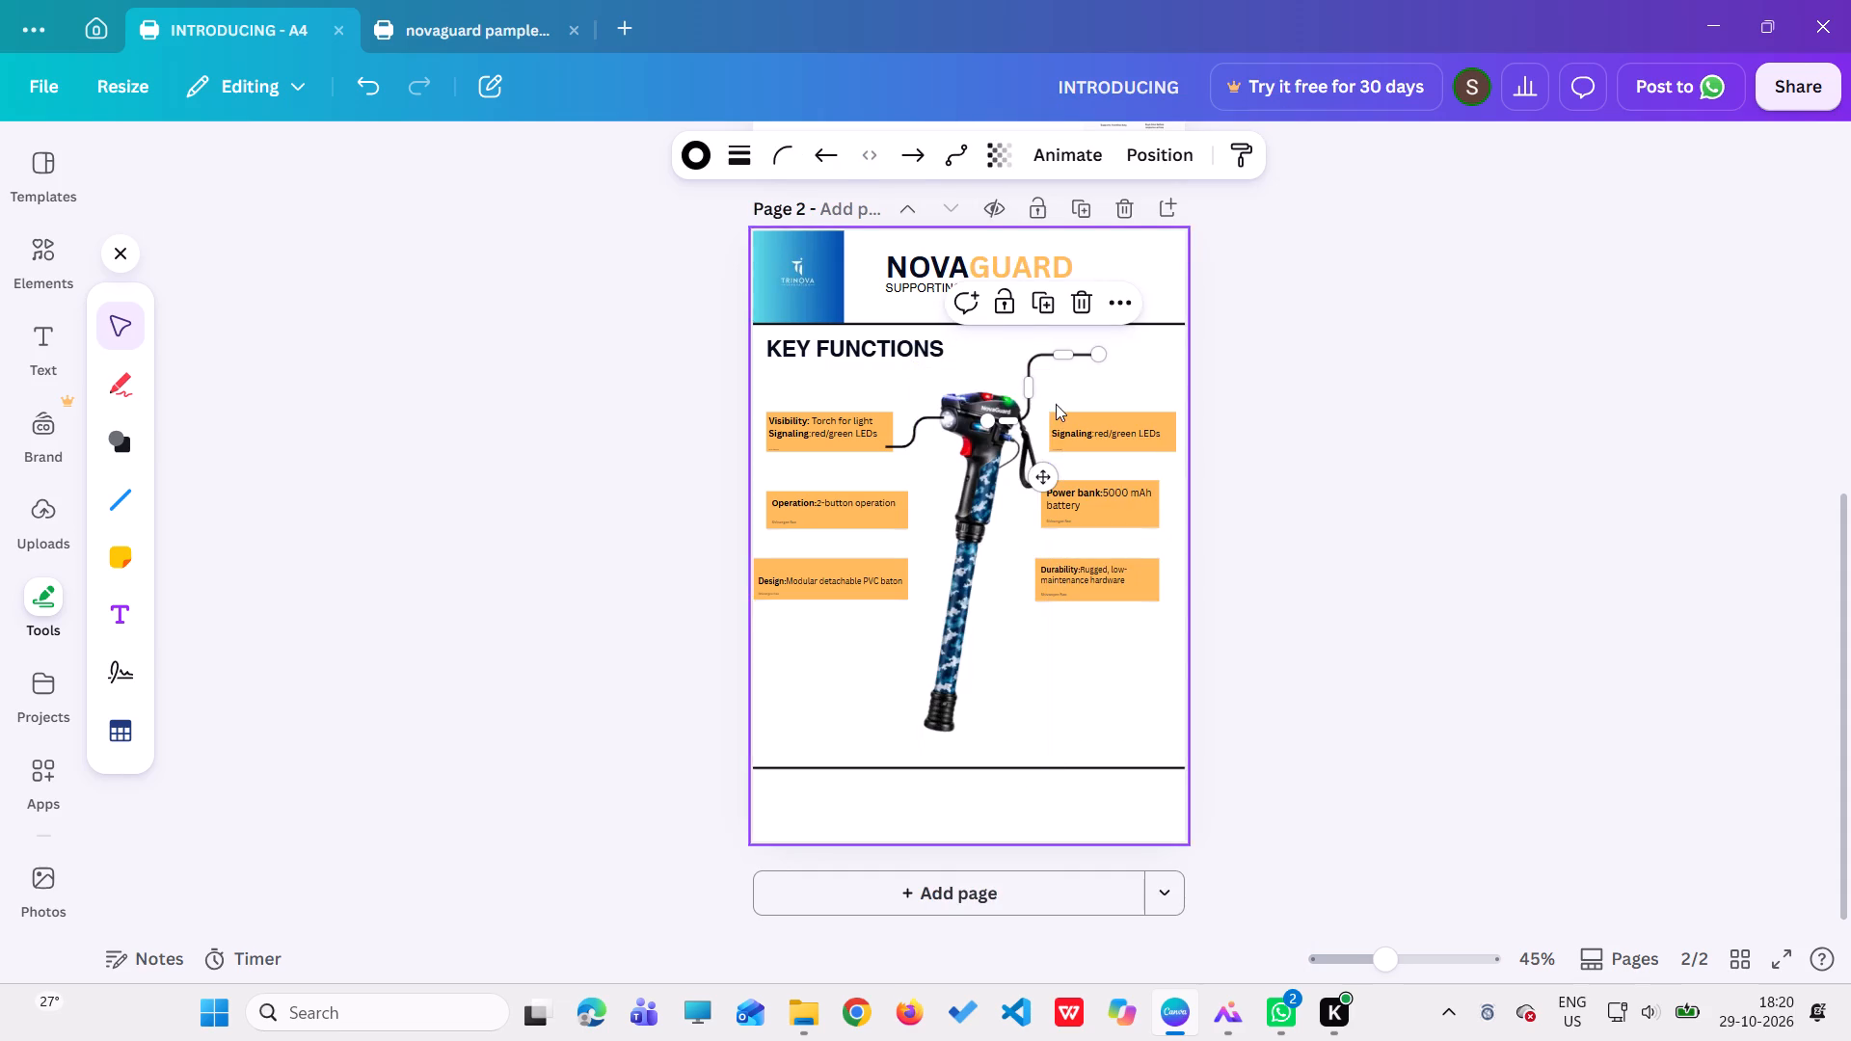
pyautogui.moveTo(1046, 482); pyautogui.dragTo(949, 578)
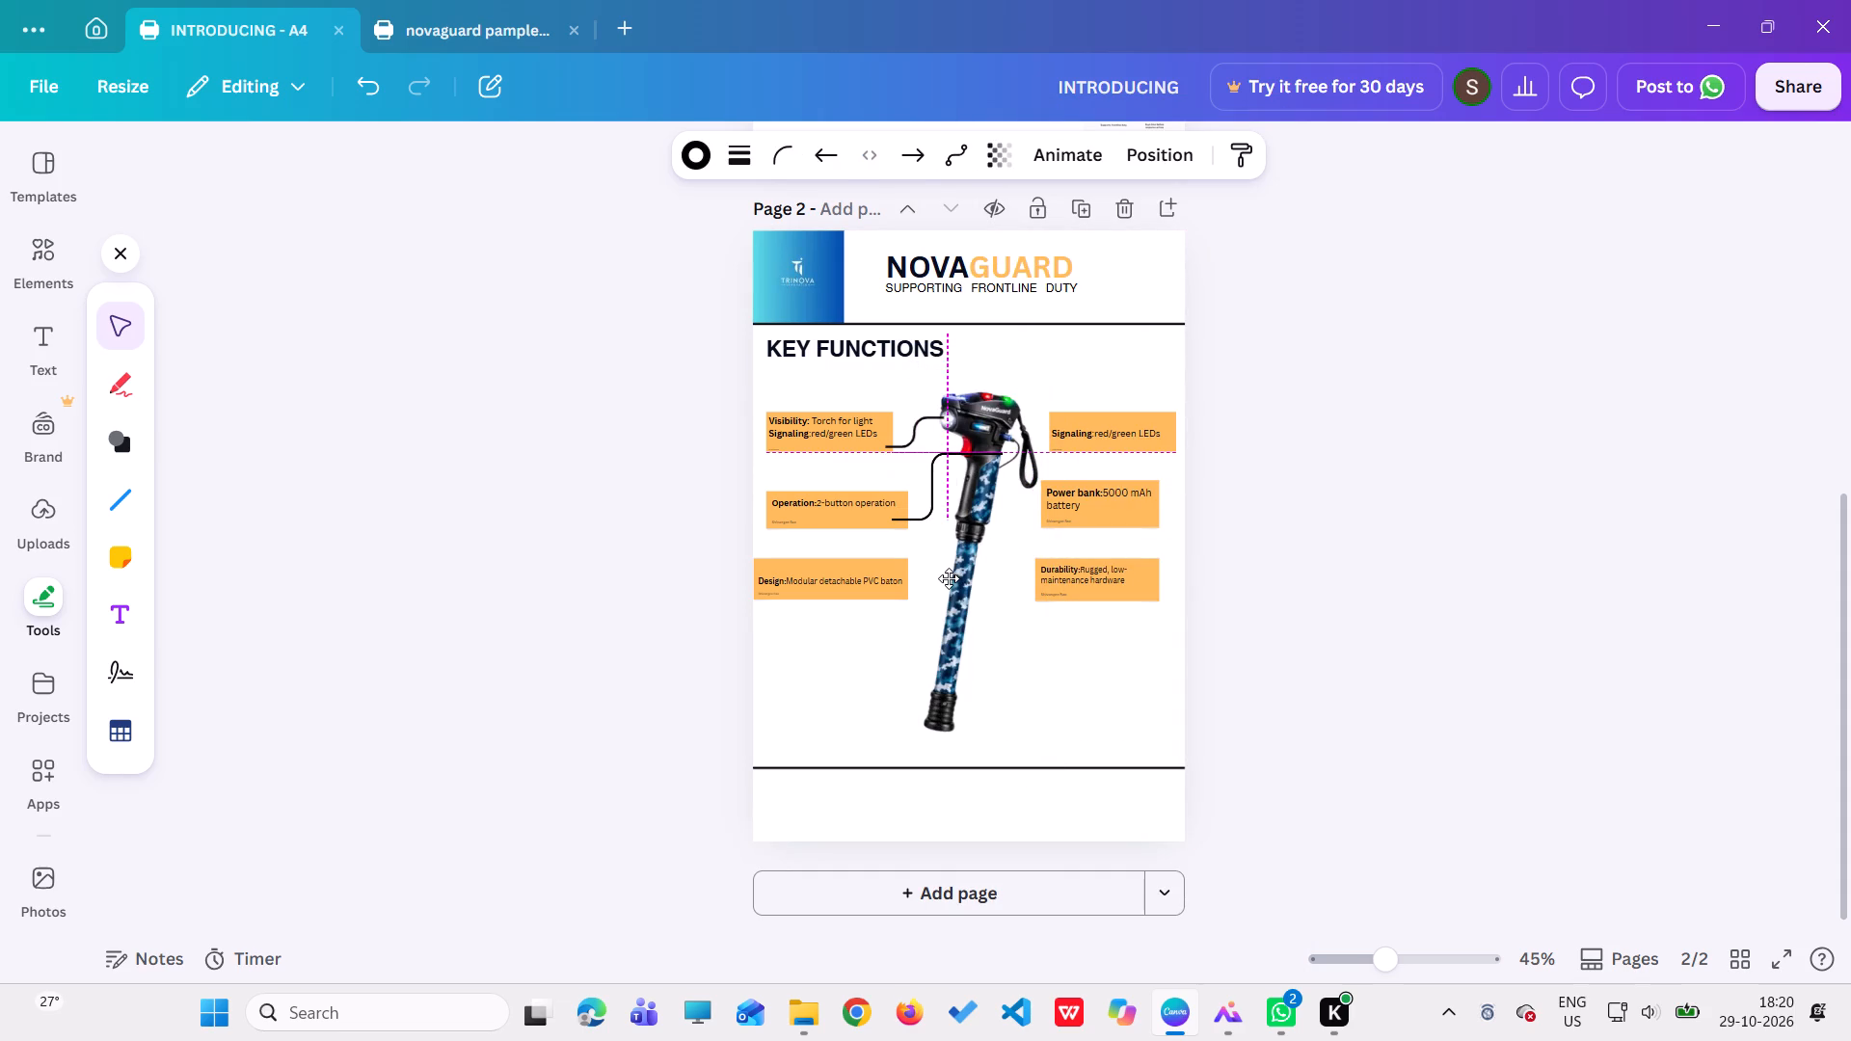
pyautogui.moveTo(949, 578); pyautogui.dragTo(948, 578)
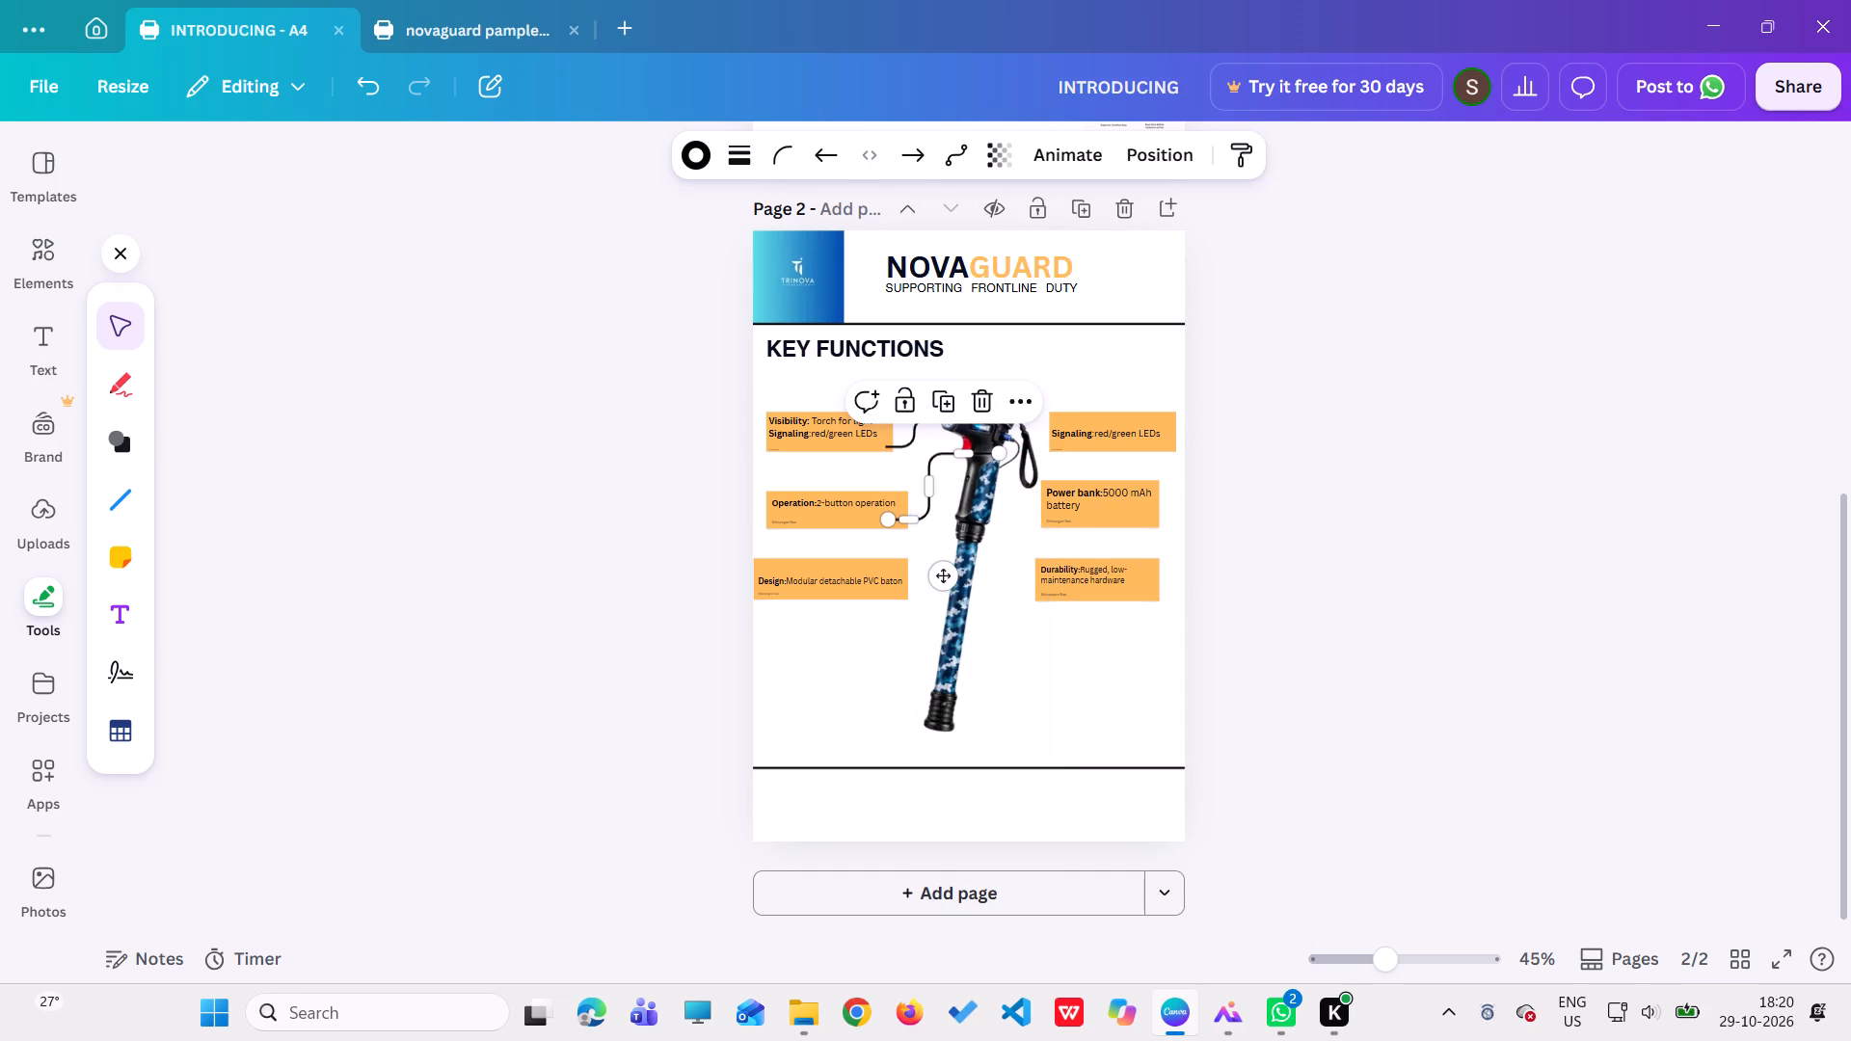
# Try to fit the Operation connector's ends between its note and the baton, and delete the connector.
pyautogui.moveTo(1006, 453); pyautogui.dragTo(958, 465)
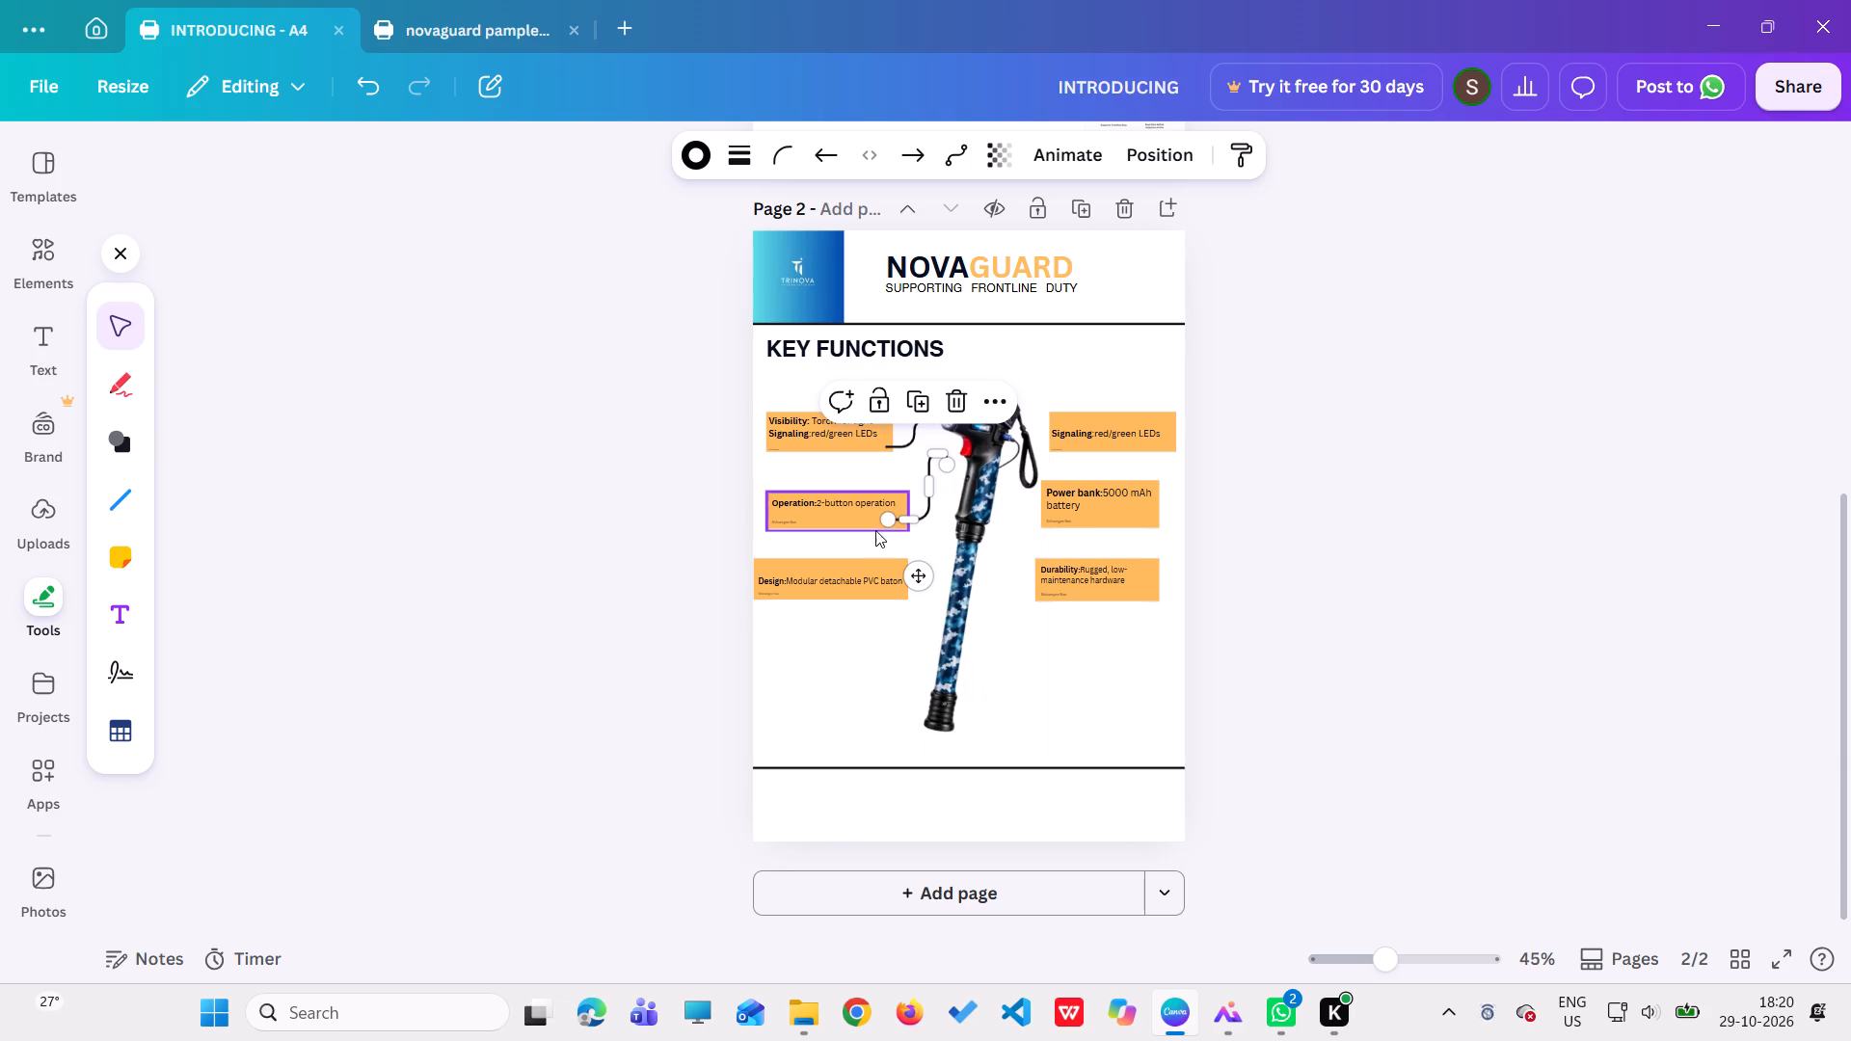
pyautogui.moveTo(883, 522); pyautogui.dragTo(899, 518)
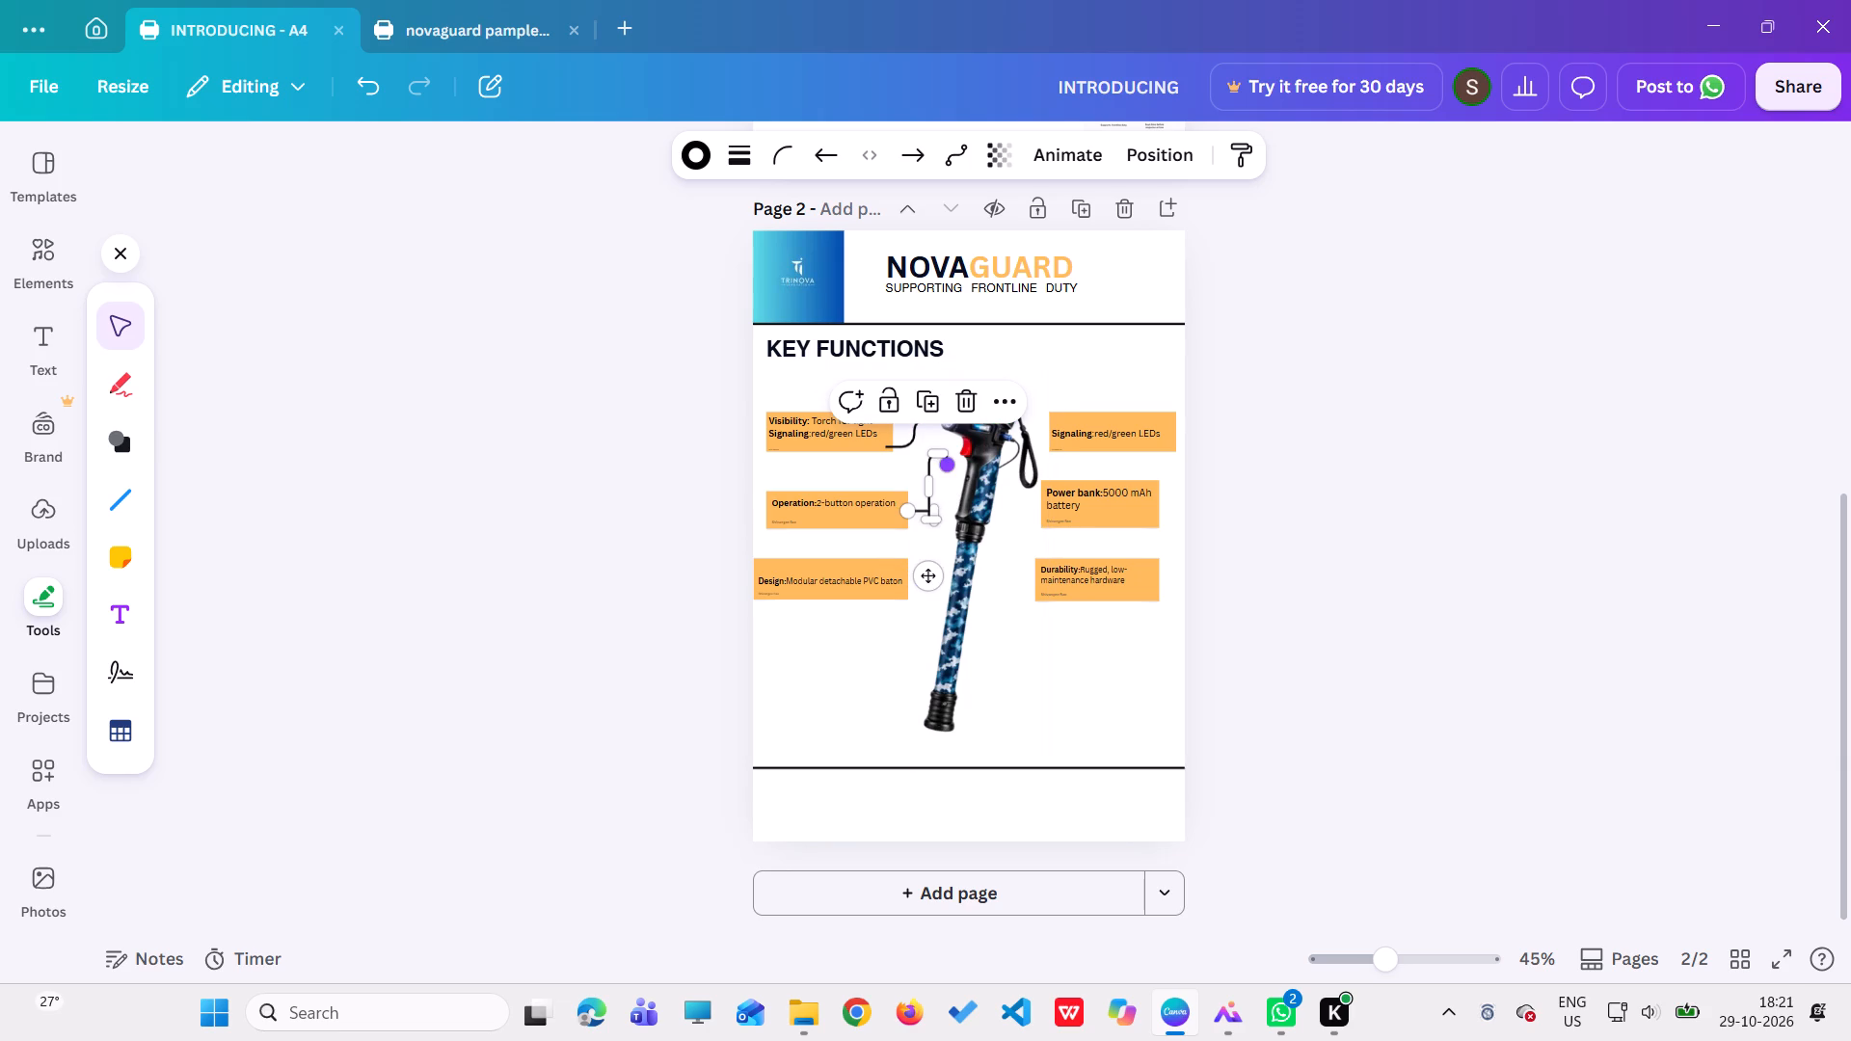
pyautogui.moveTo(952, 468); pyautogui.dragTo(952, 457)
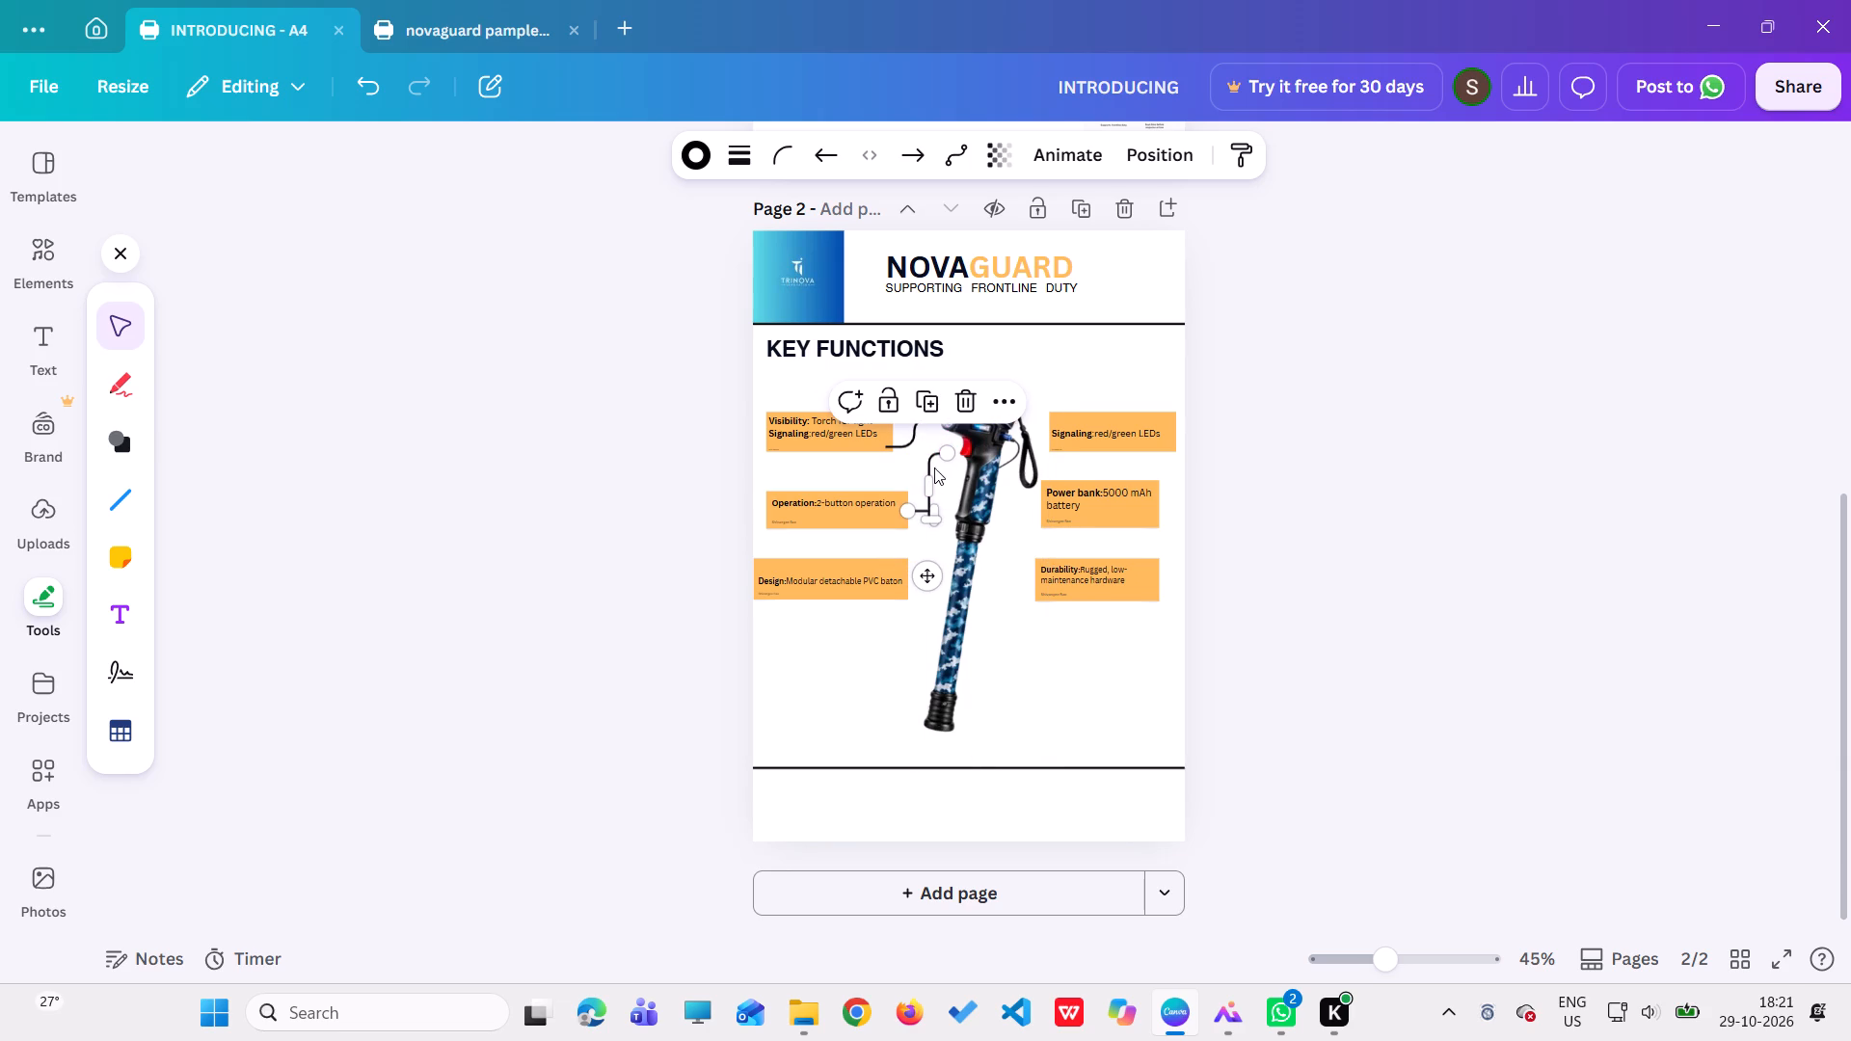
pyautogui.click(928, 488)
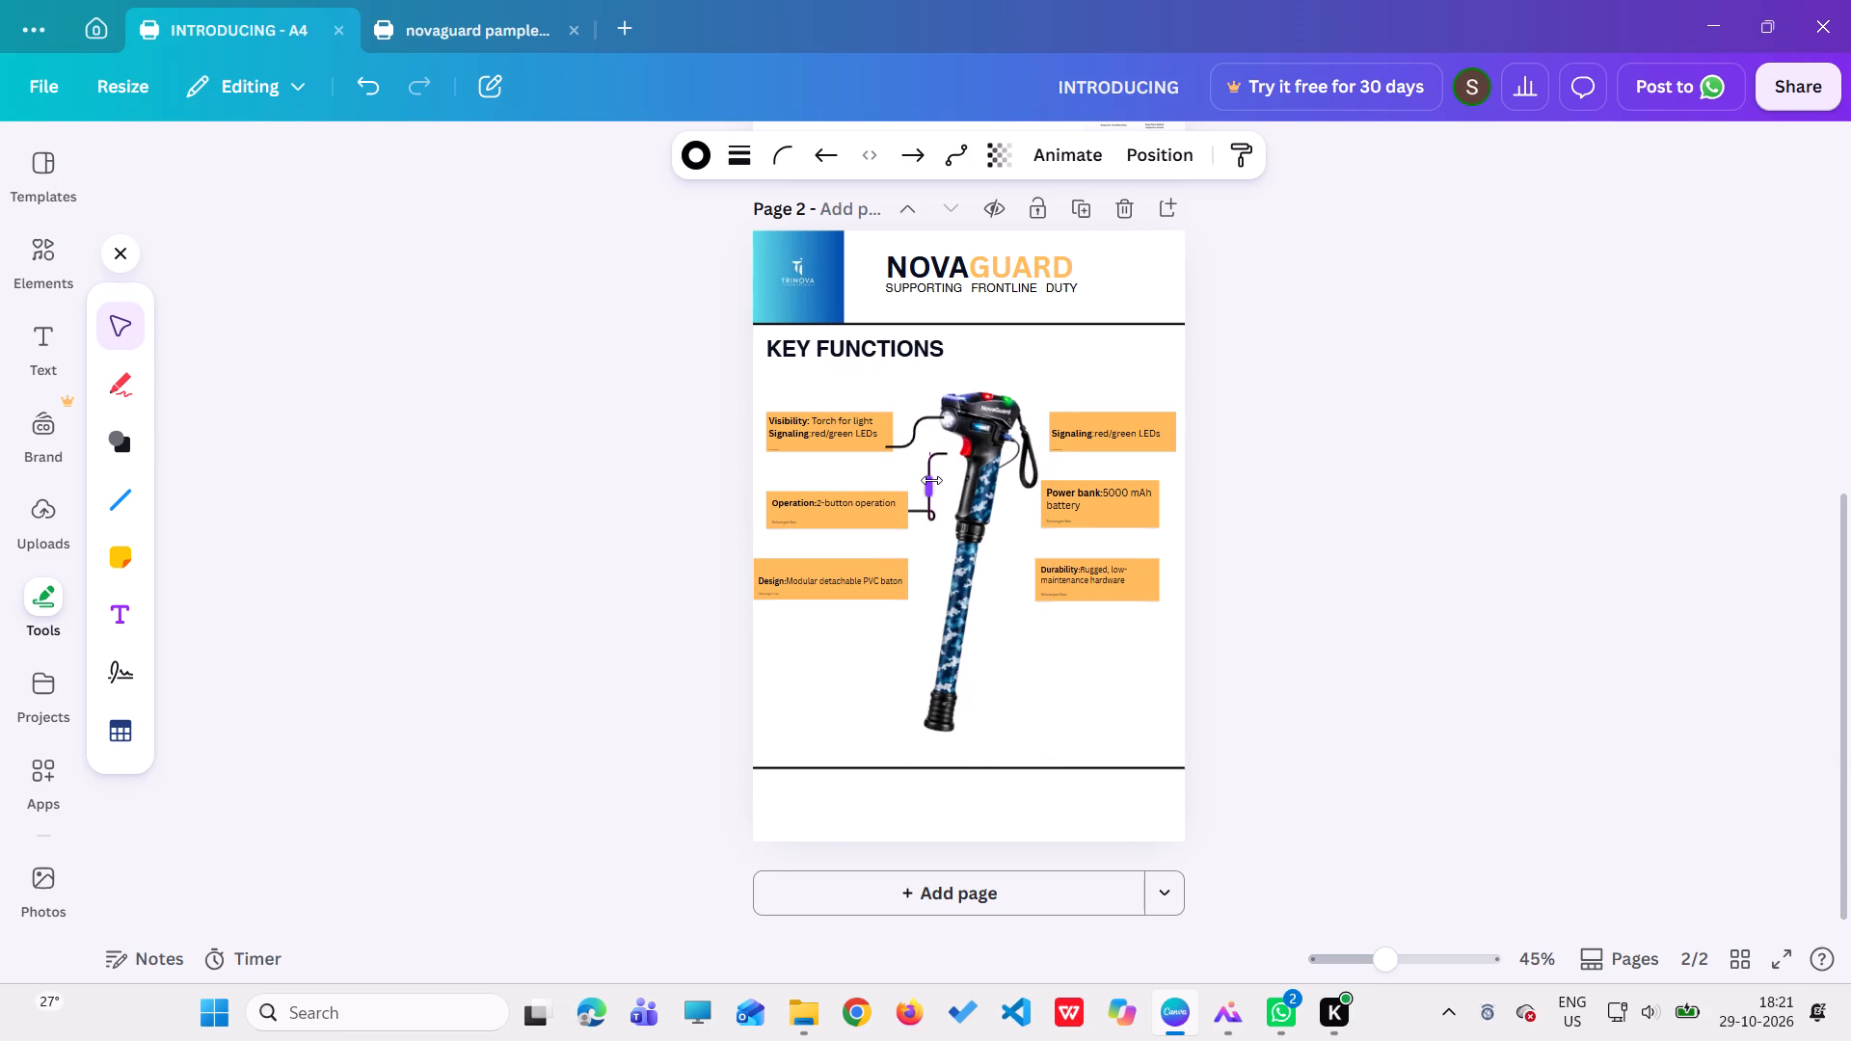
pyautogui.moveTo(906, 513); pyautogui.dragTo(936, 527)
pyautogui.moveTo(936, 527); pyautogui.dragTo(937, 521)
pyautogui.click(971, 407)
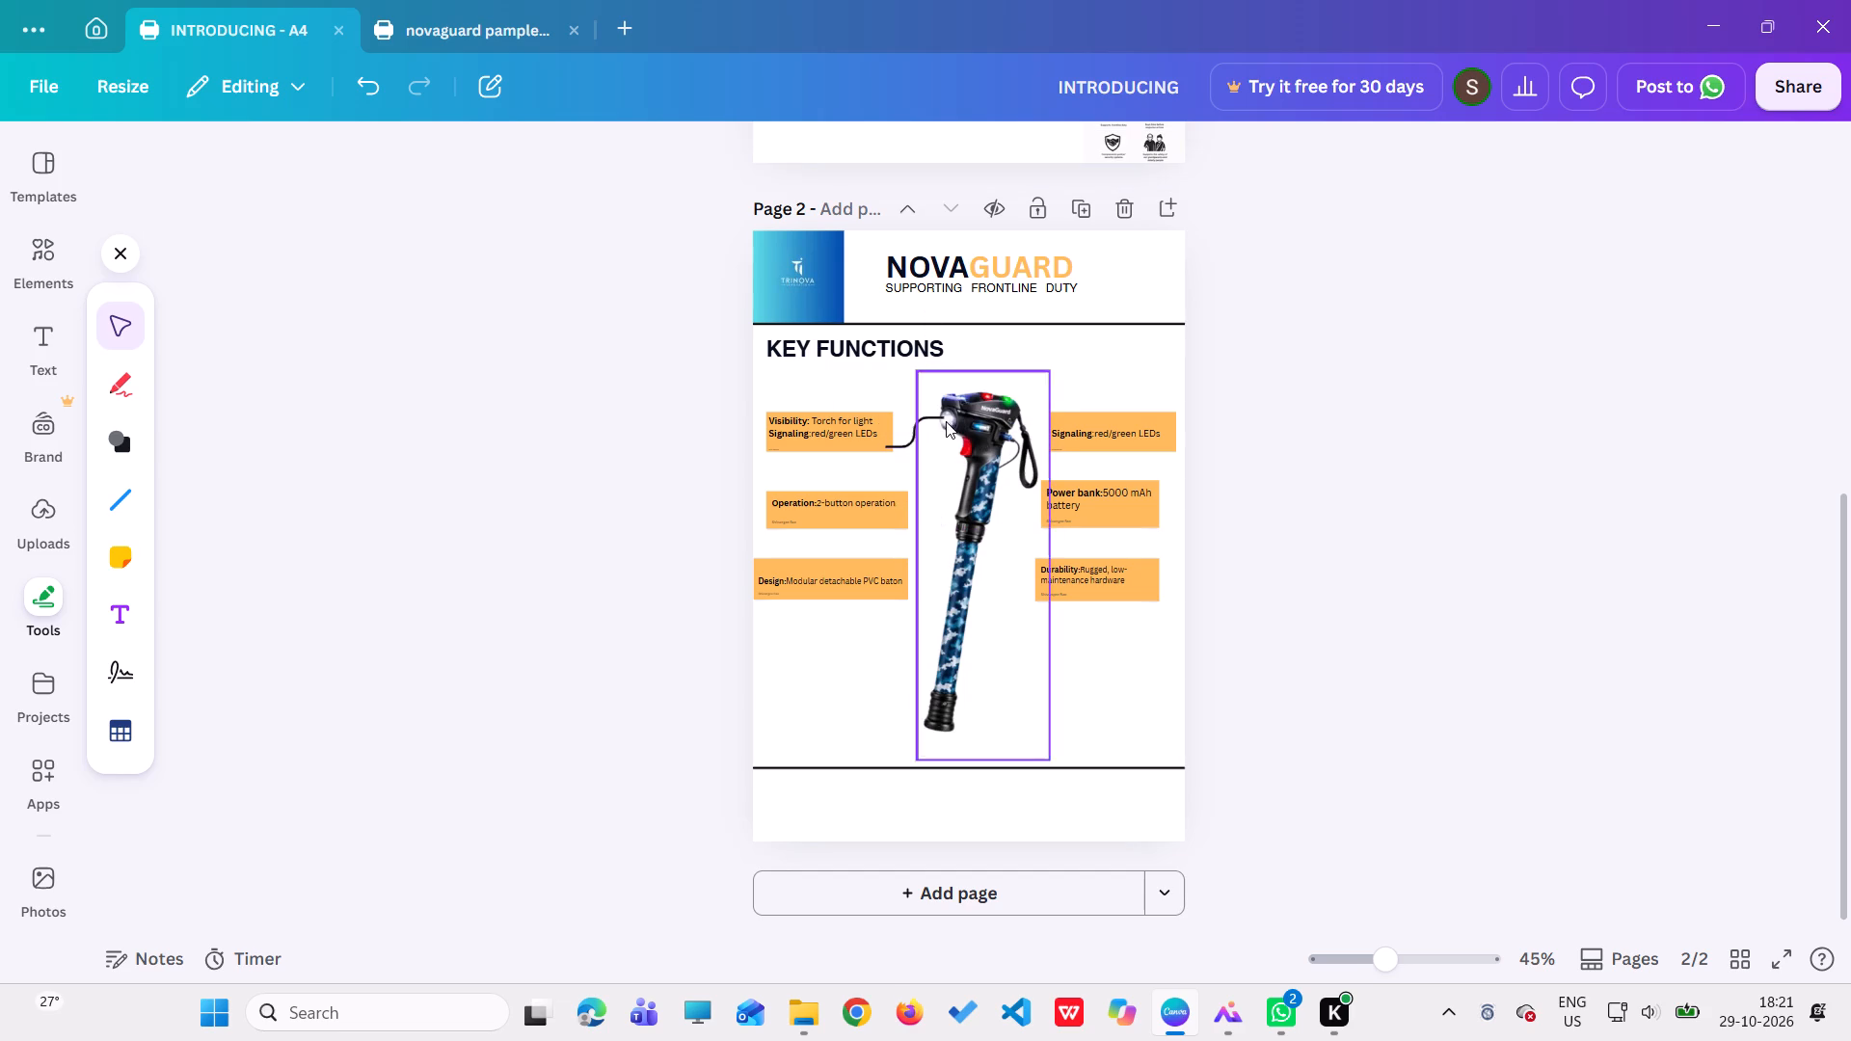
# Duplicate the Visibility note's connector and place the copy between the Operation note and the baton.
pyautogui.click(903, 434)
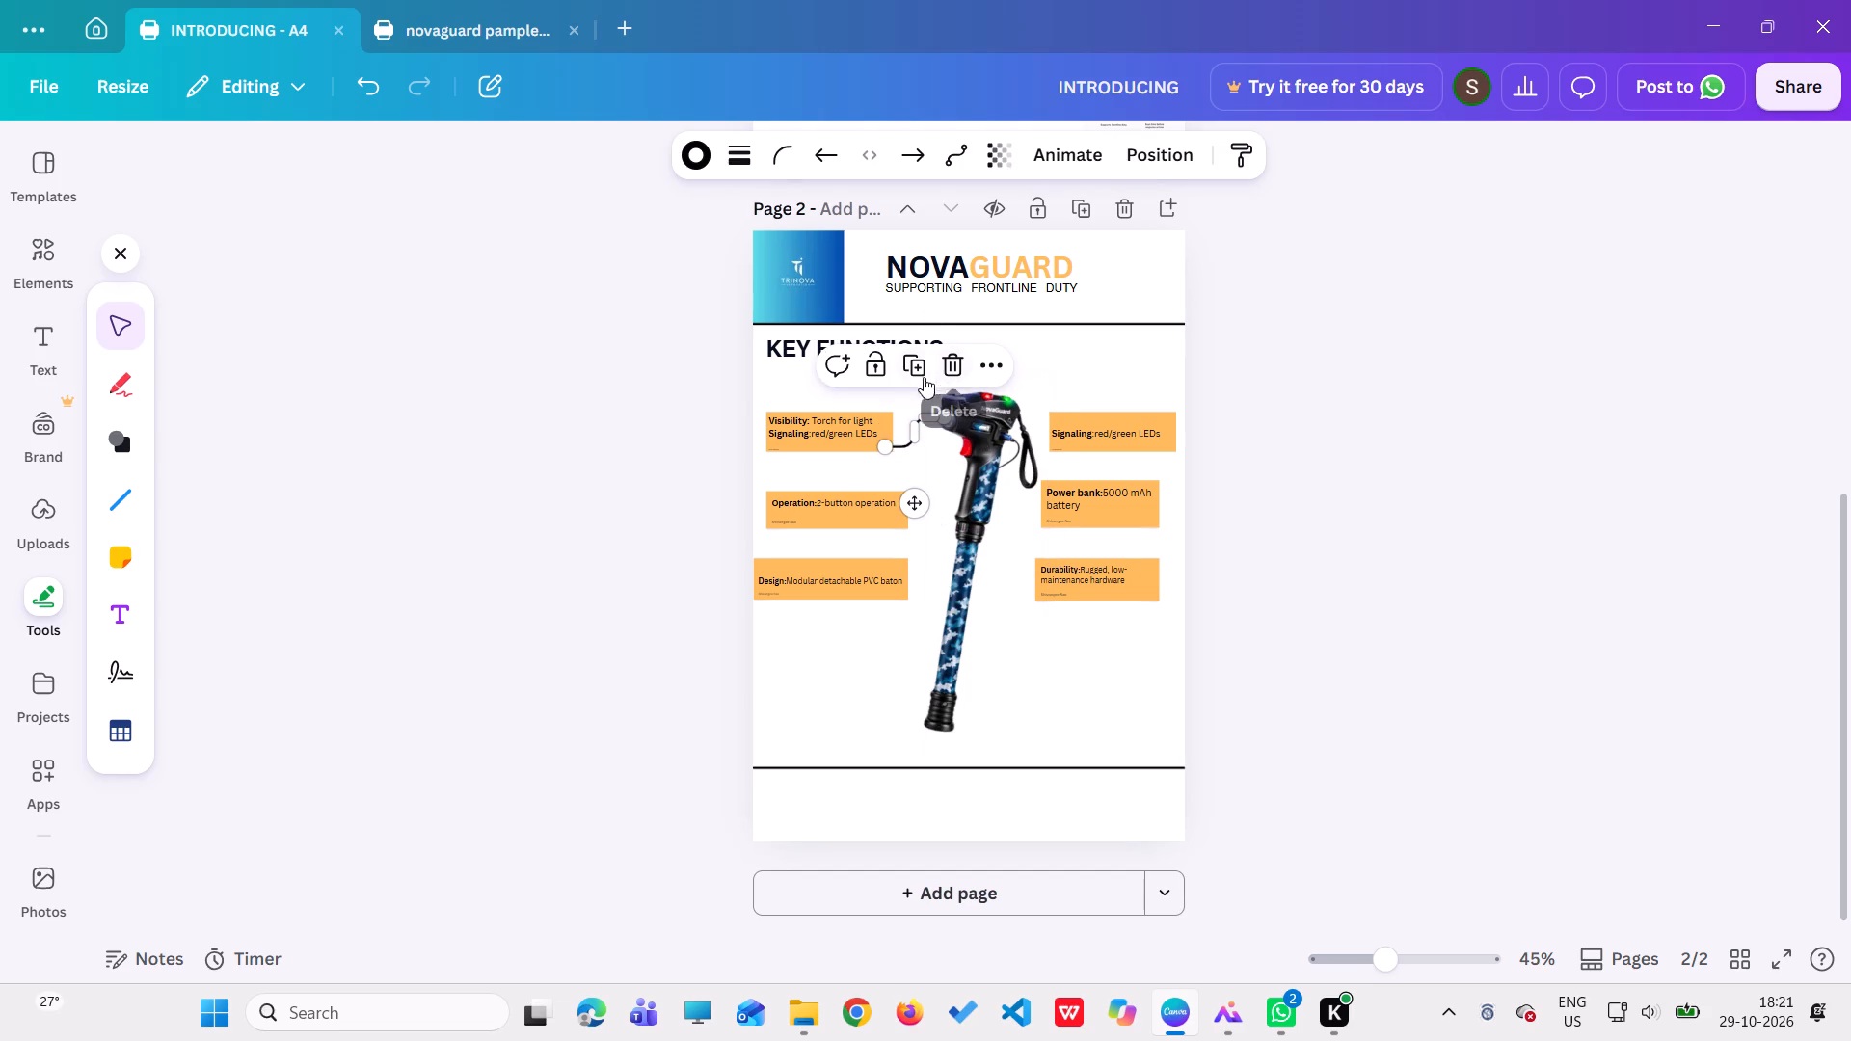
pyautogui.click(917, 374)
pyautogui.moveTo(927, 506); pyautogui.dragTo(927, 533)
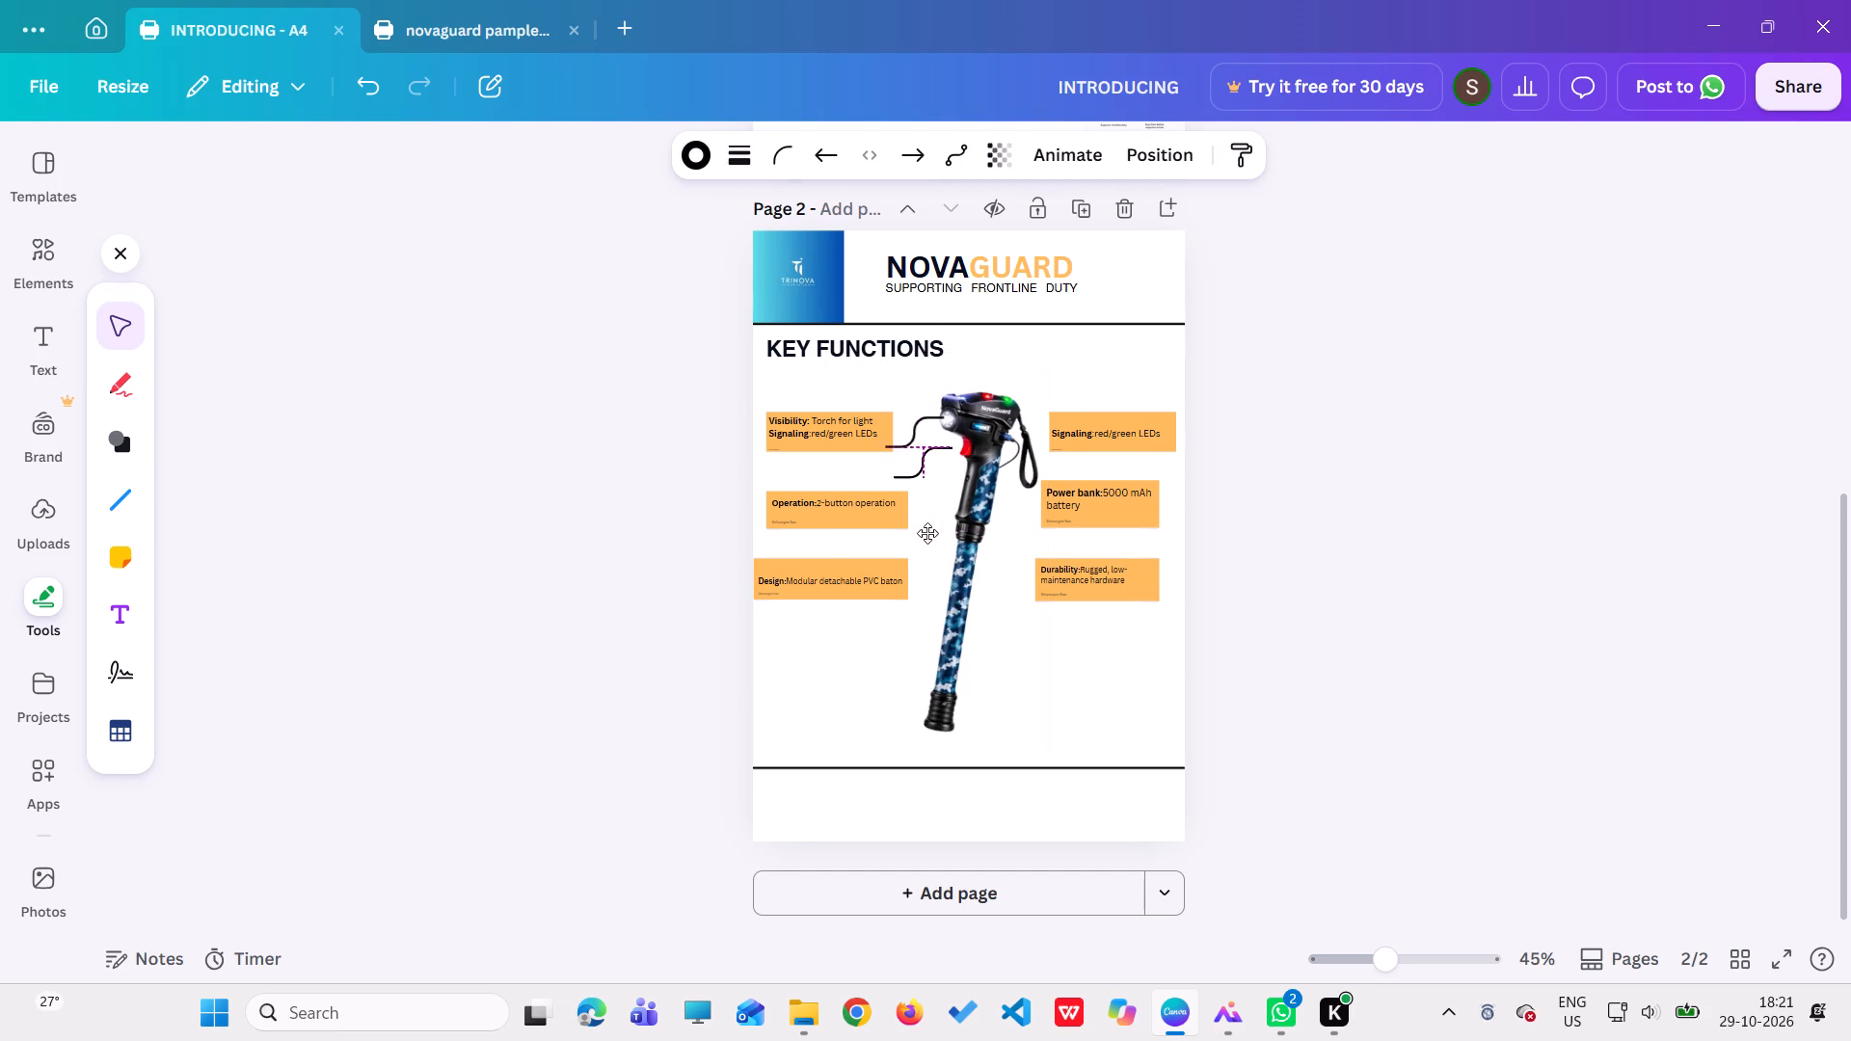
pyautogui.moveTo(927, 533); pyautogui.dragTo(938, 556)
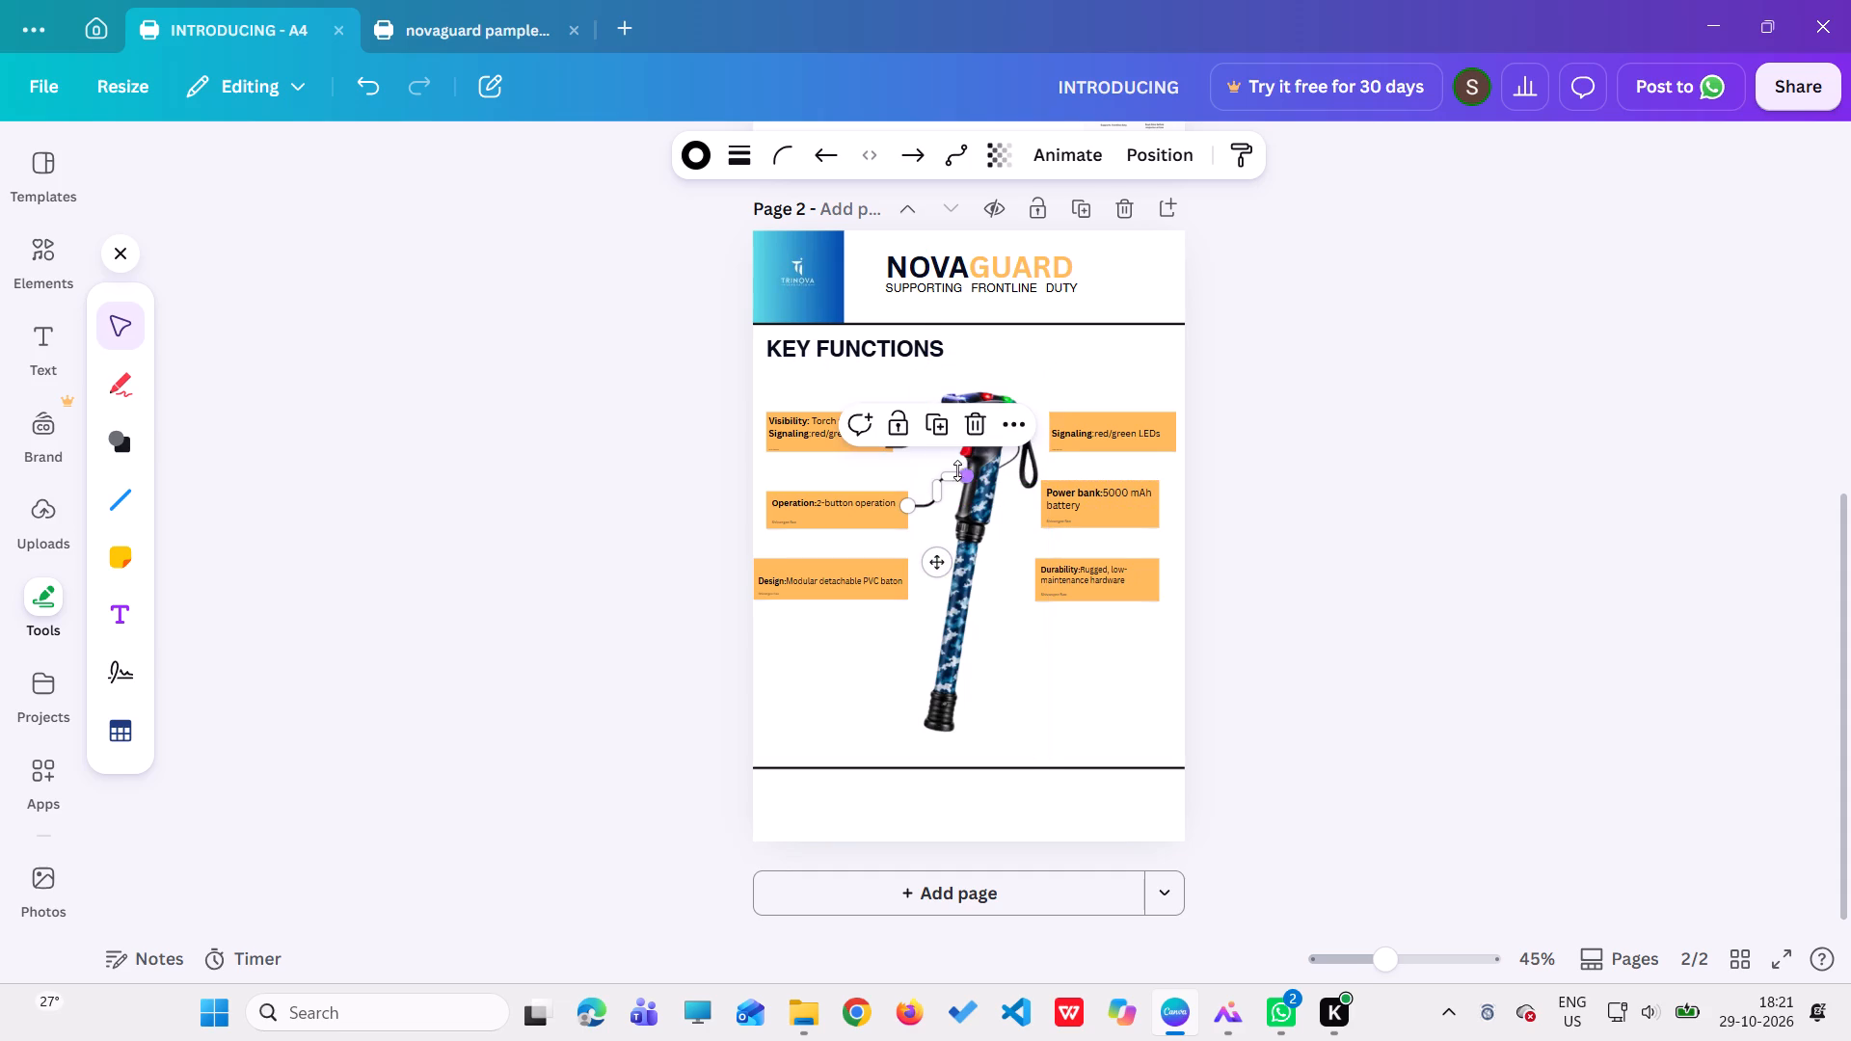
# Raise the copied connector's baton end to the red button and adjust its bends into one vertical run from the Operation note.
pyautogui.click(951, 477)
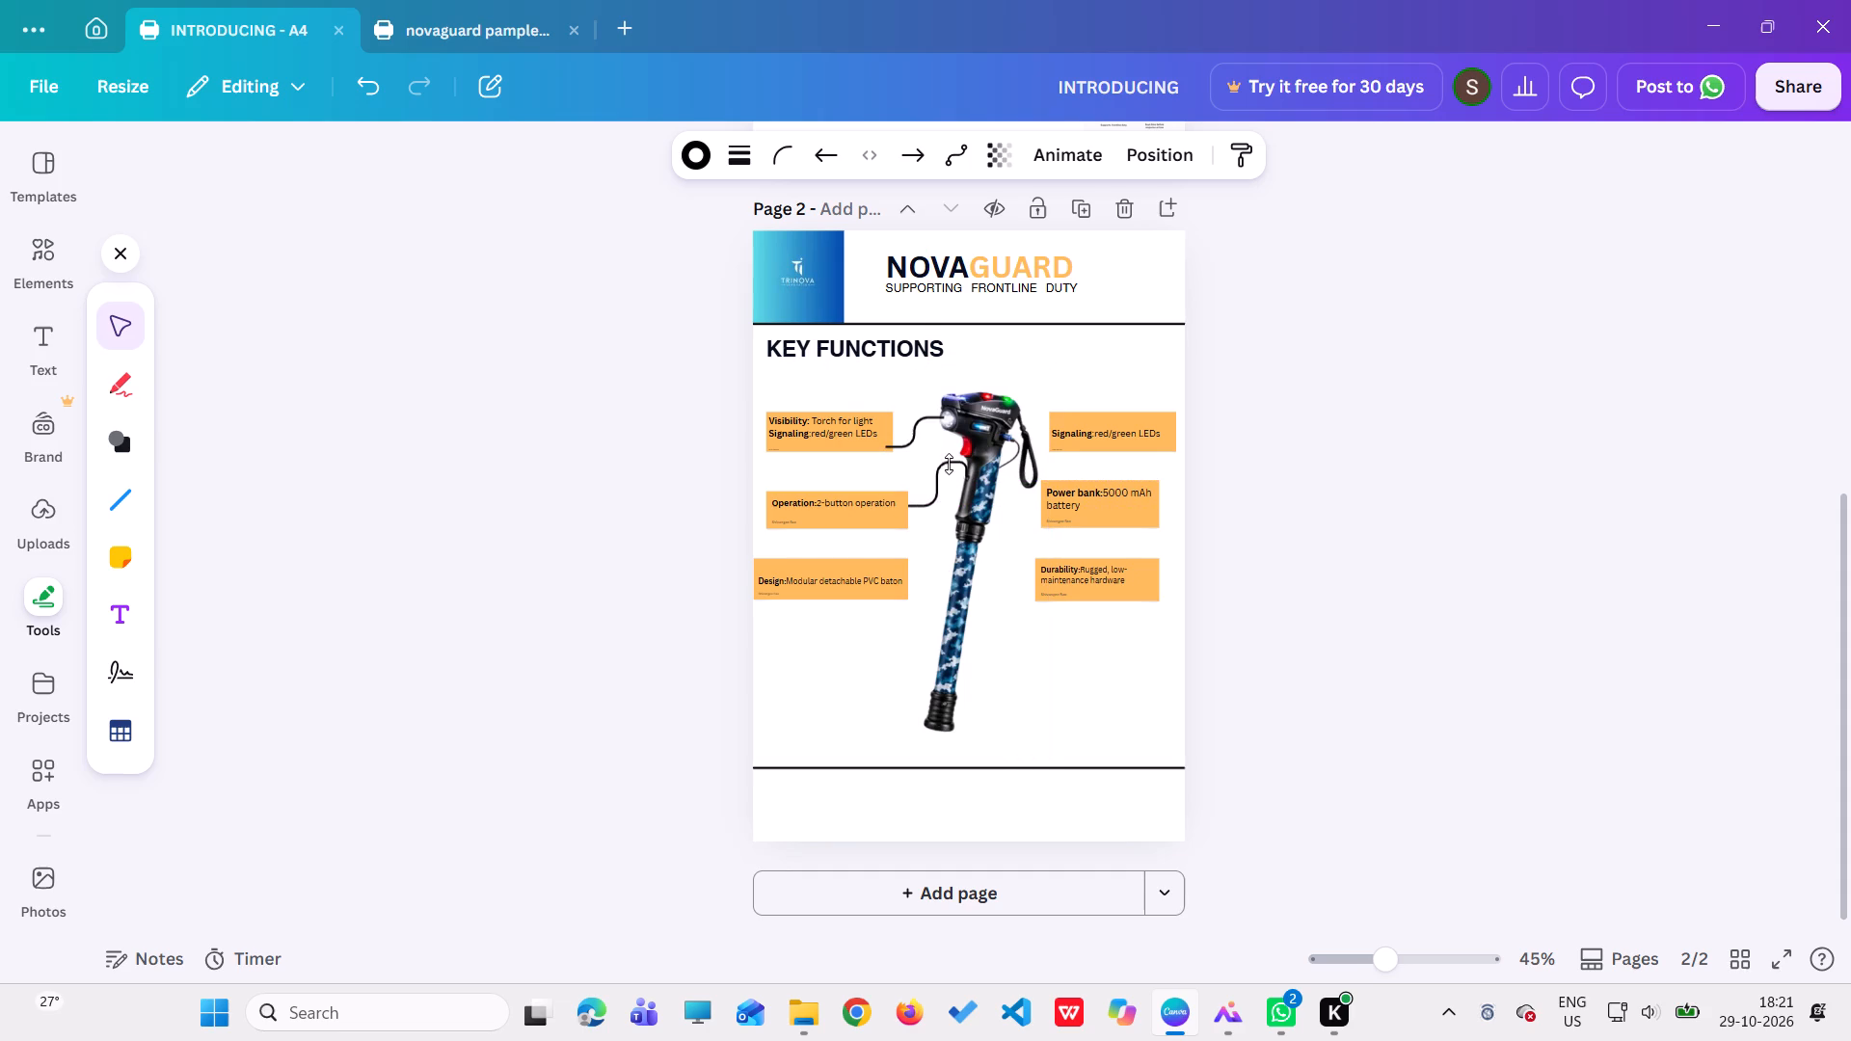
pyautogui.moveTo(972, 476); pyautogui.dragTo(963, 447)
pyautogui.moveTo(963, 447); pyautogui.dragTo(963, 441)
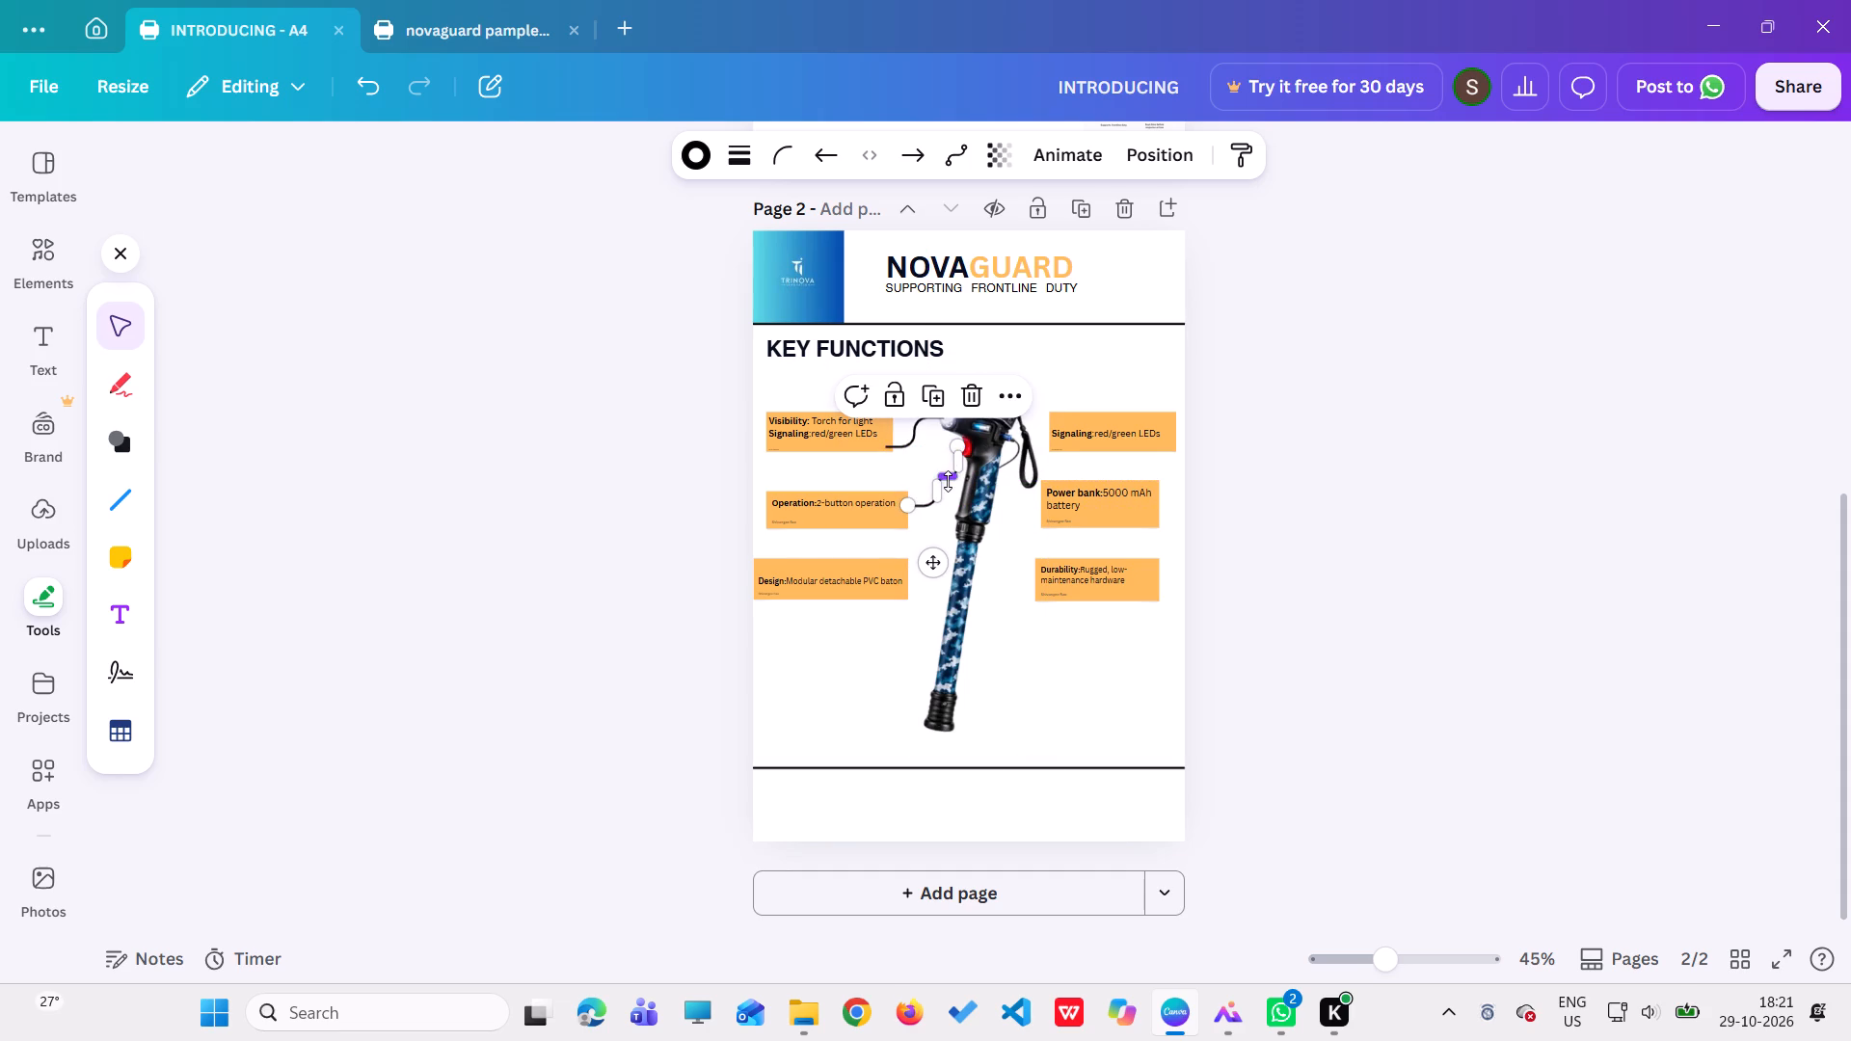
pyautogui.moveTo(933, 491); pyautogui.dragTo(924, 483)
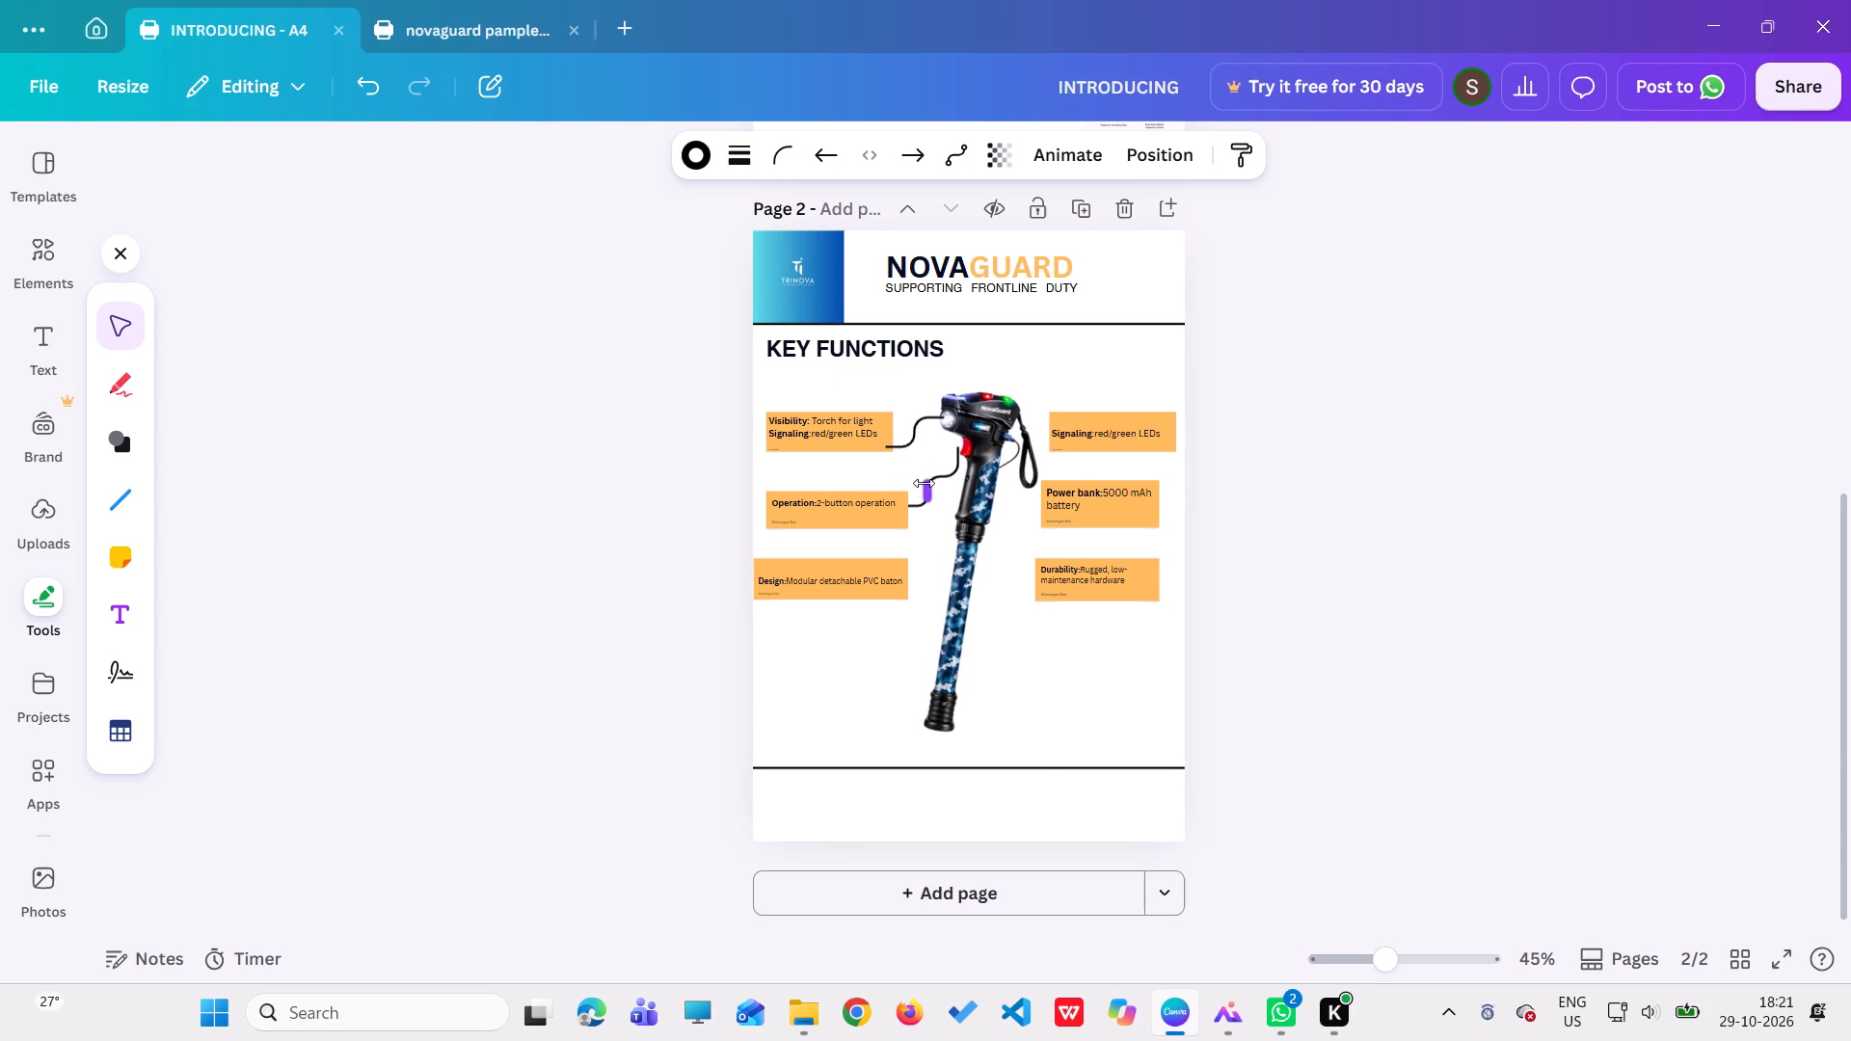
pyautogui.moveTo(924, 483); pyautogui.dragTo(911, 467)
pyautogui.moveTo(911, 467); pyautogui.dragTo(926, 470)
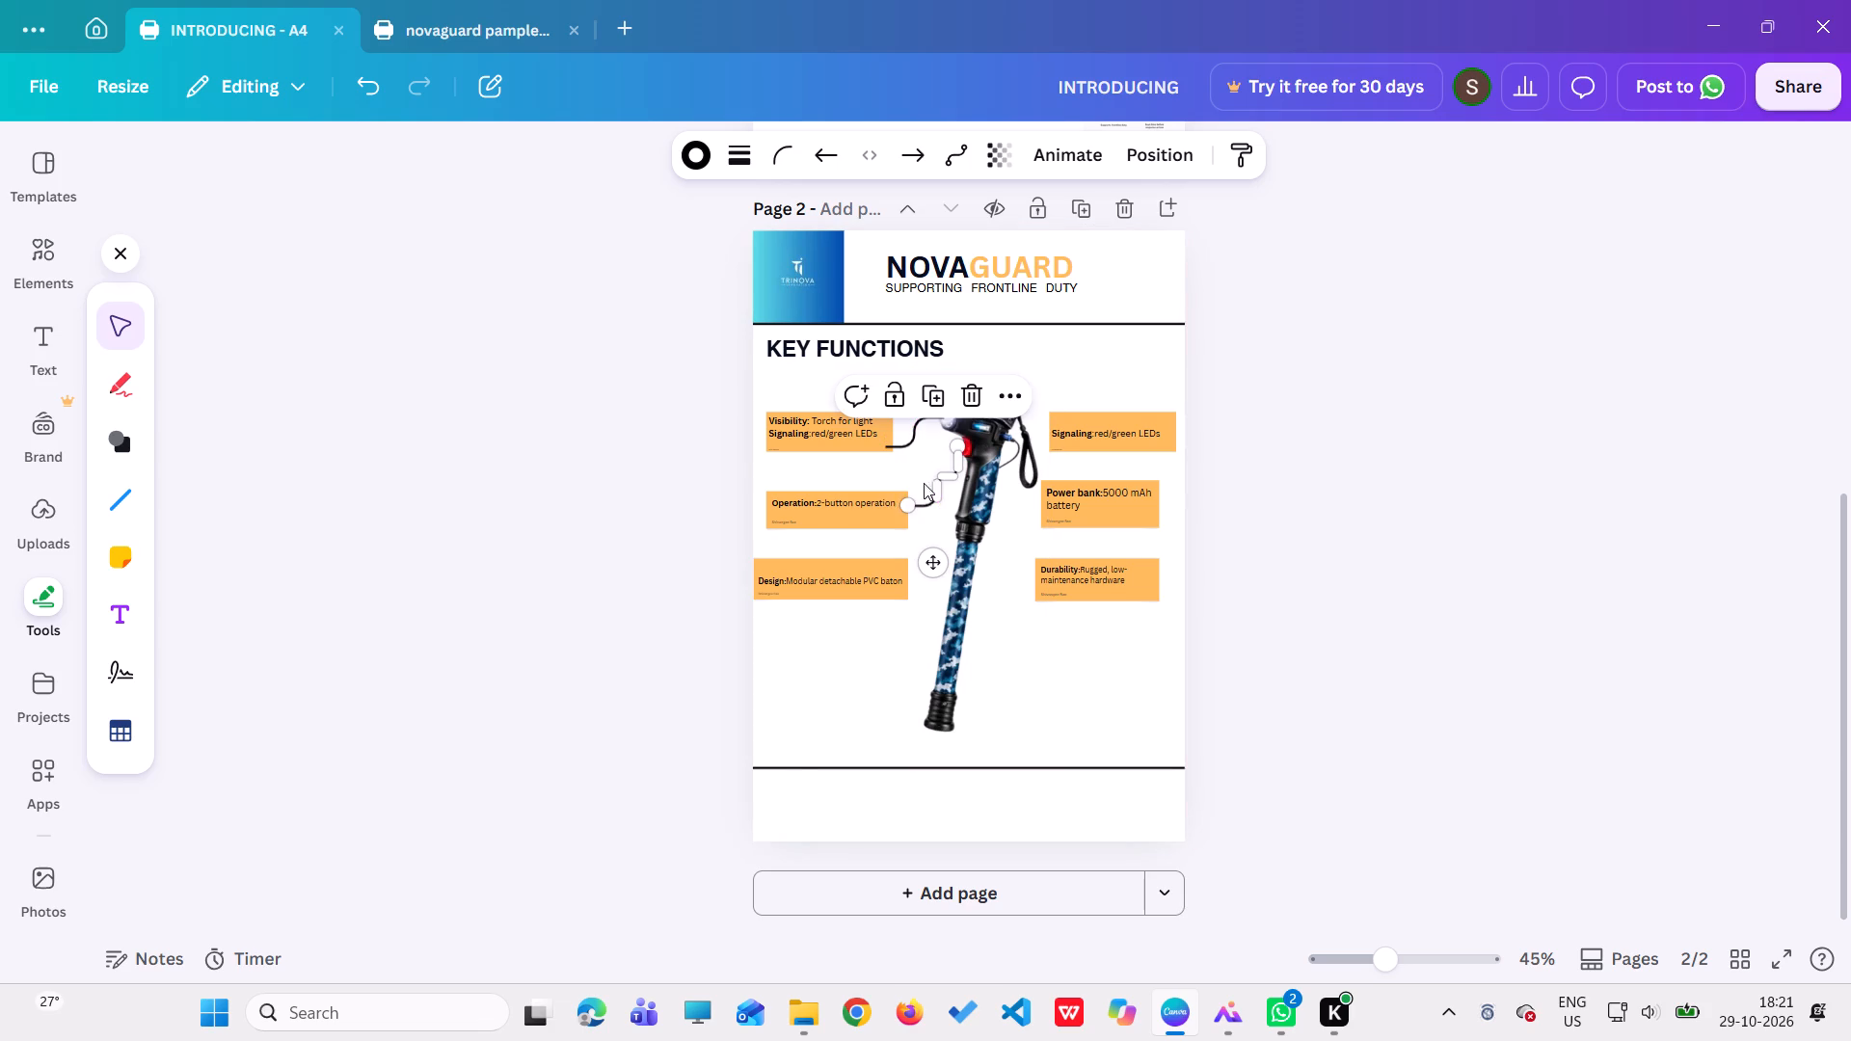
pyautogui.click(899, 619)
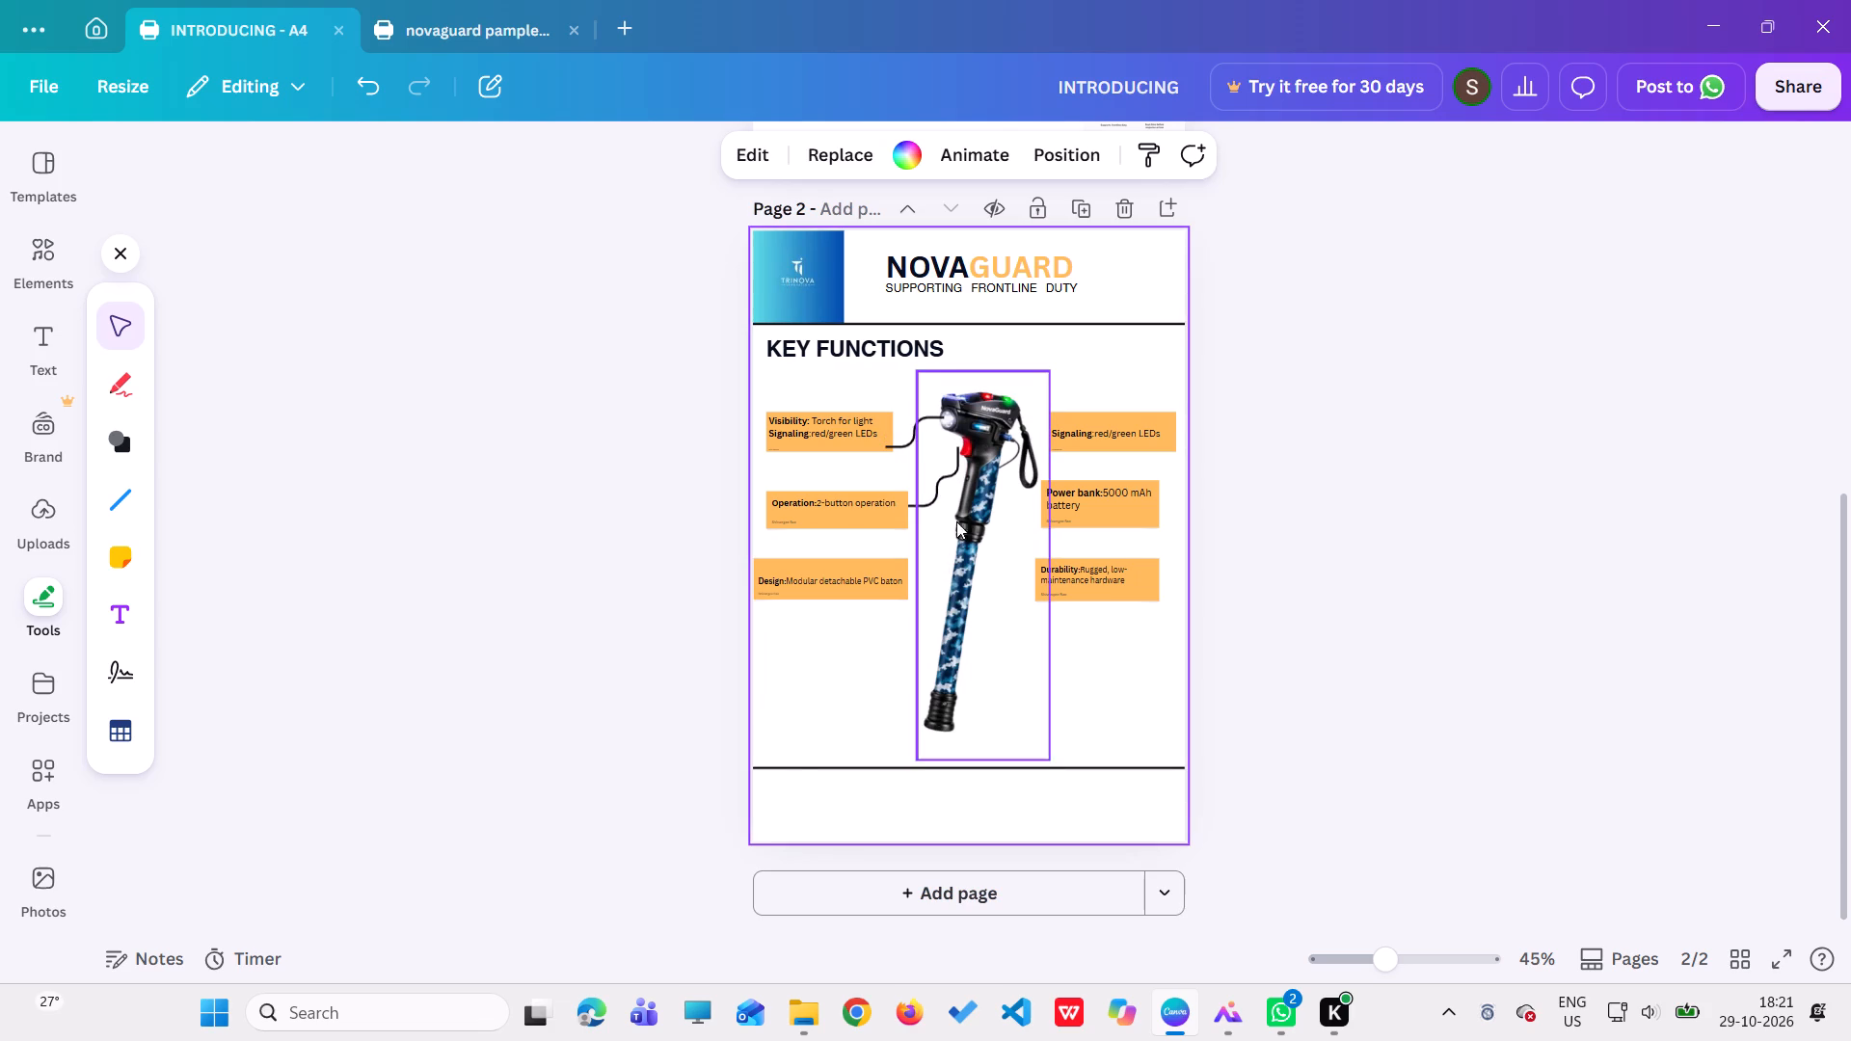
pyautogui.click(945, 468)
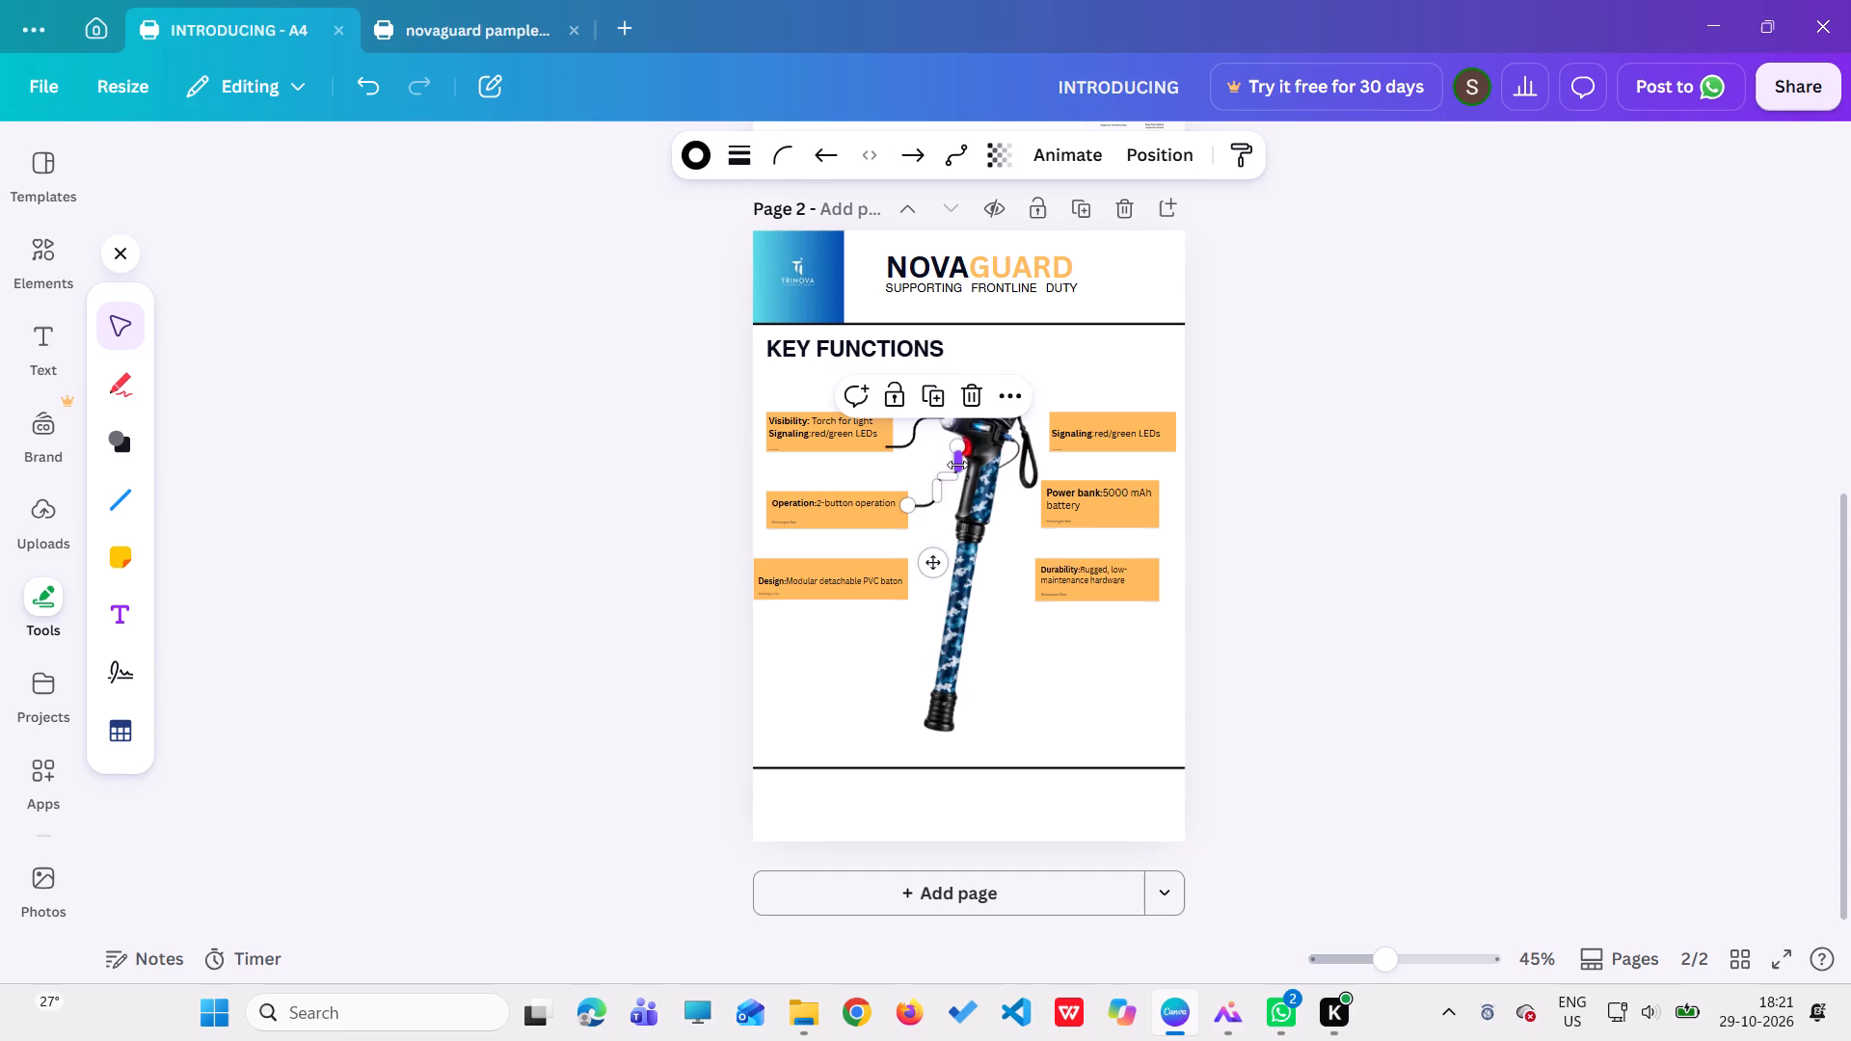
pyautogui.moveTo(957, 464); pyautogui.dragTo(946, 483)
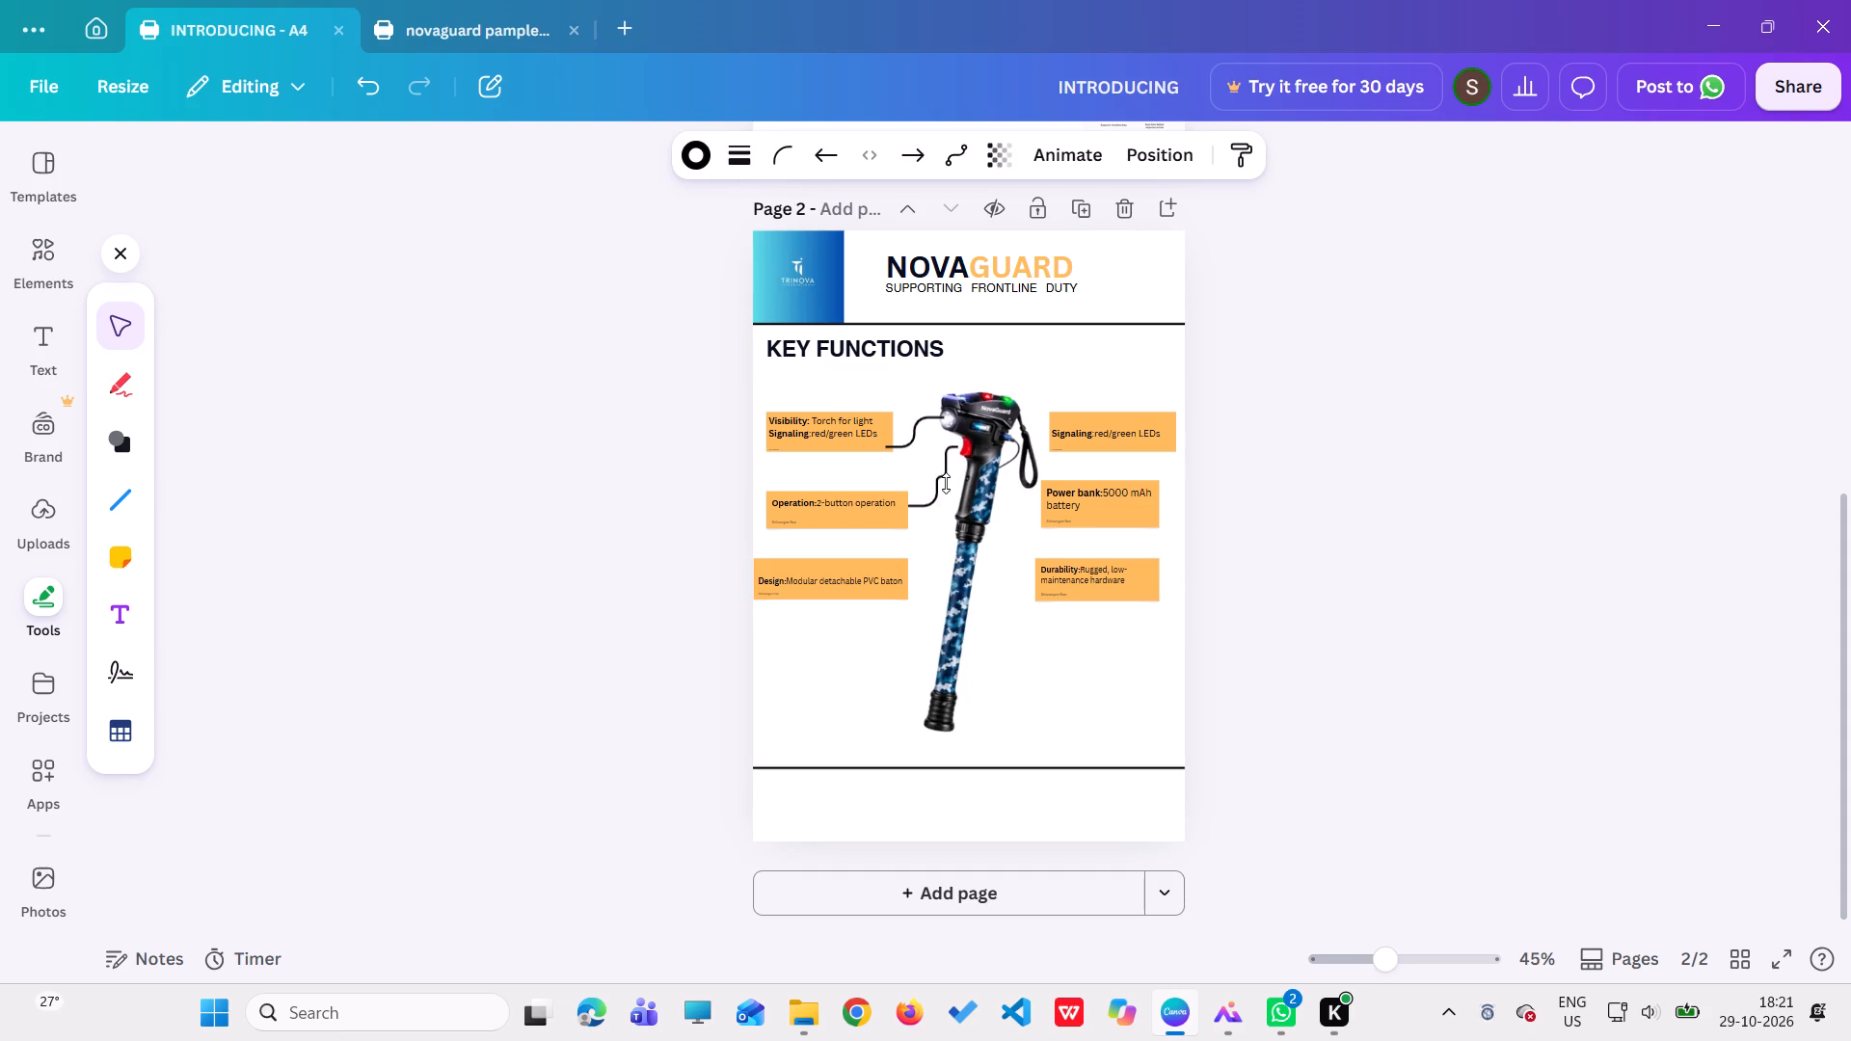
pyautogui.moveTo(946, 483); pyautogui.dragTo(935, 483)
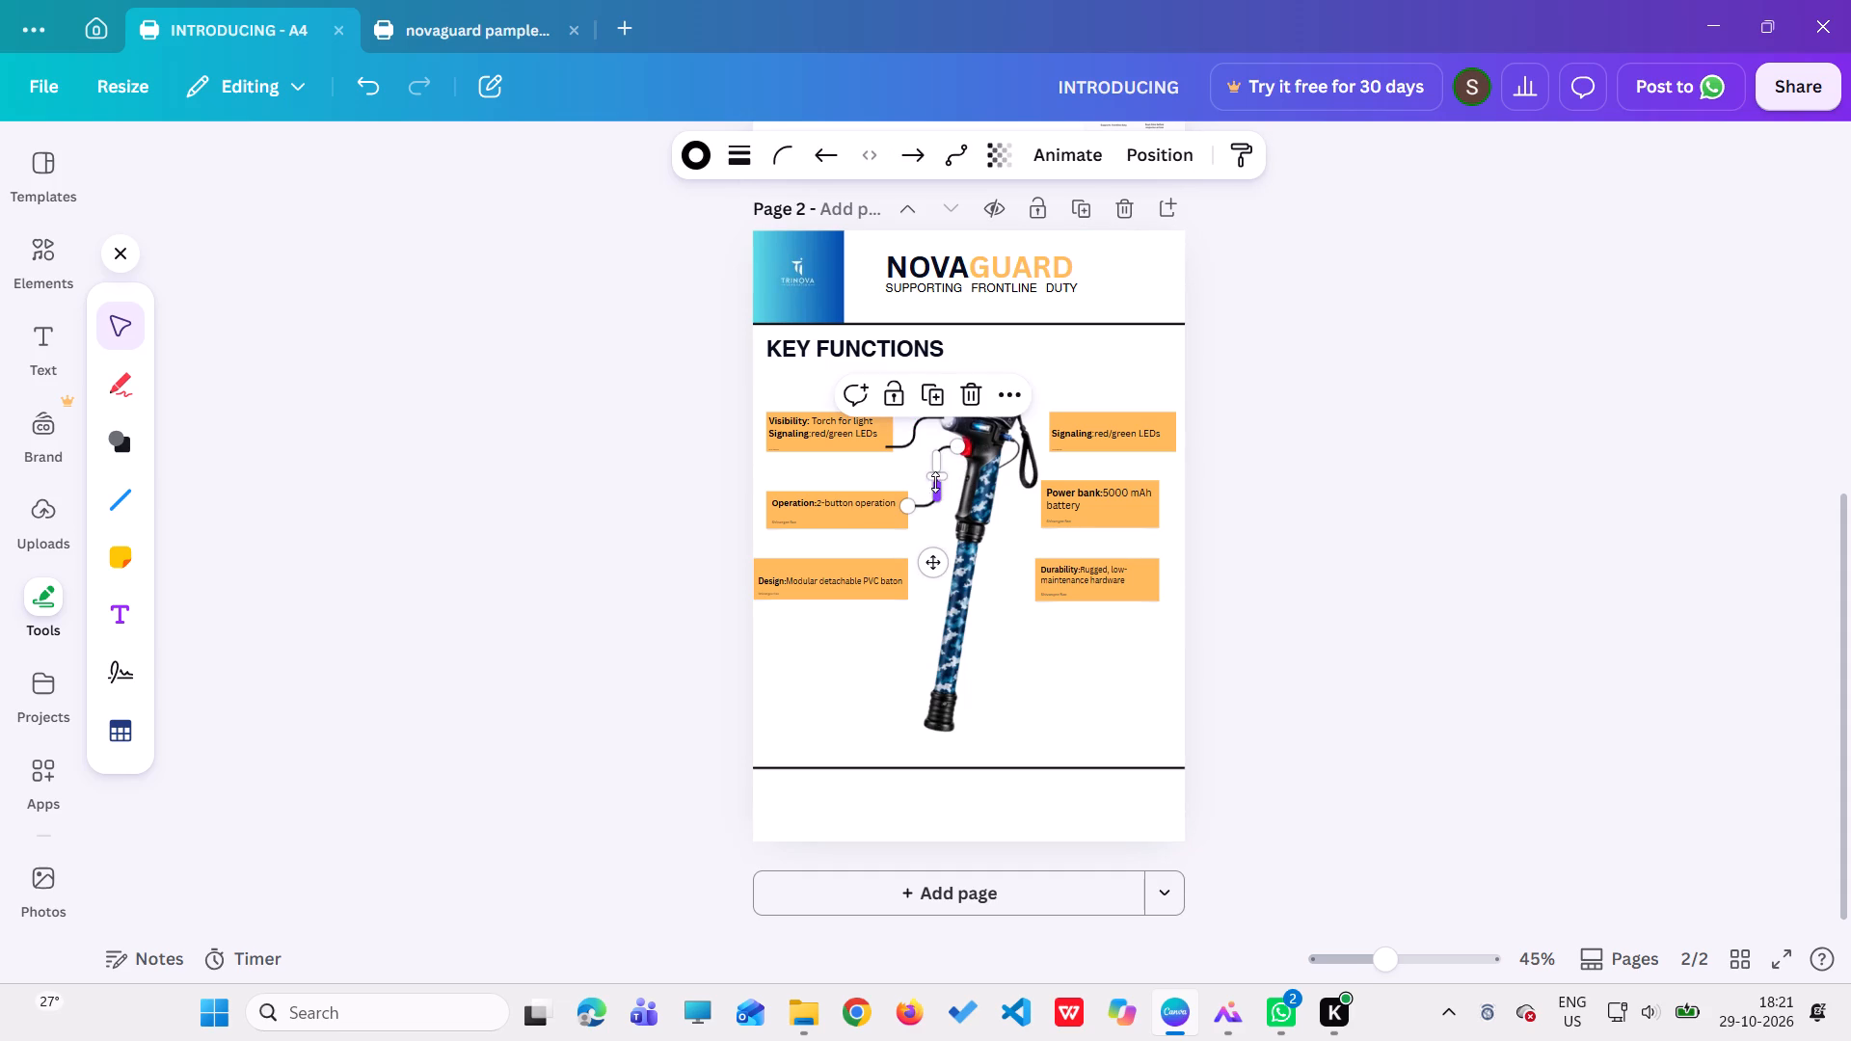
pyautogui.click(935, 482)
pyautogui.moveTo(938, 487); pyautogui.dragTo(929, 490)
pyautogui.click(889, 631)
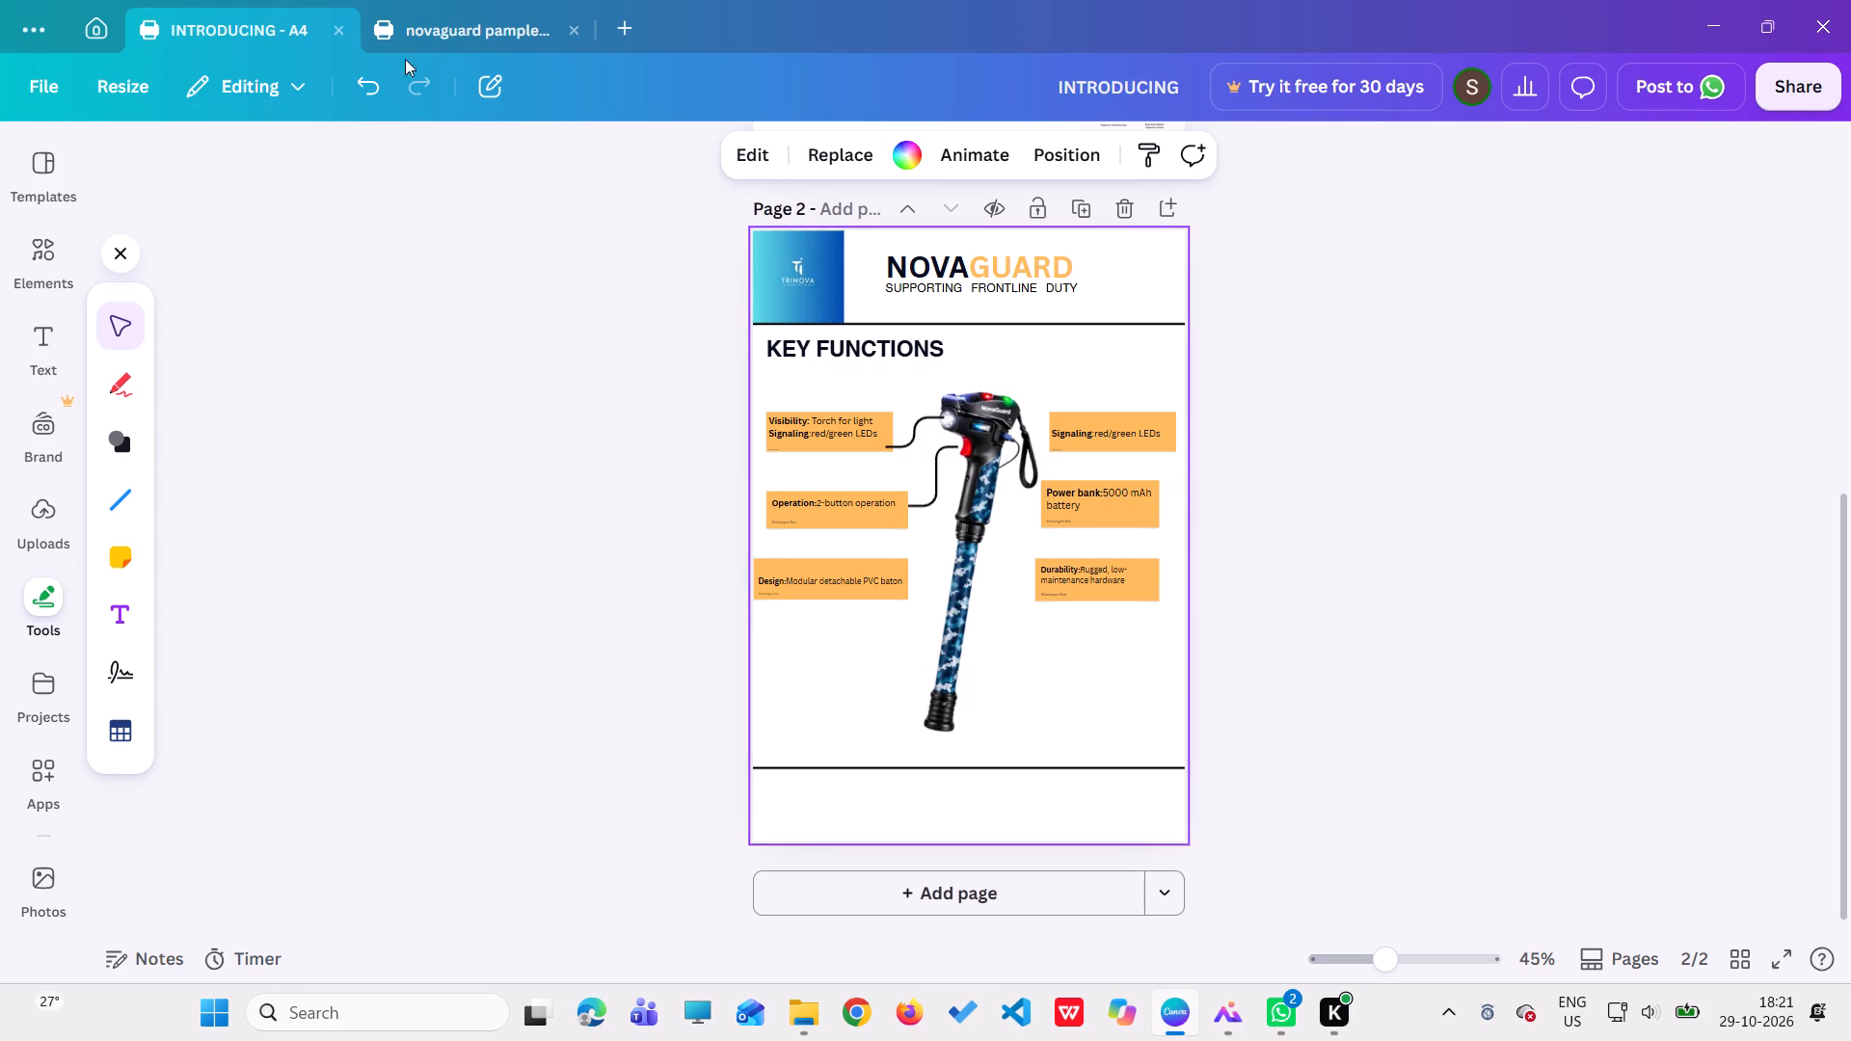
# Copy the Design note's curved connector from the existing pamphlet and place it between the Design note and the baton on page 2.
pyautogui.click(439, 18)
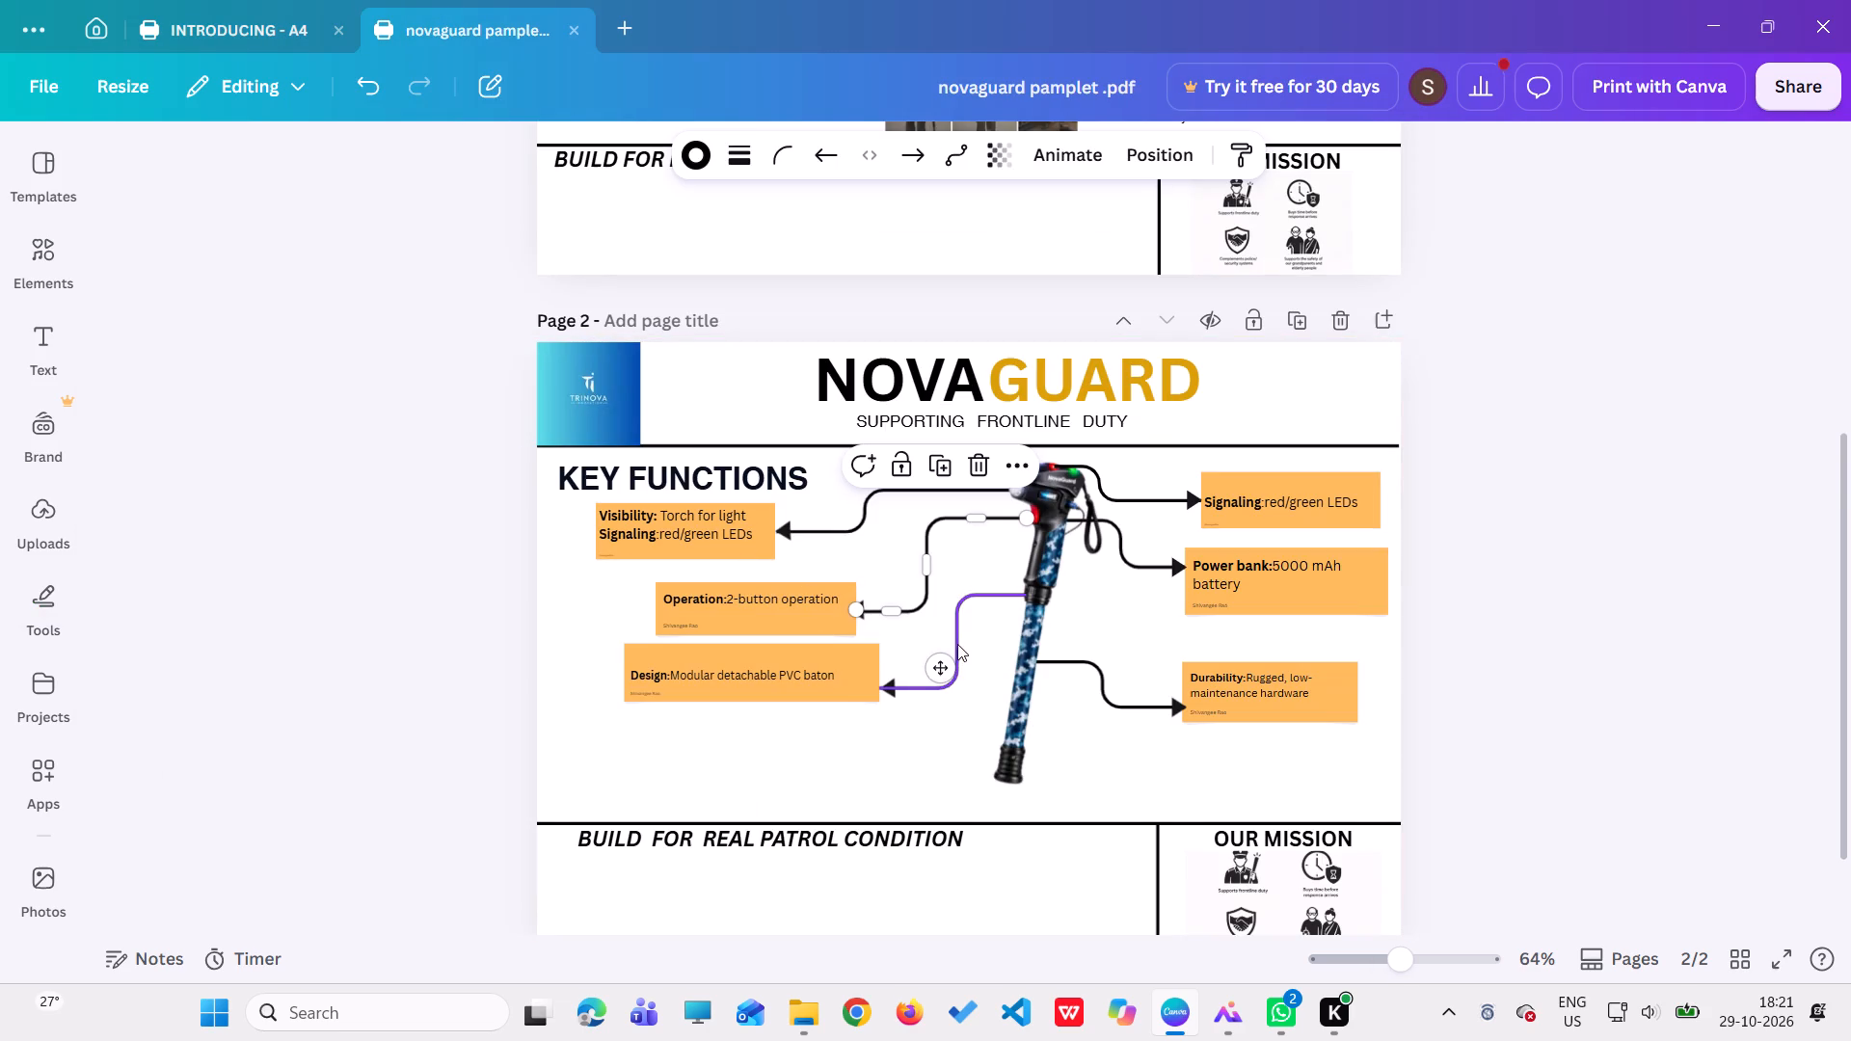
pyautogui.click(956, 642)
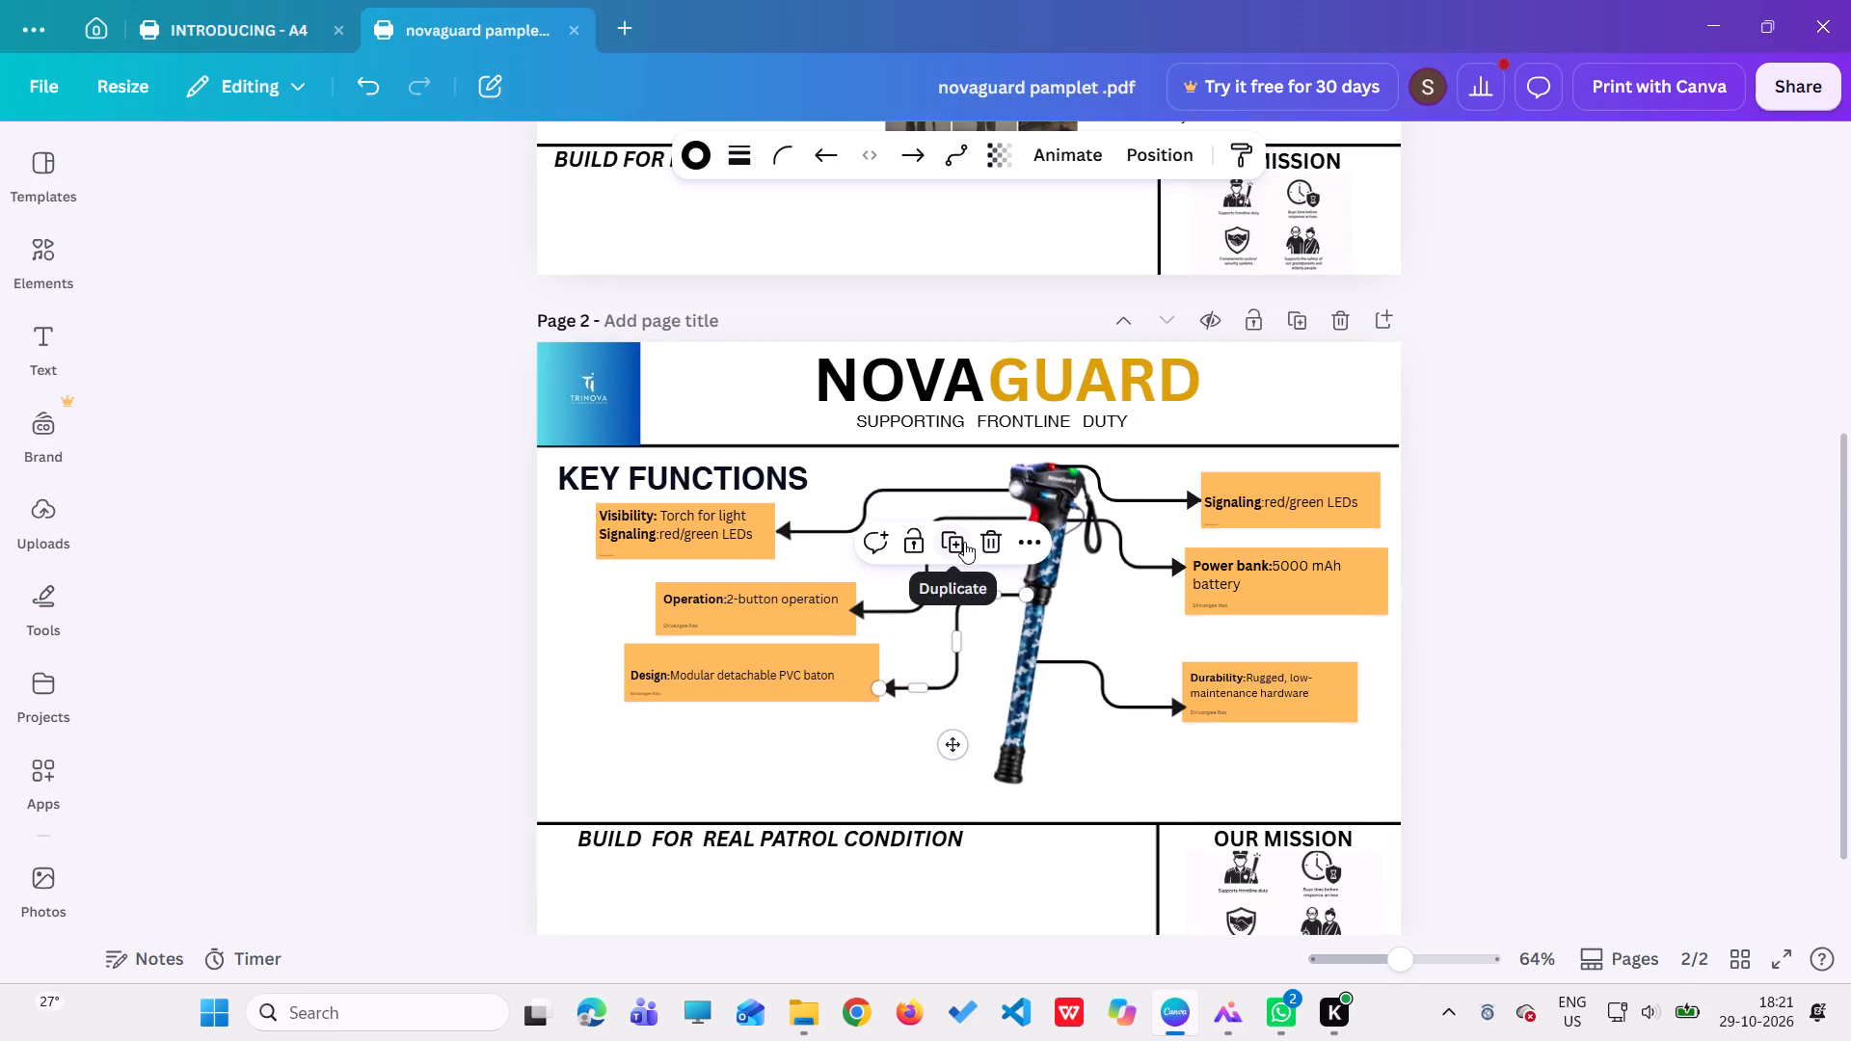
pyautogui.click(1036, 541)
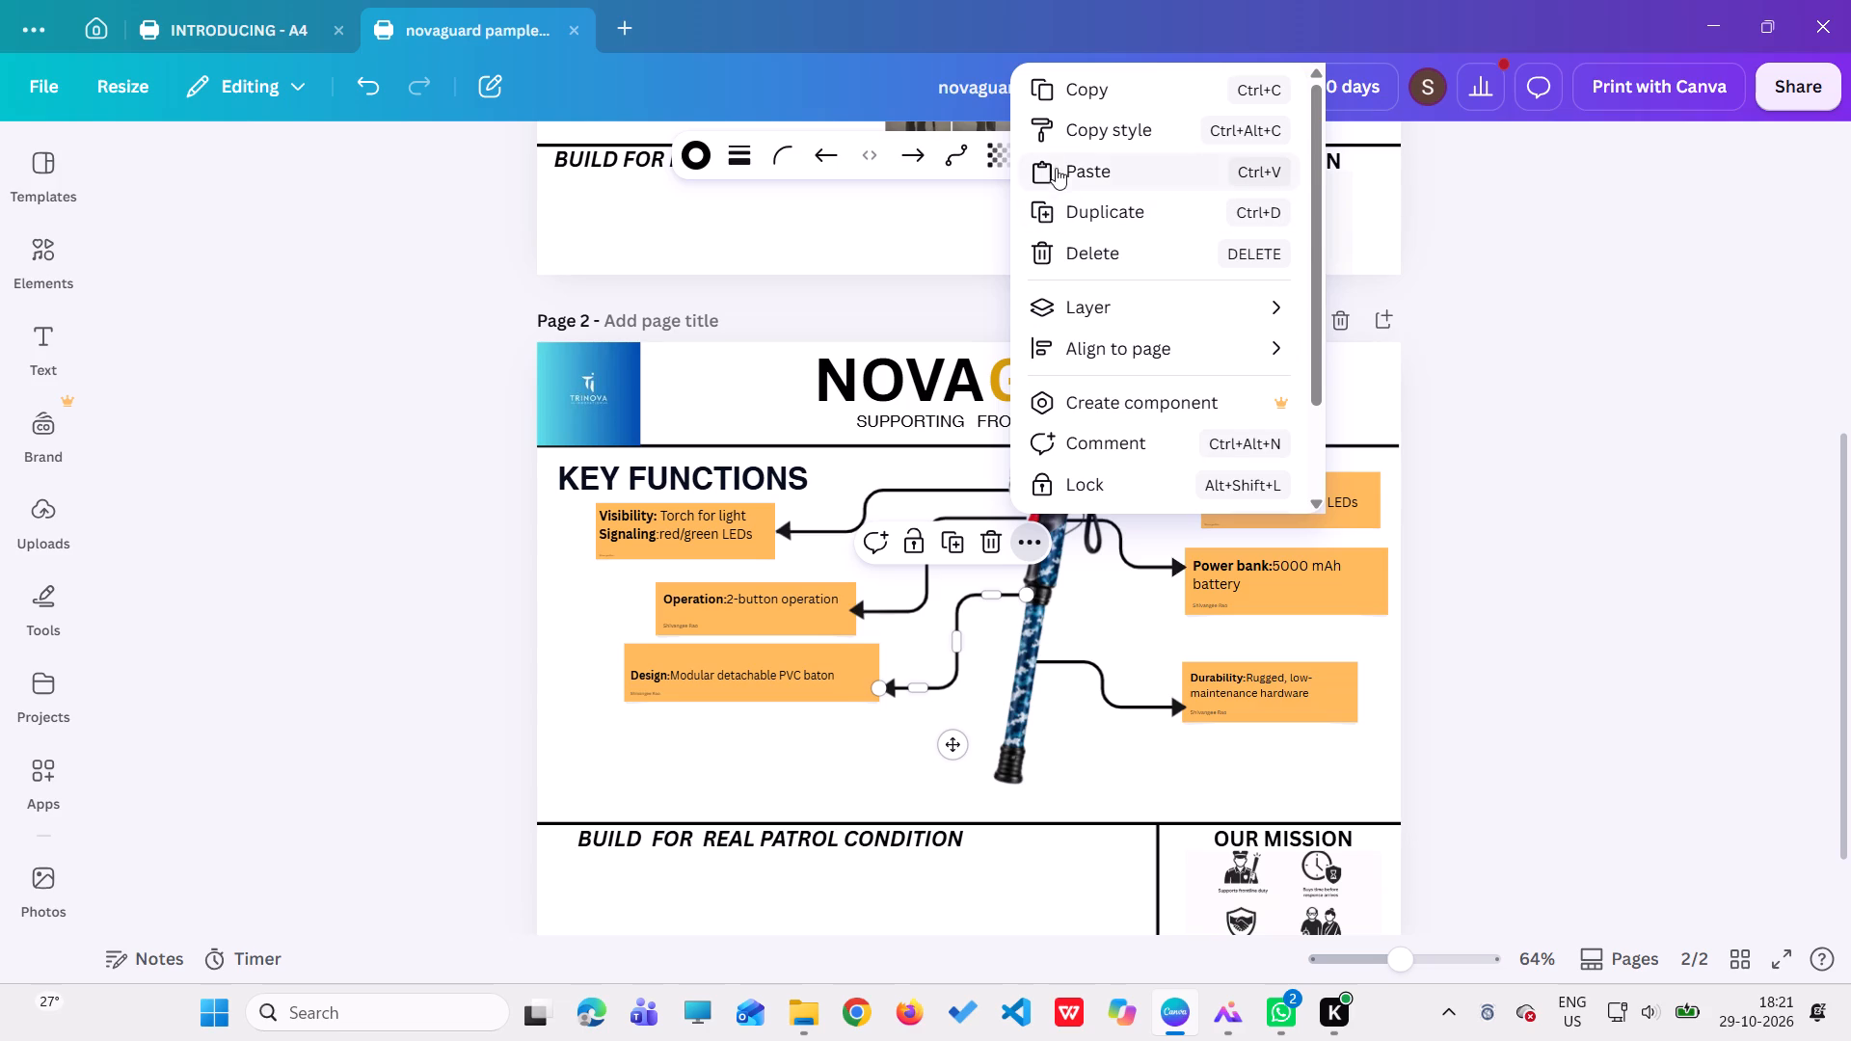
pyautogui.click(1056, 88)
pyautogui.click(215, 22)
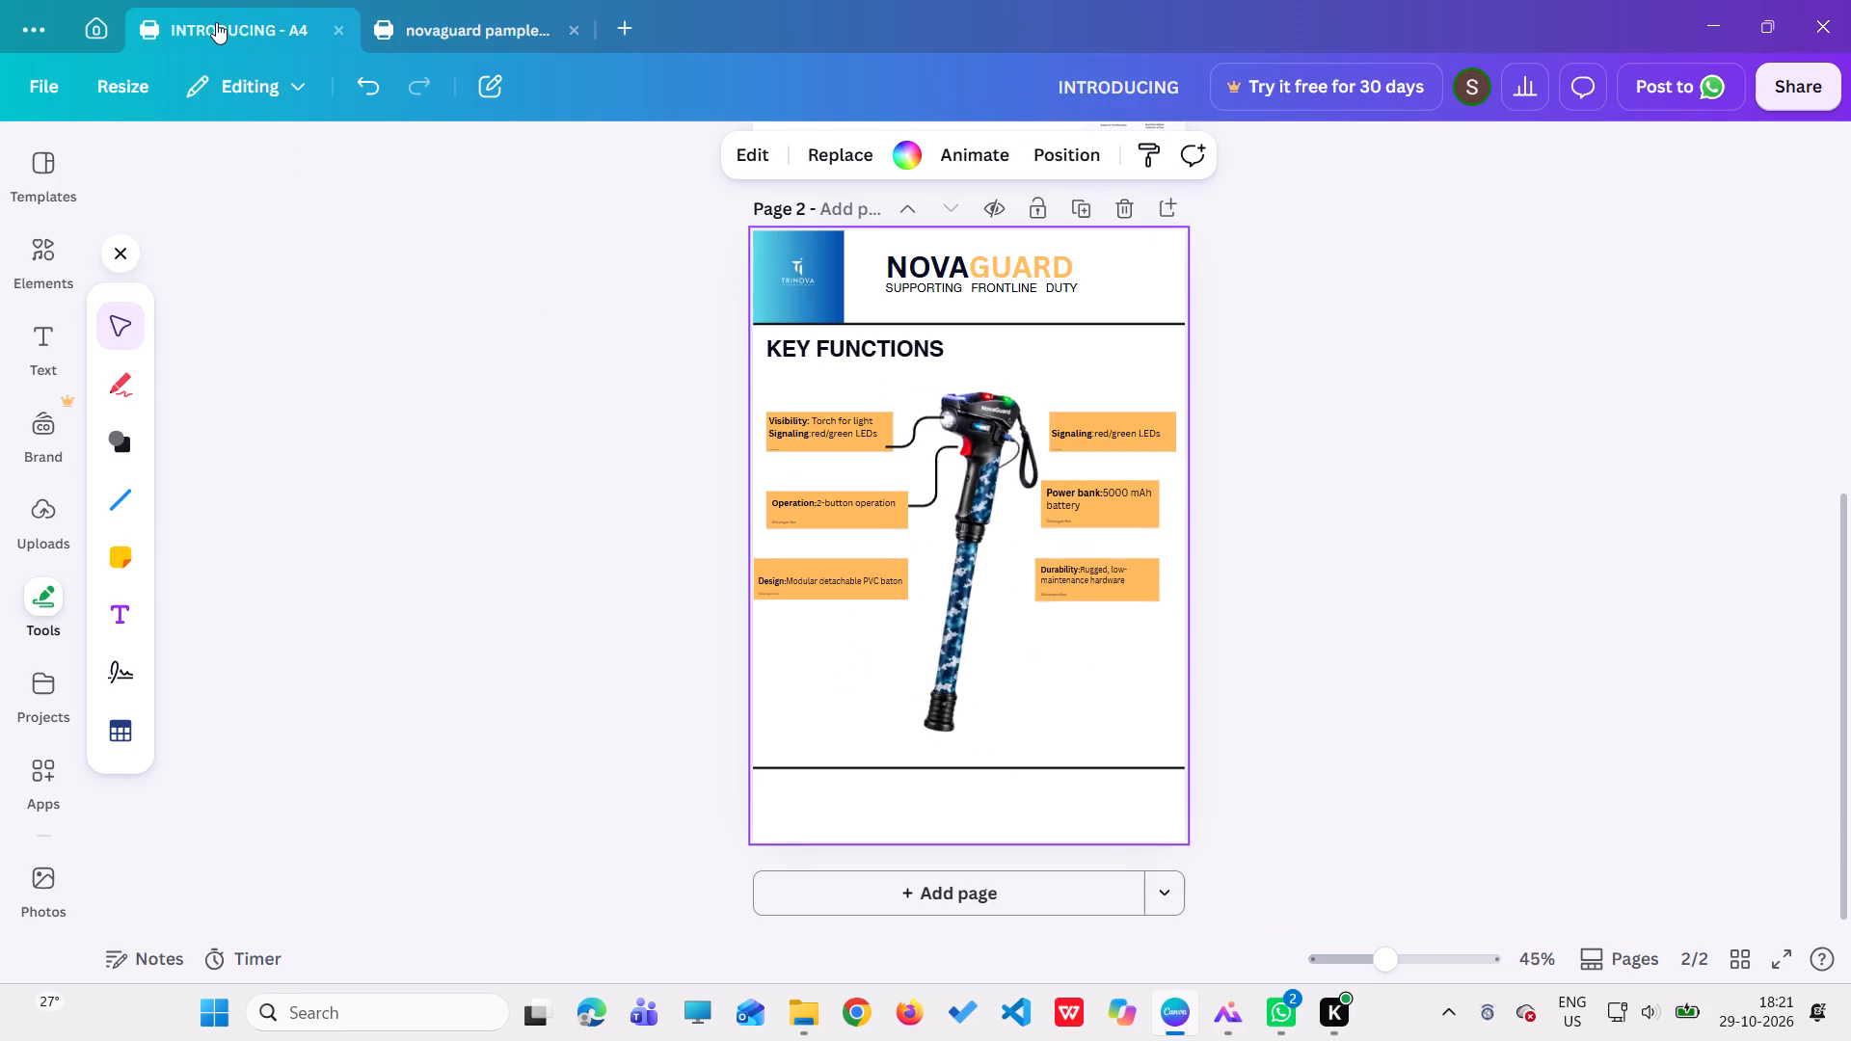
pyautogui.rightClick(788, 647)
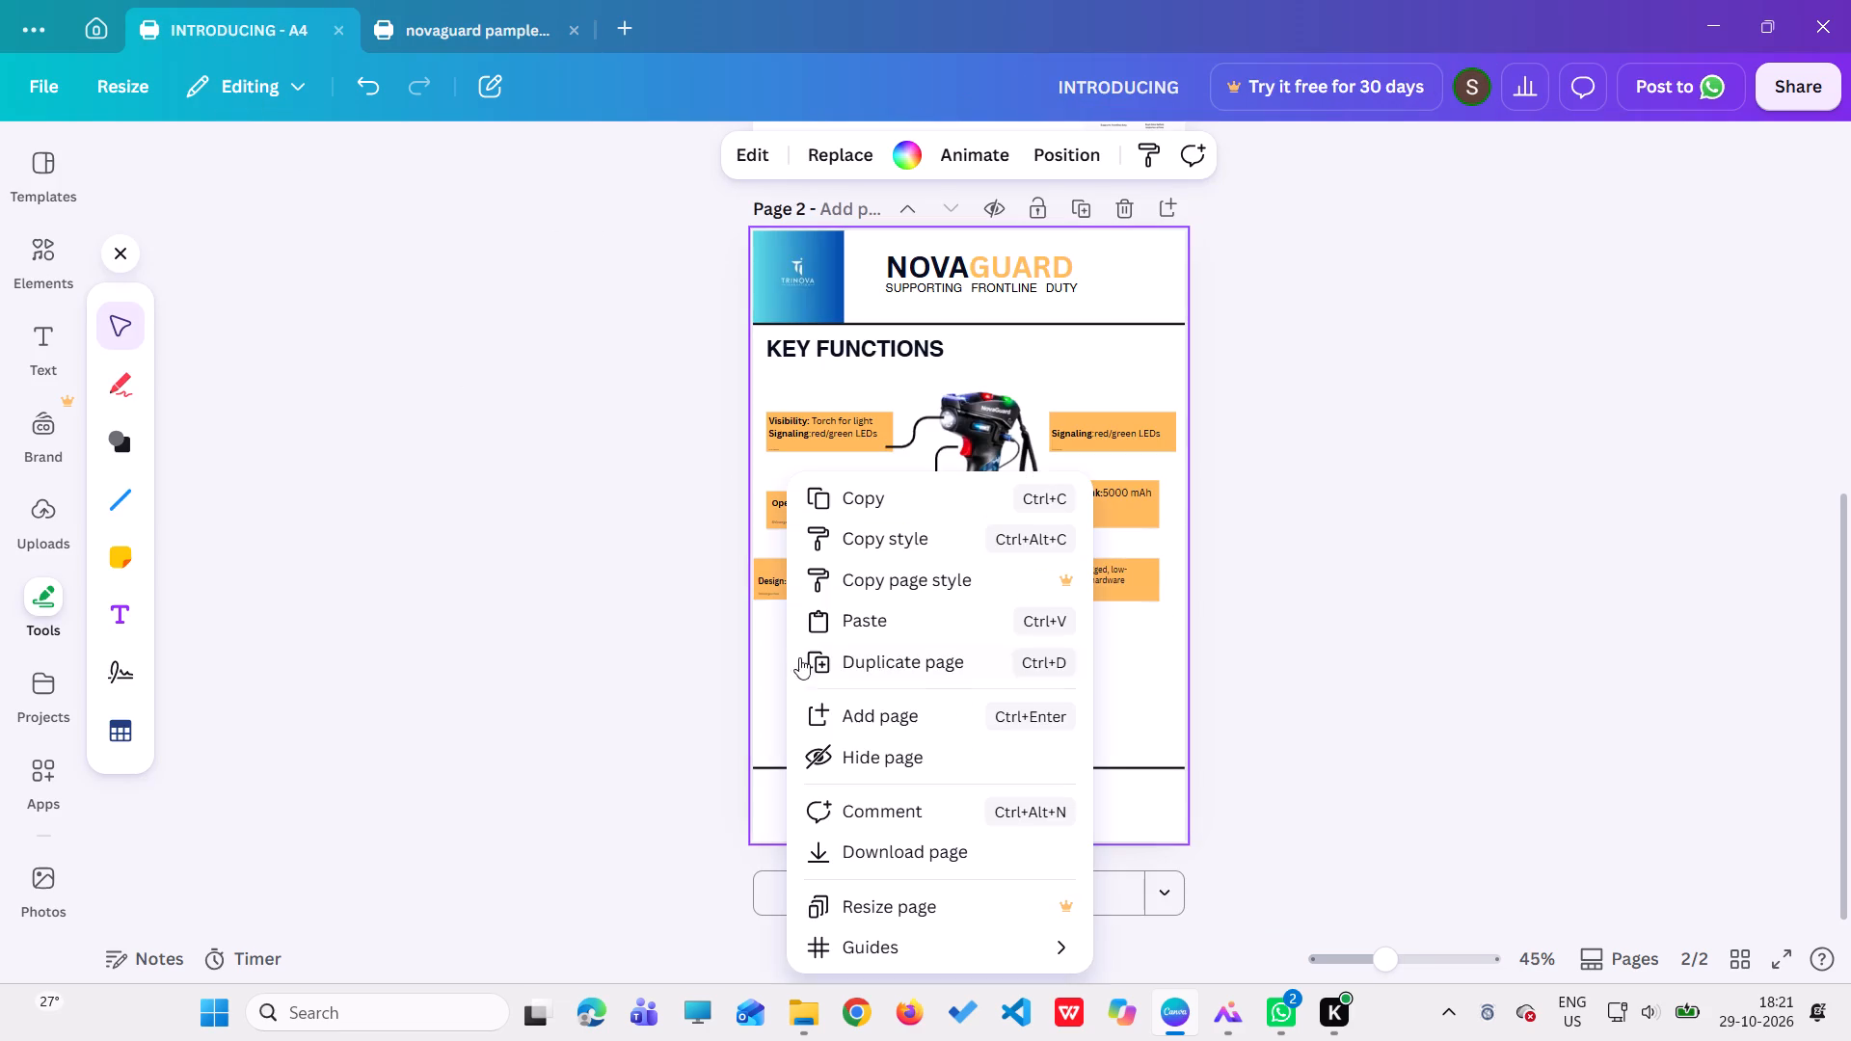
pyautogui.click(852, 622)
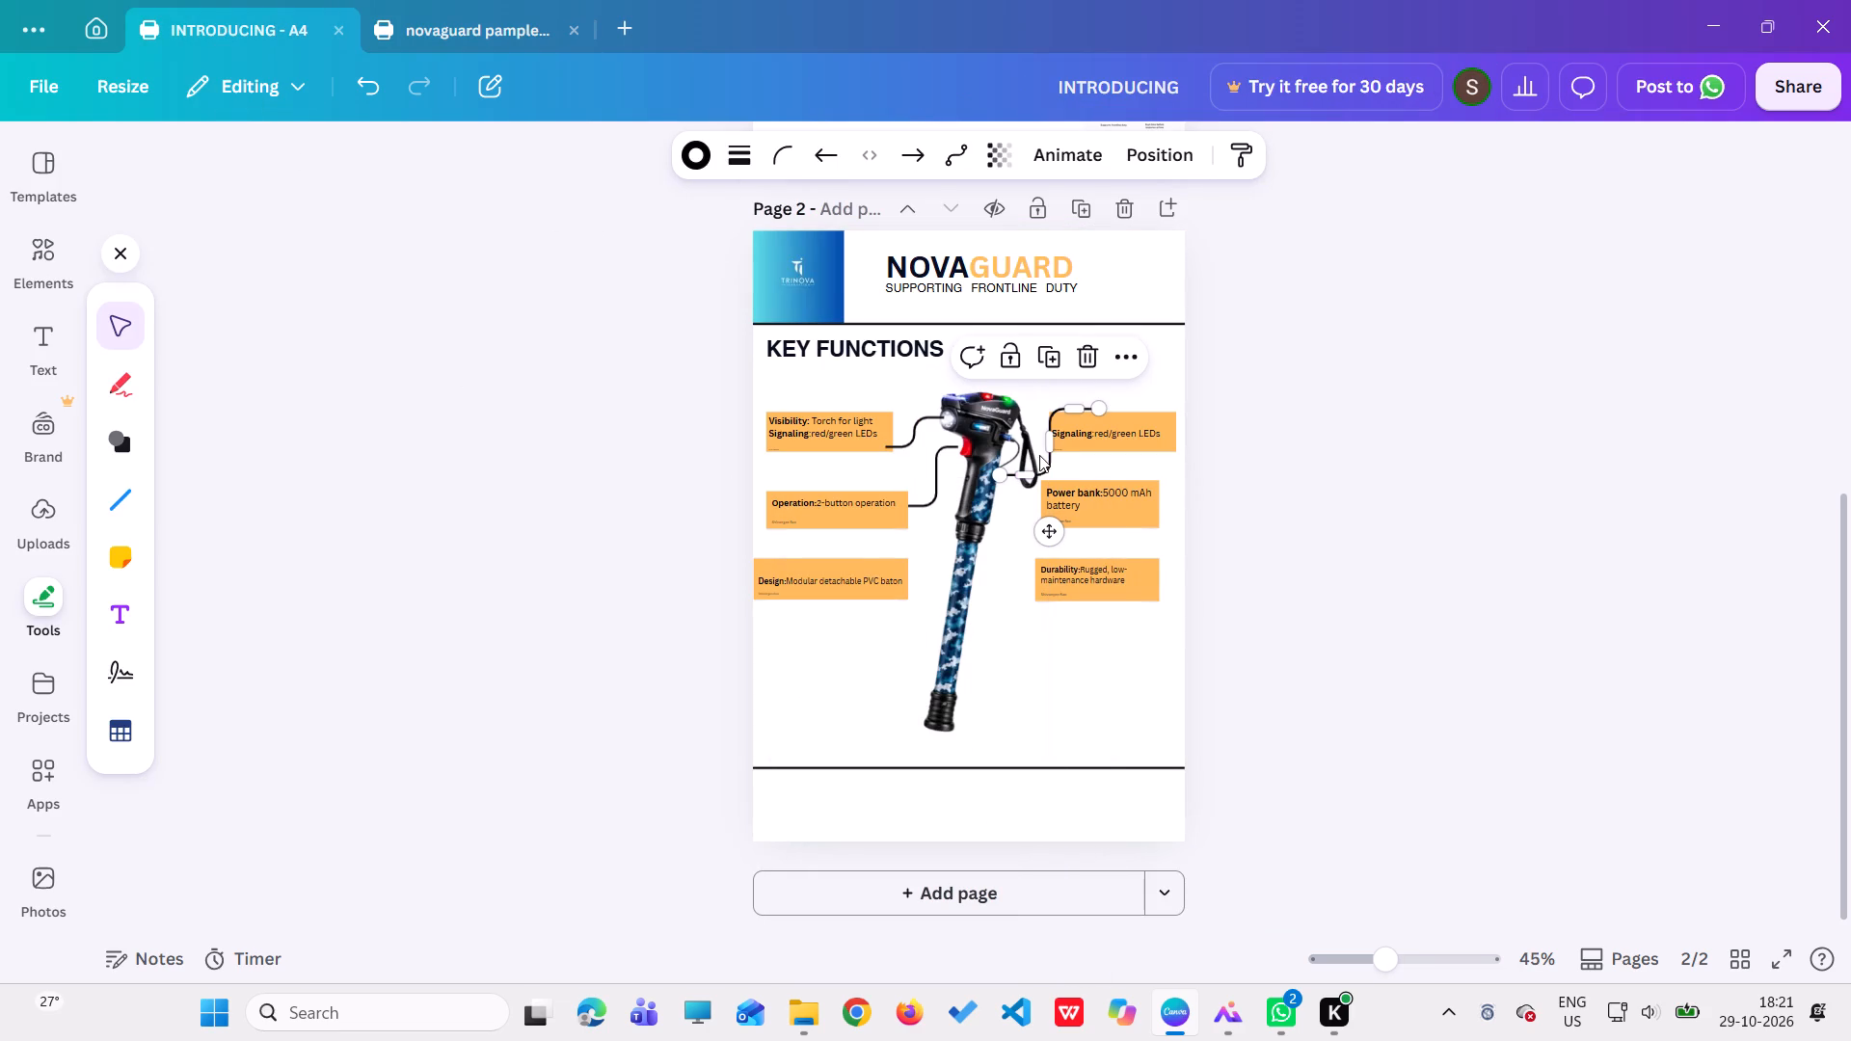
pyautogui.moveTo(1048, 522); pyautogui.dragTo(947, 635)
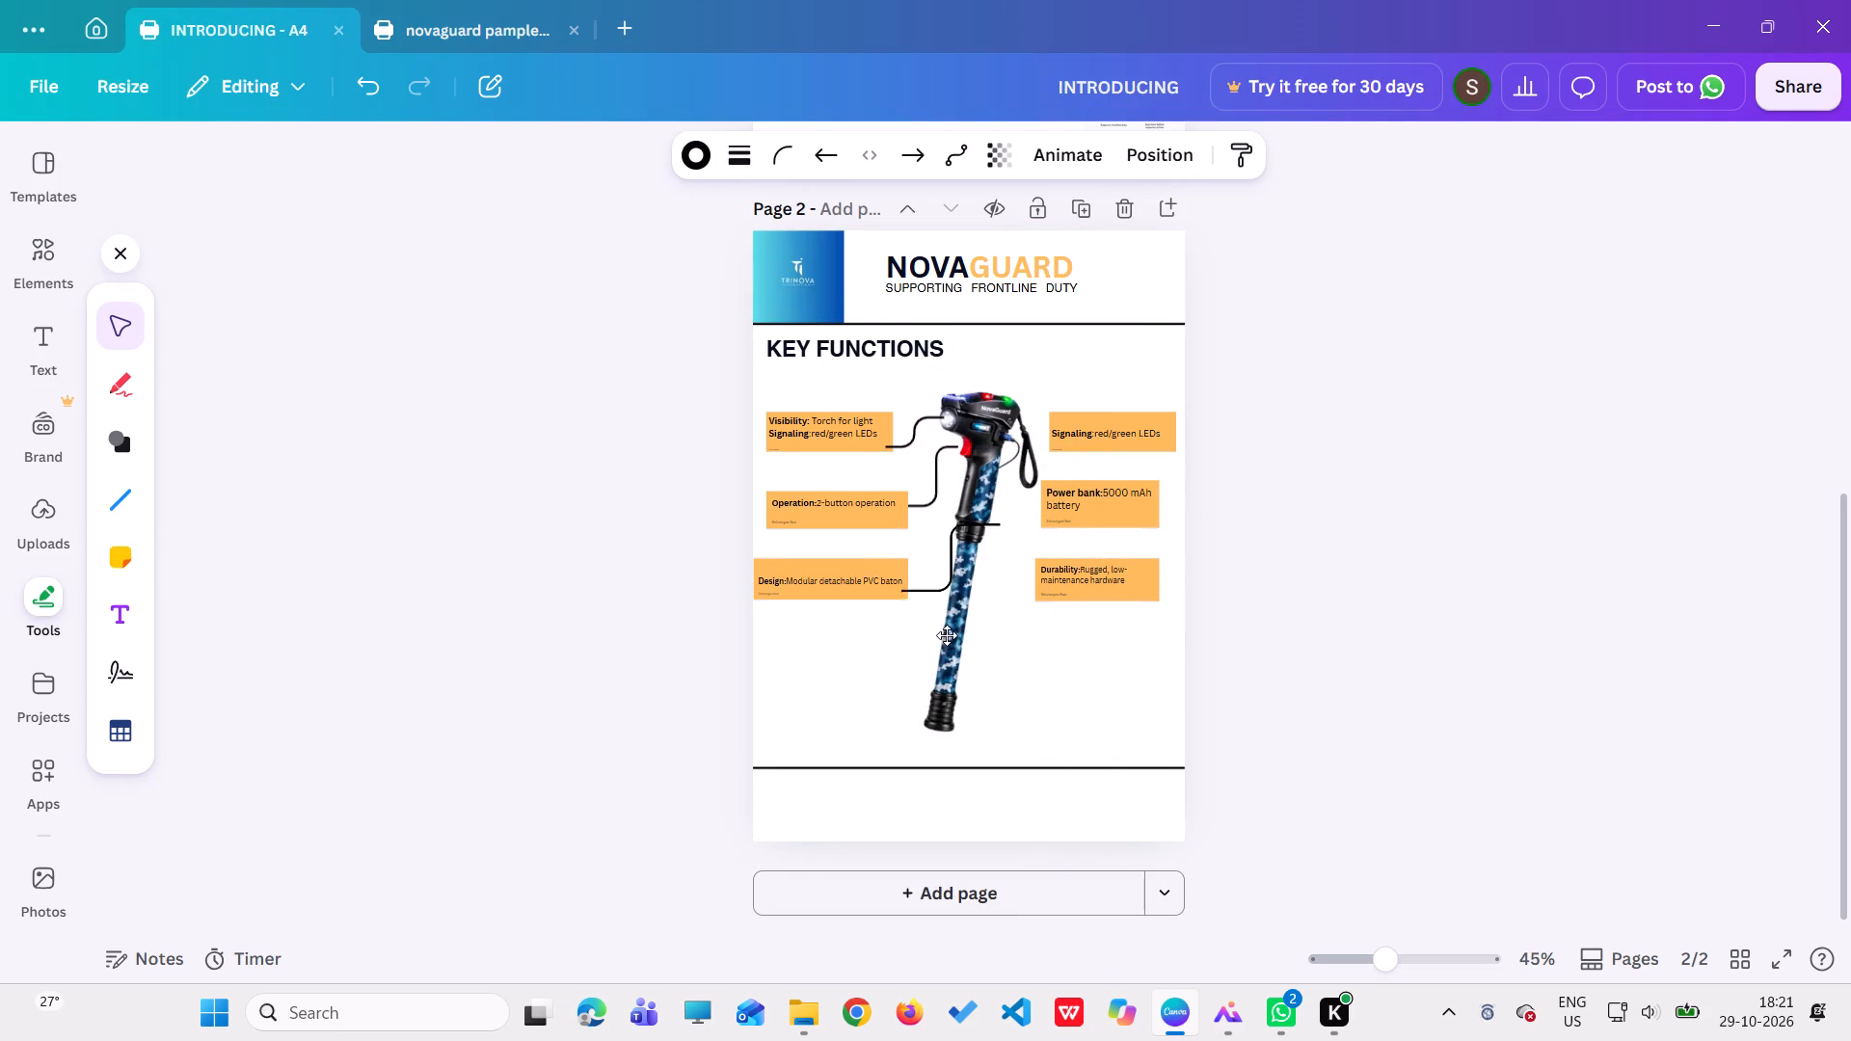
pyautogui.moveTo(947, 635); pyautogui.dragTo(943, 632)
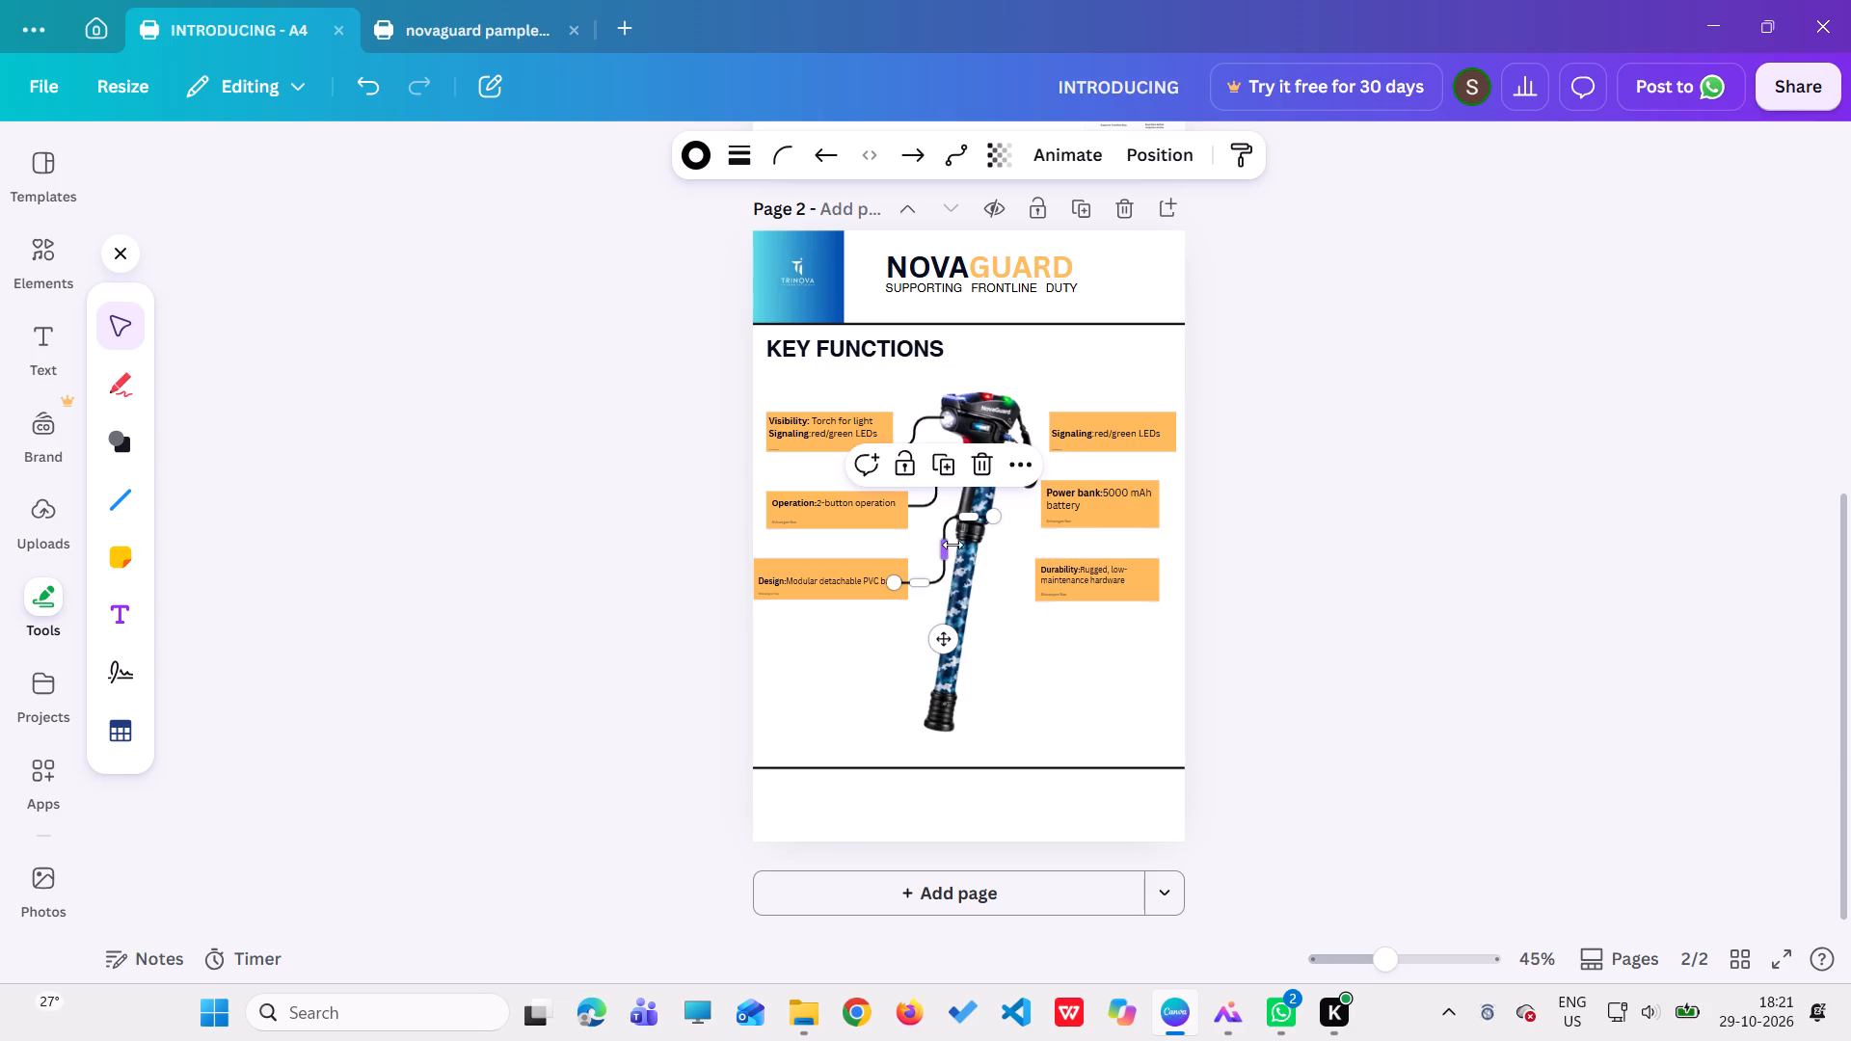
# Fit the Design connector's ends to the Design note's edge and the baton's black collar, moving its bend midway between them.
pyautogui.moveTo(988, 516); pyautogui.dragTo(987, 516)
pyautogui.moveTo(987, 516); pyautogui.dragTo(941, 532)
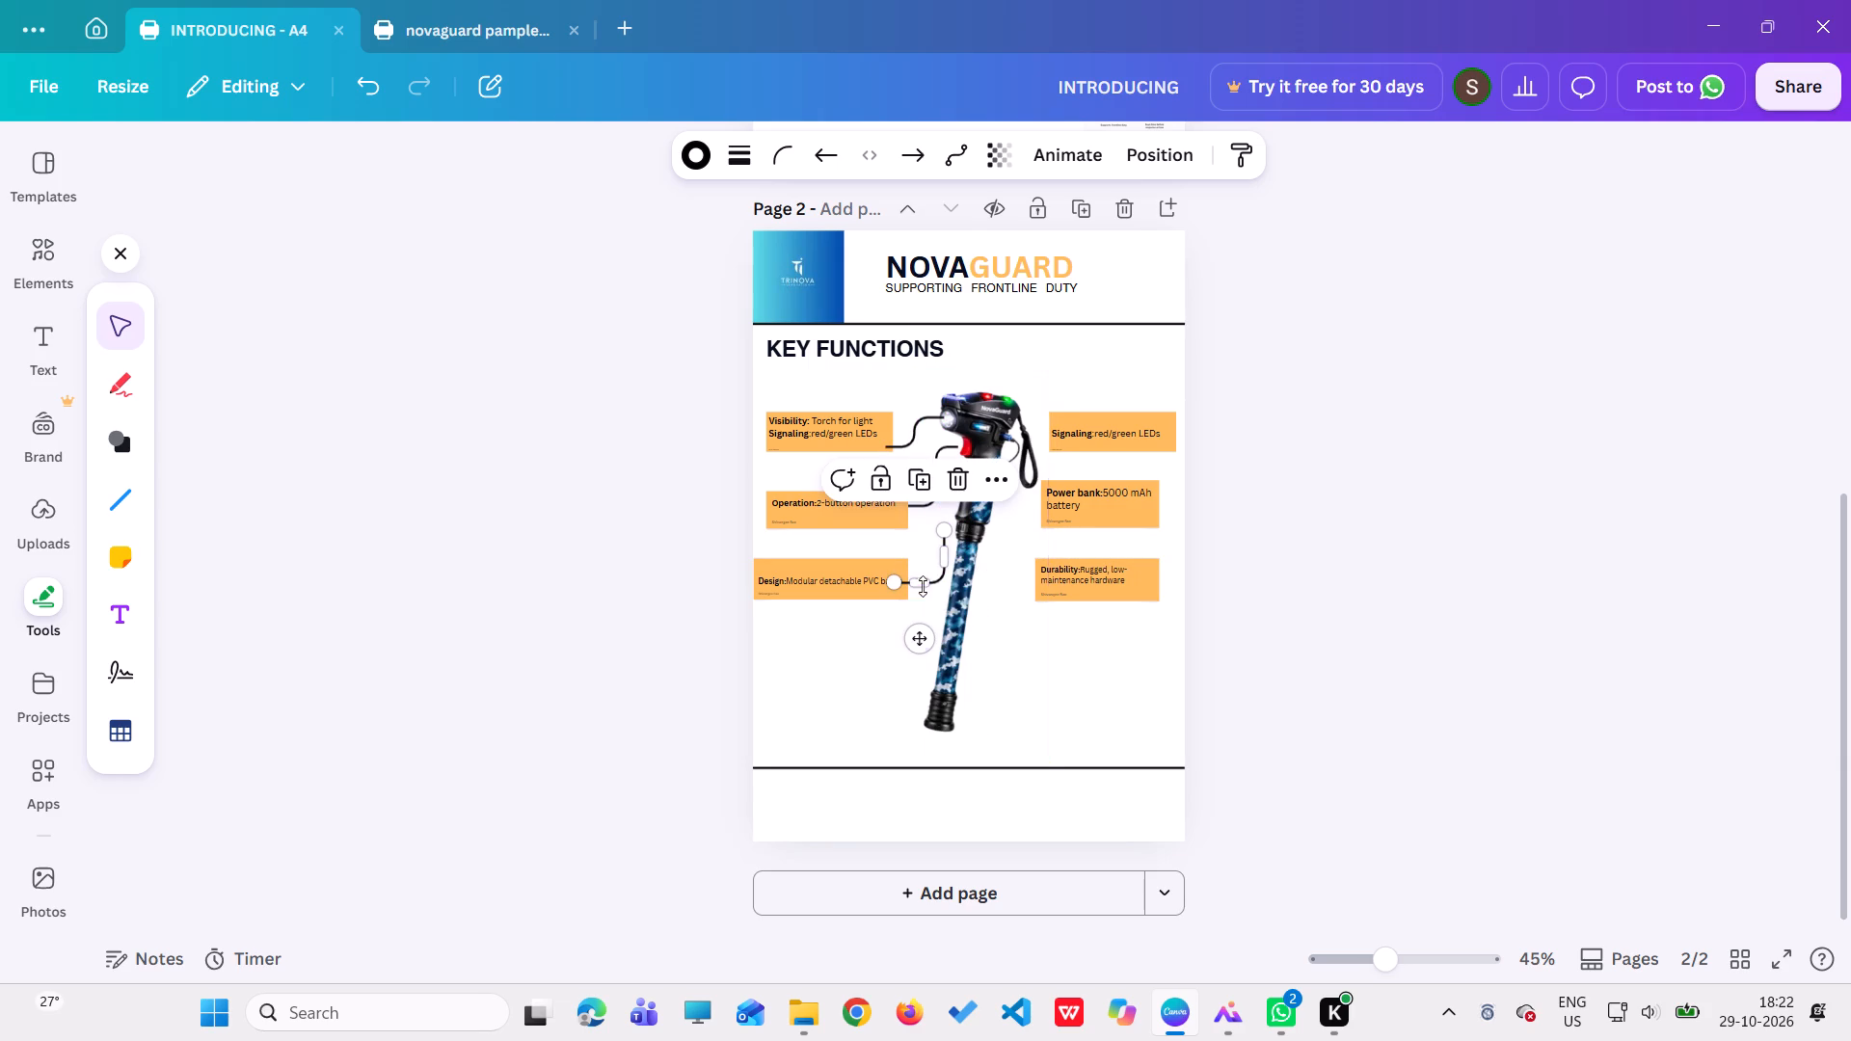
pyautogui.click(925, 580)
pyautogui.click(916, 637)
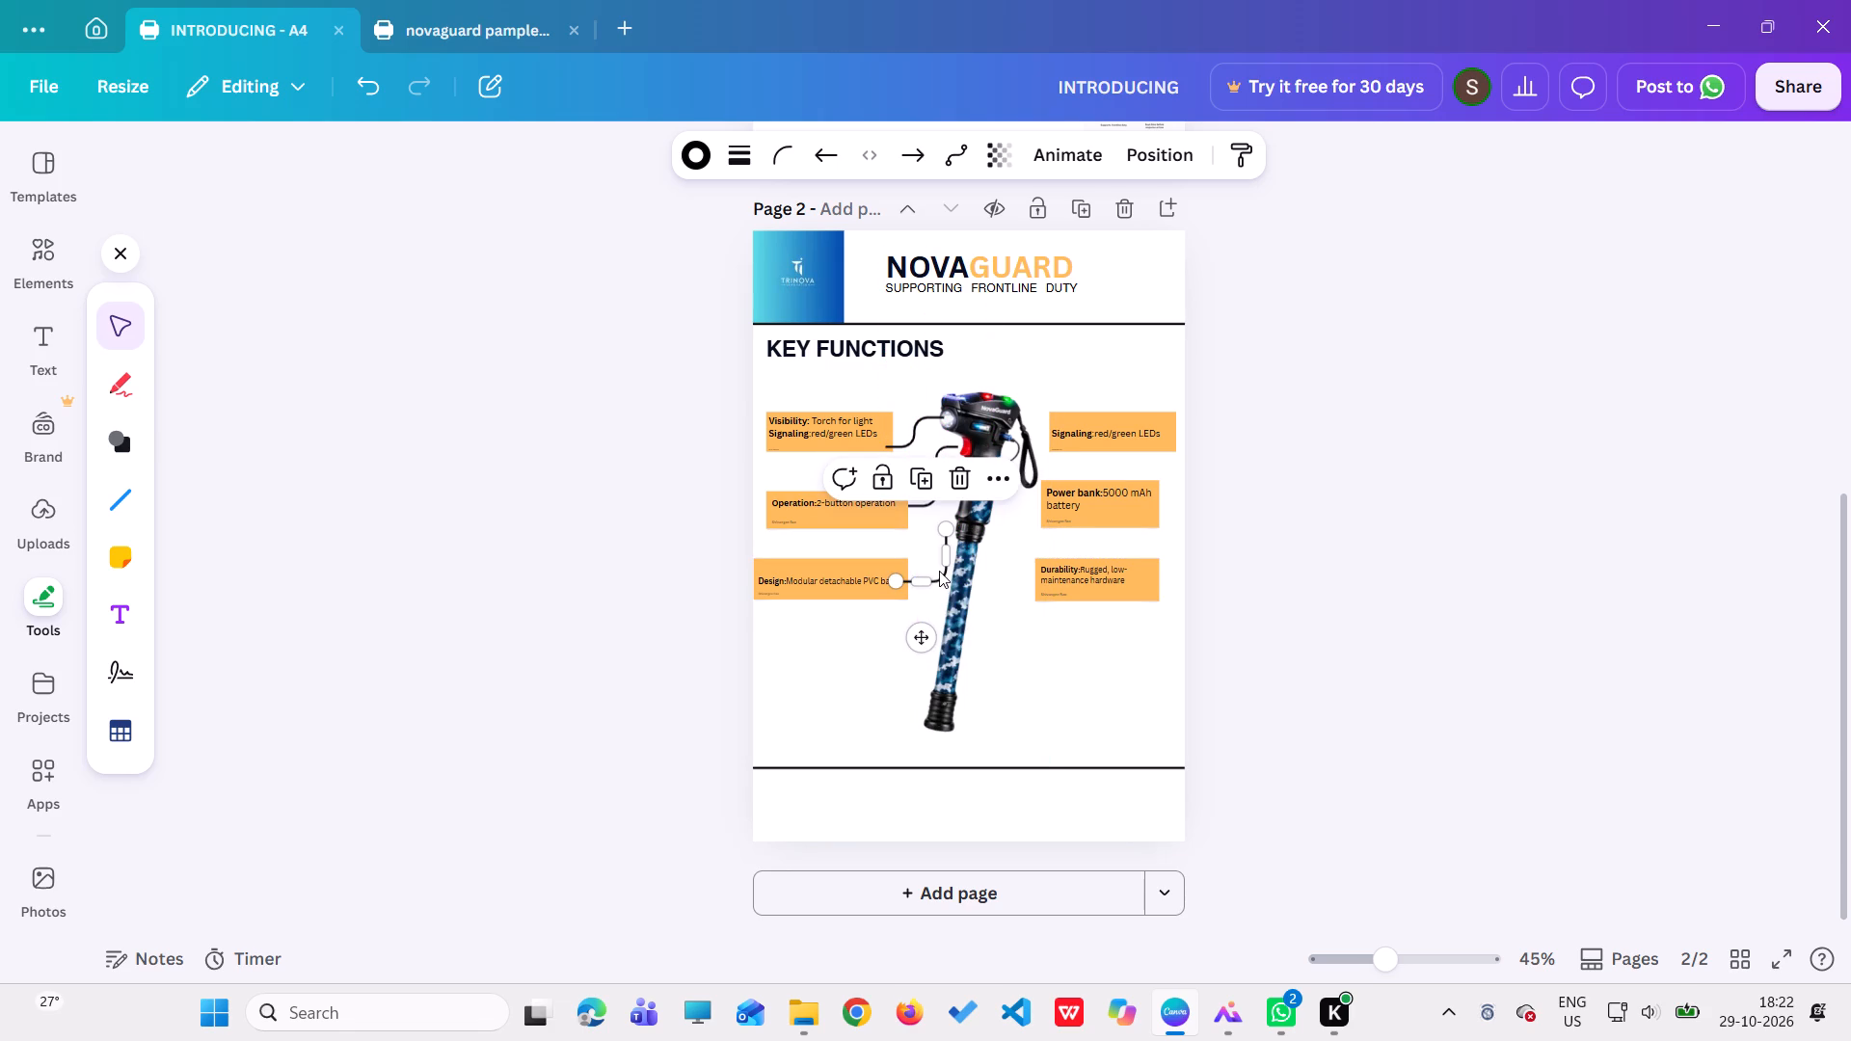
pyautogui.moveTo(951, 561); pyautogui.dragTo(919, 561)
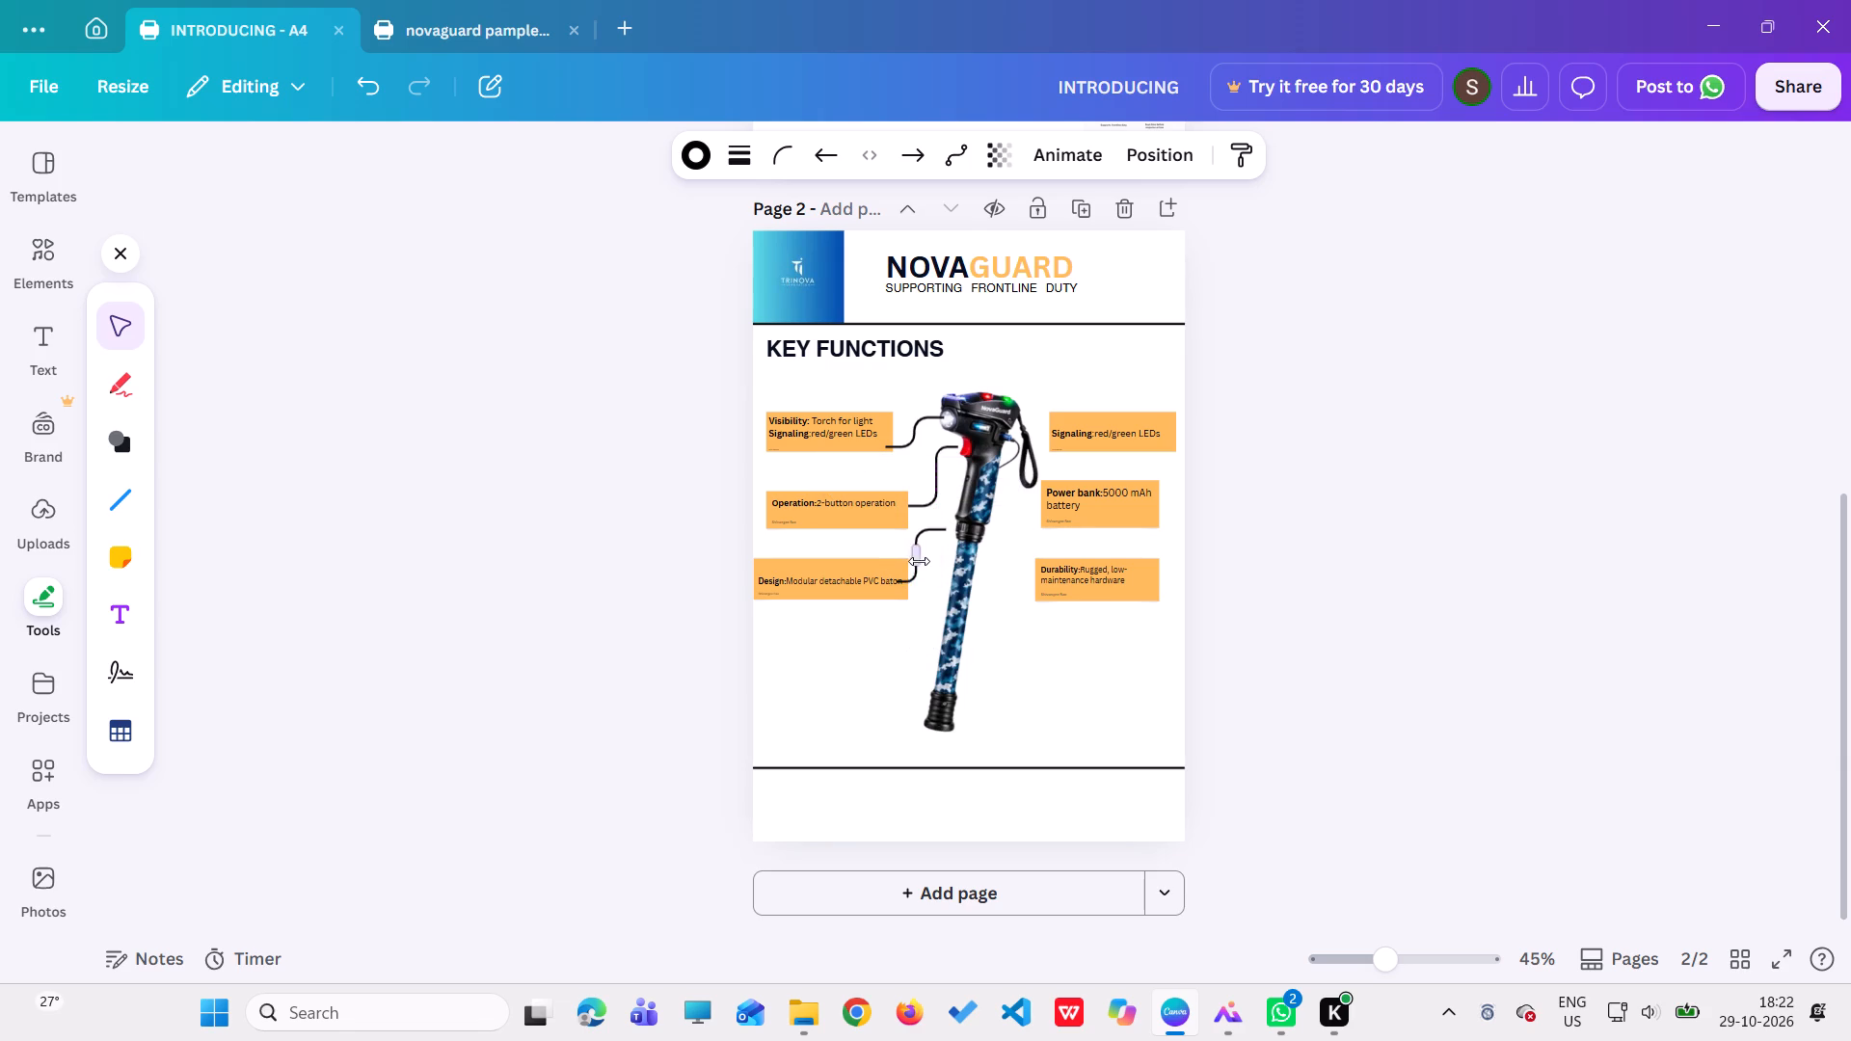
pyautogui.moveTo(919, 561); pyautogui.dragTo(928, 565)
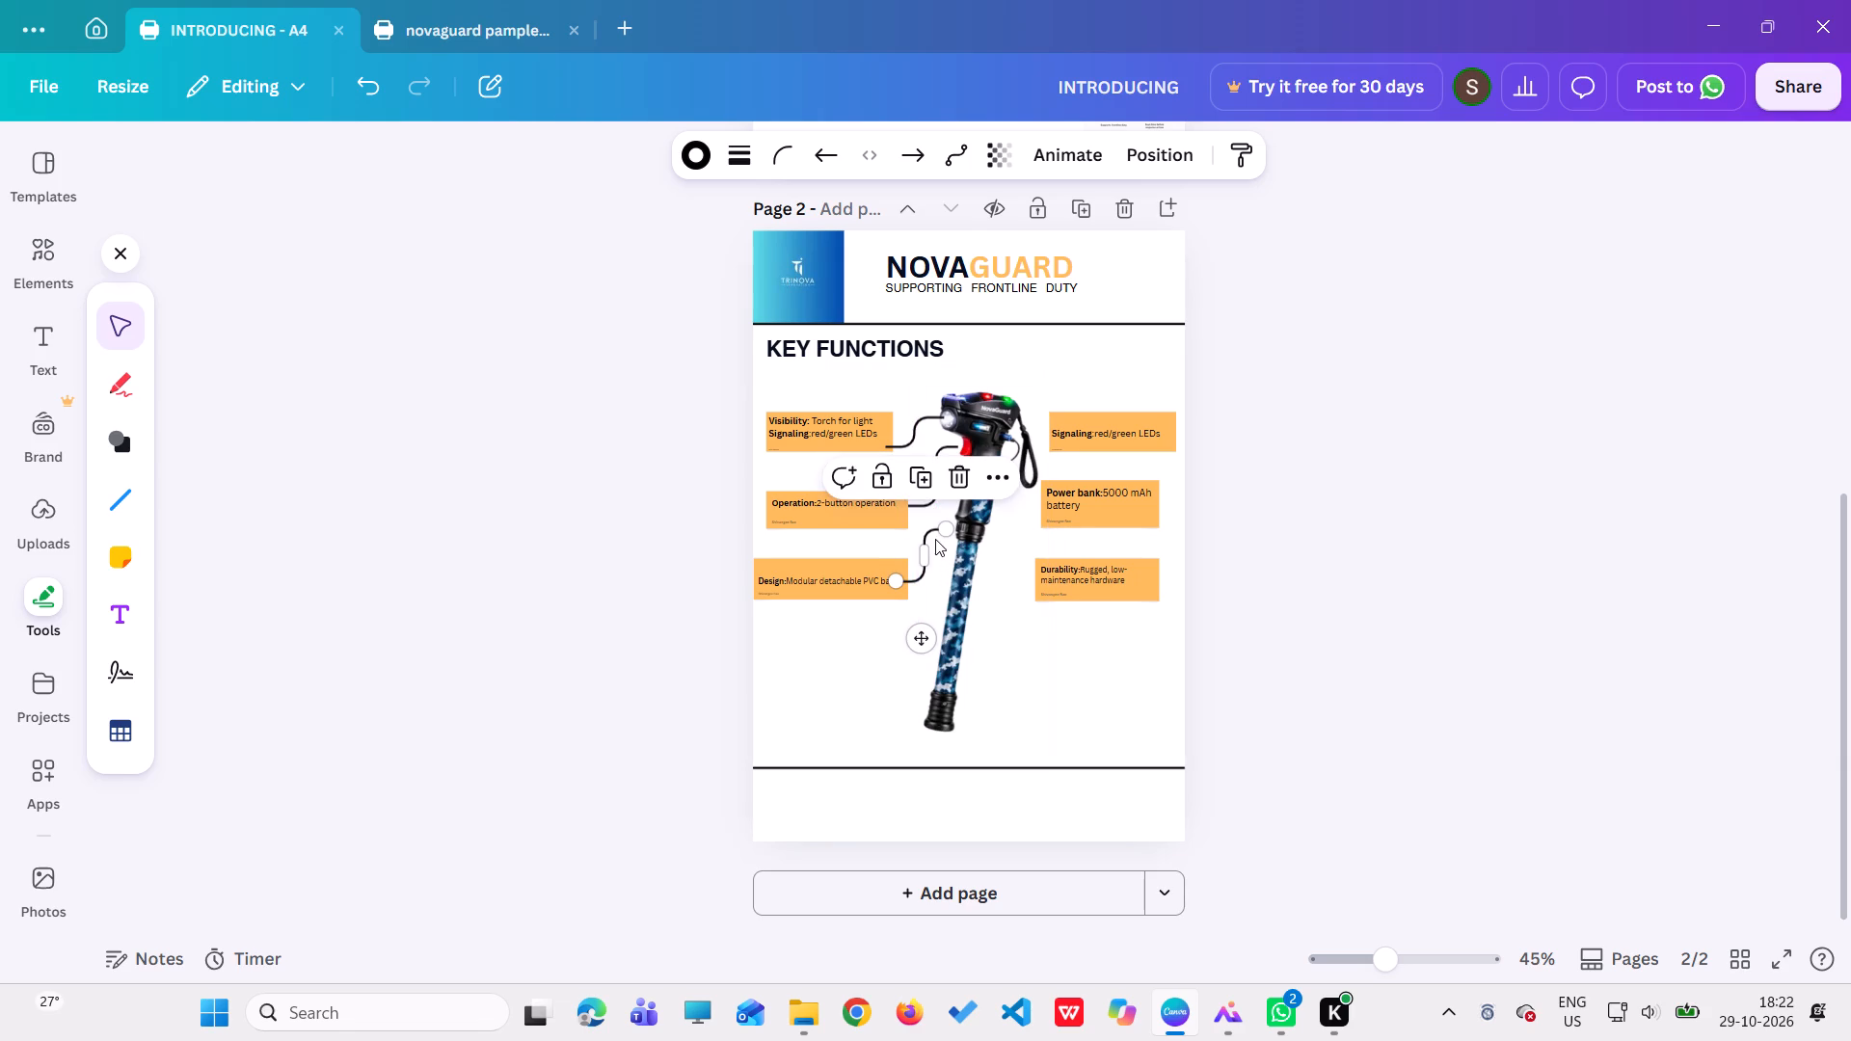
pyautogui.moveTo(937, 532); pyautogui.dragTo(955, 531)
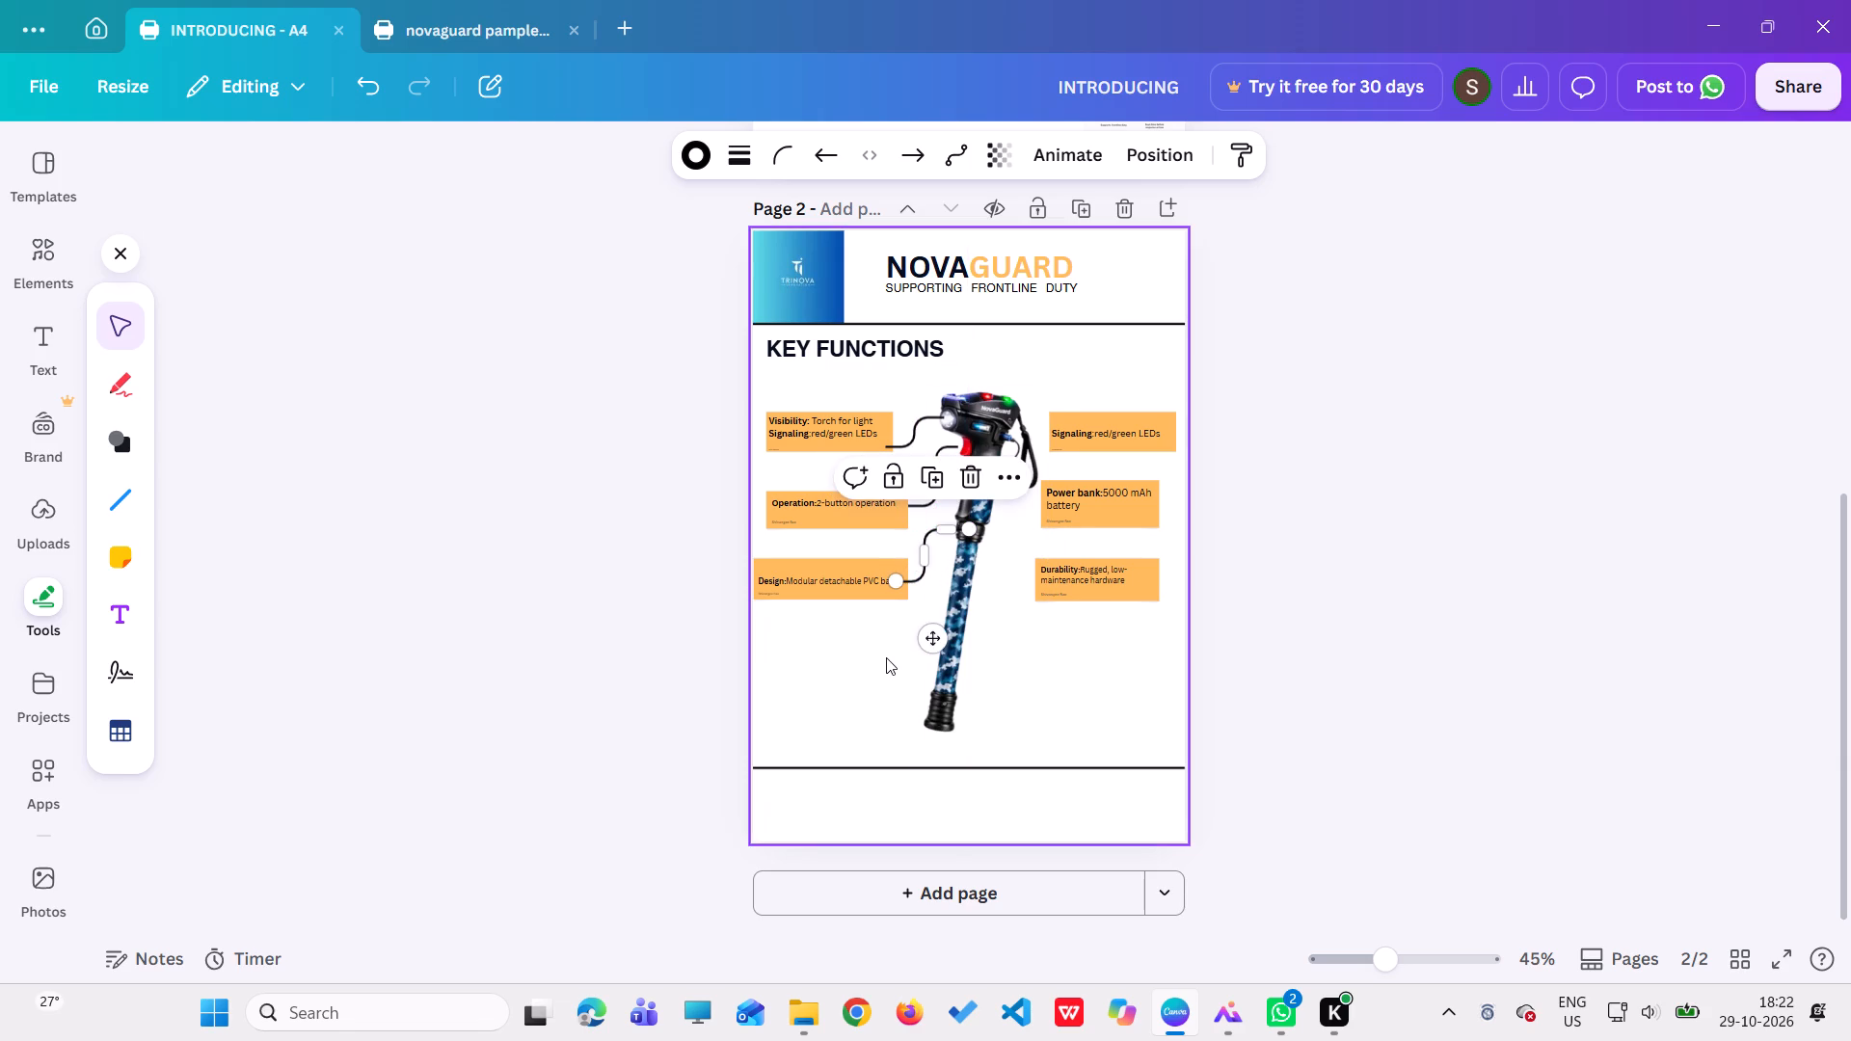
pyautogui.click(886, 657)
pyautogui.click(902, 574)
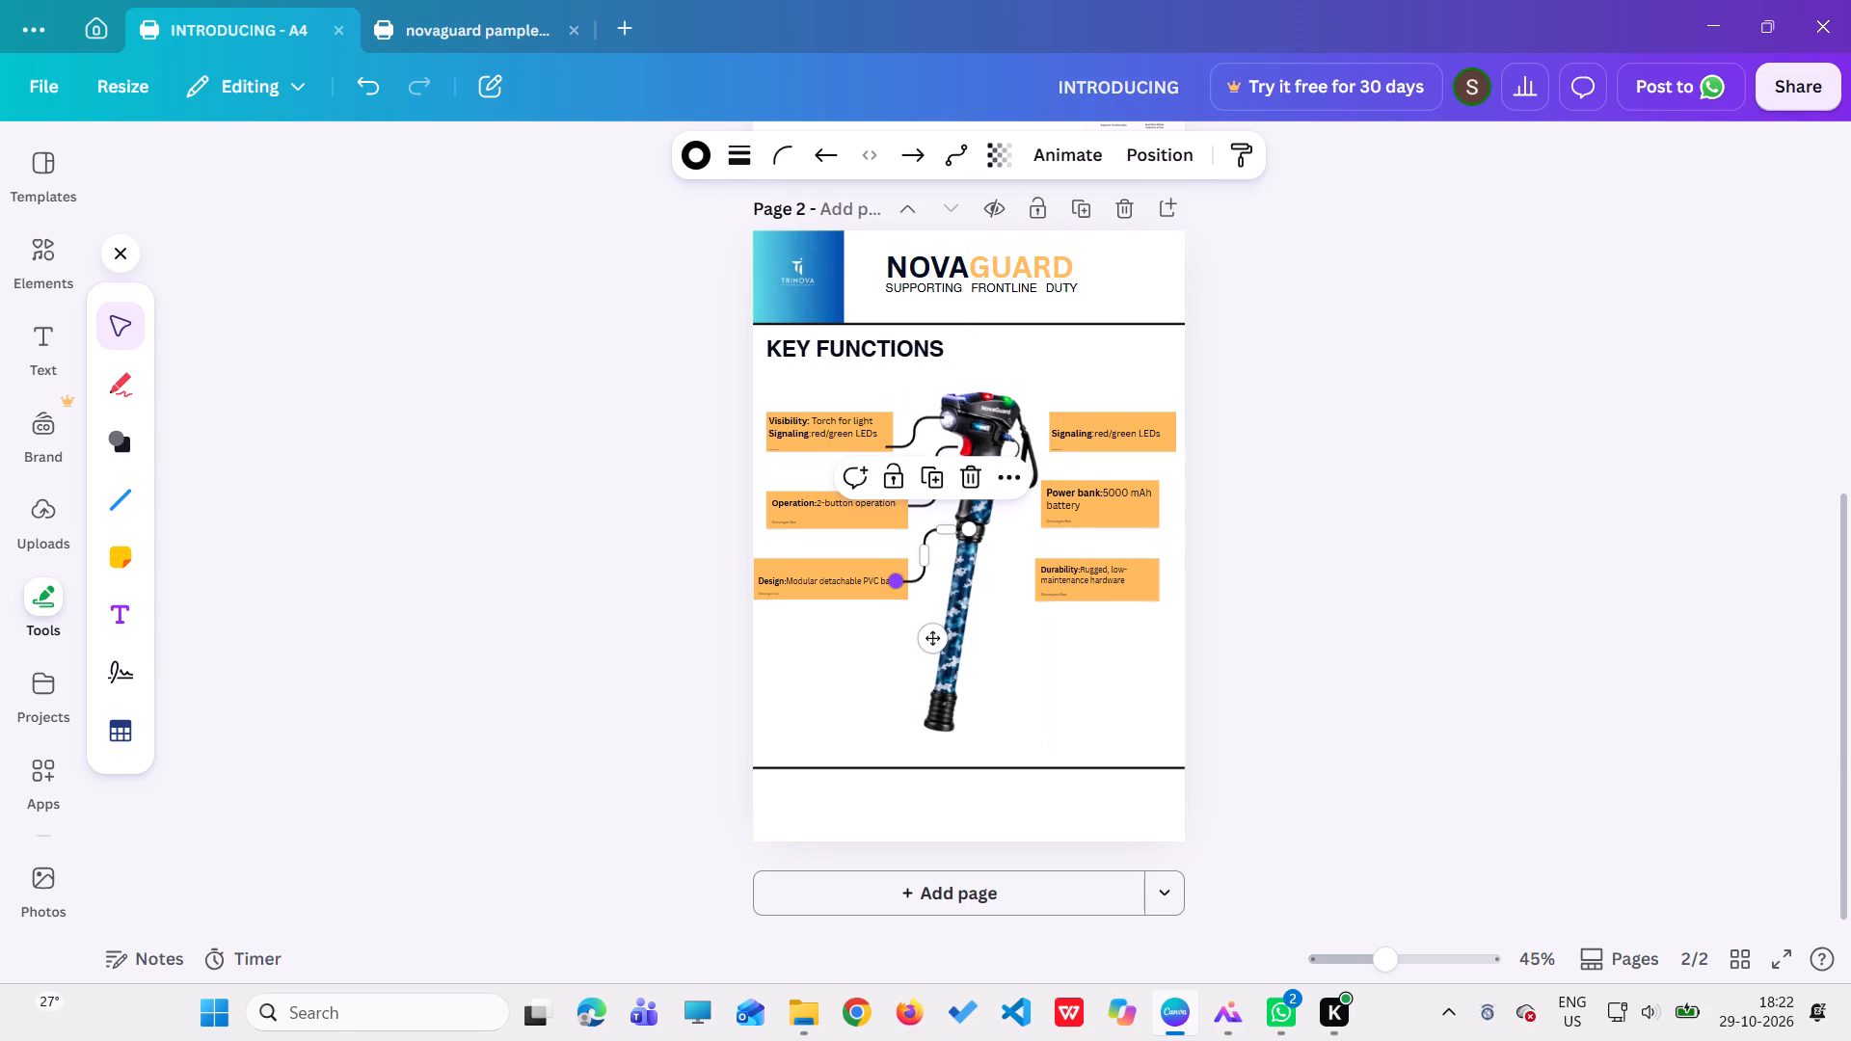
pyautogui.moveTo(901, 583); pyautogui.dragTo(913, 579)
pyautogui.click(850, 639)
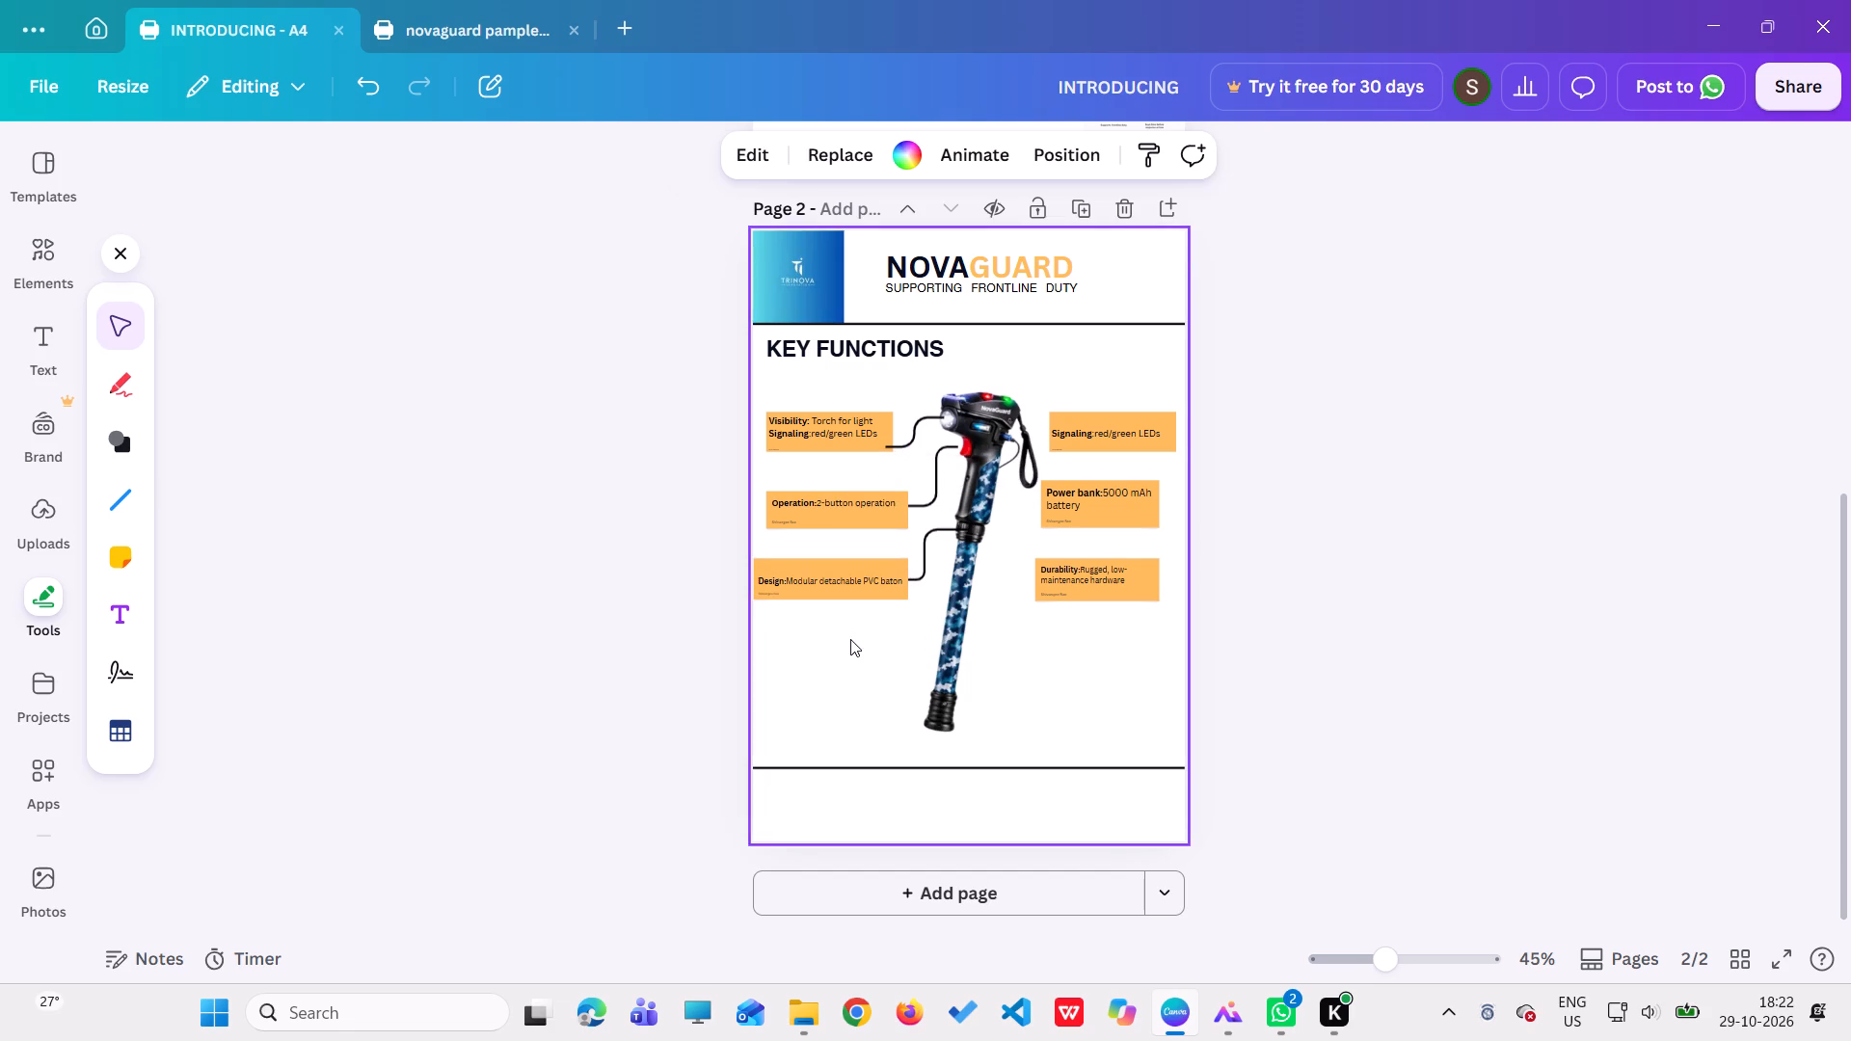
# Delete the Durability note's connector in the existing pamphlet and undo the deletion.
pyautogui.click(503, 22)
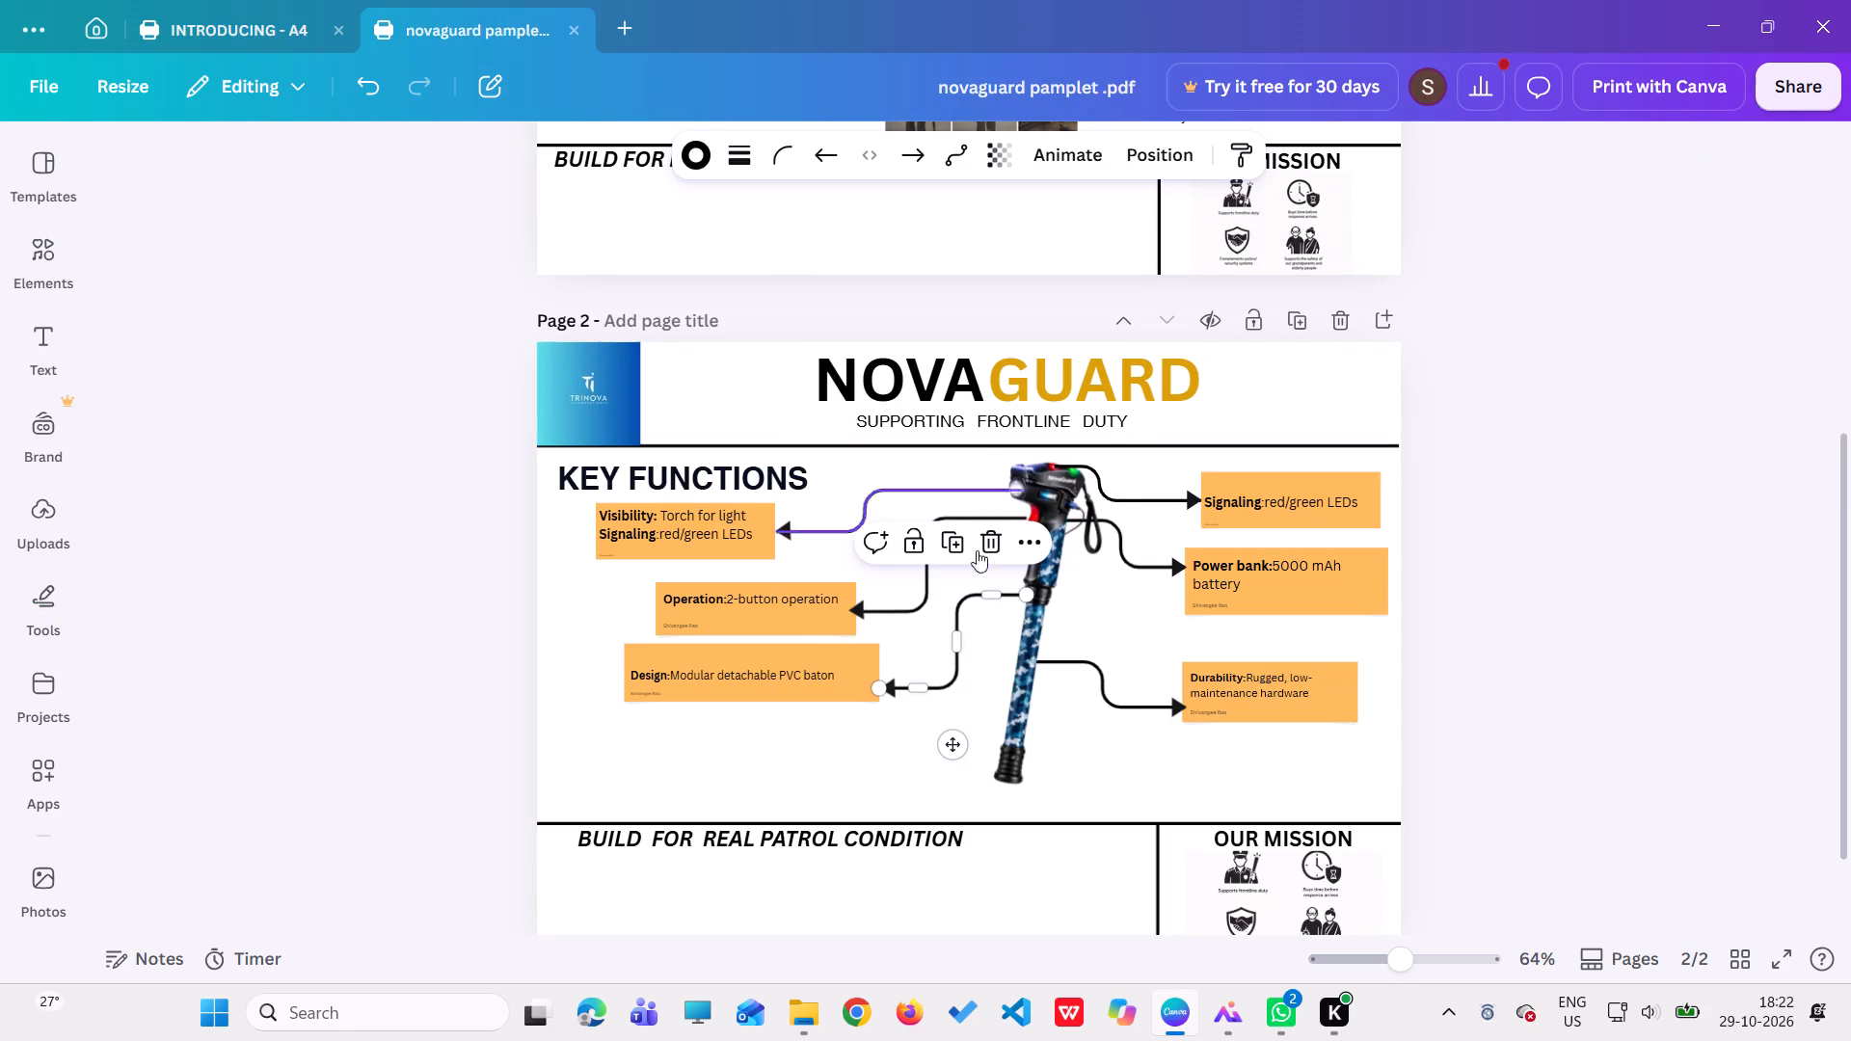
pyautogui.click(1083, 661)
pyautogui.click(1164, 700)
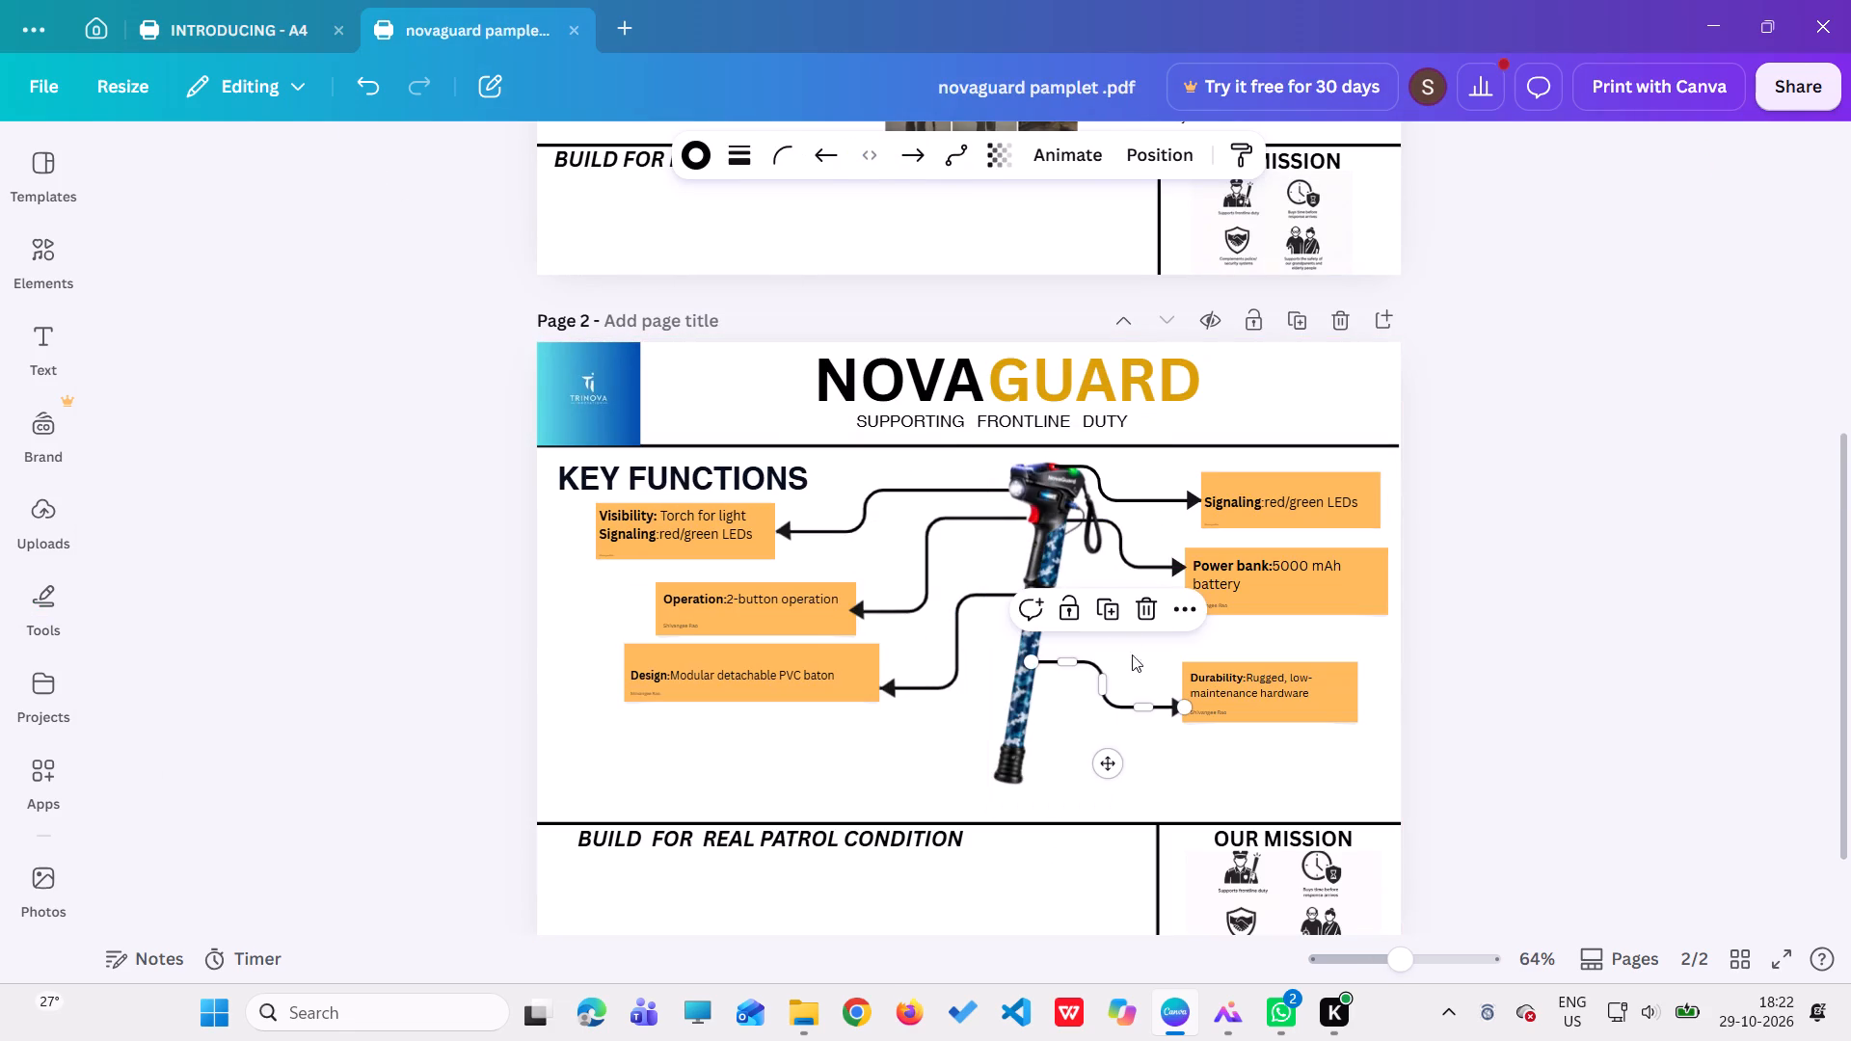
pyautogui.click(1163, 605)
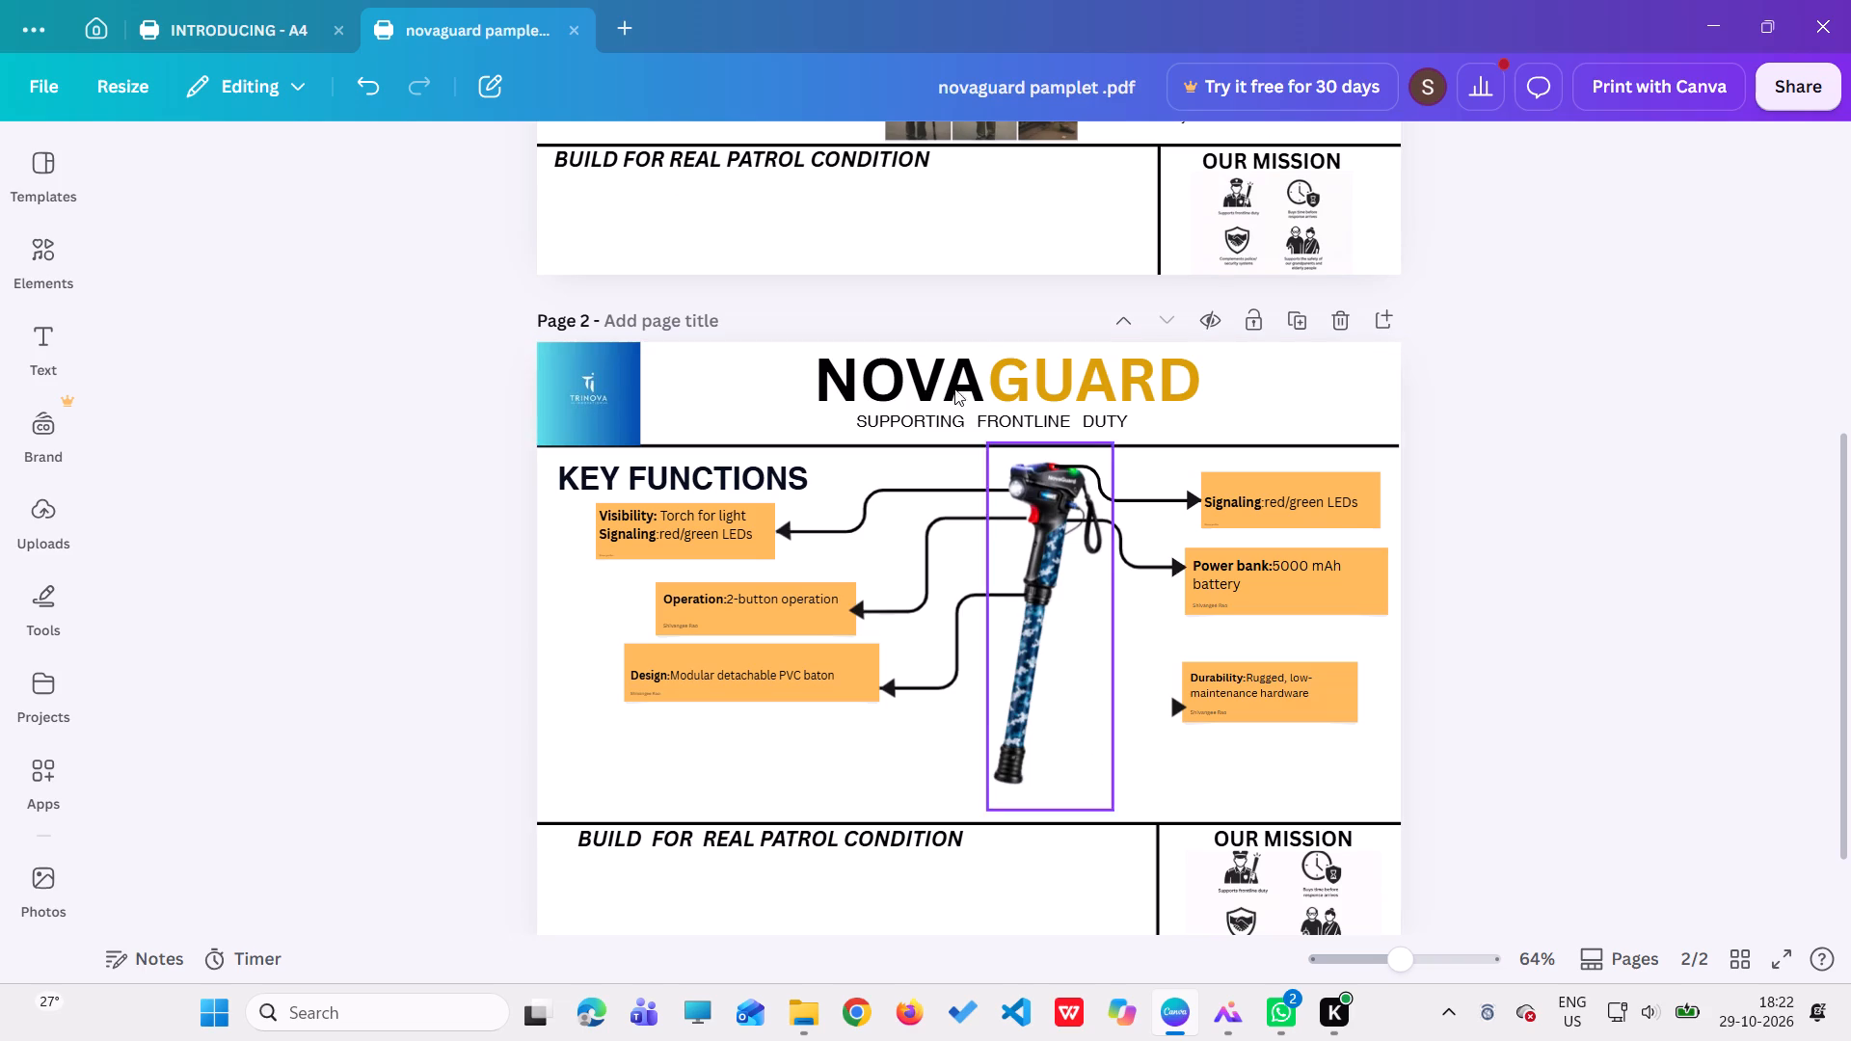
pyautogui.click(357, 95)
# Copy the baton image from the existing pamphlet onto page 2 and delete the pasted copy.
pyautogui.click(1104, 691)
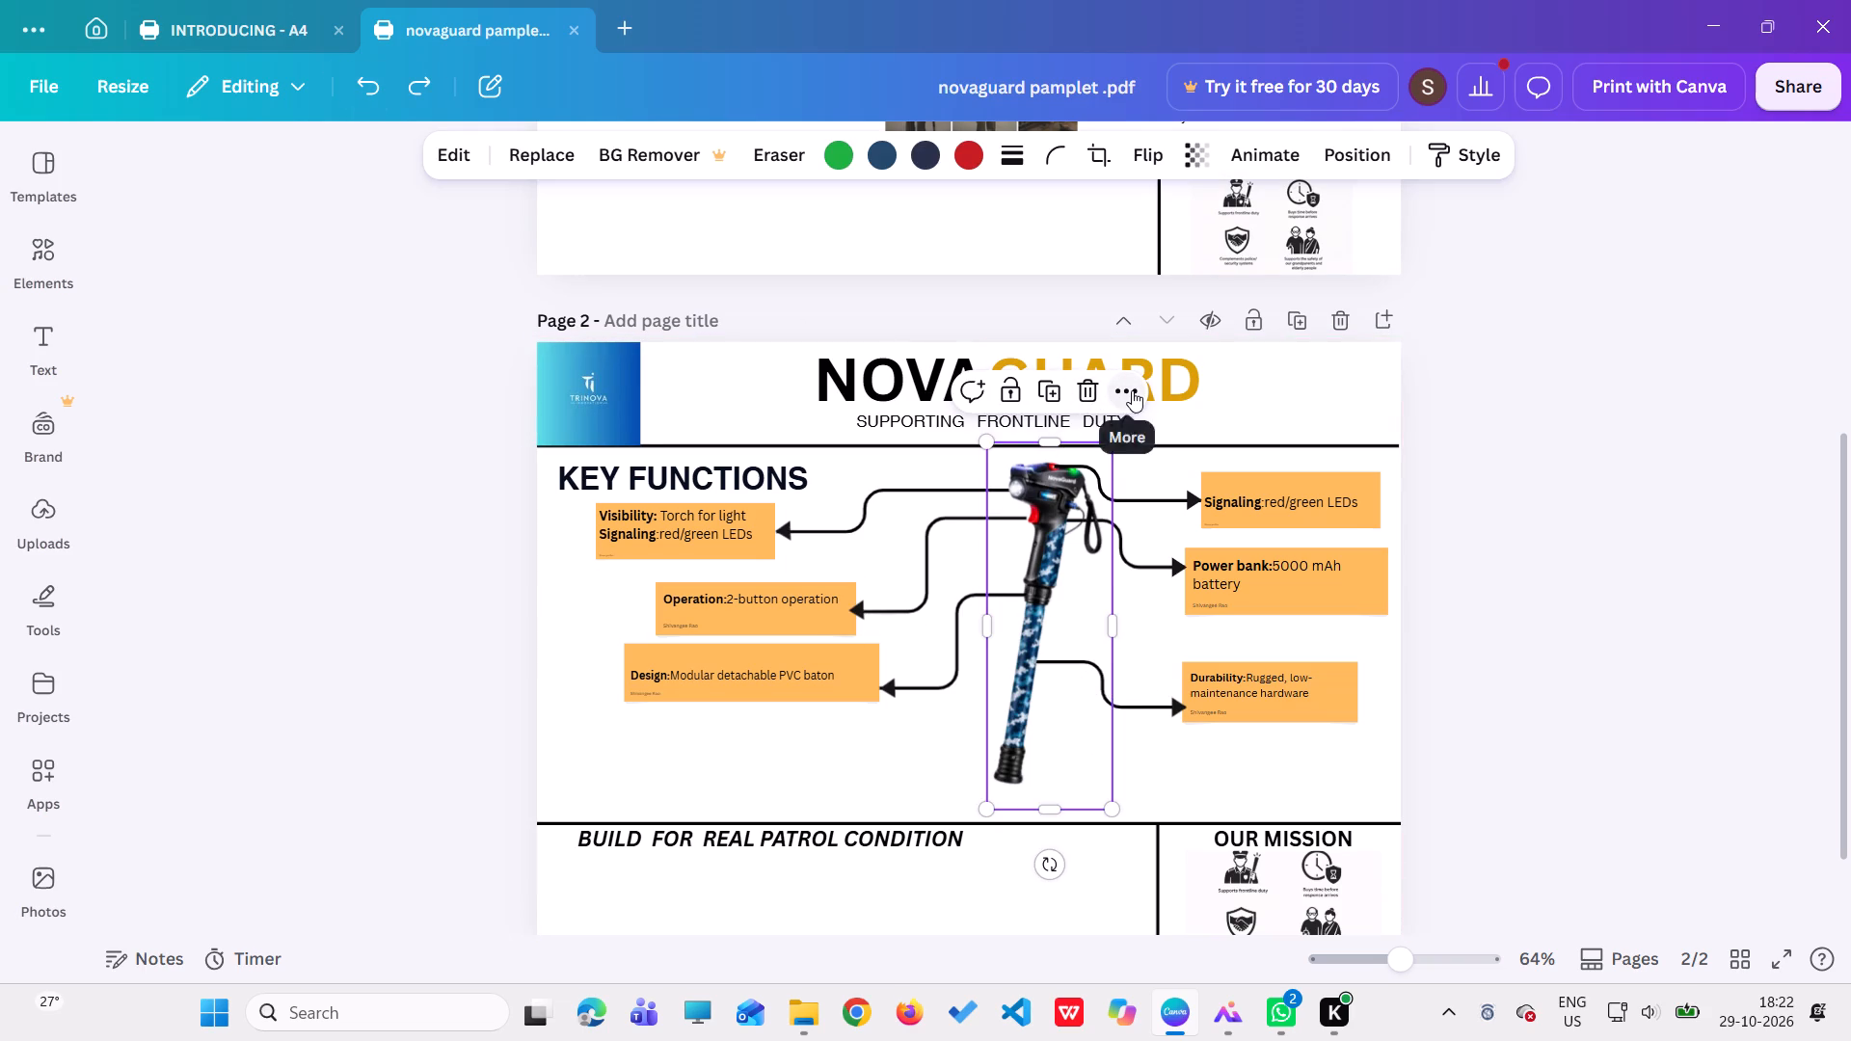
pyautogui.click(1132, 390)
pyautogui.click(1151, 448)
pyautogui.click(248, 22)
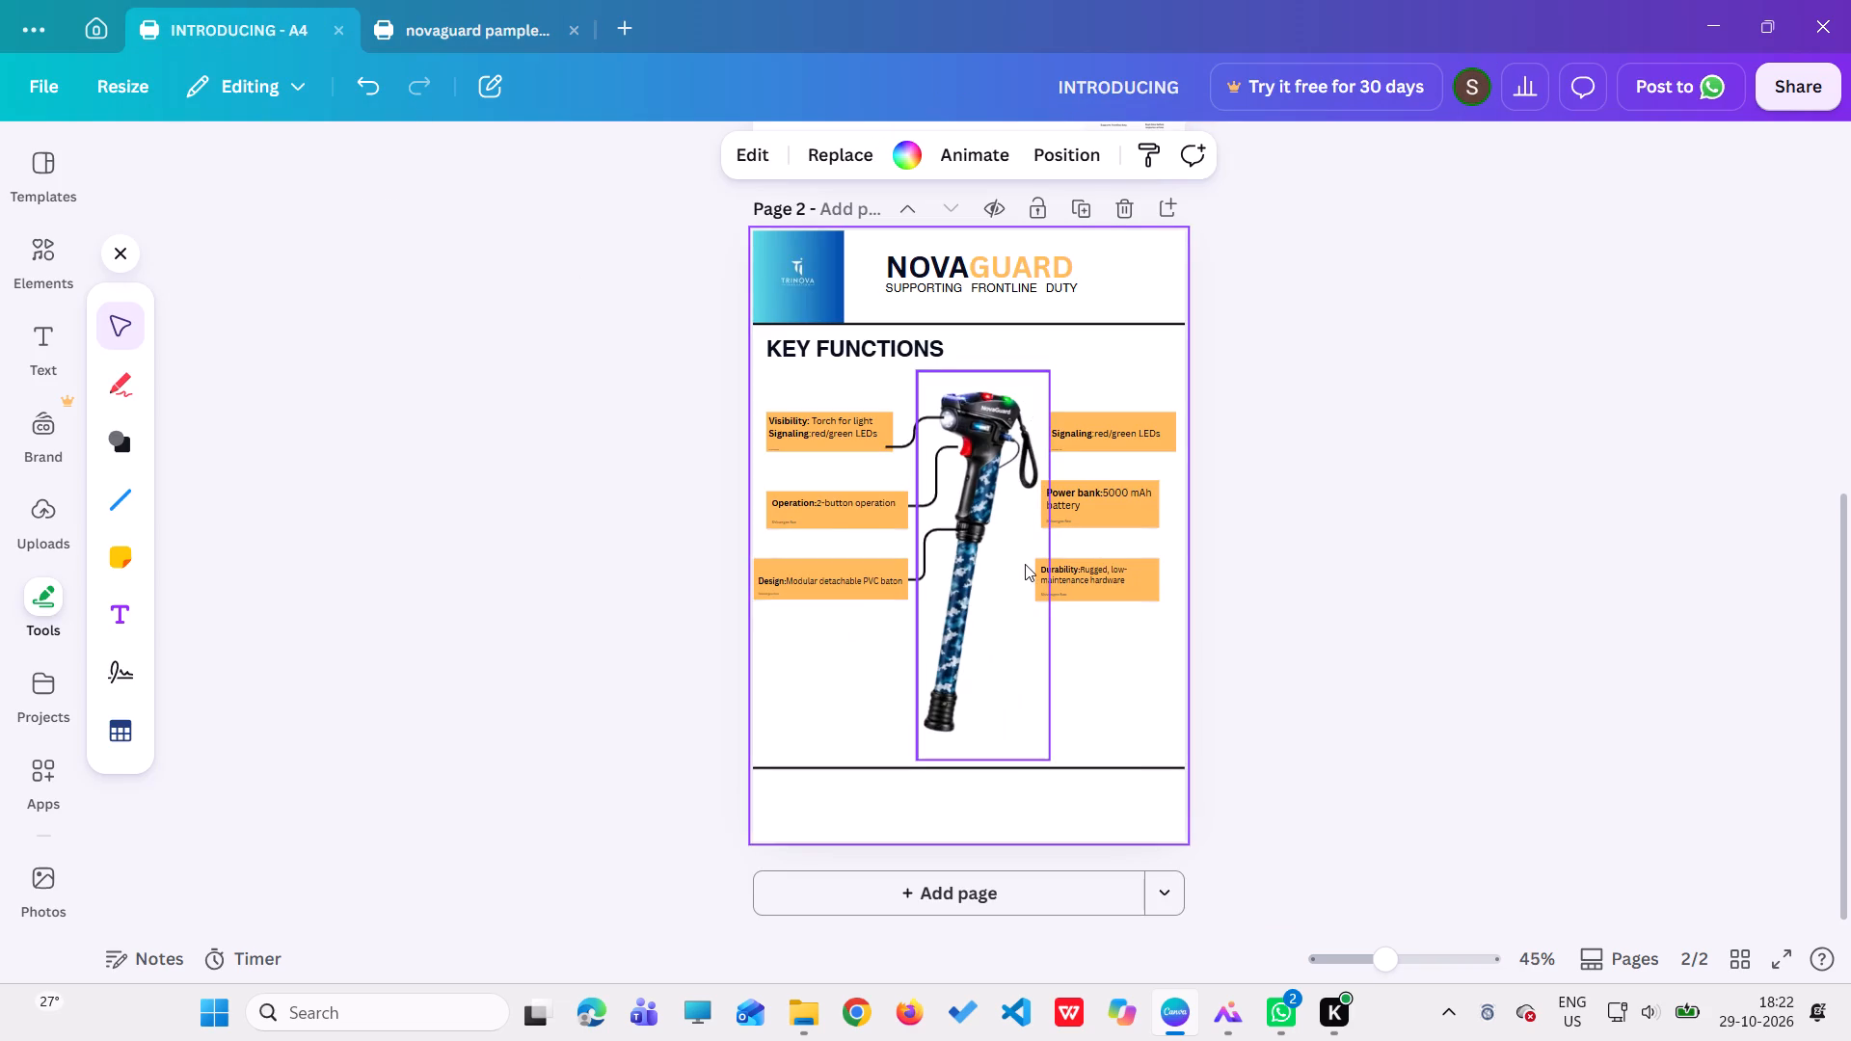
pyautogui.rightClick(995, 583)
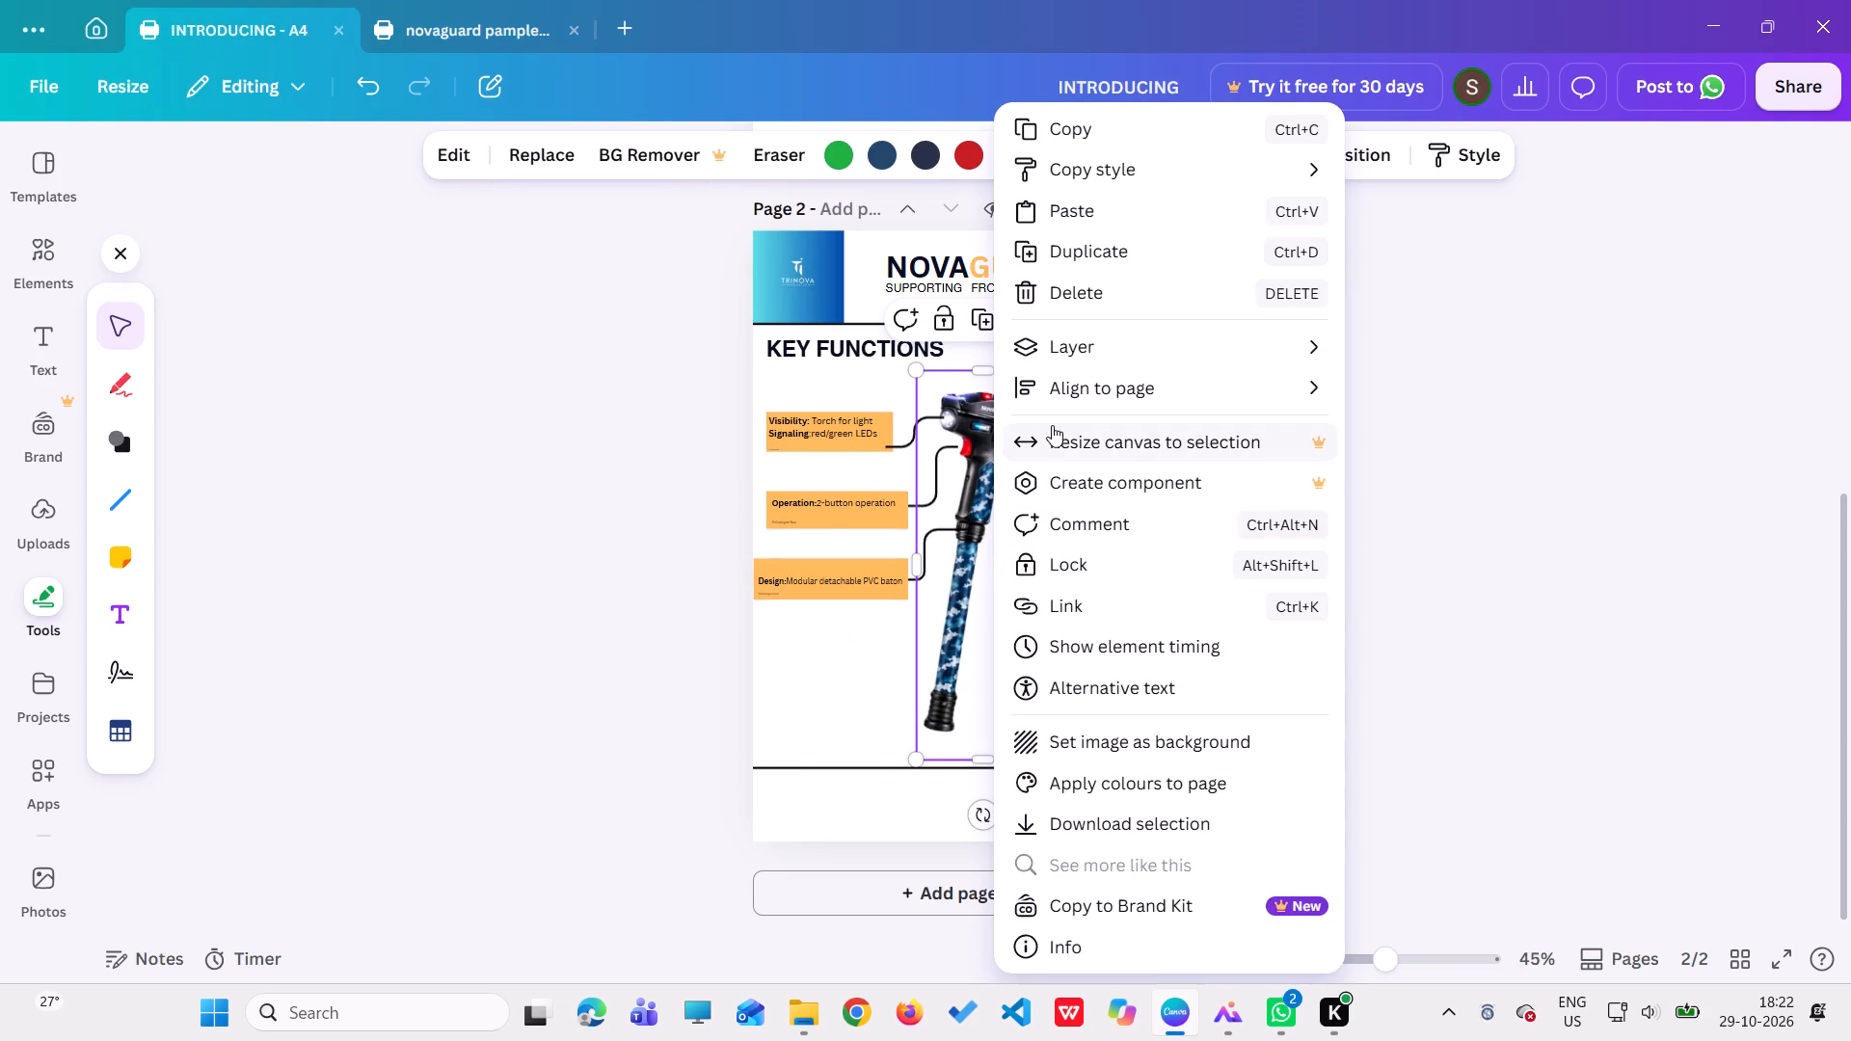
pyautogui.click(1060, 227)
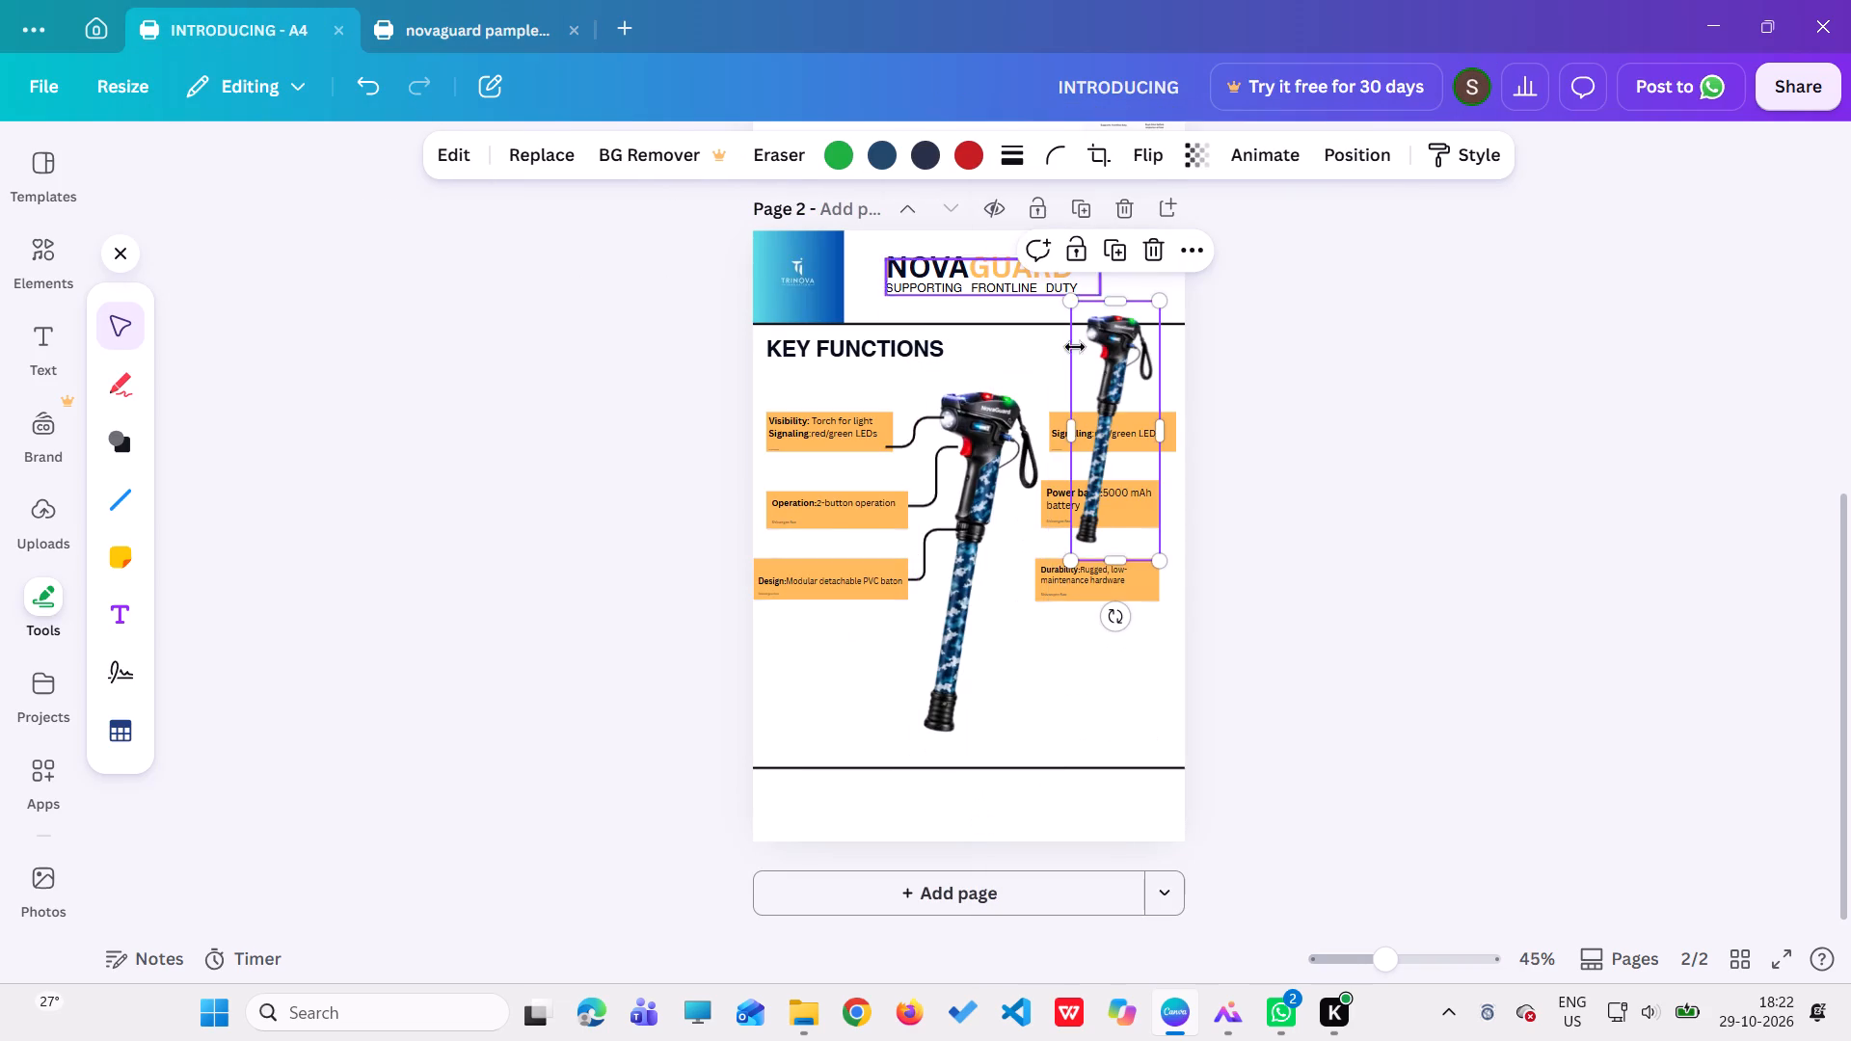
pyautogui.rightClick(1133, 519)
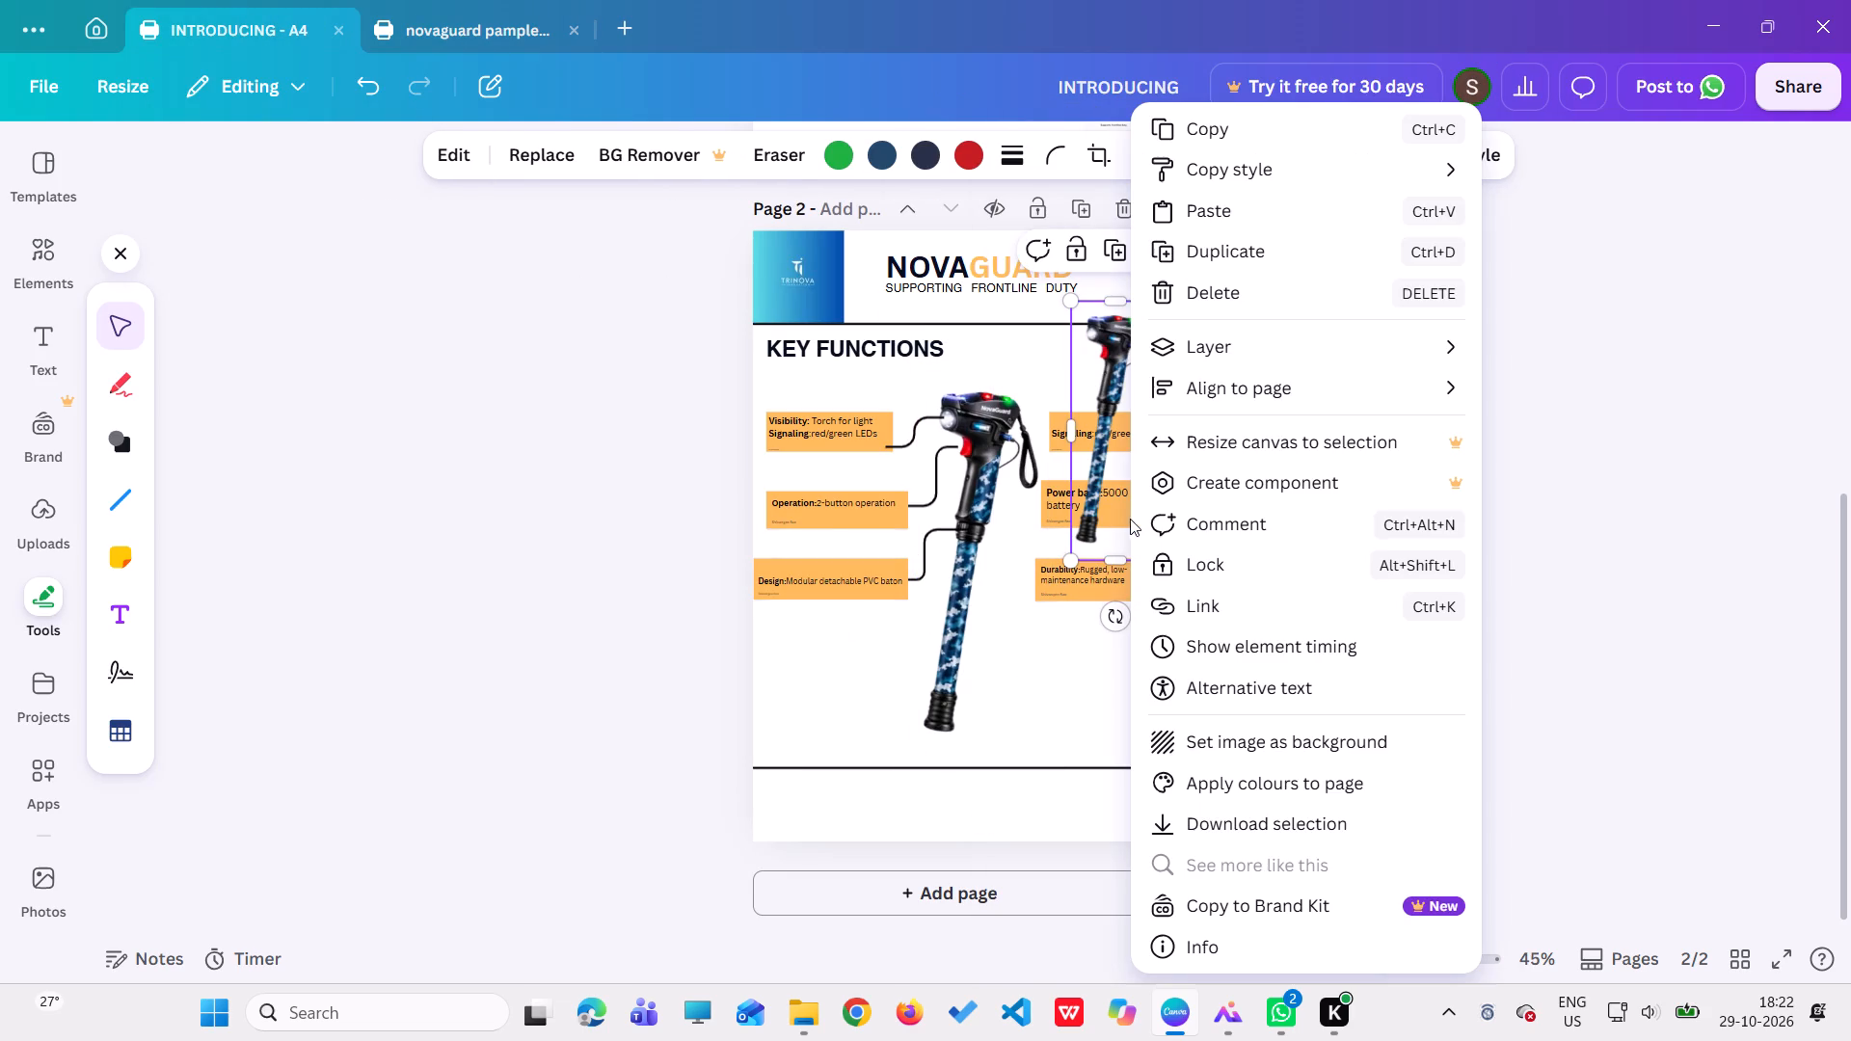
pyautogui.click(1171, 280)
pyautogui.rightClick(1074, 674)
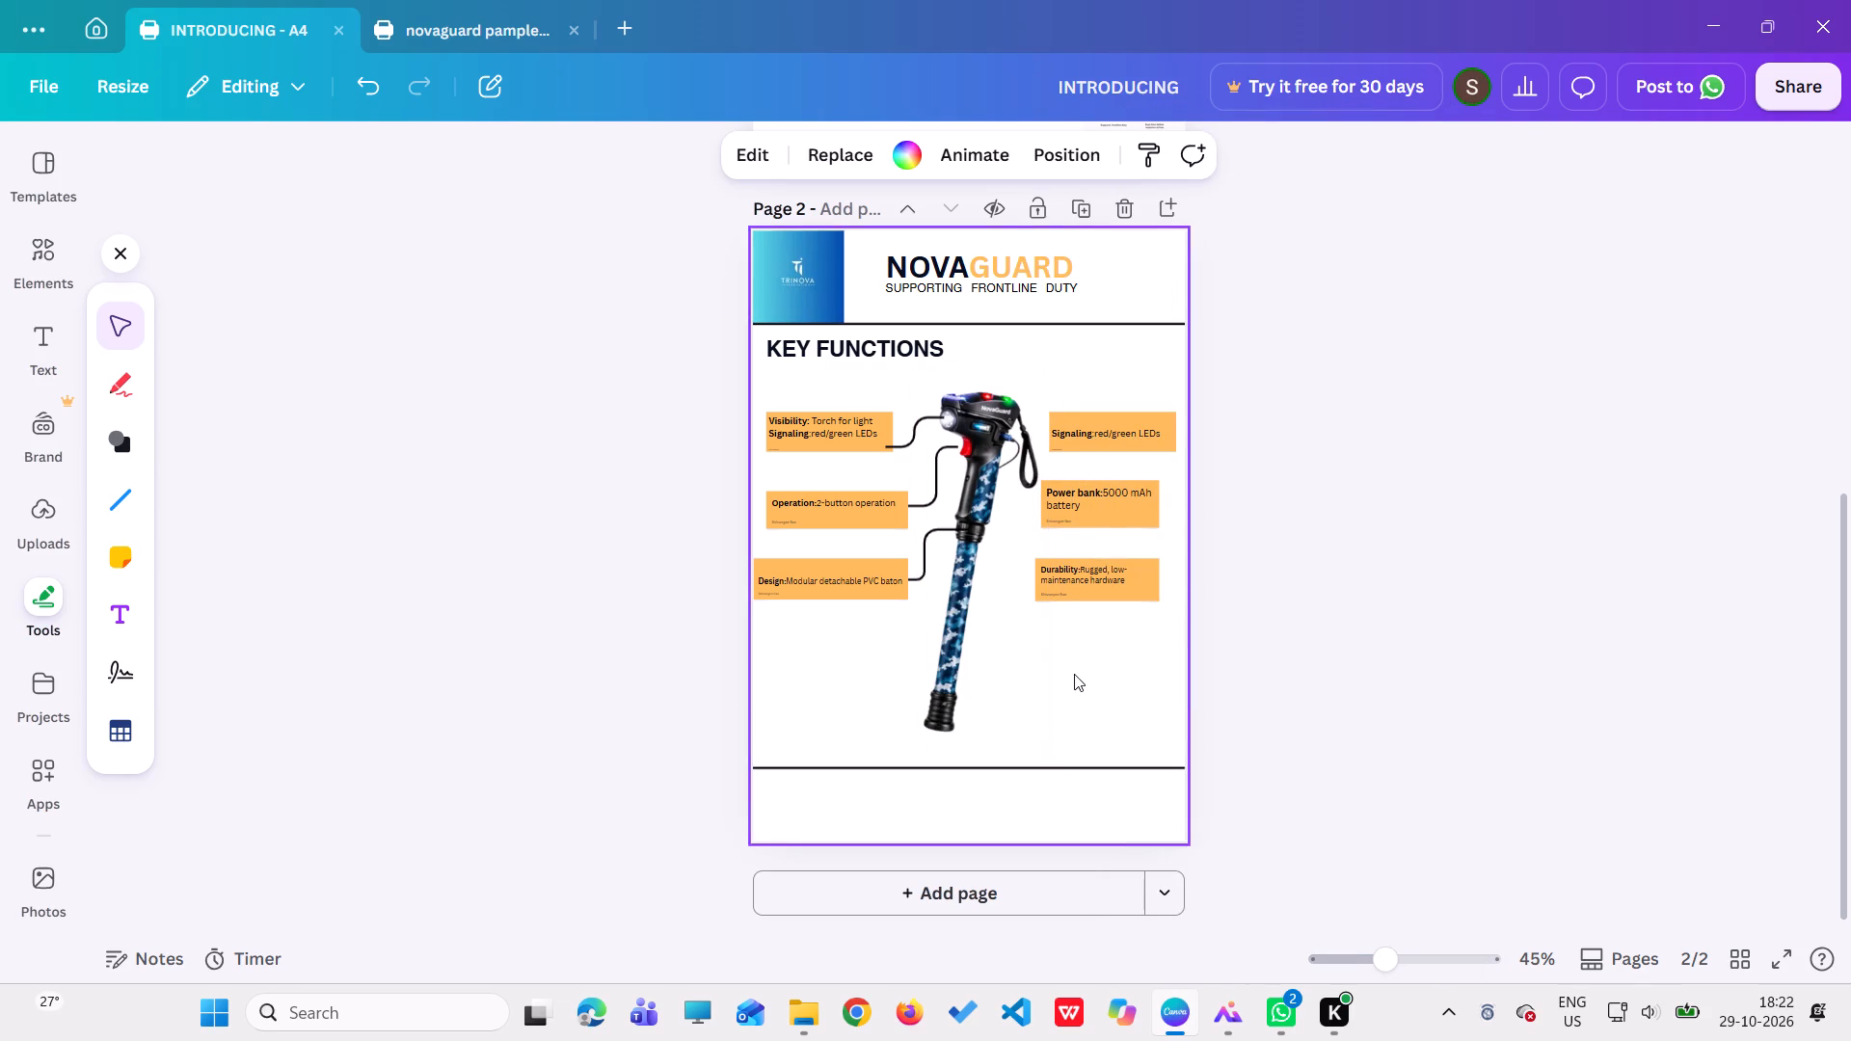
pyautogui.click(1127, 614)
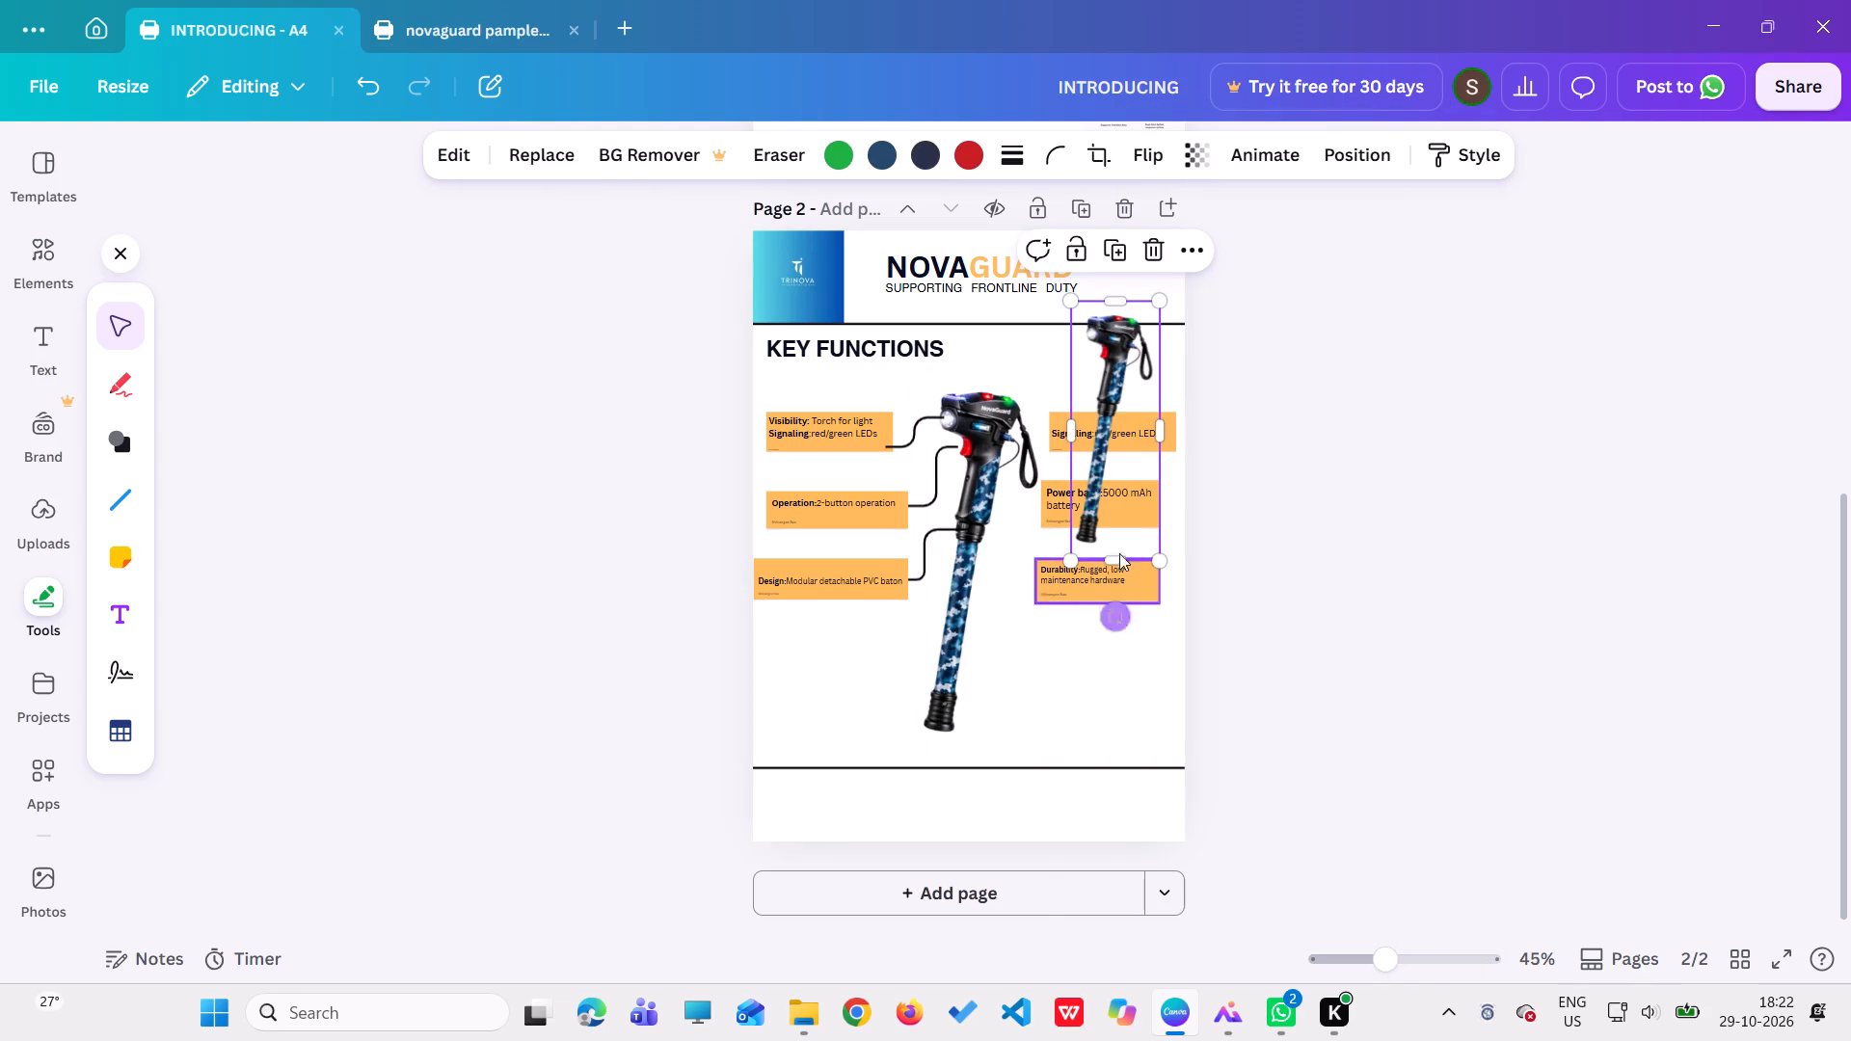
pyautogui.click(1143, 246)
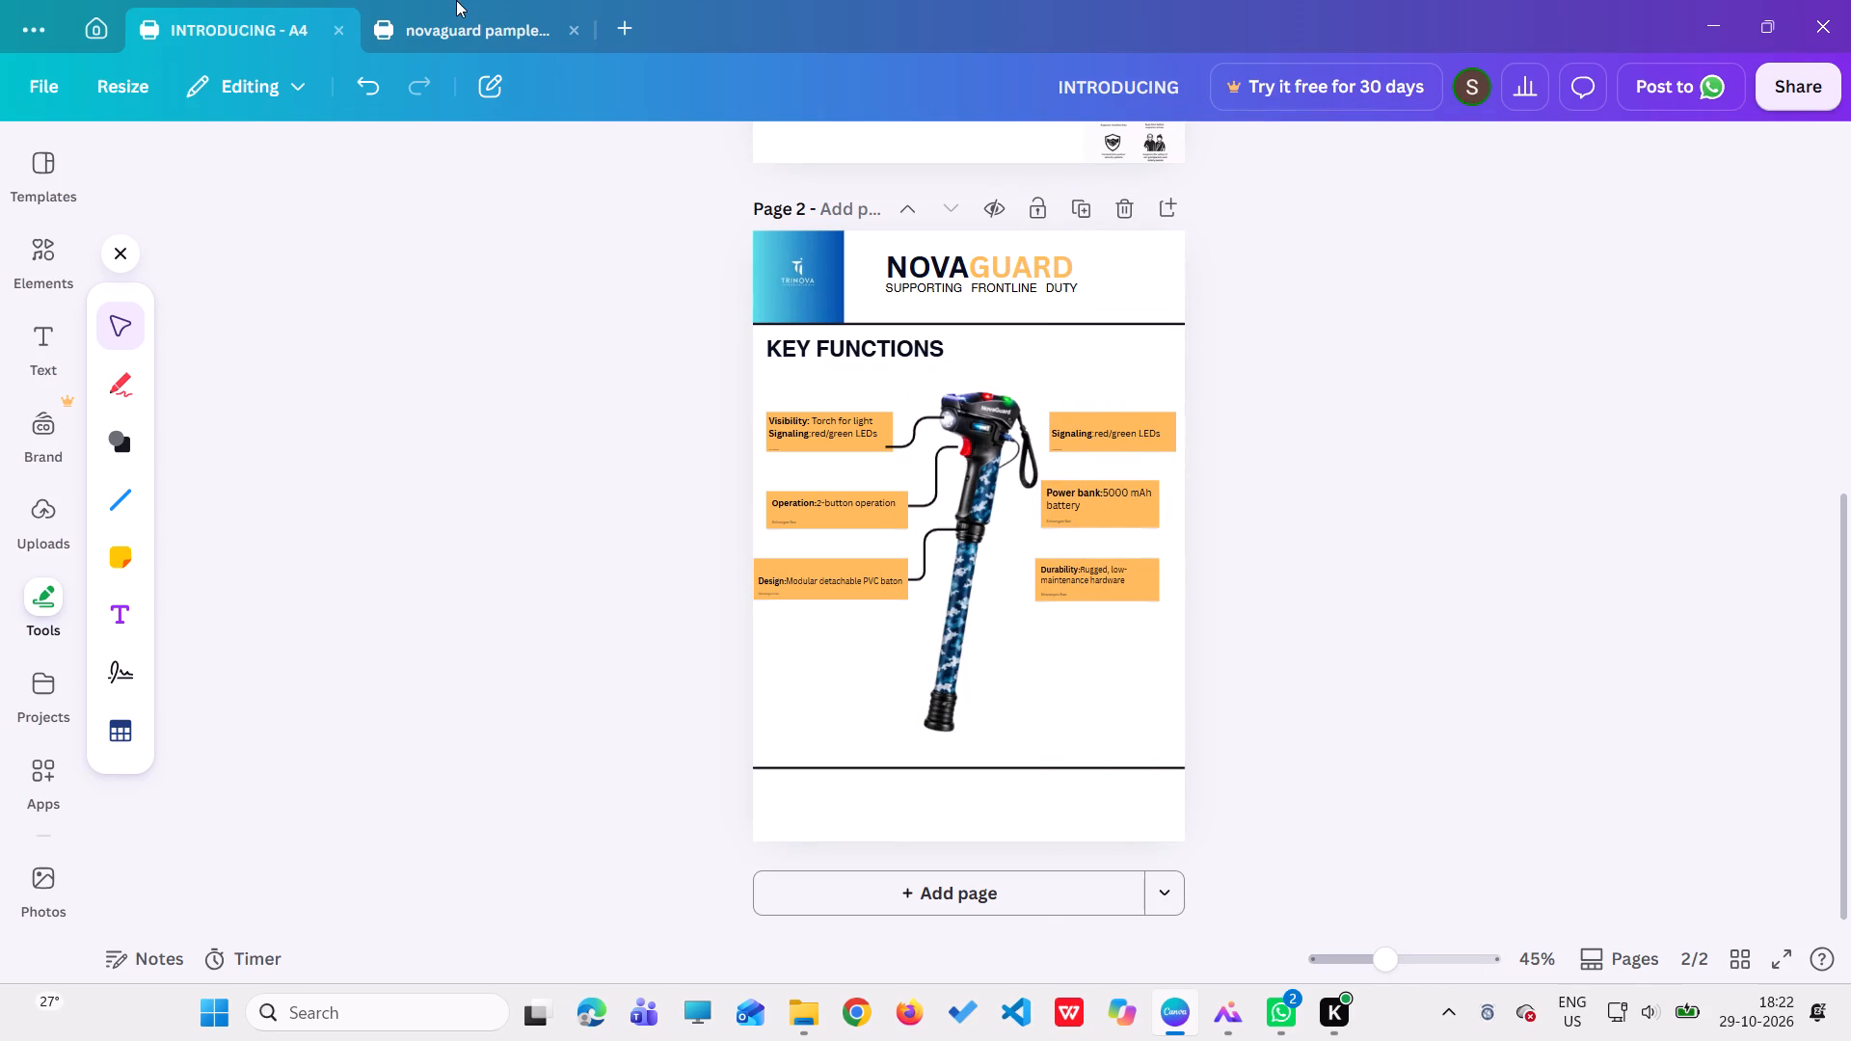
# Copy the Durability note's curved connector from the existing pamphlet and paste it onto page 2.
pyautogui.click(458, 18)
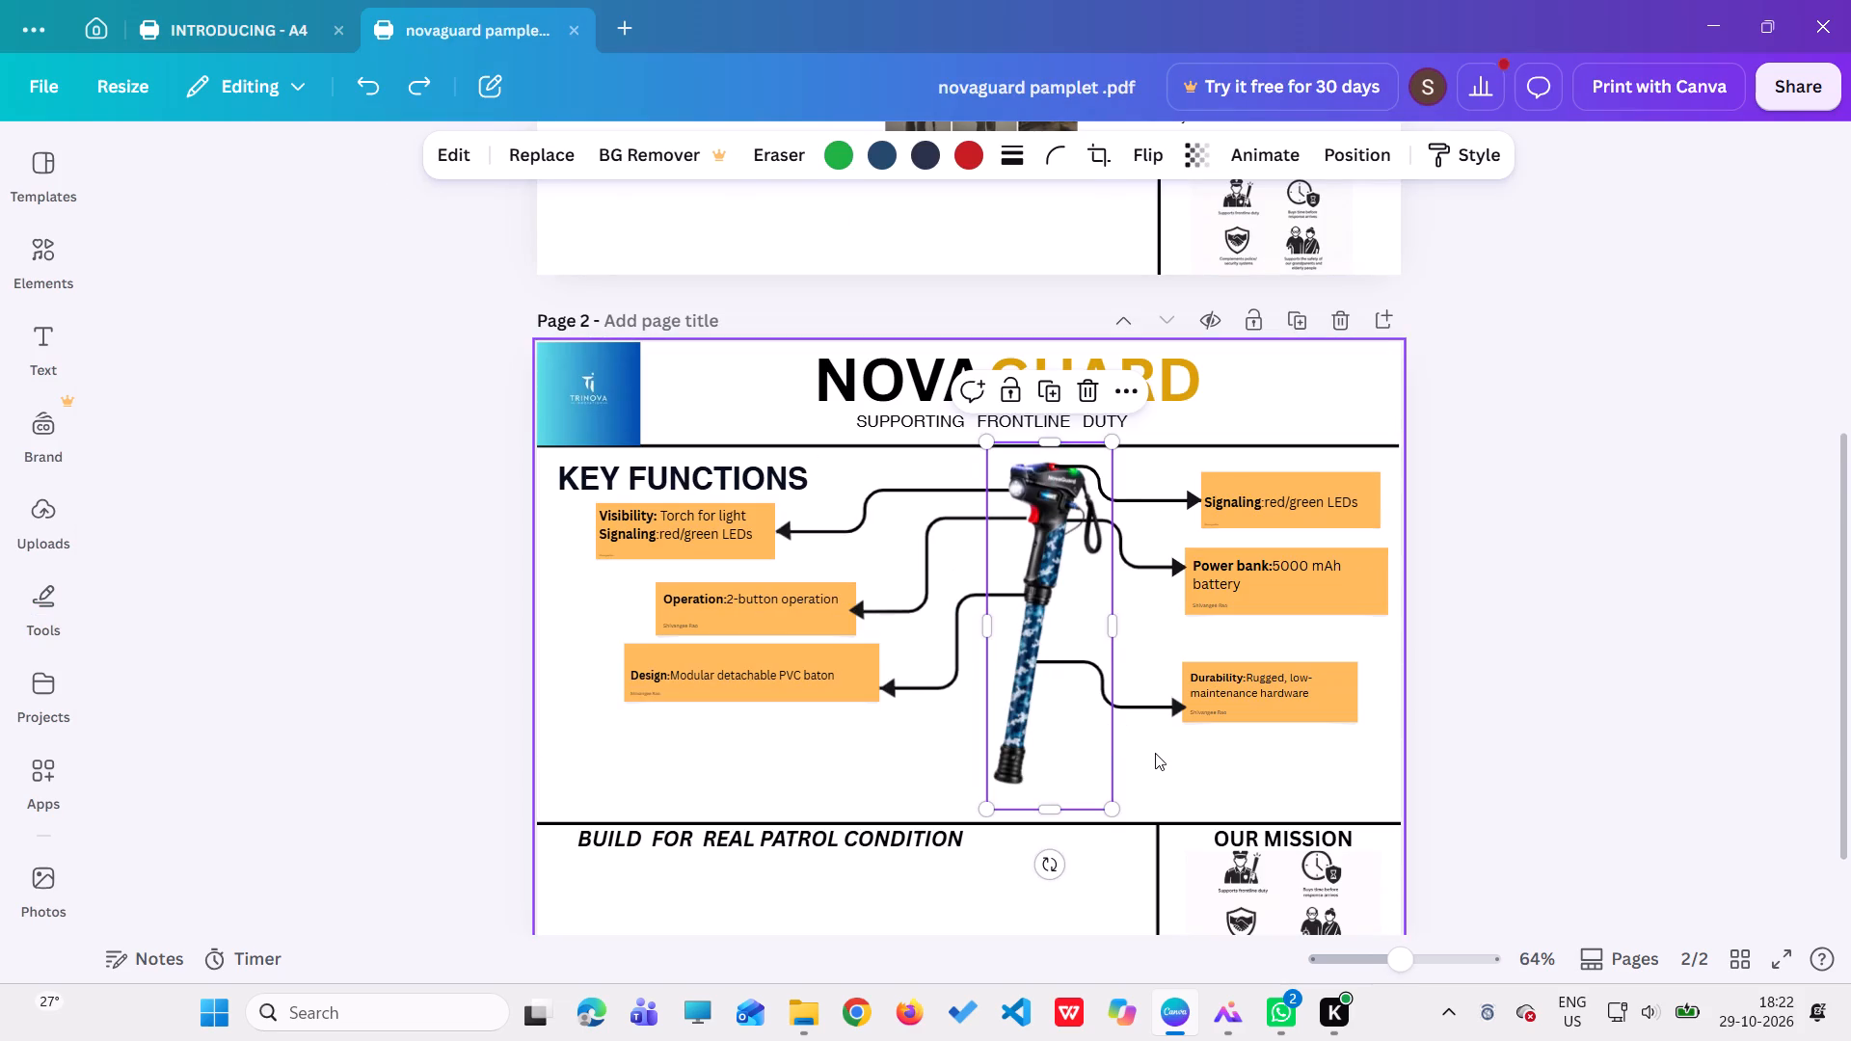
pyautogui.click(1155, 753)
pyautogui.click(1144, 711)
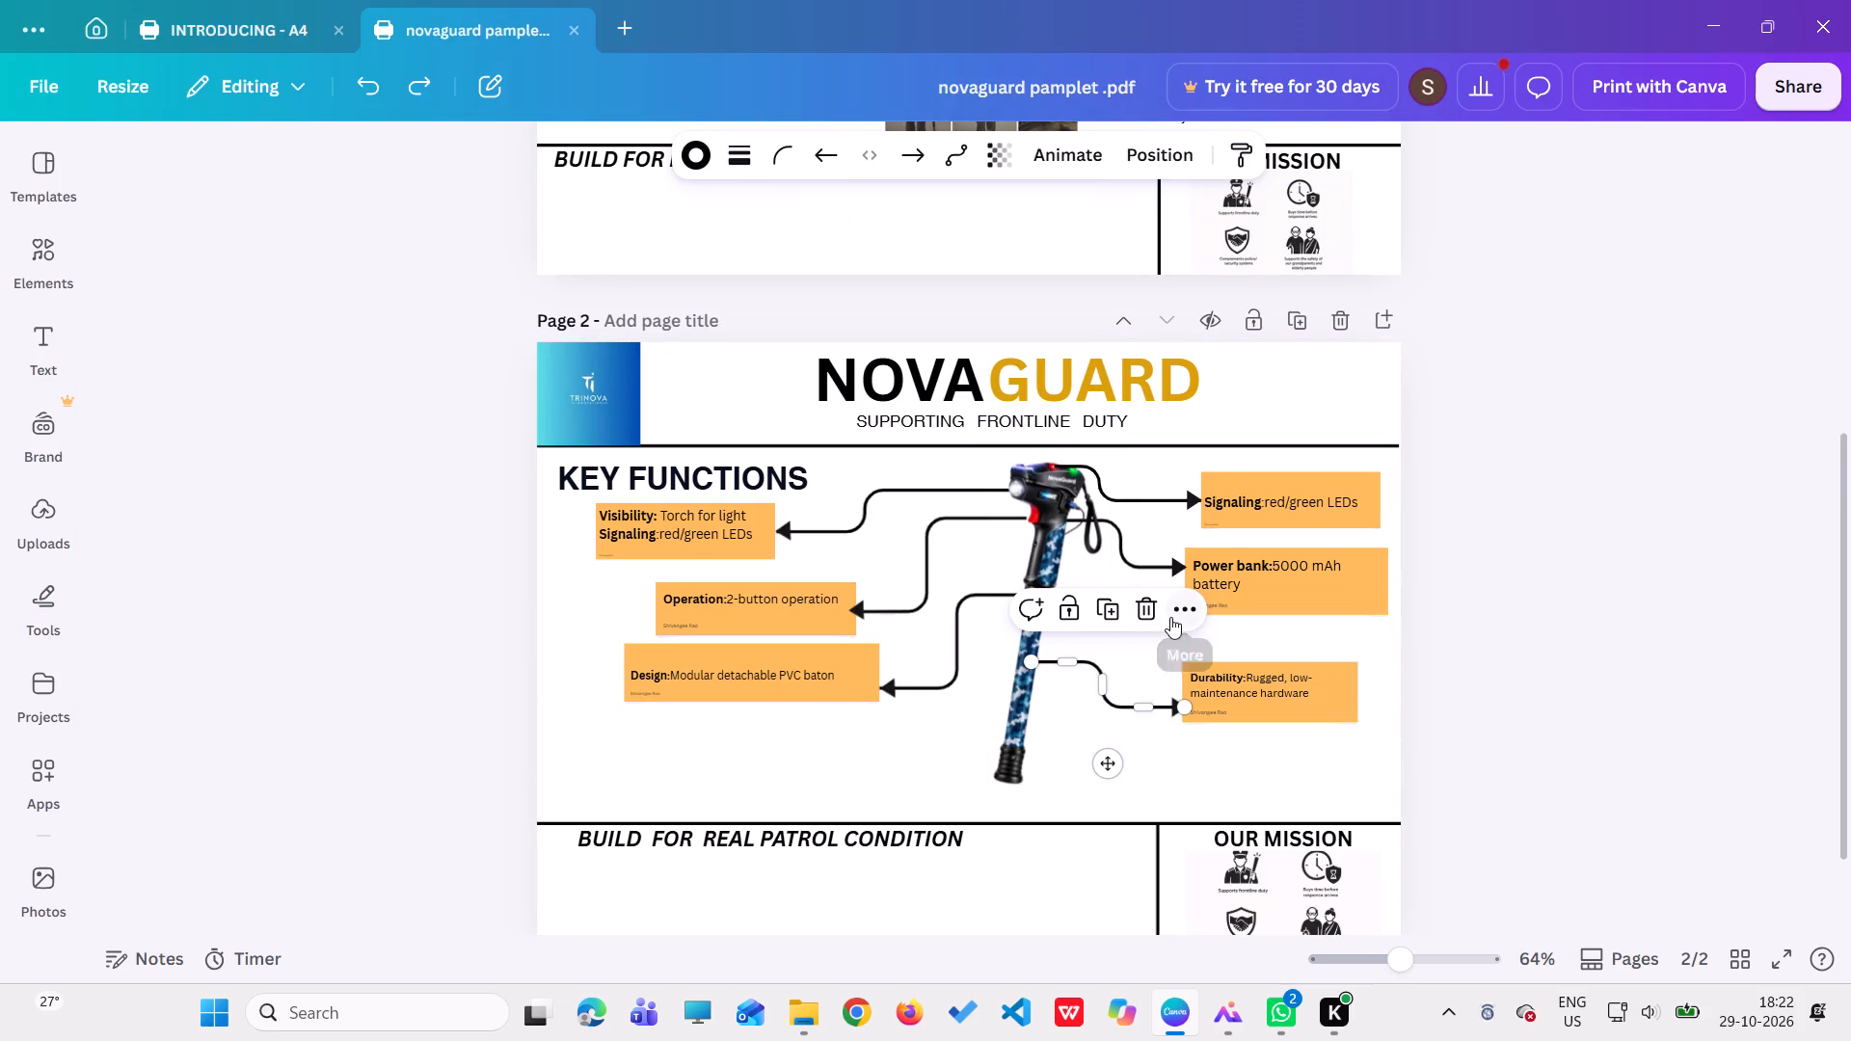
pyautogui.click(1170, 616)
pyautogui.click(1187, 95)
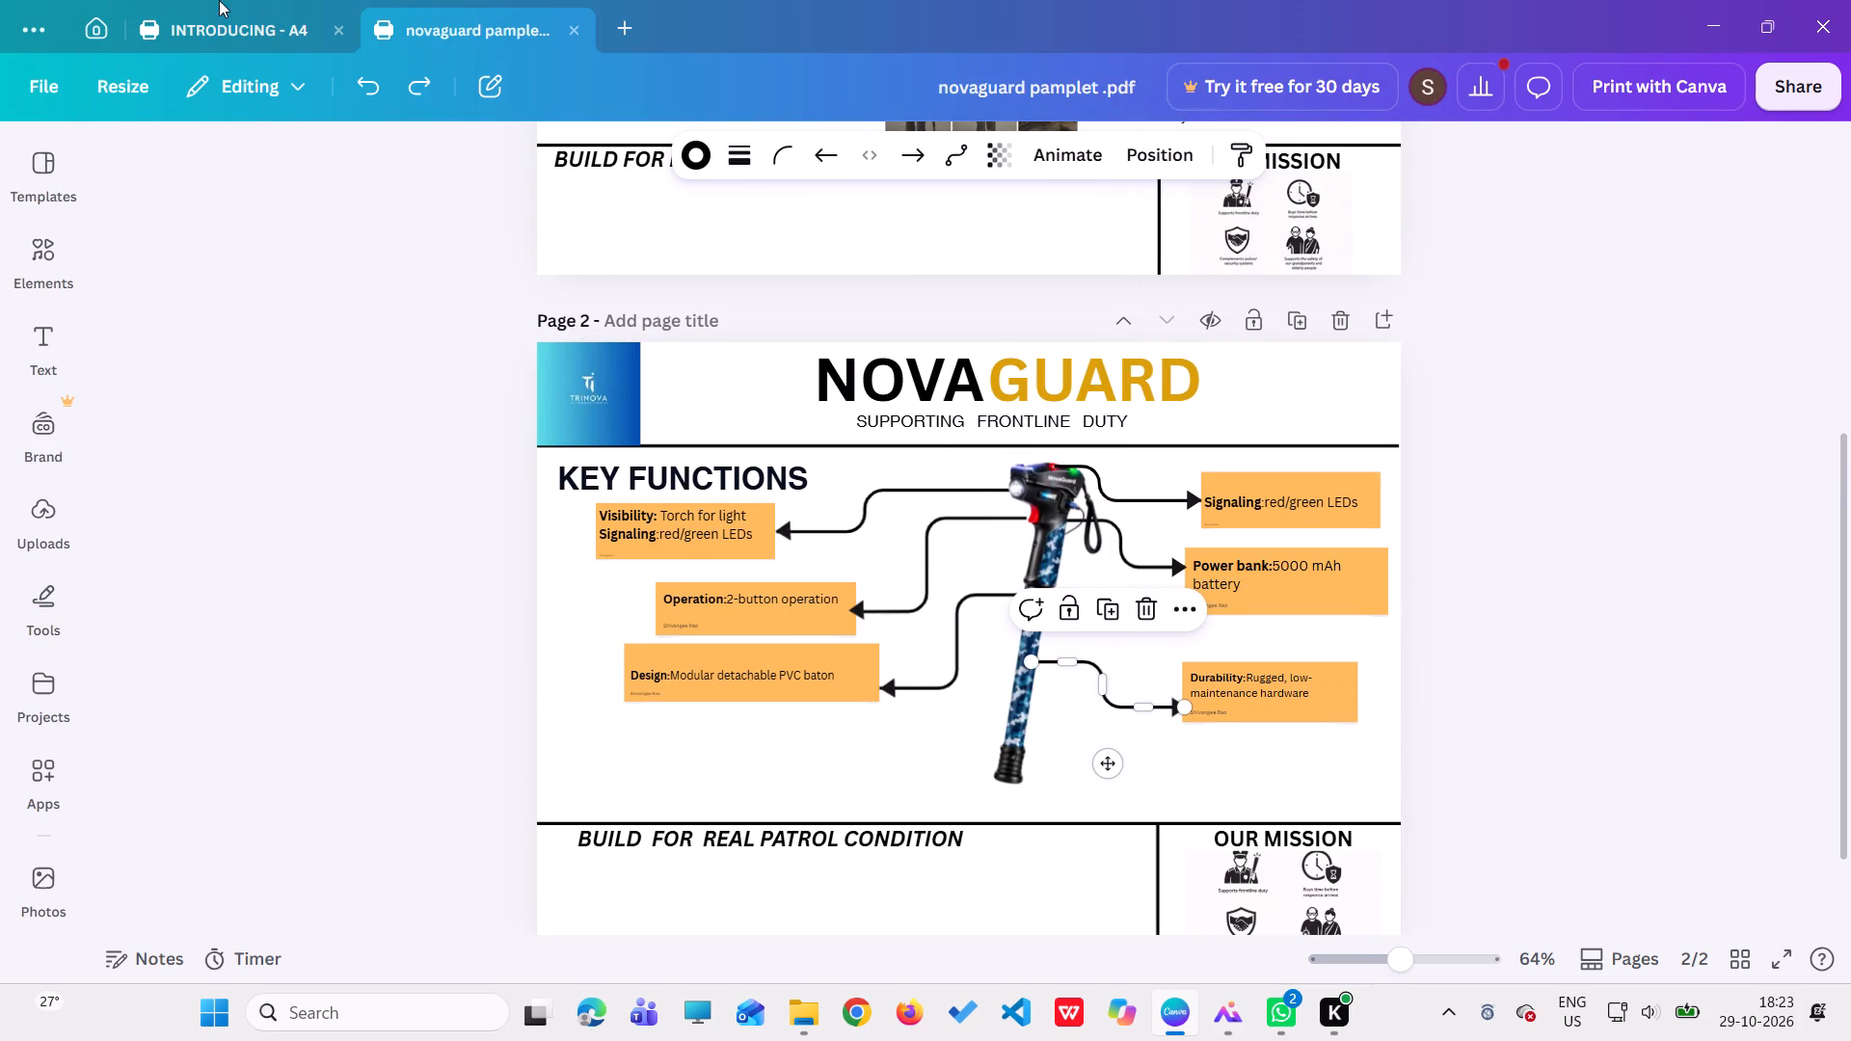
pyautogui.click(213, 13)
pyautogui.rightClick(1097, 676)
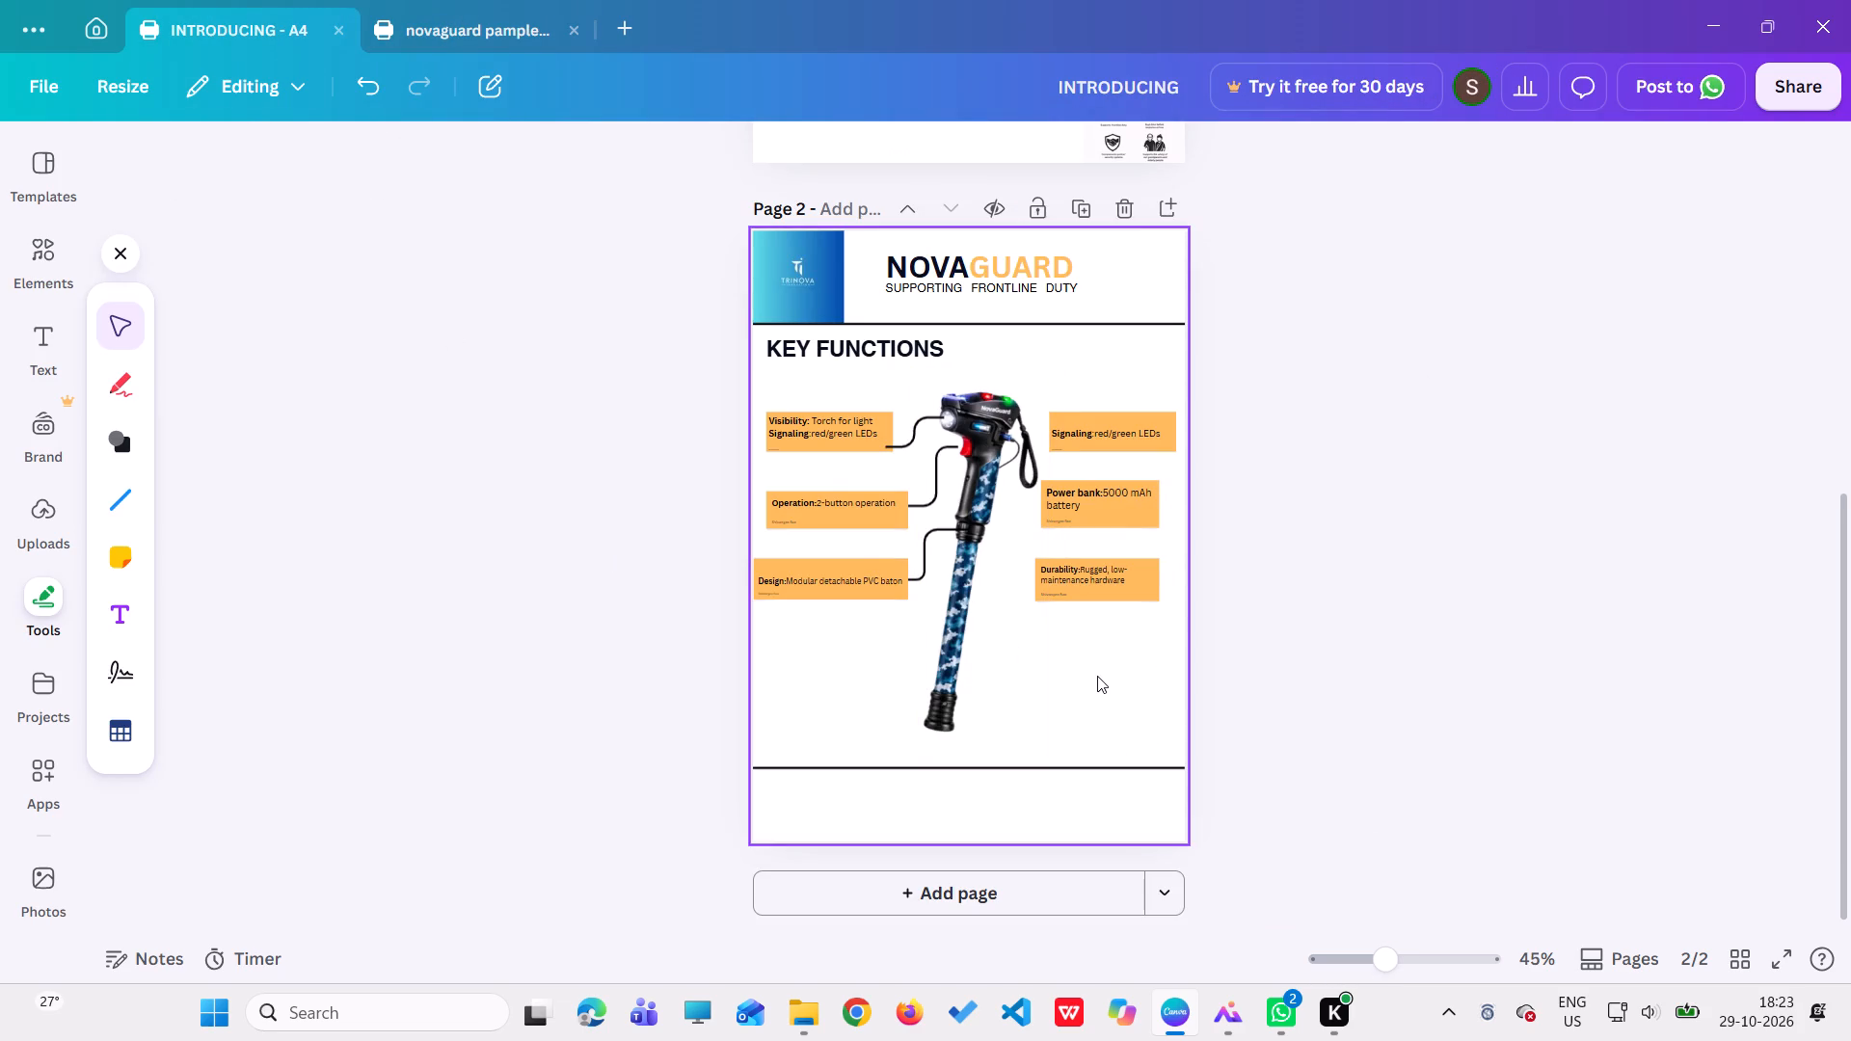
pyautogui.click(1122, 629)
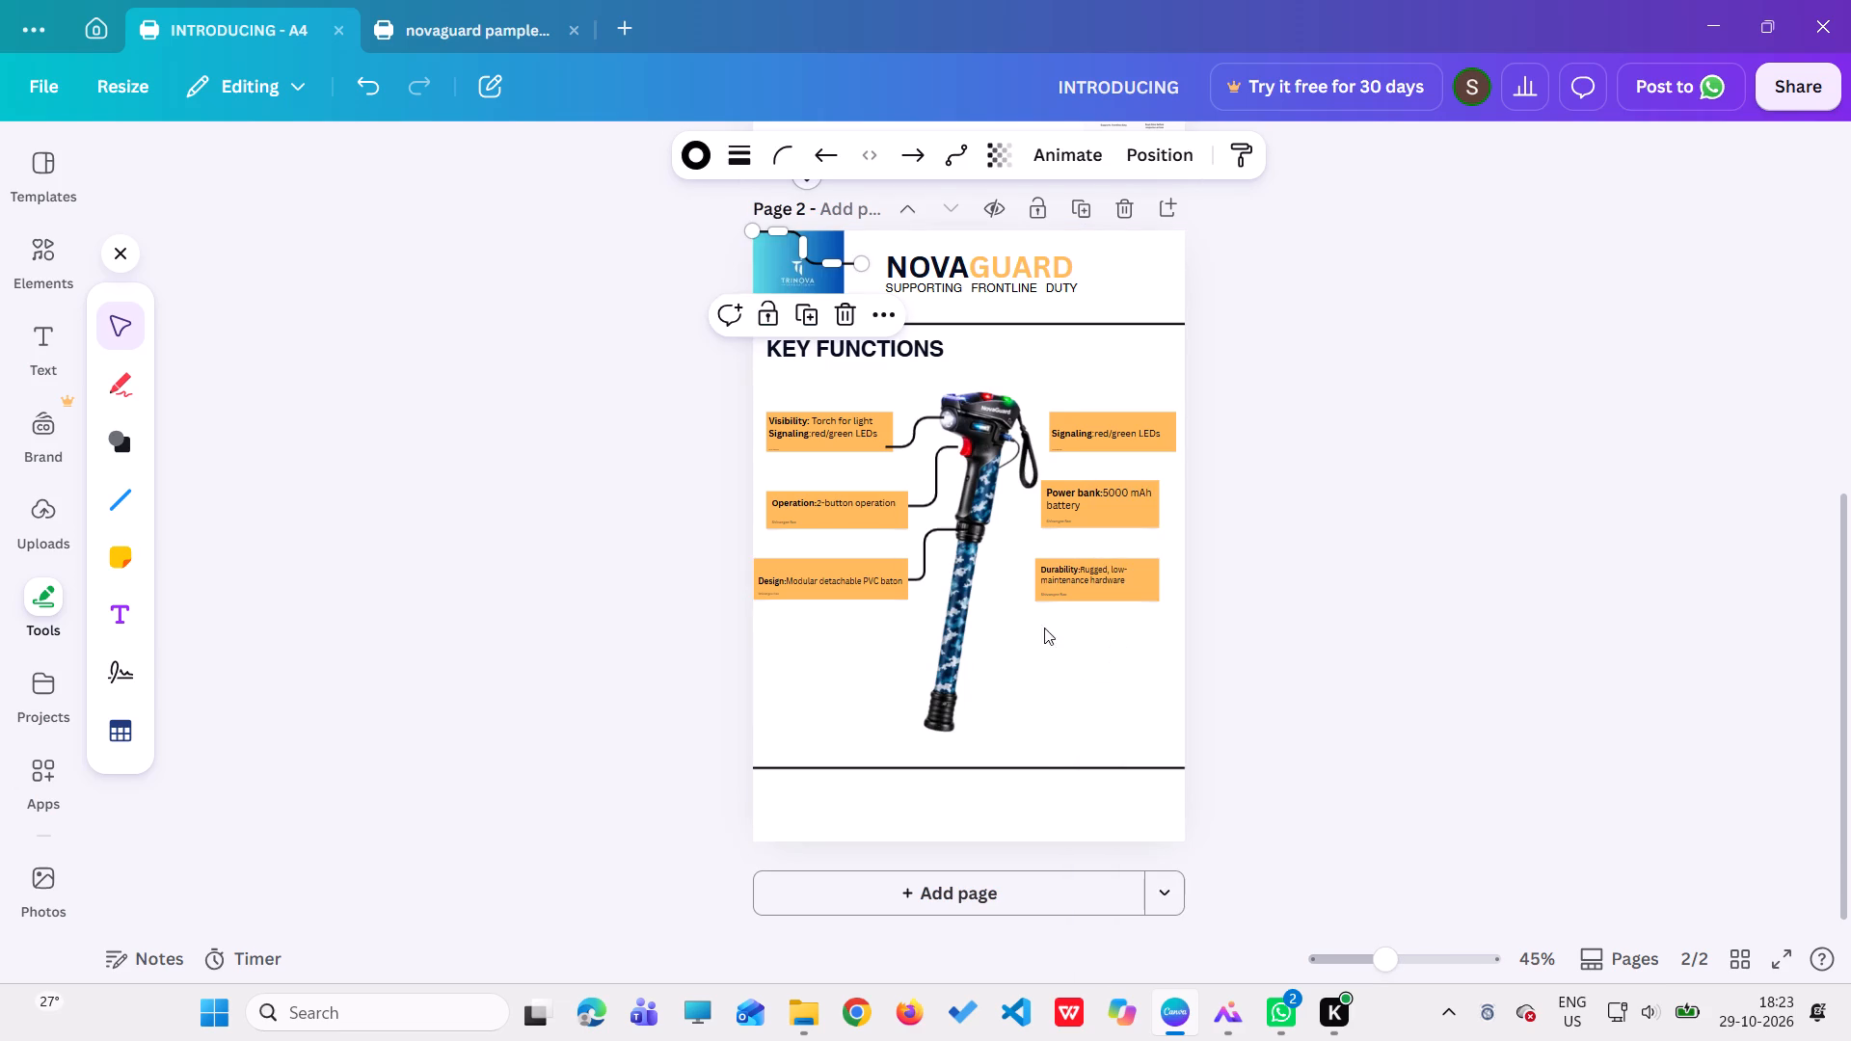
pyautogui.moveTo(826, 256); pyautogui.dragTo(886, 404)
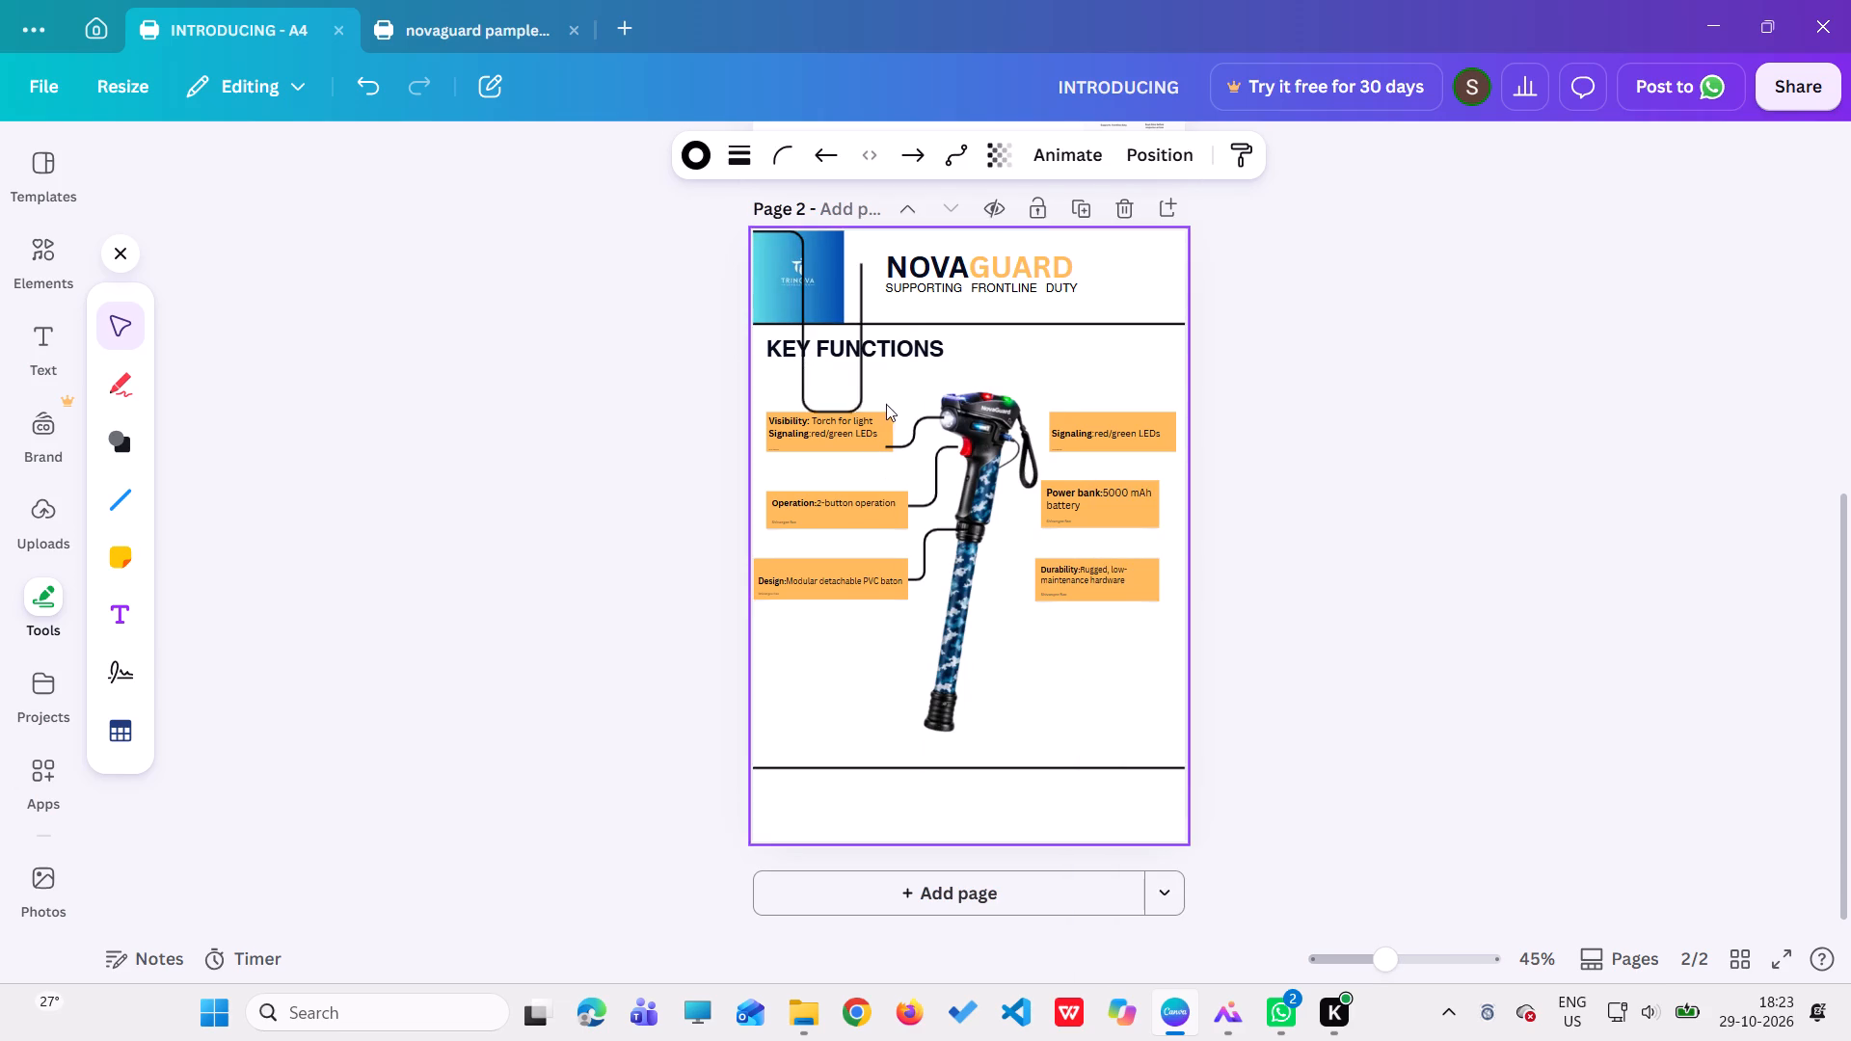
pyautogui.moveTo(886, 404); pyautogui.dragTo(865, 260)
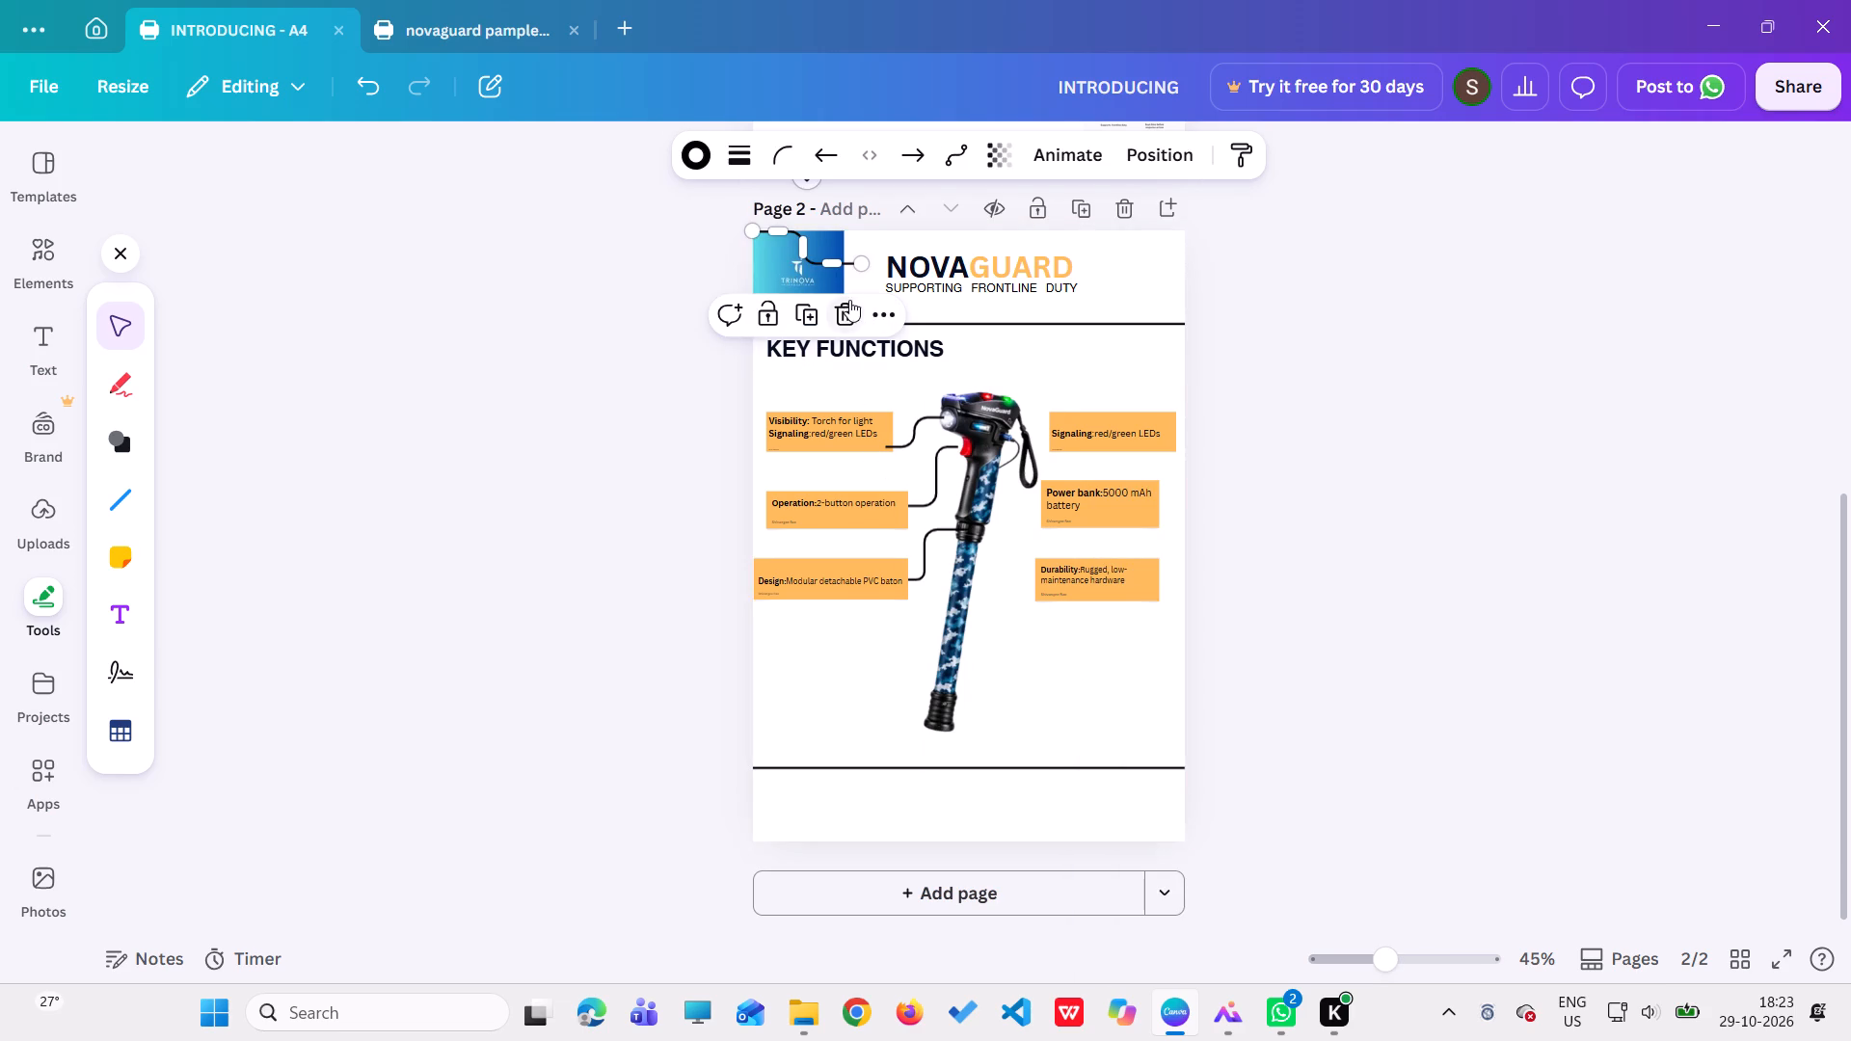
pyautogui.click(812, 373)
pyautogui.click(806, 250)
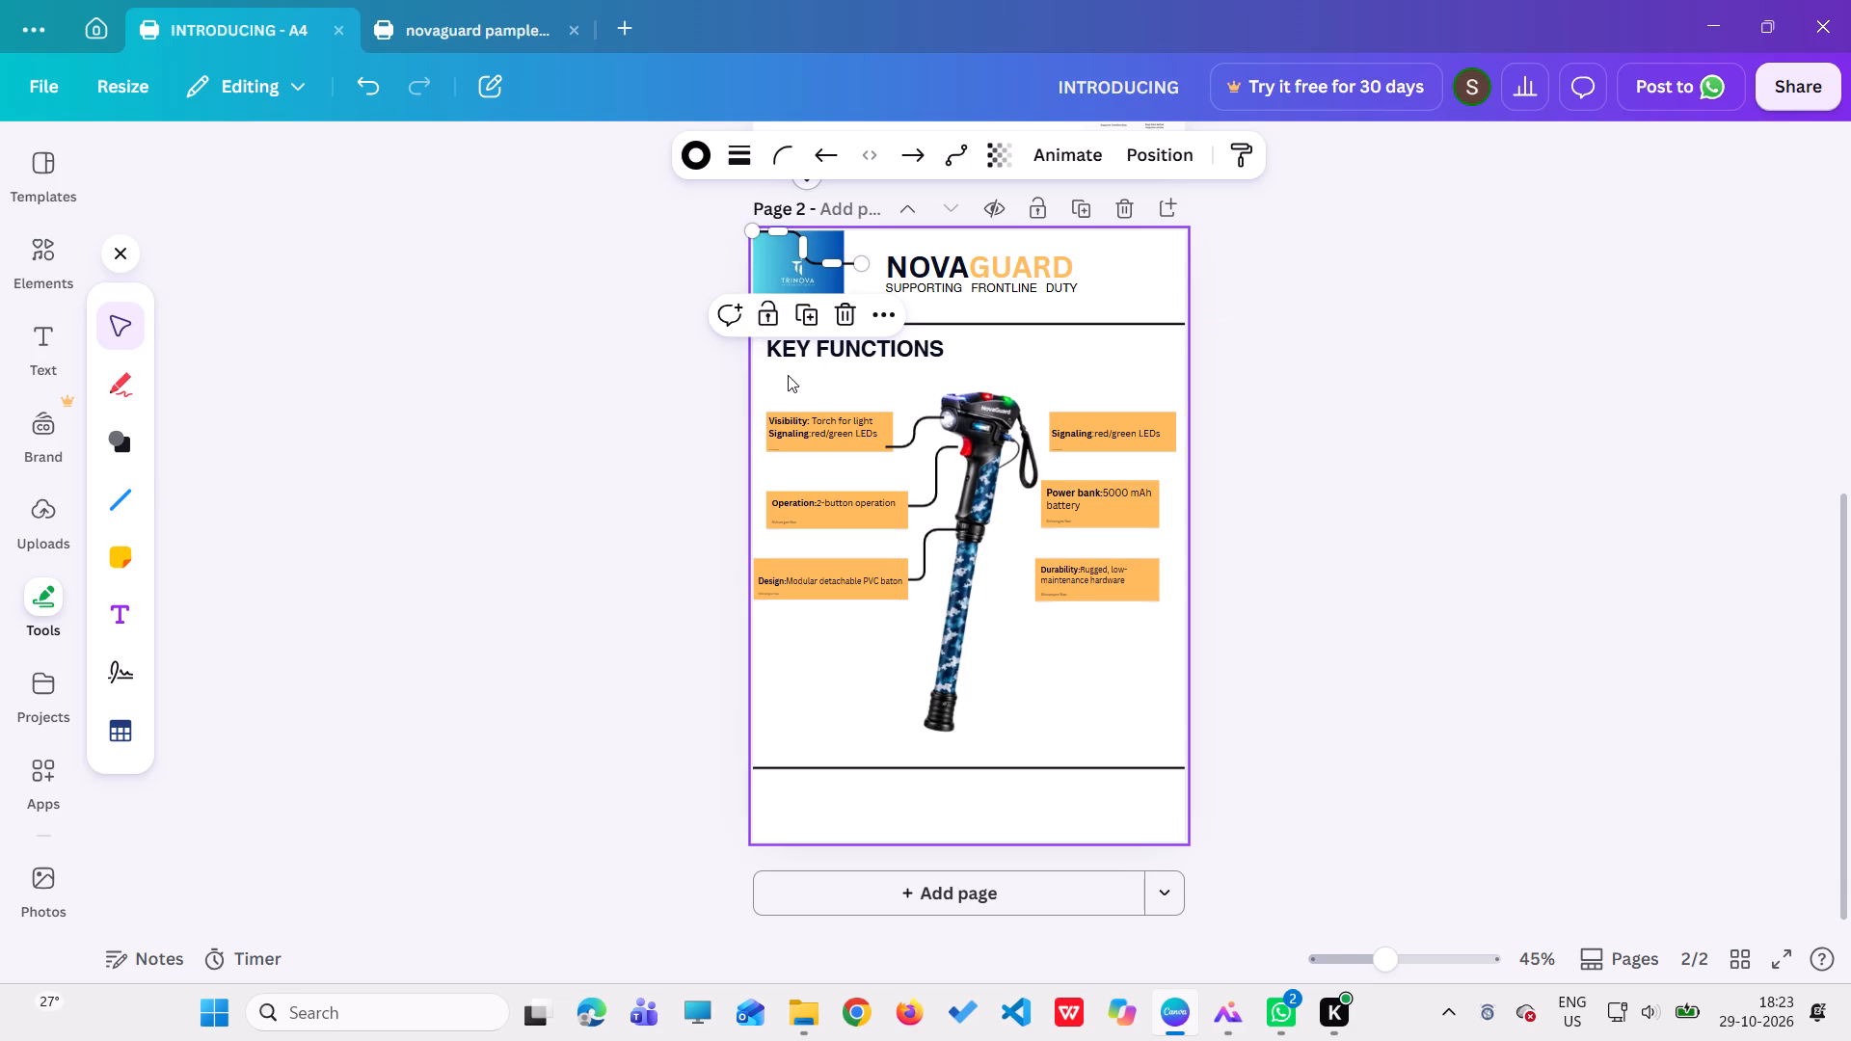
# Move the pasted connector off the logo so its baton end rests on the camouflage shaft, just below the Durability note's level.
pyautogui.click(994, 361)
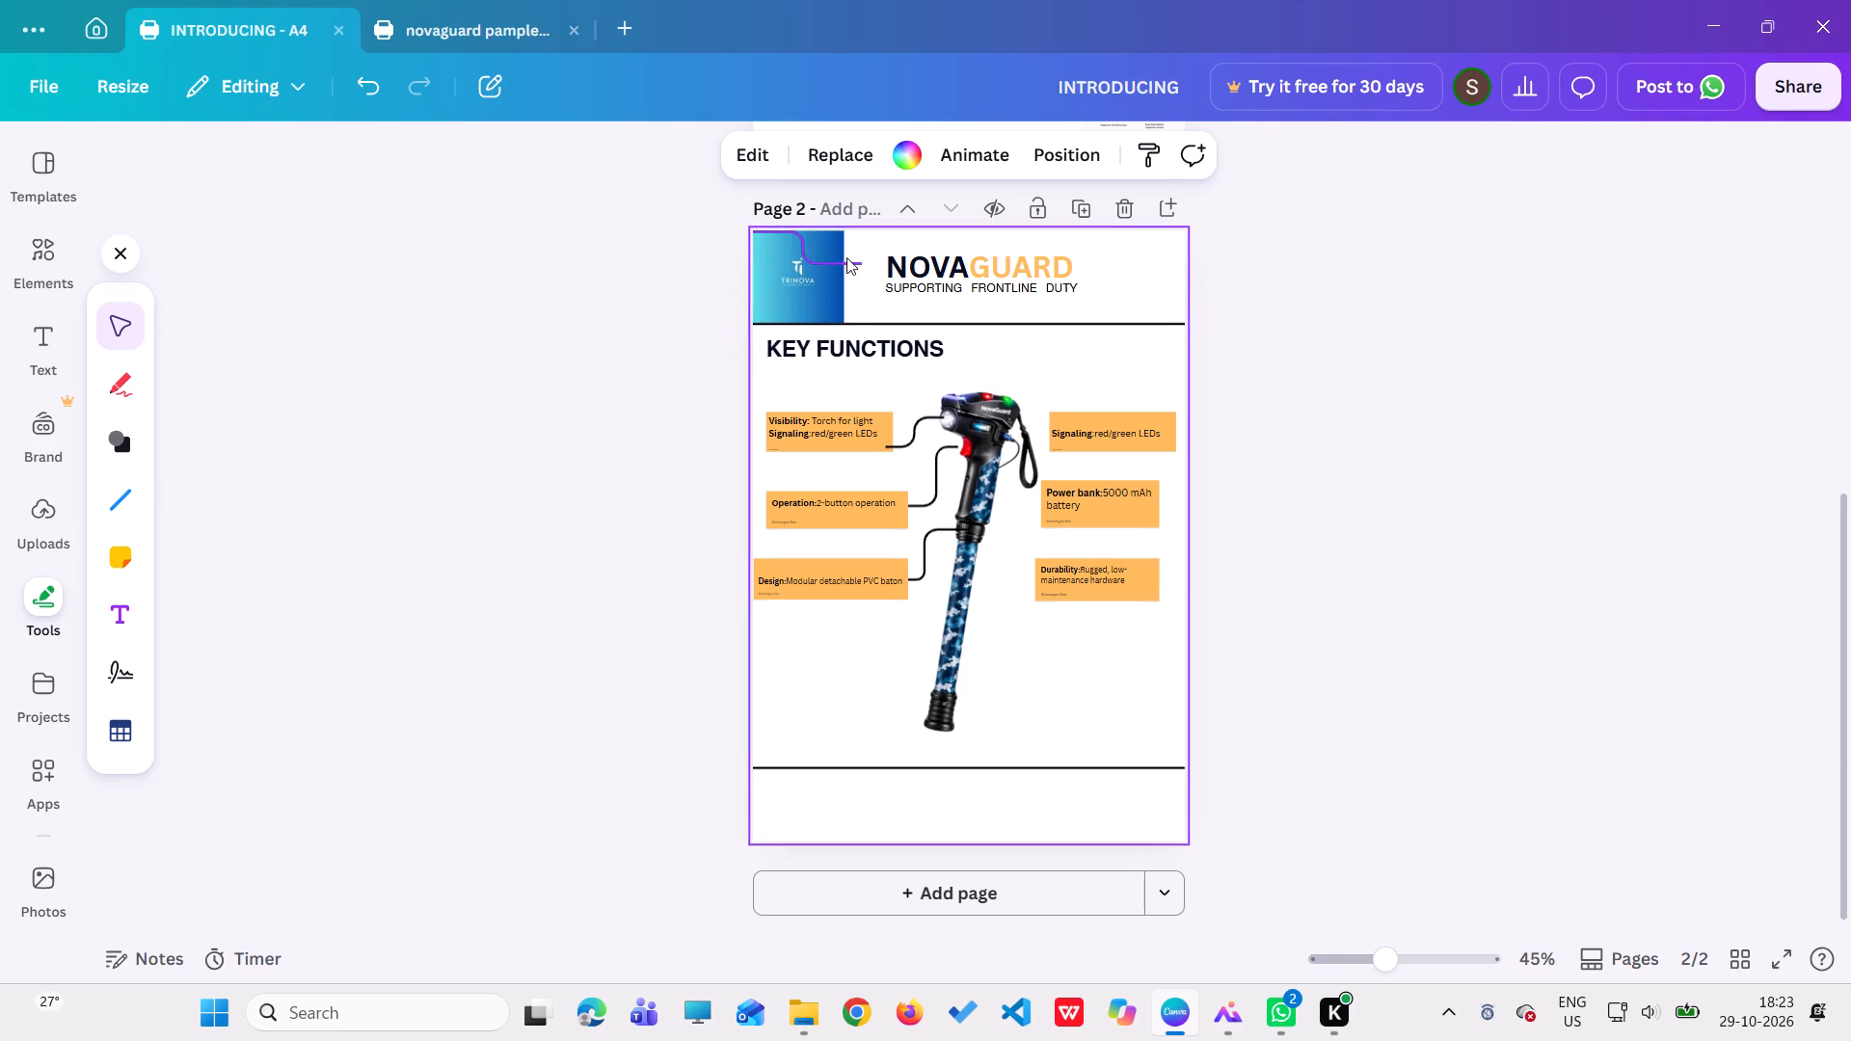
pyautogui.moveTo(838, 259); pyautogui.dragTo(1081, 605)
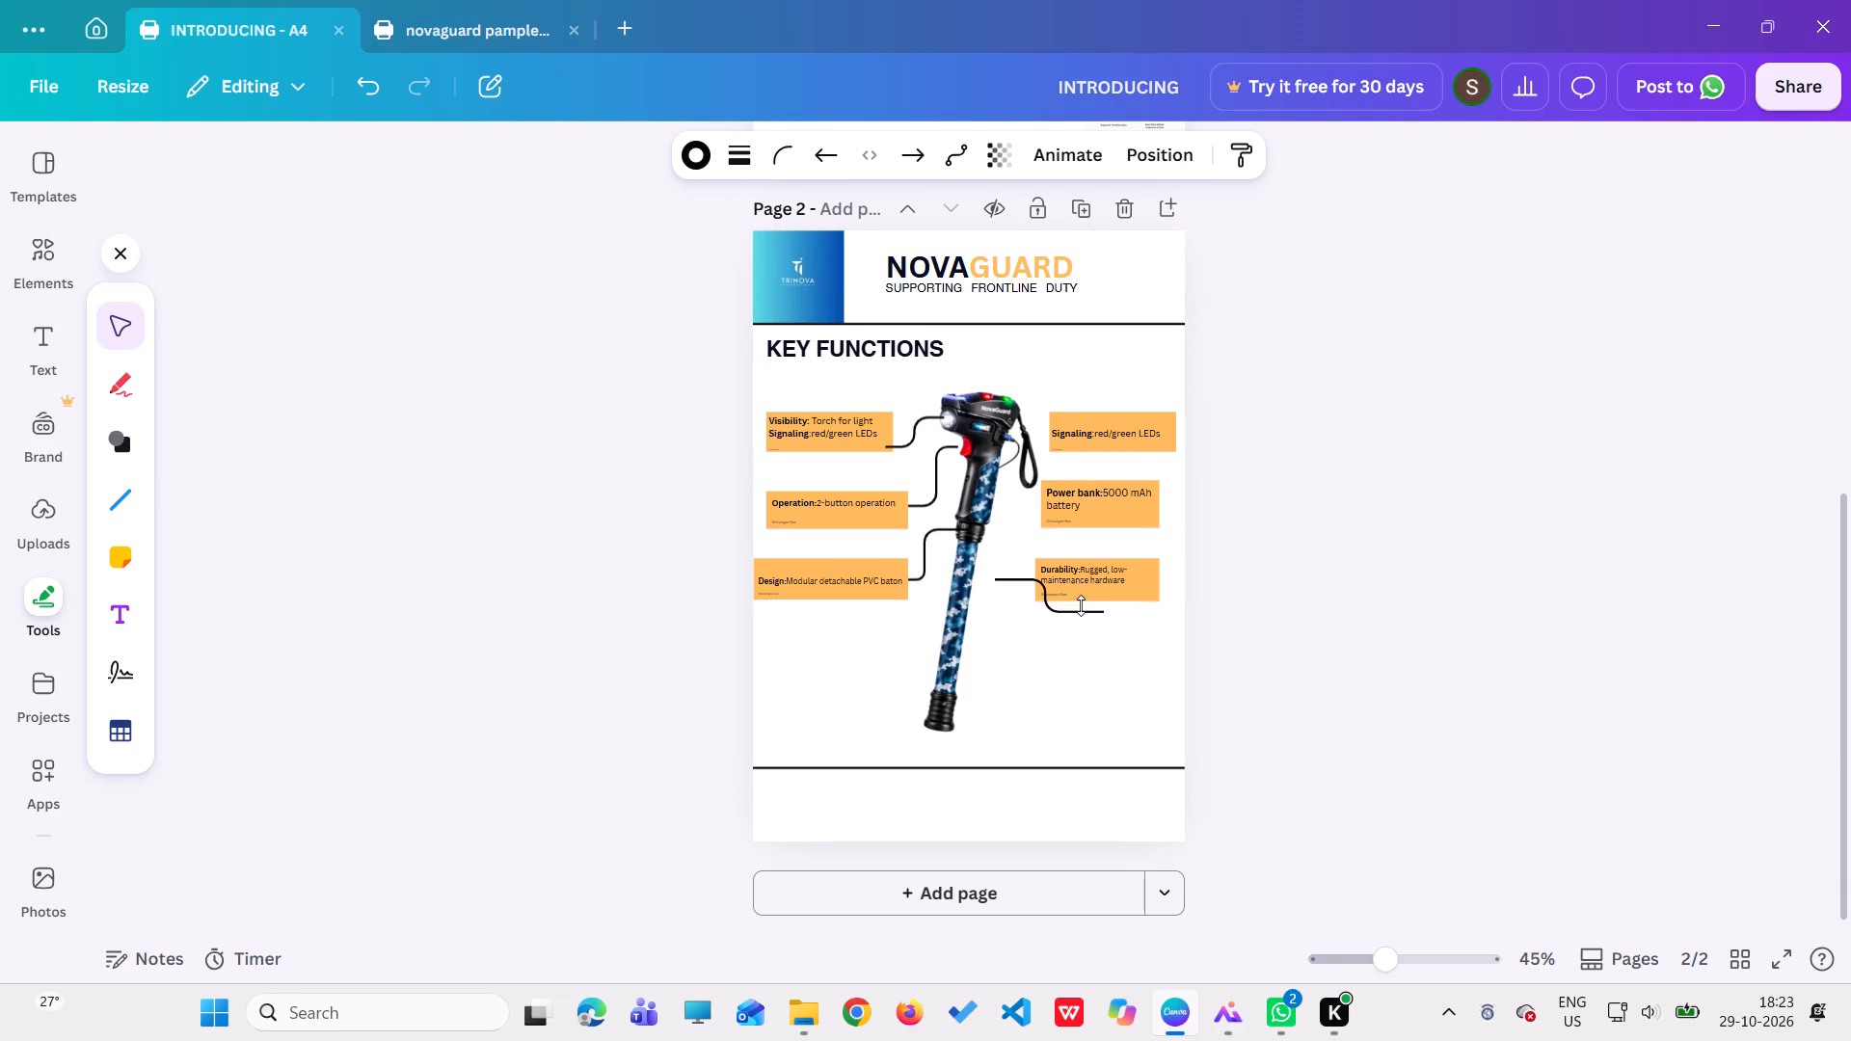
pyautogui.moveTo(1081, 605); pyautogui.dragTo(1060, 576)
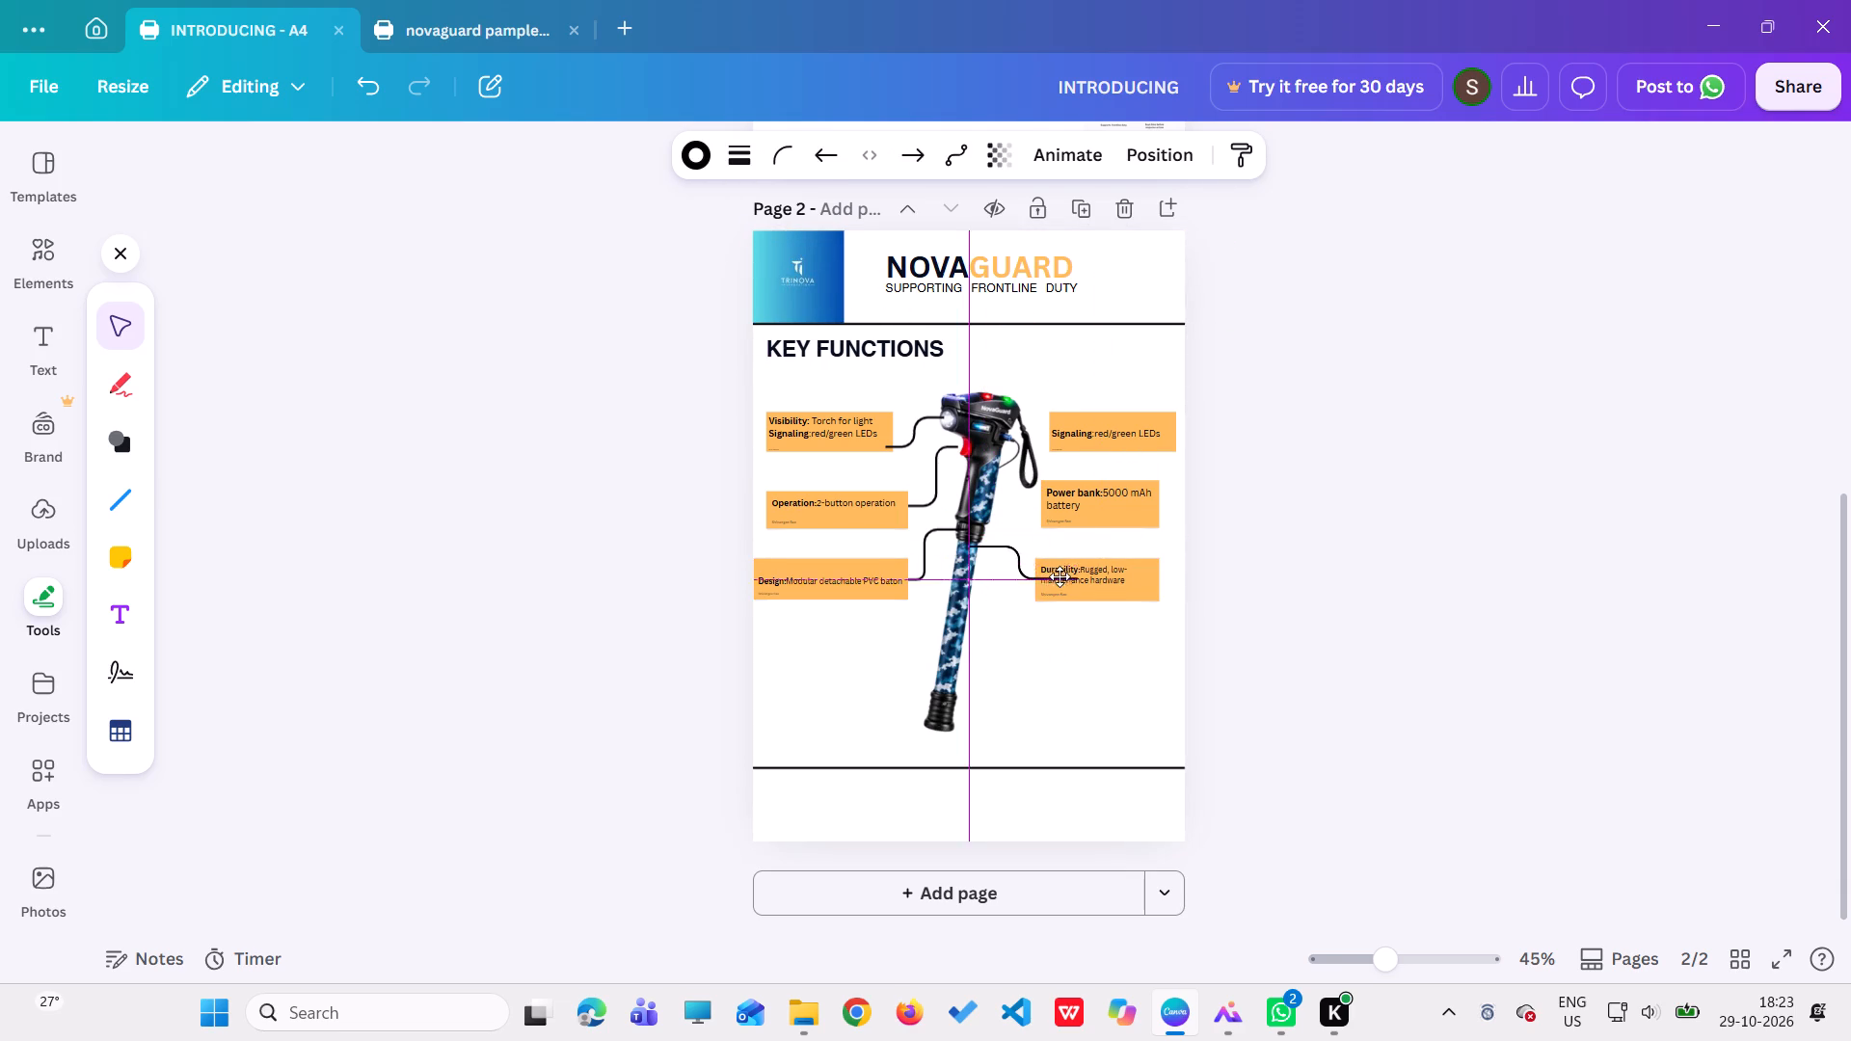
pyautogui.moveTo(1060, 576); pyautogui.dragTo(1063, 540)
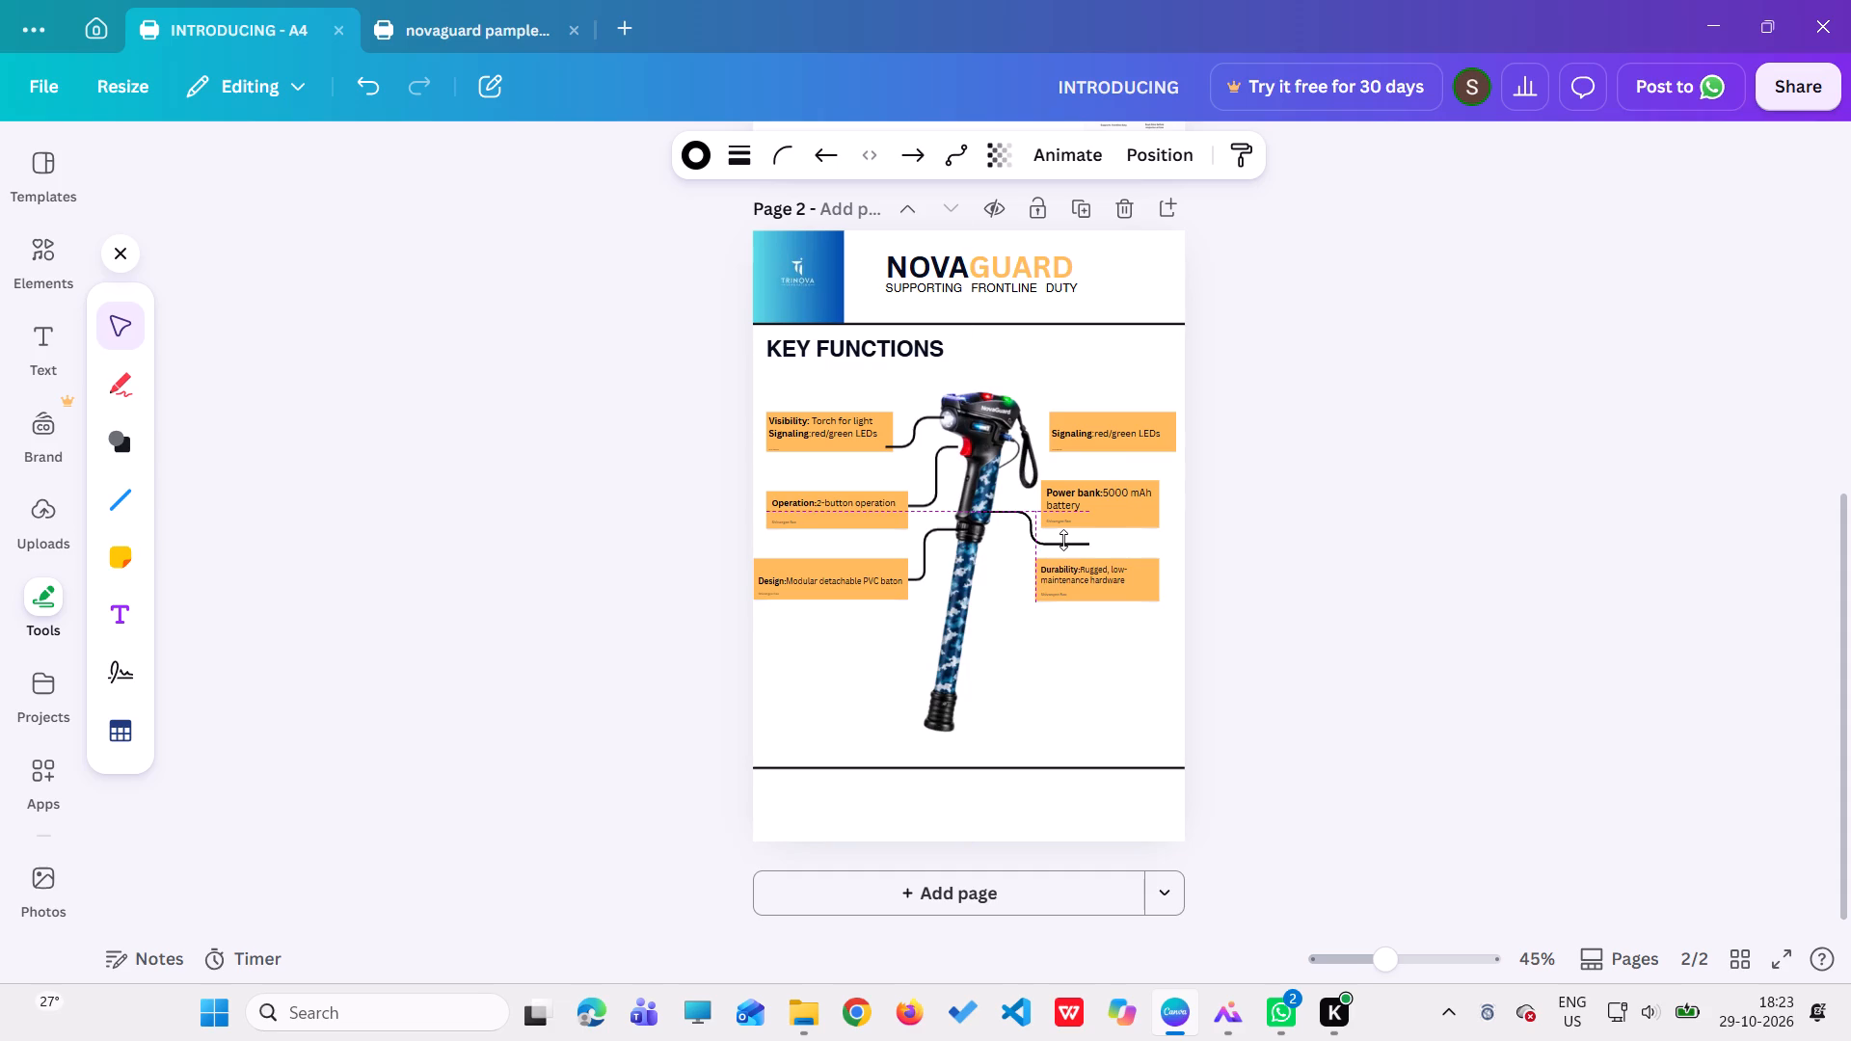
pyautogui.moveTo(1063, 540); pyautogui.dragTo(1051, 644)
# Raise the connector's outer run and attach its free end to the Durability note's edge nearest the baton.
pyautogui.moveTo(1042, 643); pyautogui.dragTo(1033, 586)
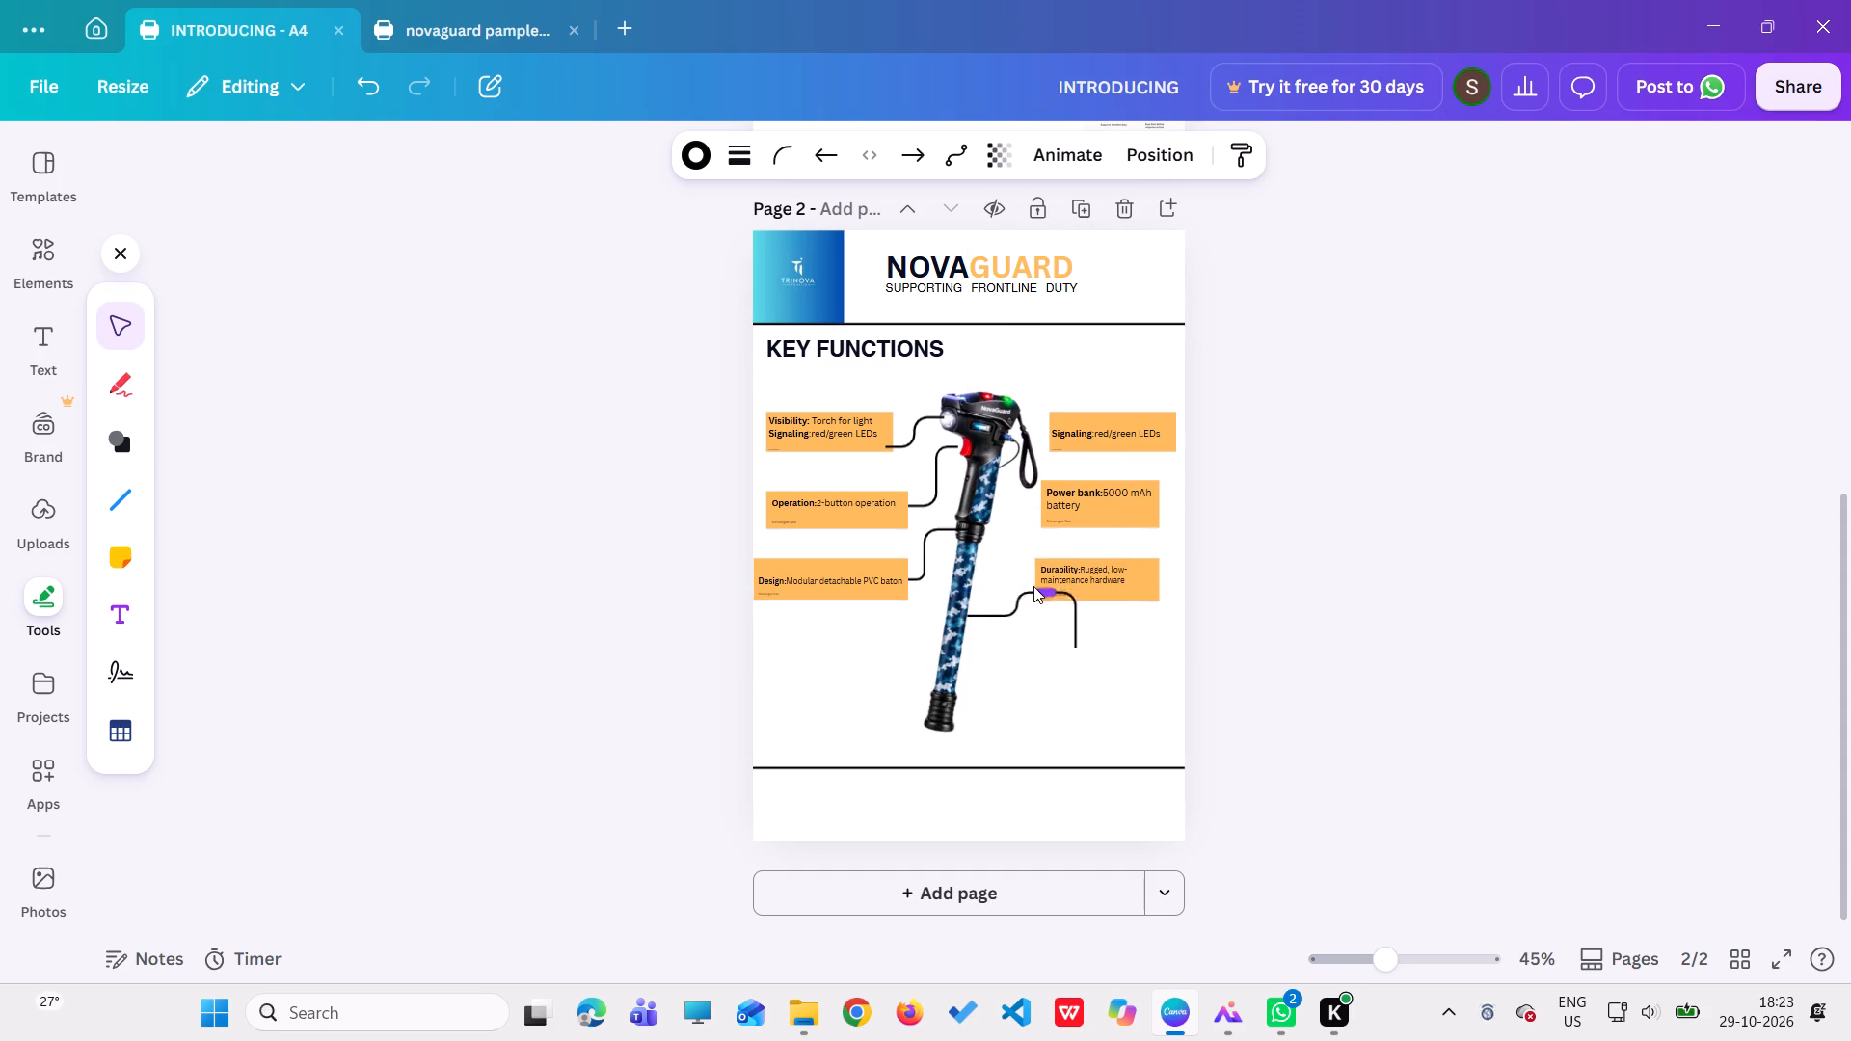
pyautogui.moveTo(1033, 586); pyautogui.dragTo(1010, 566)
pyautogui.moveTo(1075, 649); pyautogui.dragTo(1071, 613)
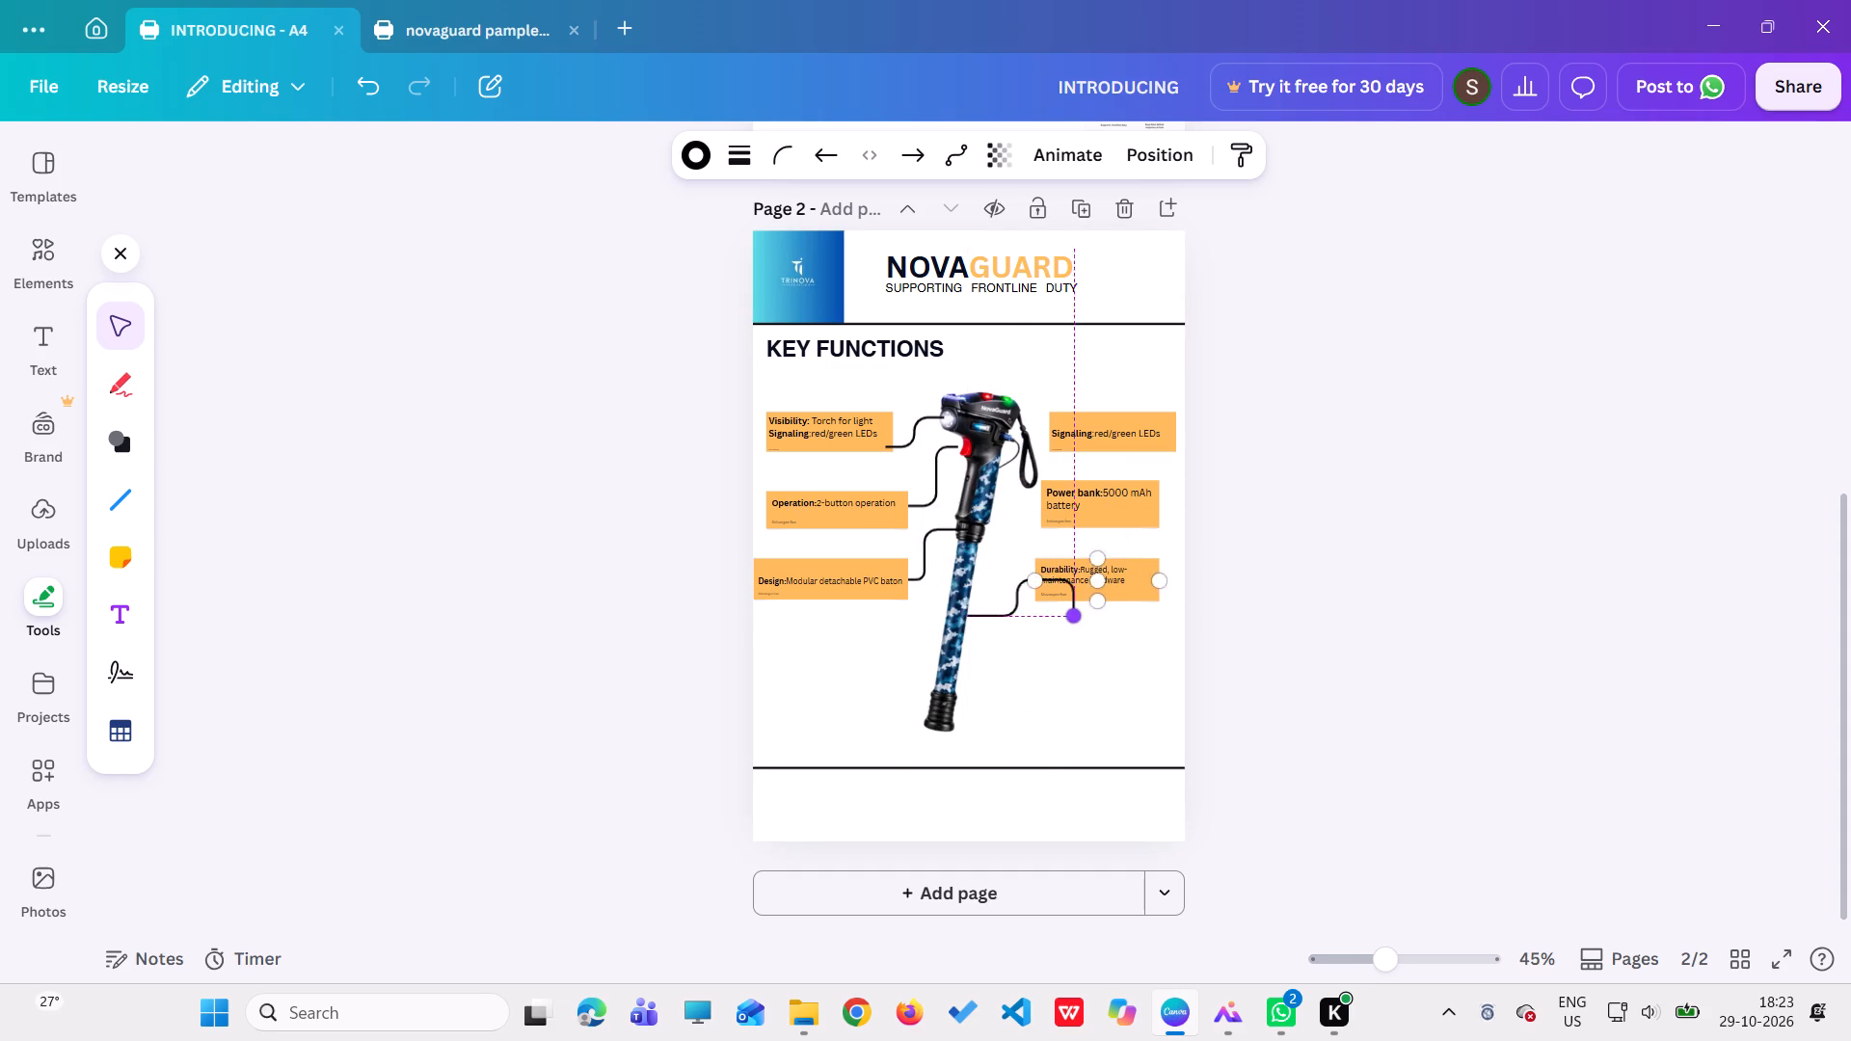
pyautogui.moveTo(1071, 613); pyautogui.dragTo(1034, 574)
pyautogui.click(1056, 644)
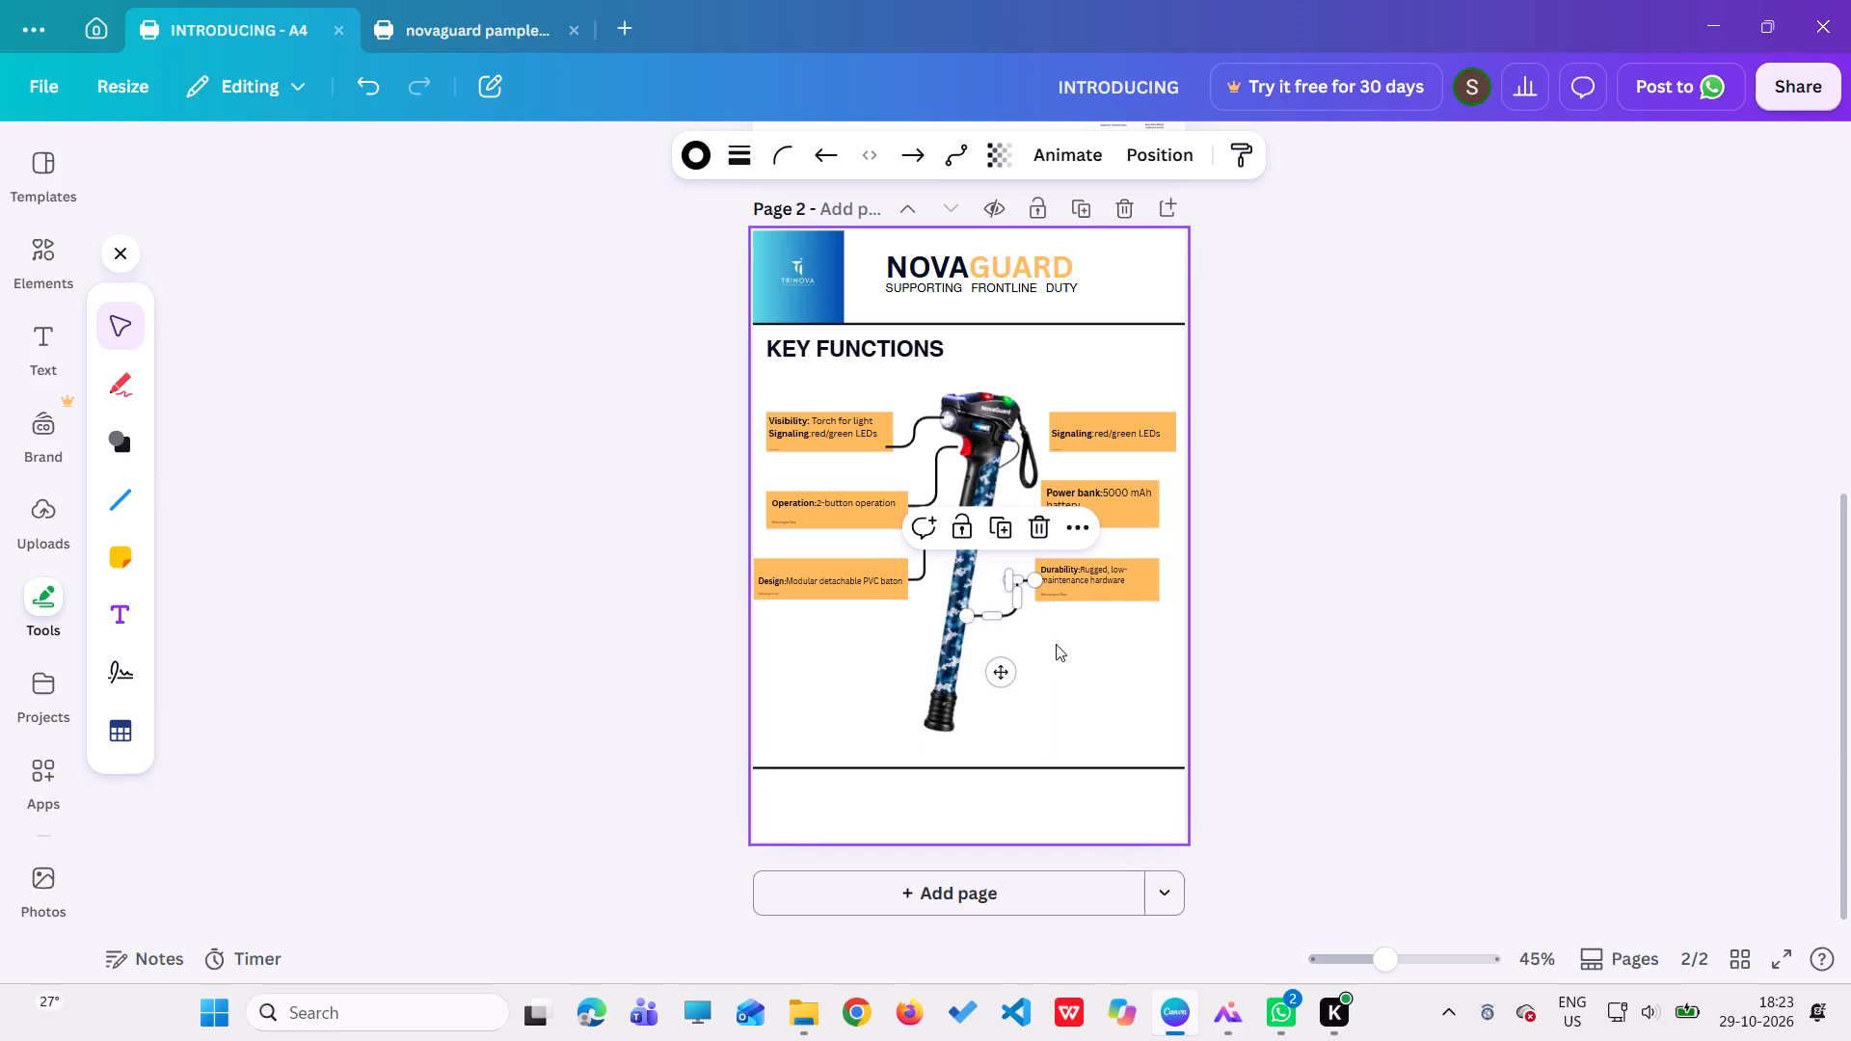
pyautogui.click(1023, 581)
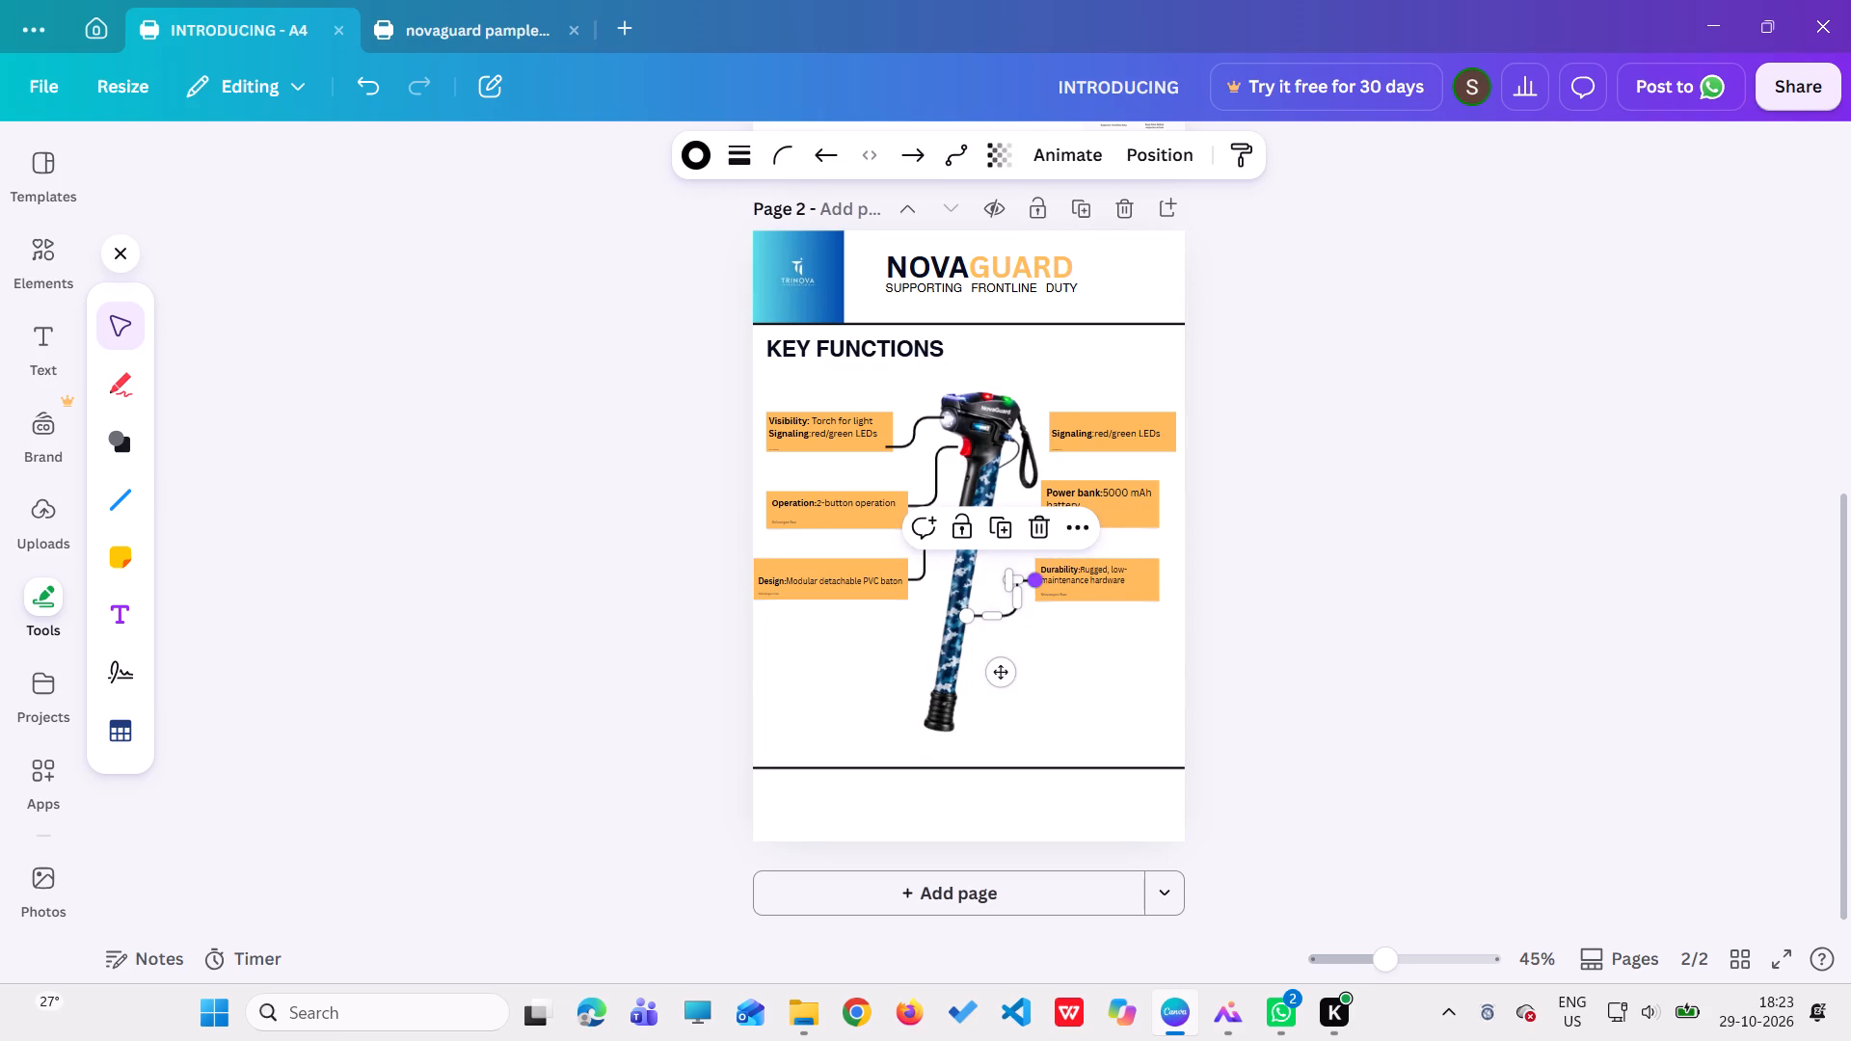
# Reshape the Durability connector so its vertical run sits close to the baton shaft and its free end meets the Durability note's near edge.
pyautogui.moveTo(1035, 580); pyautogui.dragTo(1045, 574)
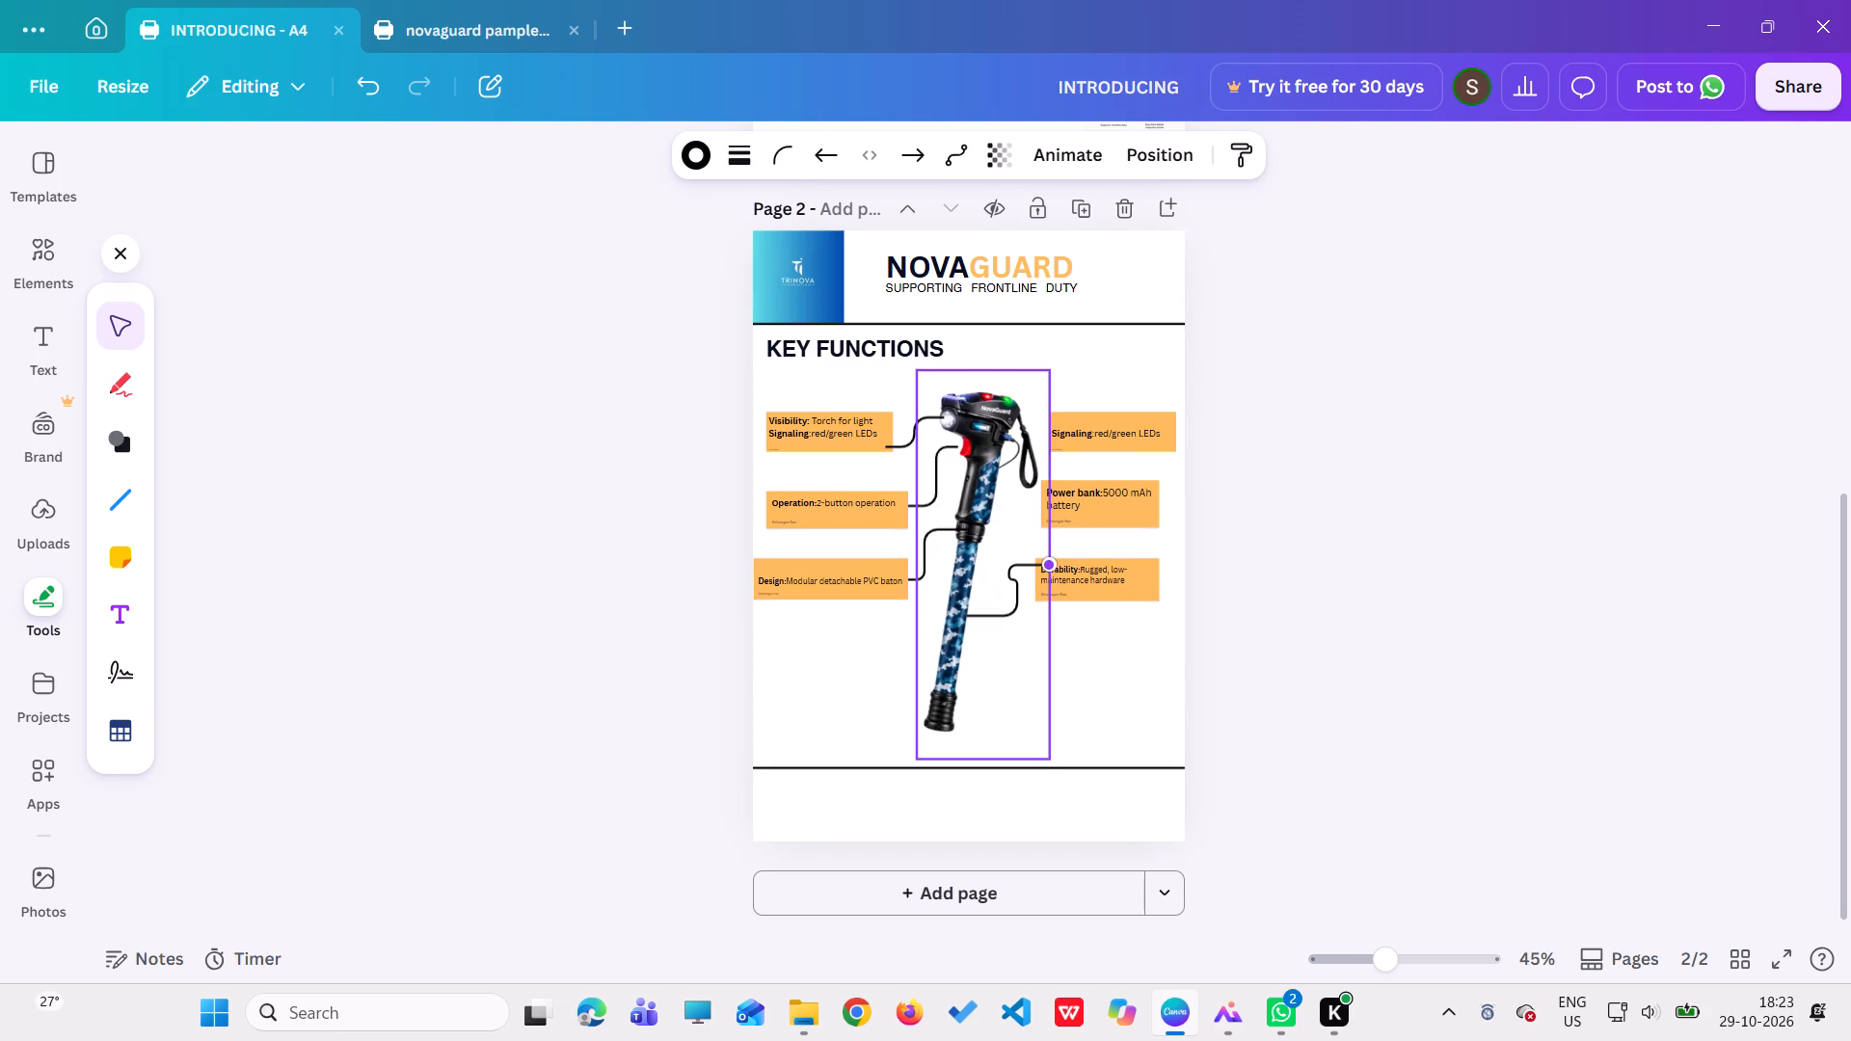
pyautogui.moveTo(1045, 574); pyautogui.dragTo(1039, 557)
pyautogui.click(1022, 592)
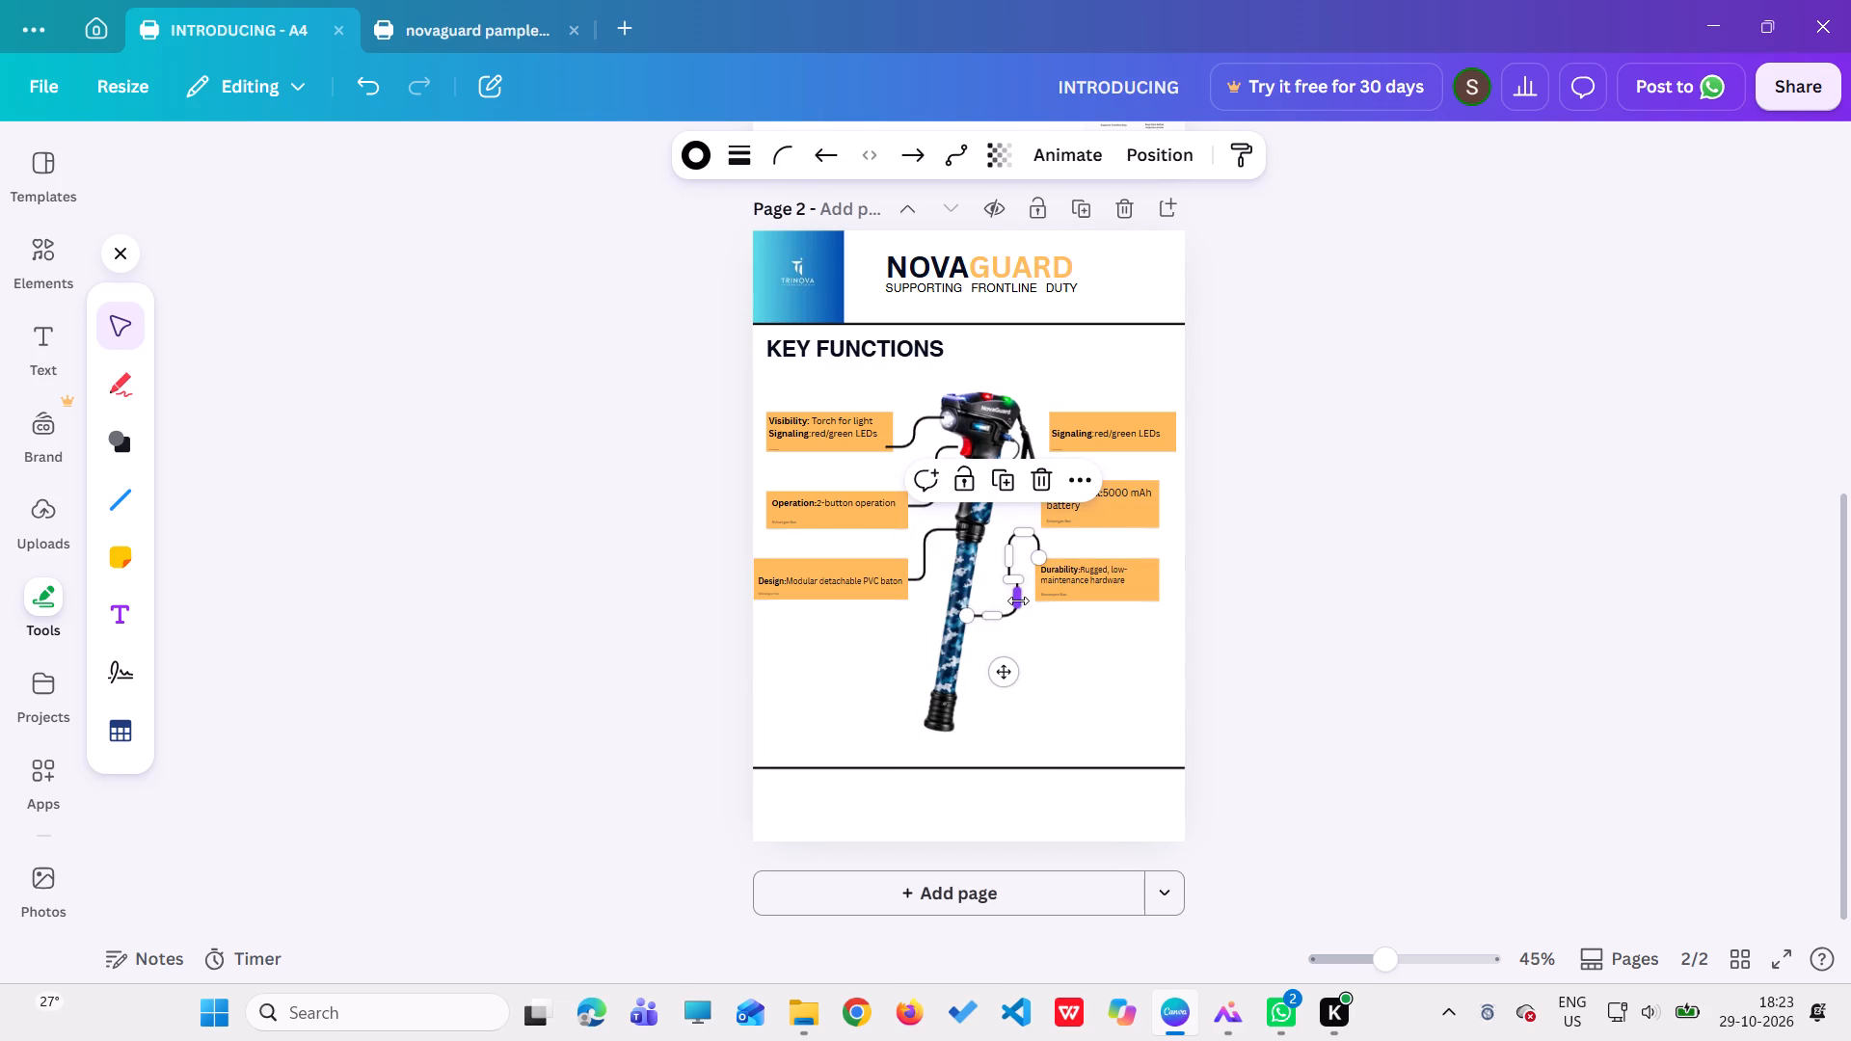
pyautogui.moveTo(1018, 601); pyautogui.dragTo(1002, 598)
pyautogui.moveTo(1038, 563); pyautogui.dragTo(1016, 578)
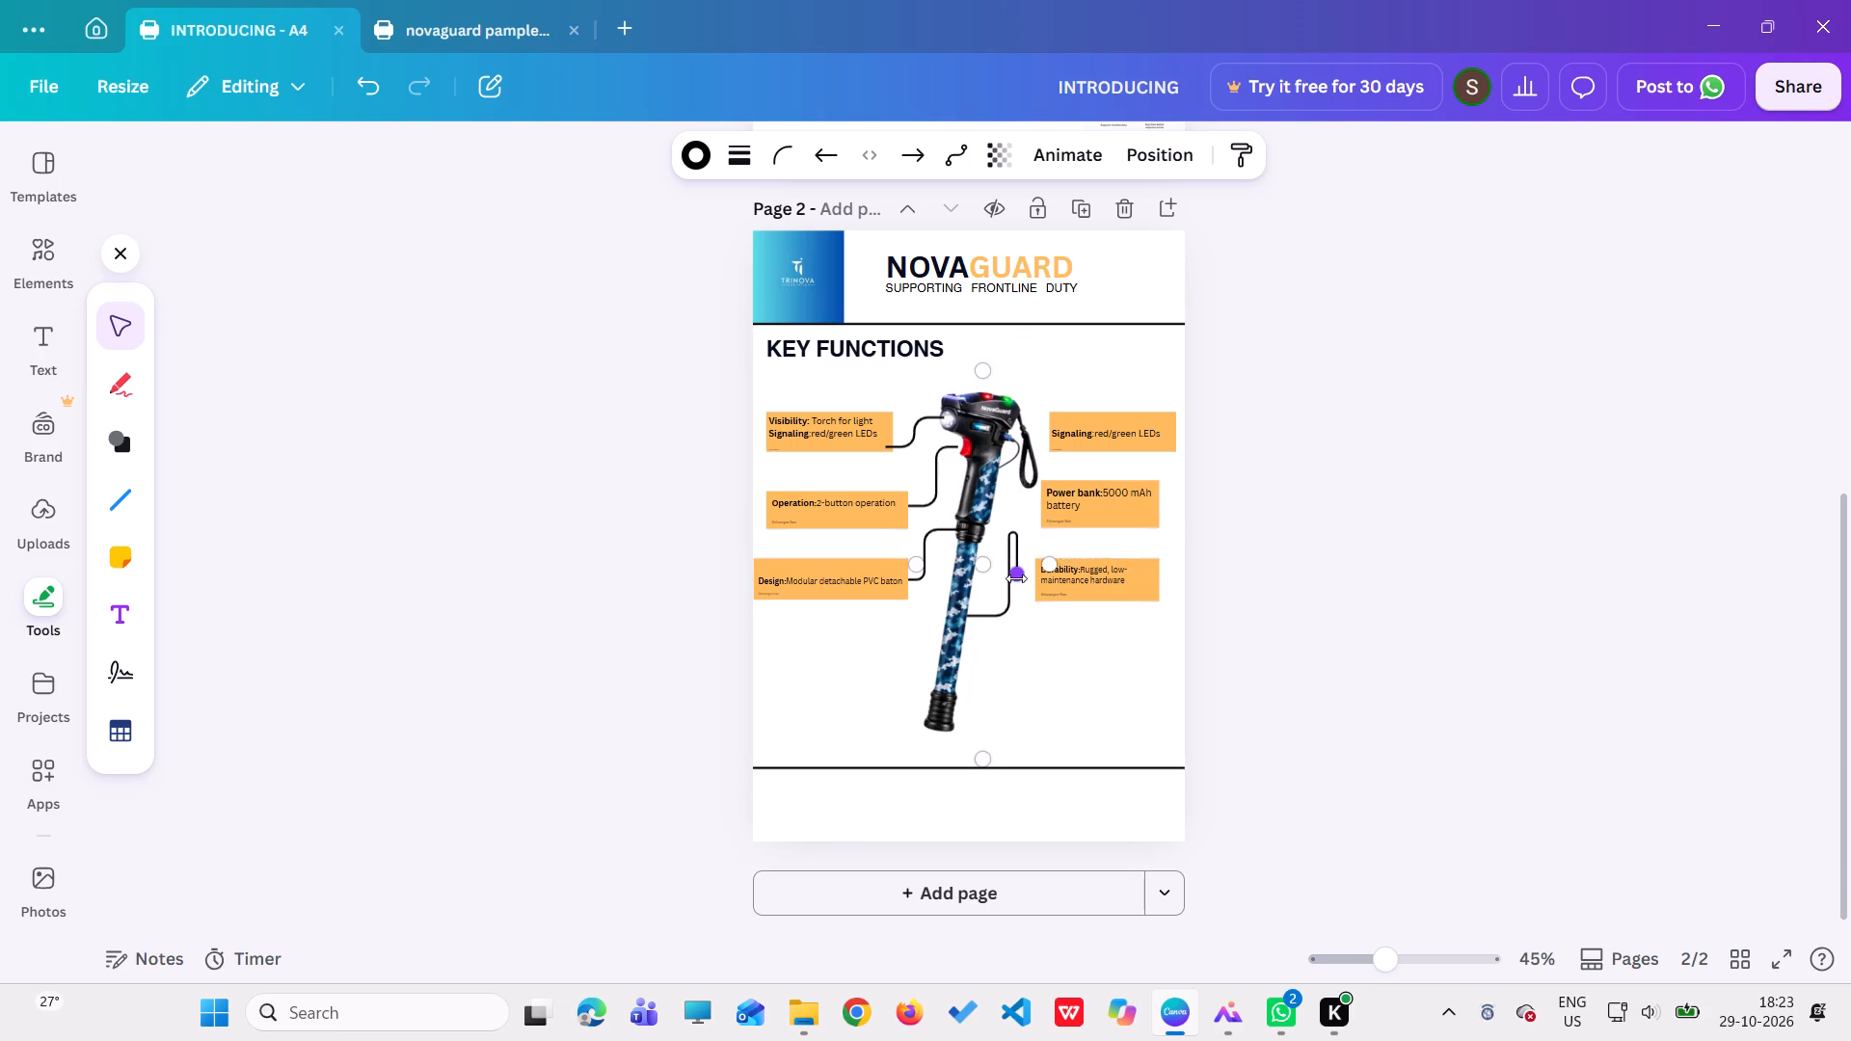
pyautogui.moveTo(1016, 578); pyautogui.dragTo(1006, 557)
pyautogui.moveTo(1006, 557); pyautogui.dragTo(1016, 535)
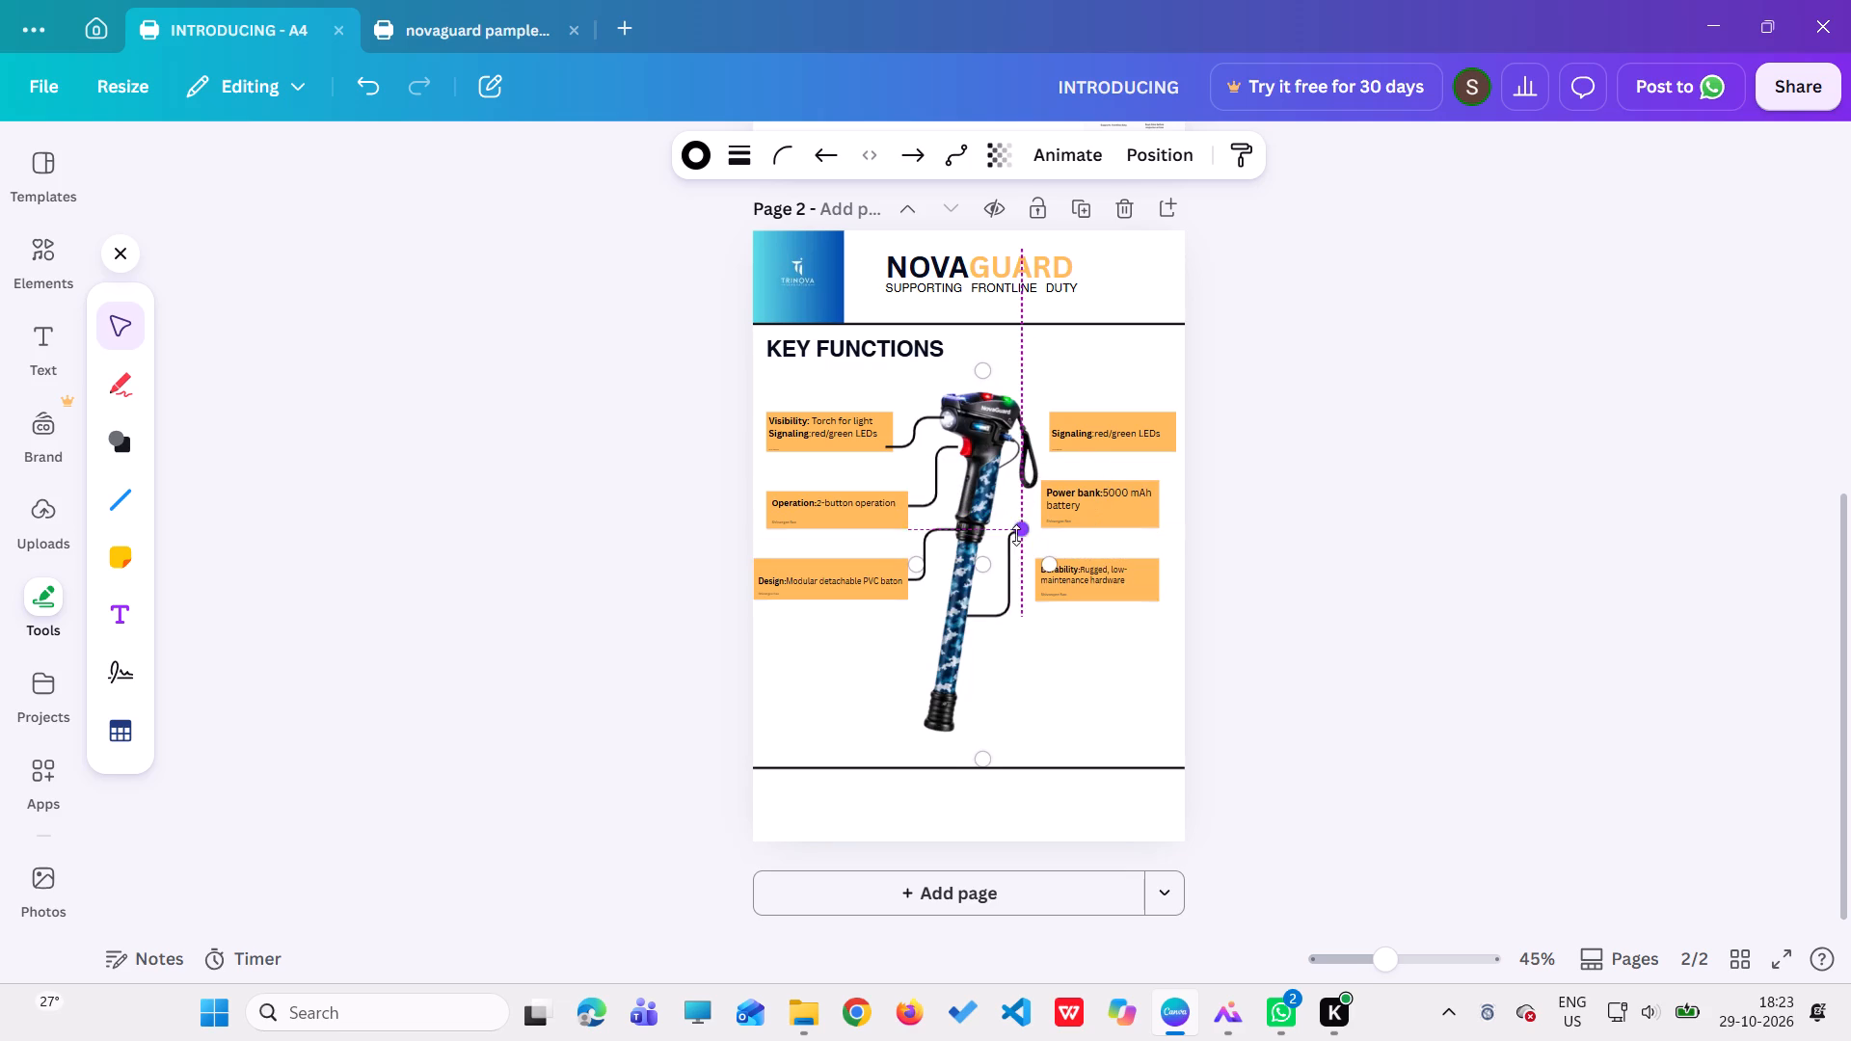
pyautogui.moveTo(1016, 535); pyautogui.dragTo(1006, 544)
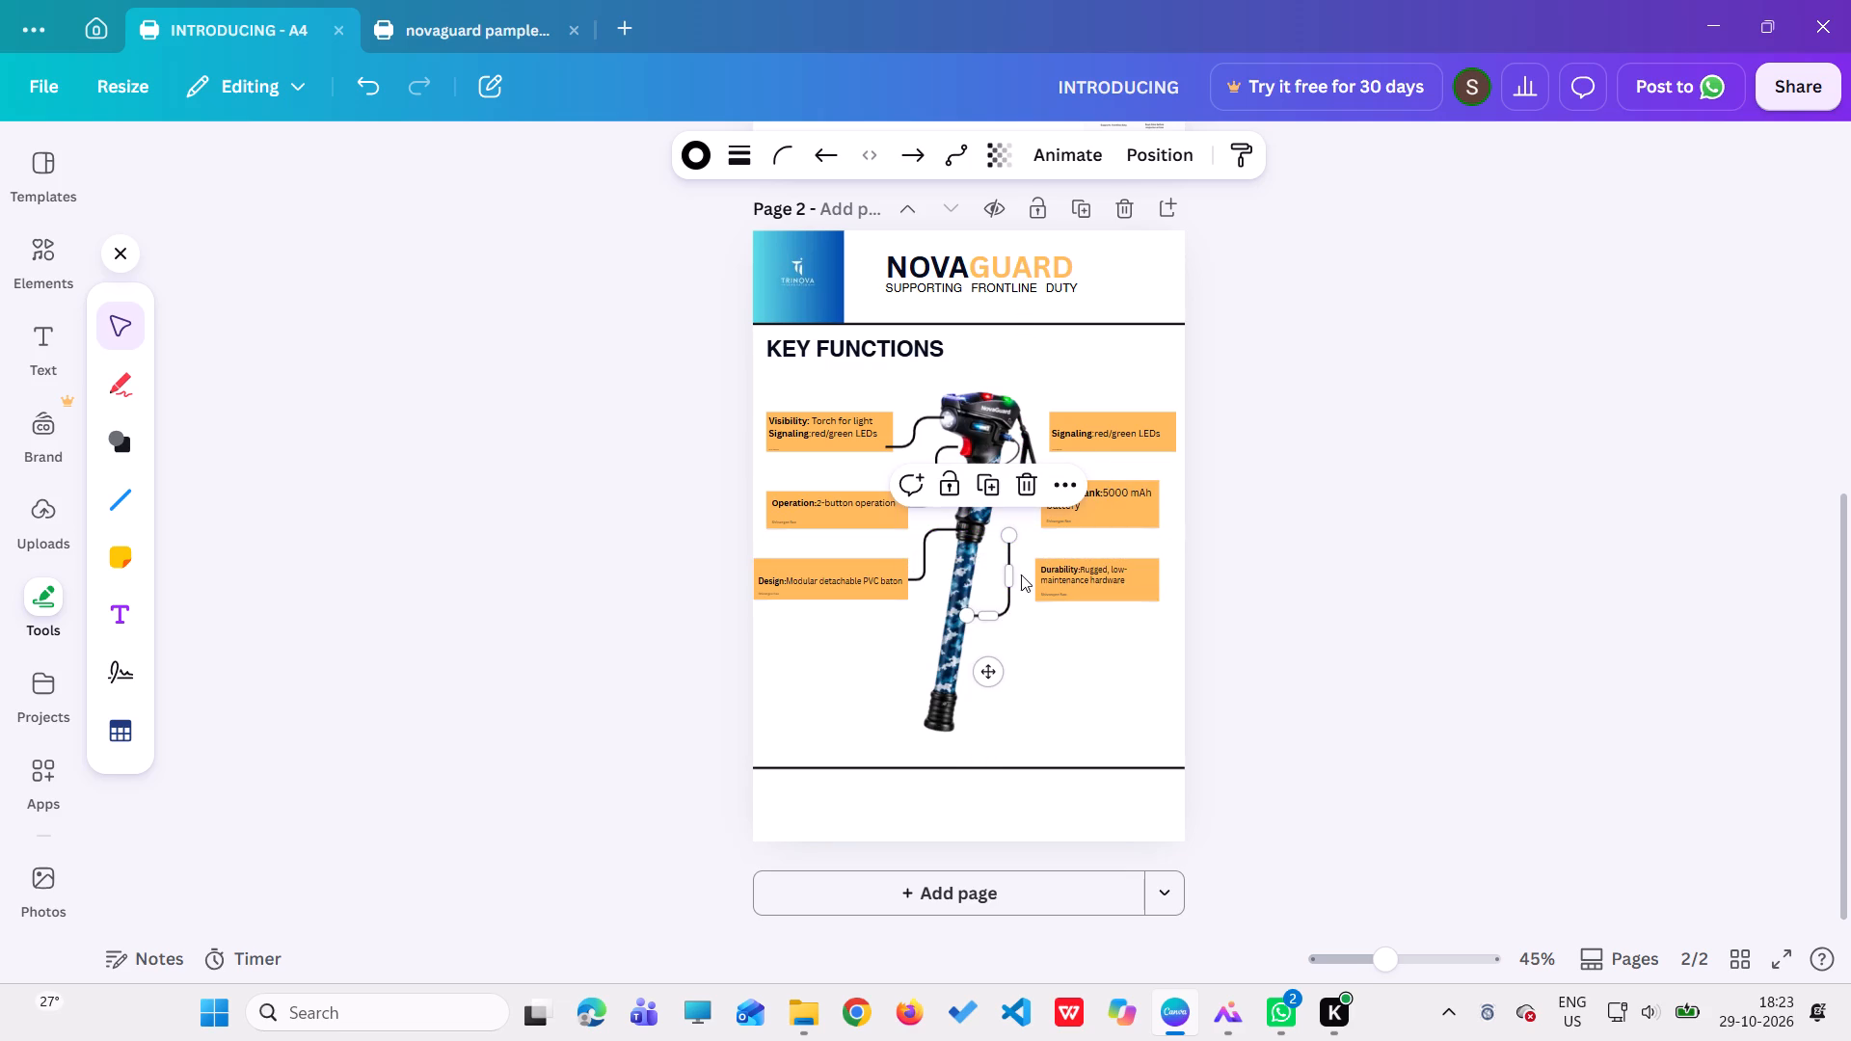
pyautogui.moveTo(1007, 576); pyautogui.dragTo(1024, 576)
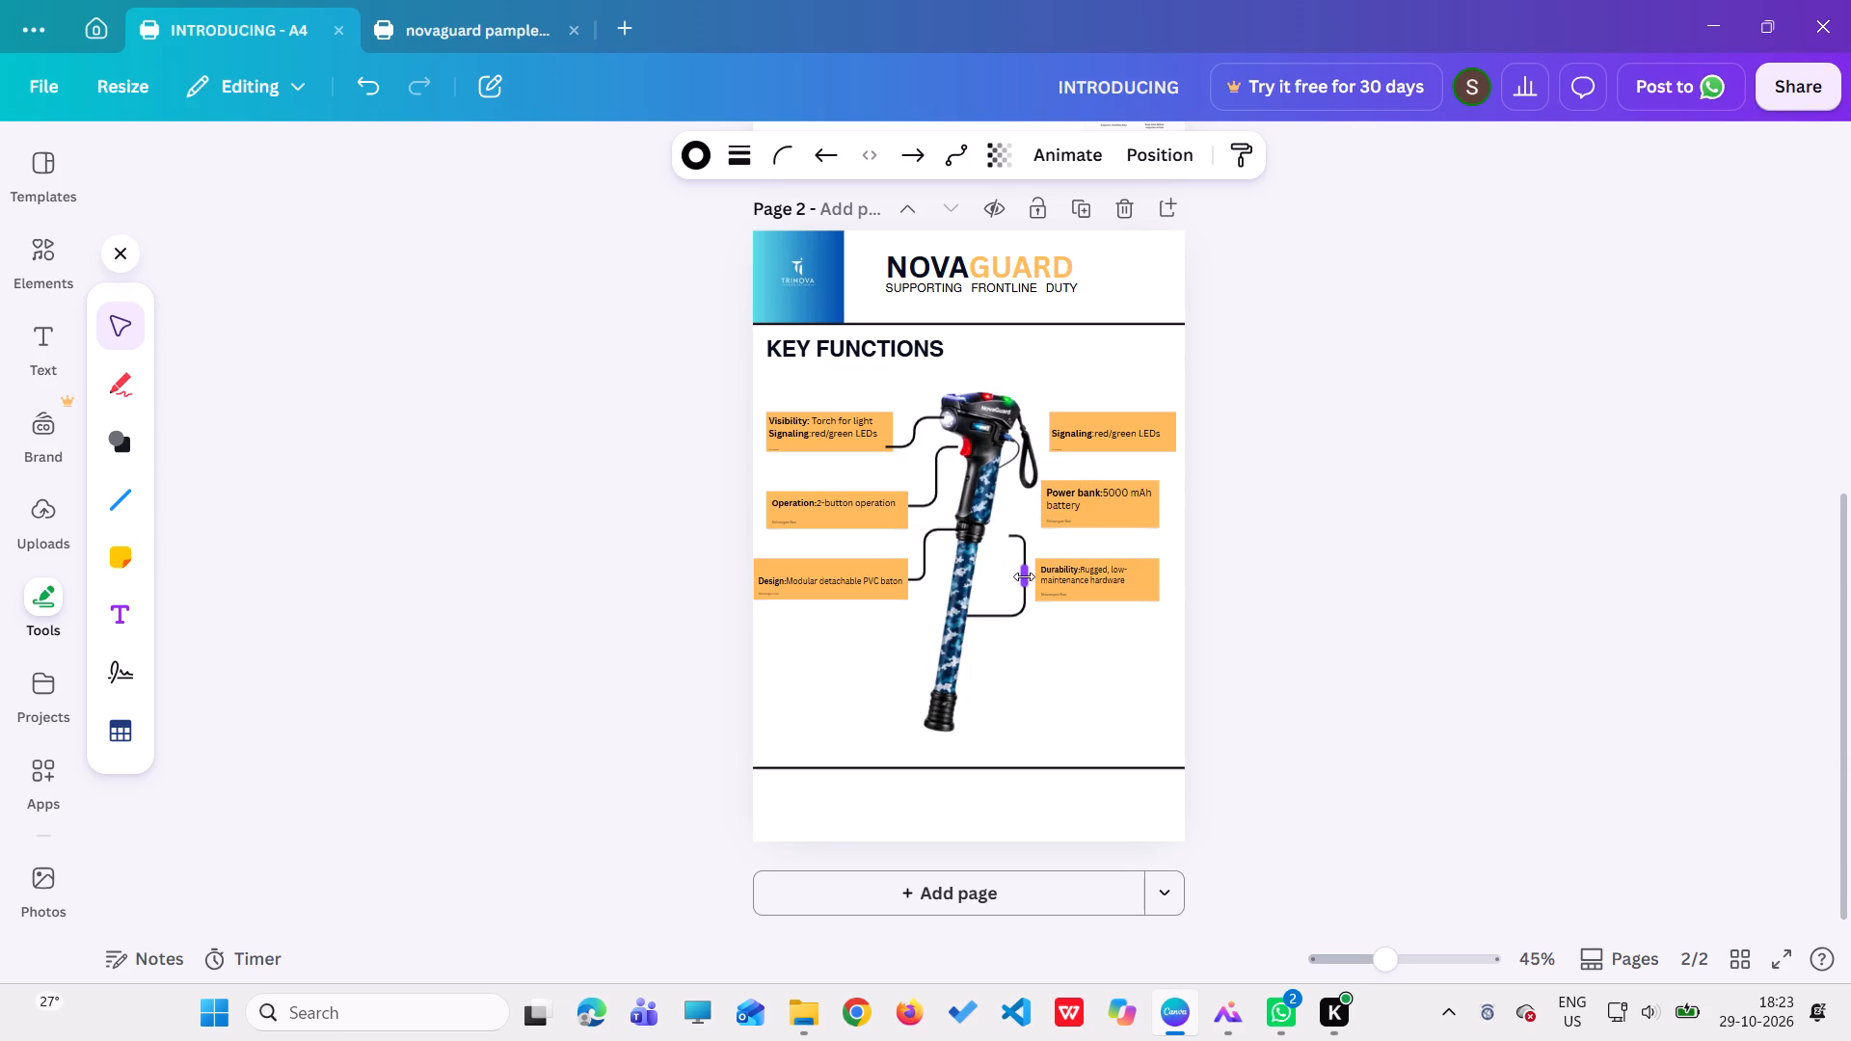
pyautogui.moveTo(1024, 576); pyautogui.dragTo(985, 584)
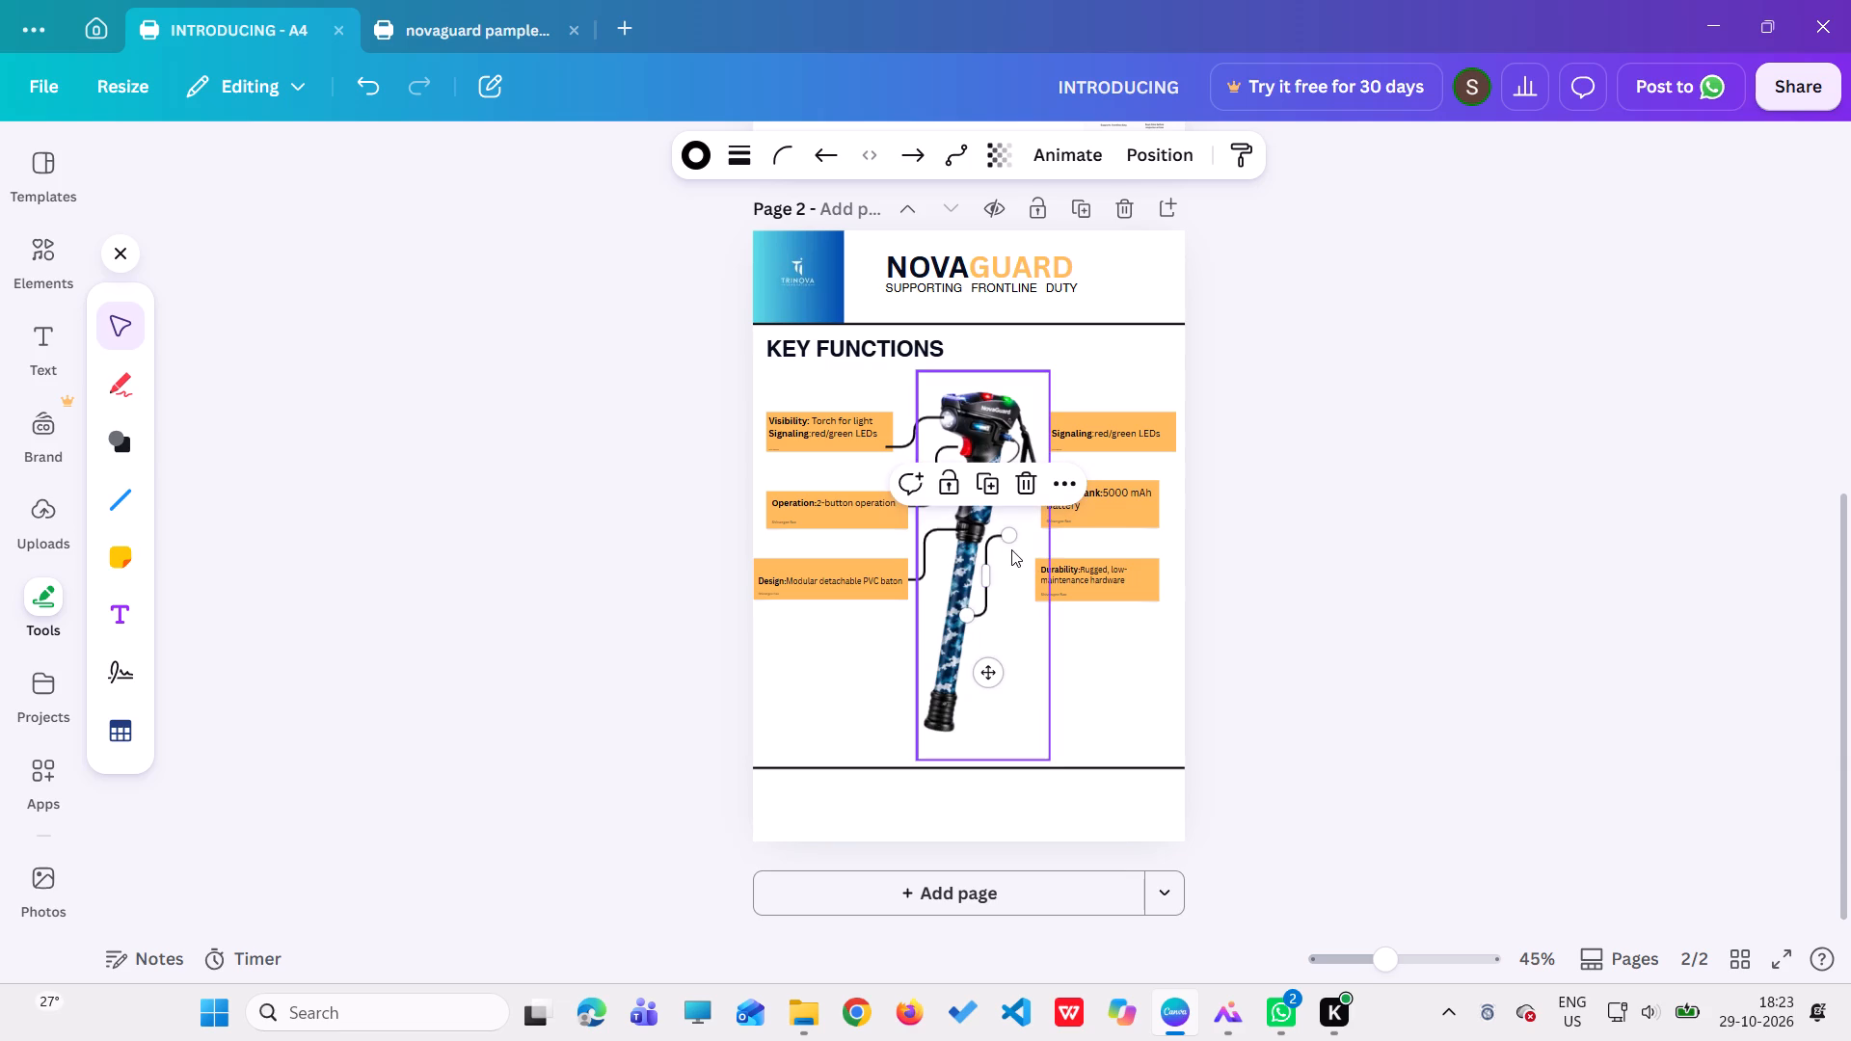
pyautogui.moveTo(1011, 539); pyautogui.dragTo(1033, 559)
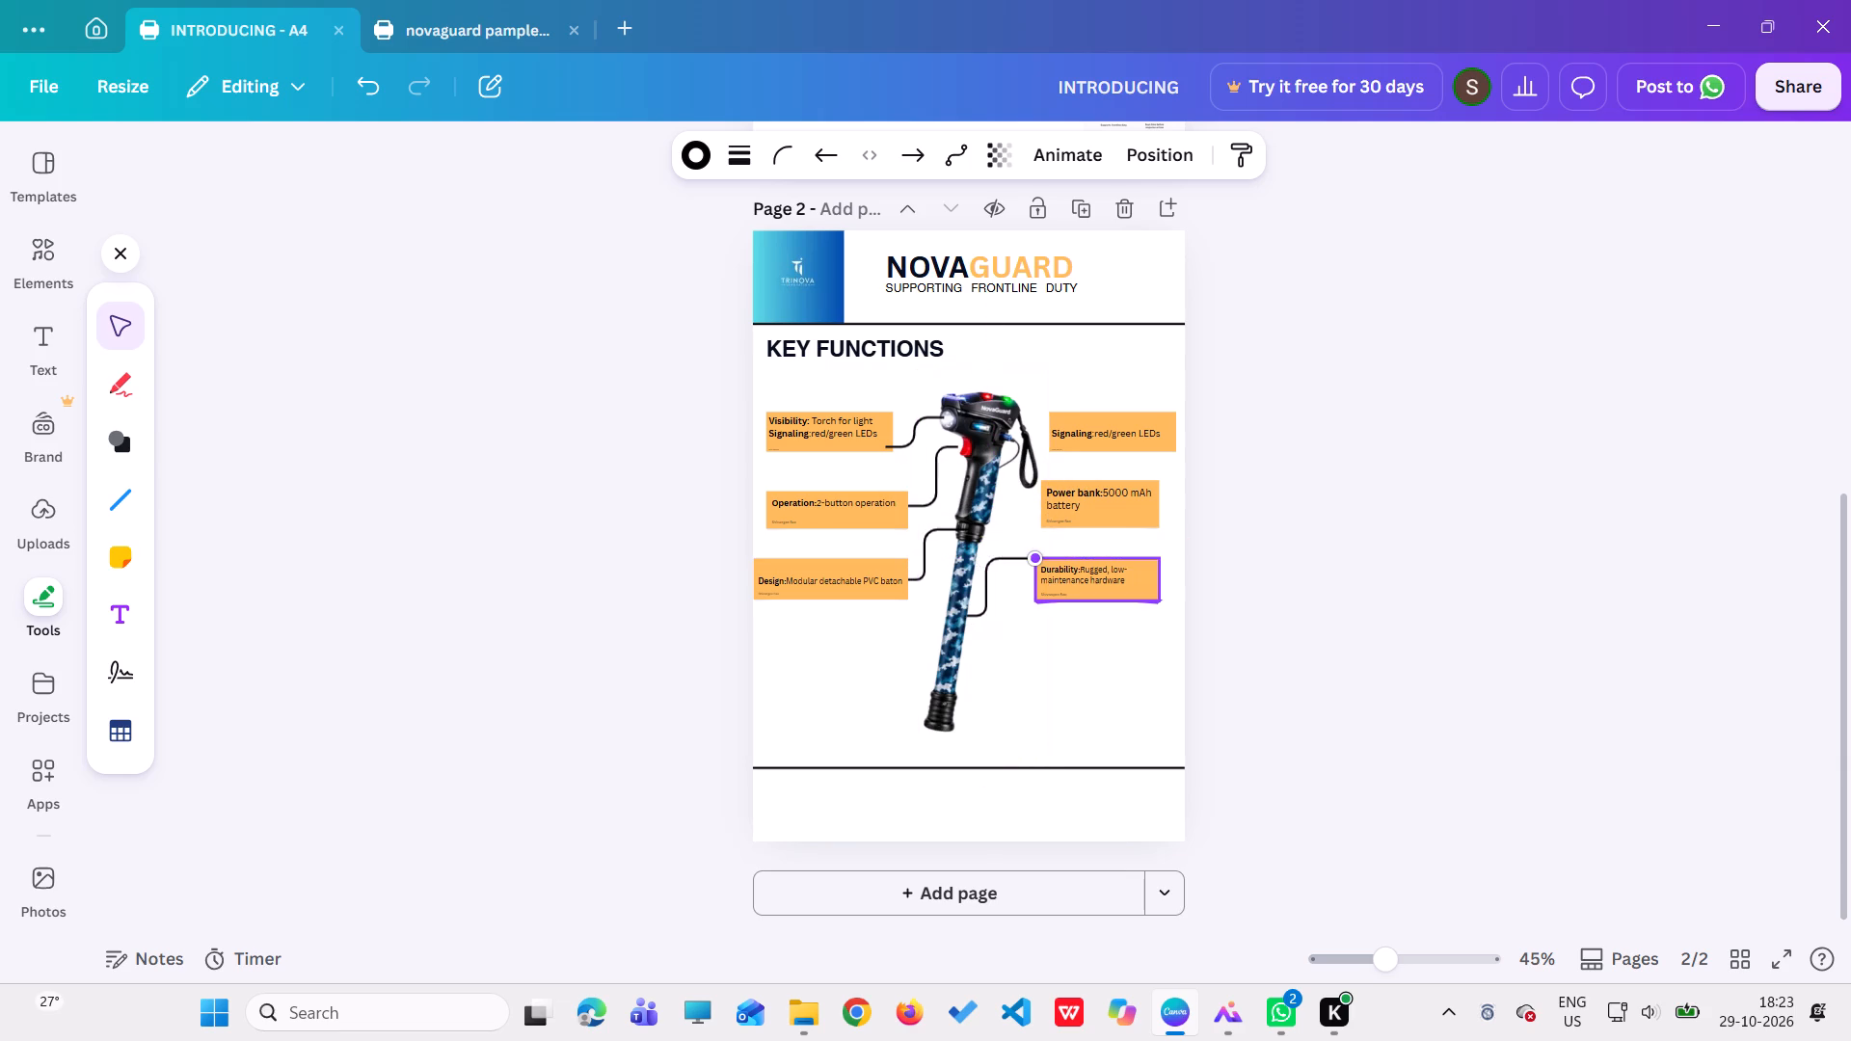
pyautogui.moveTo(1033, 559); pyautogui.dragTo(1024, 586)
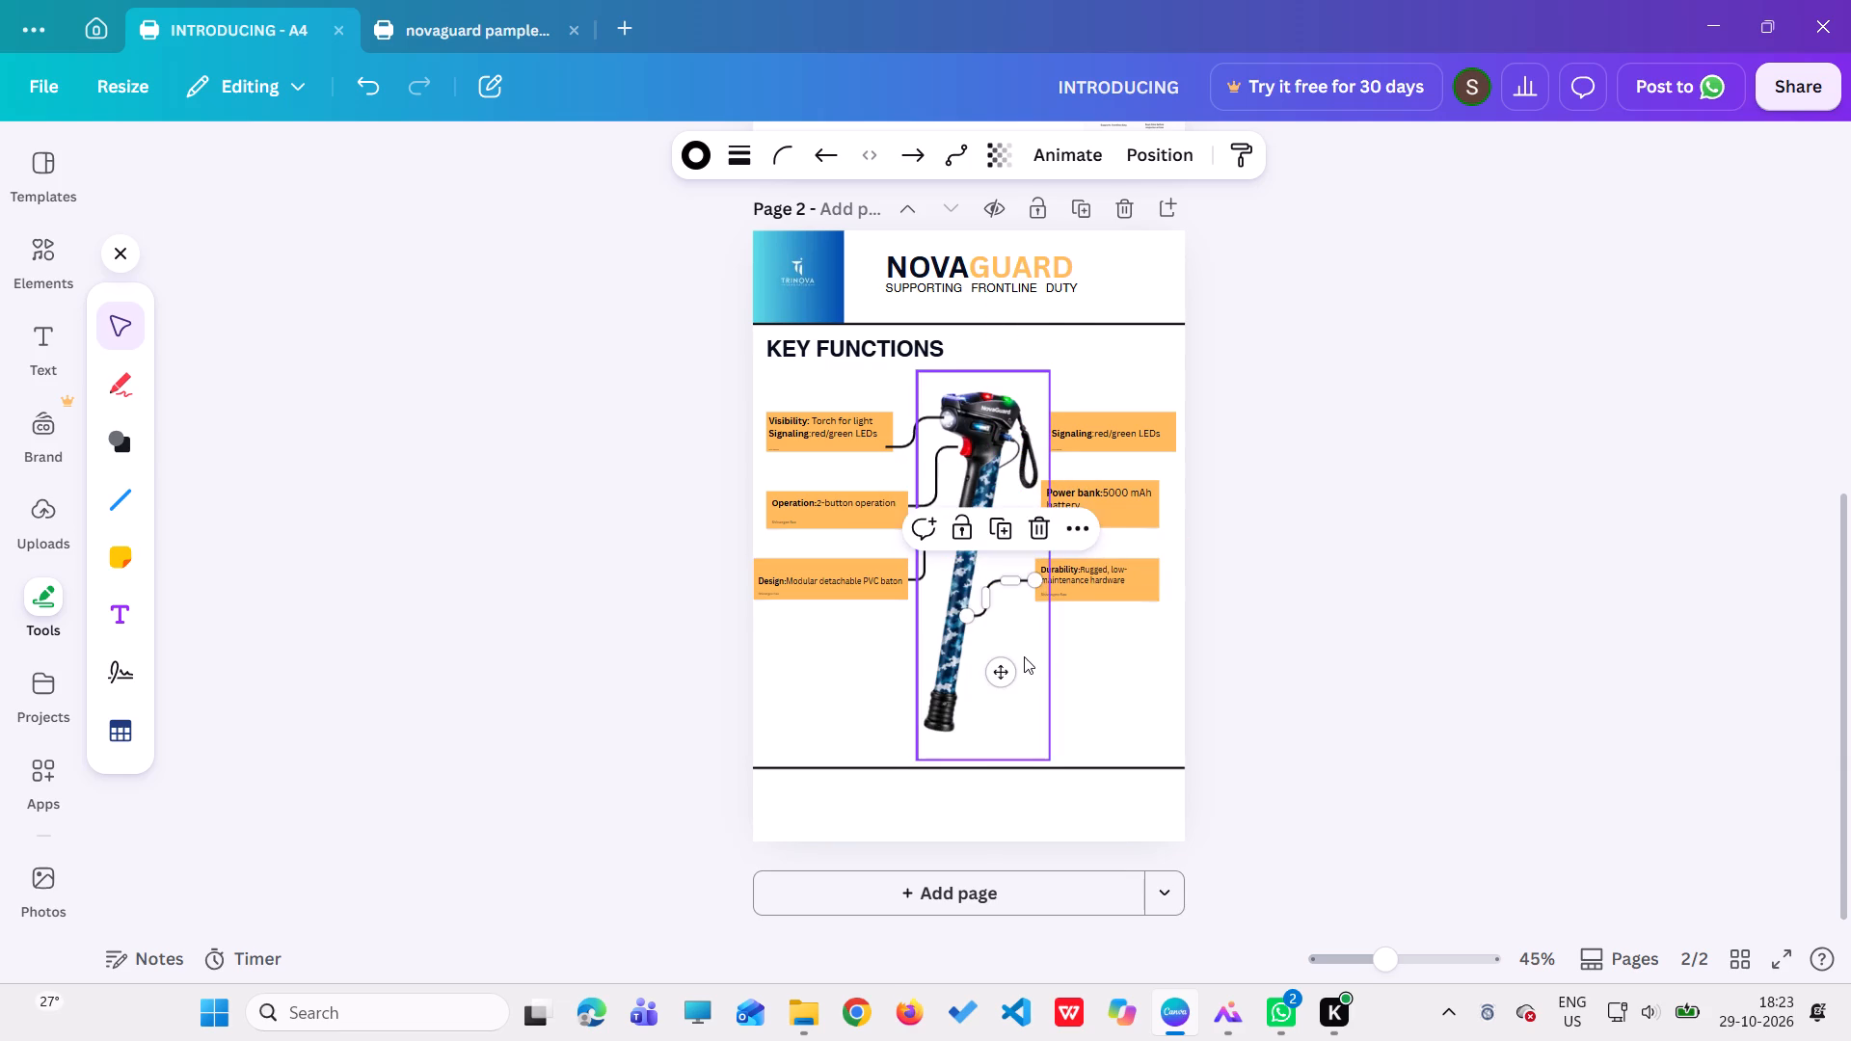
pyautogui.click(1024, 657)
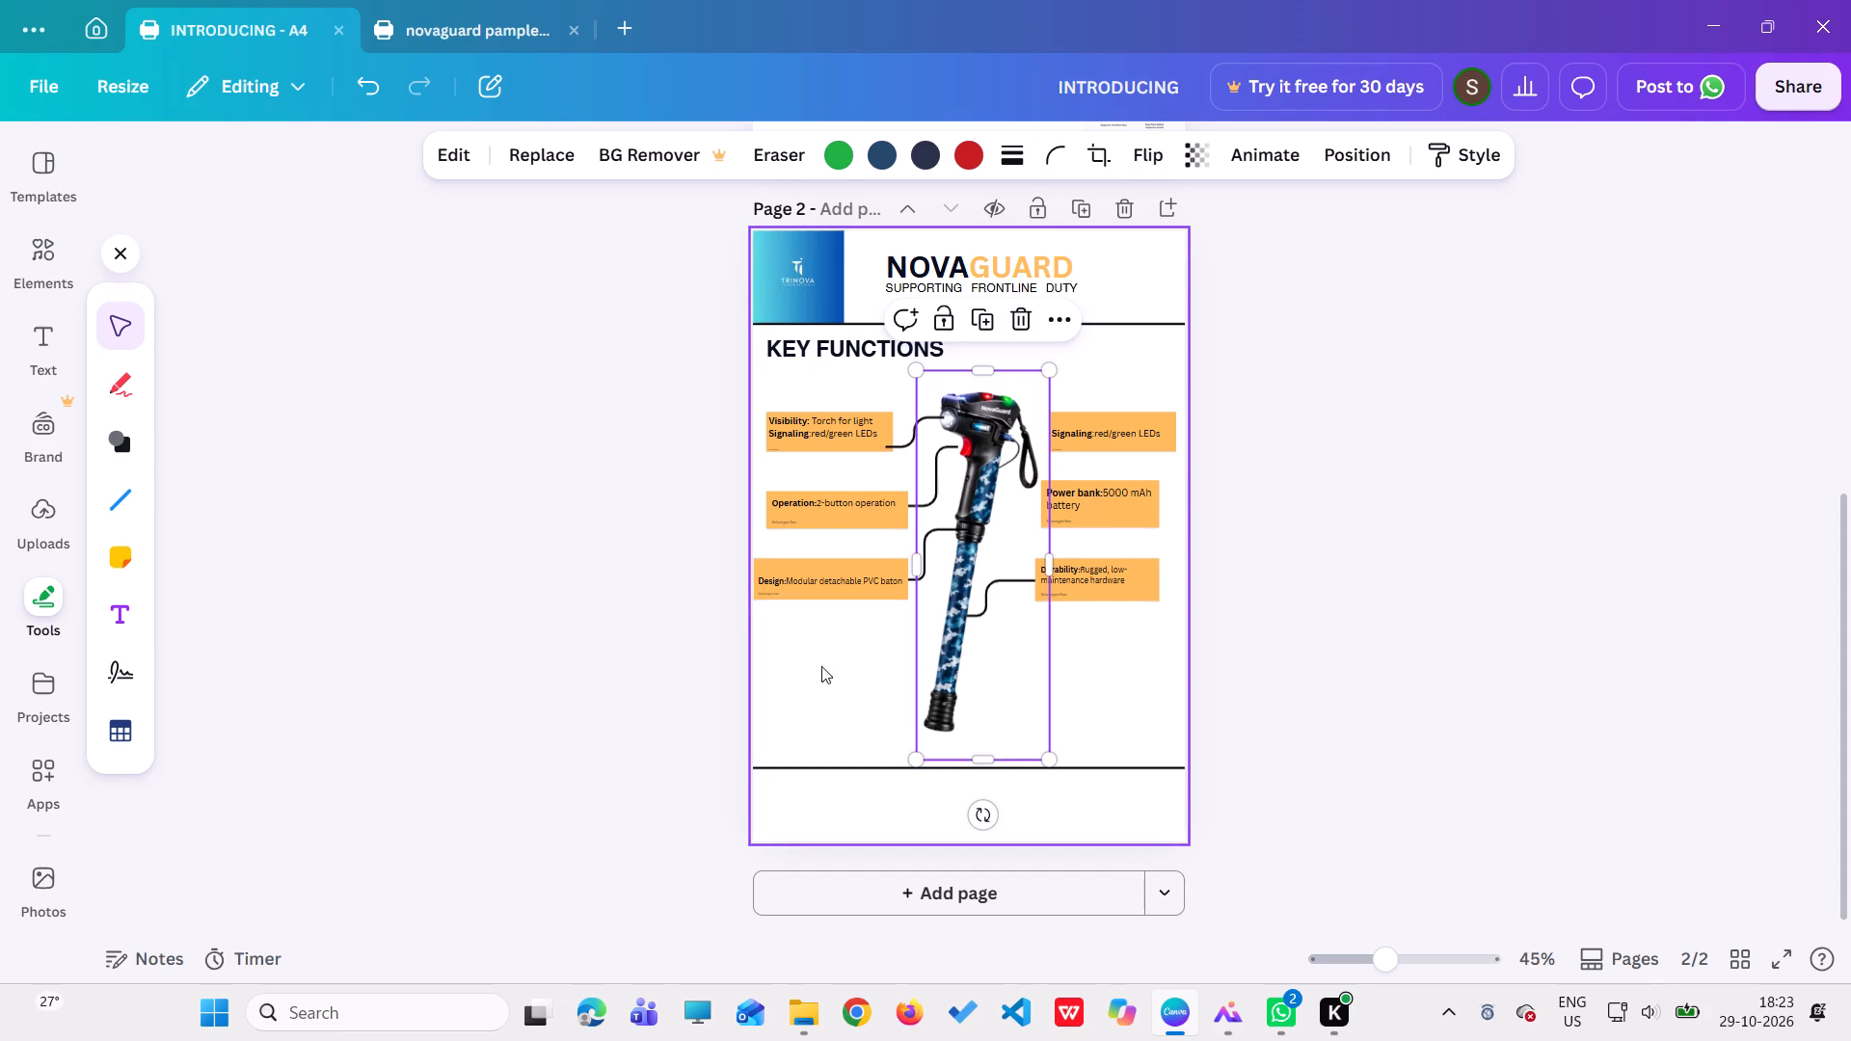
pyautogui.click(822, 696)
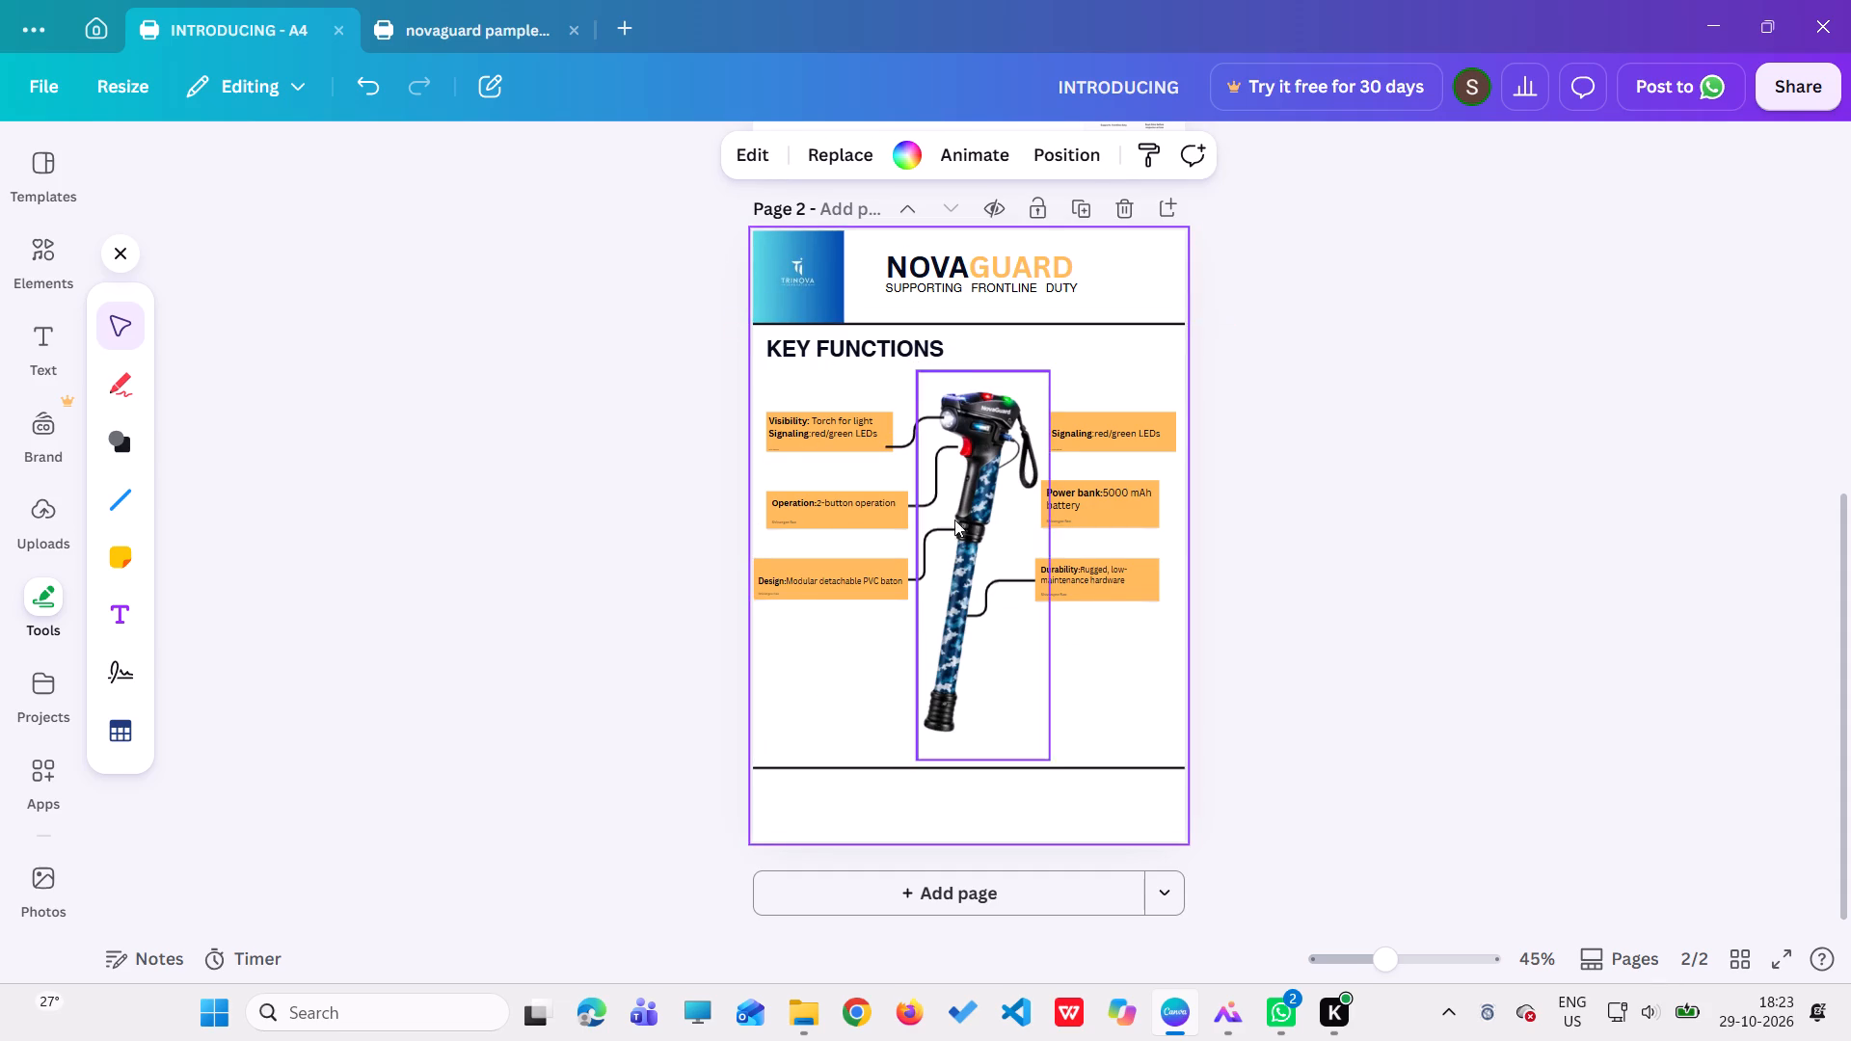
# Move the Durability note below its connector's baton end and lower the Power bank note to spread out that side's notes.
pyautogui.moveTo(1060, 573); pyautogui.dragTo(1059, 604)
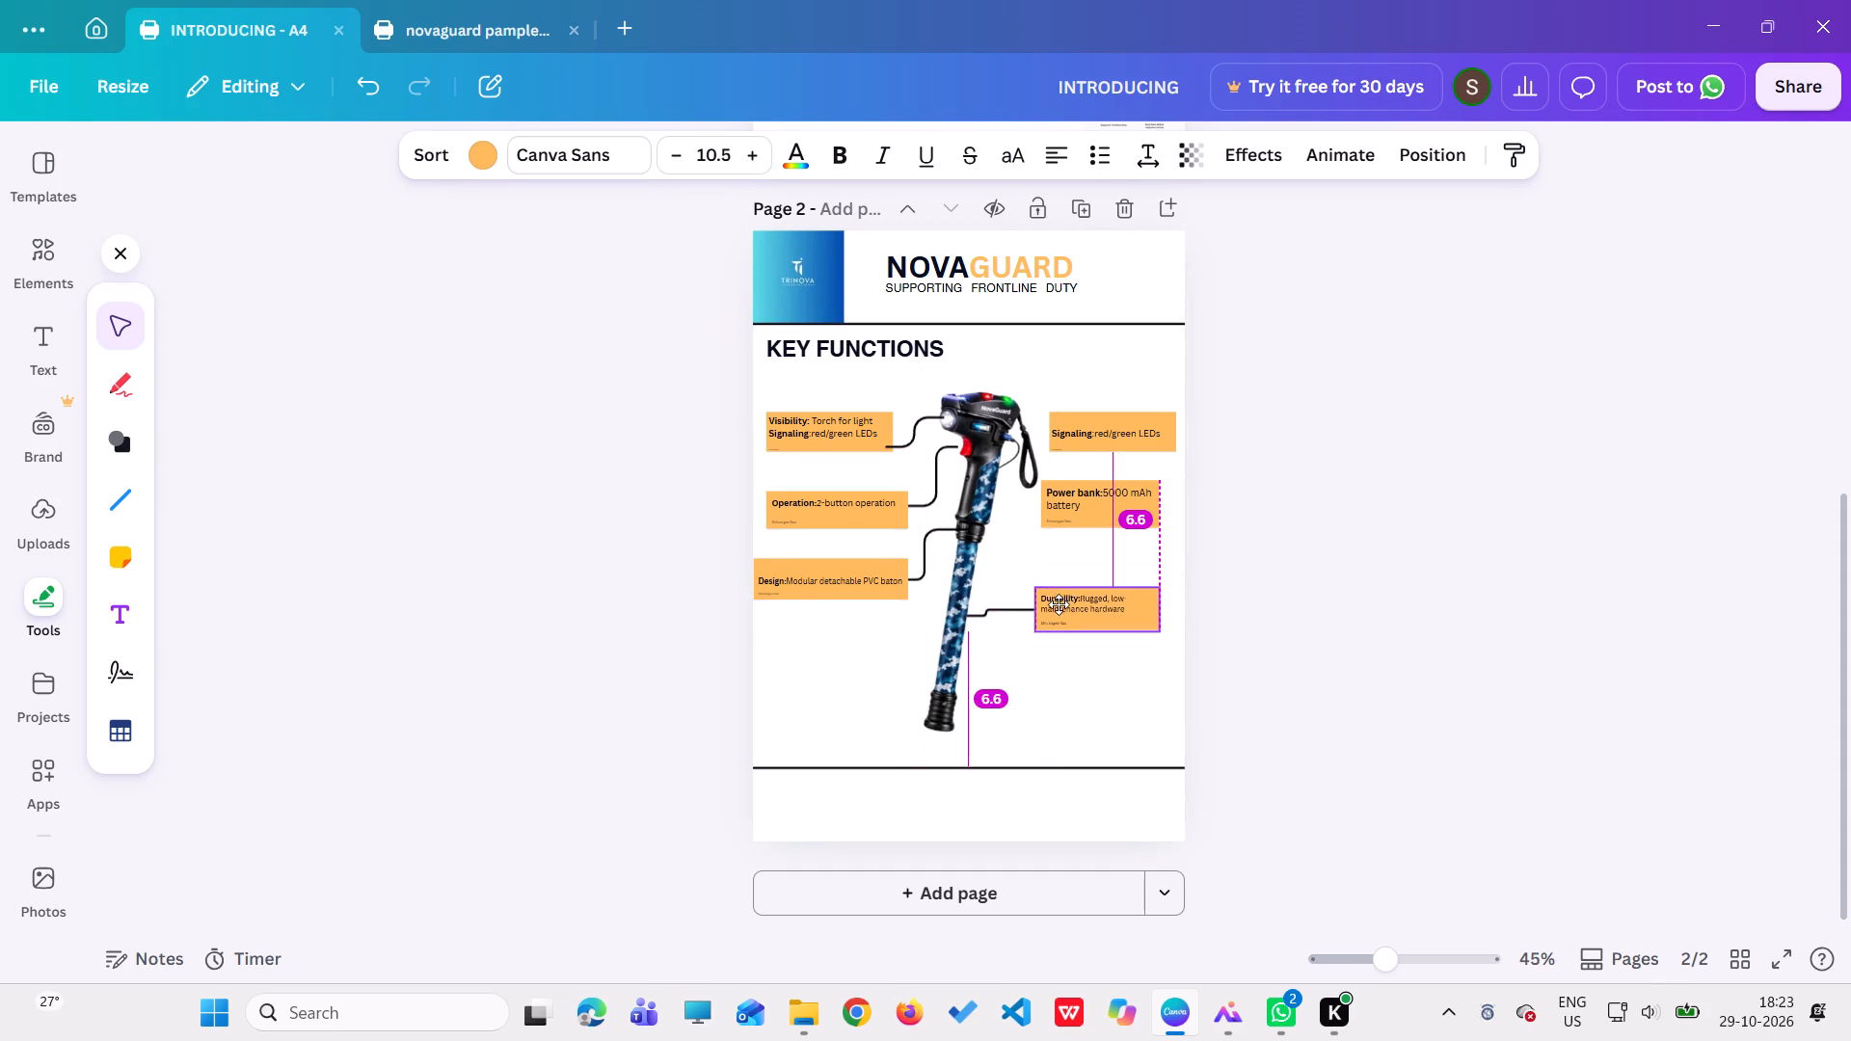
pyautogui.moveTo(1059, 604); pyautogui.dragTo(1059, 646)
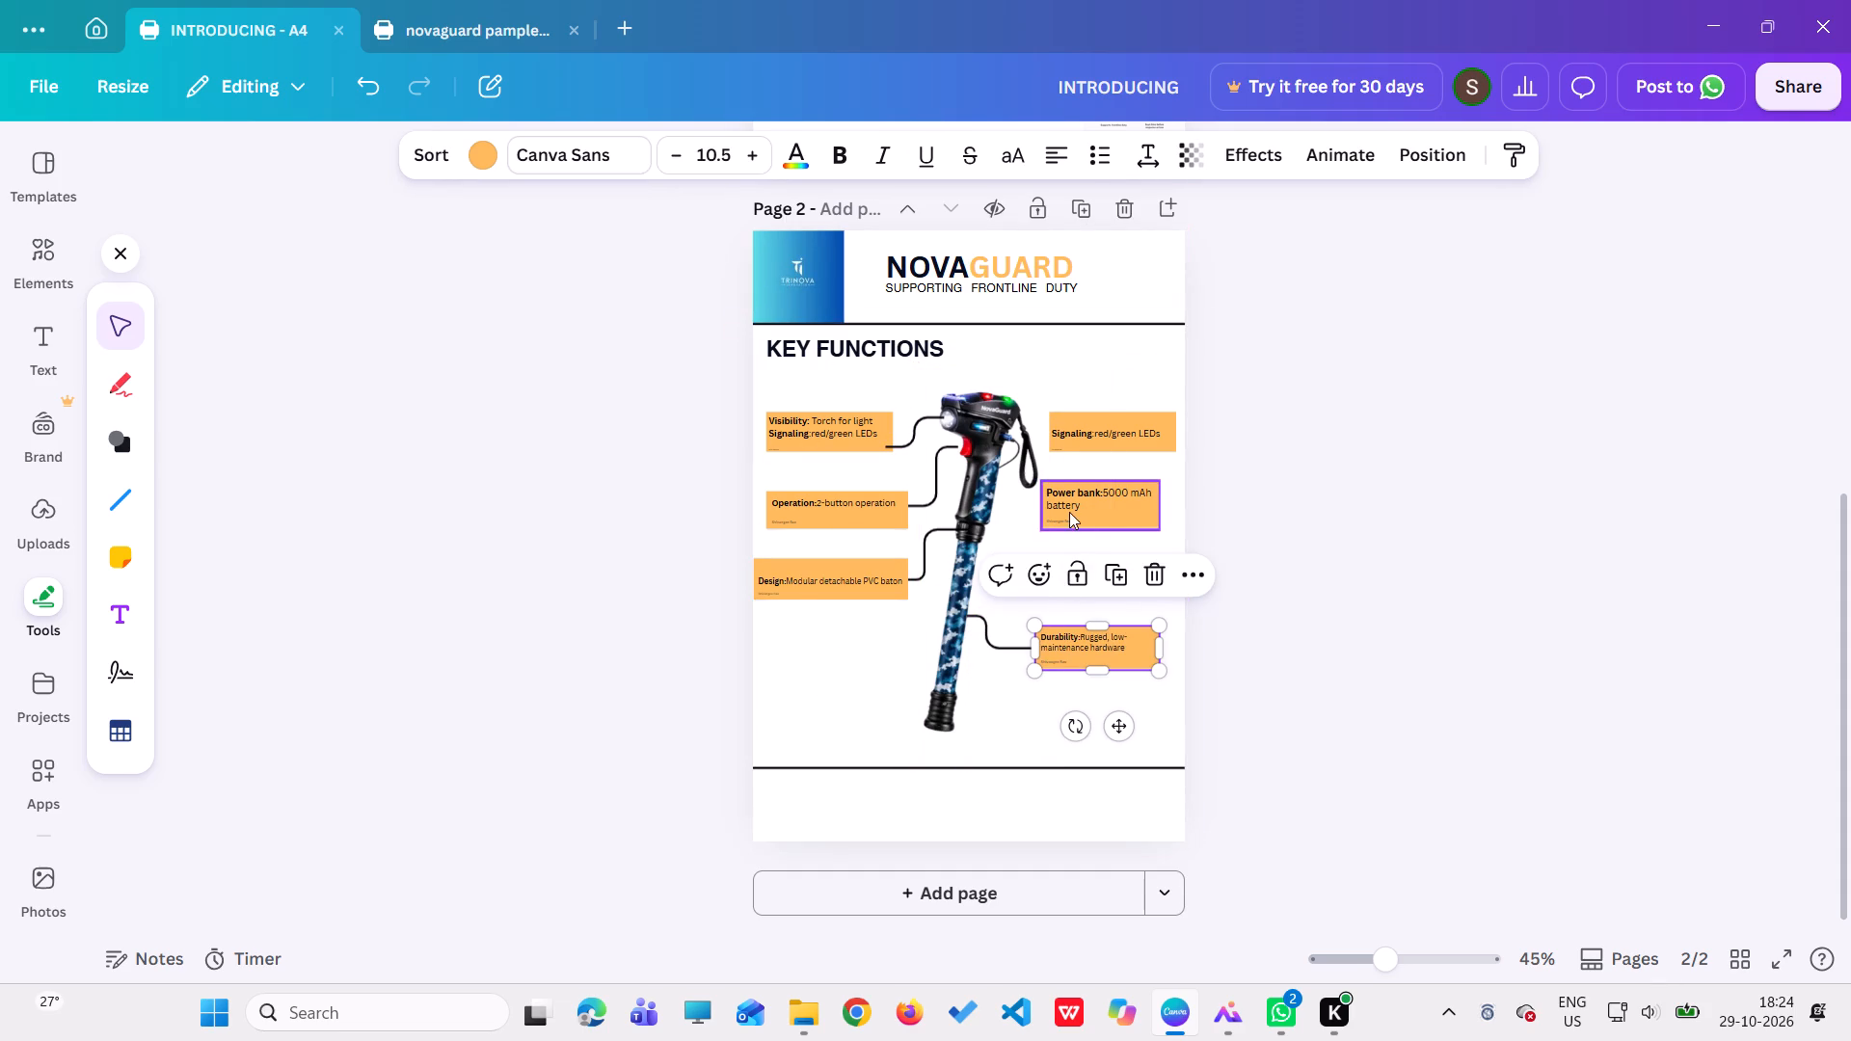
pyautogui.moveTo(1069, 509); pyautogui.dragTo(1074, 545)
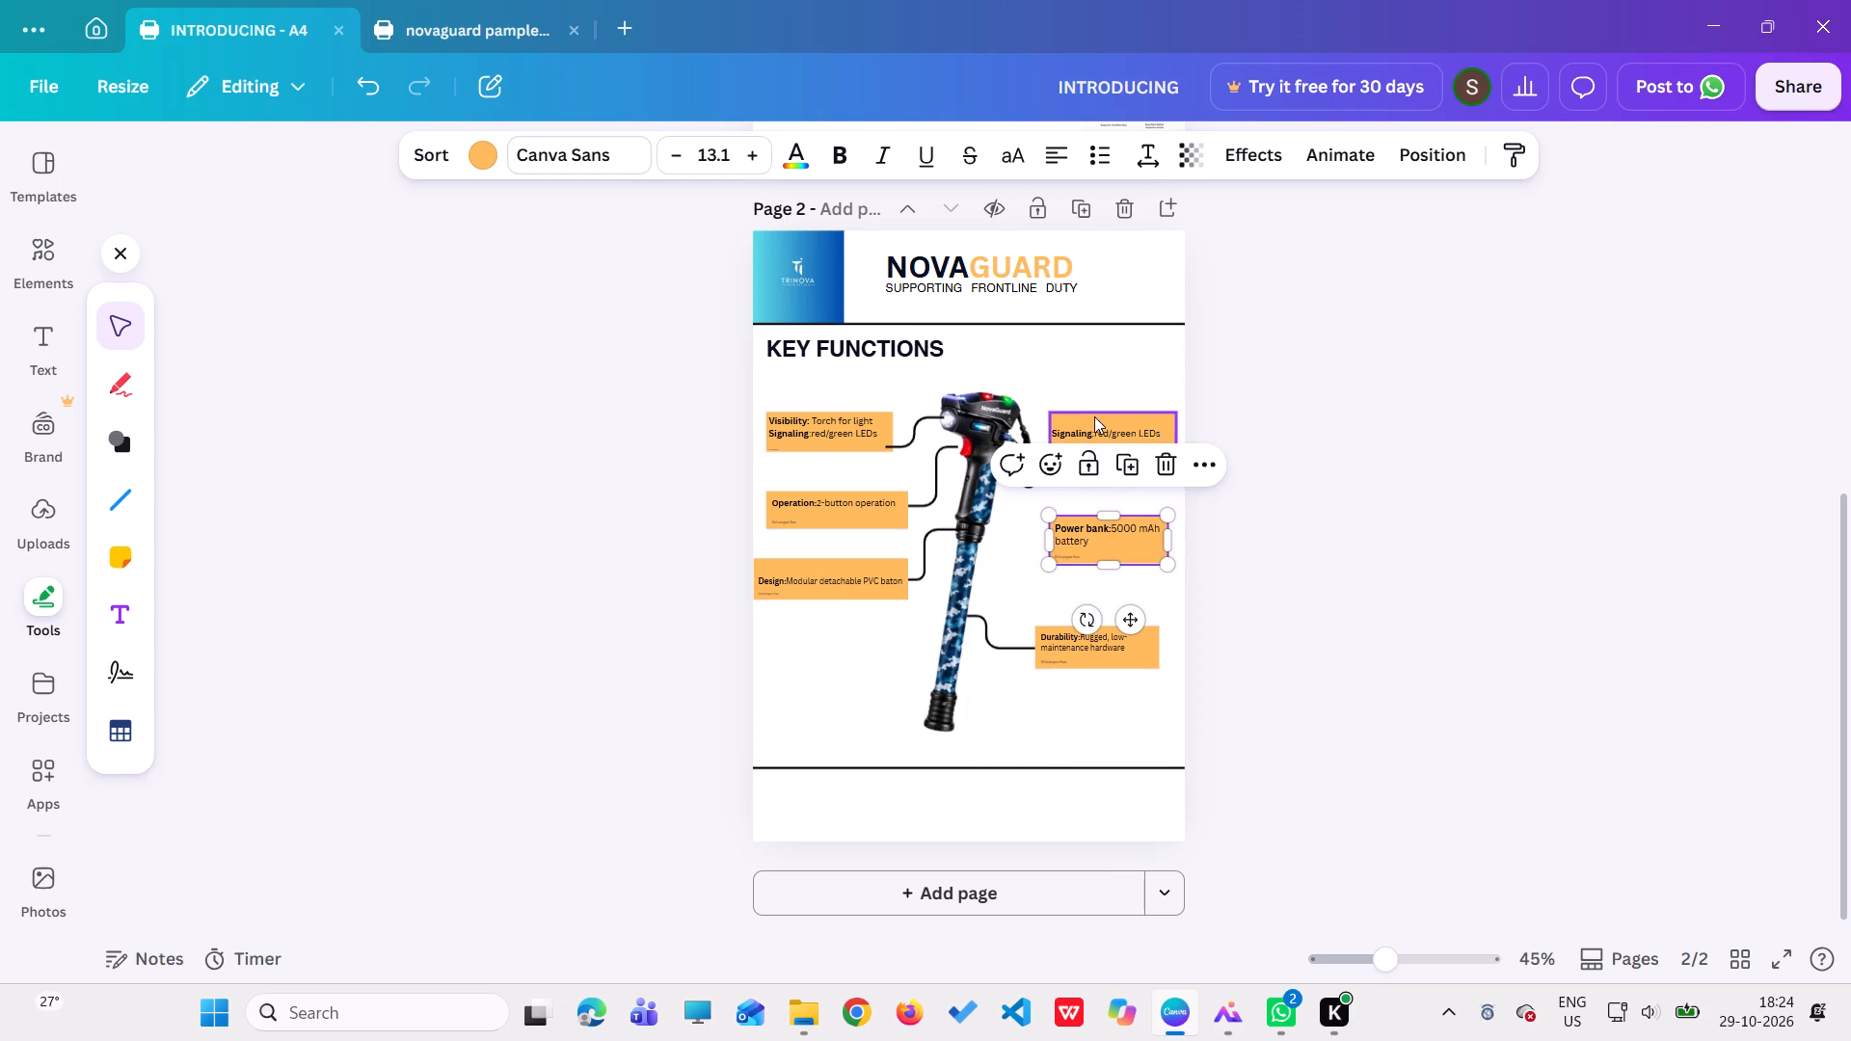
pyautogui.click(1094, 423)
# Lower the Design note slightly to widen the gap below the Operation note.
pyautogui.moveTo(852, 577); pyautogui.dragTo(852, 586)
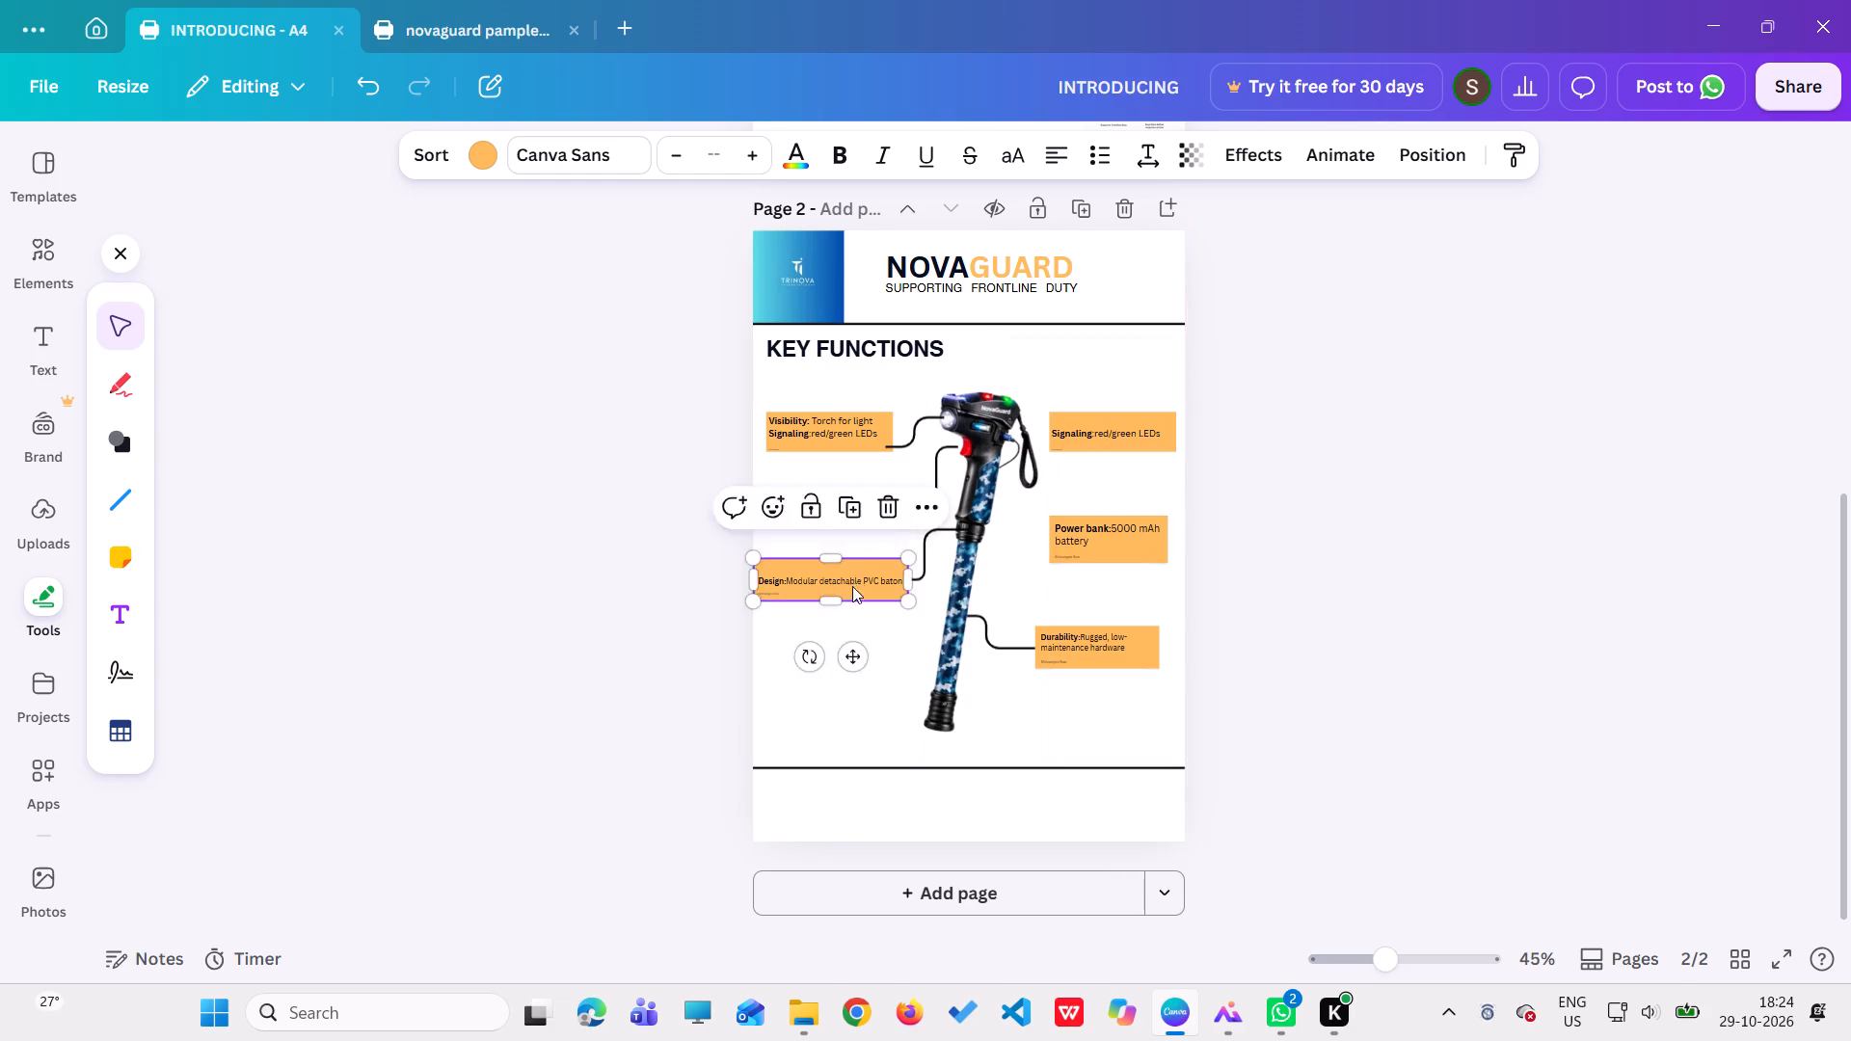
pyautogui.moveTo(852, 586); pyautogui.dragTo(852, 601)
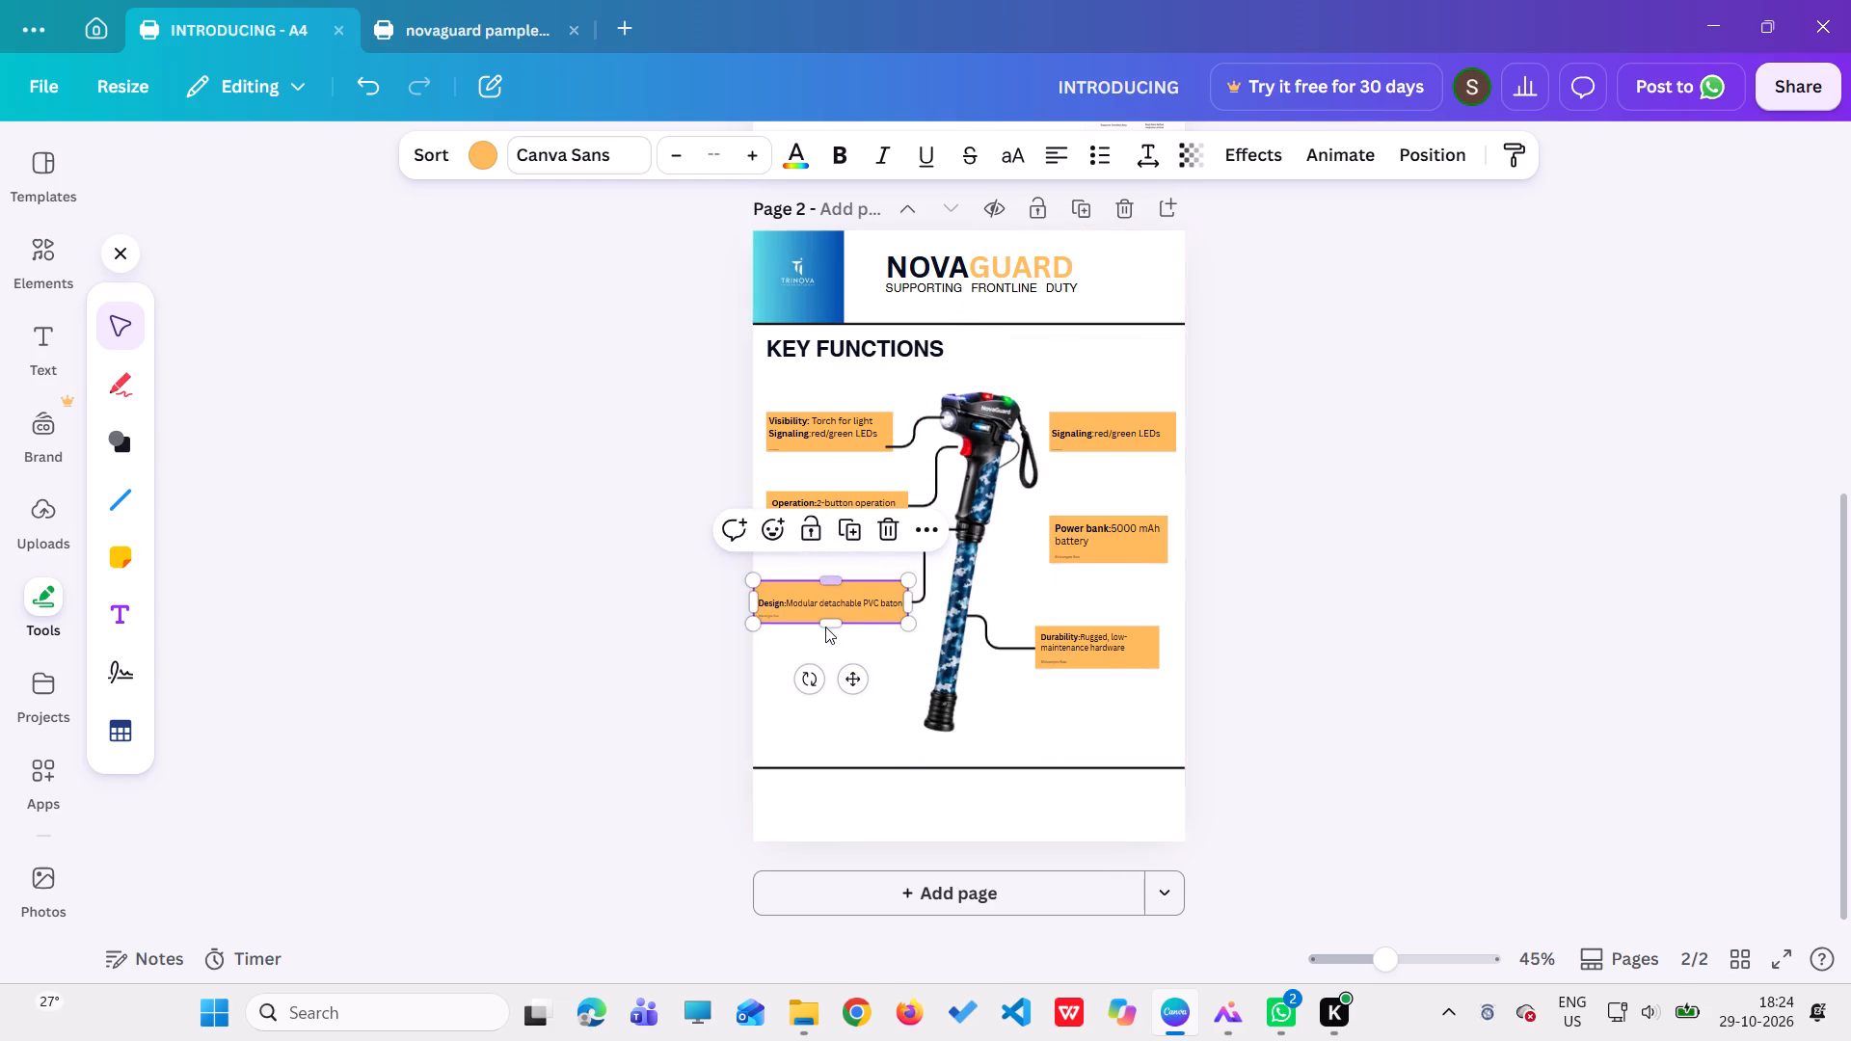
pyautogui.click(875, 730)
pyautogui.click(814, 517)
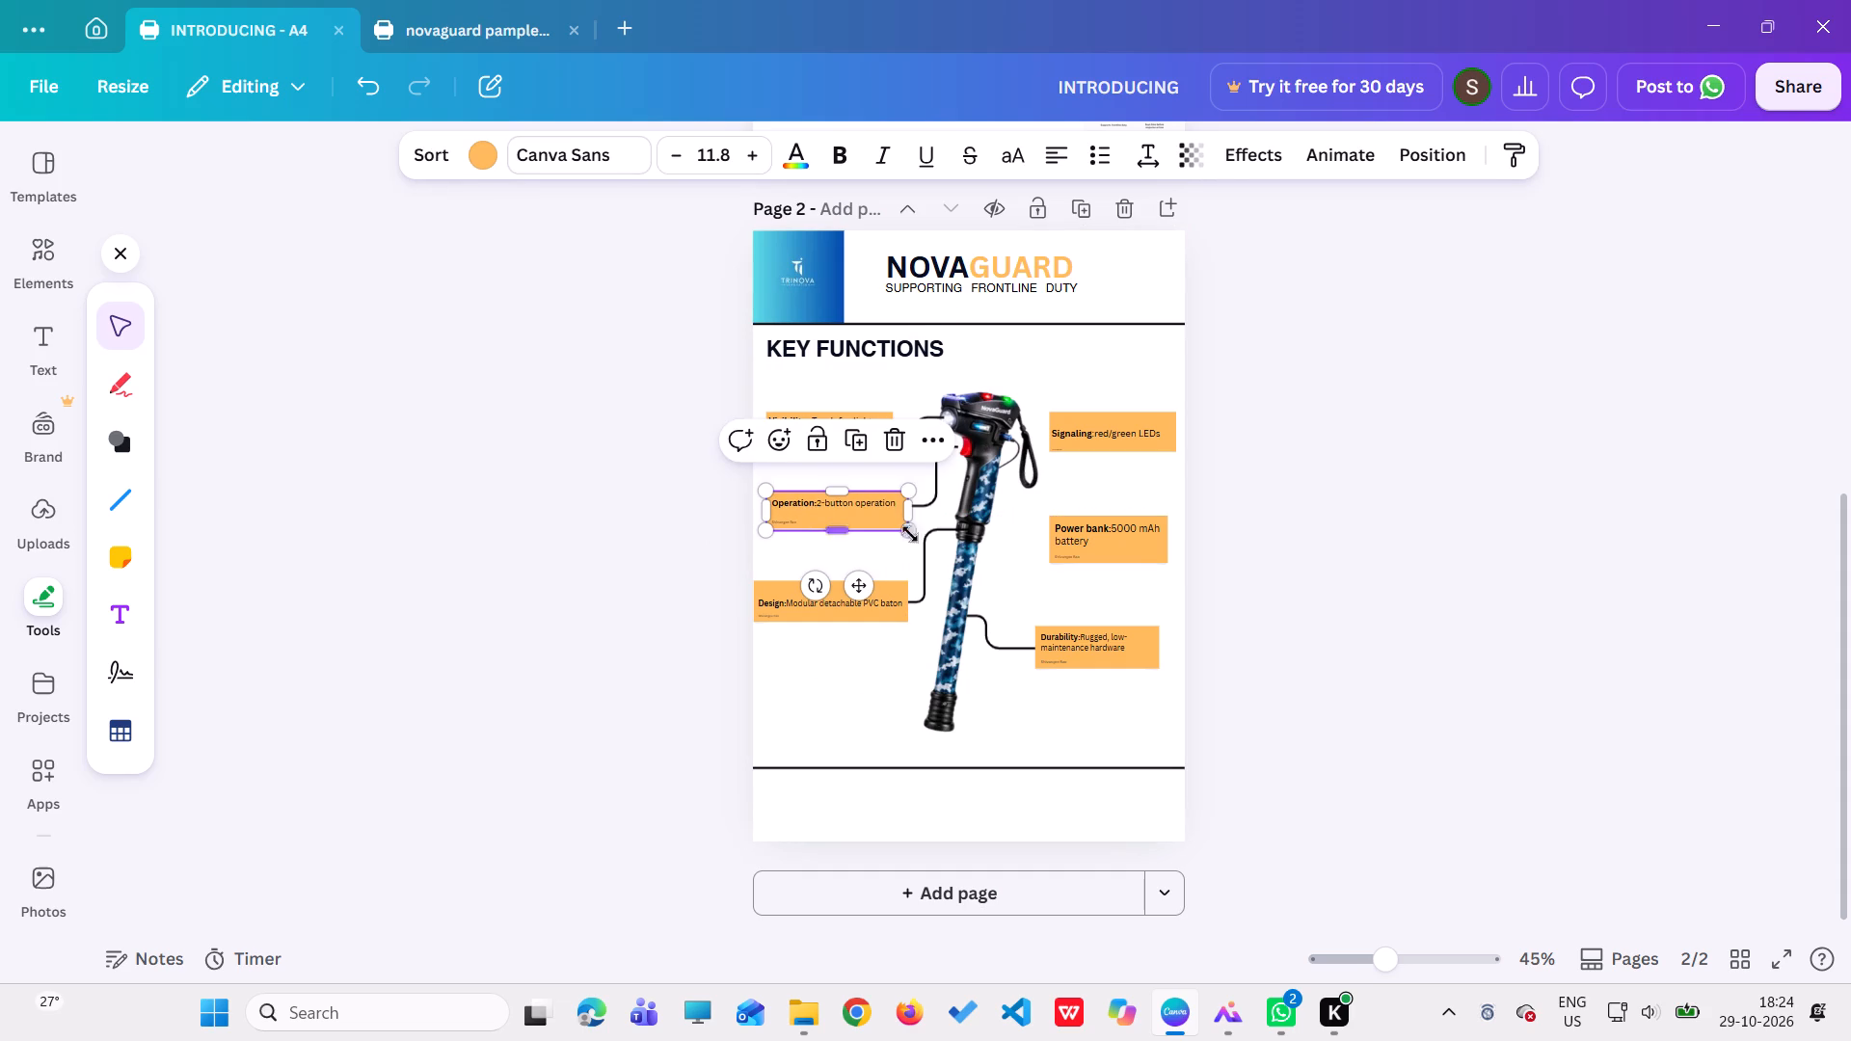
pyautogui.click(1004, 729)
pyautogui.click(1086, 721)
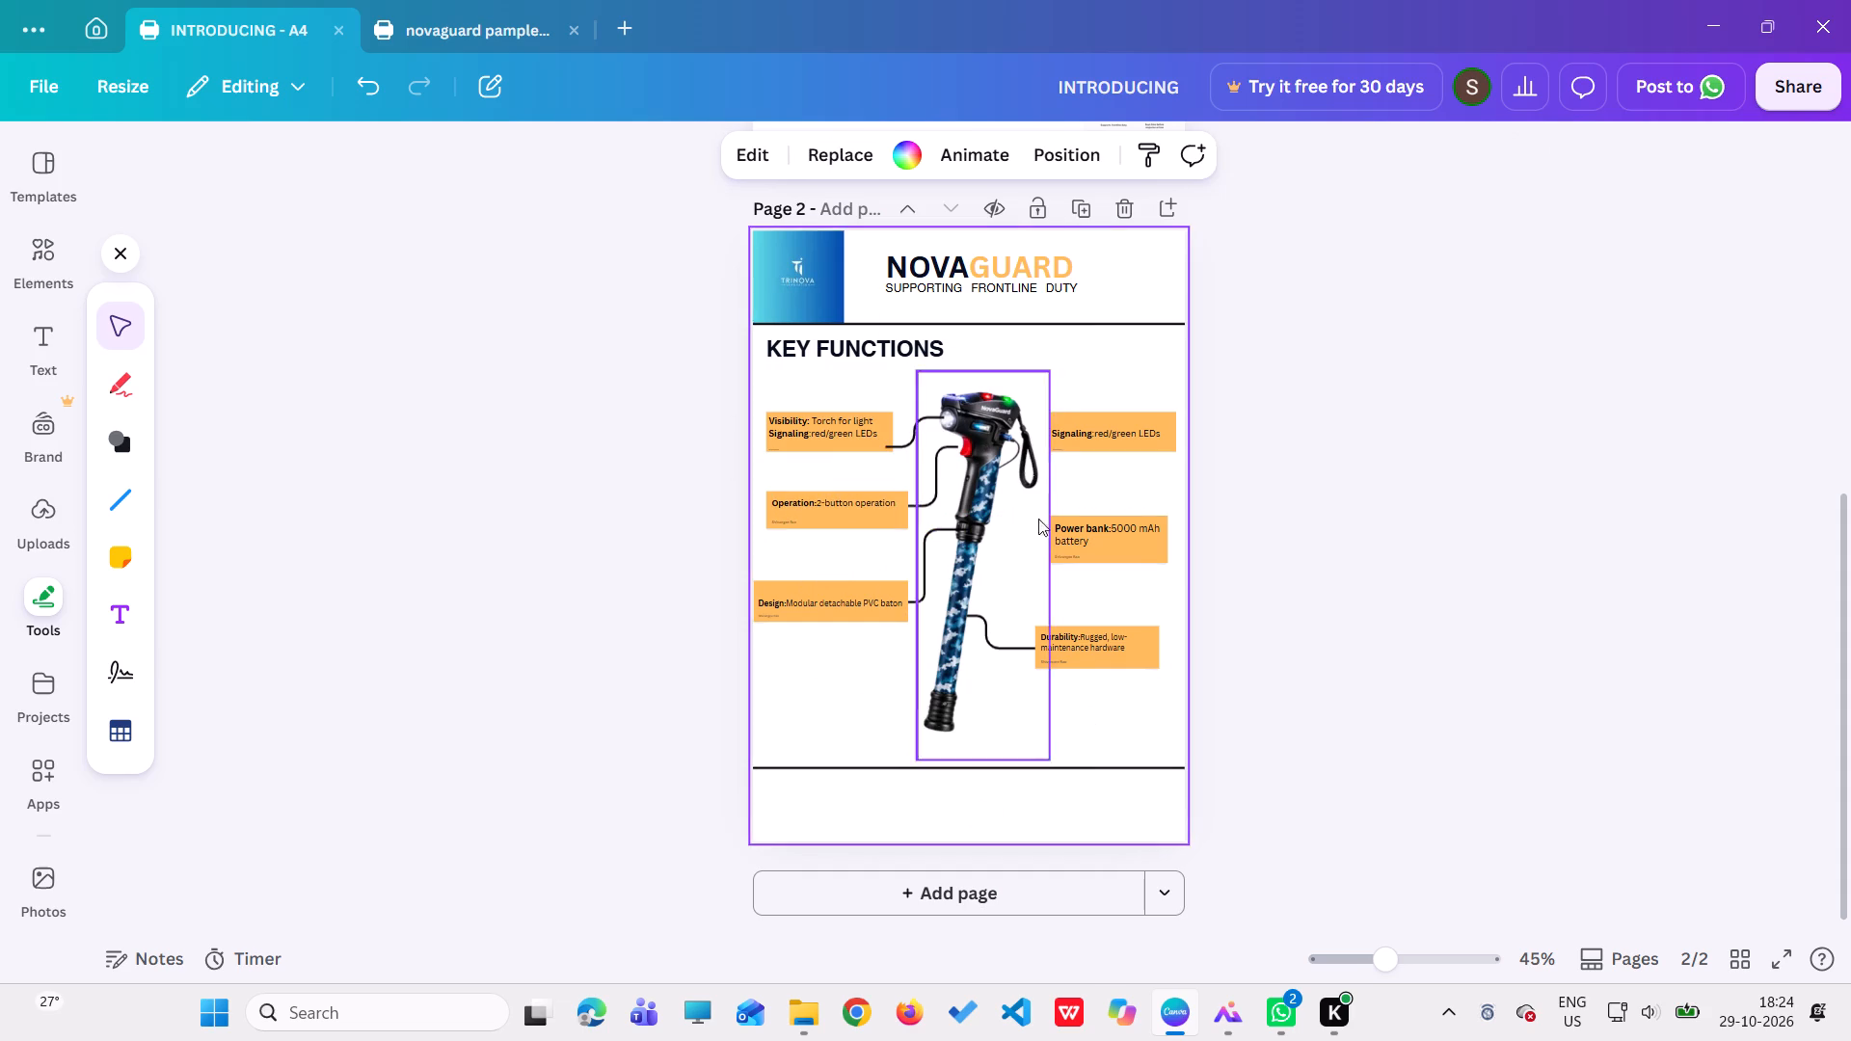
# Nudge the Visibility note slightly away from the baton and shift its connector's vertical run closer to the note.
pyautogui.click(835, 440)
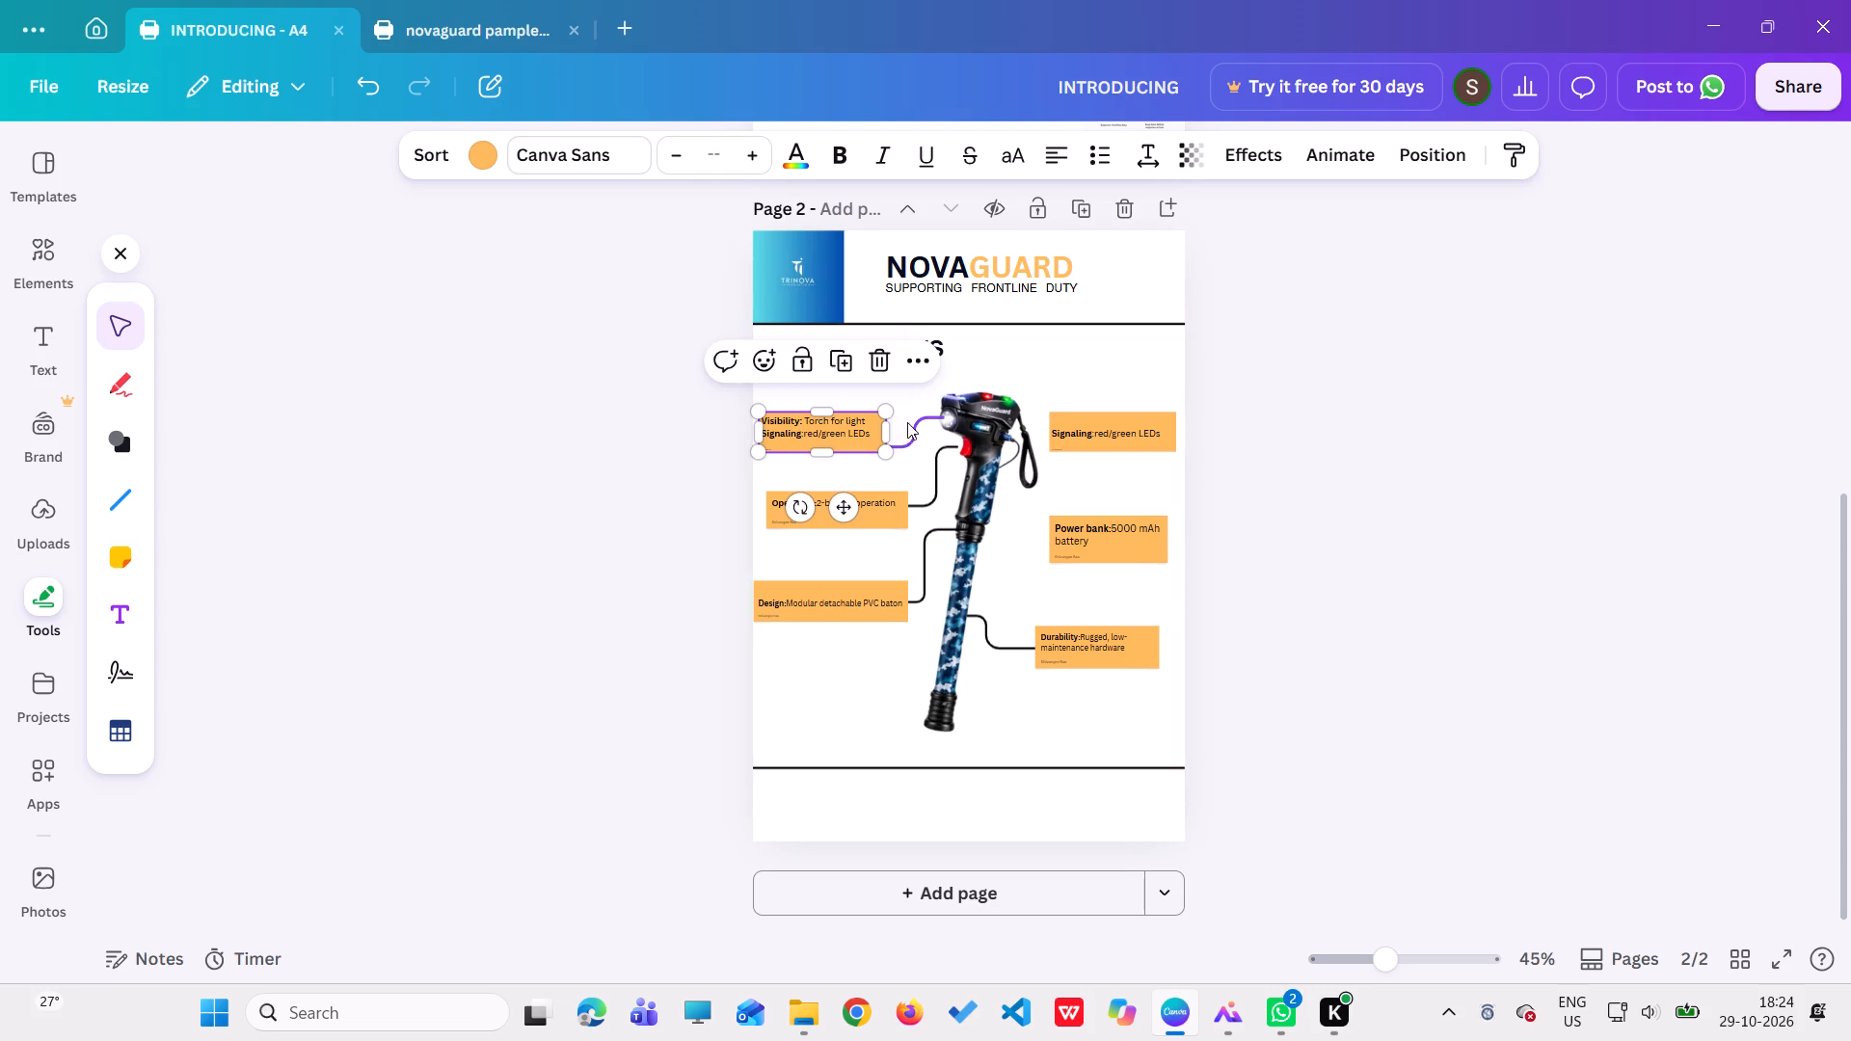
pyautogui.click(910, 428)
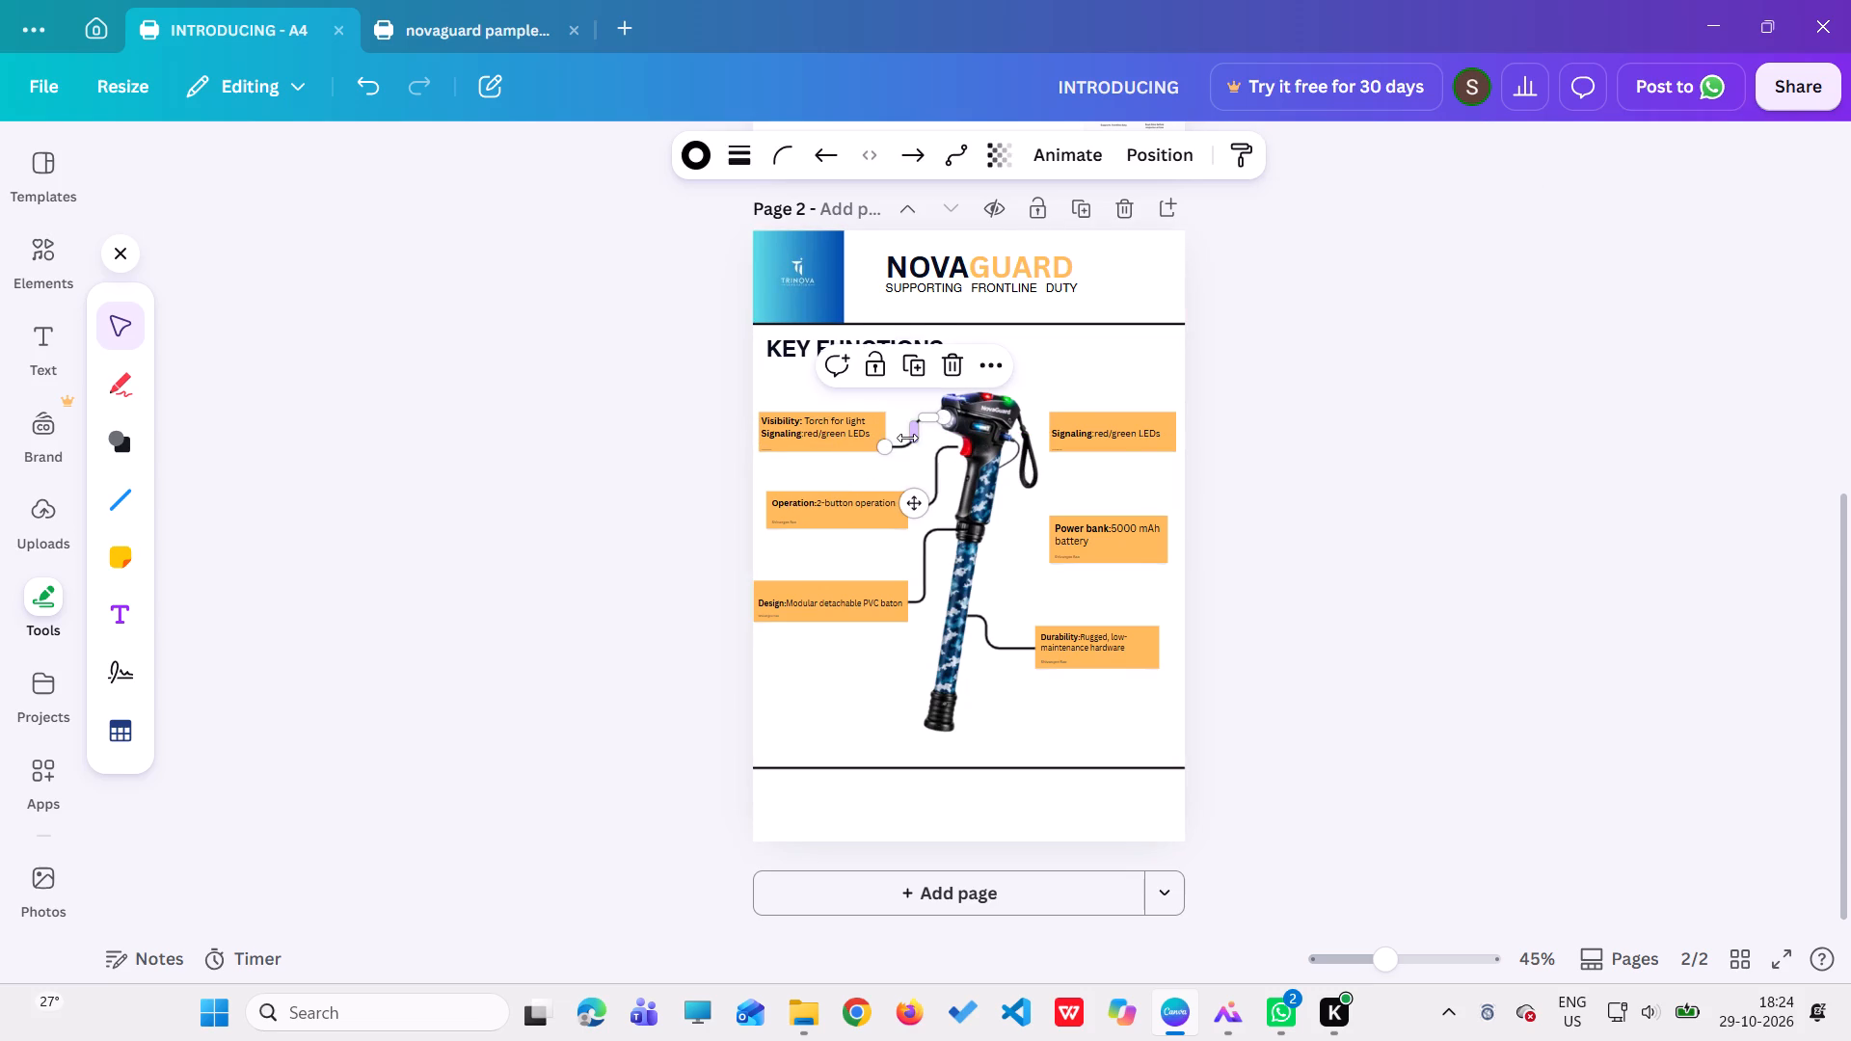
pyautogui.moveTo(907, 438); pyautogui.dragTo(903, 420)
pyautogui.click(936, 447)
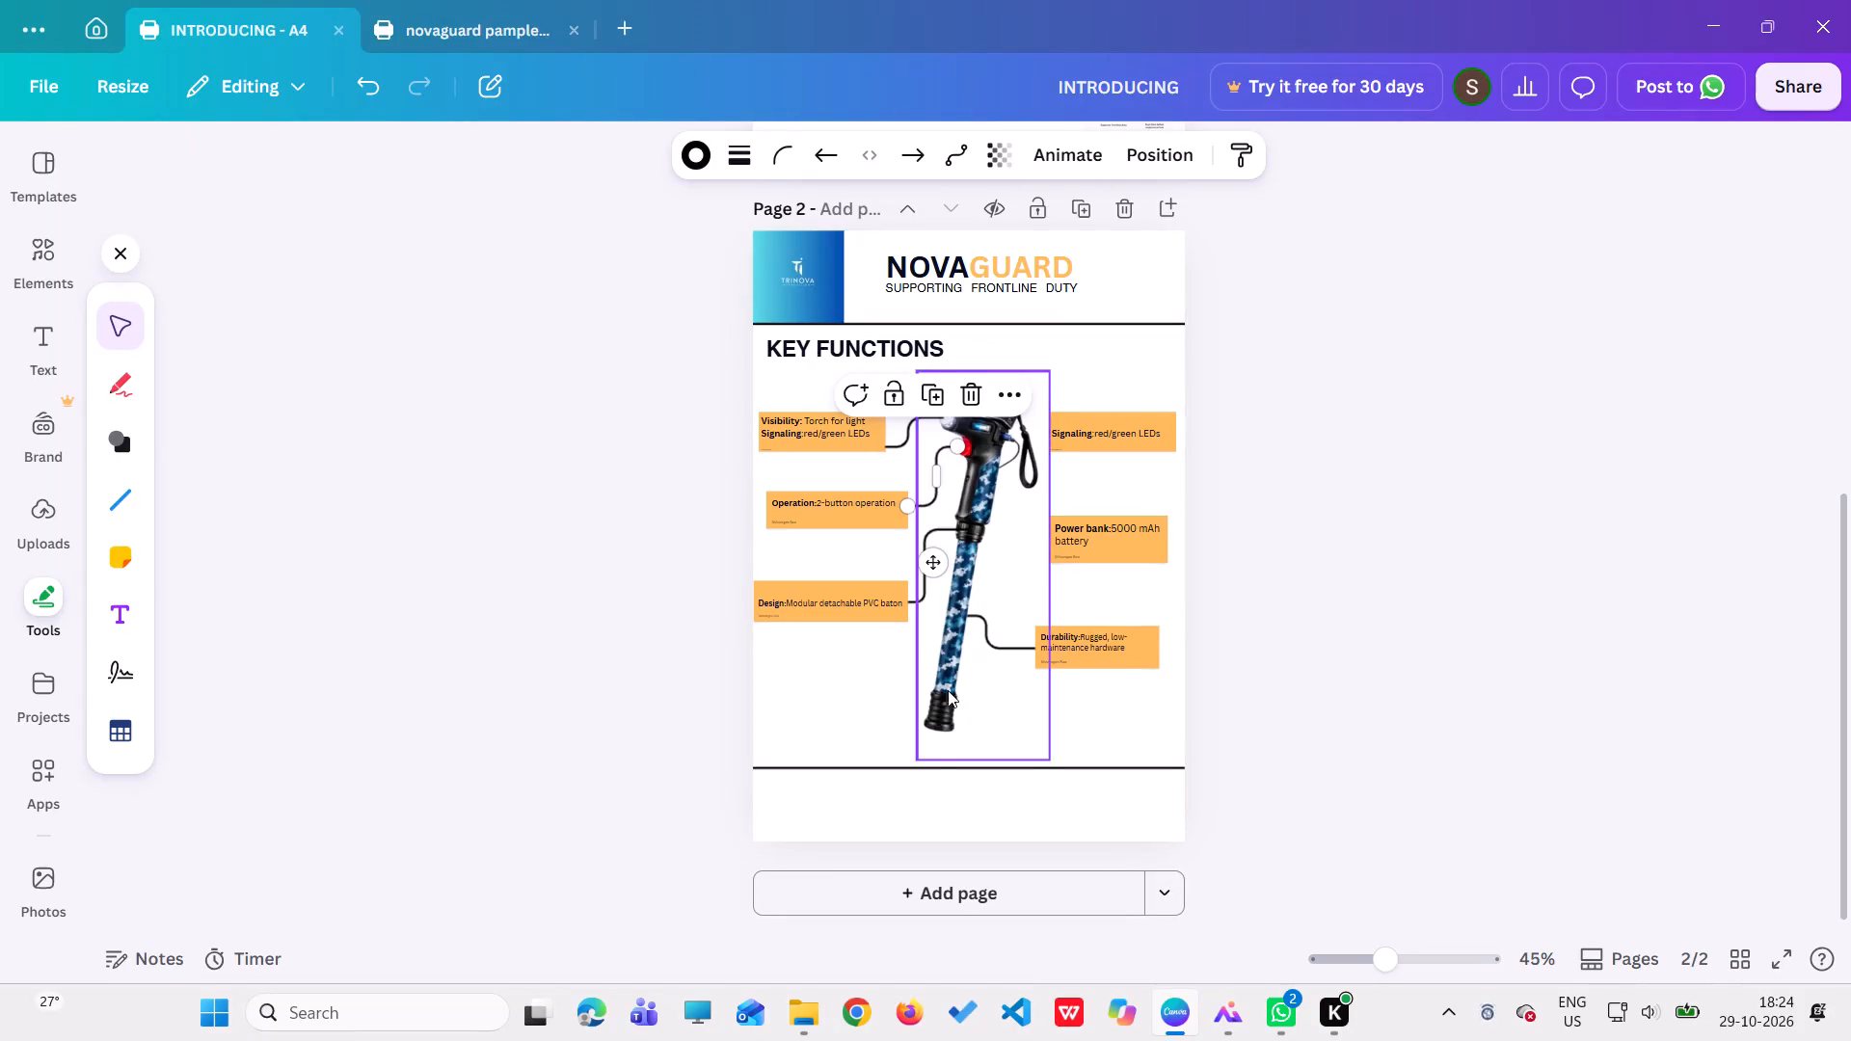
pyautogui.click(867, 722)
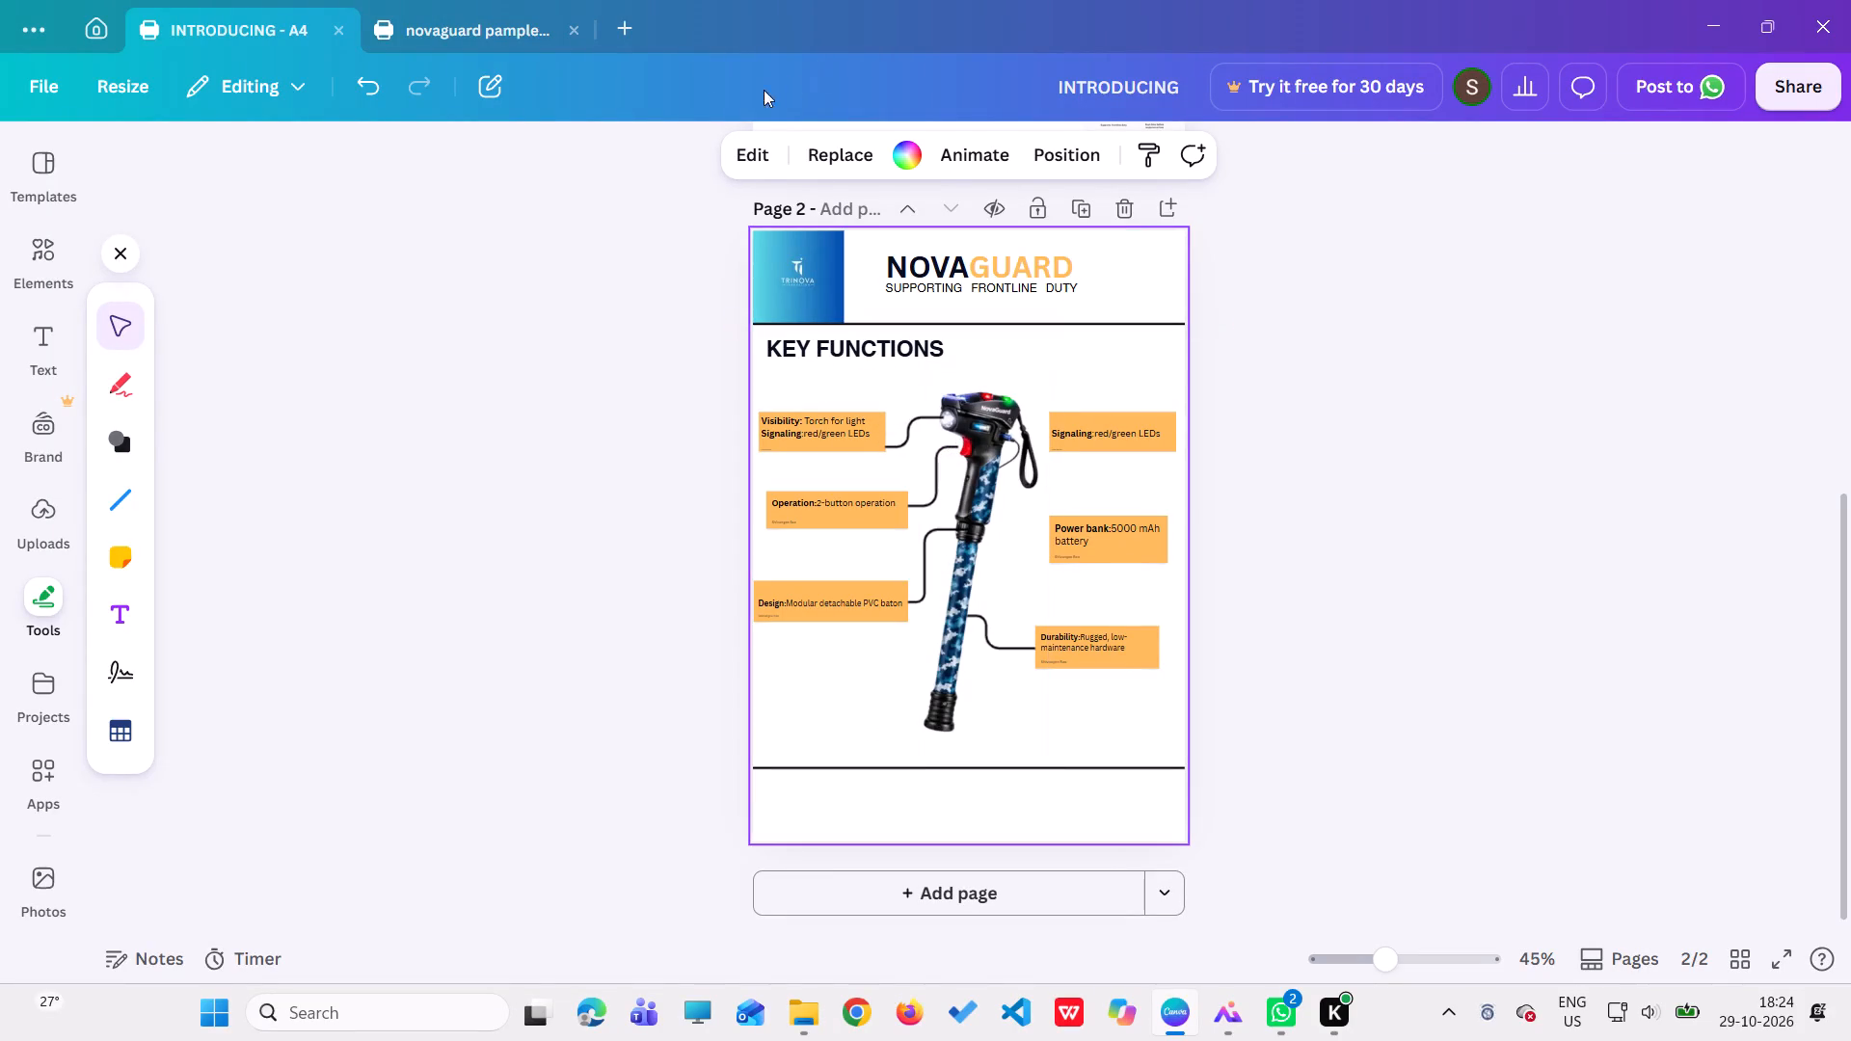
# Copy the Signaling note's curved connector from the existing pamphlet and paste it onto page 2.
pyautogui.click(456, 19)
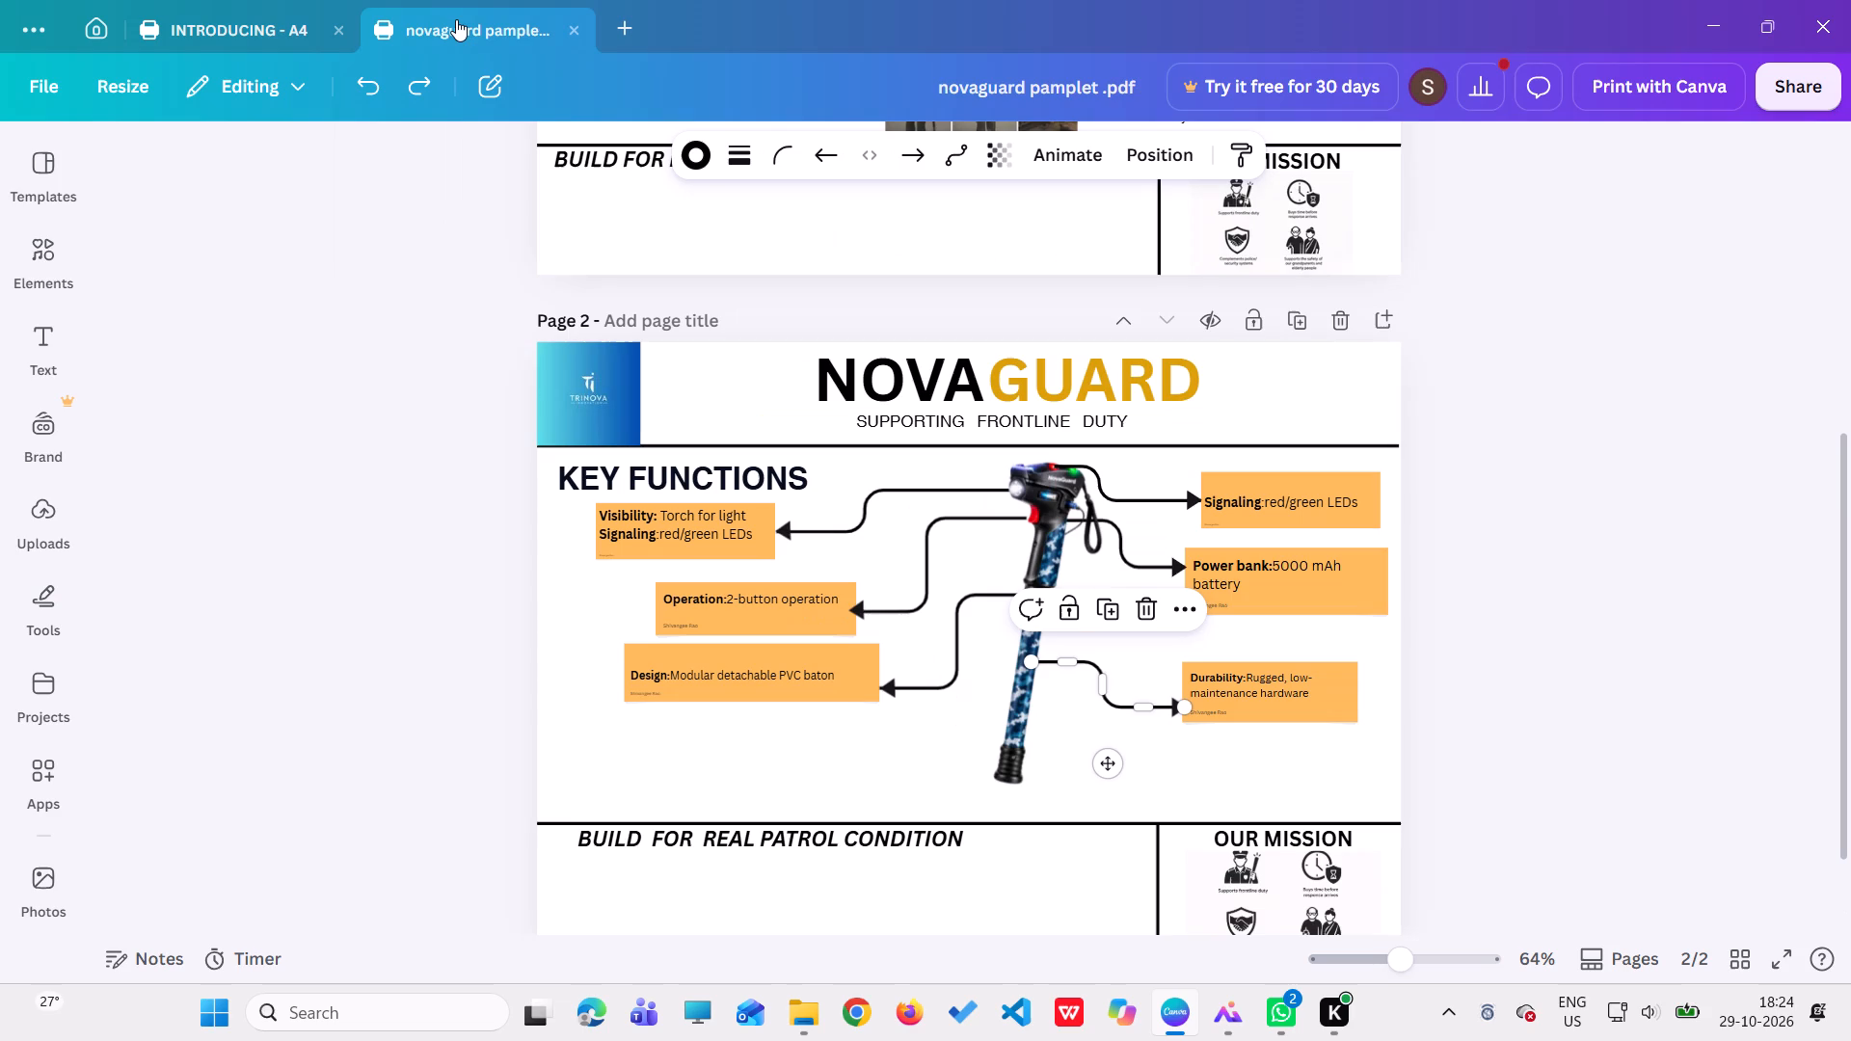
pyautogui.click(1165, 499)
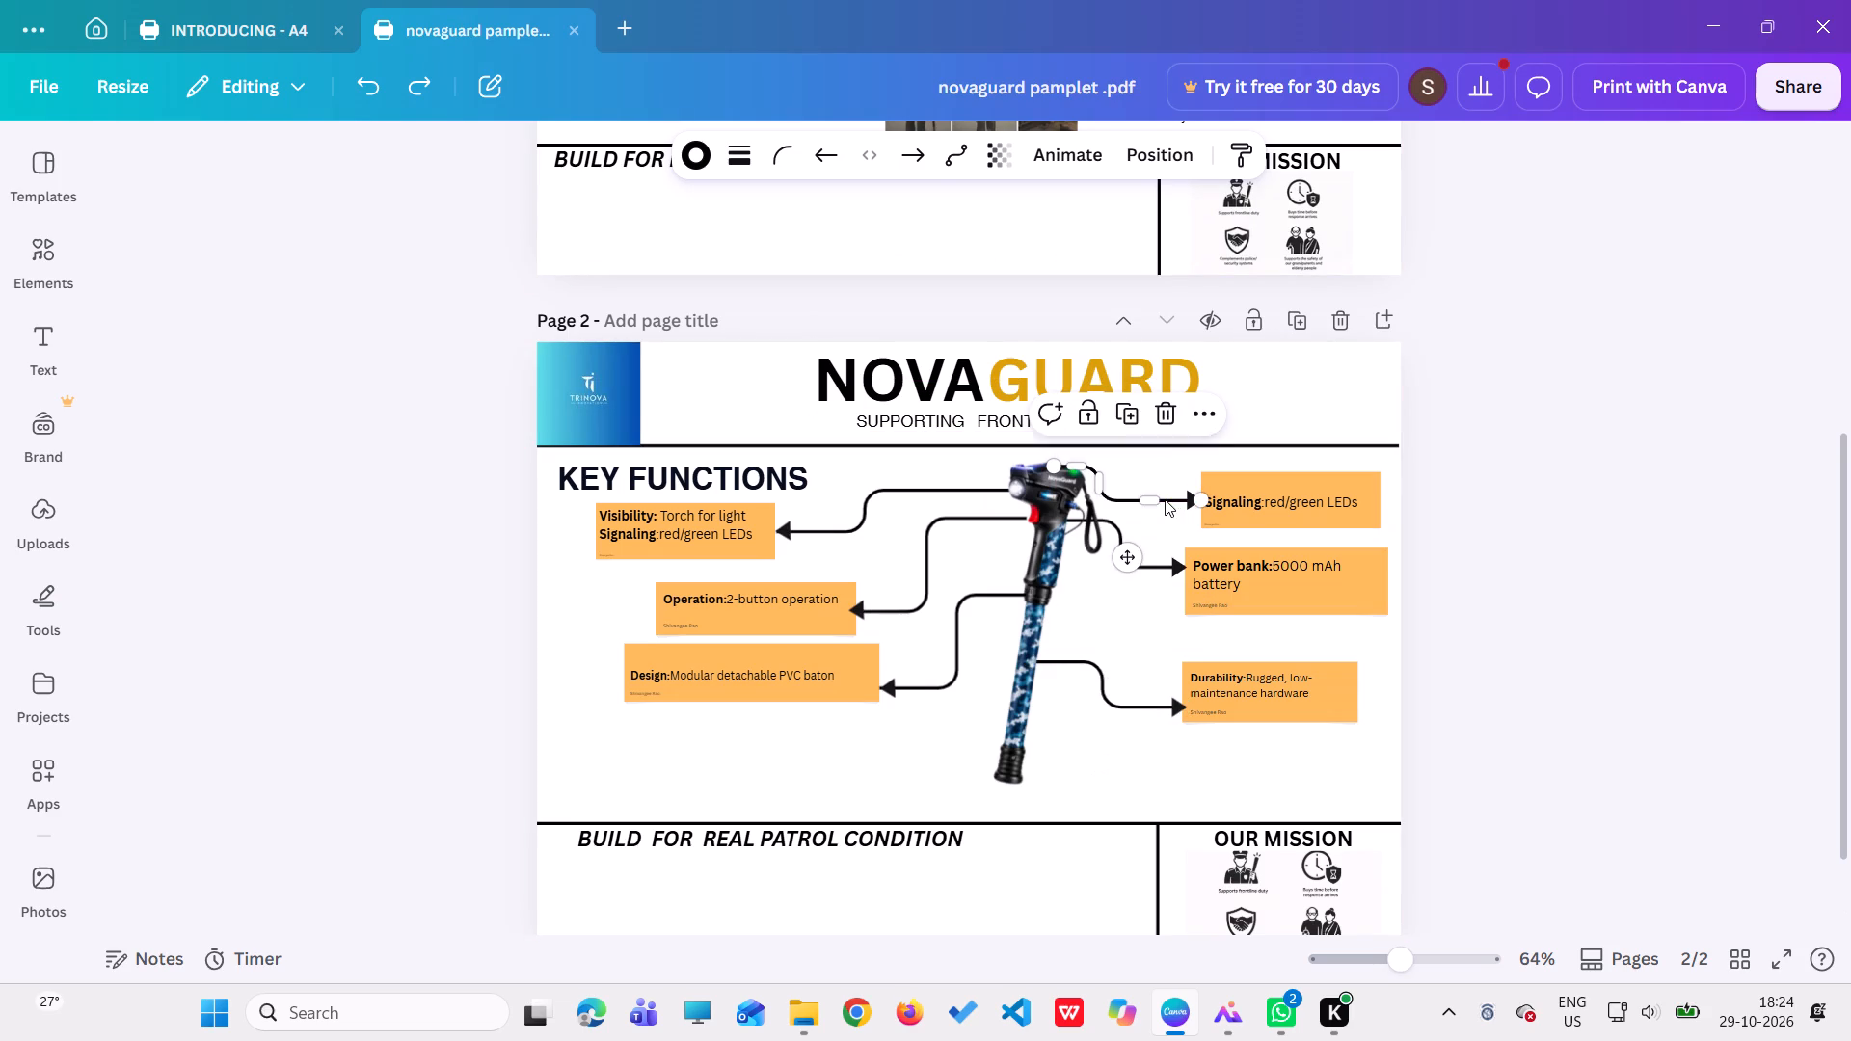
pyautogui.click(1196, 421)
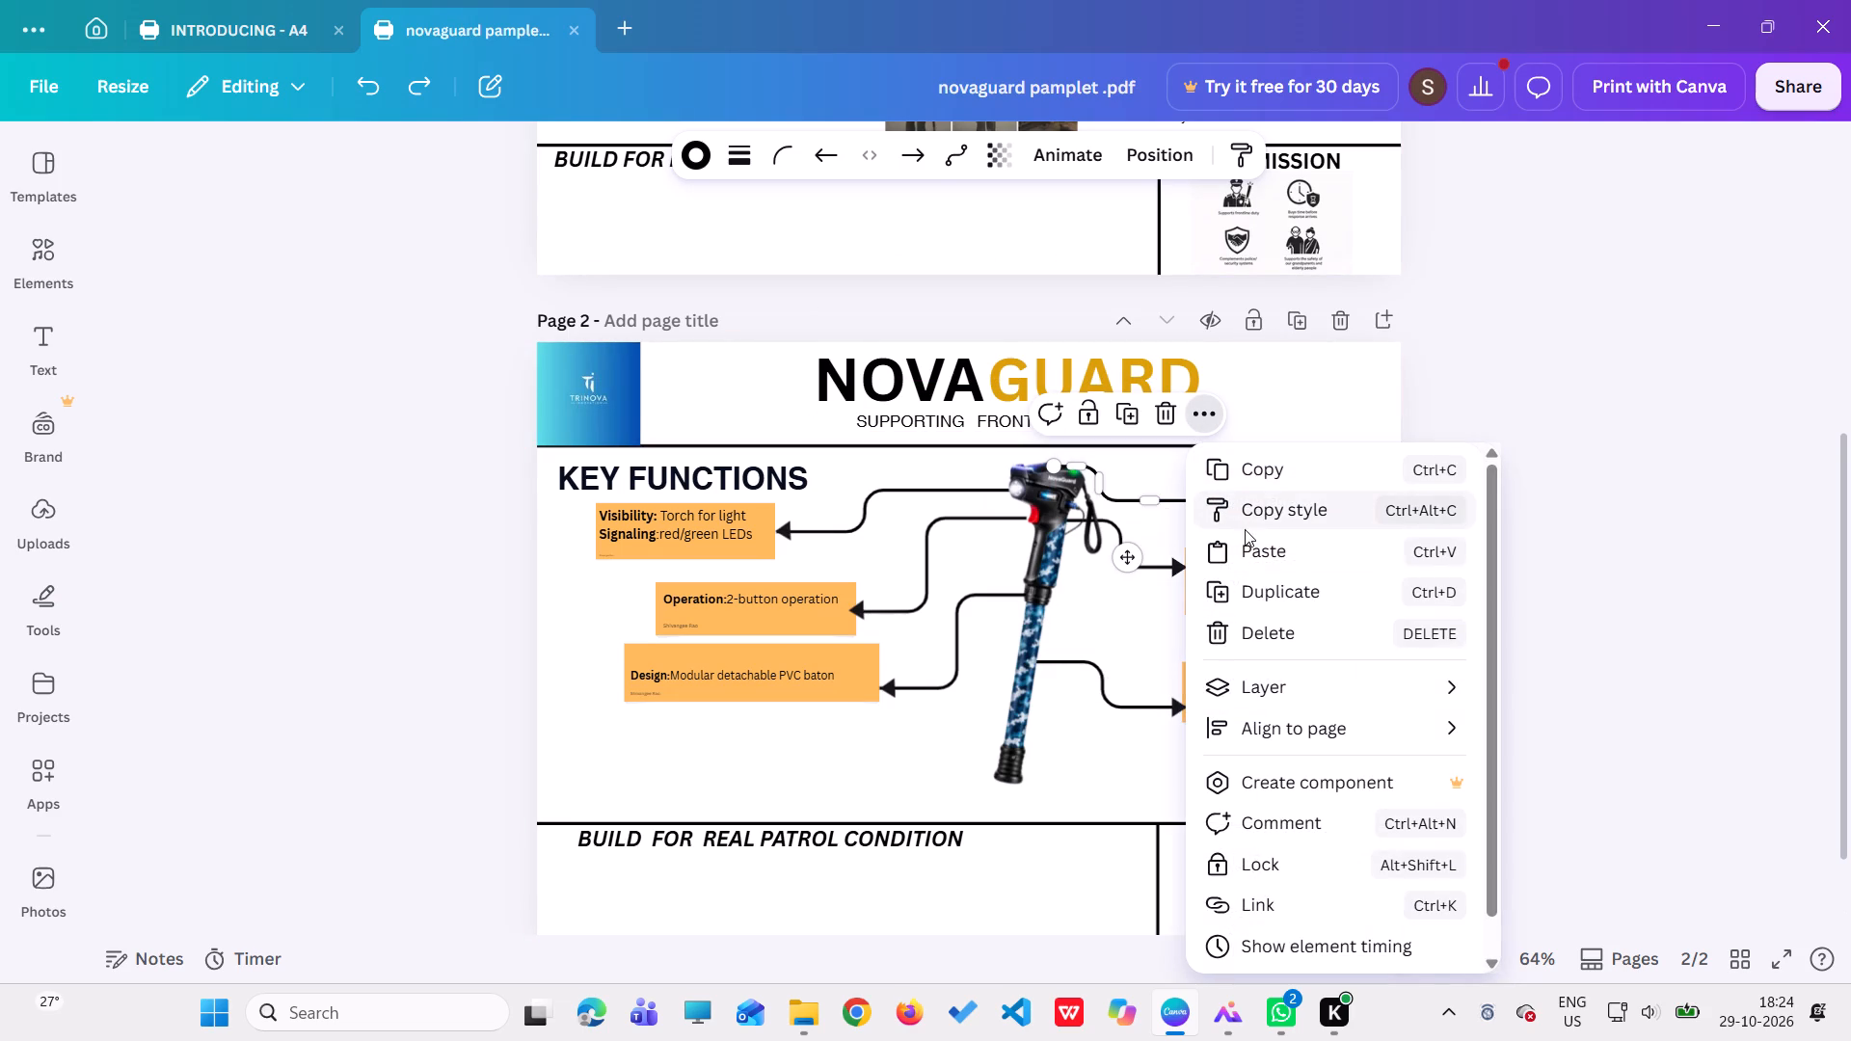
pyautogui.click(1253, 470)
pyautogui.click(250, 19)
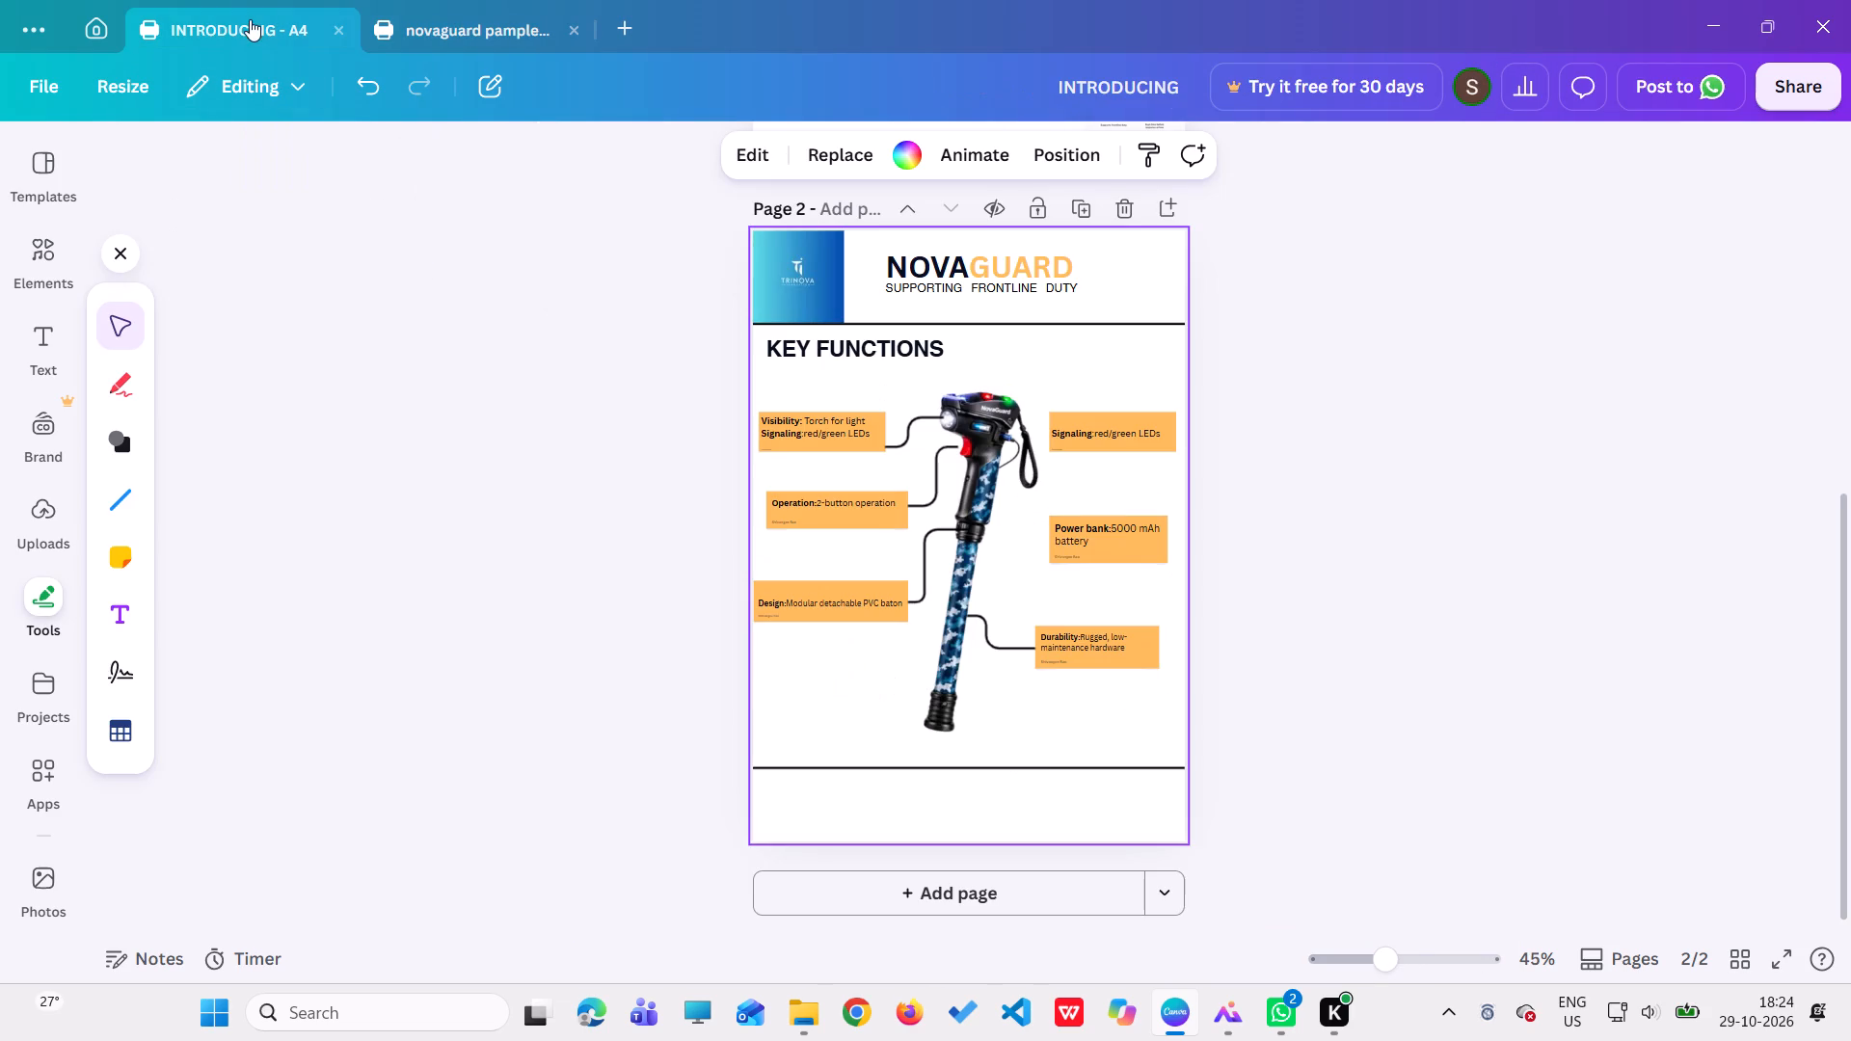
pyautogui.rightClick(1068, 366)
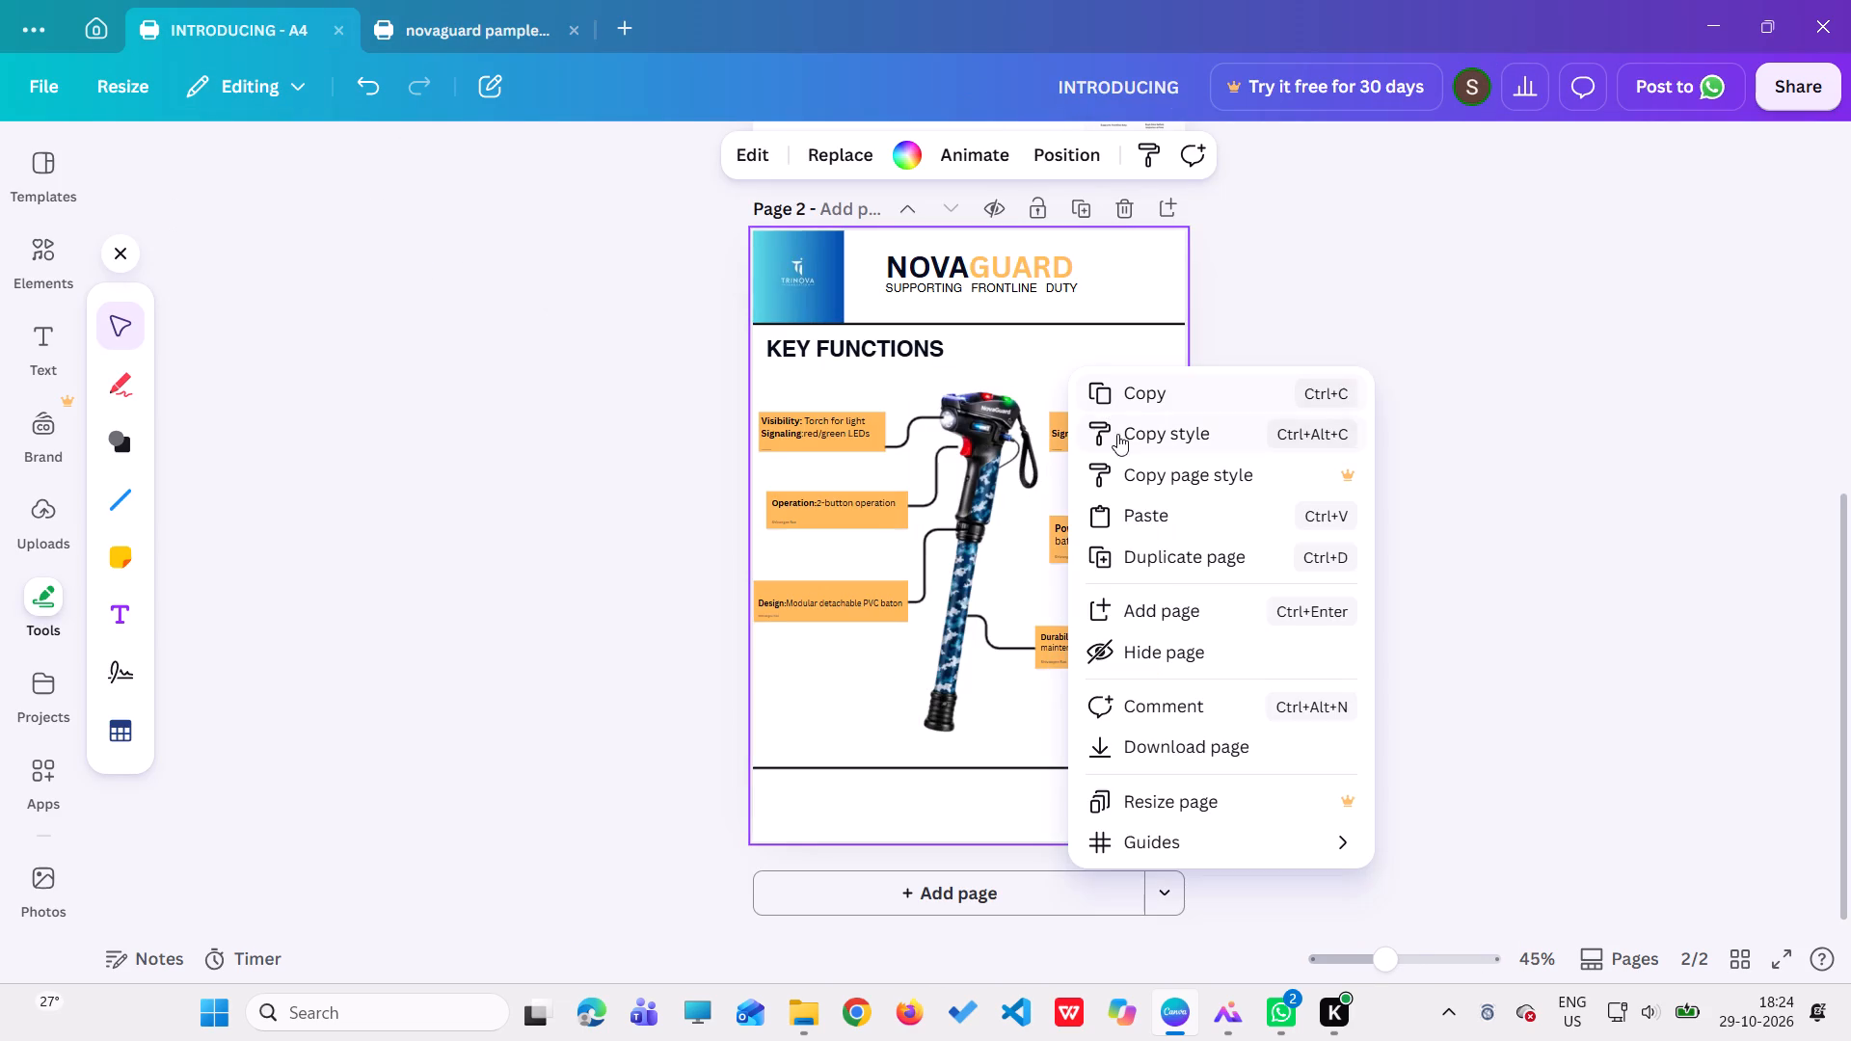
pyautogui.click(1150, 521)
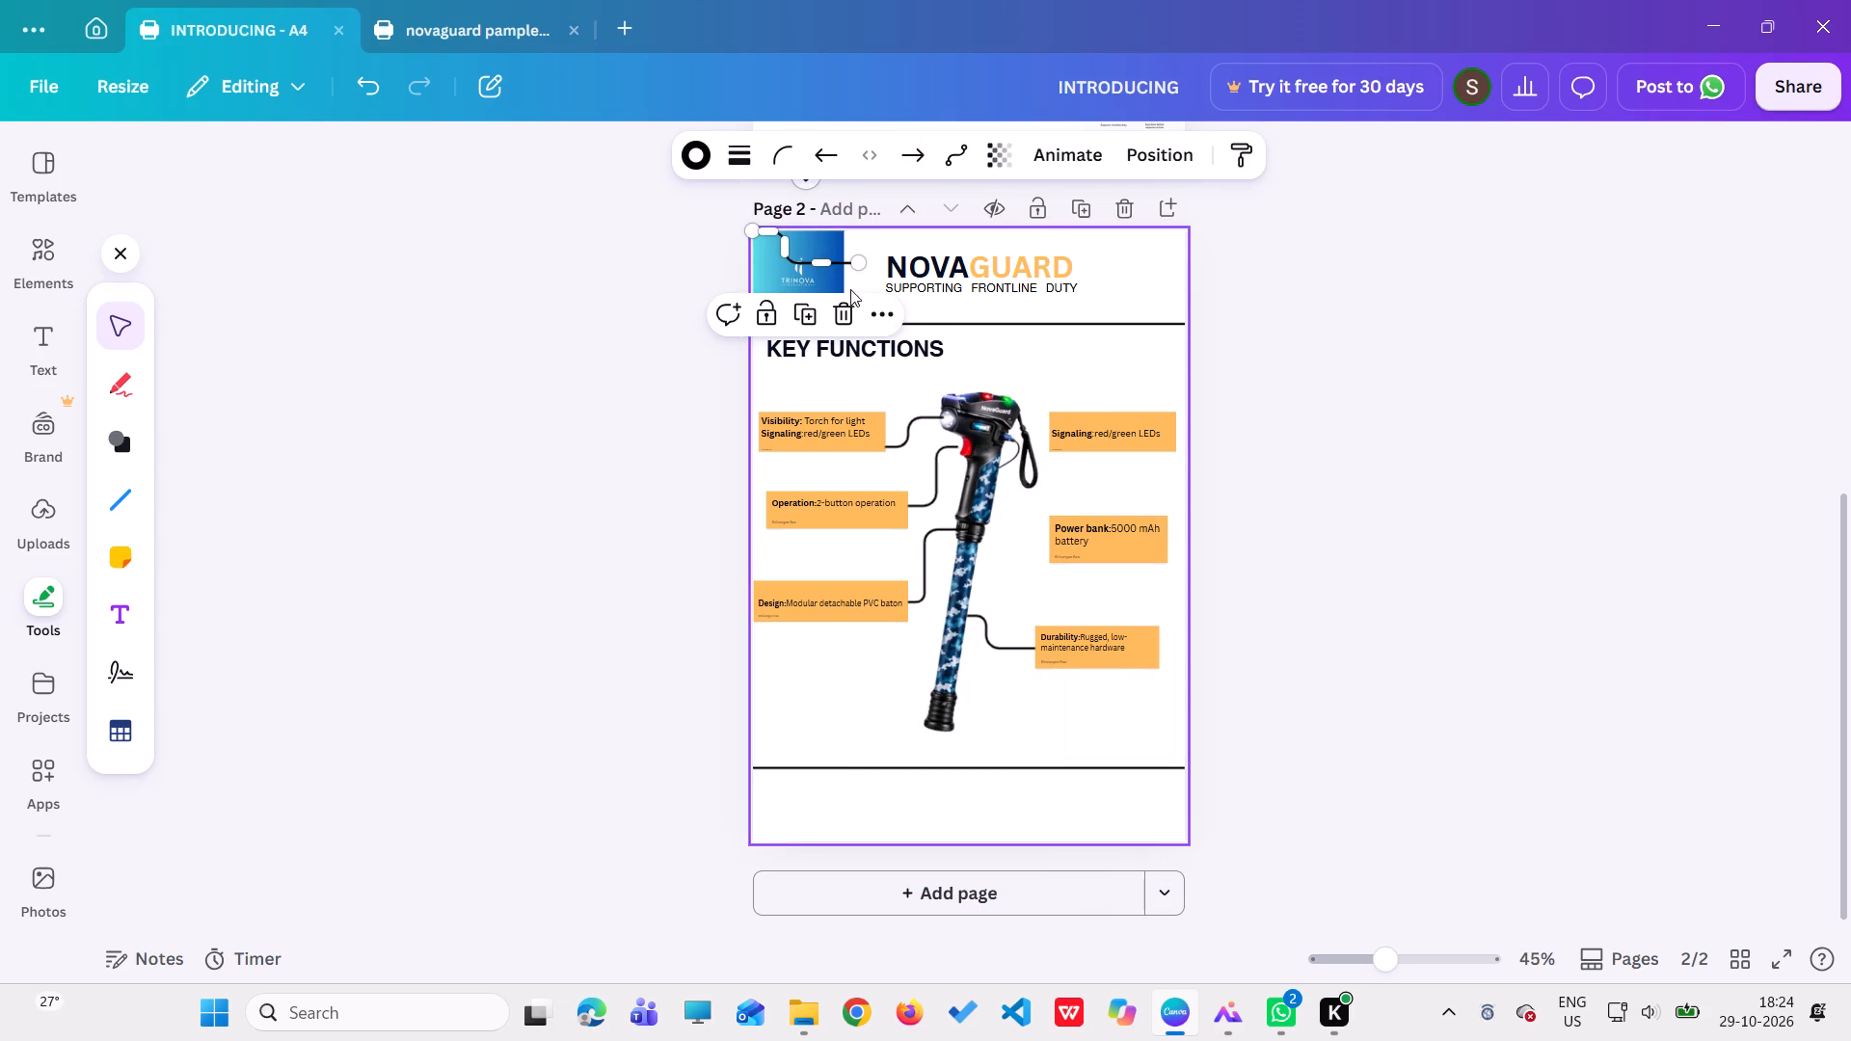
# Move the pasted connector off the logo onto the baton's head and bring its free end to the Signaling note's near edge.
pyautogui.click(832, 256)
pyautogui.moveTo(822, 256); pyautogui.dragTo(1040, 364)
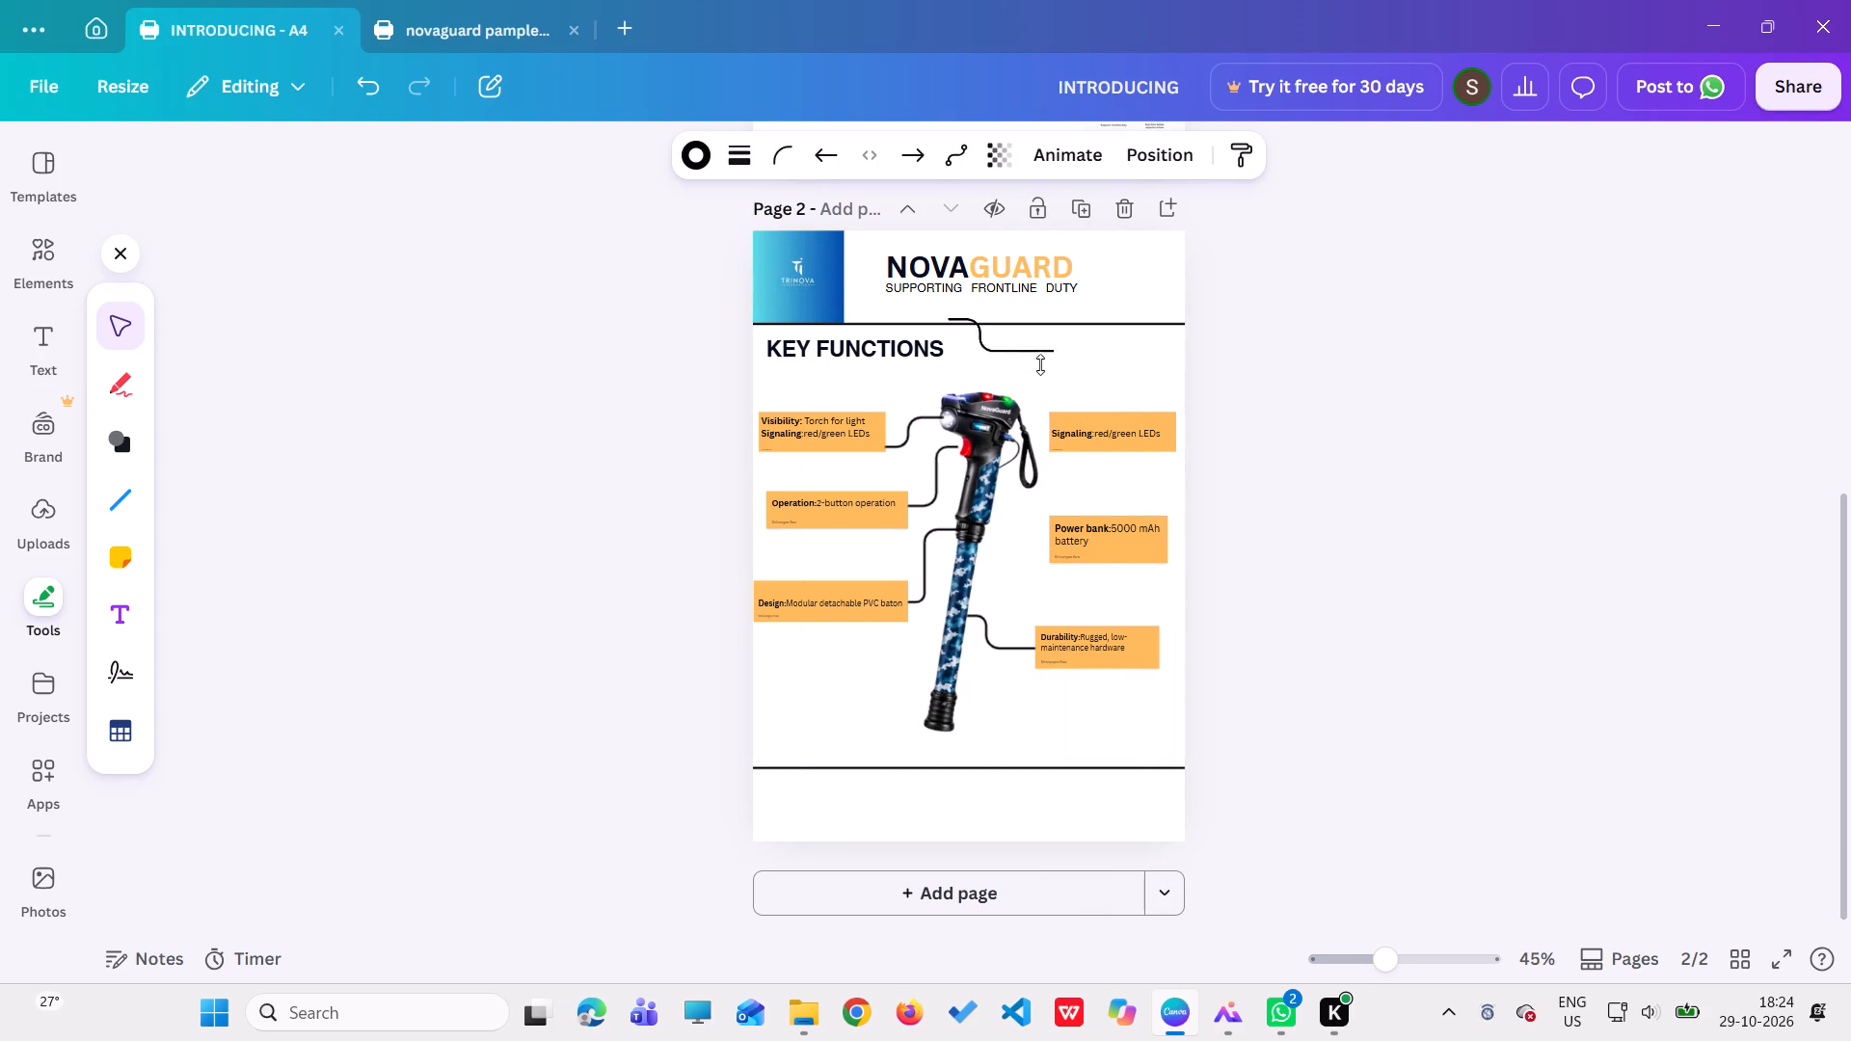
pyautogui.moveTo(1040, 364); pyautogui.dragTo(1073, 425)
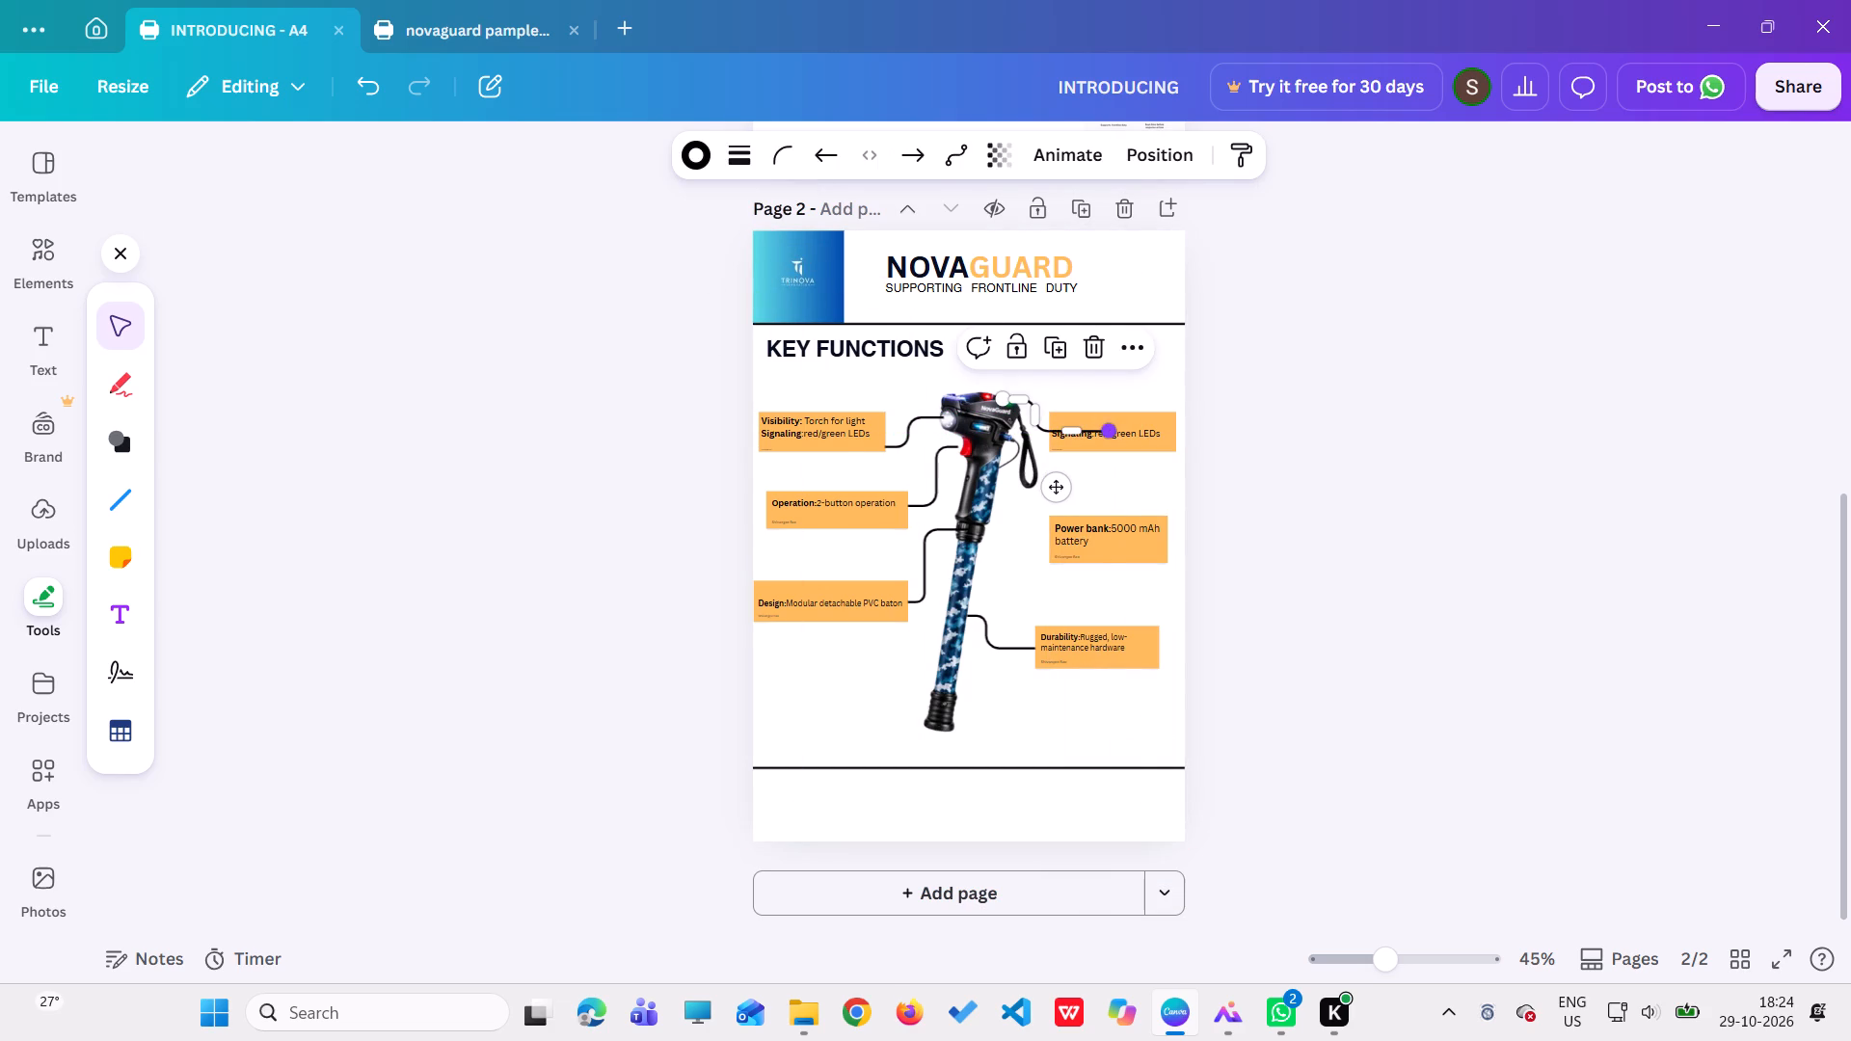
pyautogui.moveTo(1113, 430); pyautogui.dragTo(1046, 440)
pyautogui.click(1090, 484)
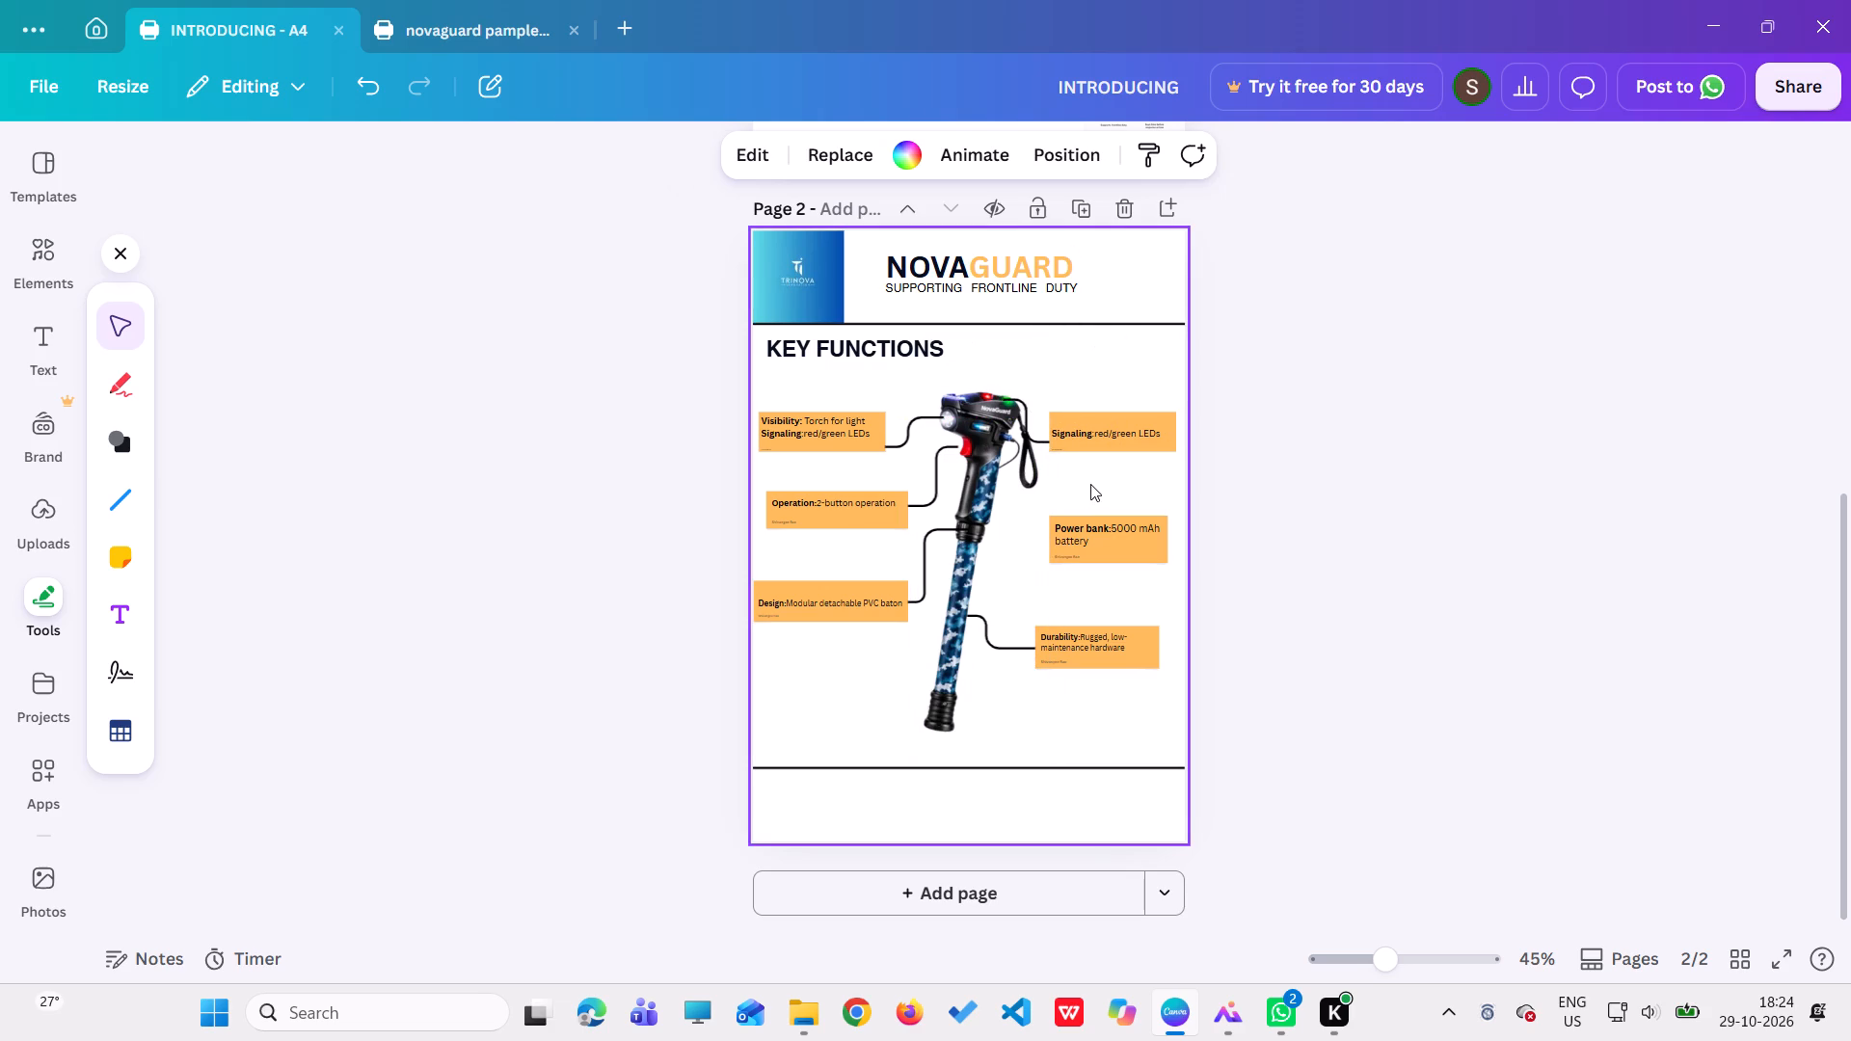
# Lower page 2's Signaling note and shift it to the page's outer edge, and nudge the baton image slightly away from it.
pyautogui.moveTo(1083, 440); pyautogui.dragTo(1086, 417)
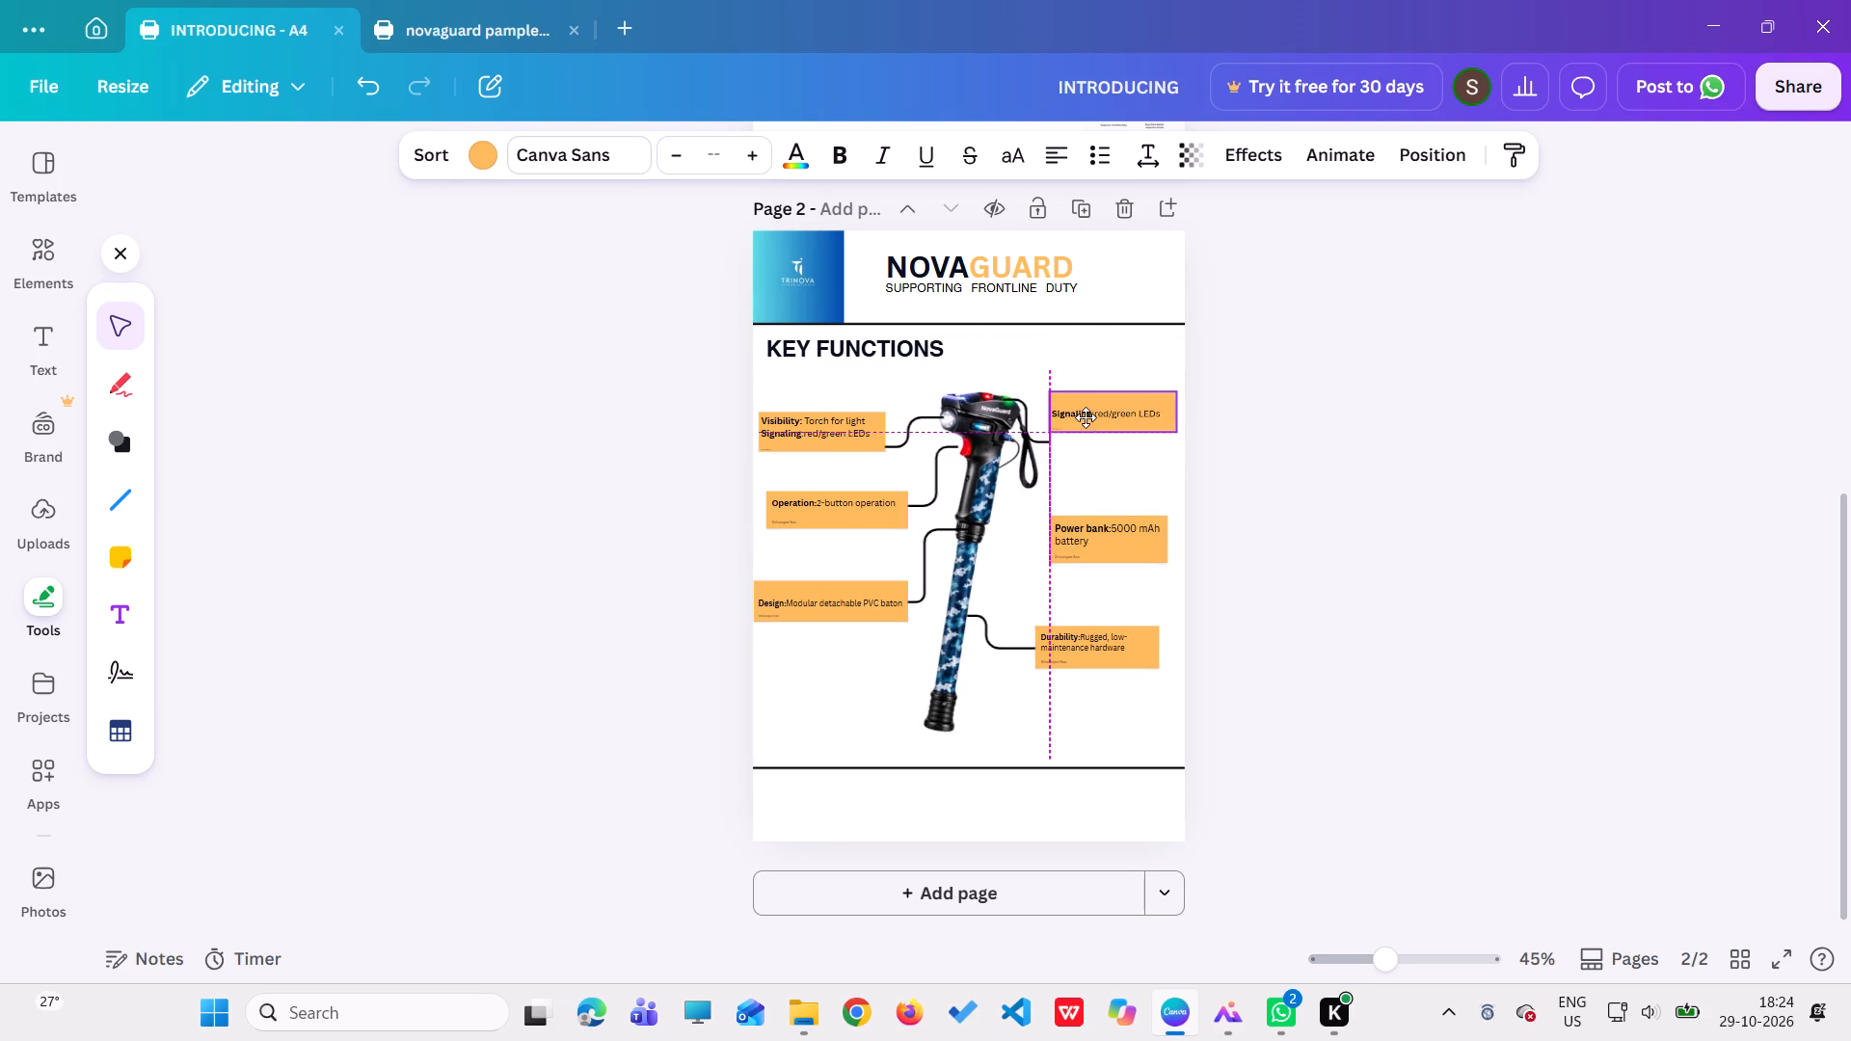
pyautogui.moveTo(1086, 417); pyautogui.dragTo(1098, 459)
pyautogui.click(1098, 459)
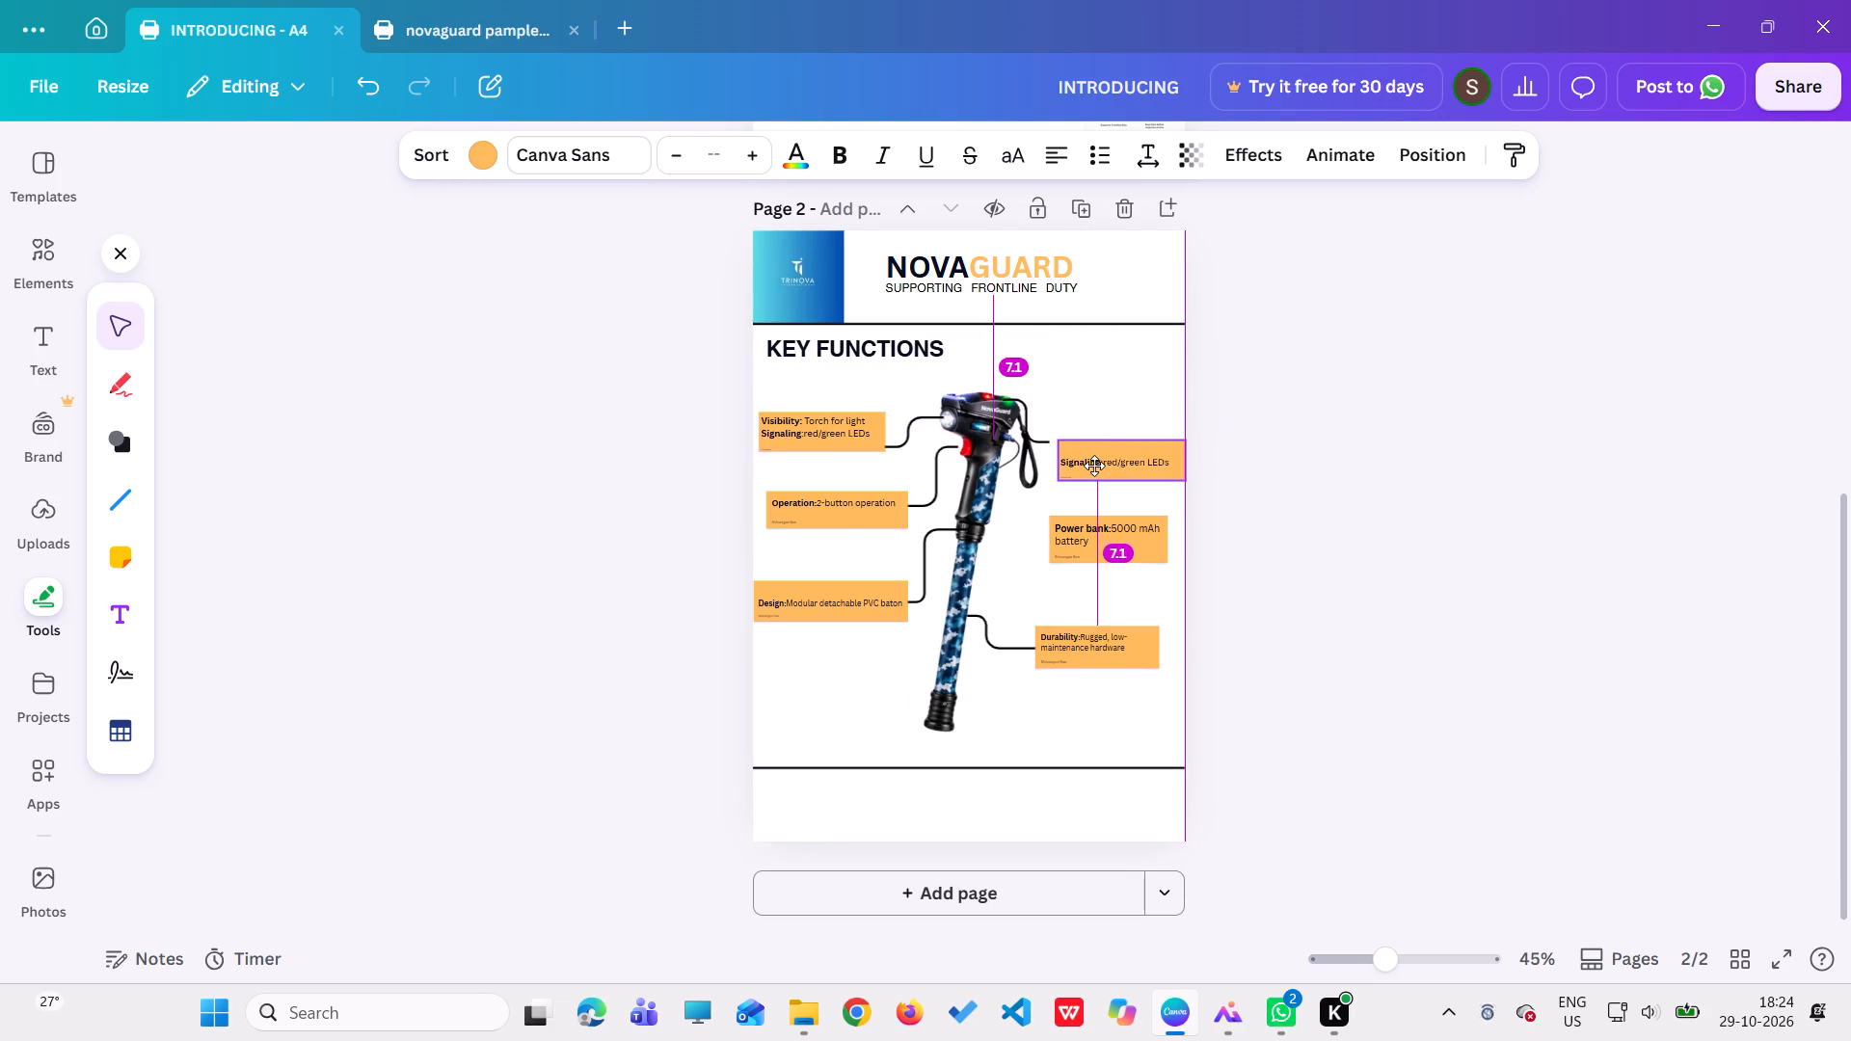
pyautogui.click(1010, 520)
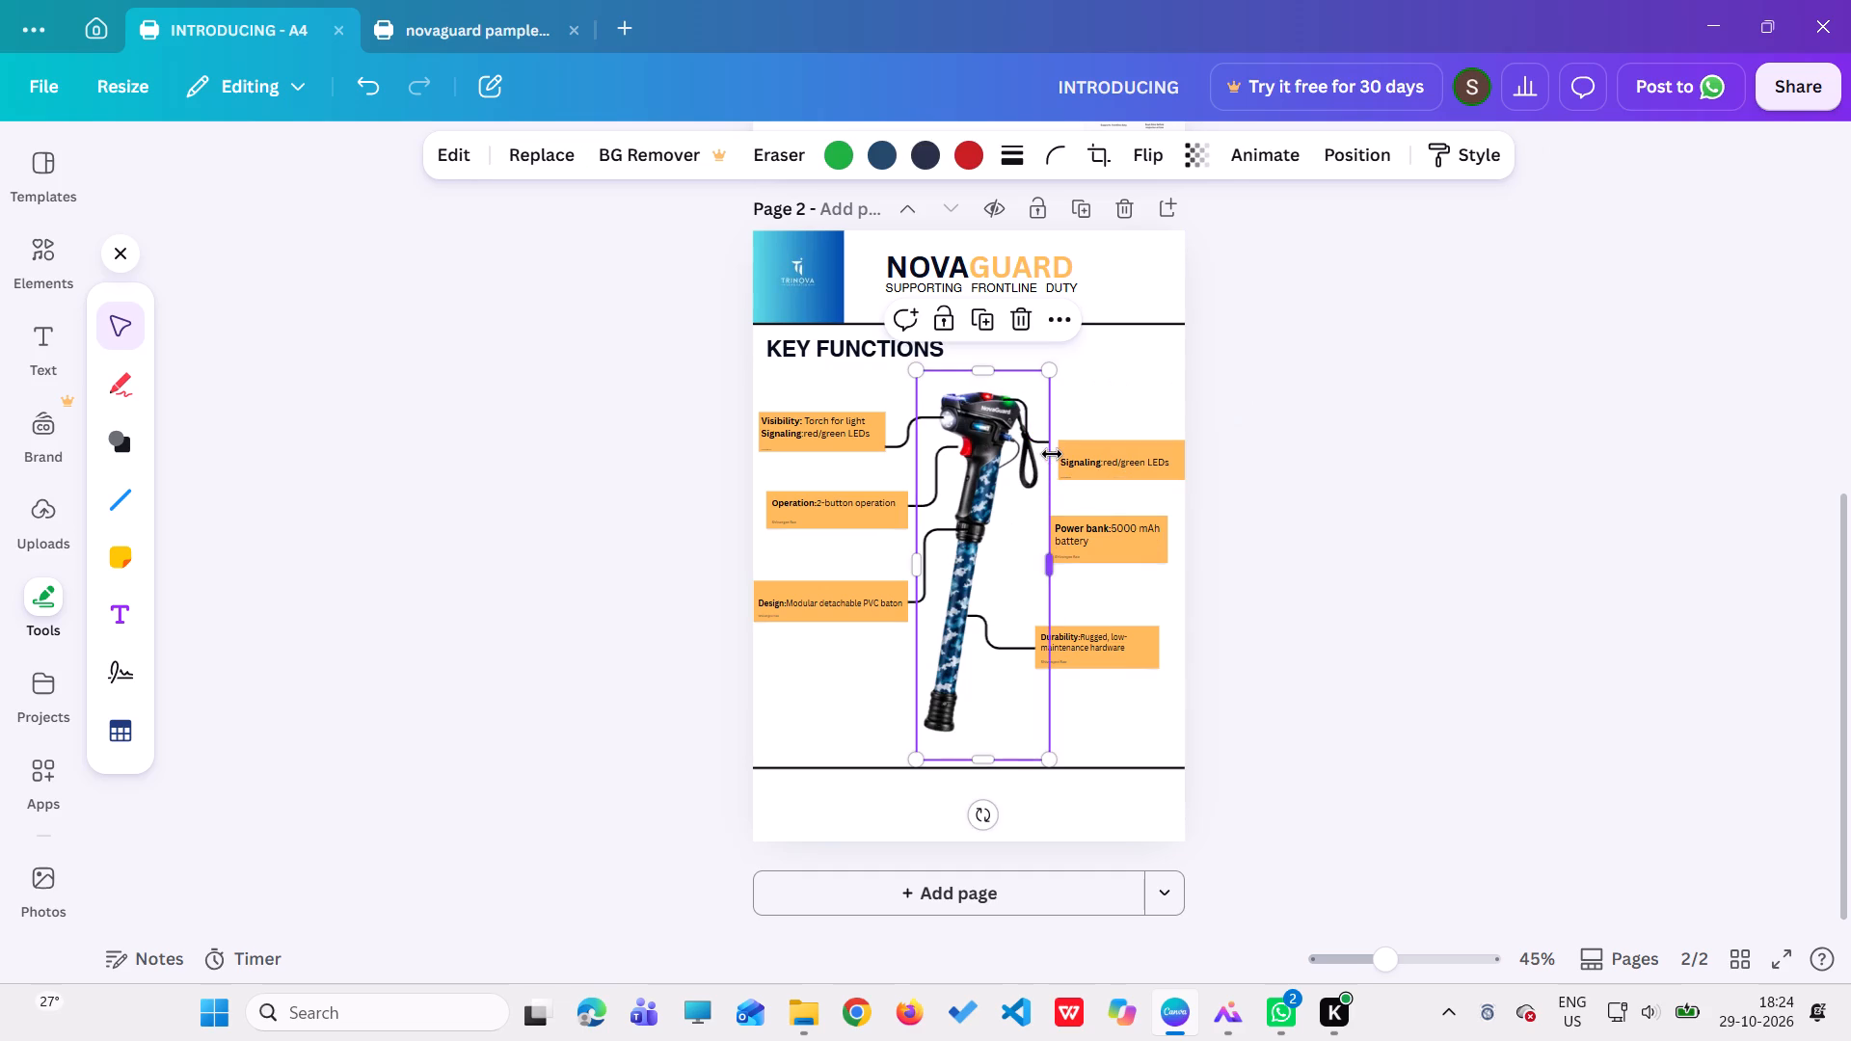
pyautogui.click(998, 435)
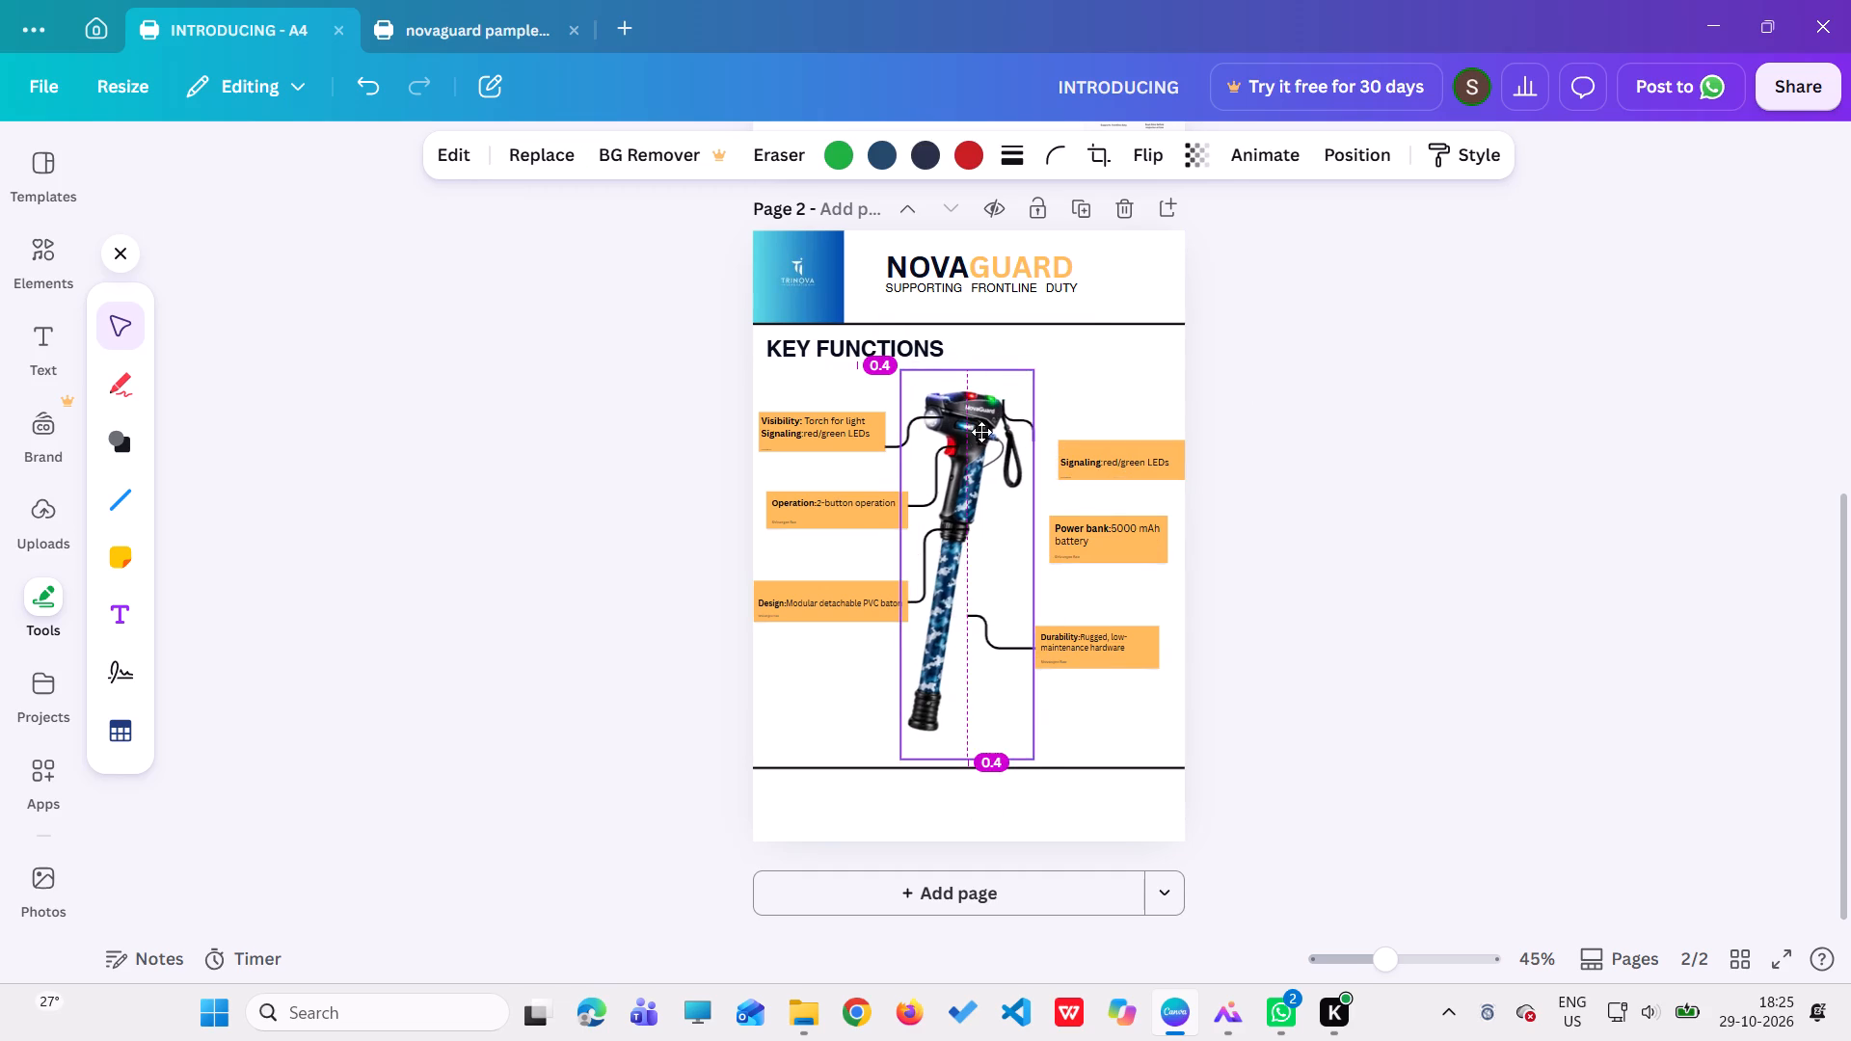
pyautogui.click(1065, 394)
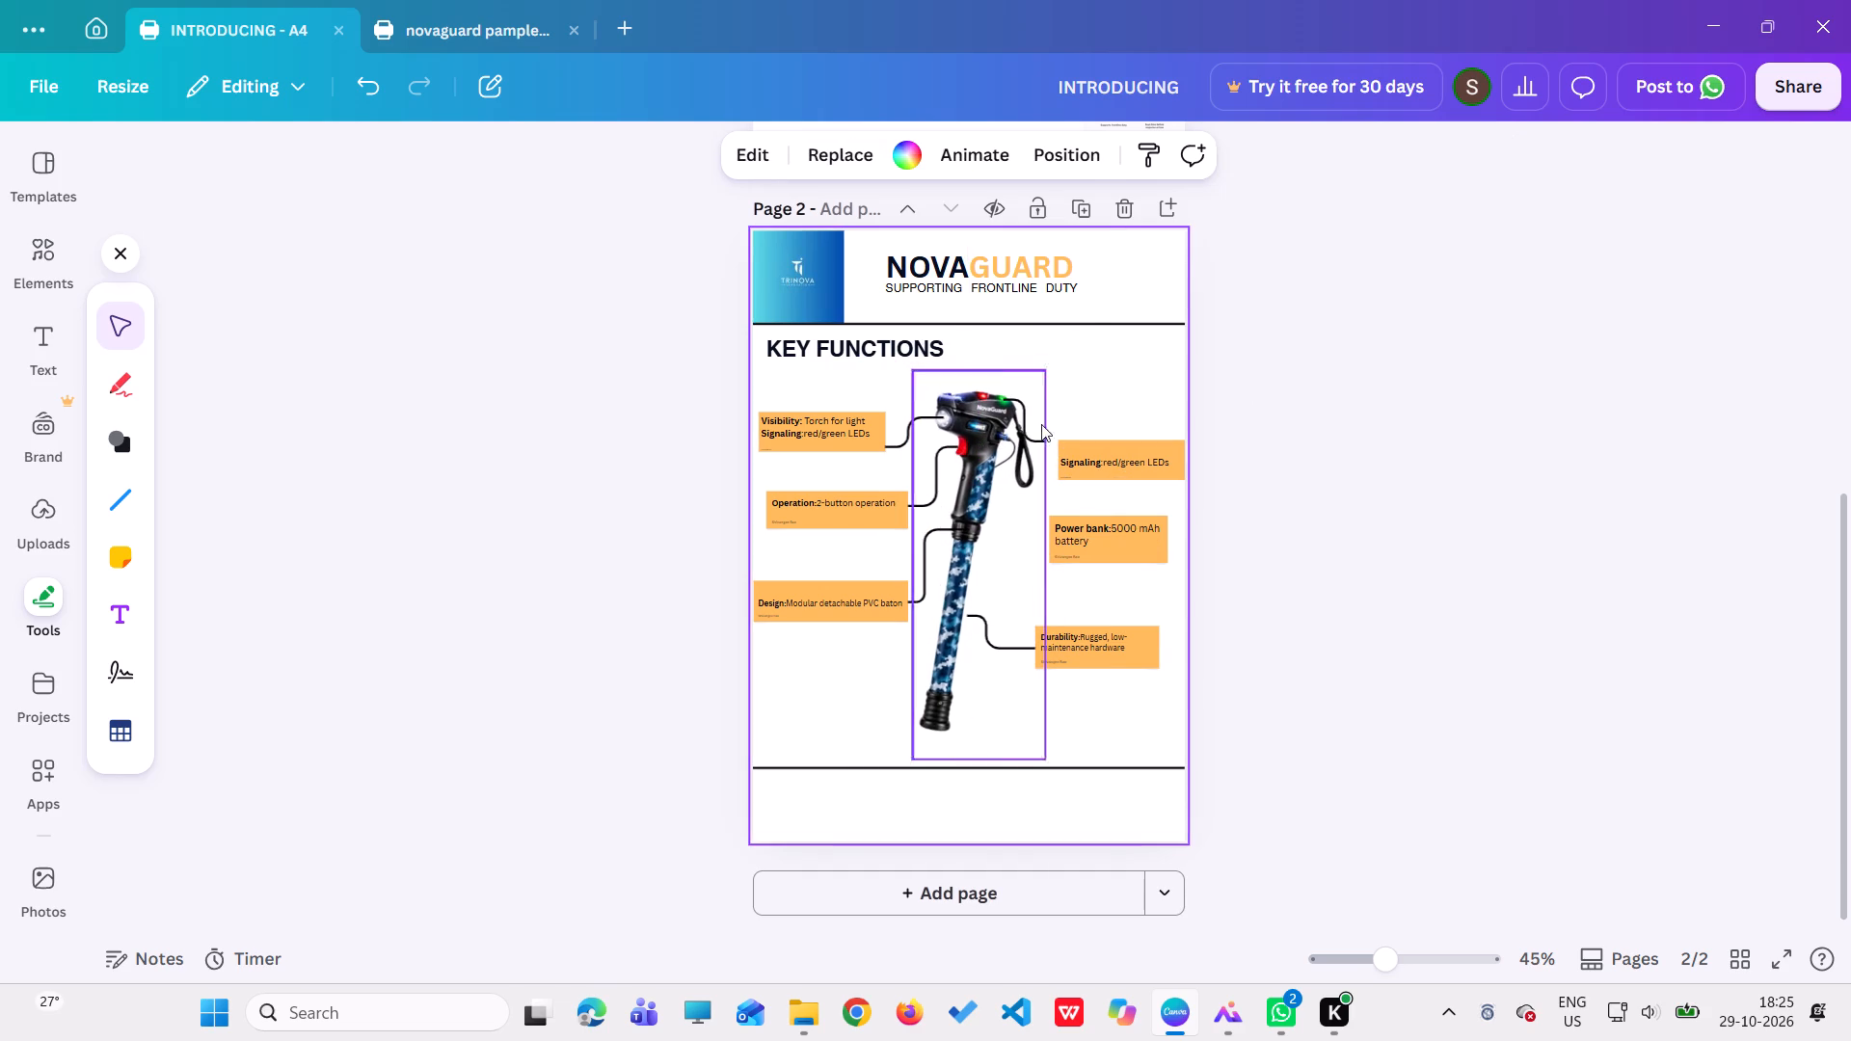
# Extend the free end of the Signaling connector from the baton's head to the repositioned Signaling note.
pyautogui.click(1022, 418)
pyautogui.moveTo(1024, 418); pyautogui.dragTo(1040, 430)
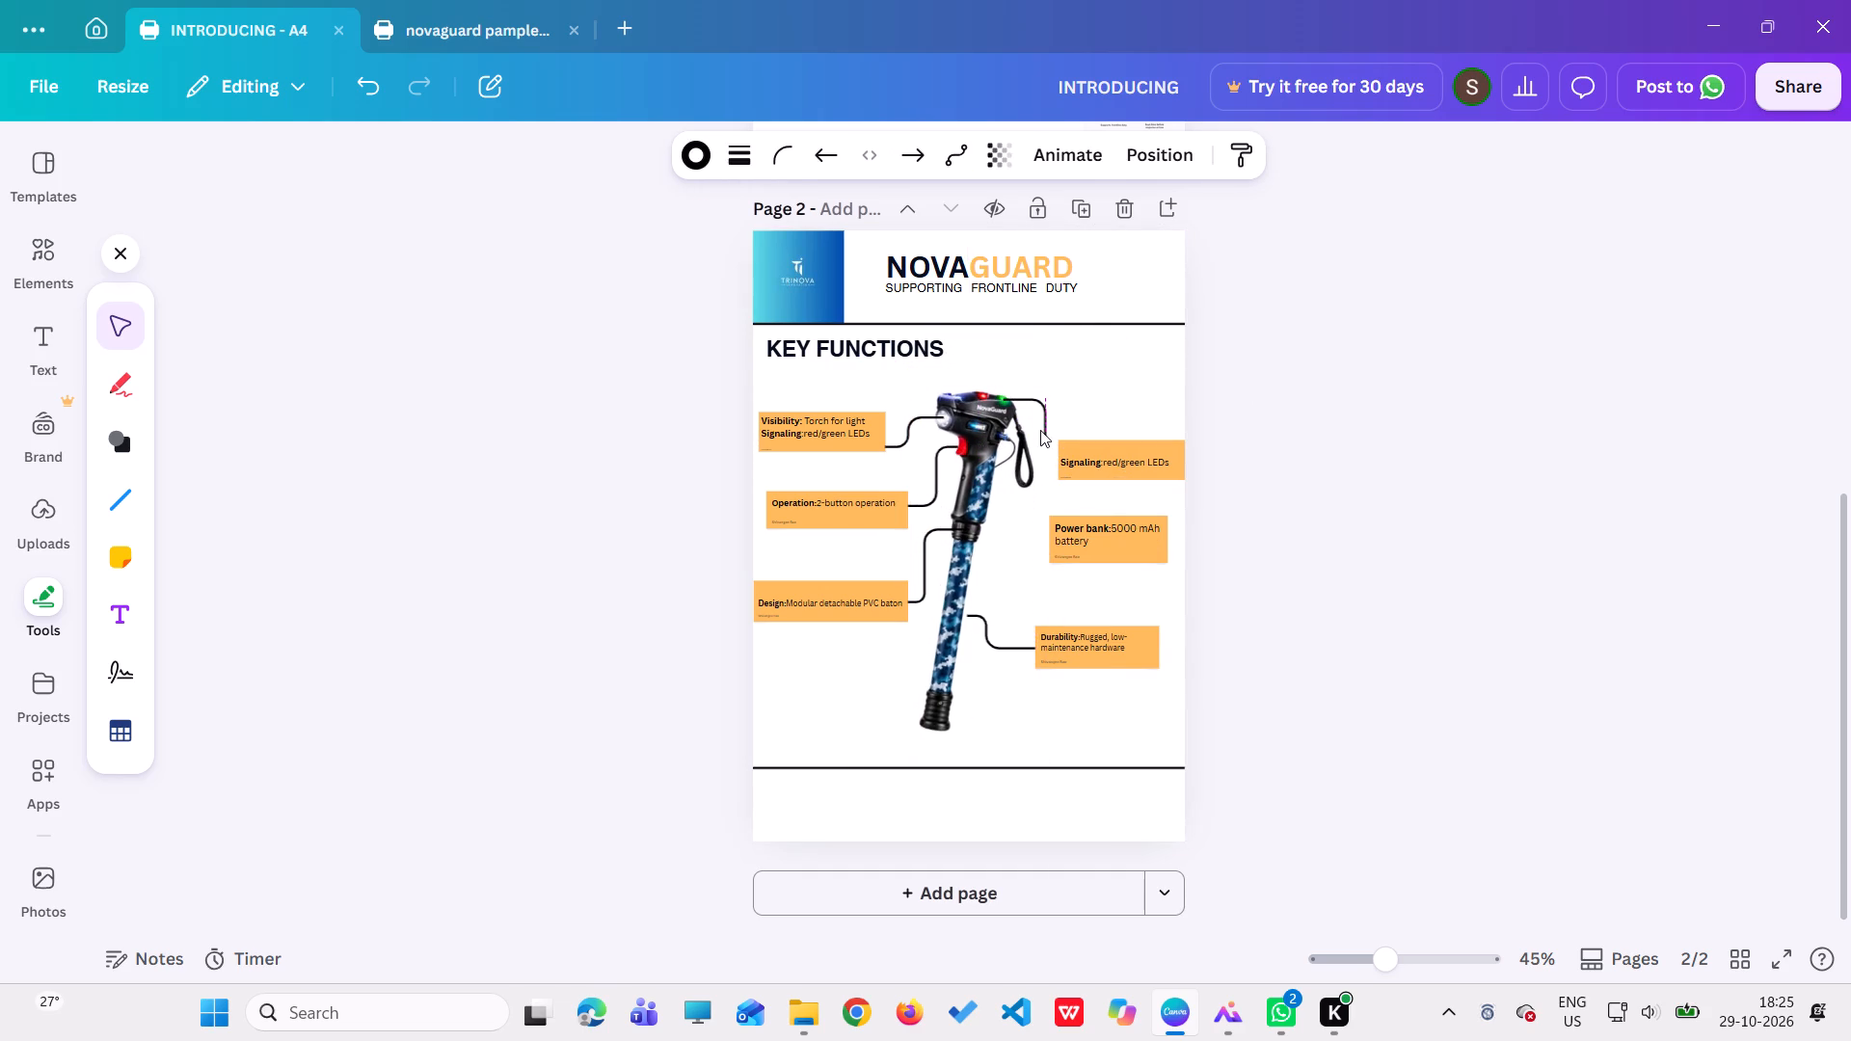
pyautogui.moveTo(1040, 430); pyautogui.dragTo(1051, 443)
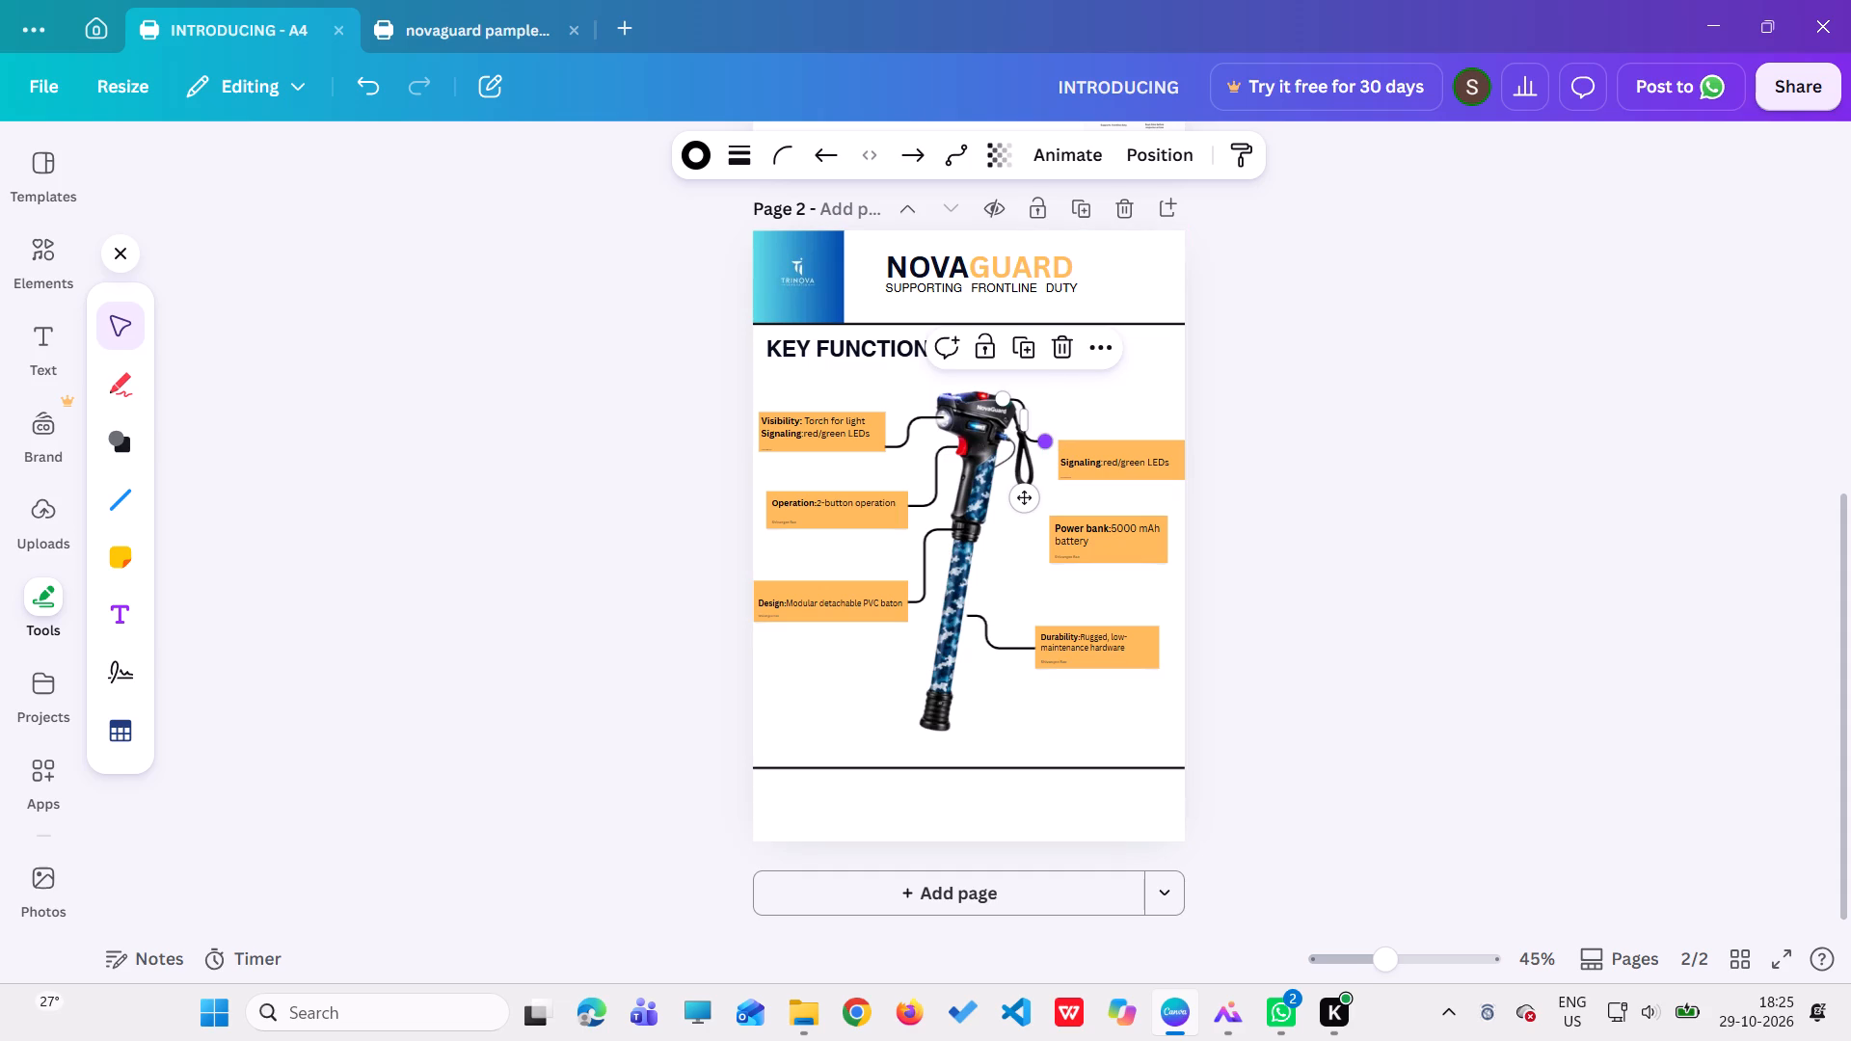
pyautogui.moveTo(1045, 435); pyautogui.dragTo(1062, 435)
pyautogui.click(1107, 392)
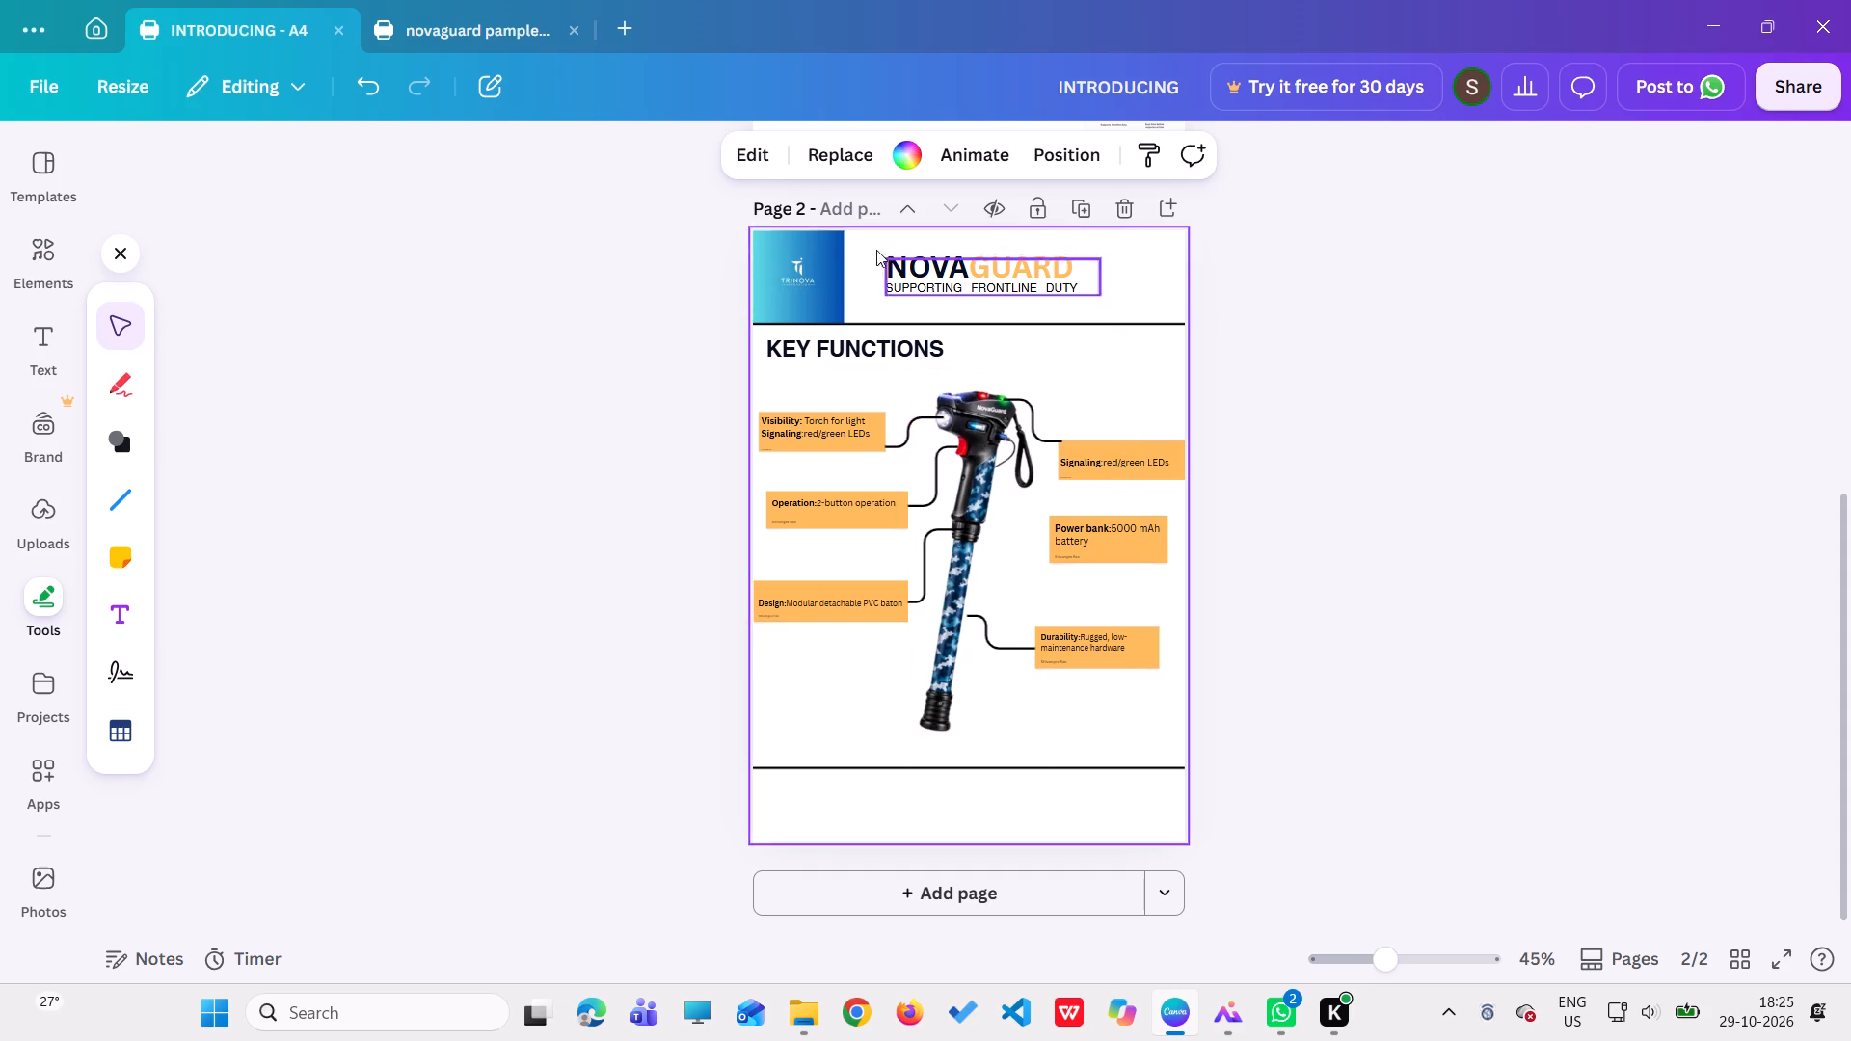
# Copy the Power bank note's curved connector from the existing pamphlet and paste it onto page 2 of the A4 design.
pyautogui.click(445, 28)
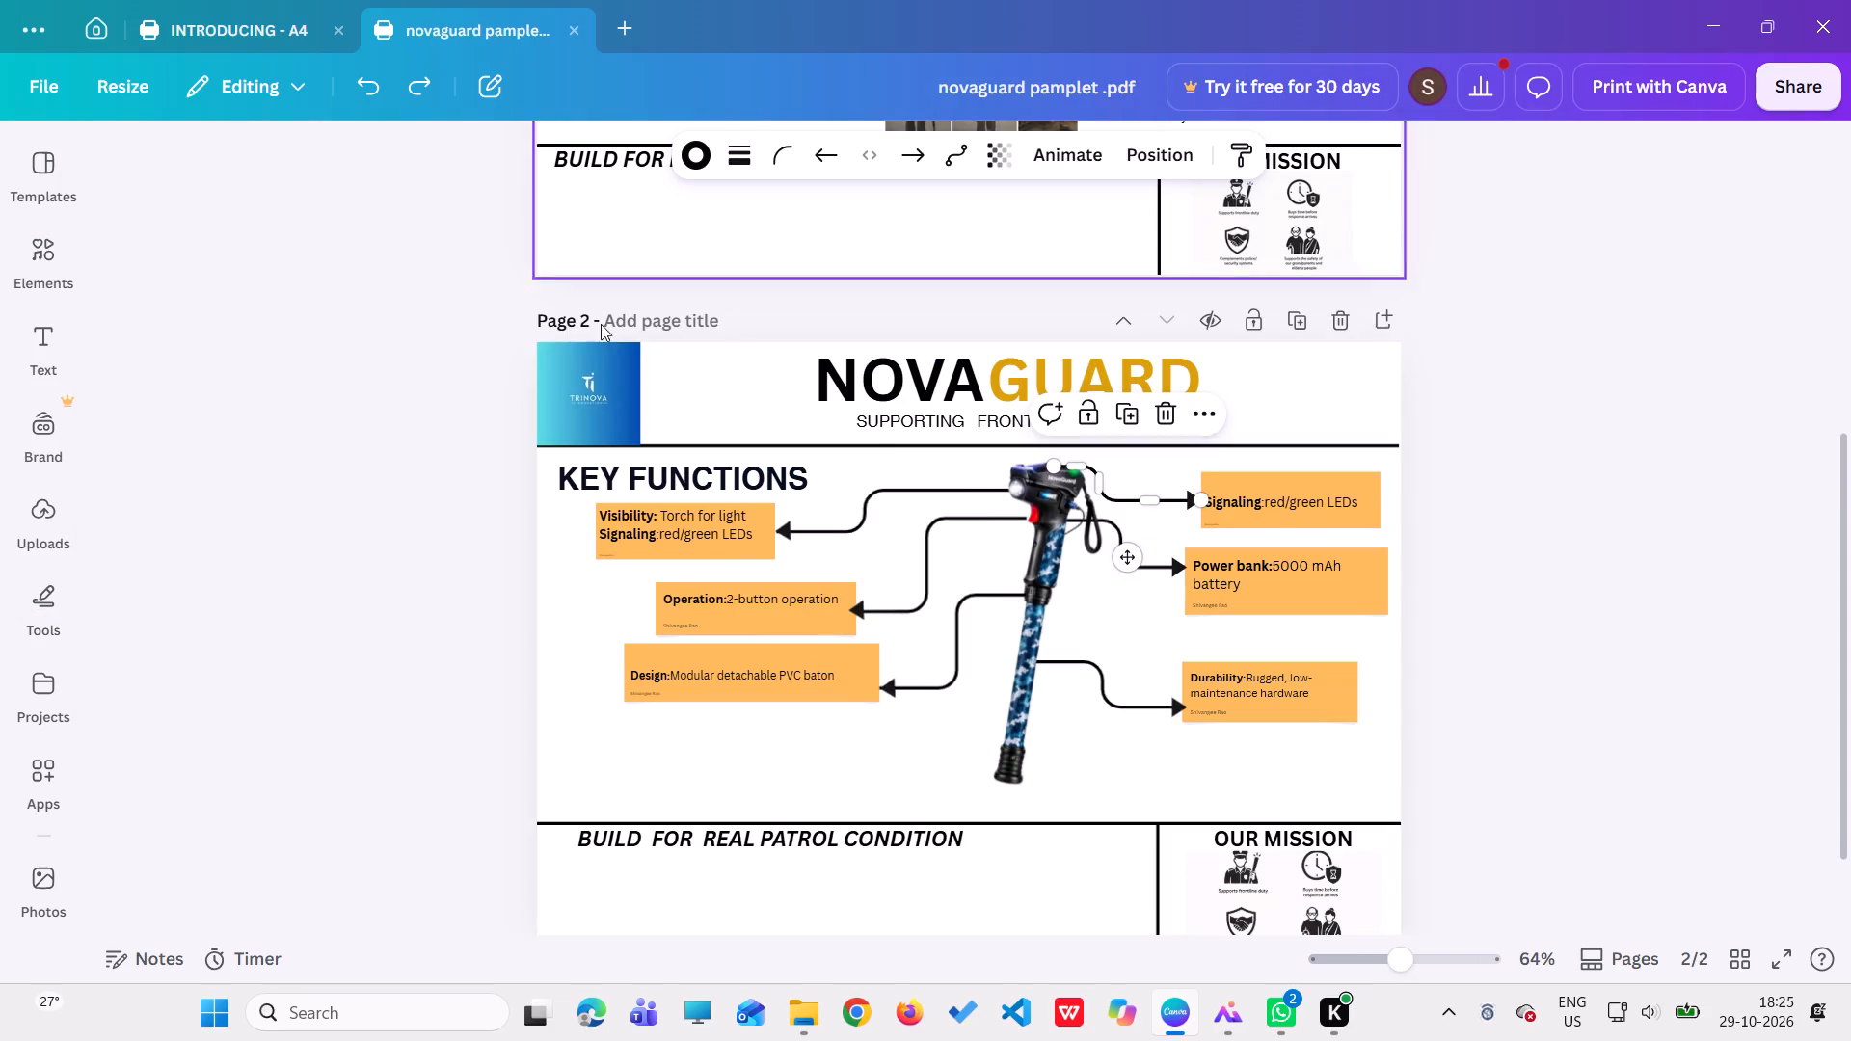
pyautogui.click(1151, 566)
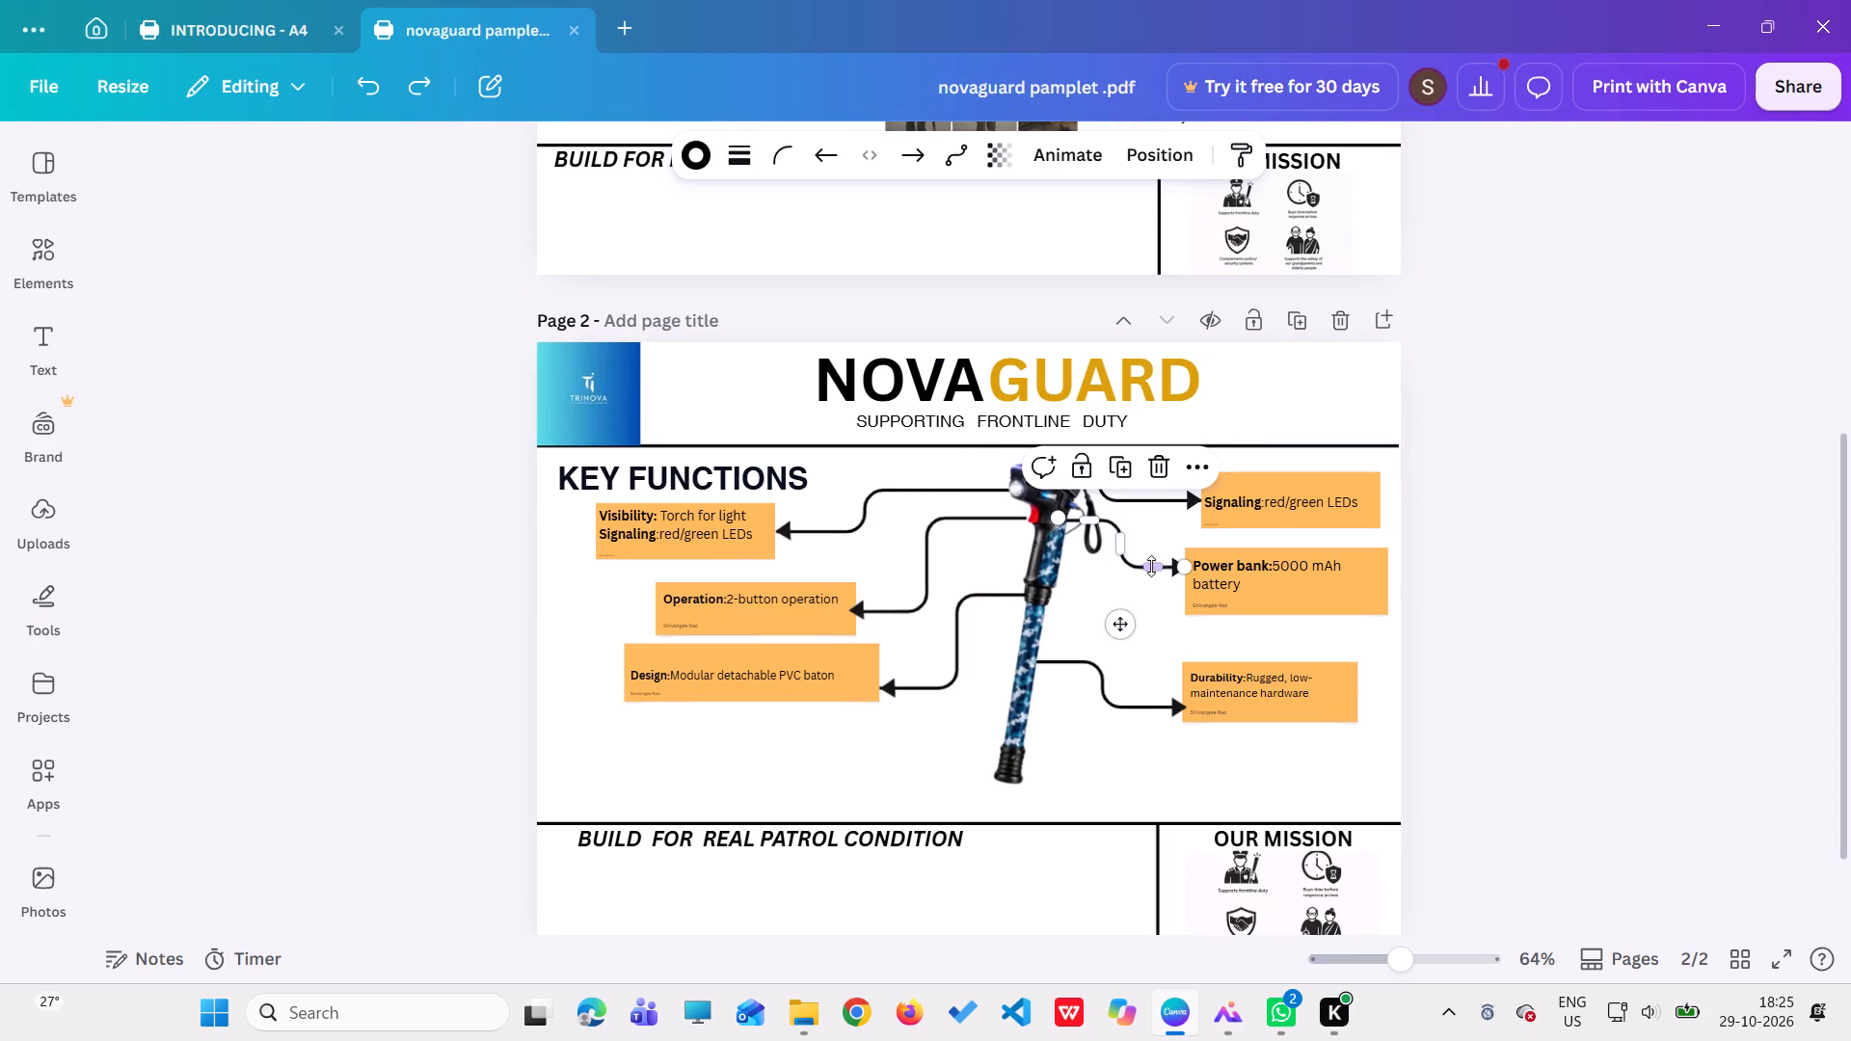
pyautogui.click(1188, 473)
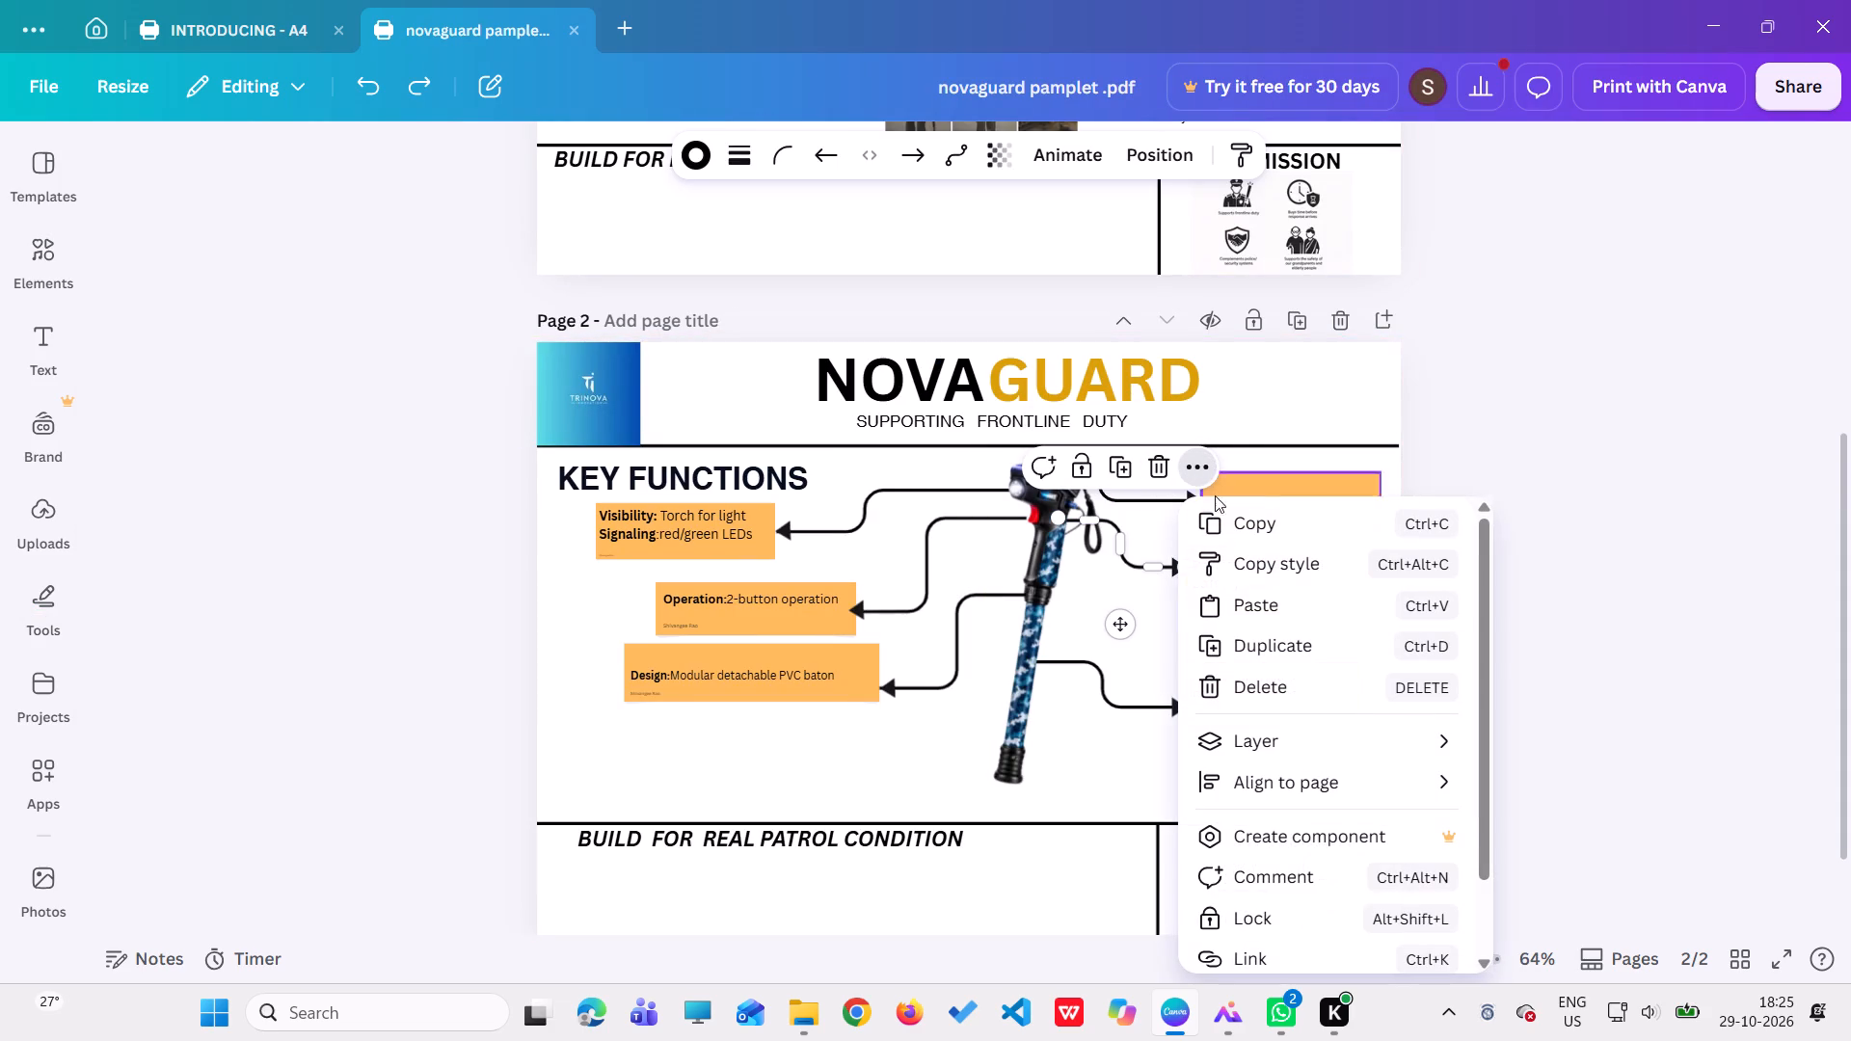
pyautogui.click(1221, 522)
pyautogui.click(231, 27)
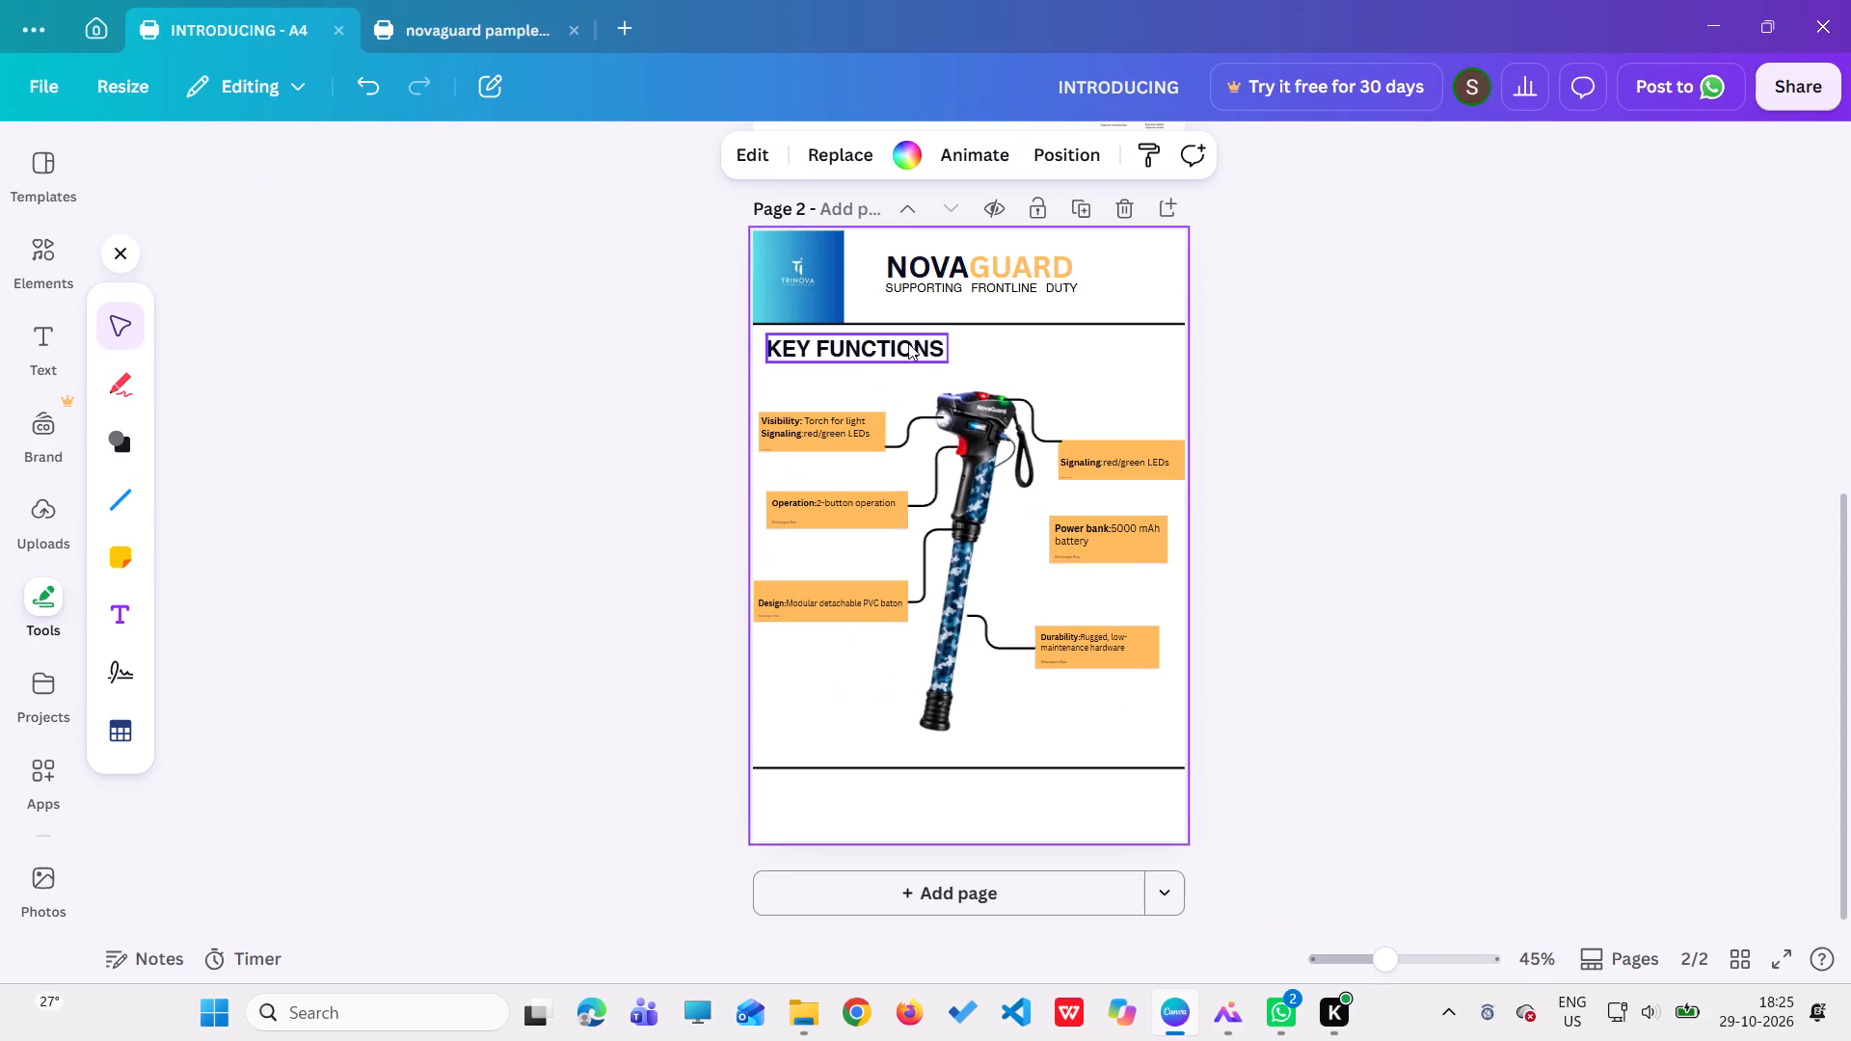
pyautogui.click(836, 701)
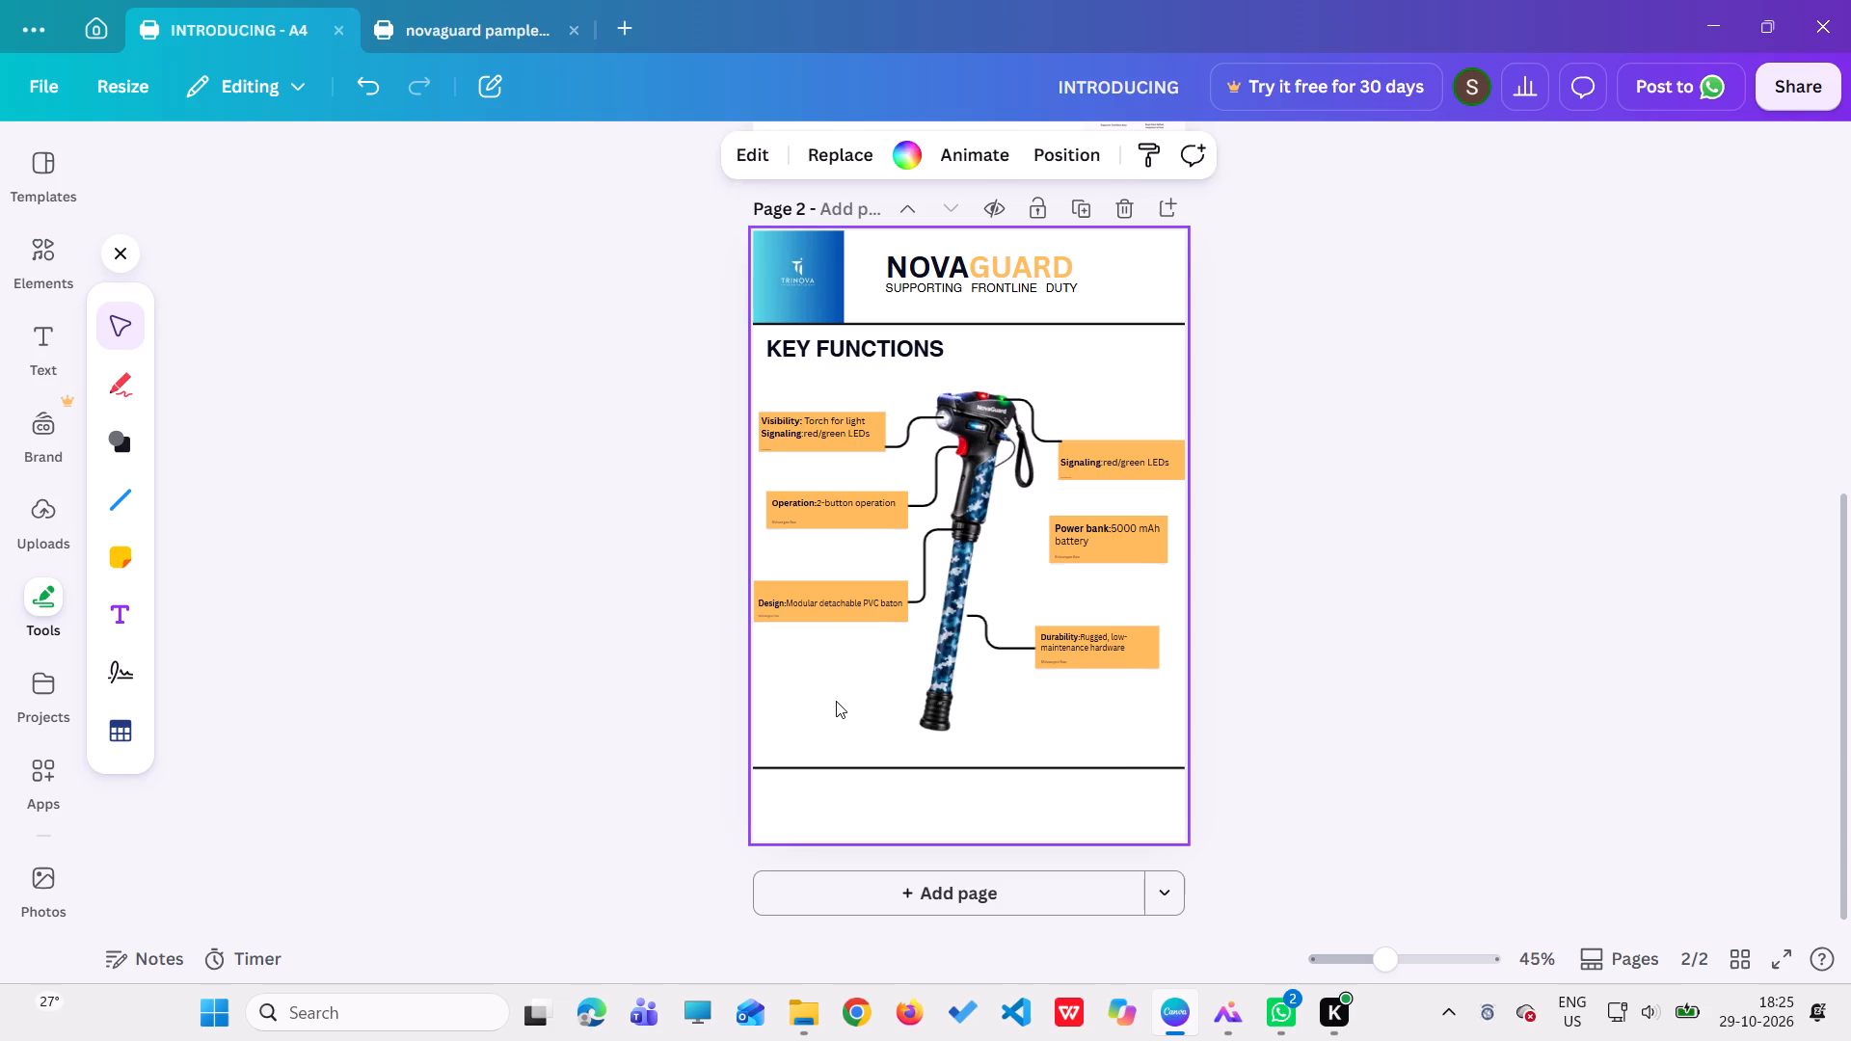
pyautogui.rightClick(836, 701)
pyautogui.click(893, 626)
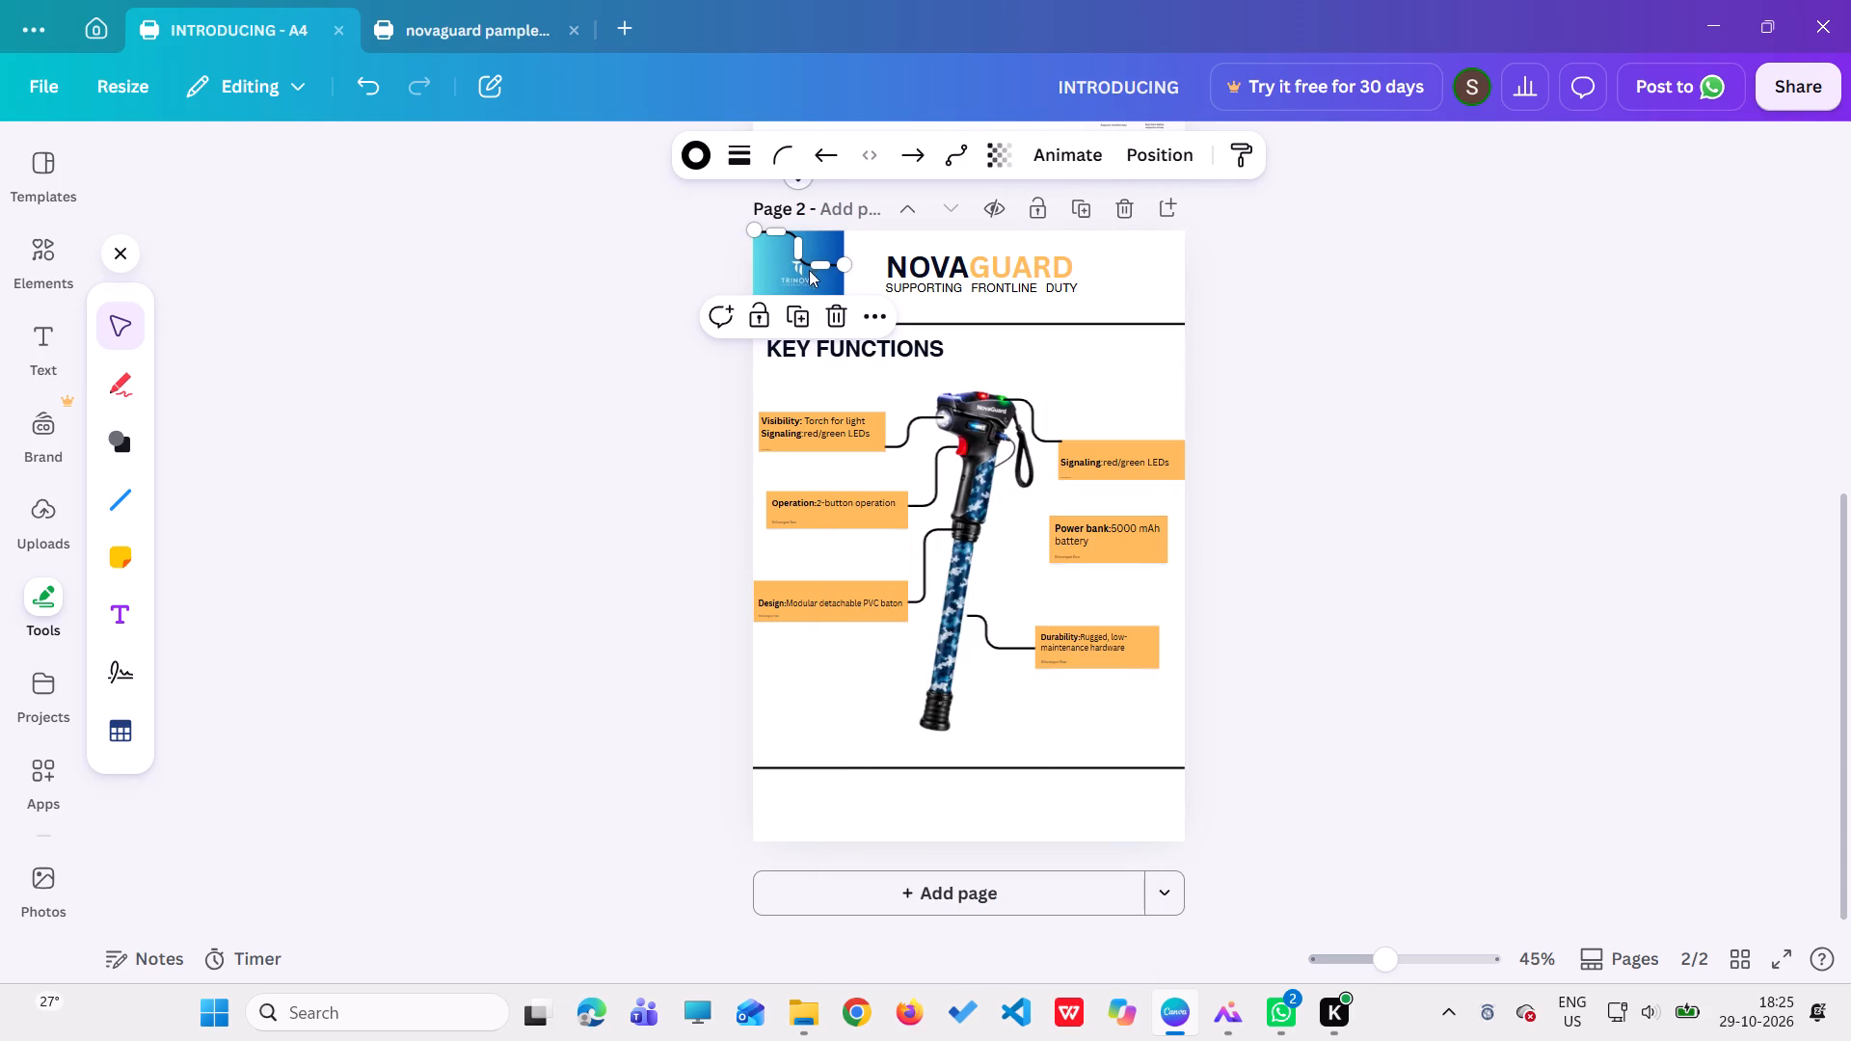
pyautogui.click(810, 388)
# Move the pasted connector off the logo onto the baton's handle, bring its free end to the Power bank note, and shift its vertical run towards the baton.
pyautogui.moveTo(800, 259); pyautogui.dragTo(925, 392)
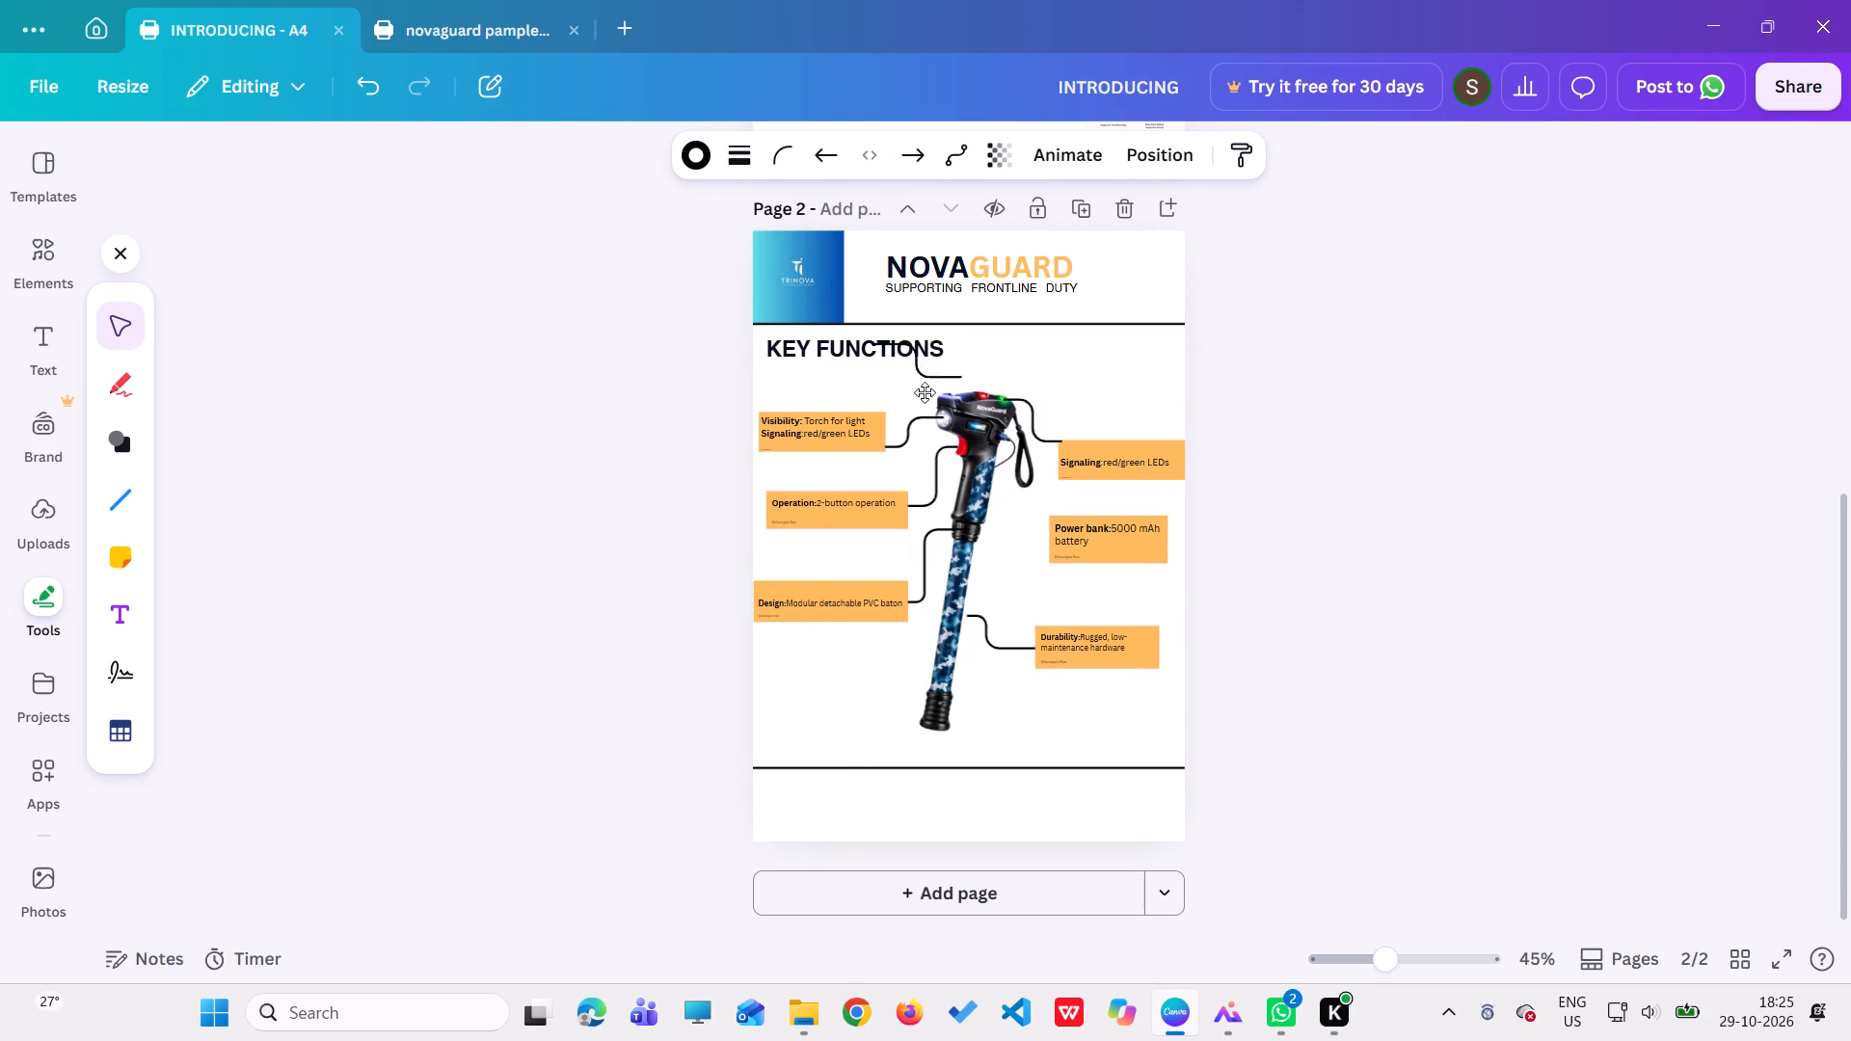
pyautogui.moveTo(925, 392); pyautogui.dragTo(1032, 540)
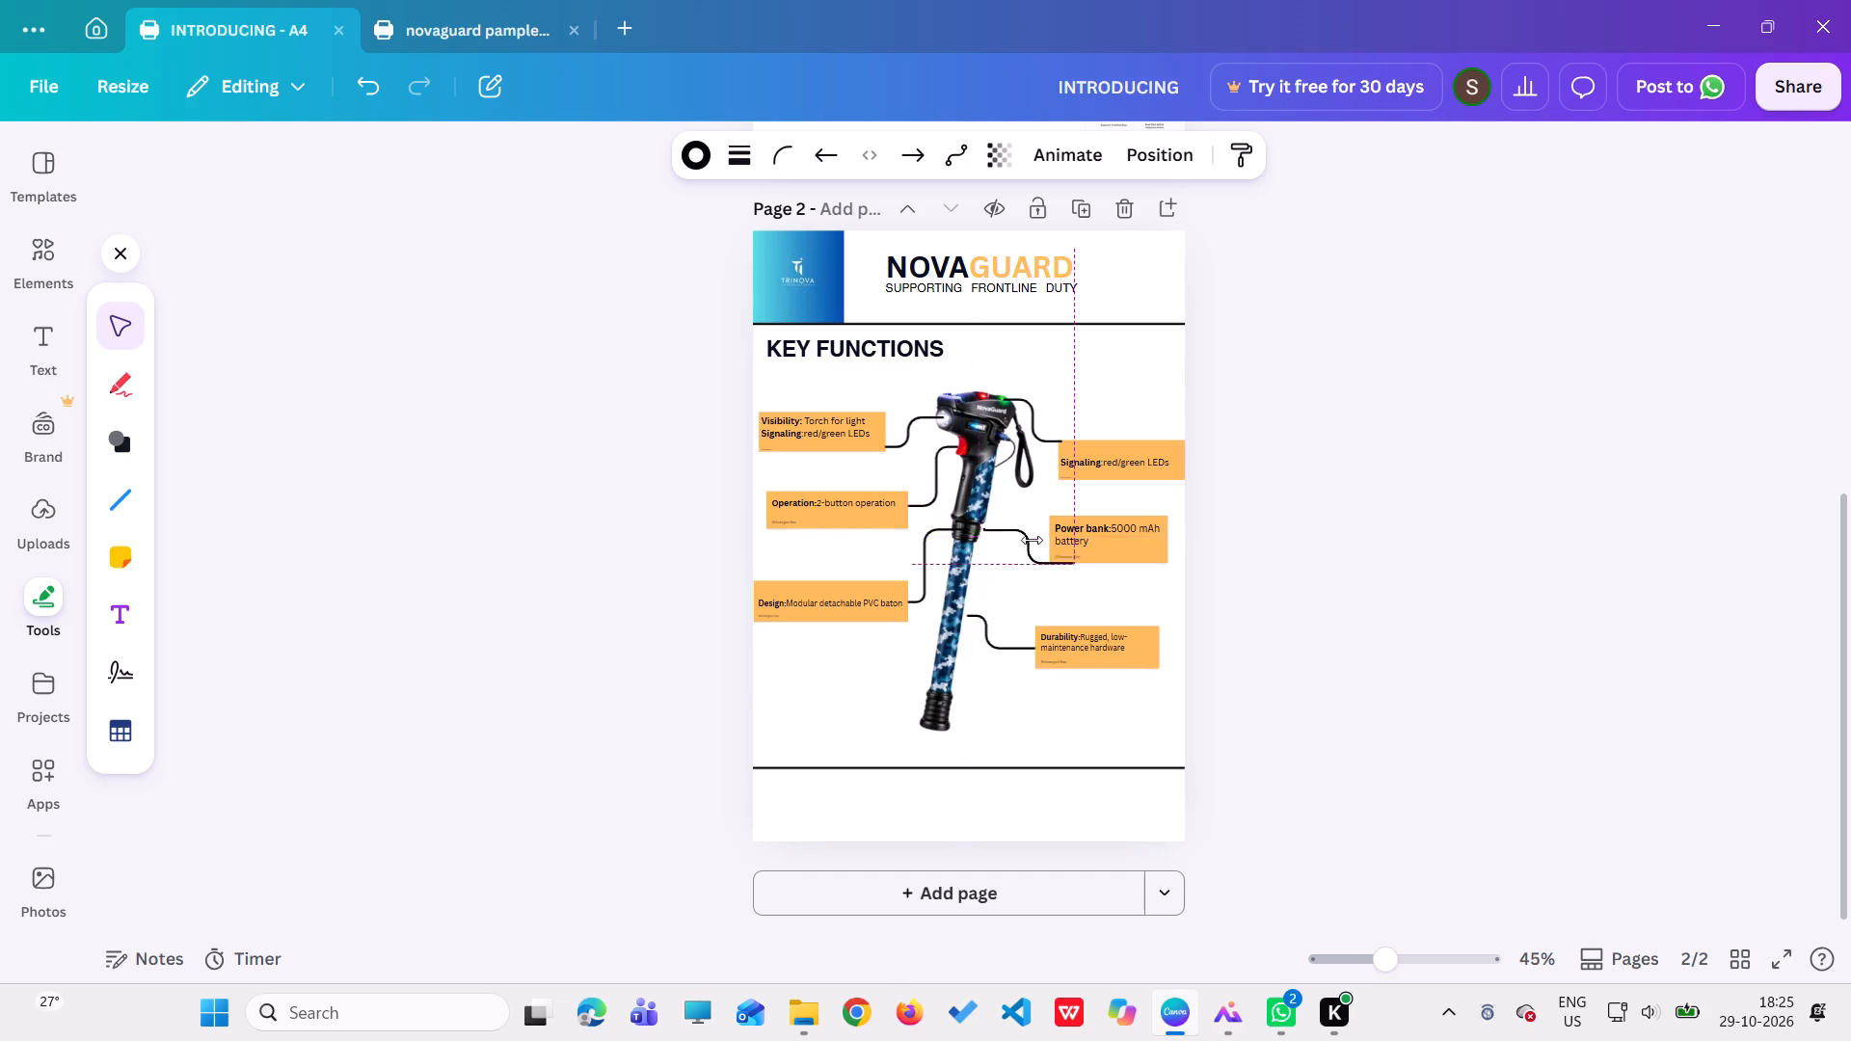
pyautogui.moveTo(1032, 540); pyautogui.dragTo(1035, 525)
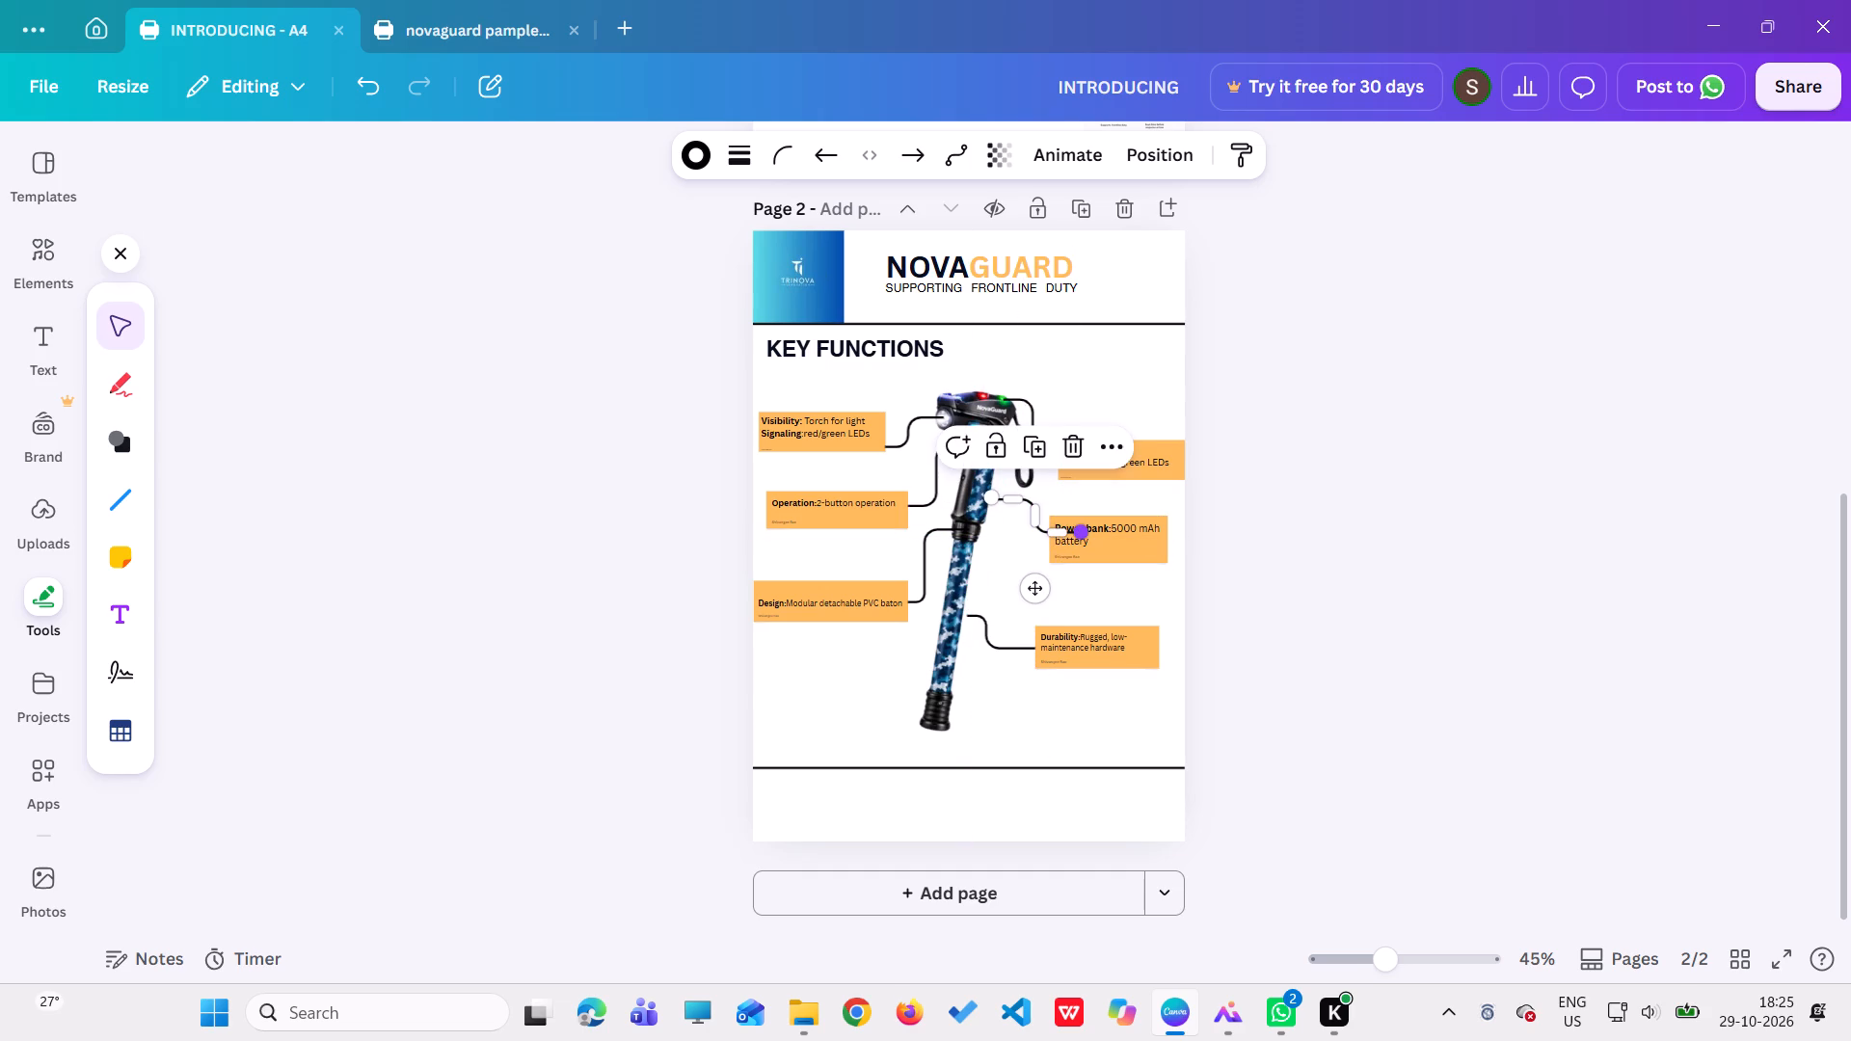
pyautogui.moveTo(1082, 533); pyautogui.dragTo(1045, 549)
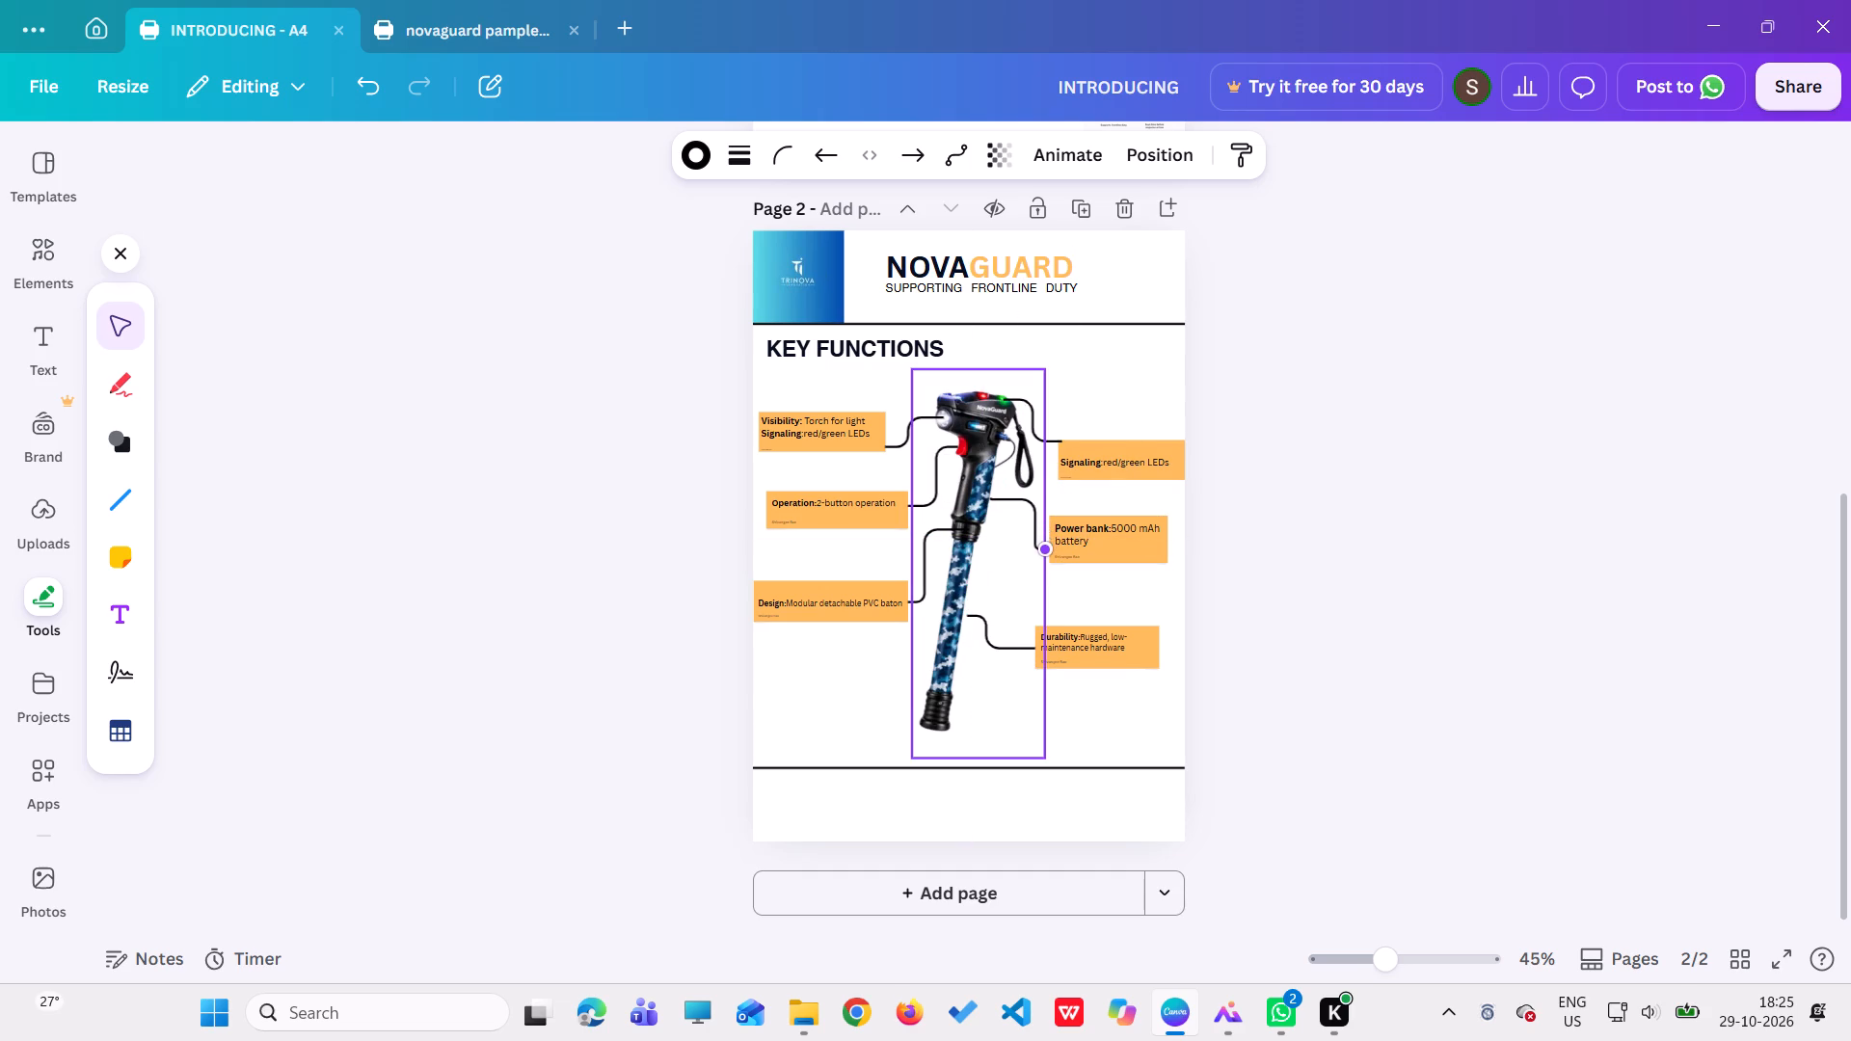
pyautogui.moveTo(1045, 549); pyautogui.dragTo(1045, 553)
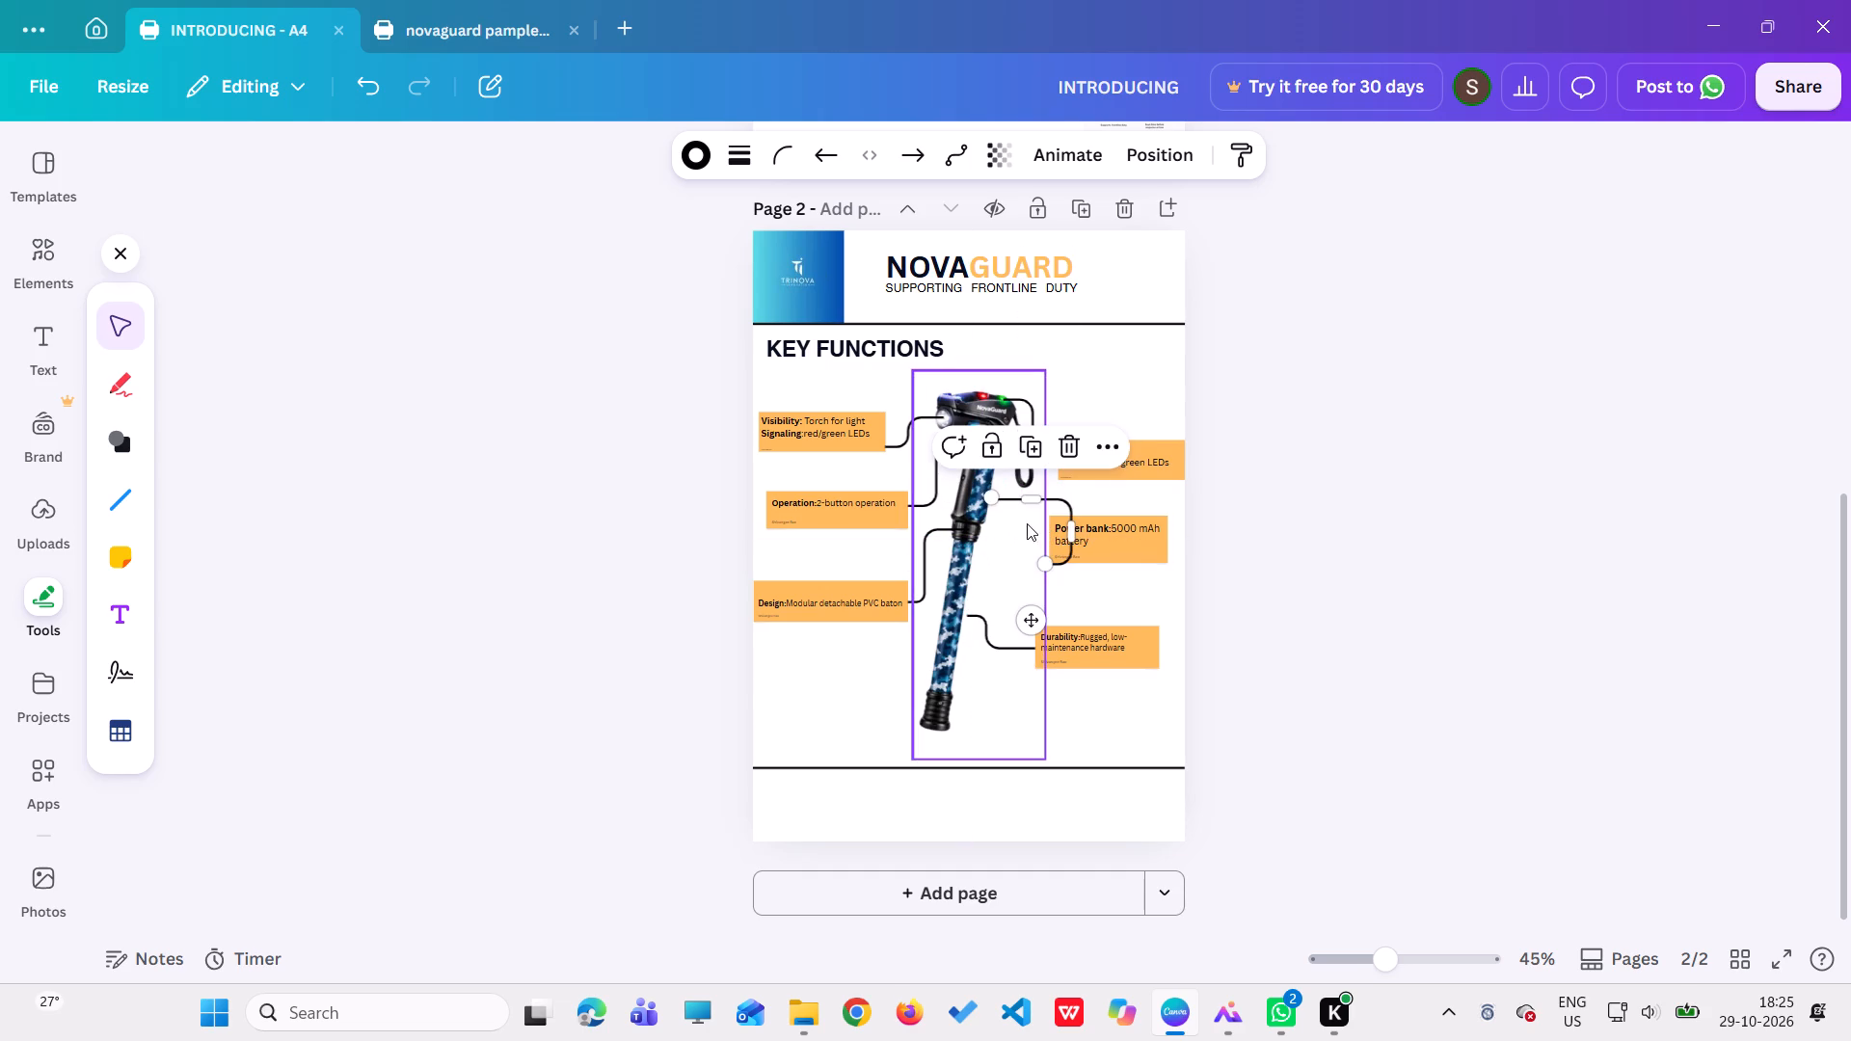
pyautogui.moveTo(1067, 531); pyautogui.dragTo(1005, 531)
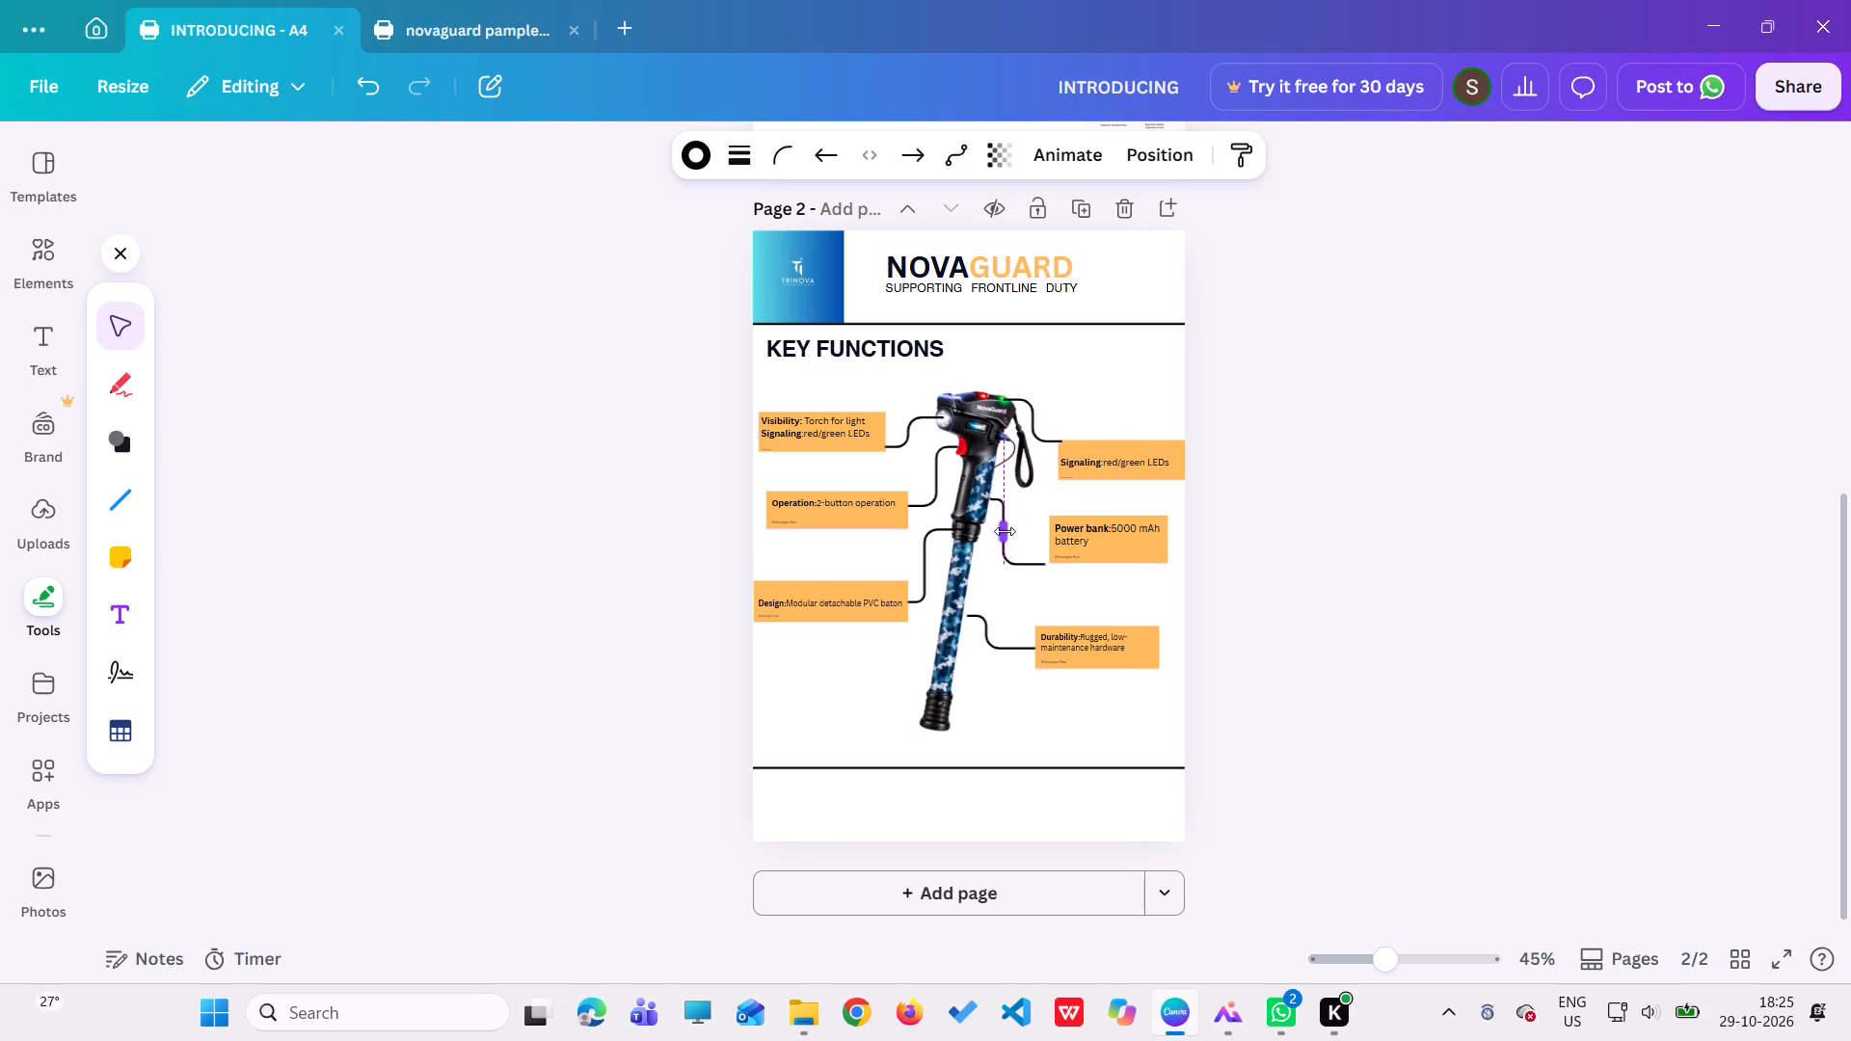
pyautogui.moveTo(1005, 531); pyautogui.dragTo(1013, 536)
pyautogui.moveTo(1050, 567); pyautogui.dragTo(1035, 556)
pyautogui.moveTo(1035, 556); pyautogui.dragTo(1039, 557)
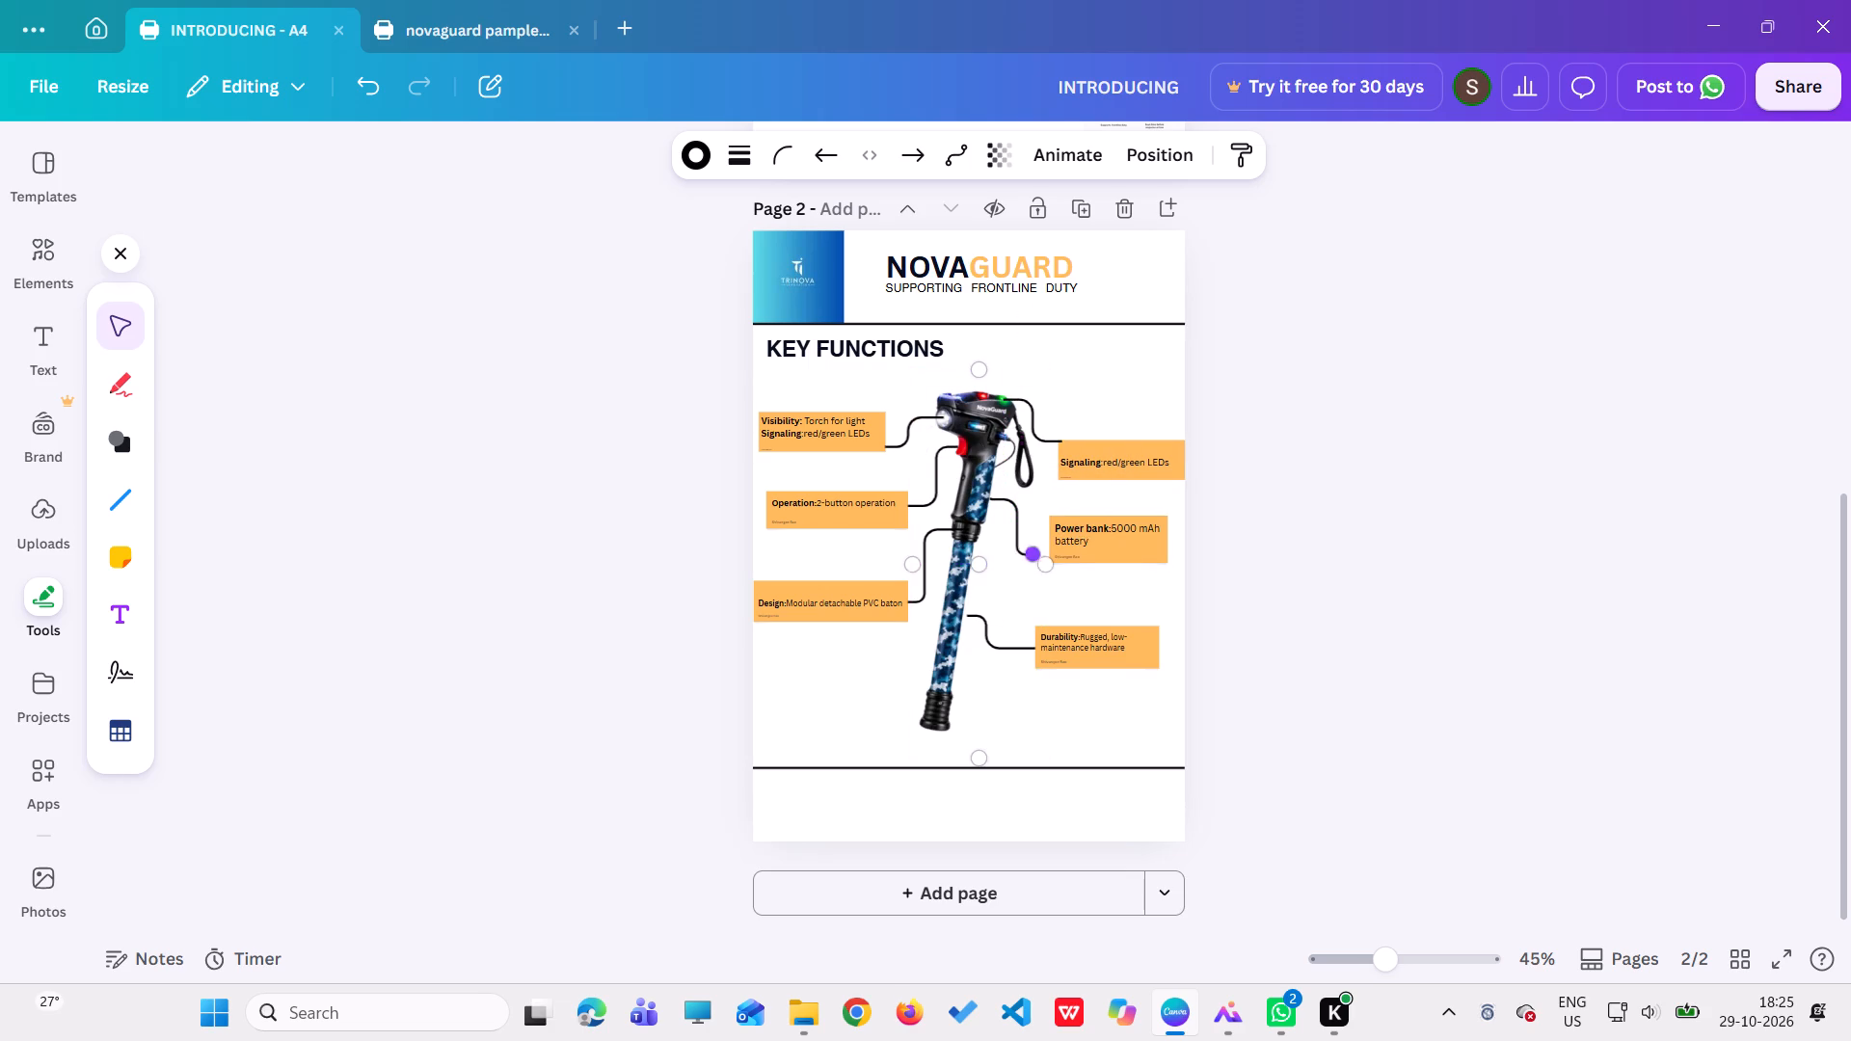
pyautogui.moveTo(1039, 557); pyautogui.dragTo(1046, 557)
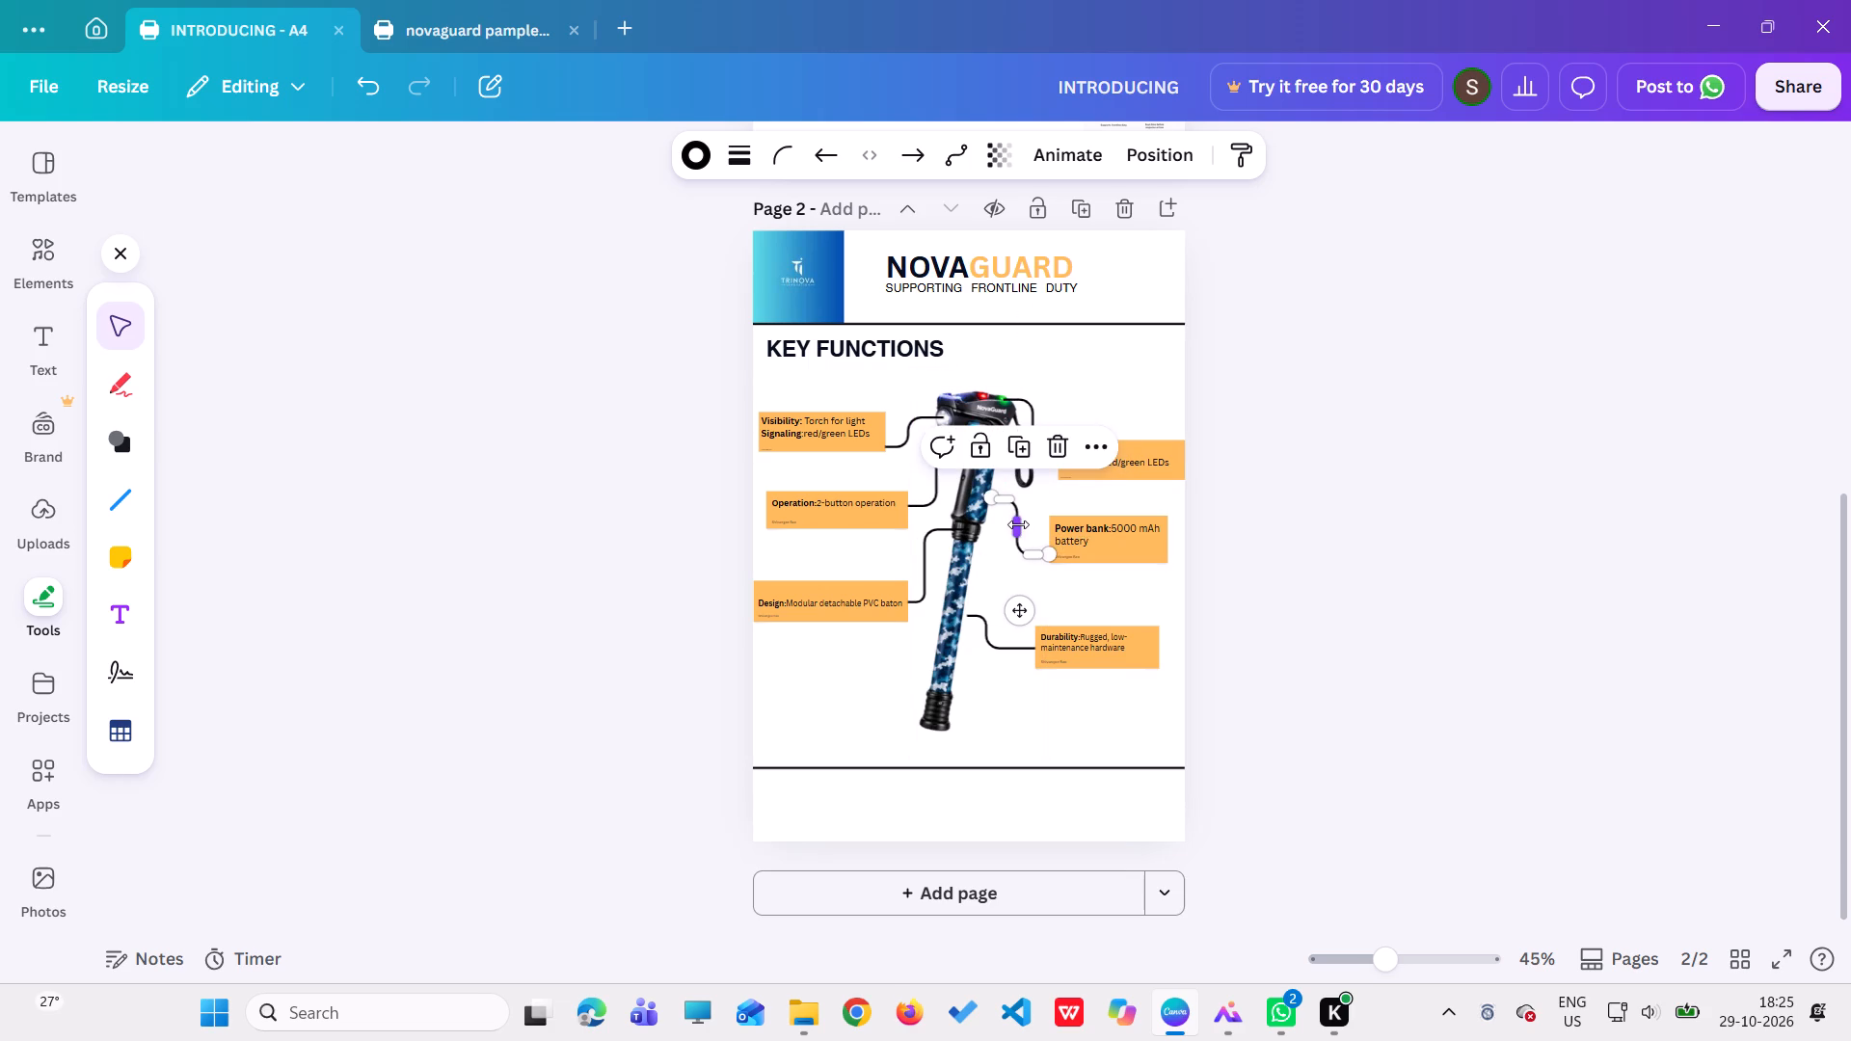
pyautogui.moveTo(1018, 526); pyautogui.dragTo(1011, 539)
pyautogui.click(1014, 566)
# Lower the Power bank note slightly to widen the gap below the Signaling note.
pyautogui.moveTo(1089, 536); pyautogui.dragTo(1092, 555)
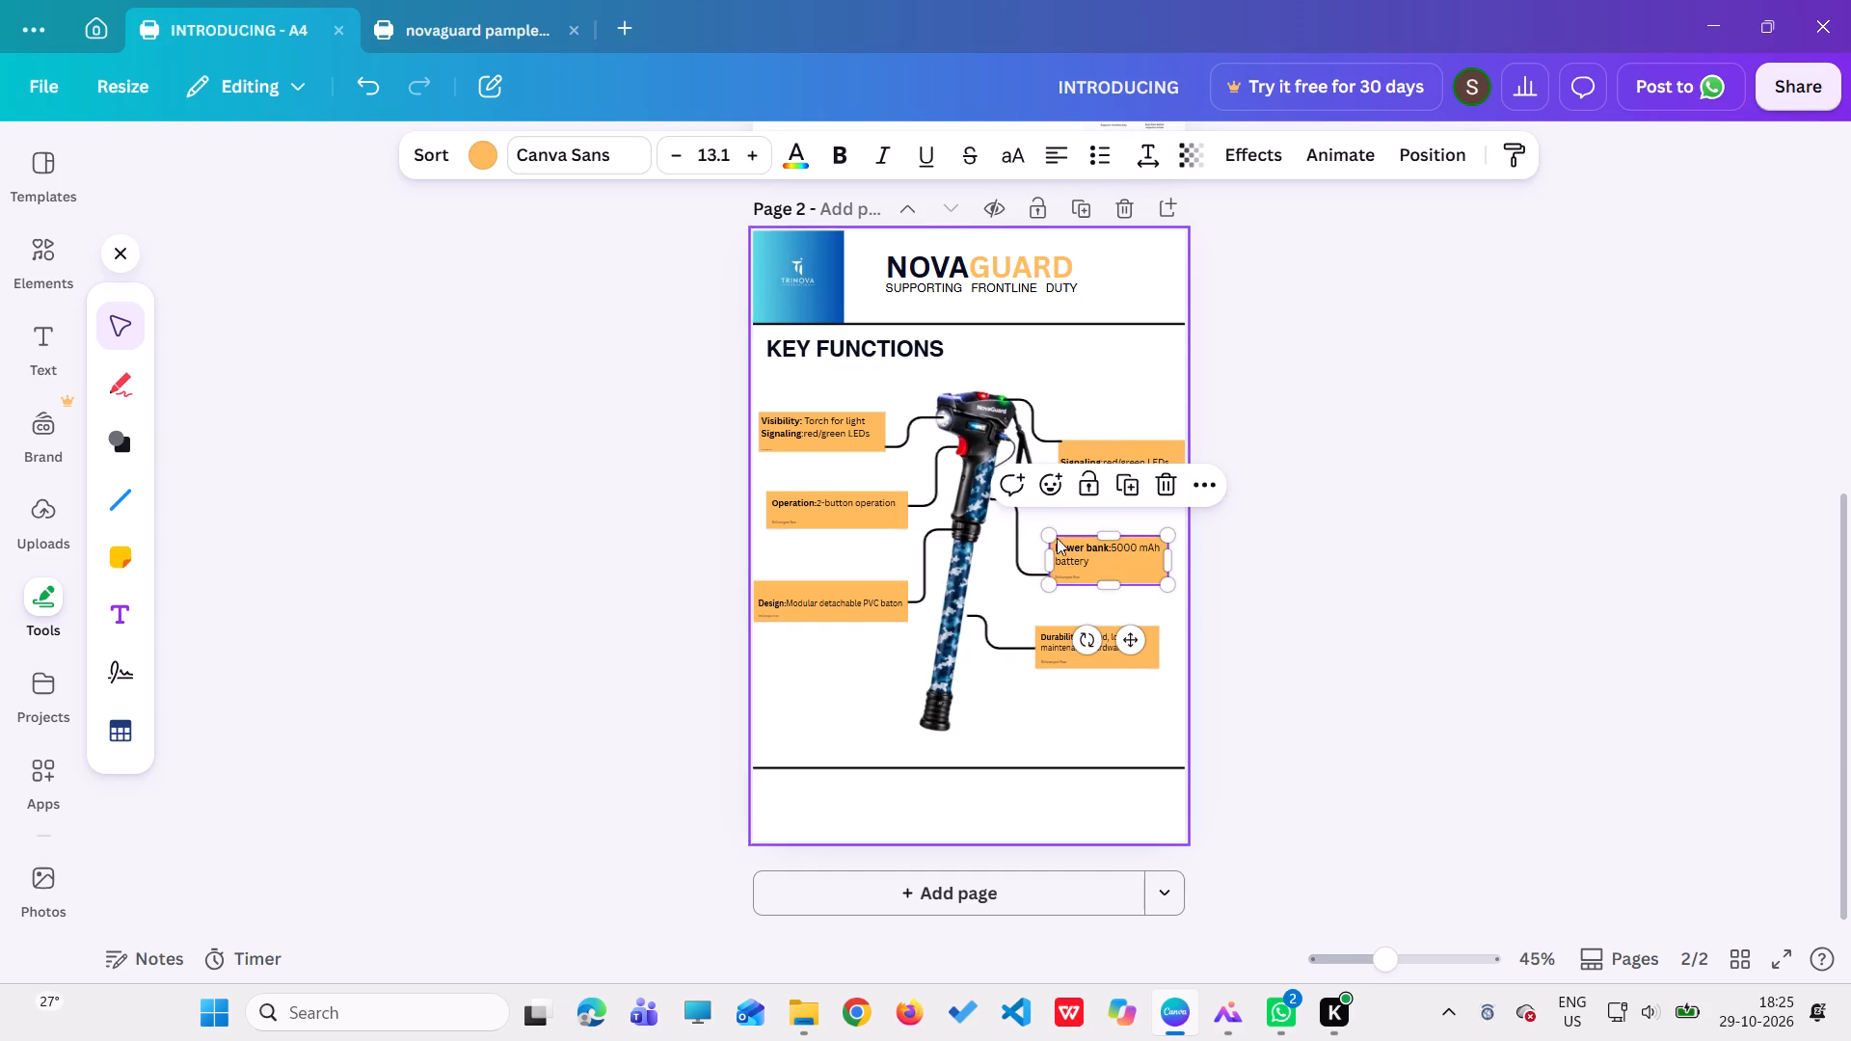
pyautogui.click(998, 564)
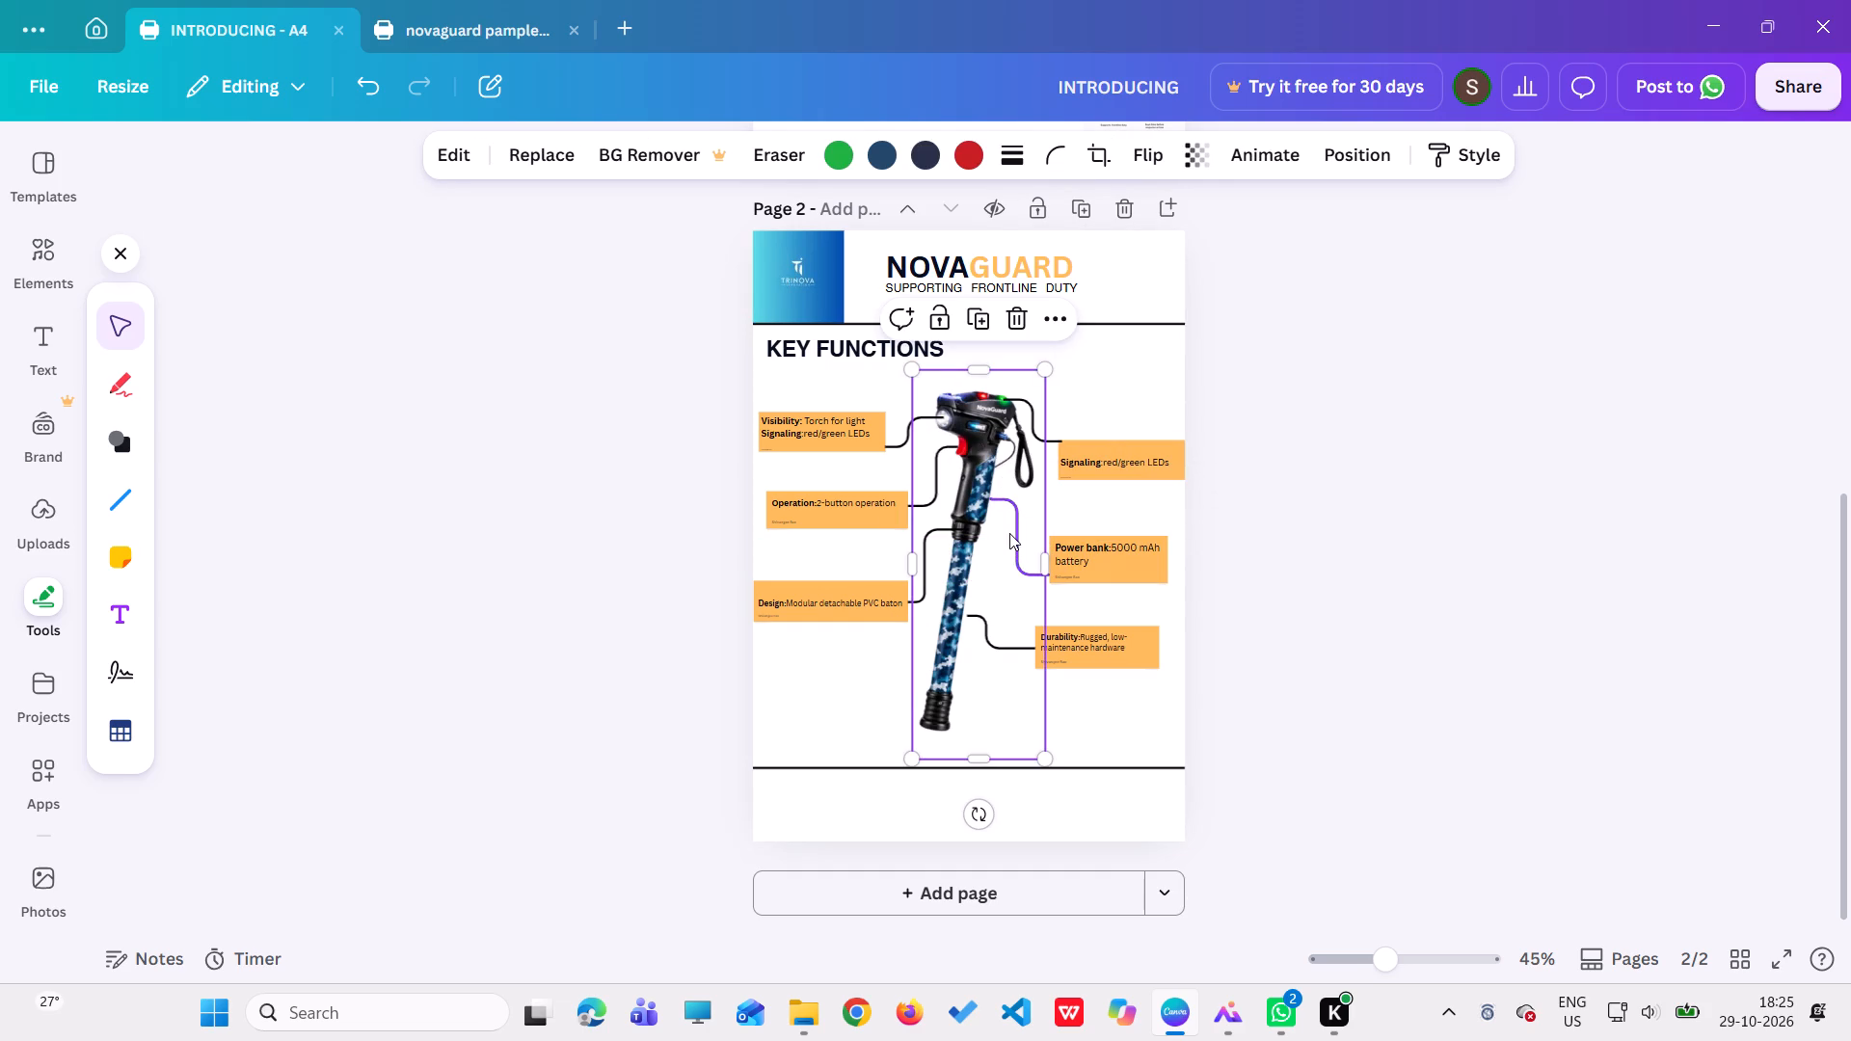
pyautogui.click(808, 696)
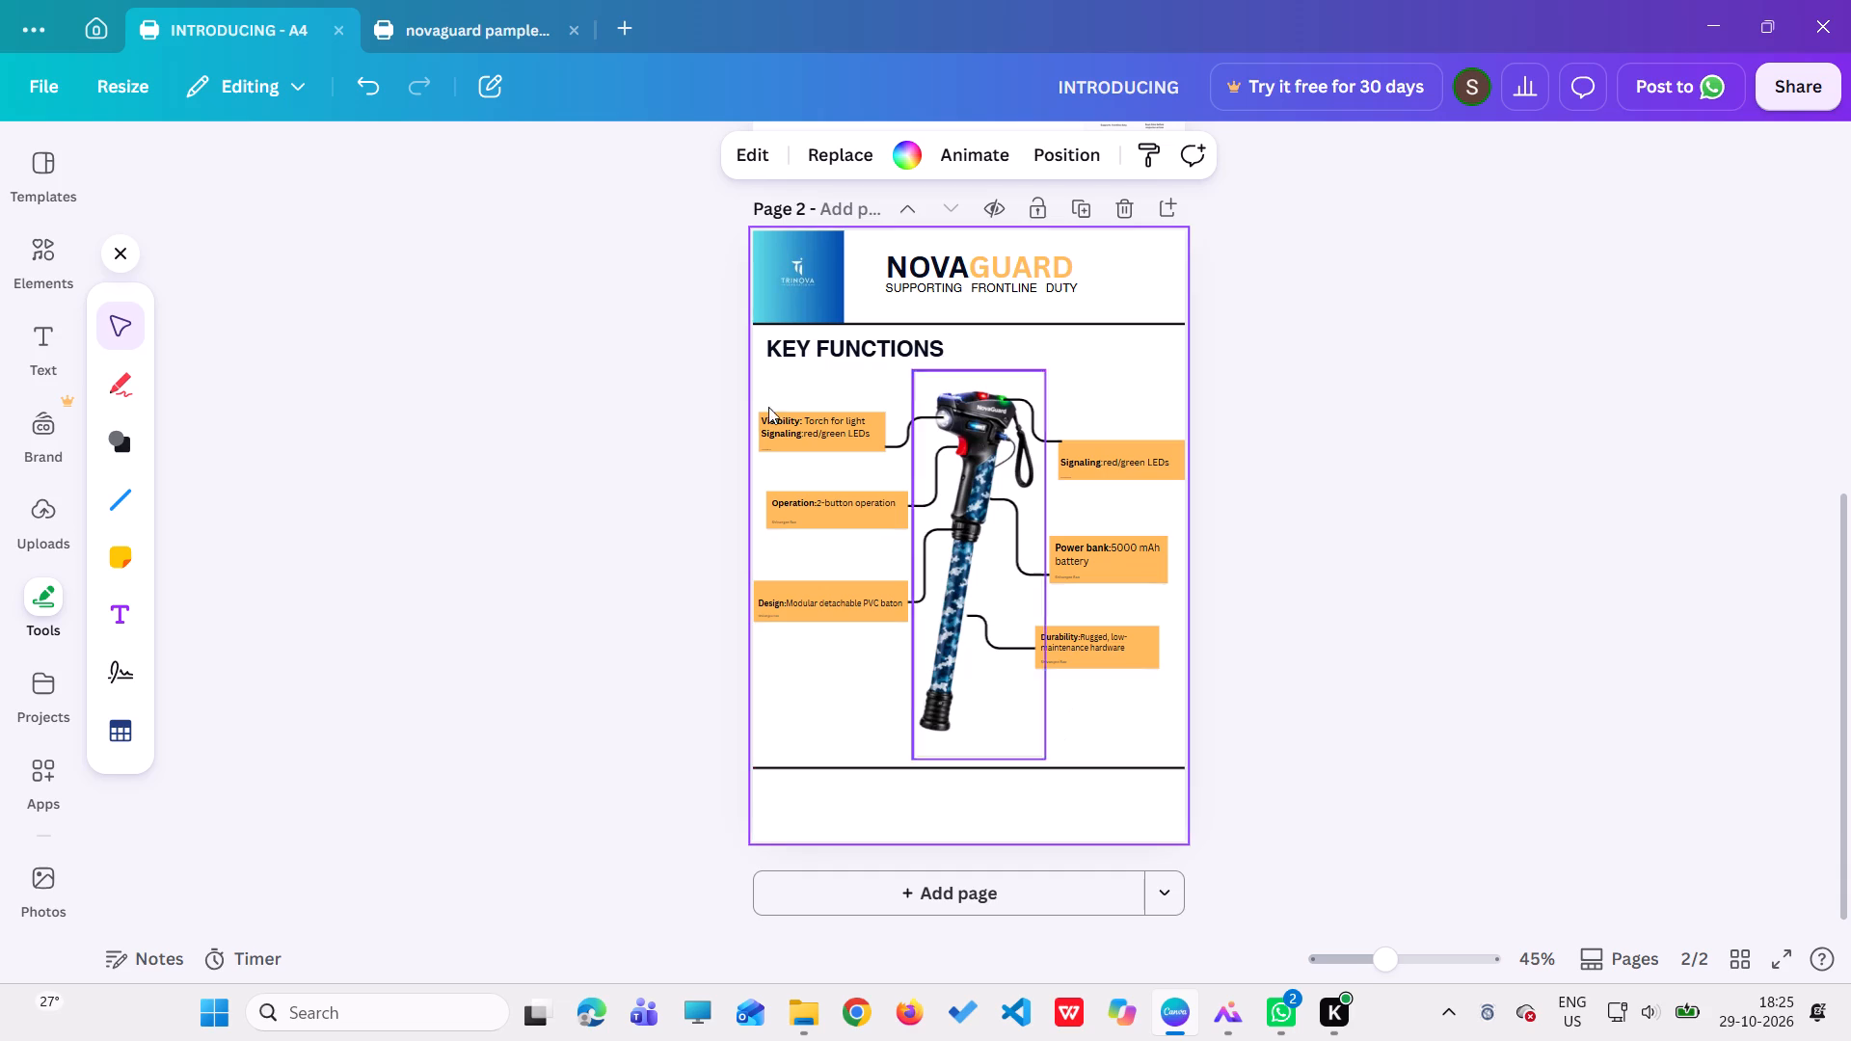
# Duplicate page 1's four-icon mission image and place the copy, slightly enlarged, in the matching footer corner of page 2.
pyautogui.scroll(4, 863, 387)
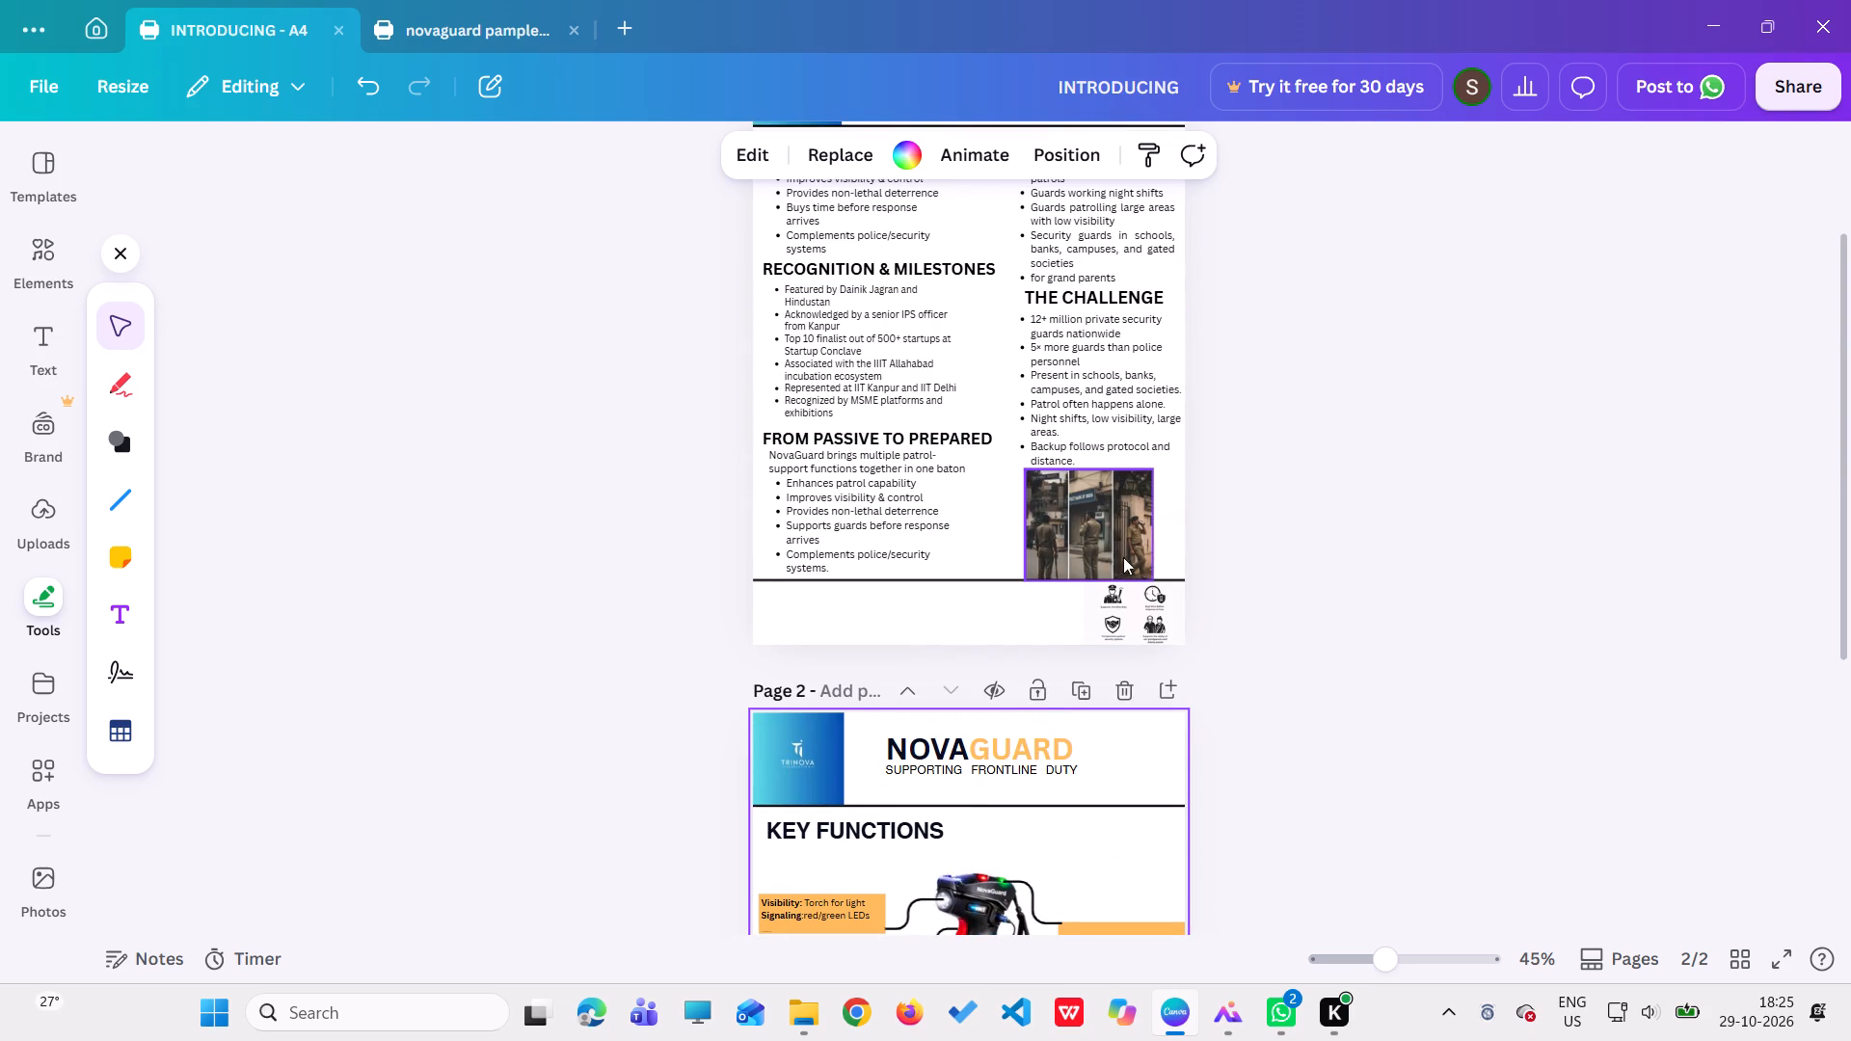
pyautogui.click(1136, 607)
pyautogui.click(1143, 527)
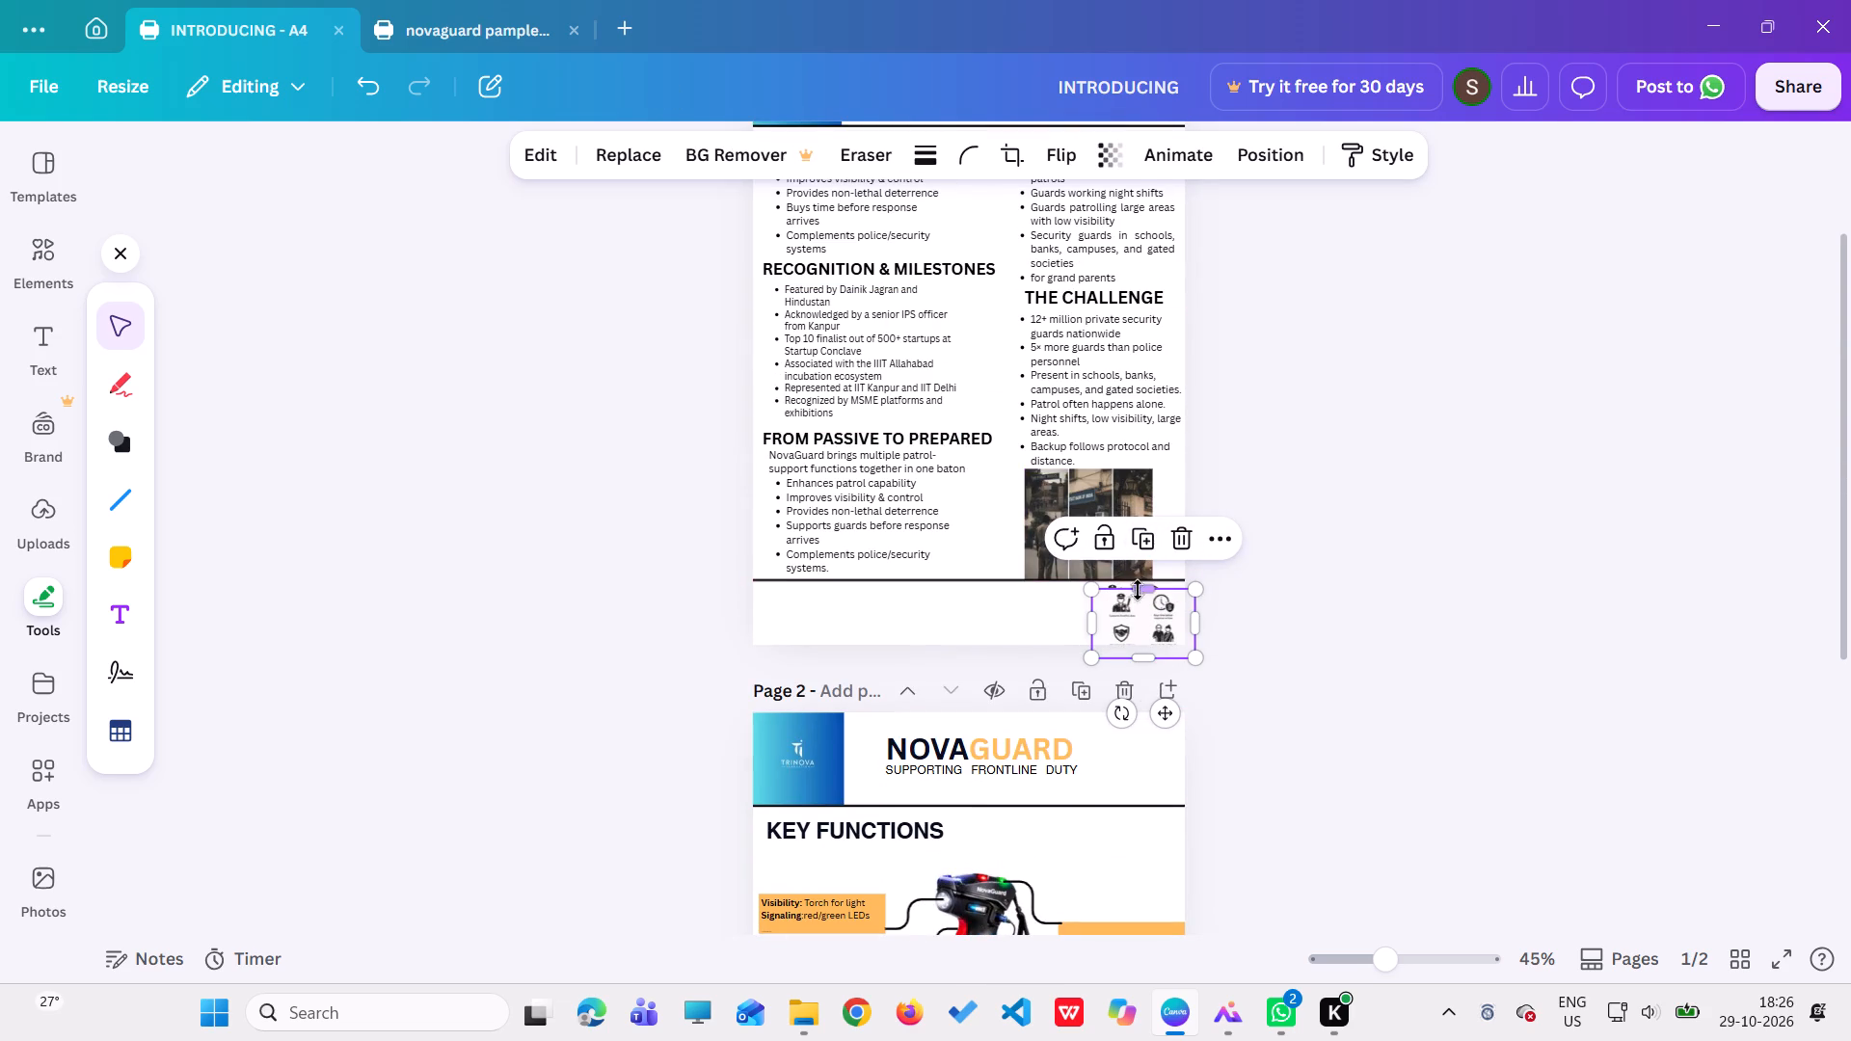
pyautogui.moveTo(1175, 716); pyautogui.dragTo(1120, 906)
pyautogui.scroll(-3, 1198, 706)
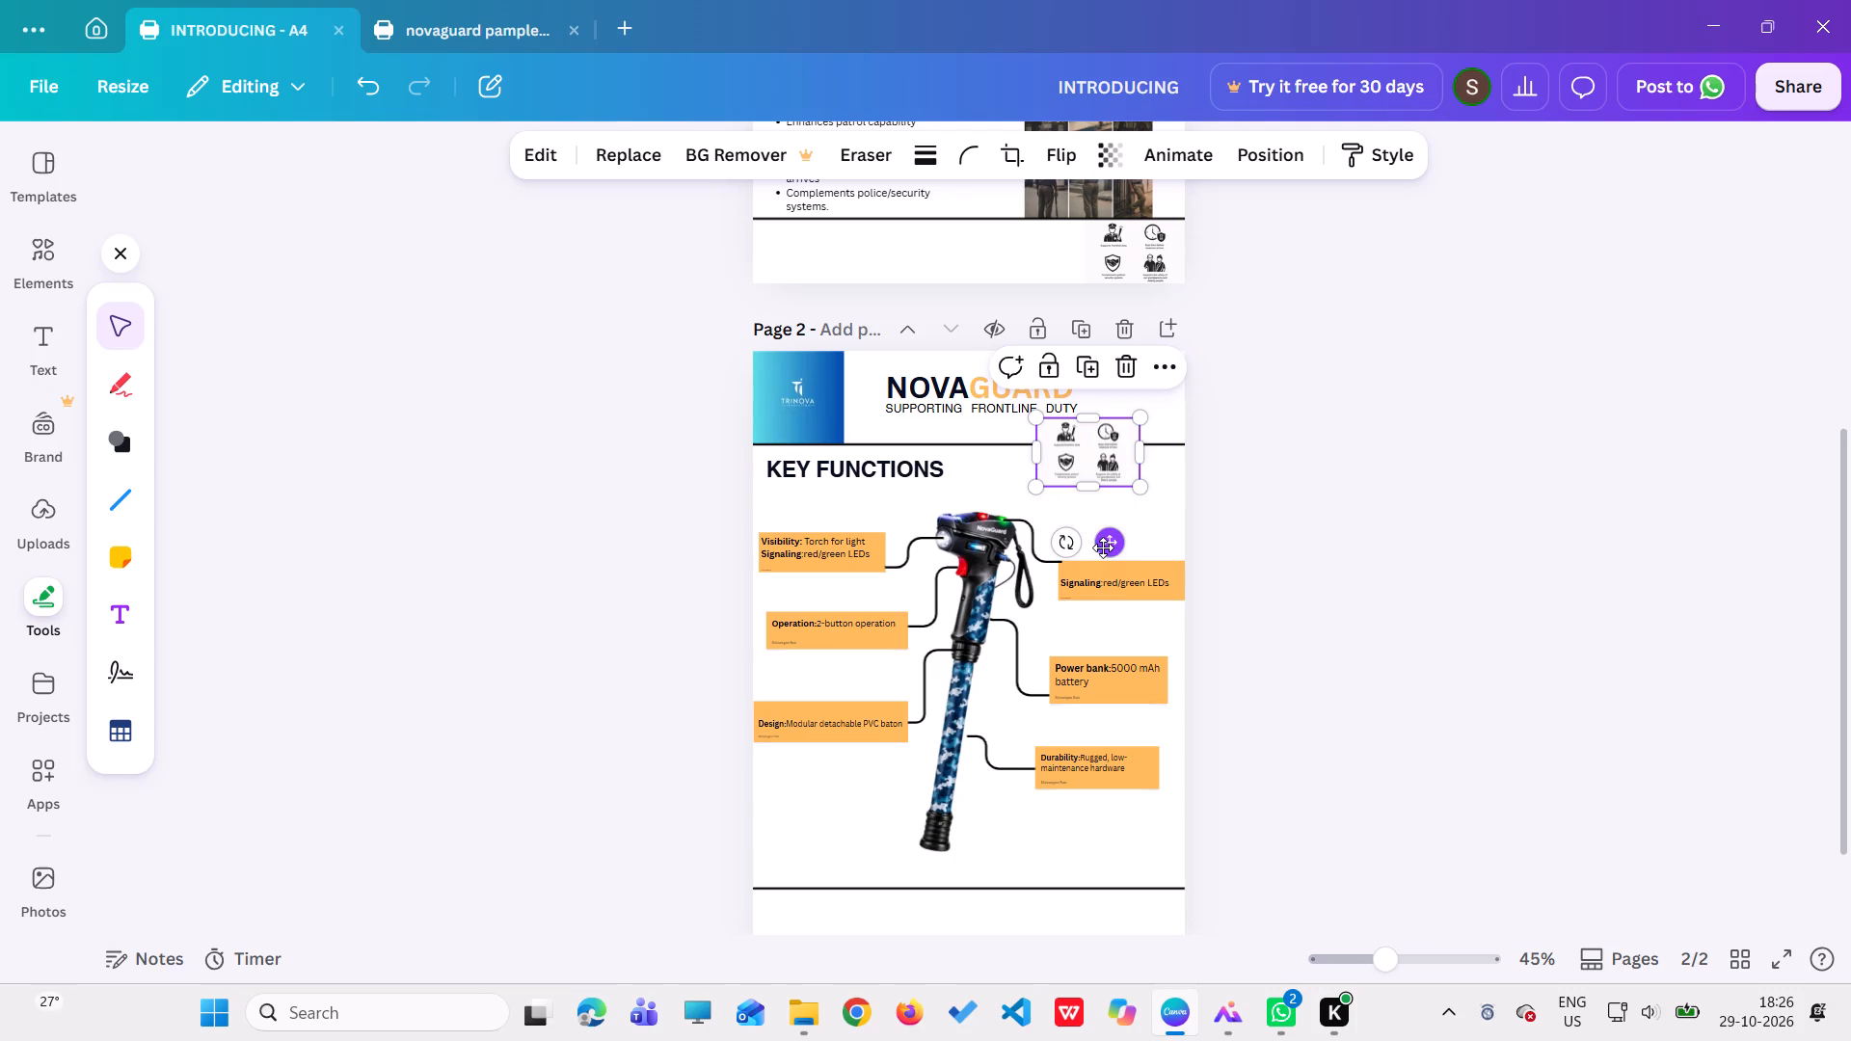
pyautogui.moveTo(1103, 547); pyautogui.dragTo(1097, 729)
pyautogui.scroll(-3, 1115, 691)
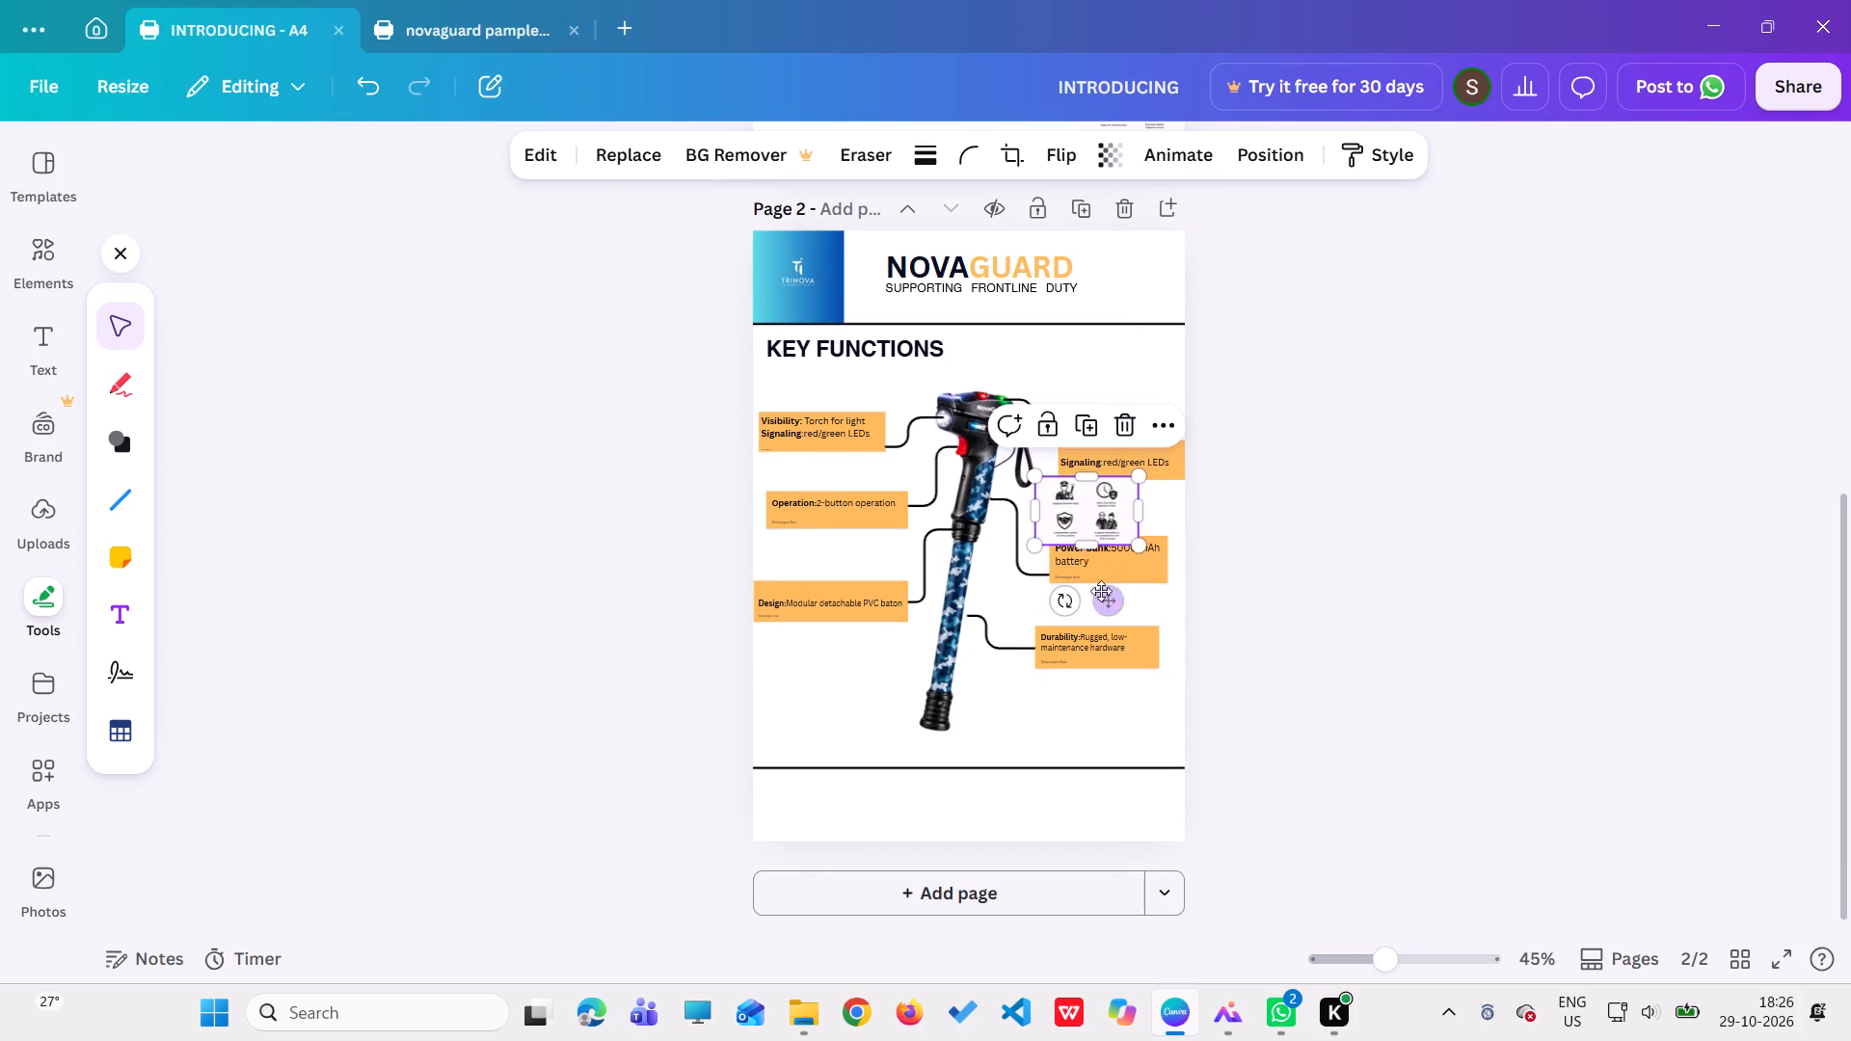
pyautogui.moveTo(1105, 601); pyautogui.dragTo(1132, 888)
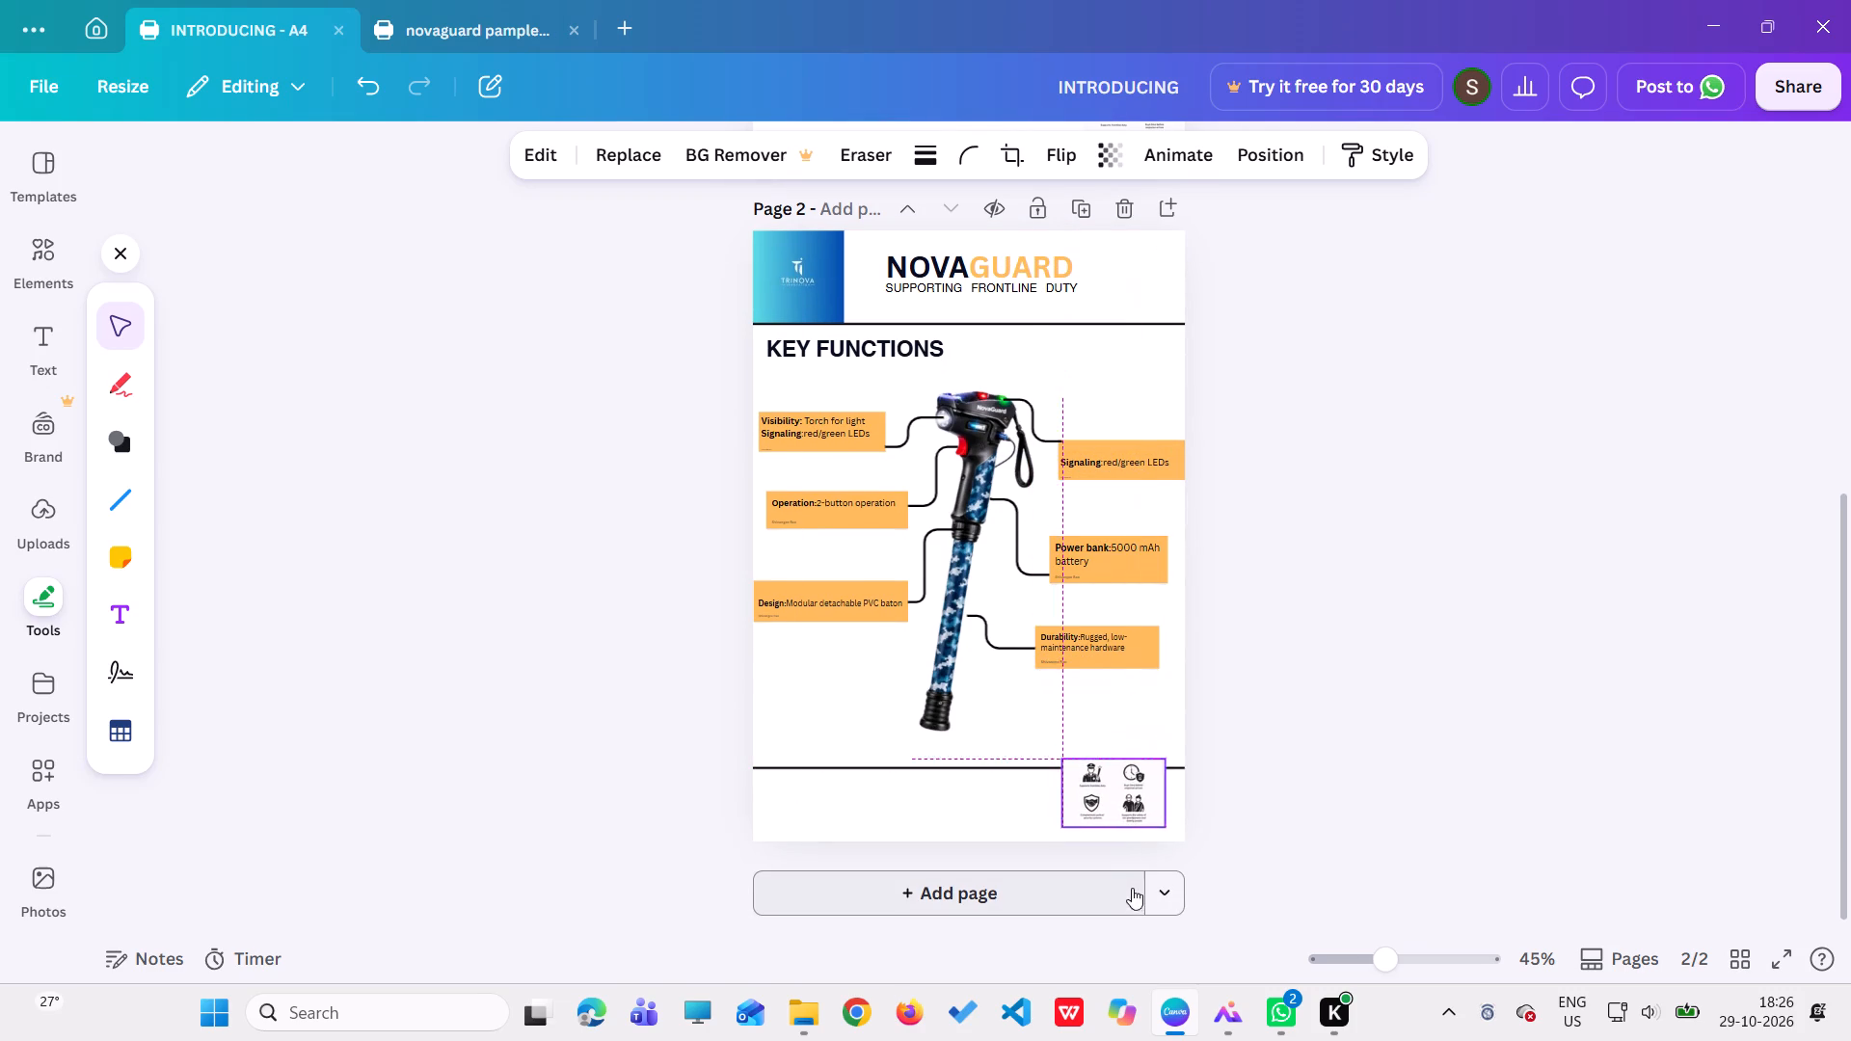
pyautogui.moveTo(1132, 888); pyautogui.dragTo(1151, 894)
pyautogui.click(1083, 774)
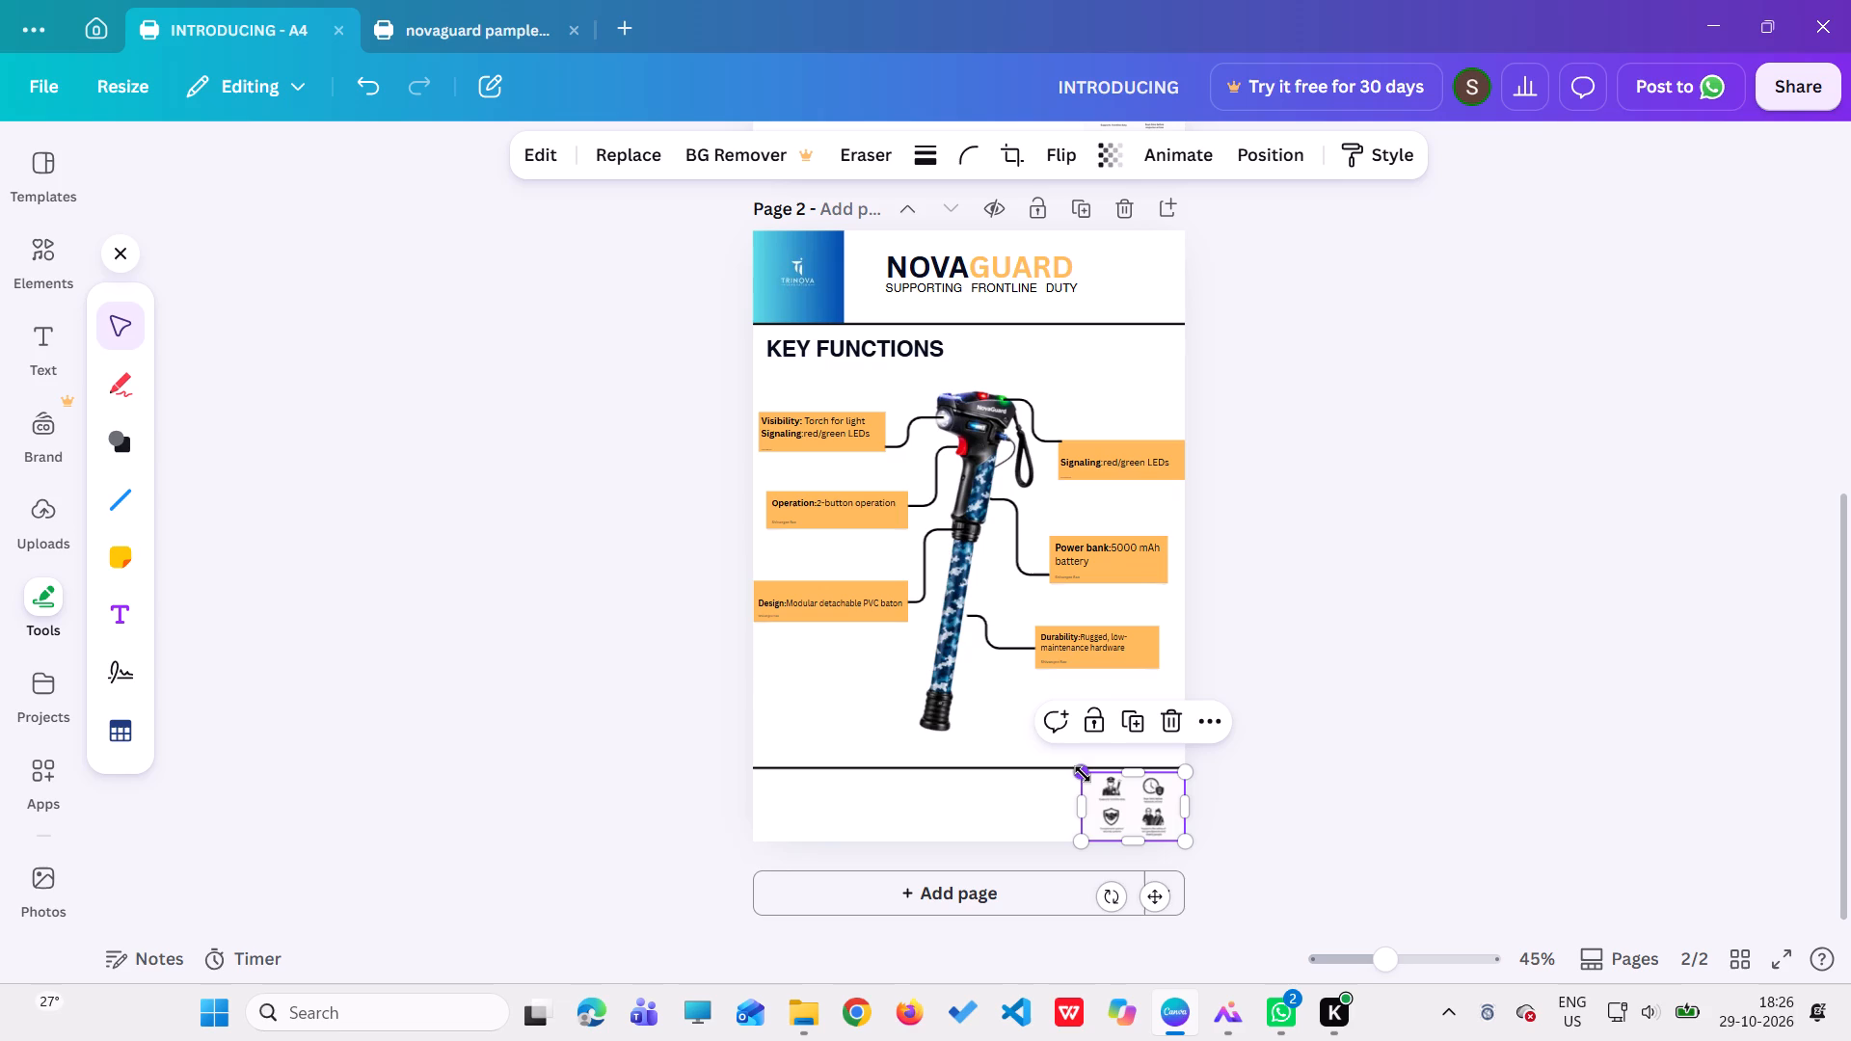
pyautogui.moveTo(1156, 800); pyautogui.dragTo(1155, 809)
pyautogui.click(1155, 805)
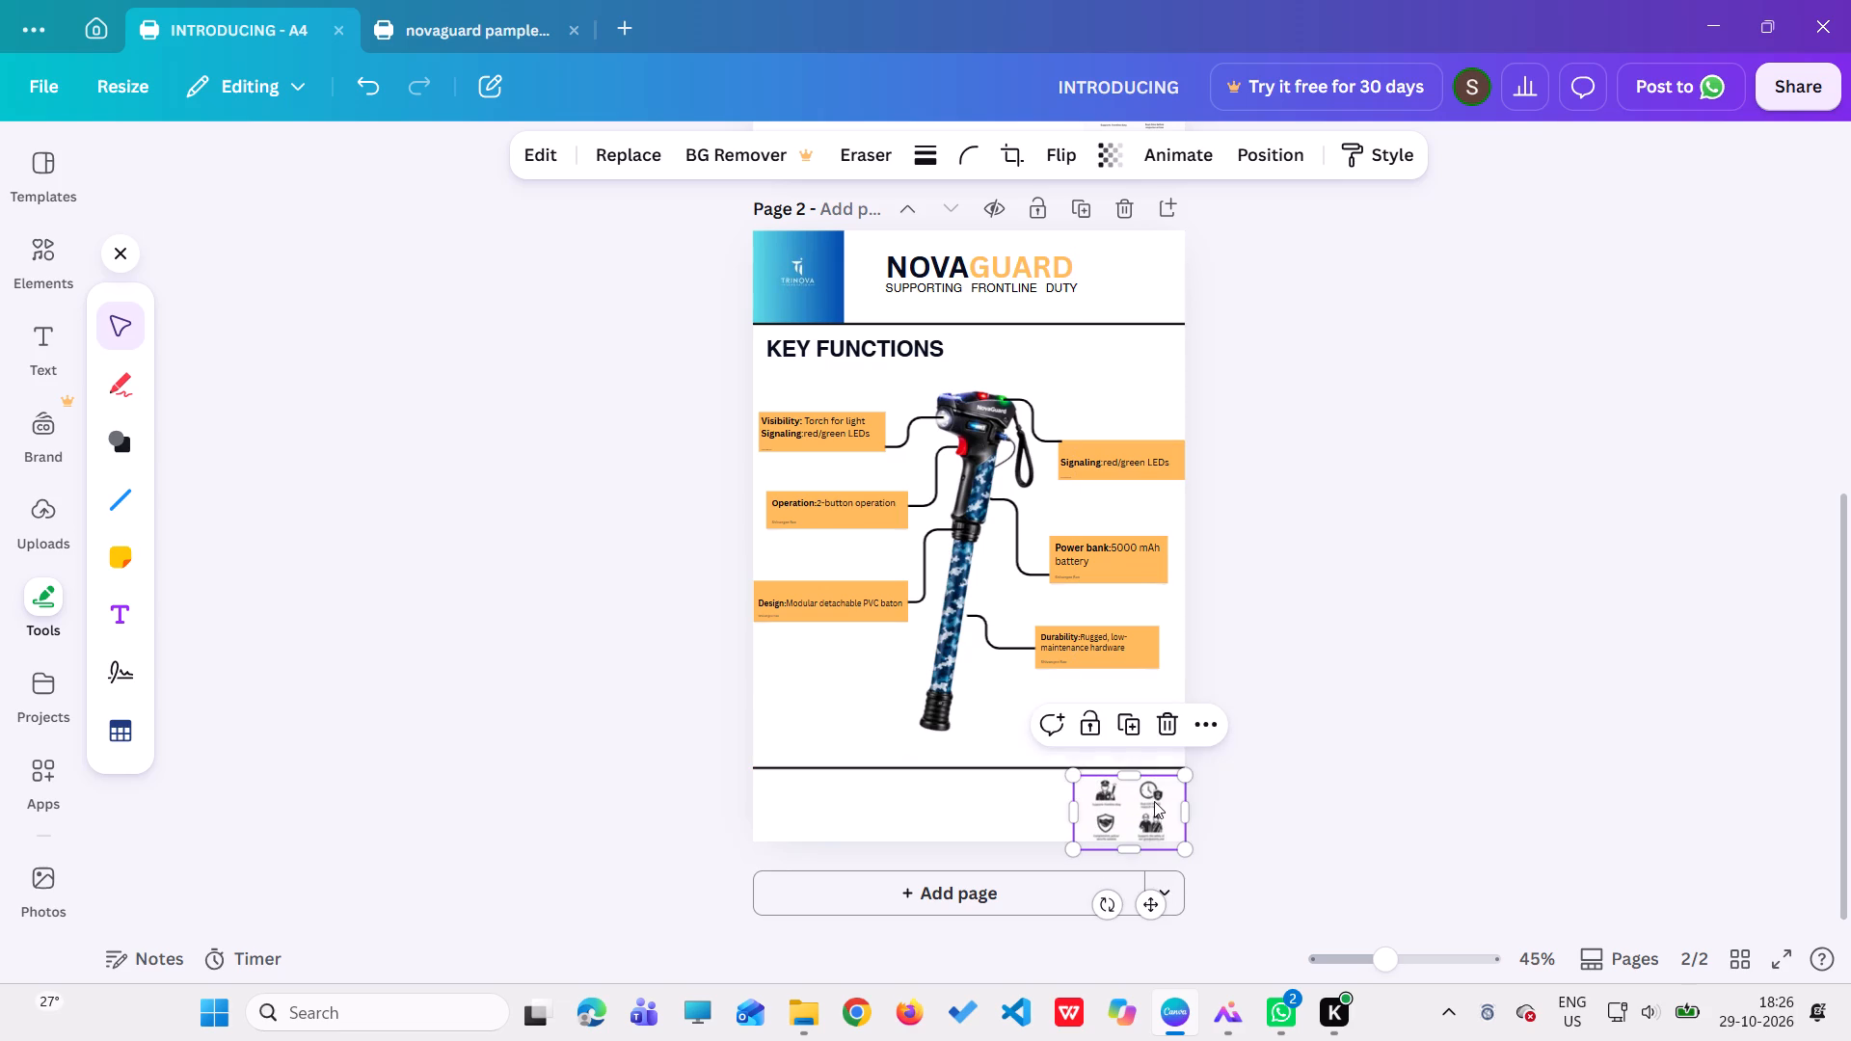
pyautogui.click(1252, 740)
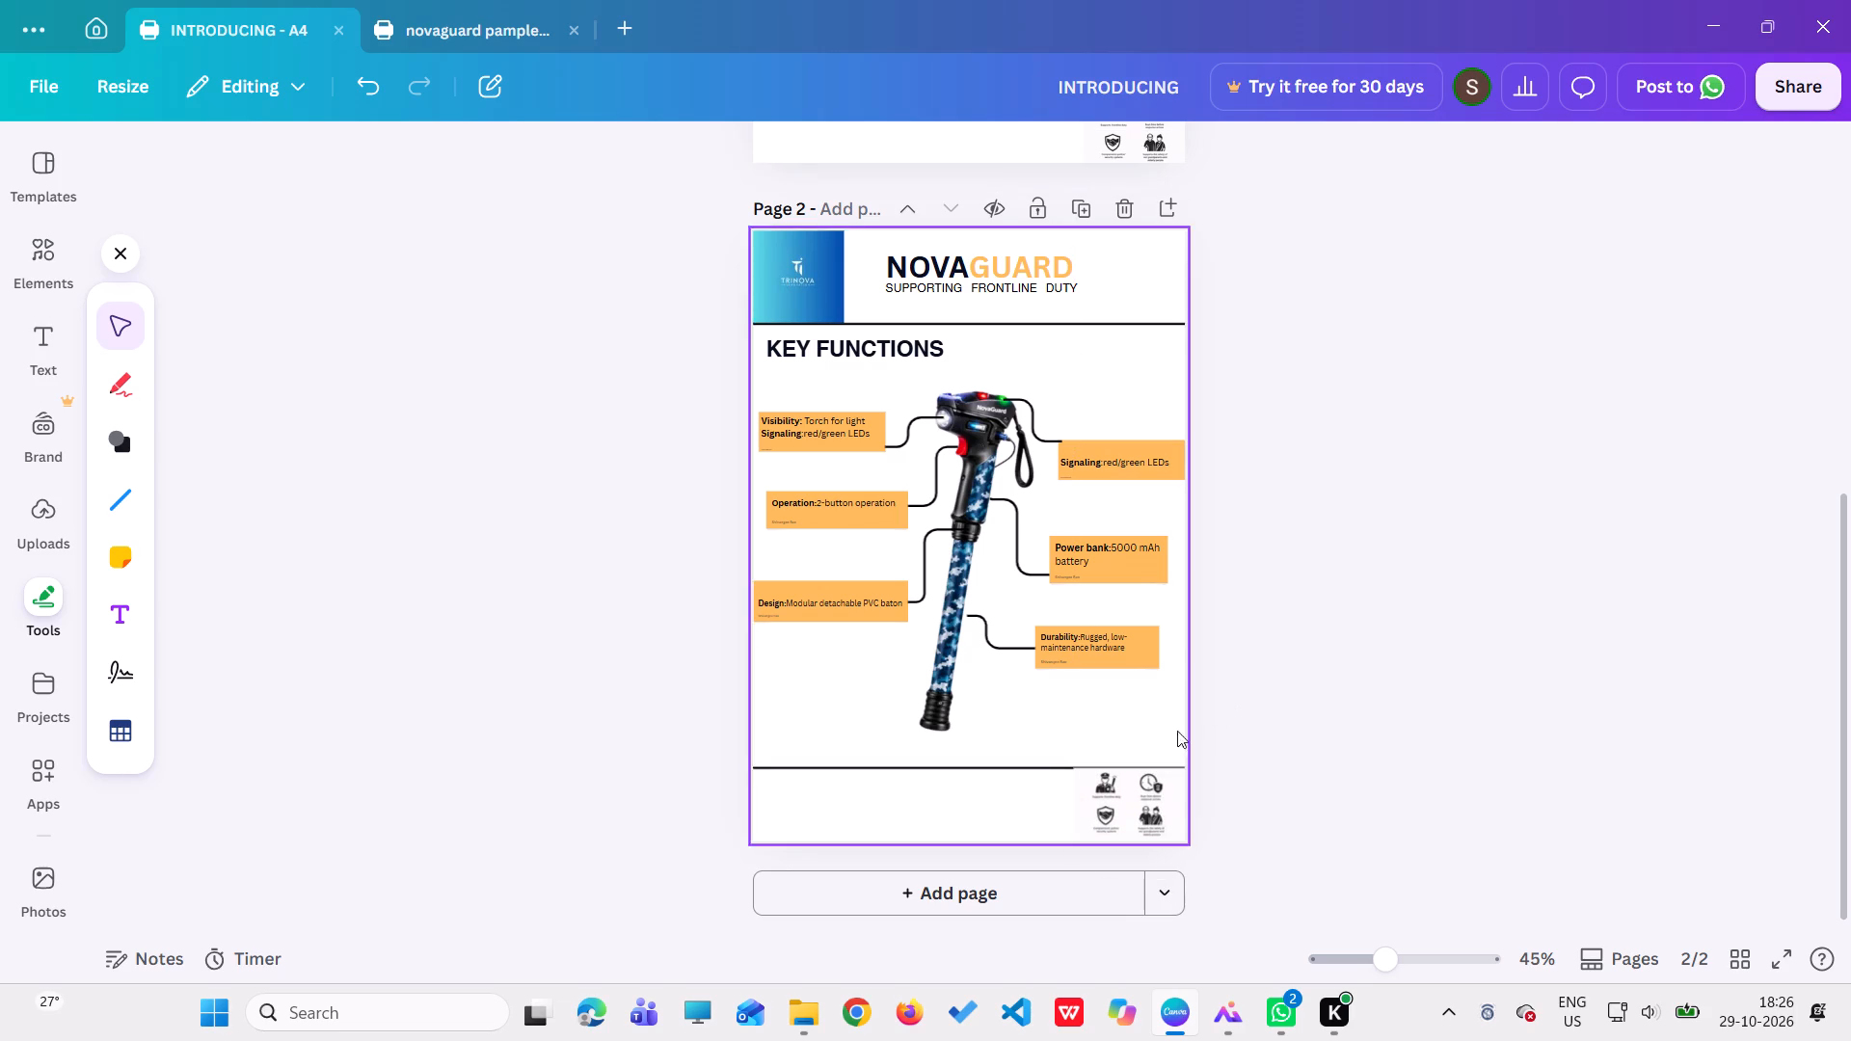
# Bring page 2's footer line to the front, above the mission icons image.
pyautogui.click(1055, 768)
pyautogui.rightClick(1055, 768)
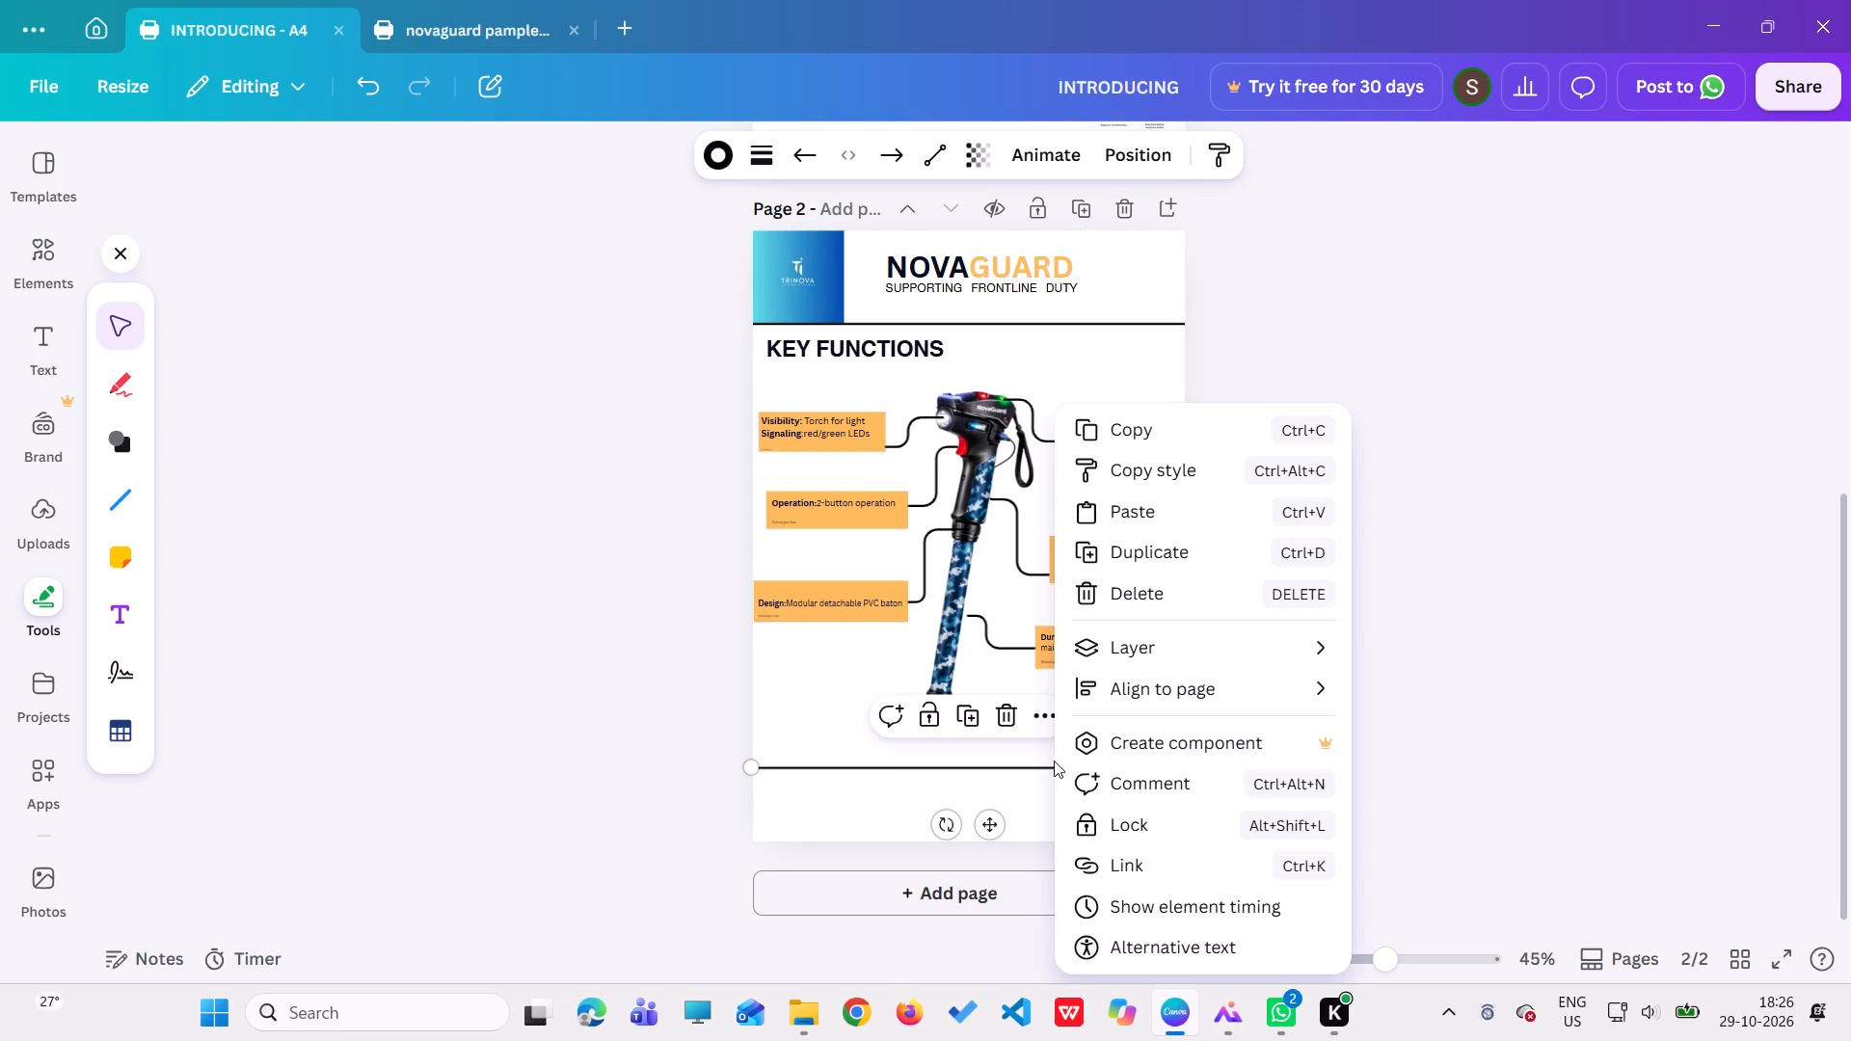
pyautogui.click(1177, 641)
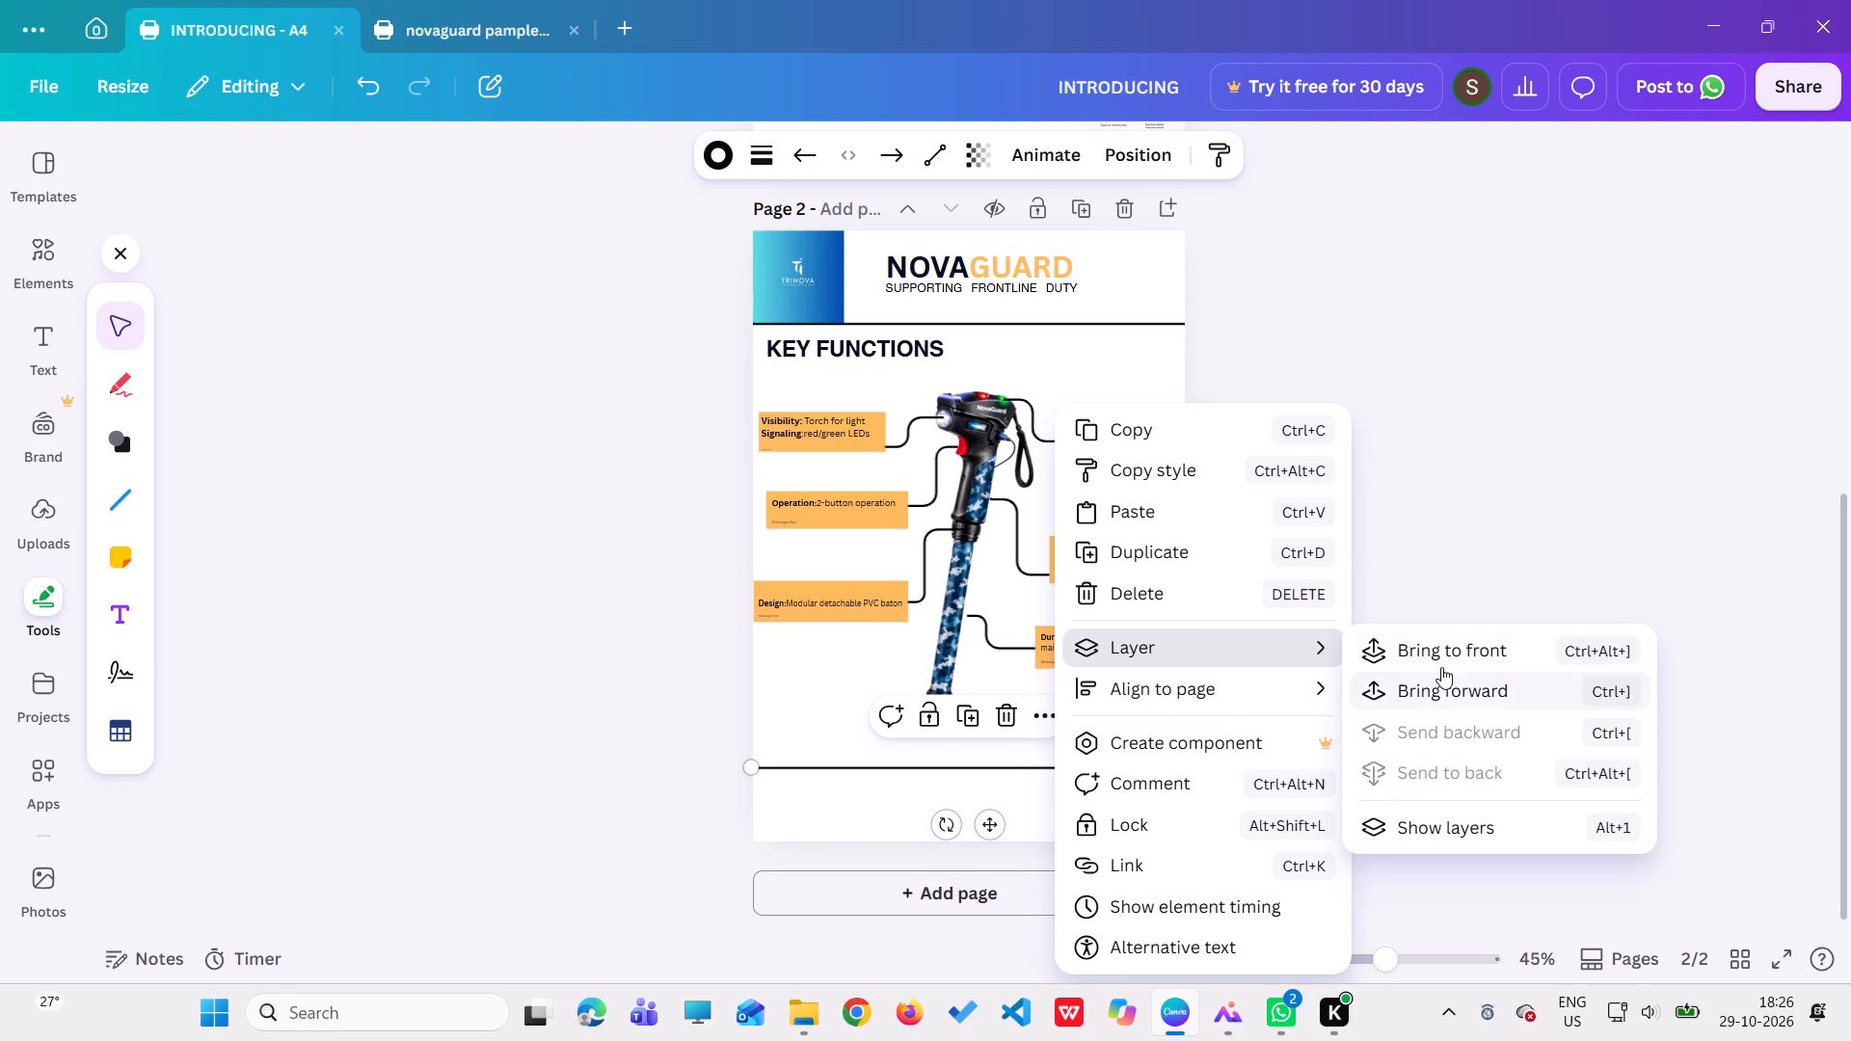
pyautogui.click(1447, 648)
pyautogui.click(1516, 545)
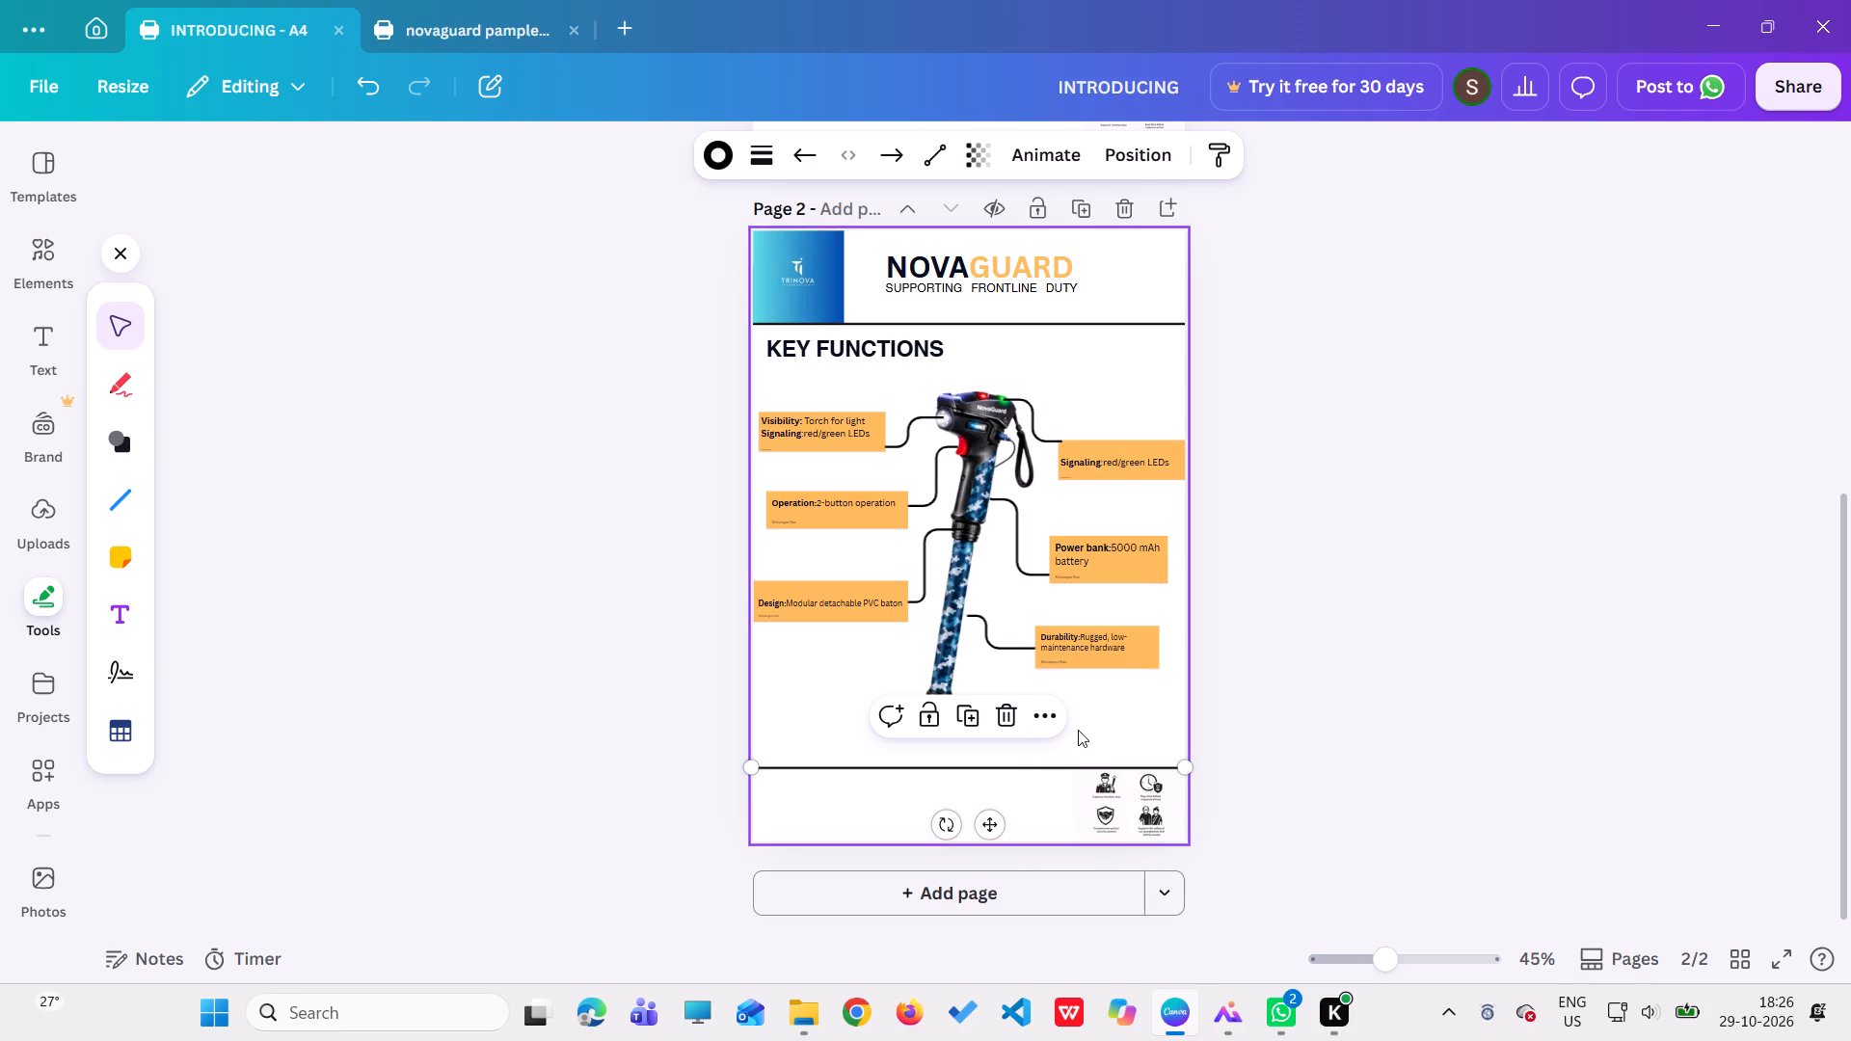
pyautogui.click(1025, 802)
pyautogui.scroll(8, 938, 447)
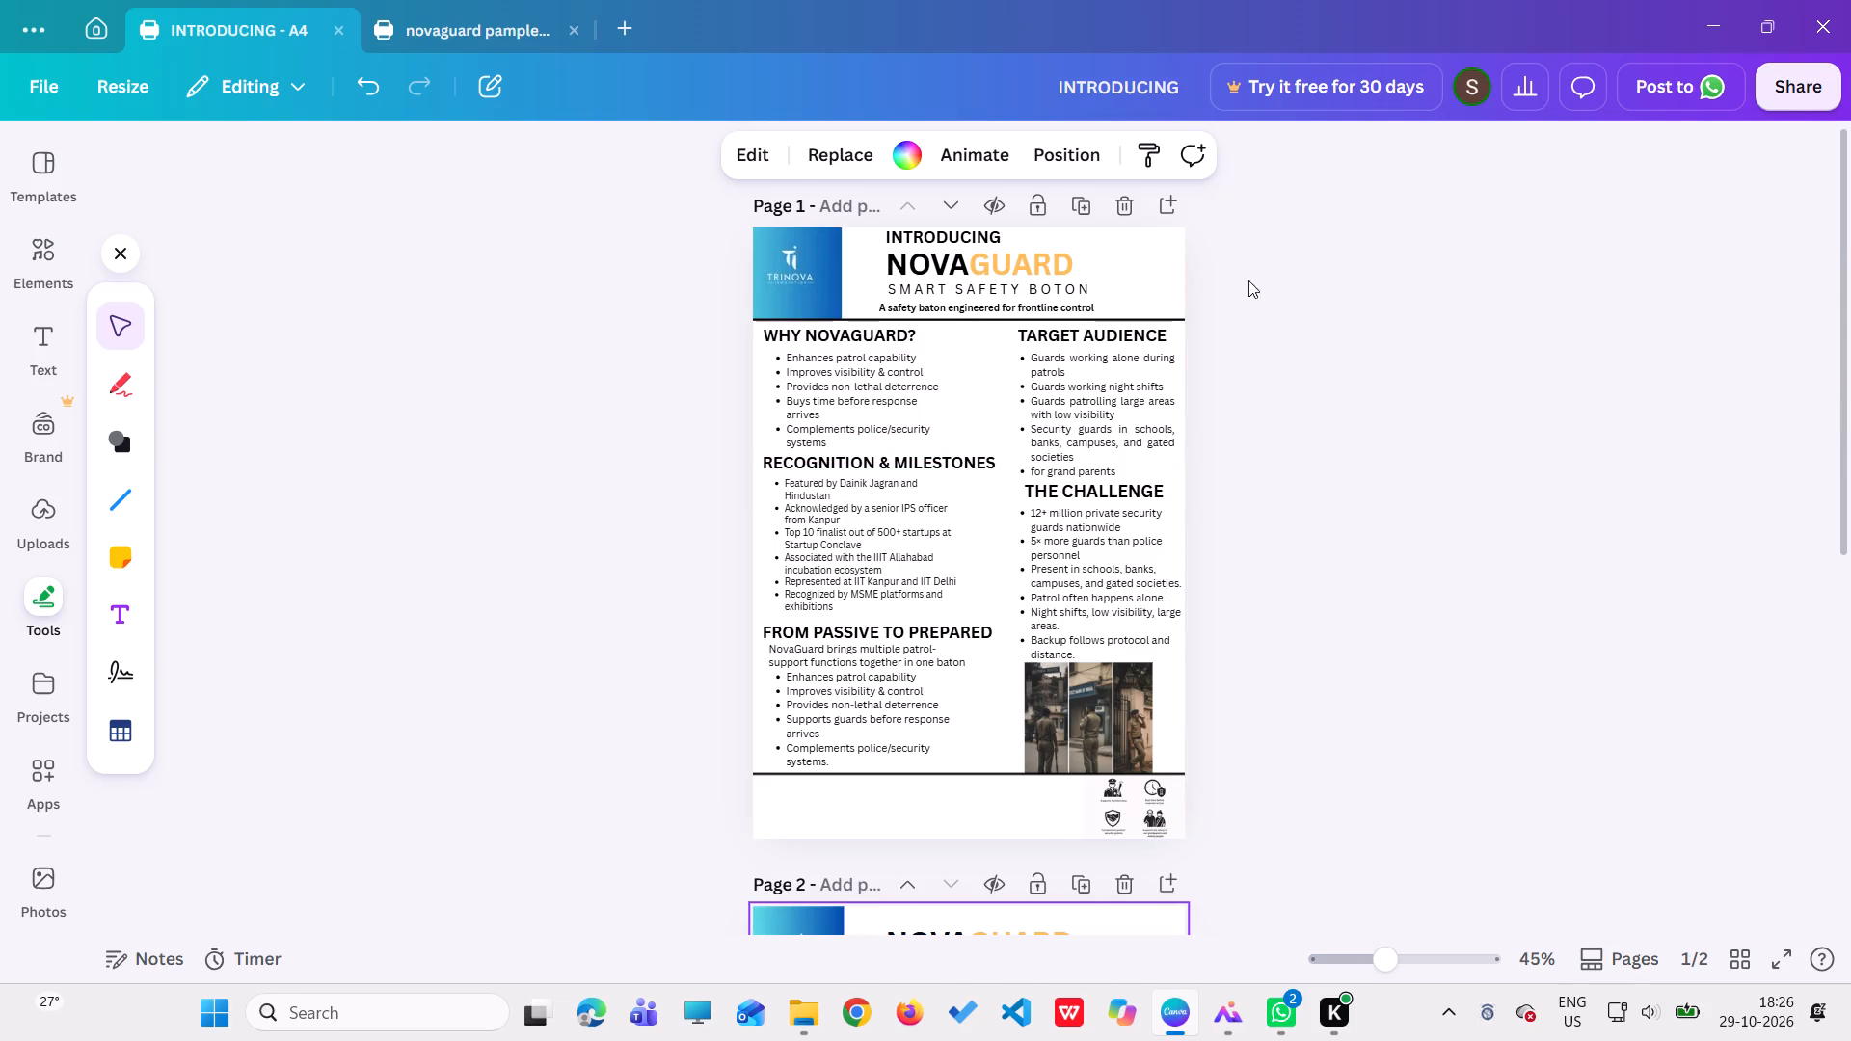
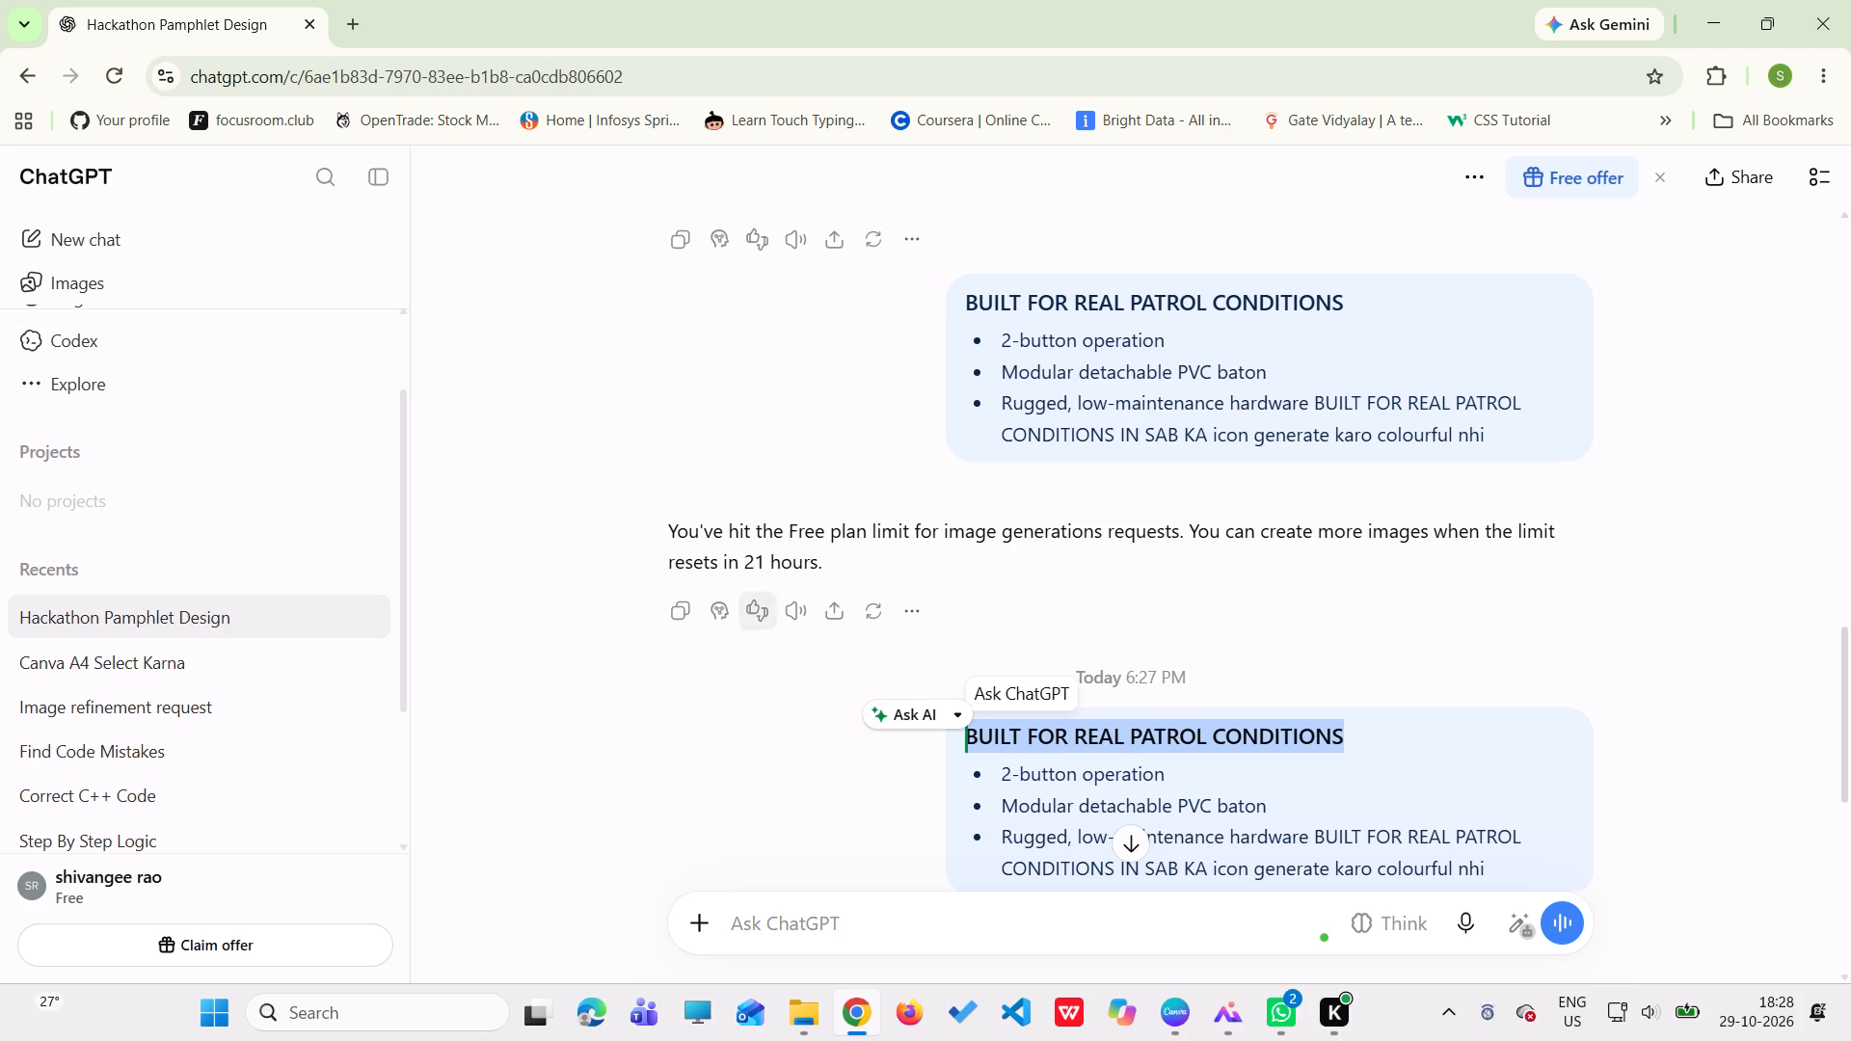
pyautogui.click(339, 18)
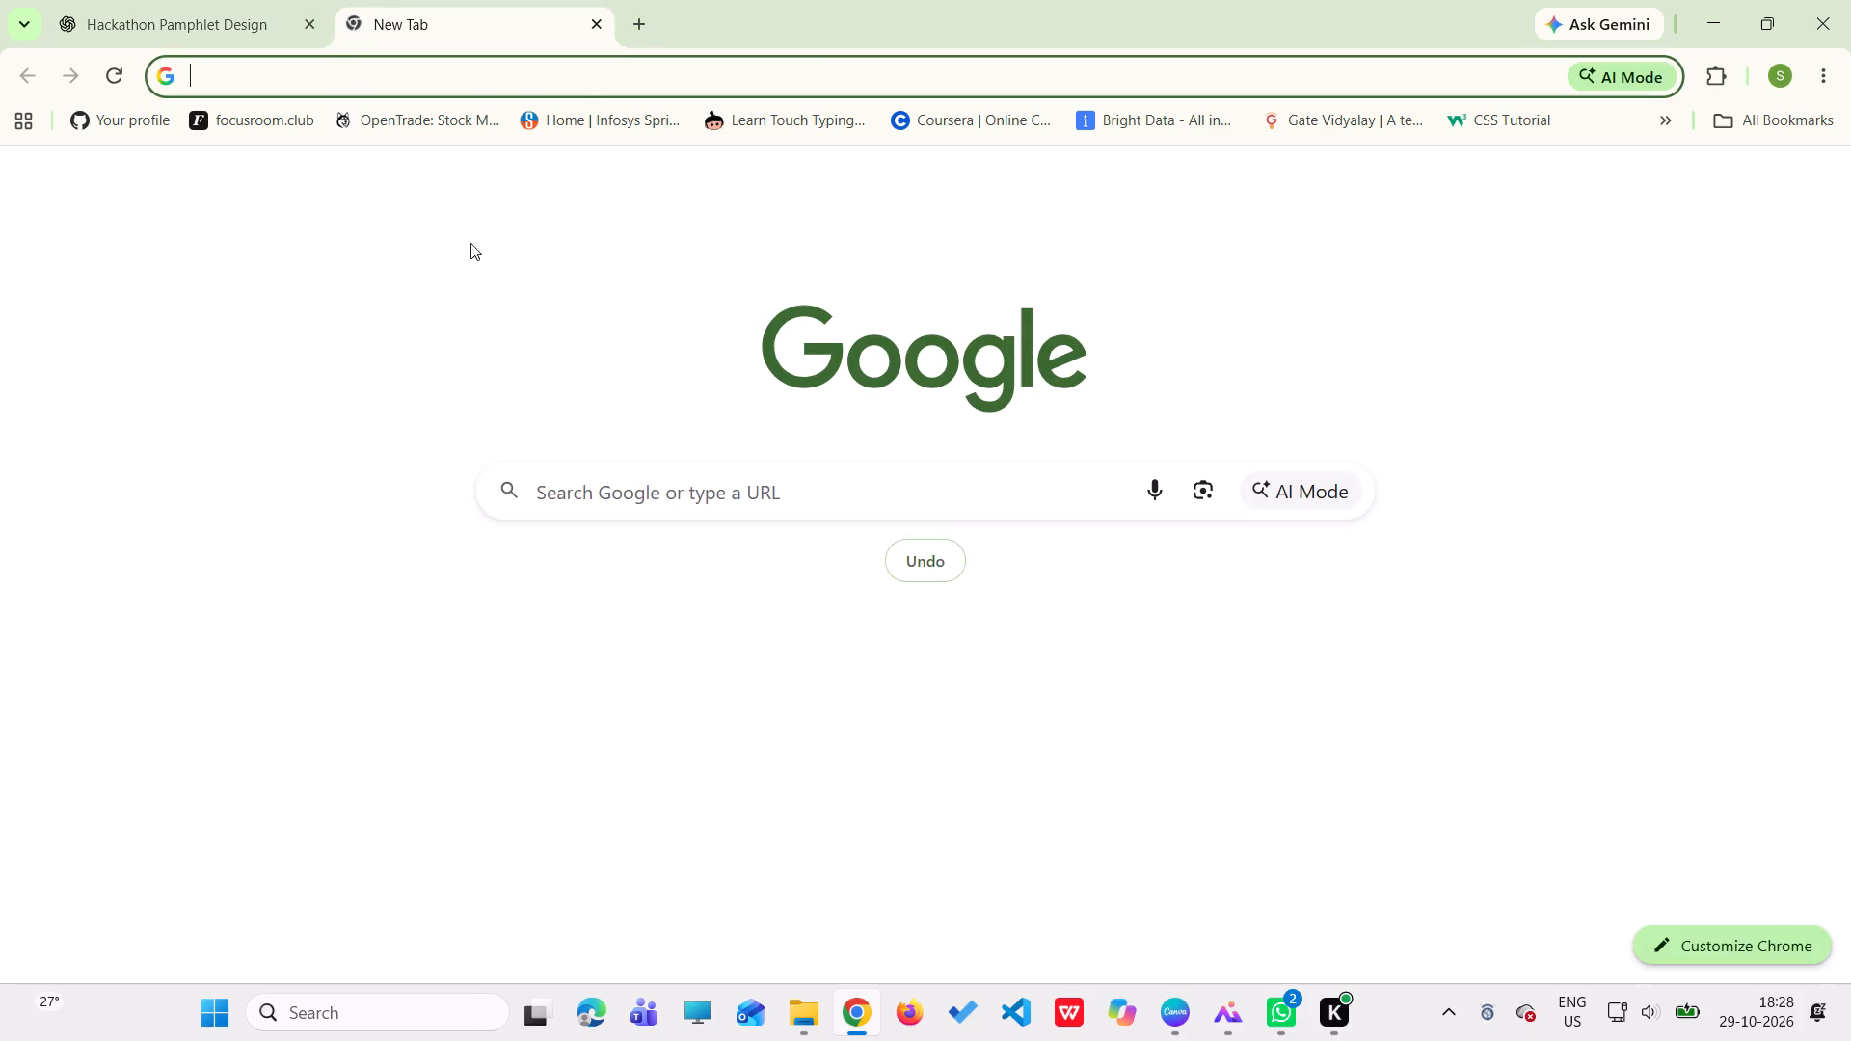
pyautogui.click(573, 488)
pyautogui.hotkey('ctrl', 'v')
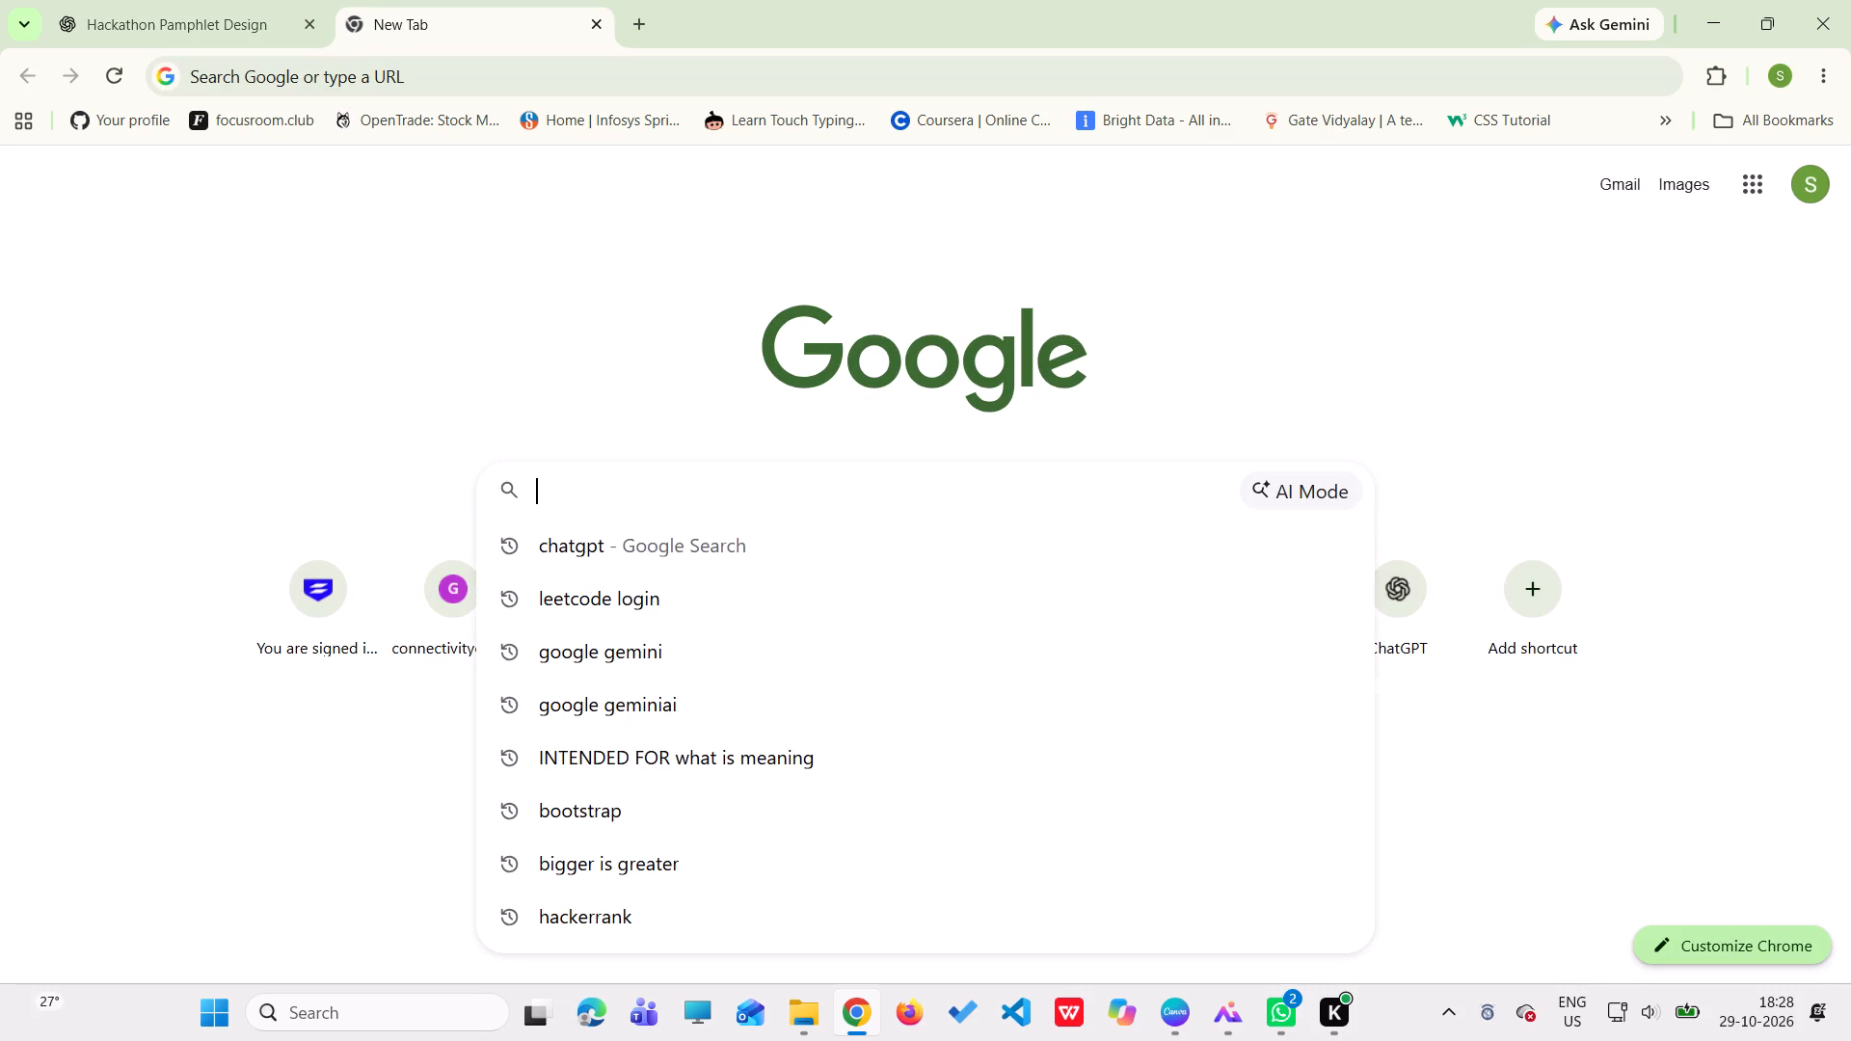
pyautogui.press('space')
pyautogui.write('icond')
pyautogui.press('BackSpace')
pyautogui.write('s')
pyautogui.press('space')
pyautogui.press('Return')
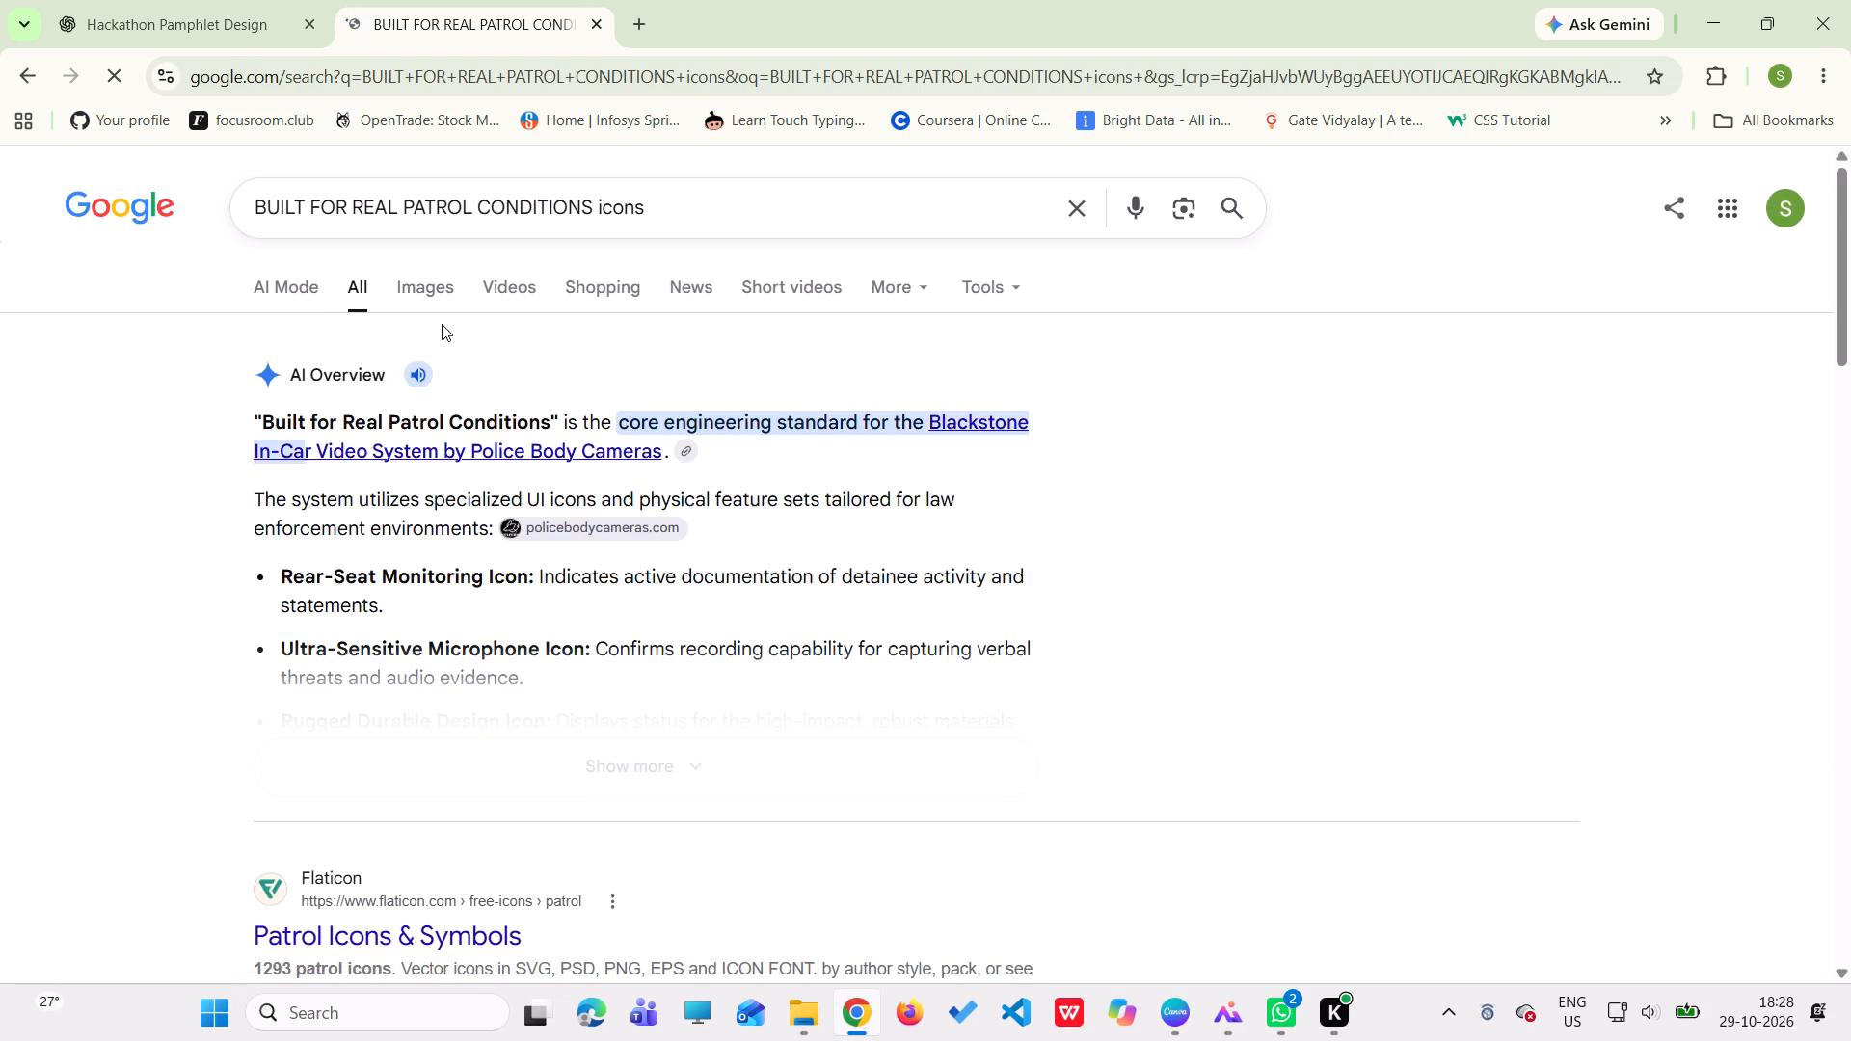
# Examine the expanded AI overview and web results for patrol icons, including the image results.
pyautogui.scroll(-2, 452, 443)
pyautogui.click(618, 539)
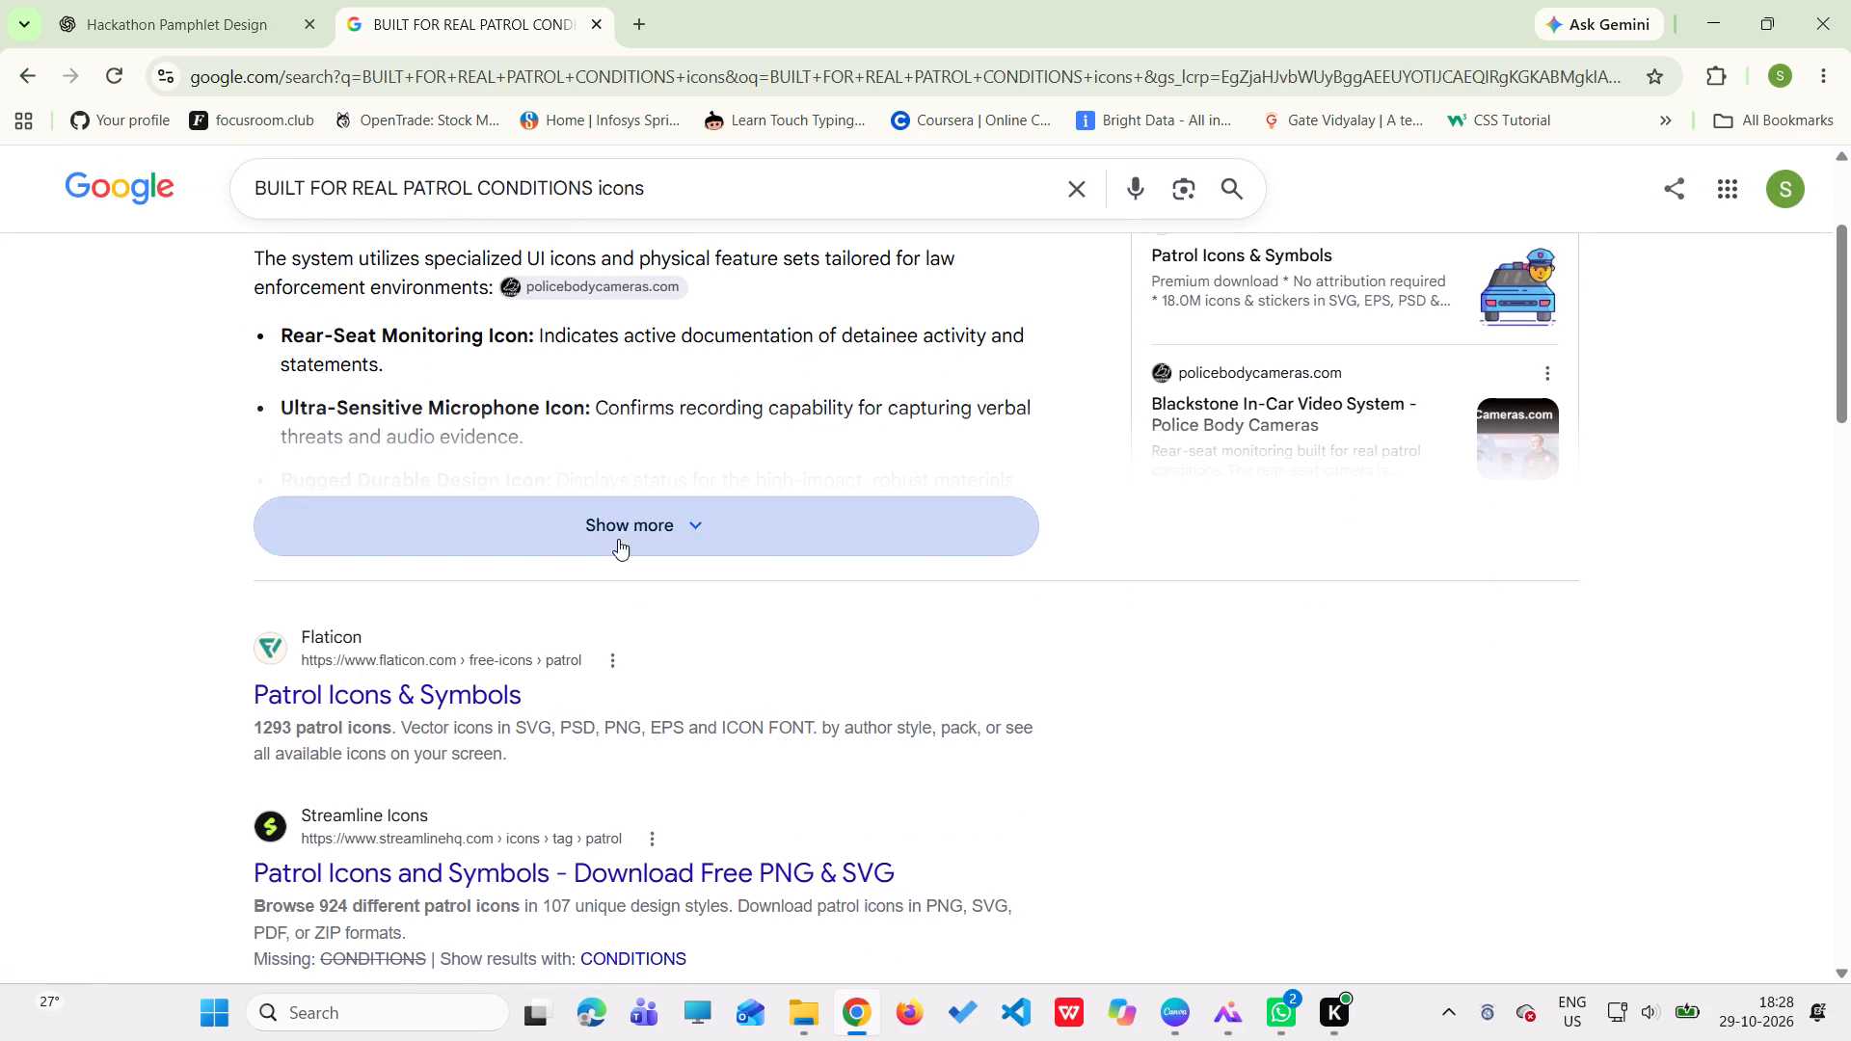
pyautogui.scroll(-8, 618, 539)
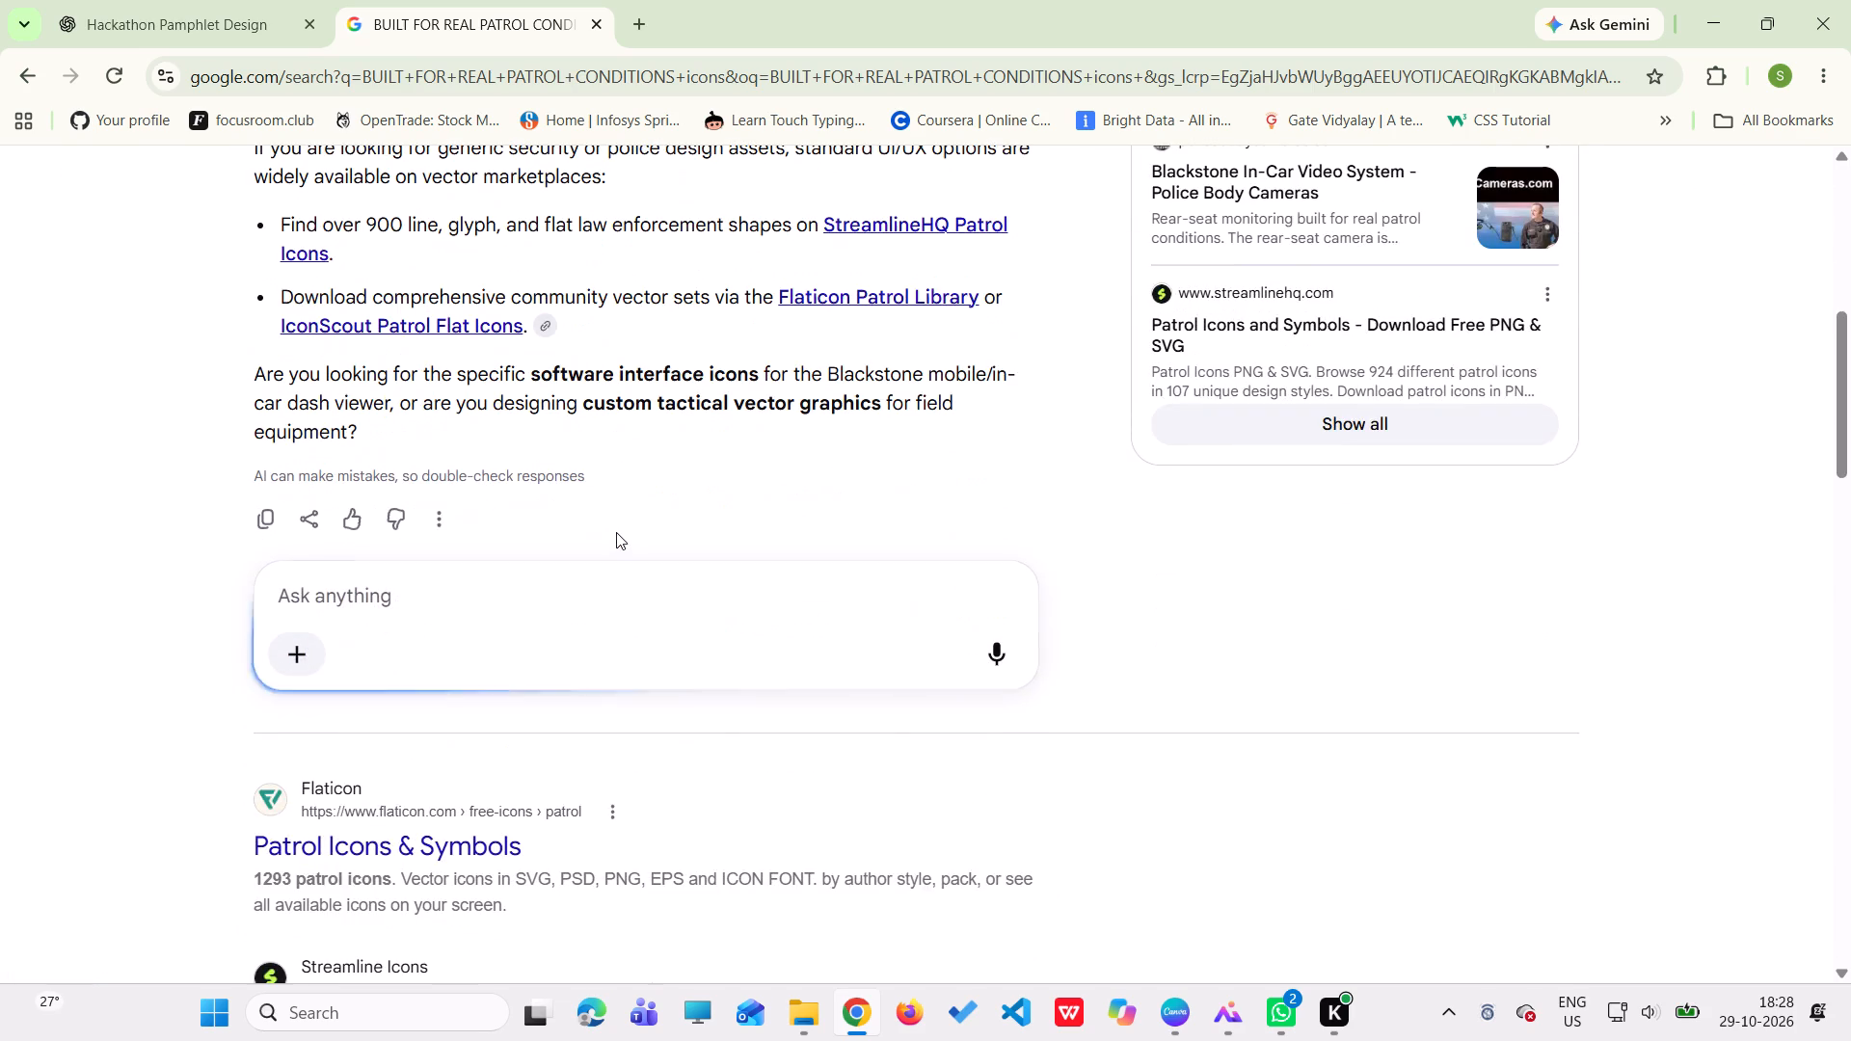
pyautogui.scroll(6, 616, 531)
pyautogui.scroll(-6, 614, 520)
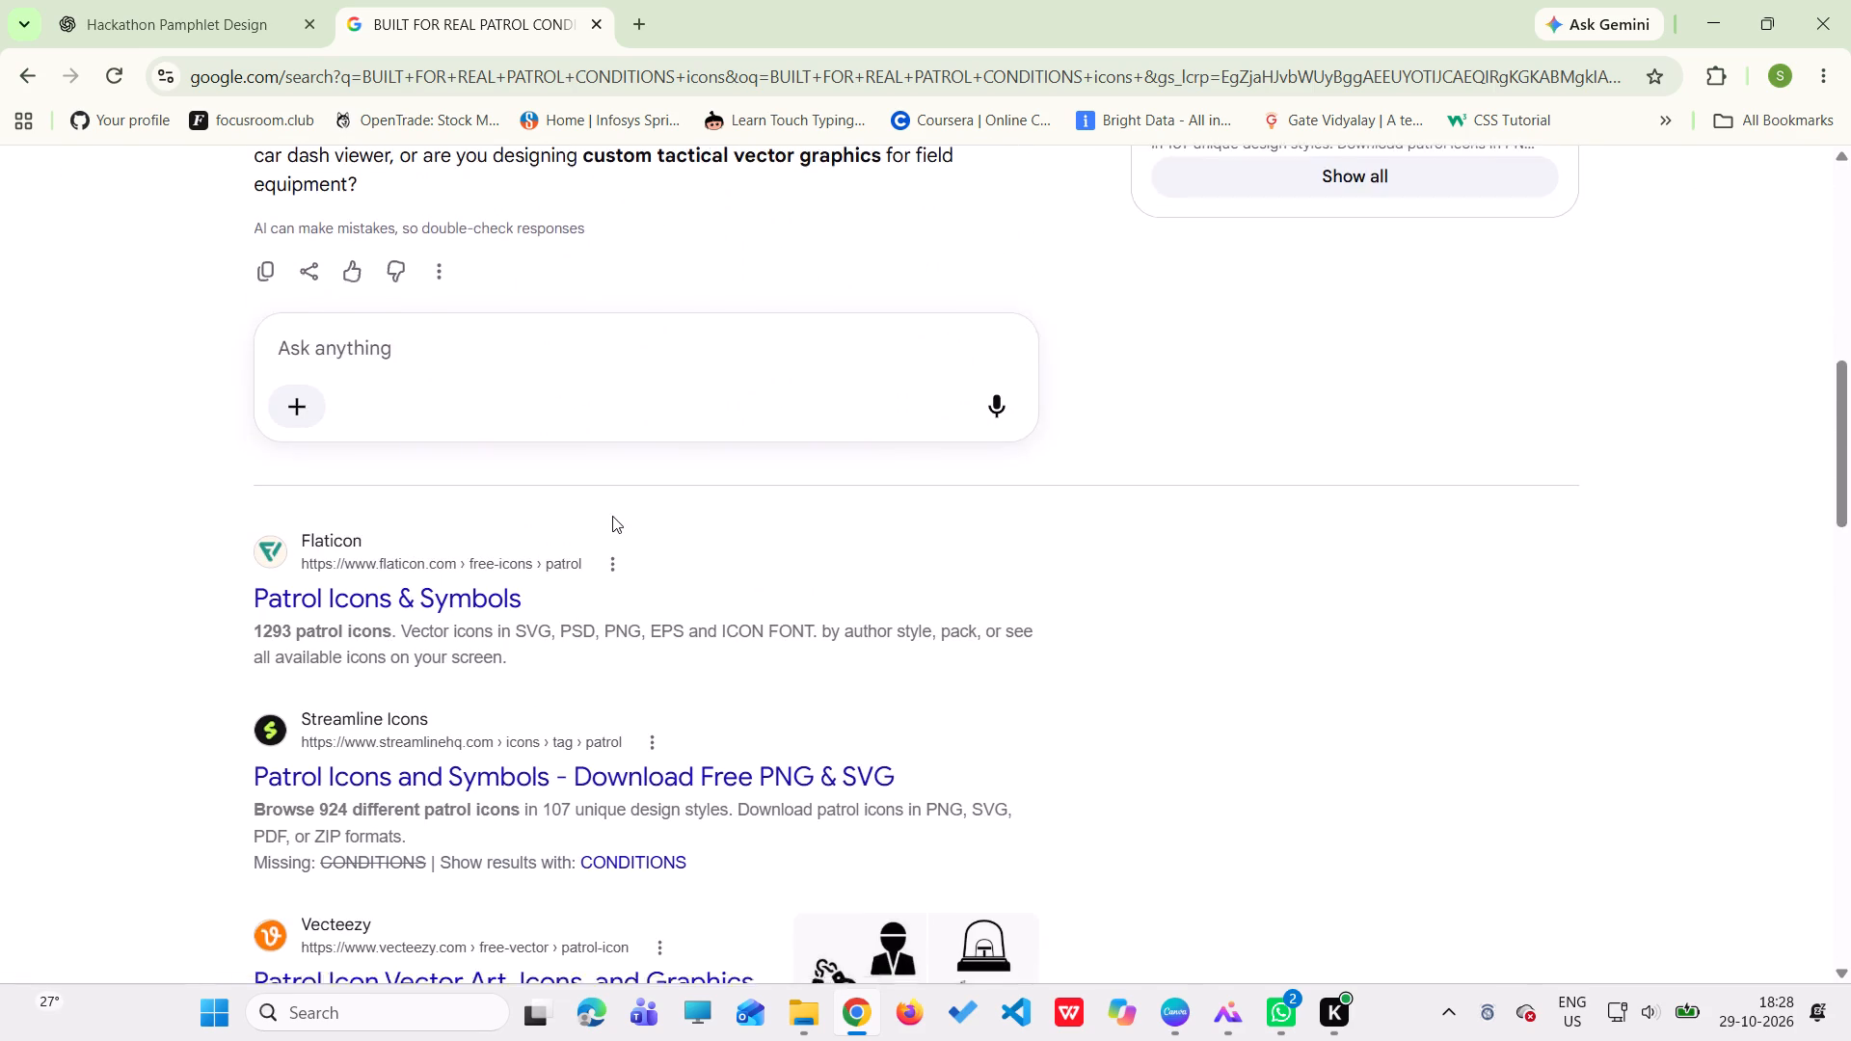
pyautogui.scroll(8, 612, 516)
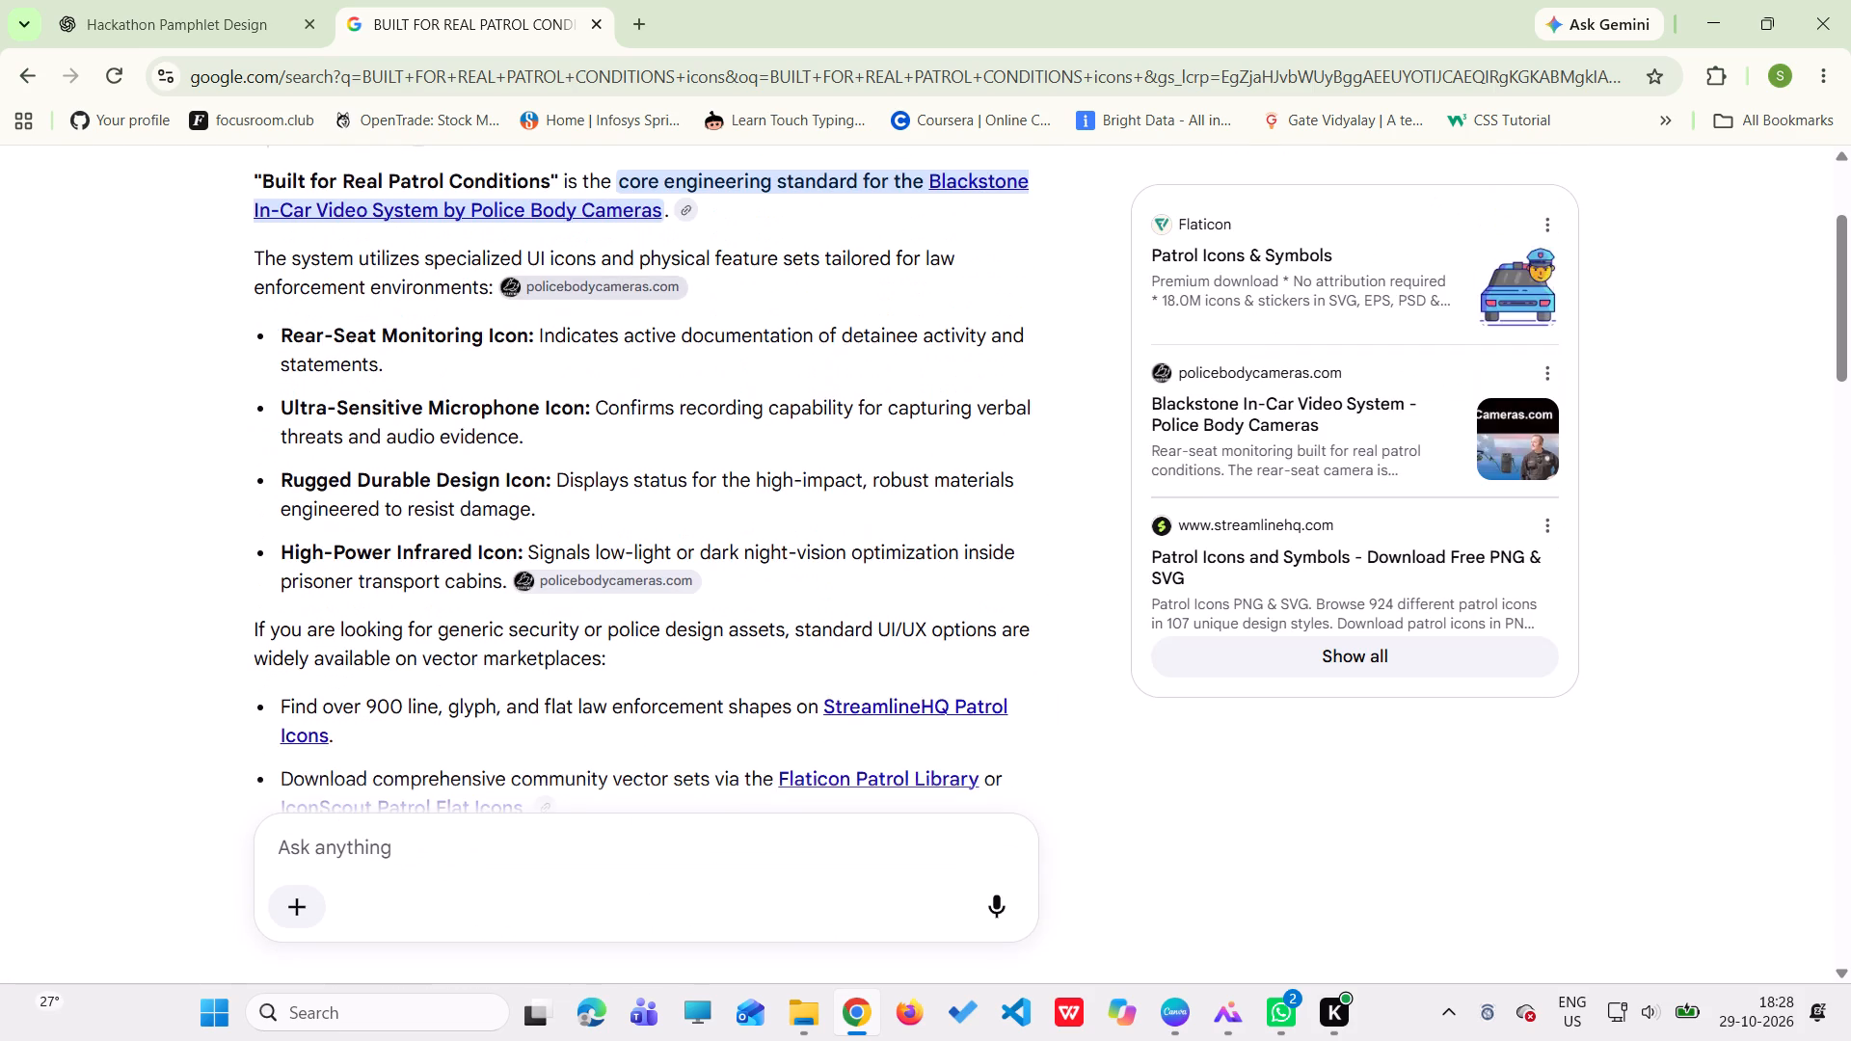
pyautogui.scroll(3, 421, 205)
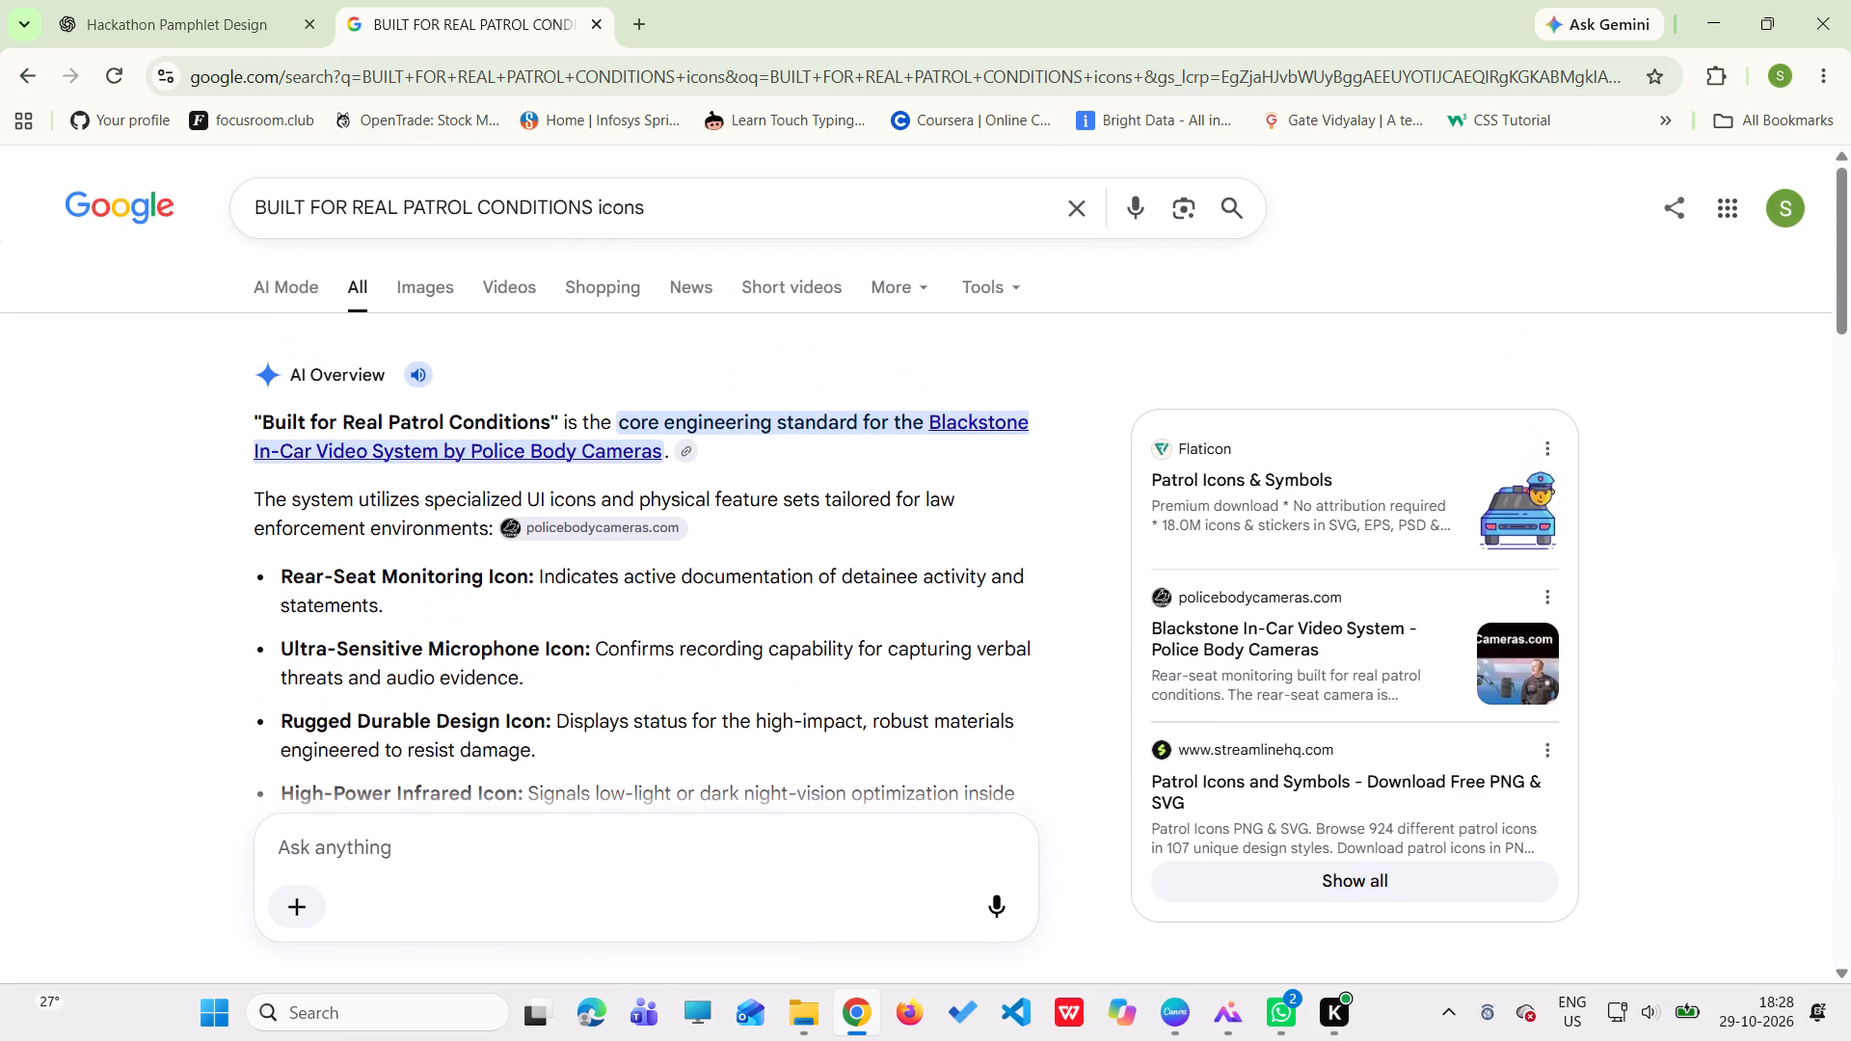
pyautogui.click(413, 280)
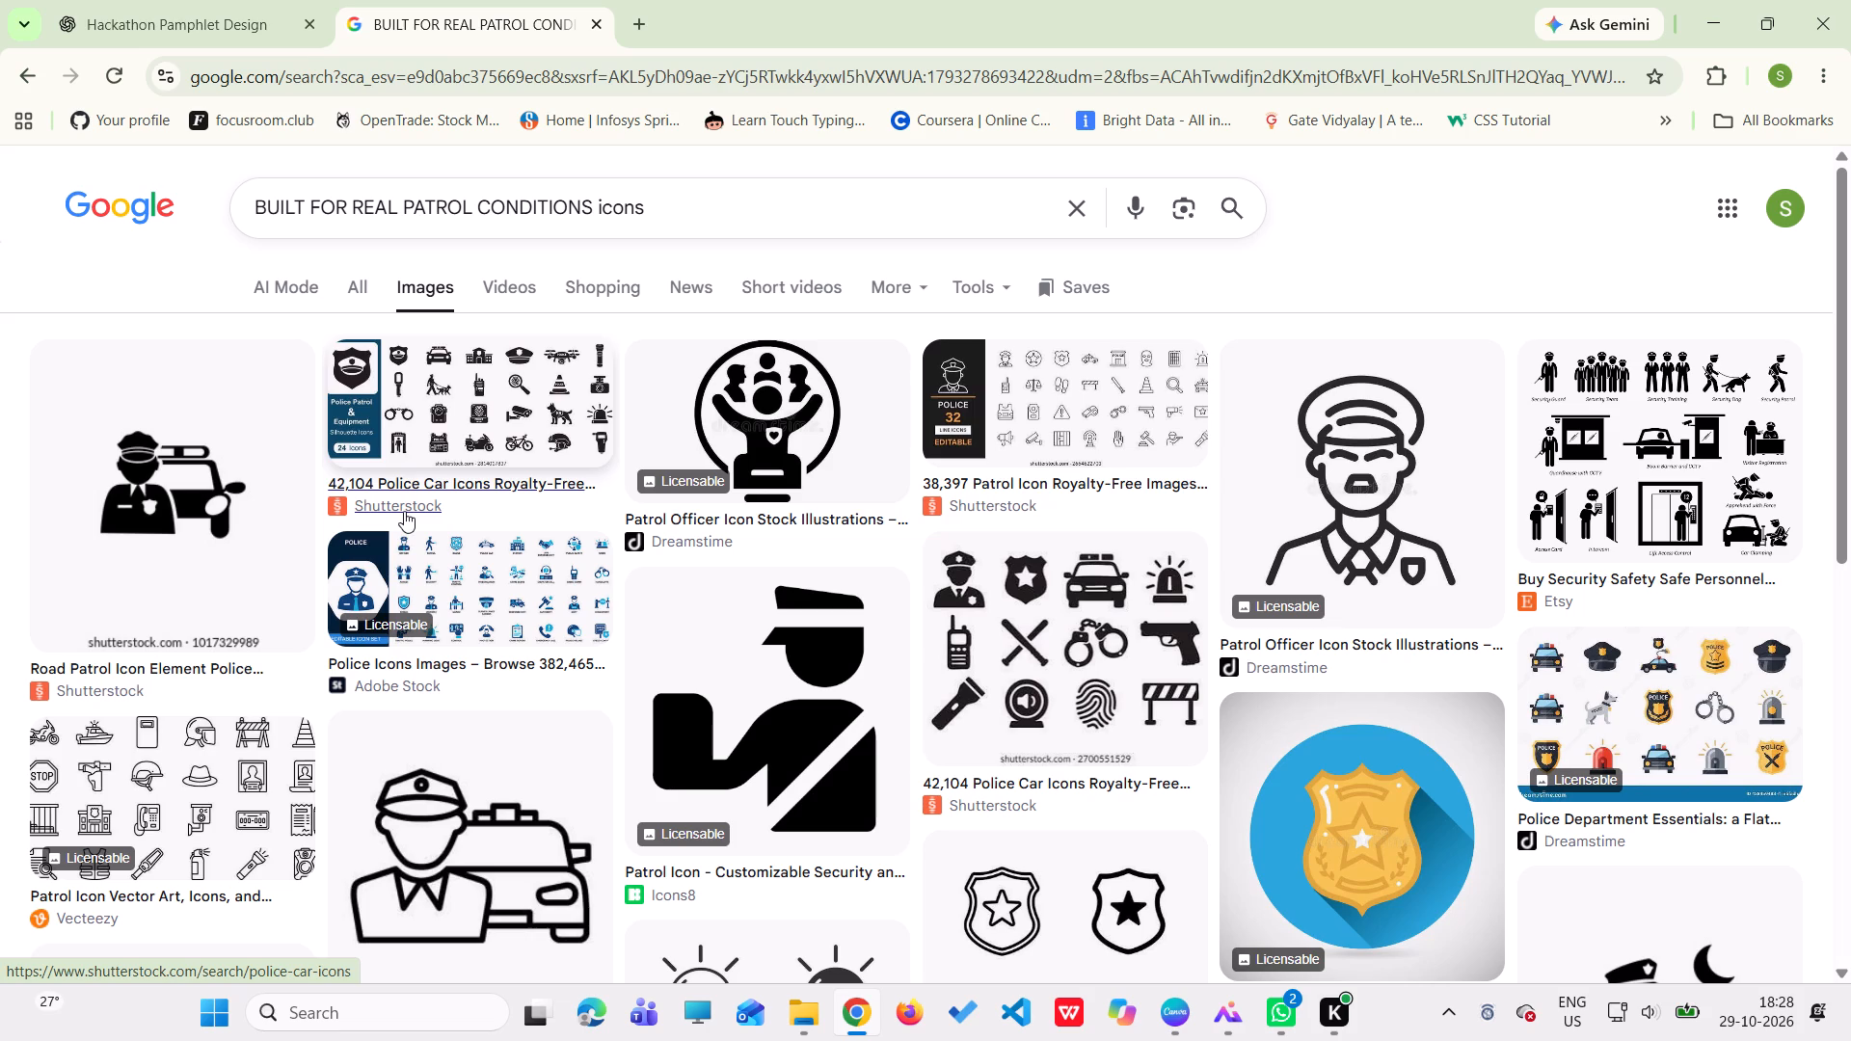
# Switch to the WPS image viewer and examine the footer icons and captions in layout 2.jpeg.
pyautogui.click(1240, 1040)
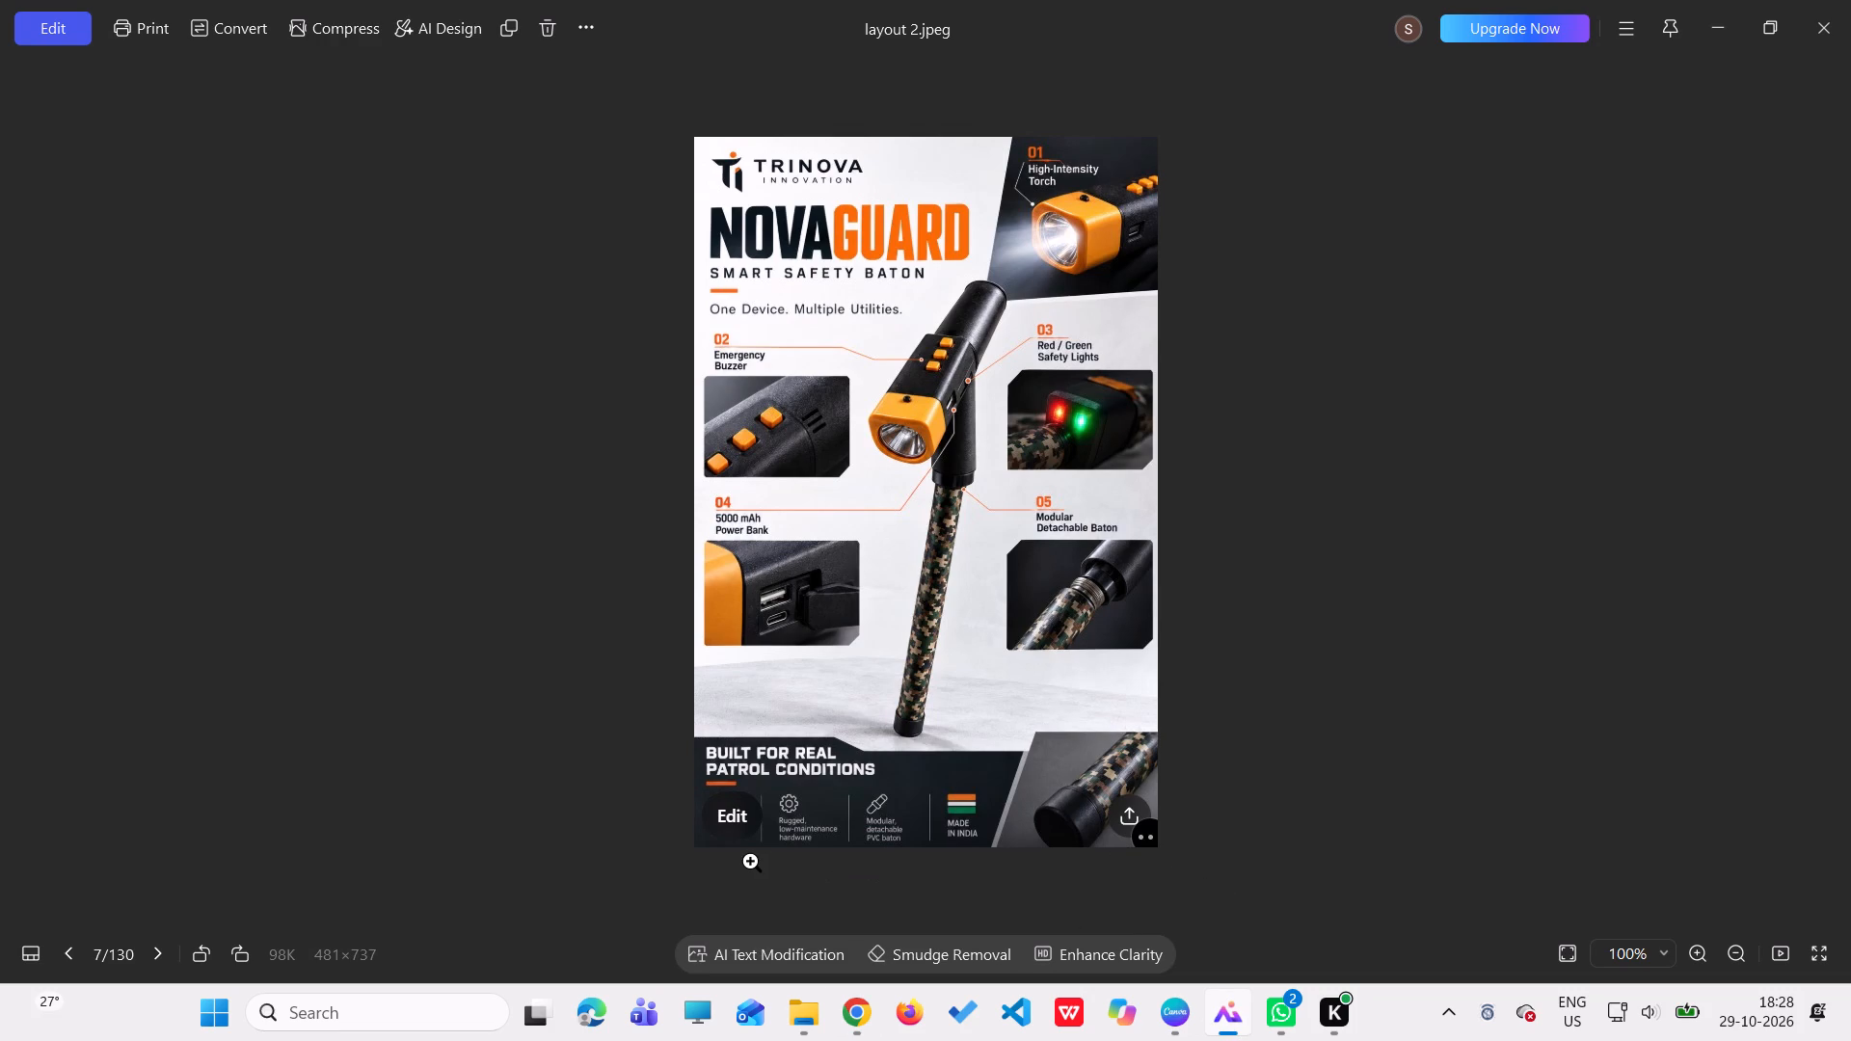
pyautogui.click(671, 902)
pyautogui.scroll(-1, 857, 862)
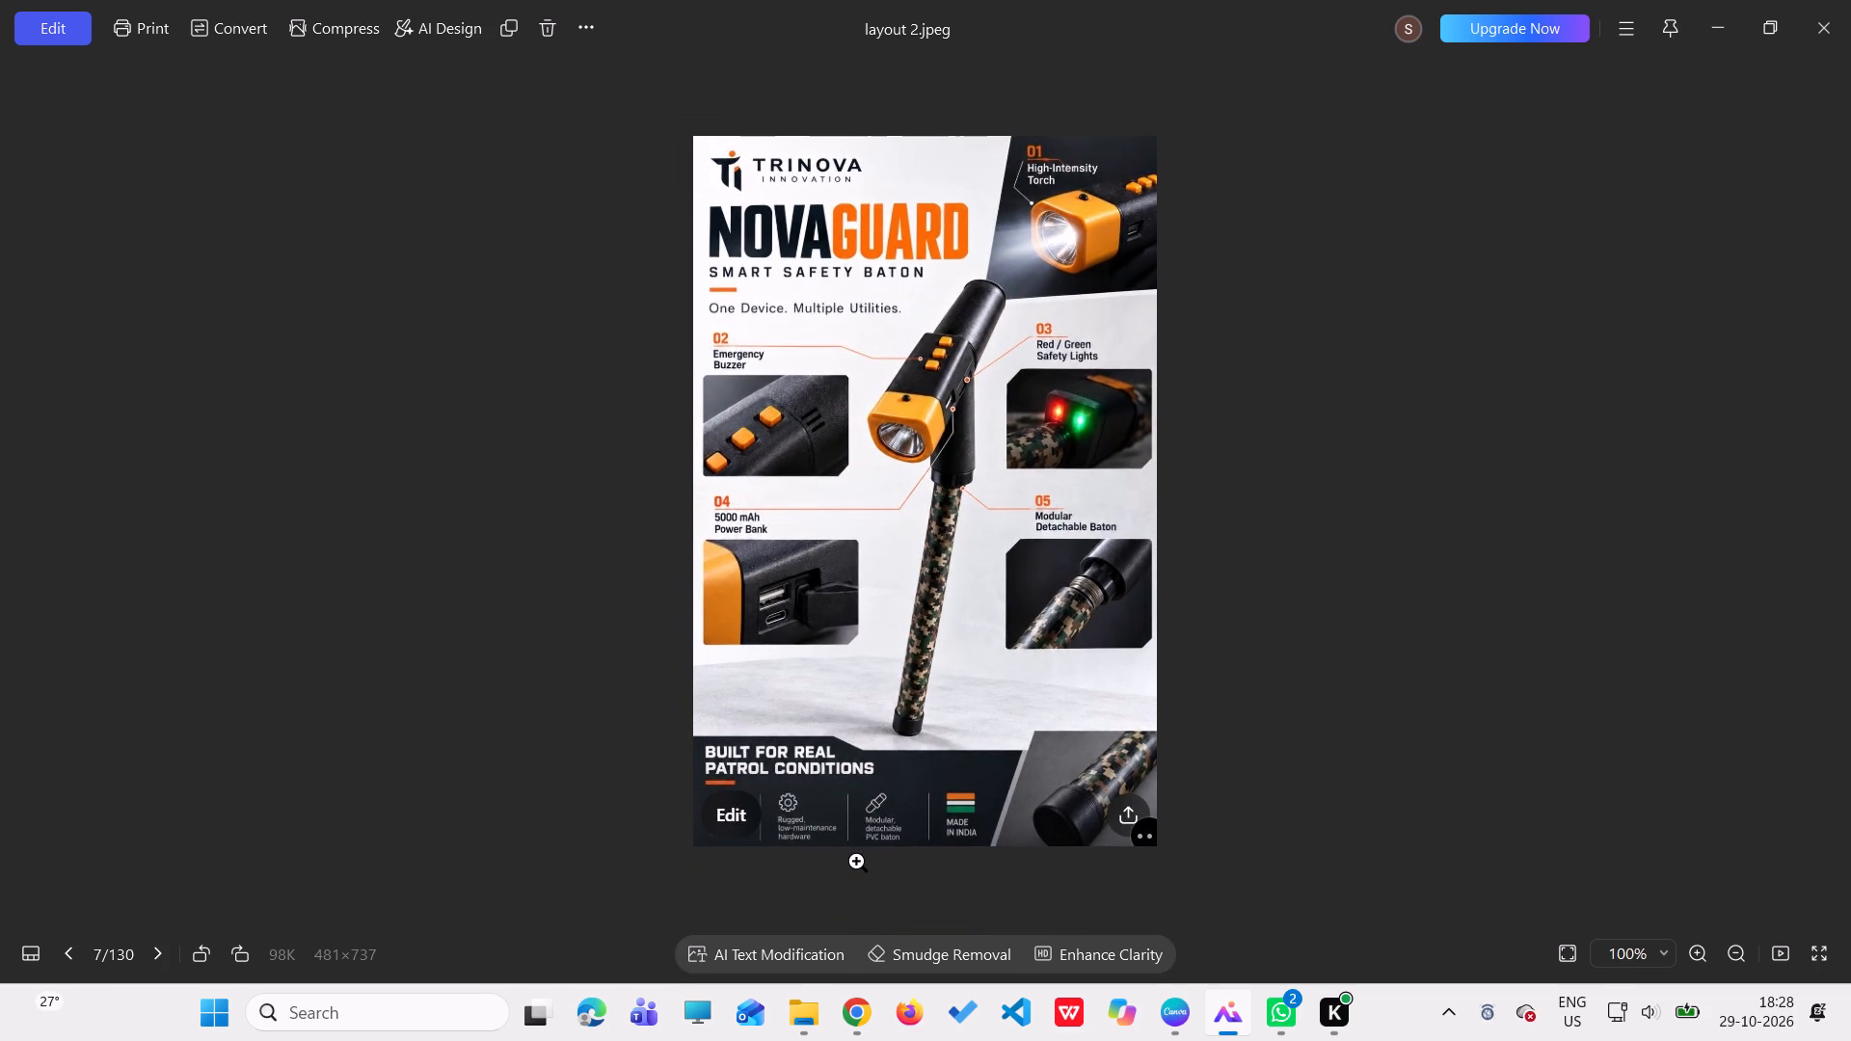
pyautogui.click(1055, 816)
pyautogui.rightClick(1143, 857)
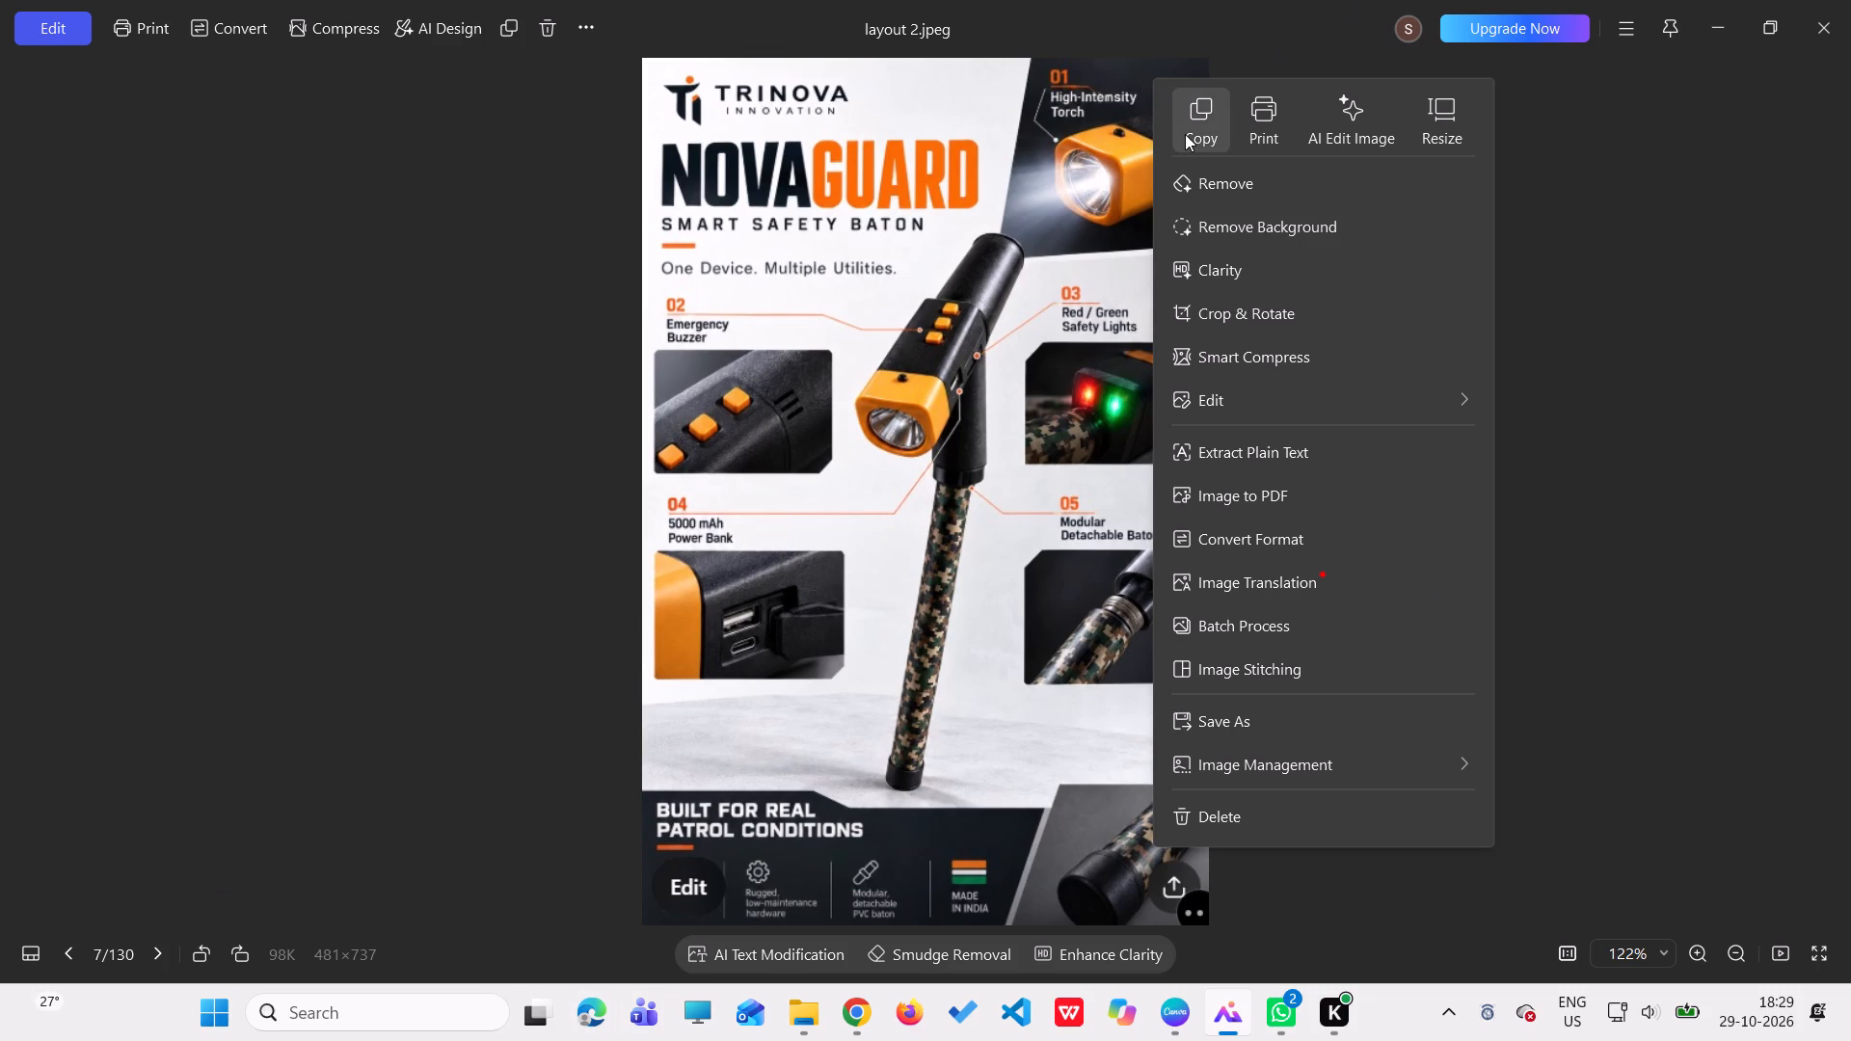
pyautogui.click(1276, 906)
pyautogui.click(1098, 800)
pyautogui.rightClick(1098, 841)
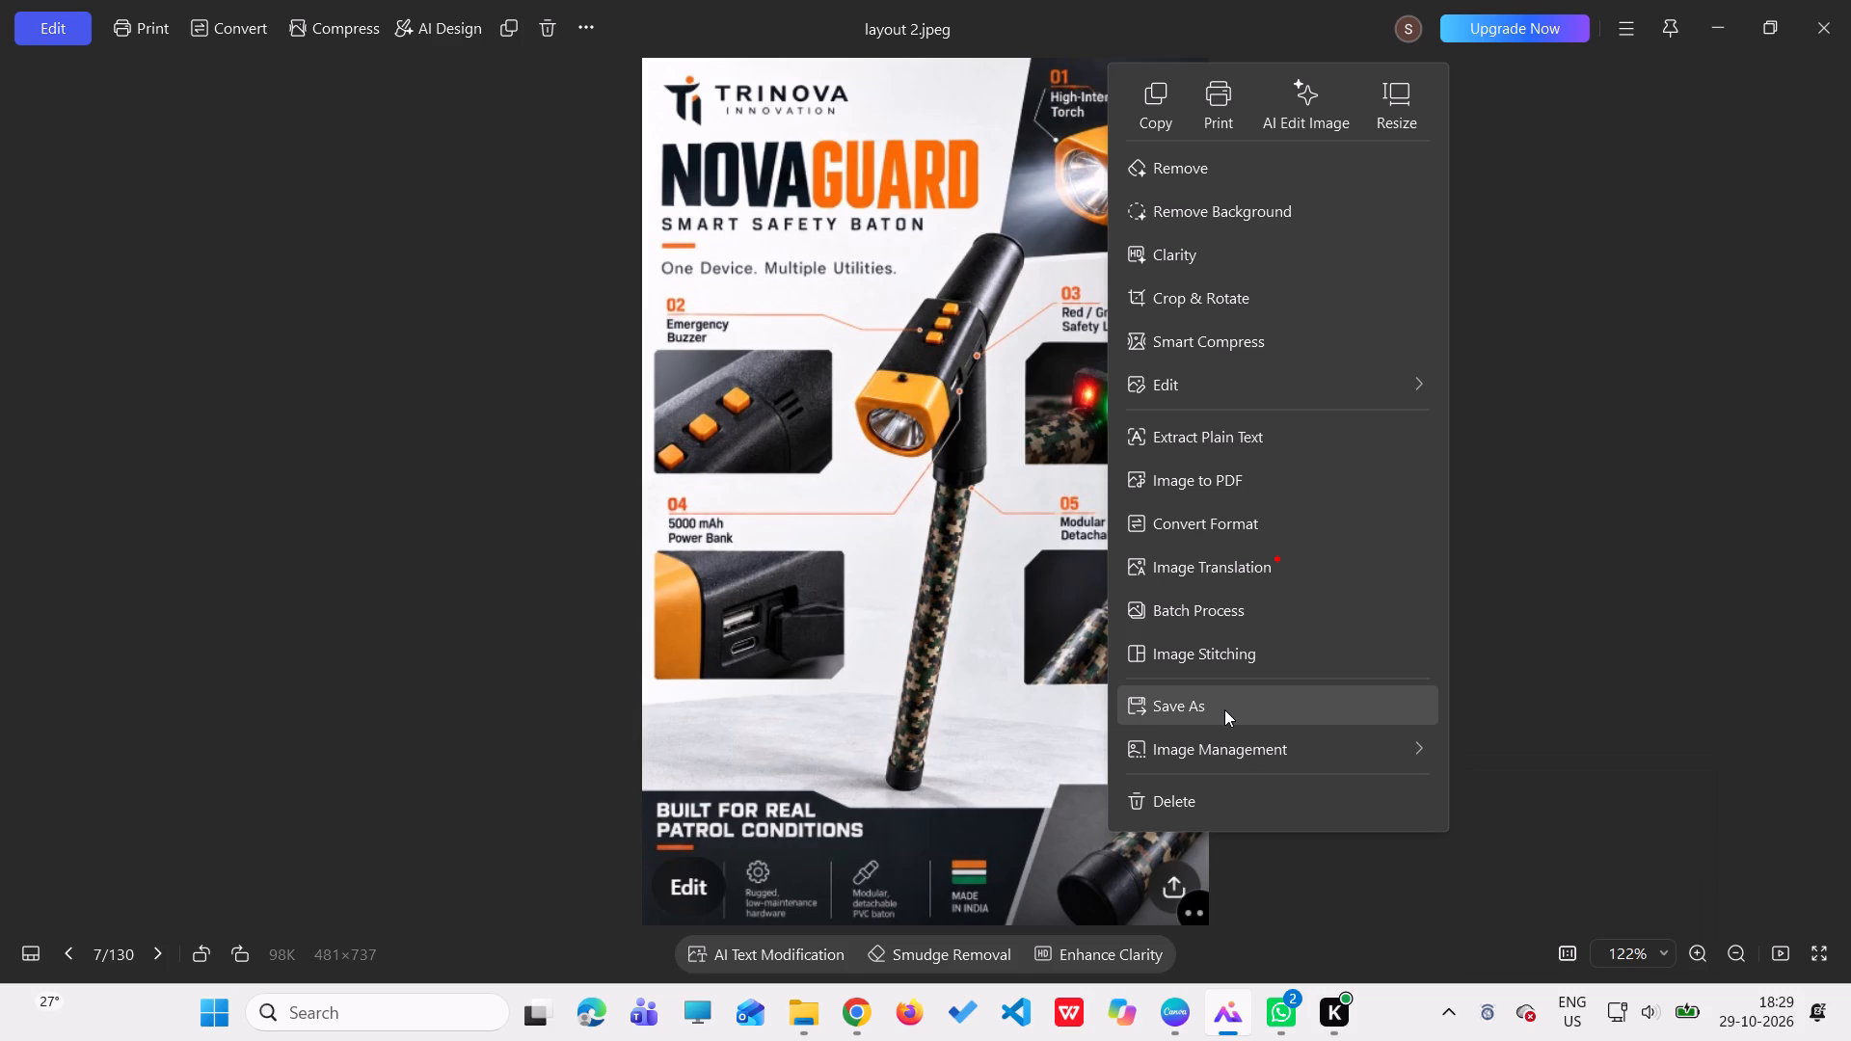
pyautogui.click(1343, 889)
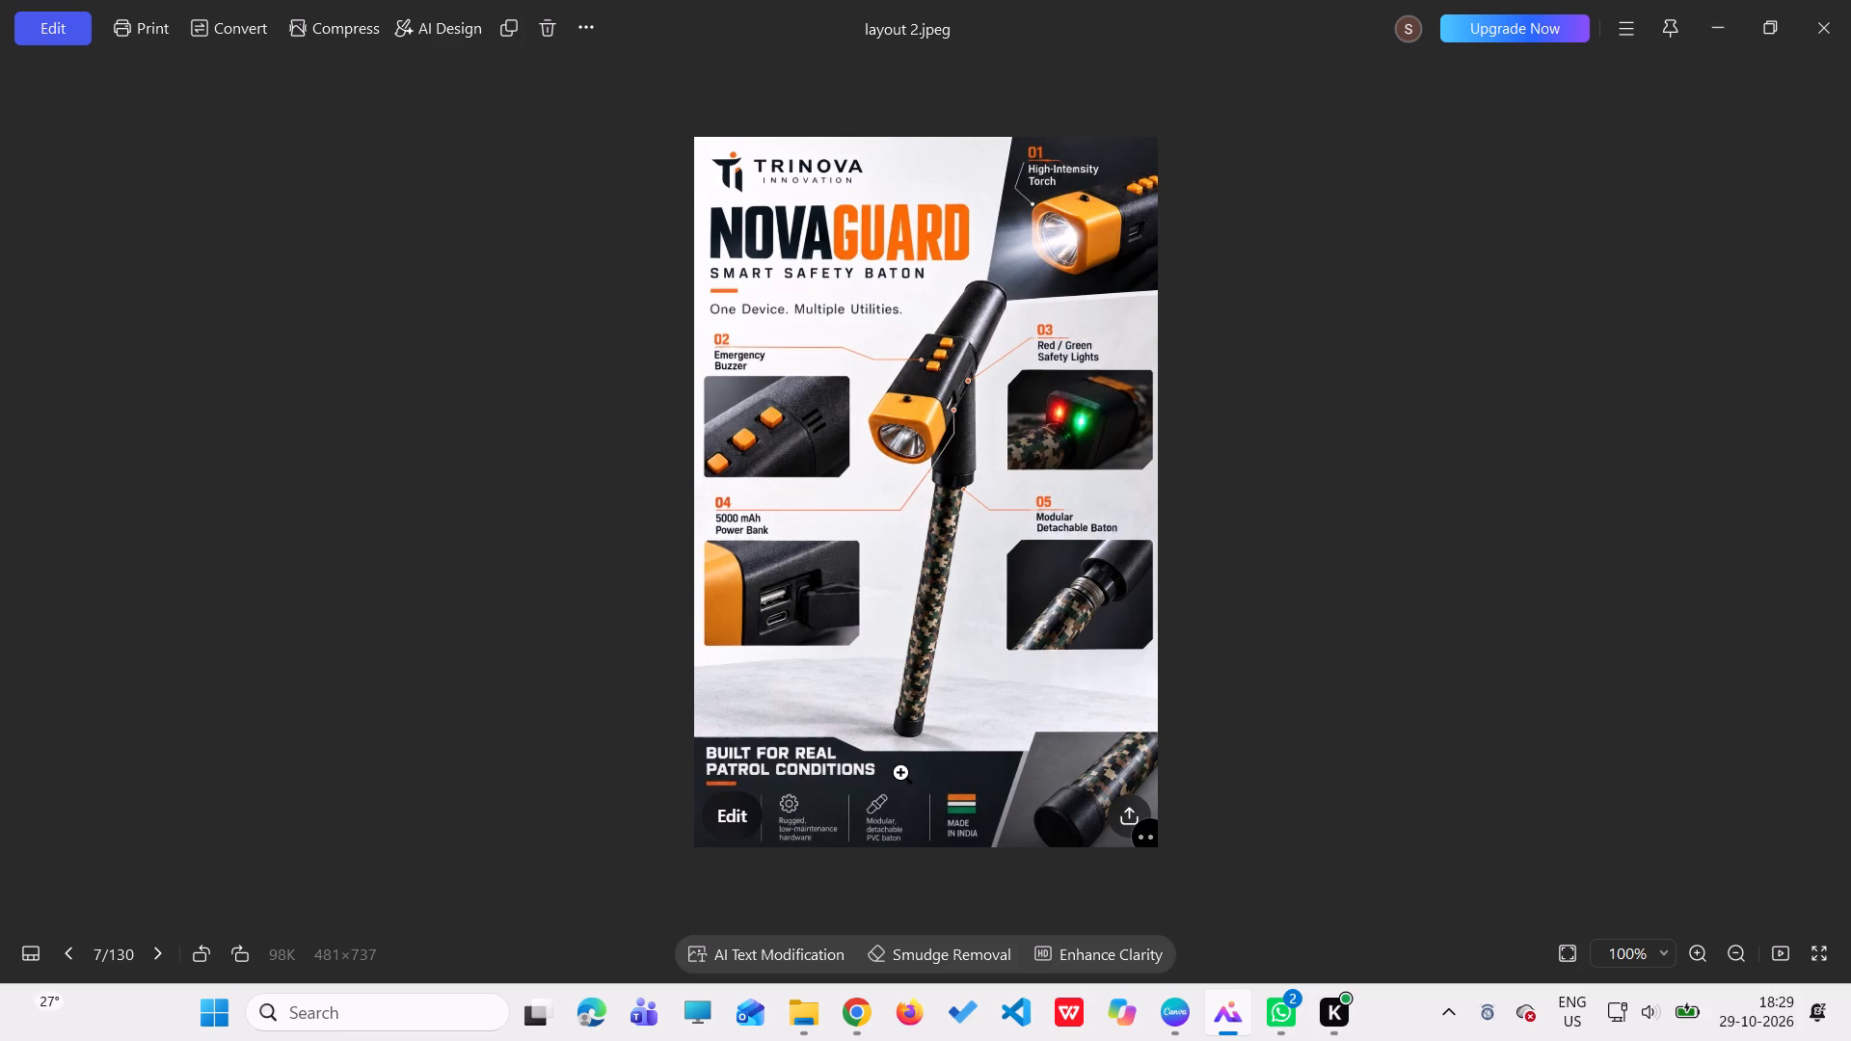
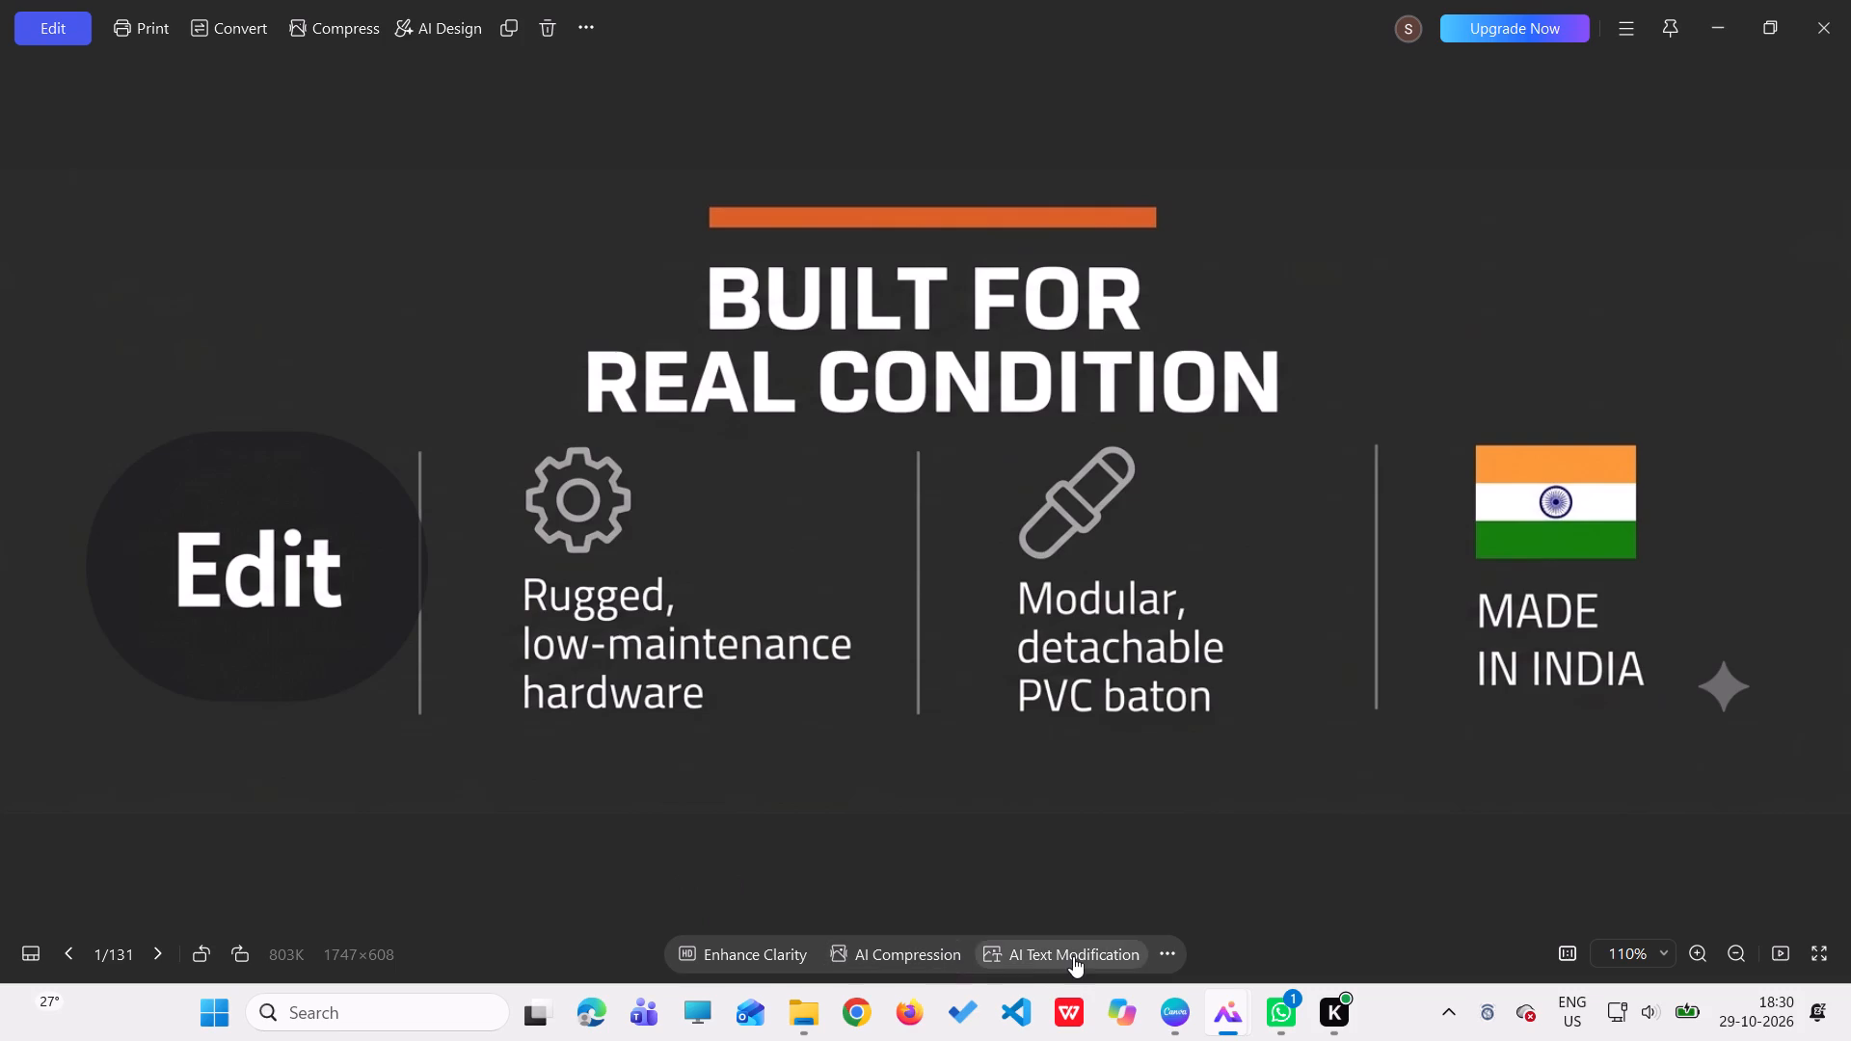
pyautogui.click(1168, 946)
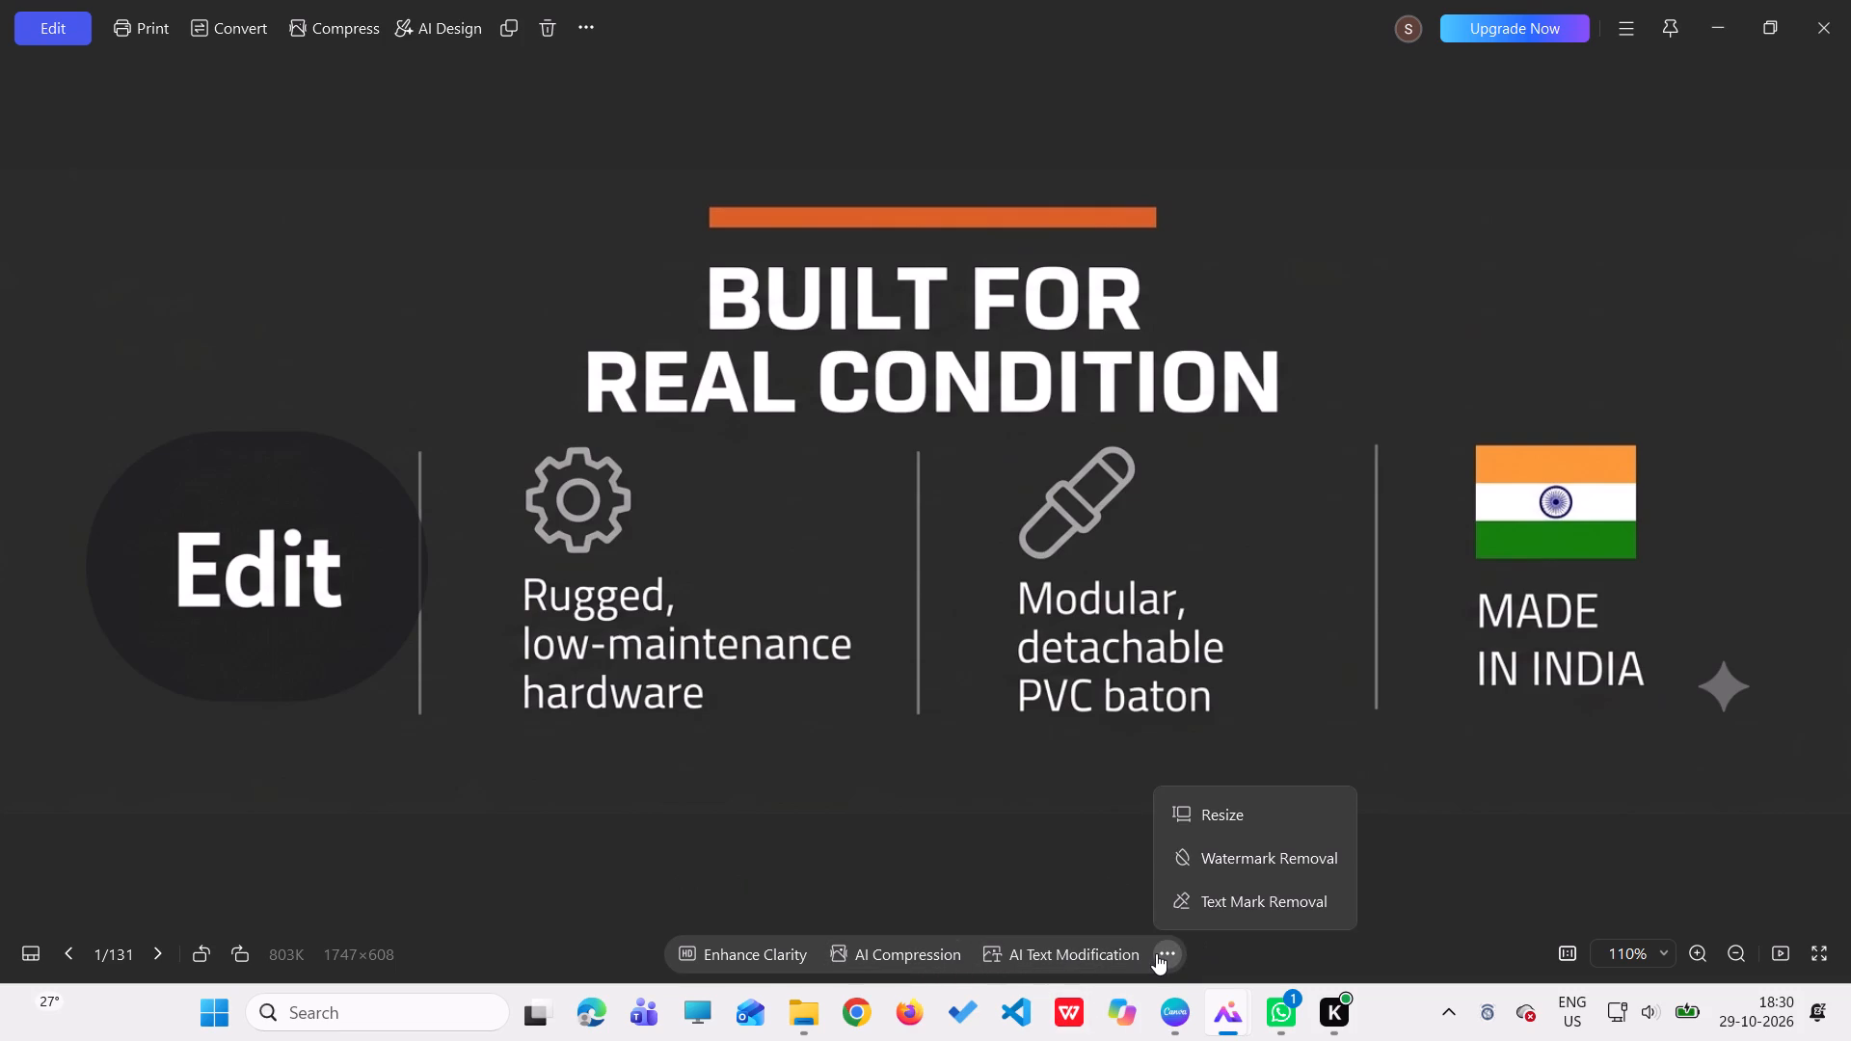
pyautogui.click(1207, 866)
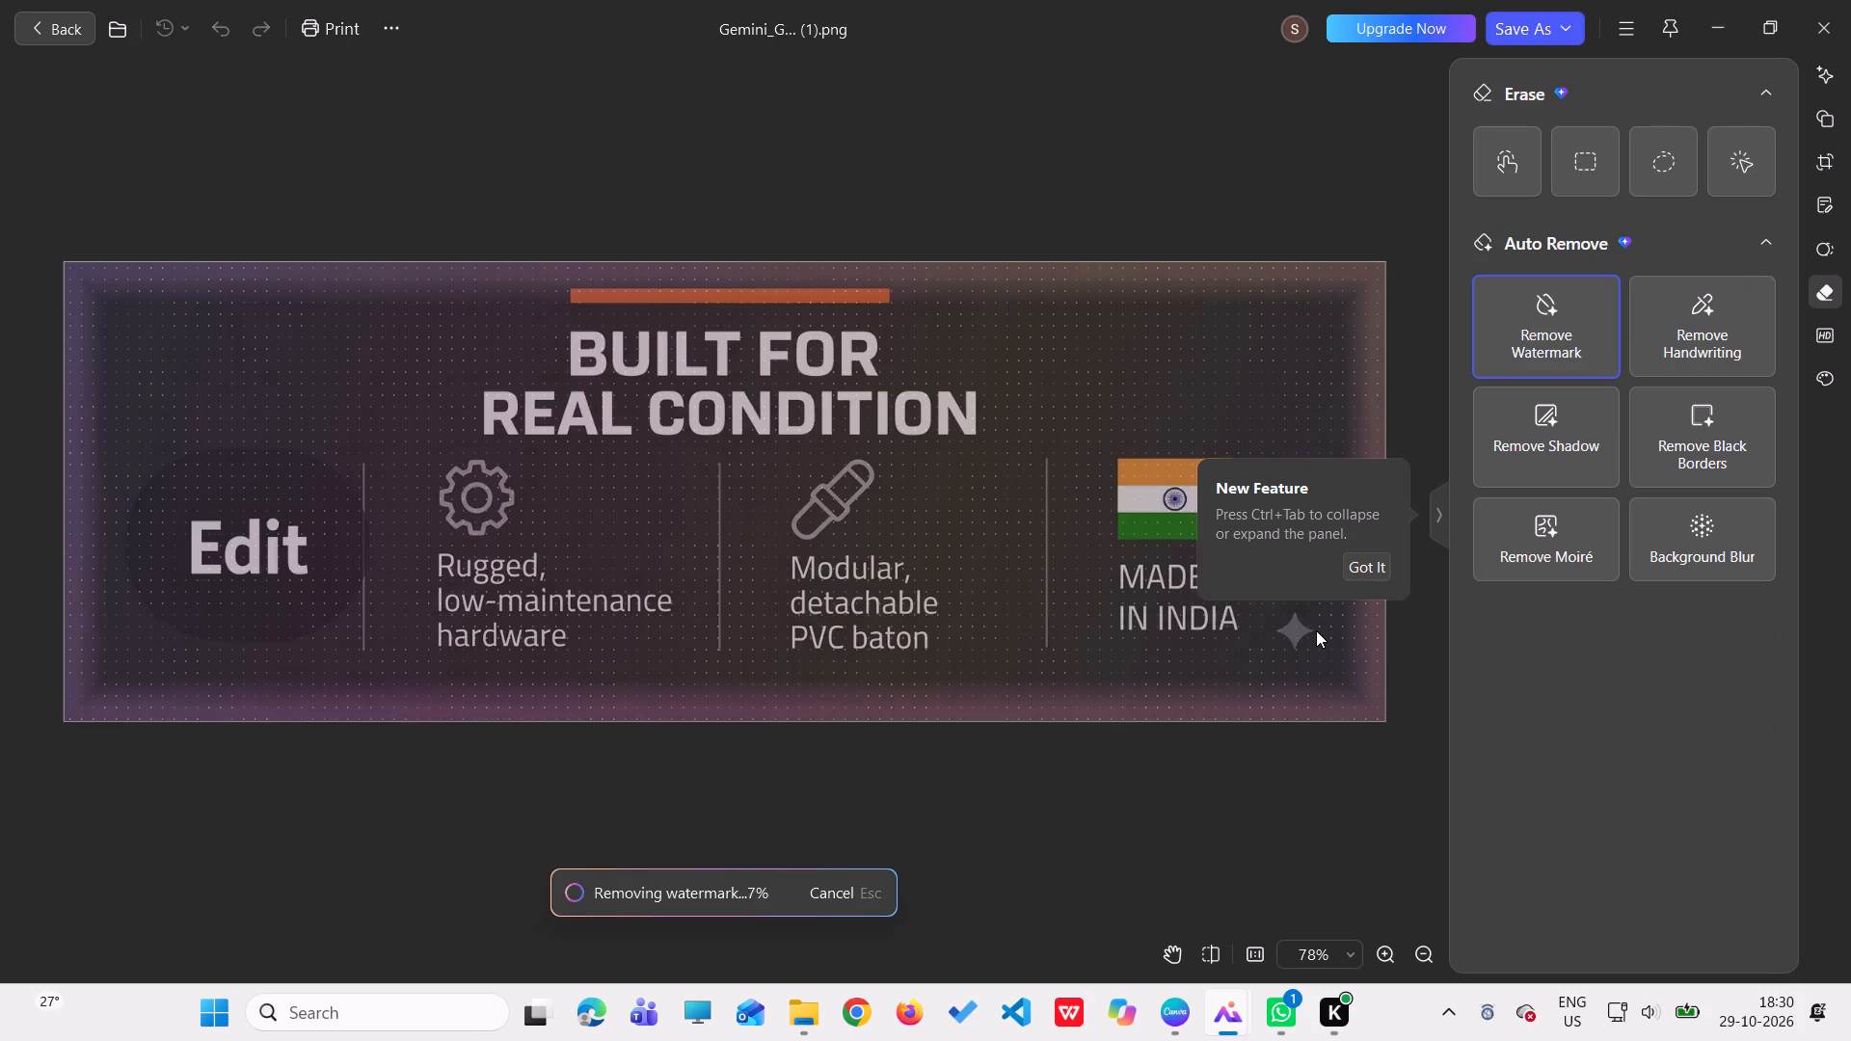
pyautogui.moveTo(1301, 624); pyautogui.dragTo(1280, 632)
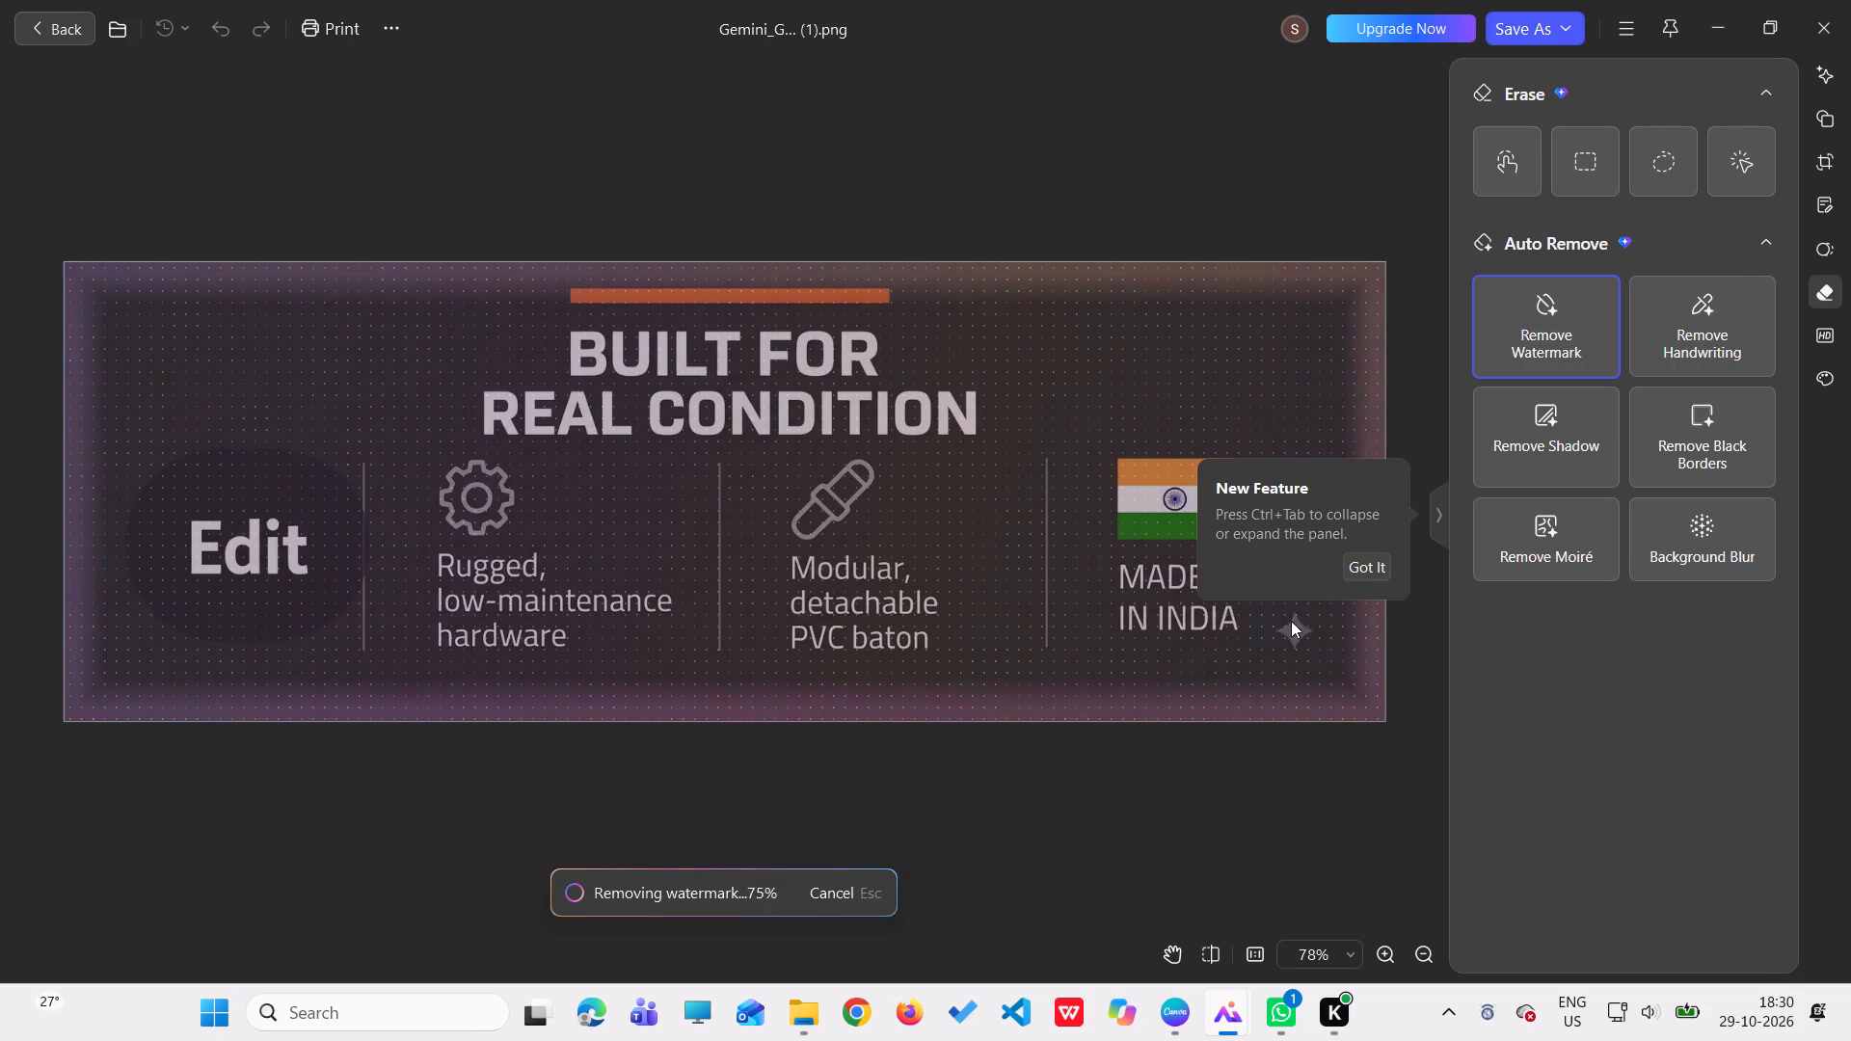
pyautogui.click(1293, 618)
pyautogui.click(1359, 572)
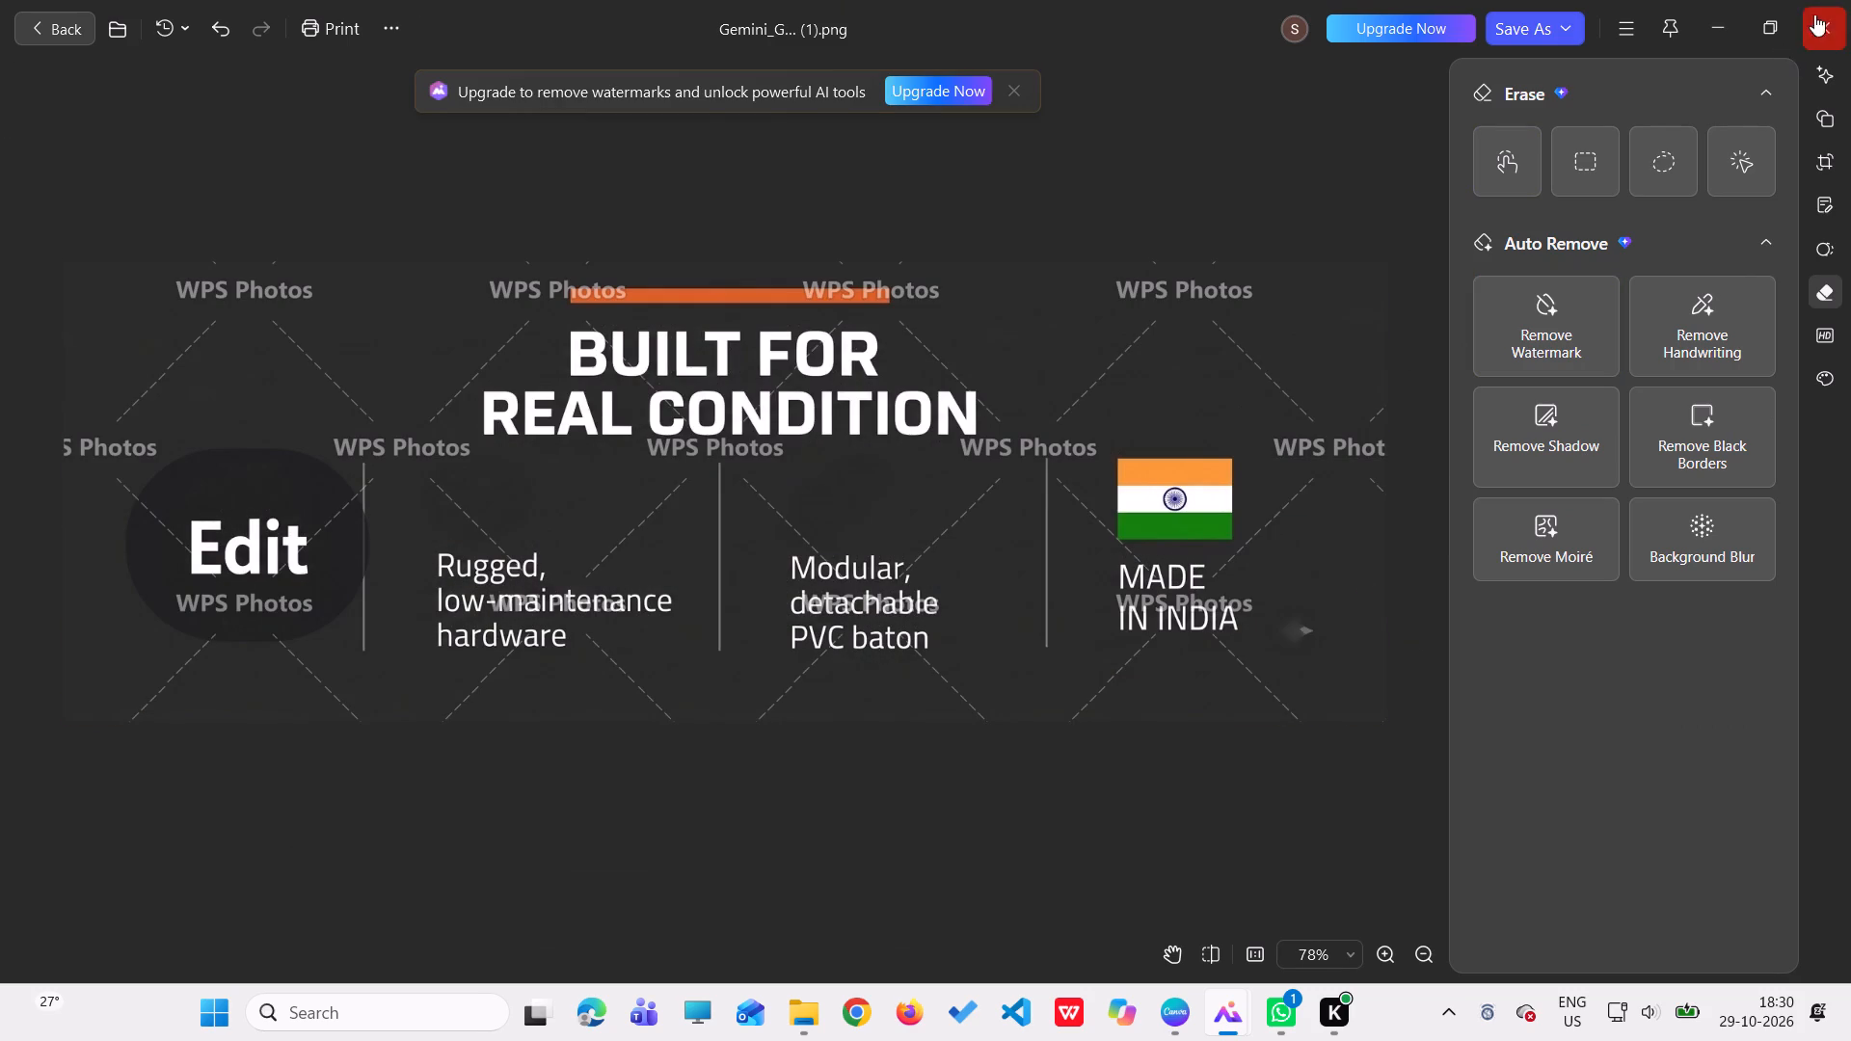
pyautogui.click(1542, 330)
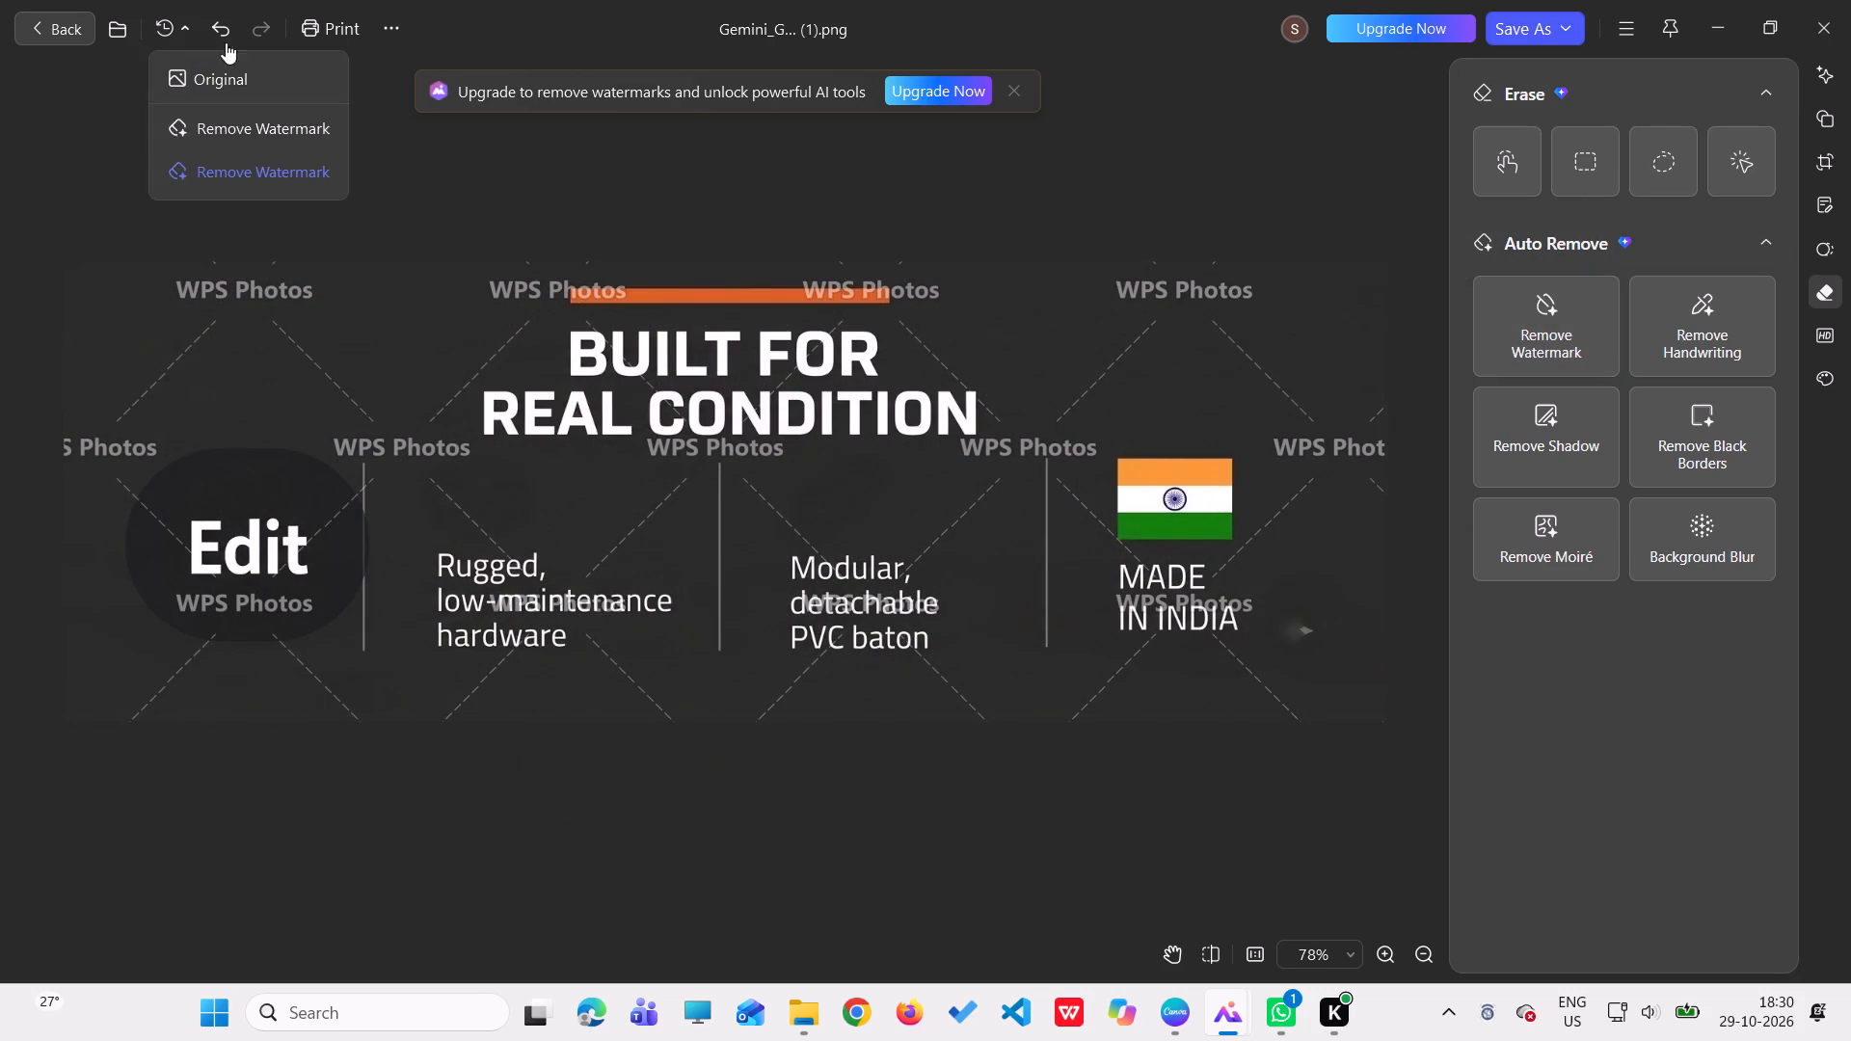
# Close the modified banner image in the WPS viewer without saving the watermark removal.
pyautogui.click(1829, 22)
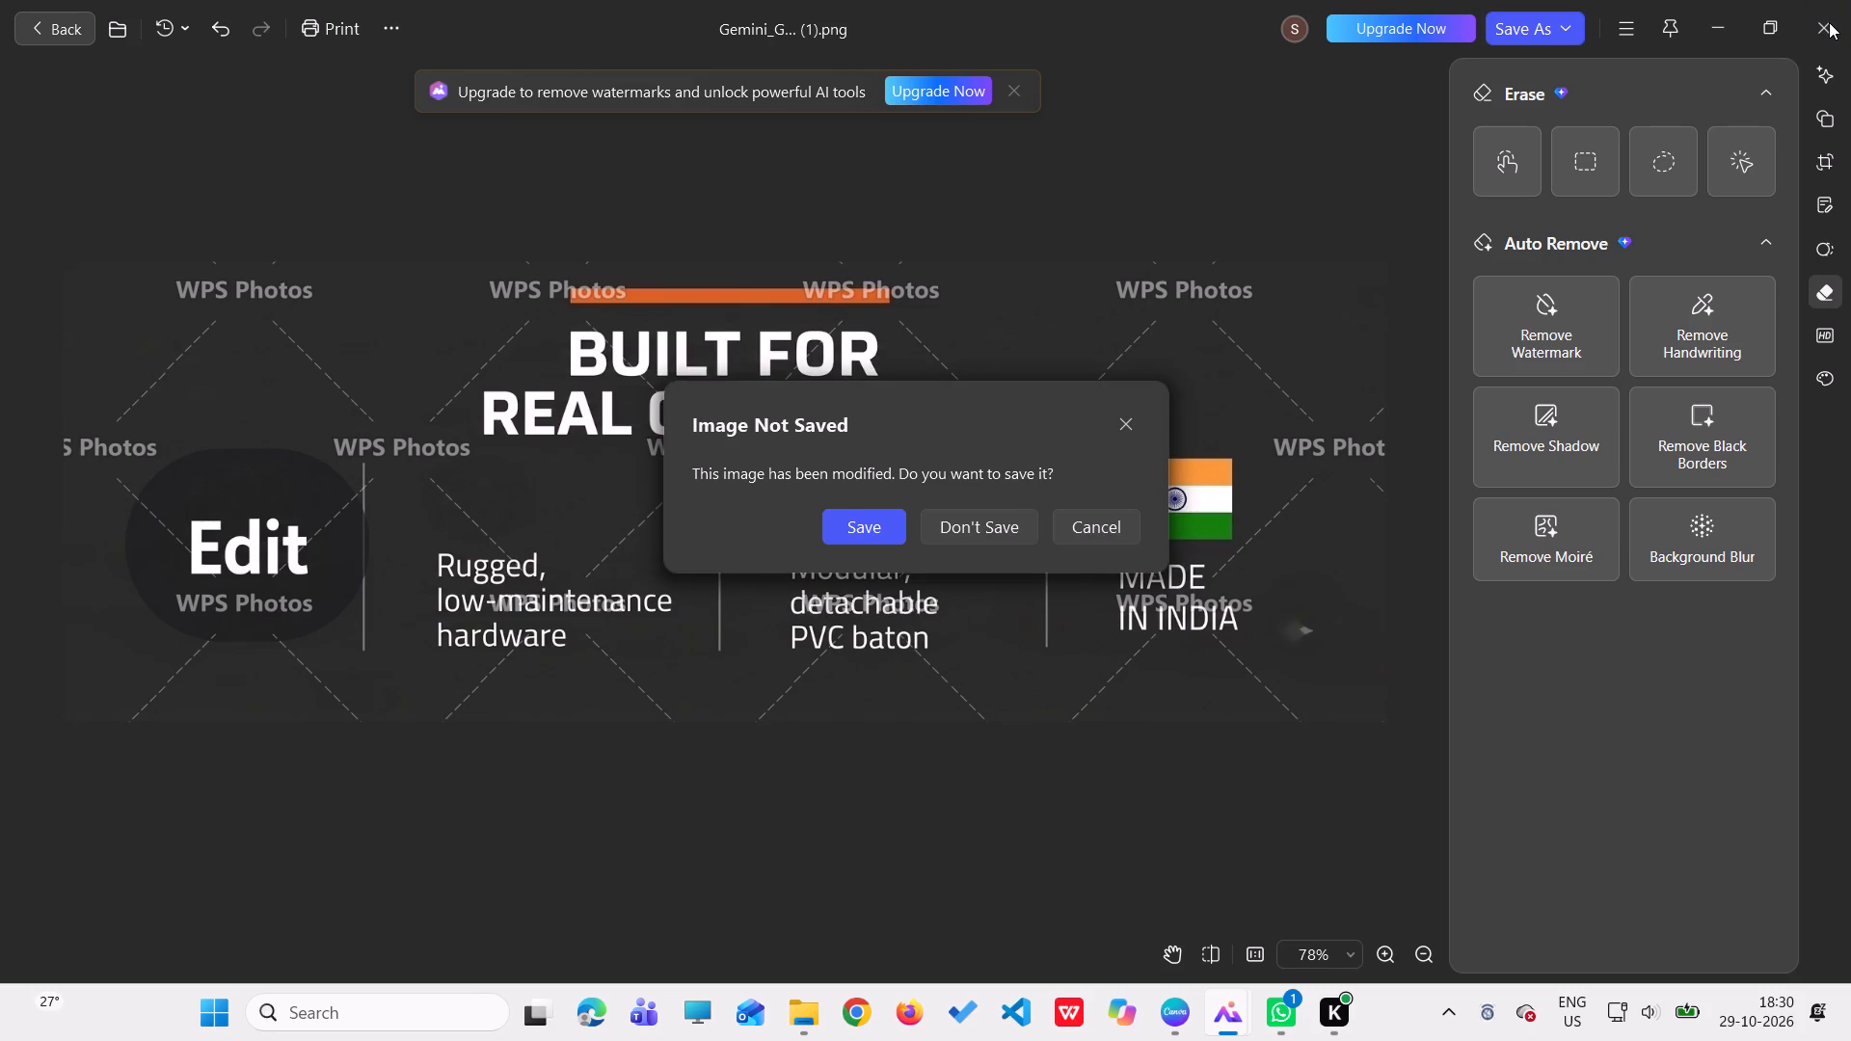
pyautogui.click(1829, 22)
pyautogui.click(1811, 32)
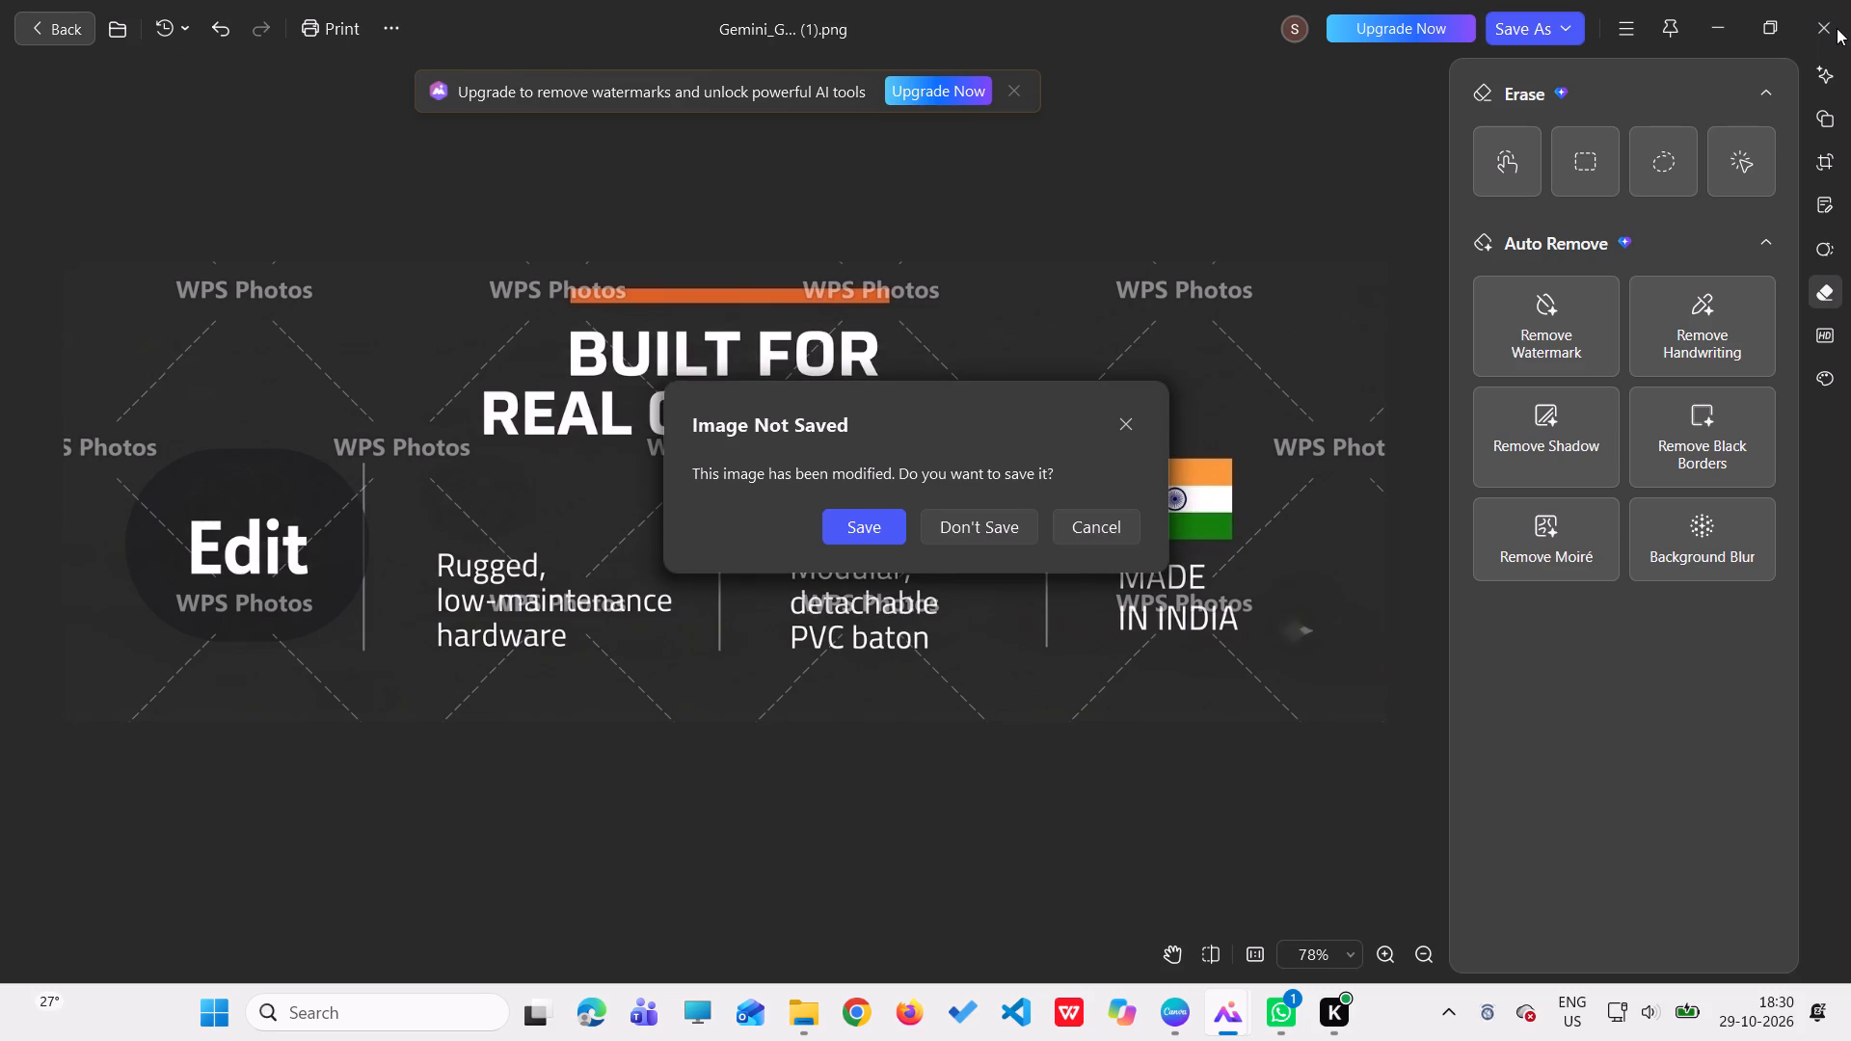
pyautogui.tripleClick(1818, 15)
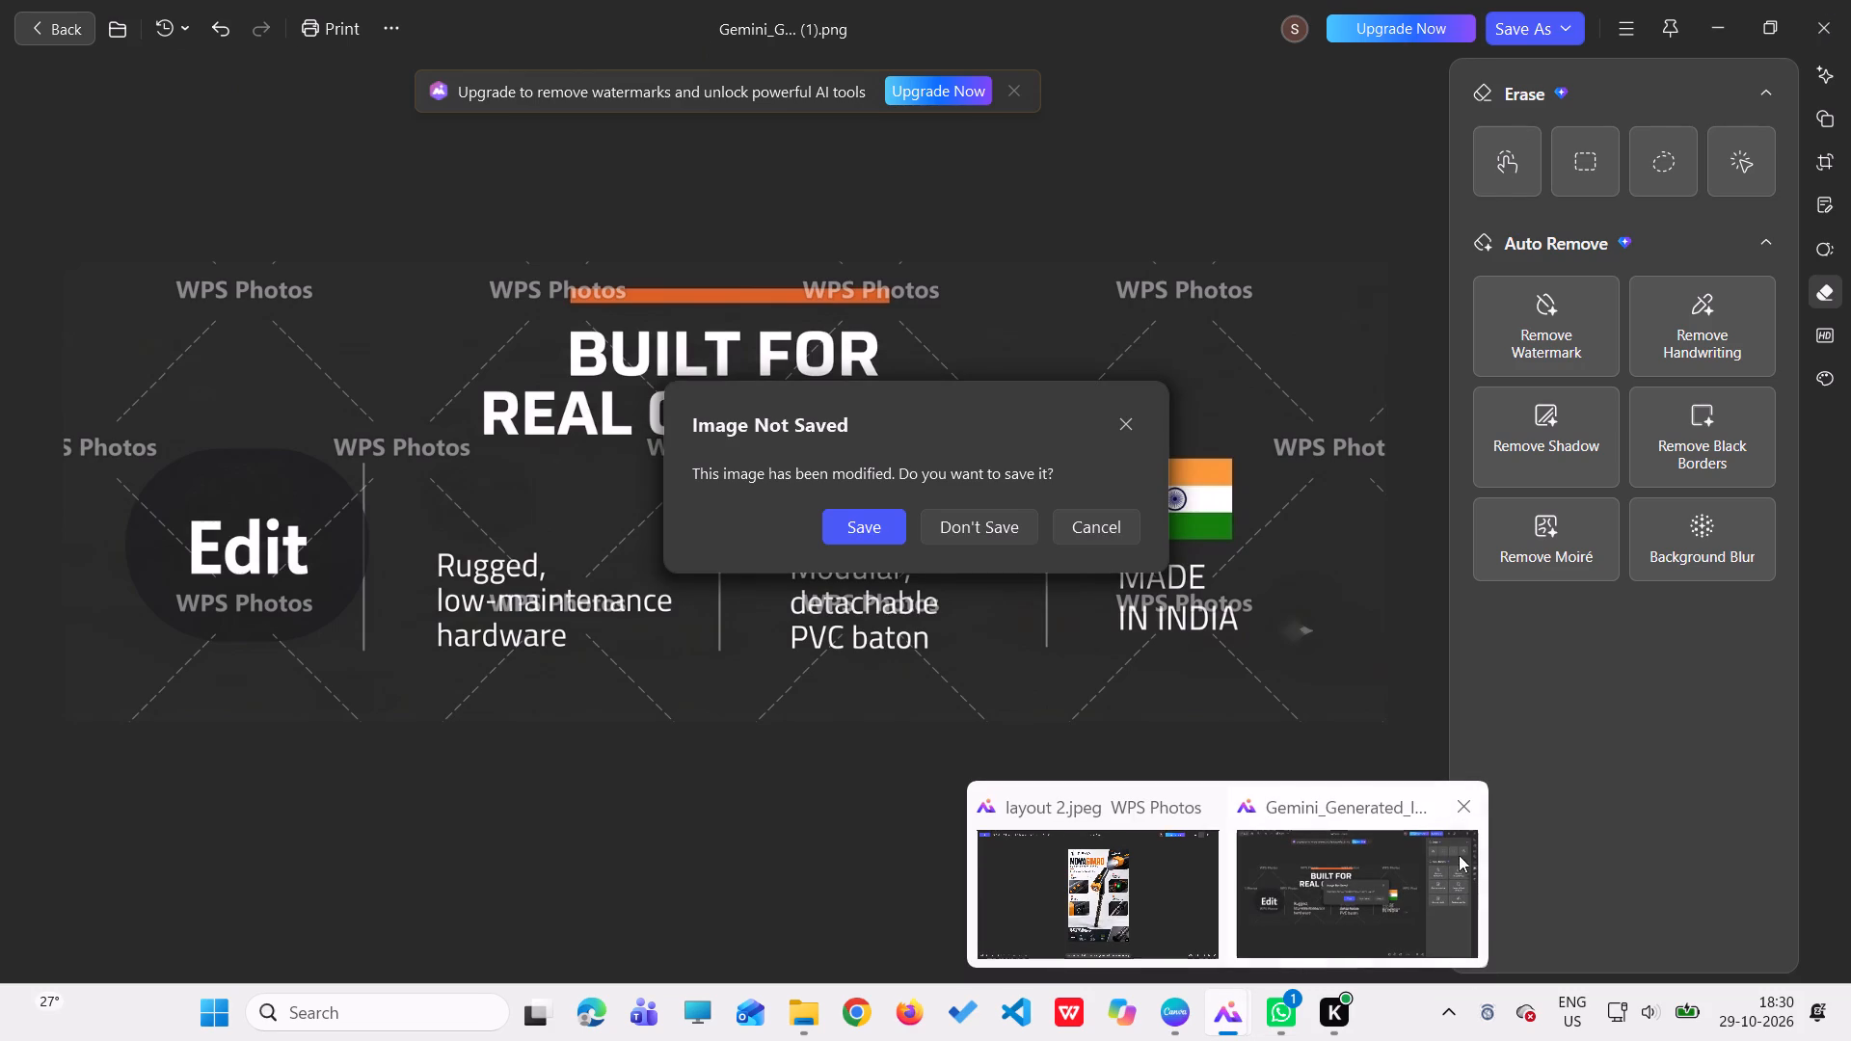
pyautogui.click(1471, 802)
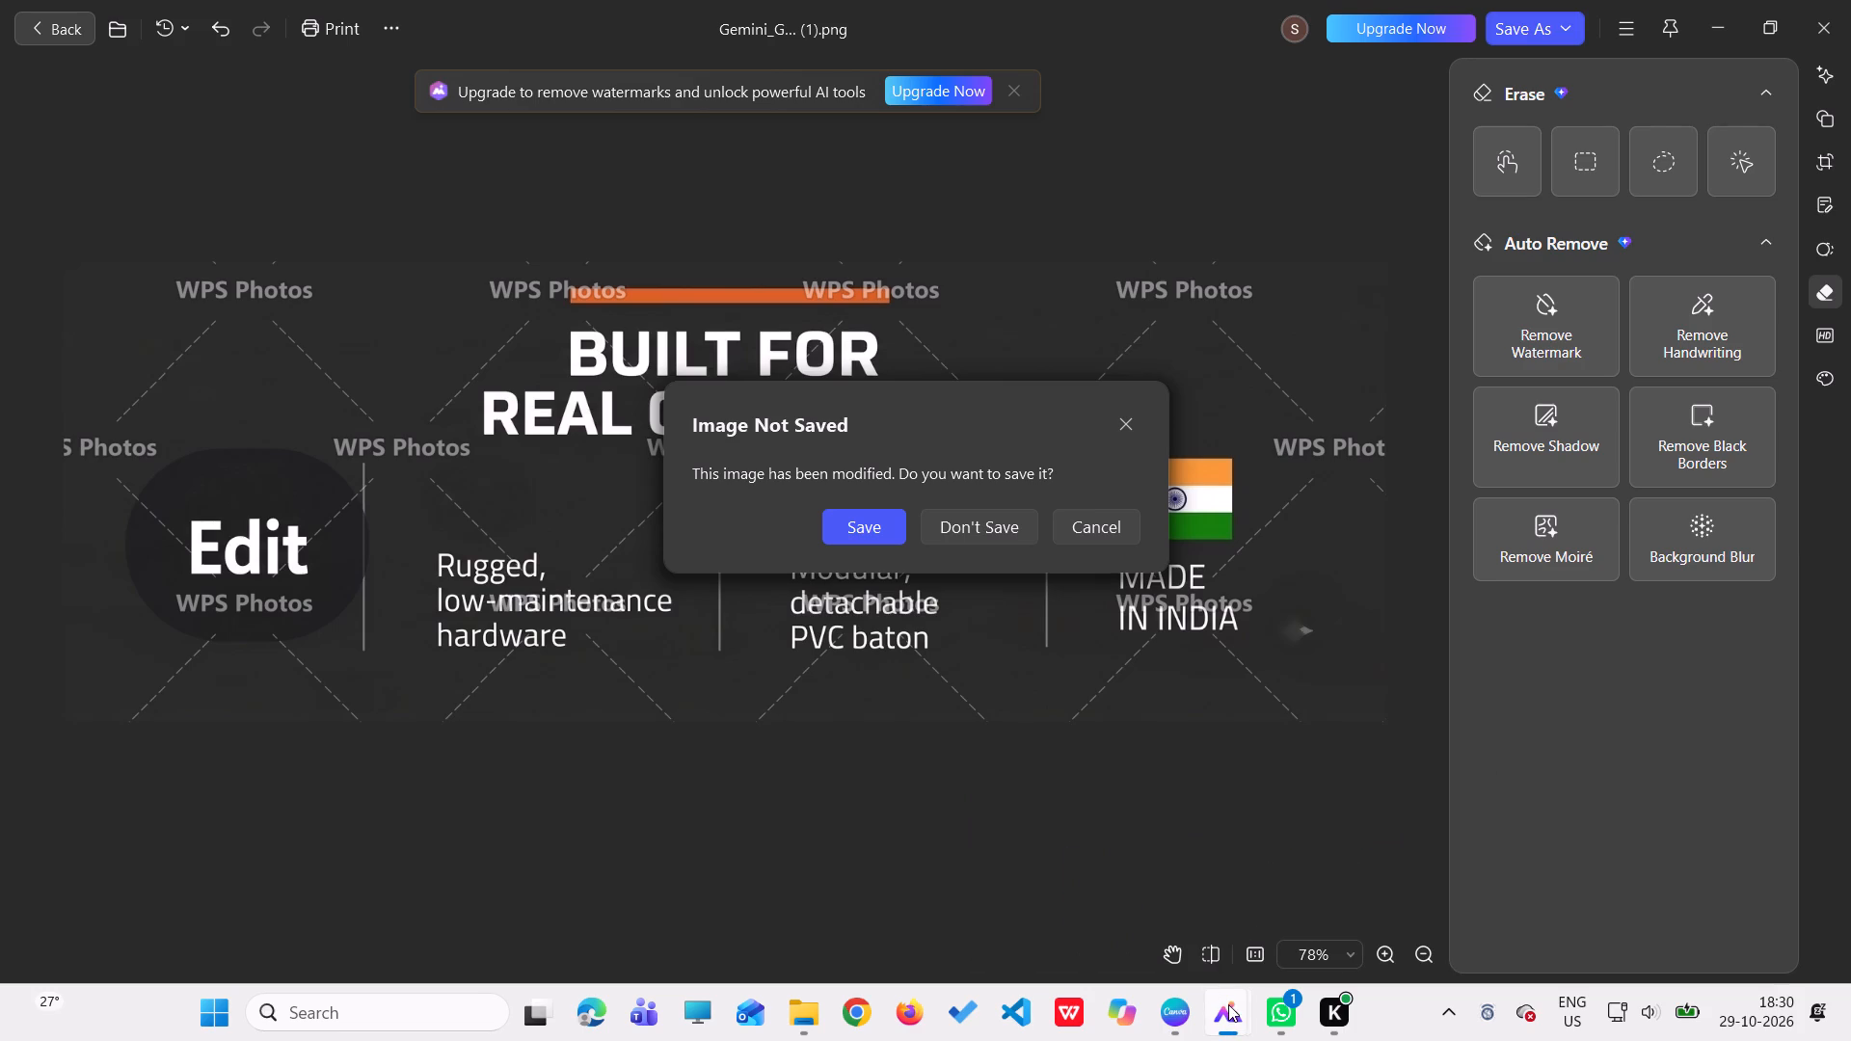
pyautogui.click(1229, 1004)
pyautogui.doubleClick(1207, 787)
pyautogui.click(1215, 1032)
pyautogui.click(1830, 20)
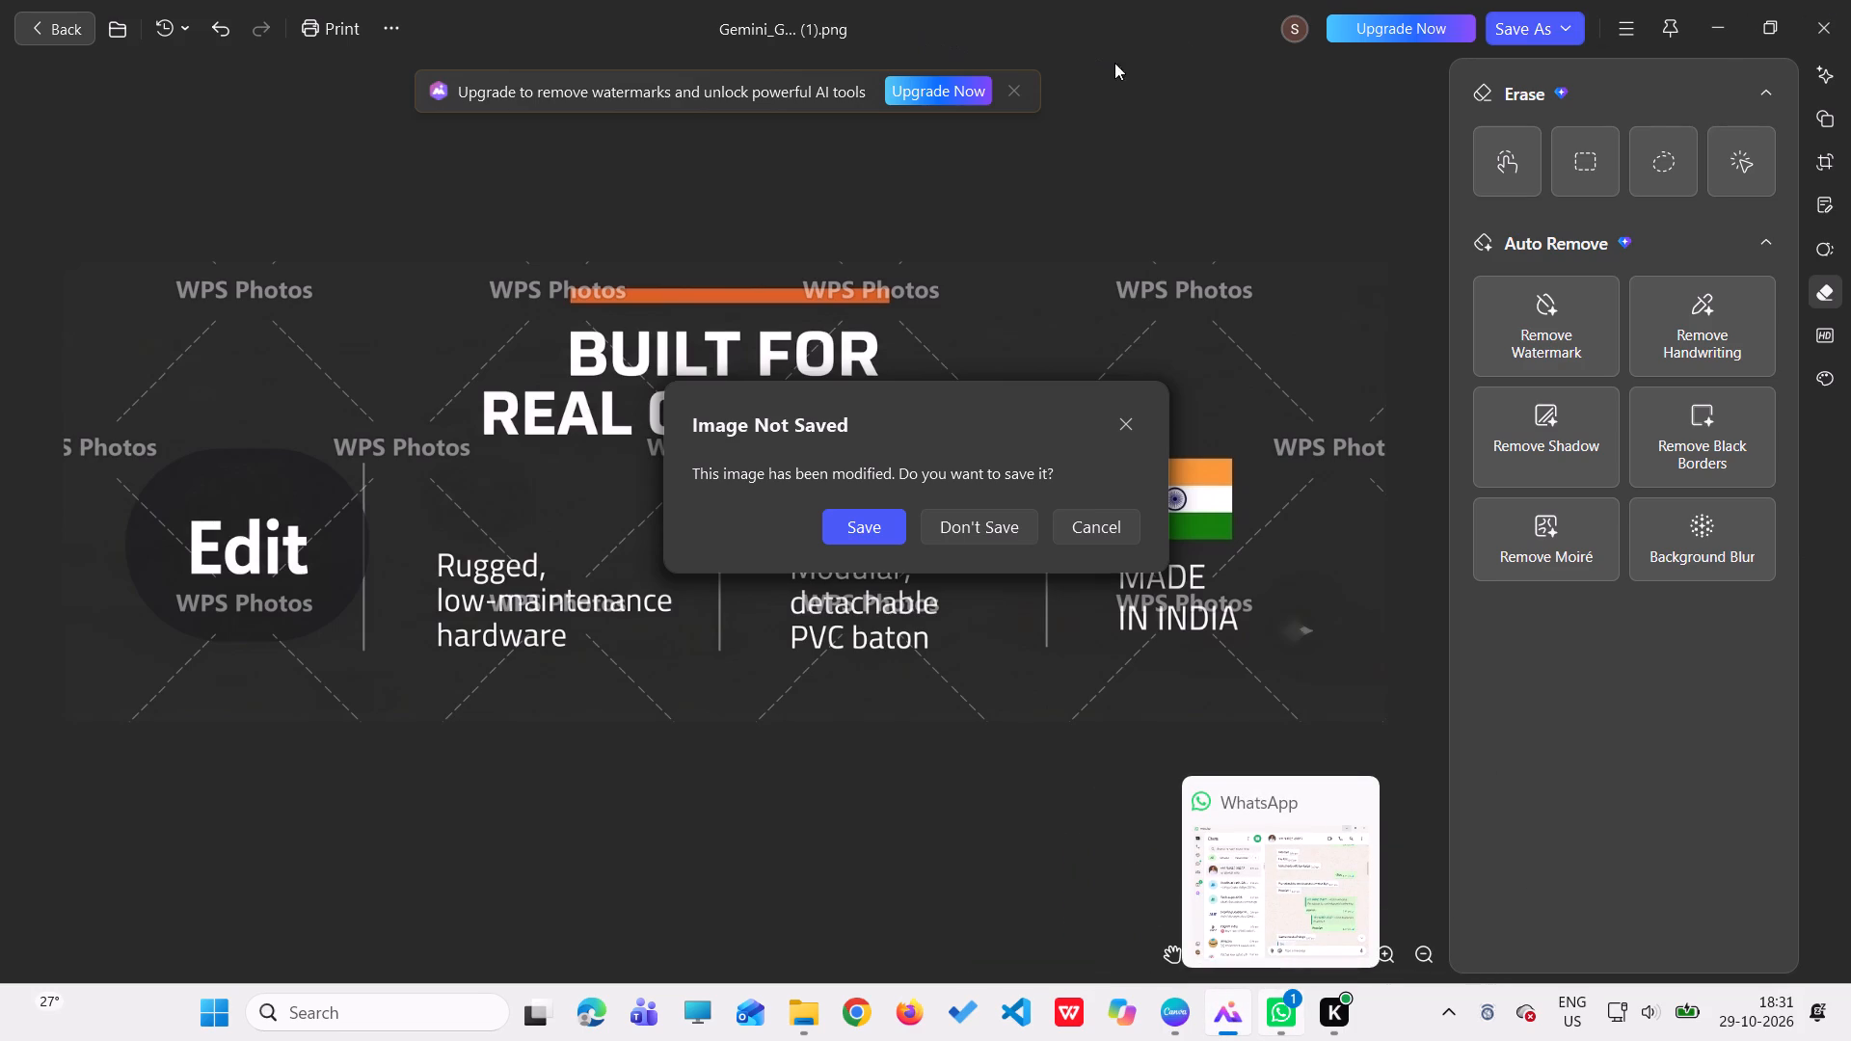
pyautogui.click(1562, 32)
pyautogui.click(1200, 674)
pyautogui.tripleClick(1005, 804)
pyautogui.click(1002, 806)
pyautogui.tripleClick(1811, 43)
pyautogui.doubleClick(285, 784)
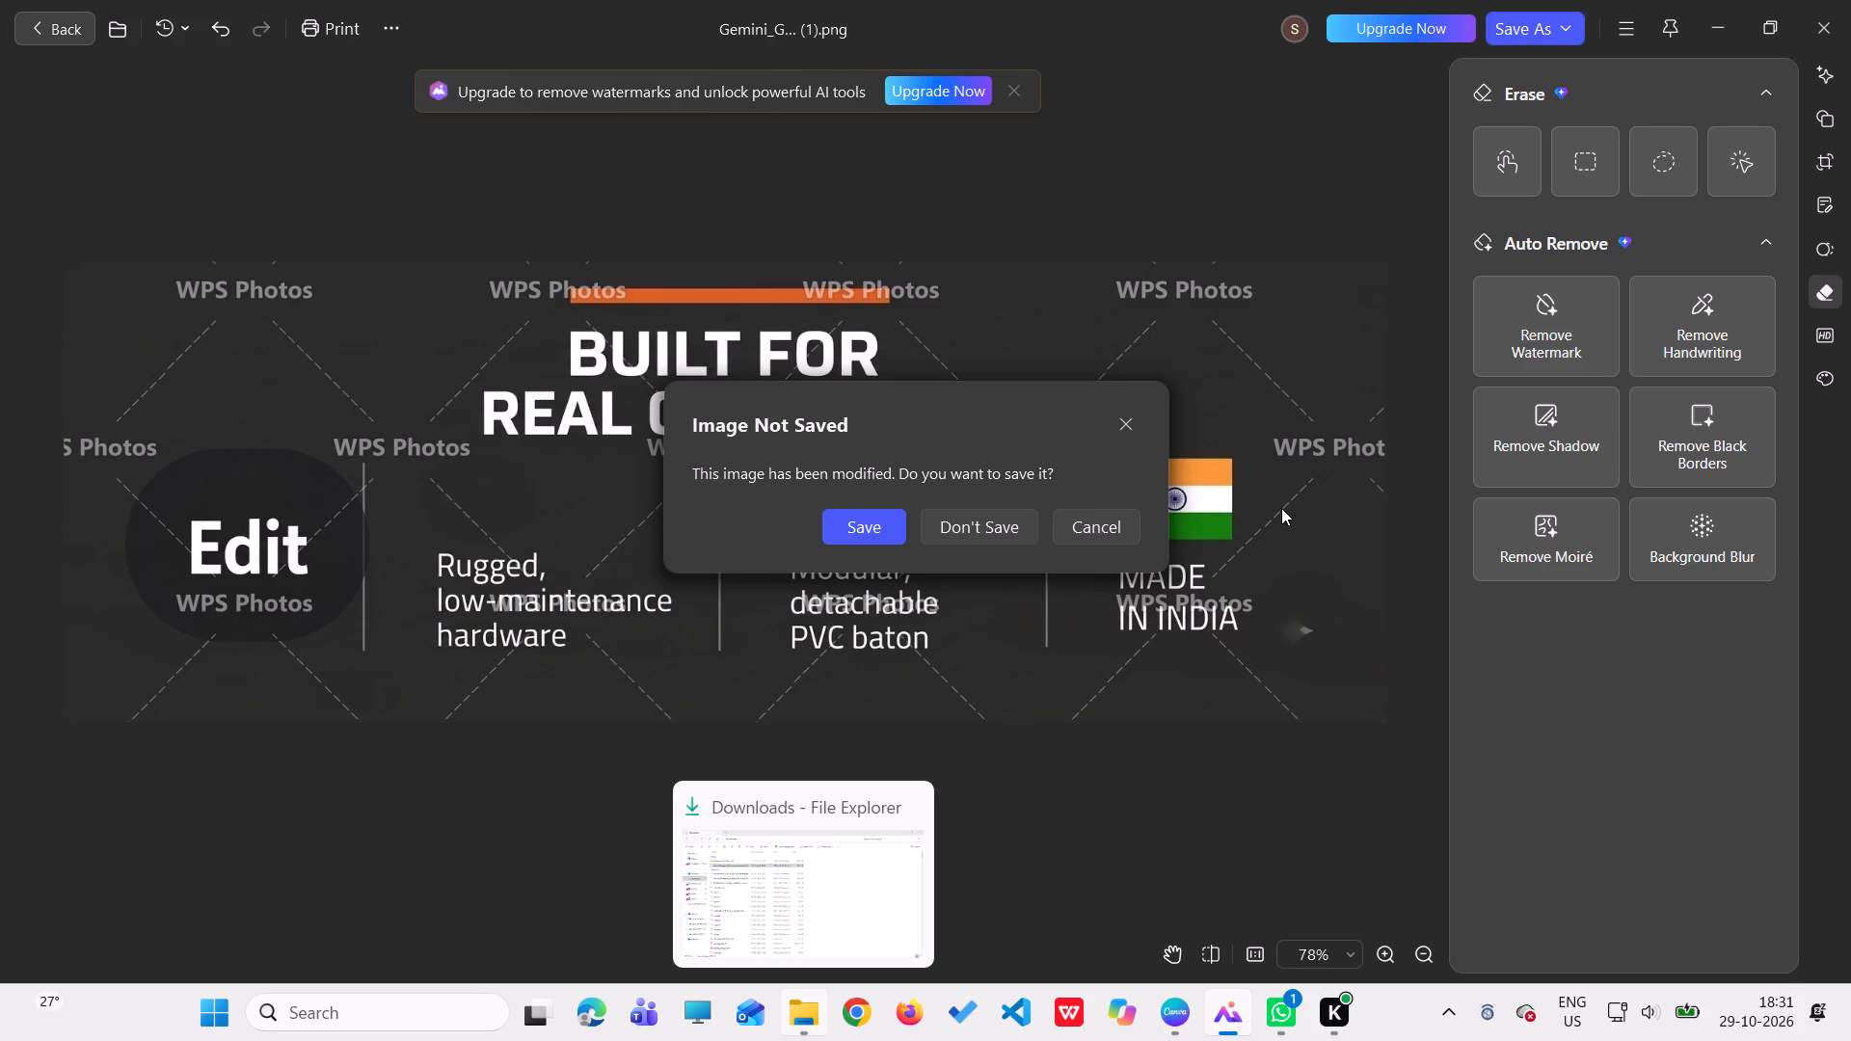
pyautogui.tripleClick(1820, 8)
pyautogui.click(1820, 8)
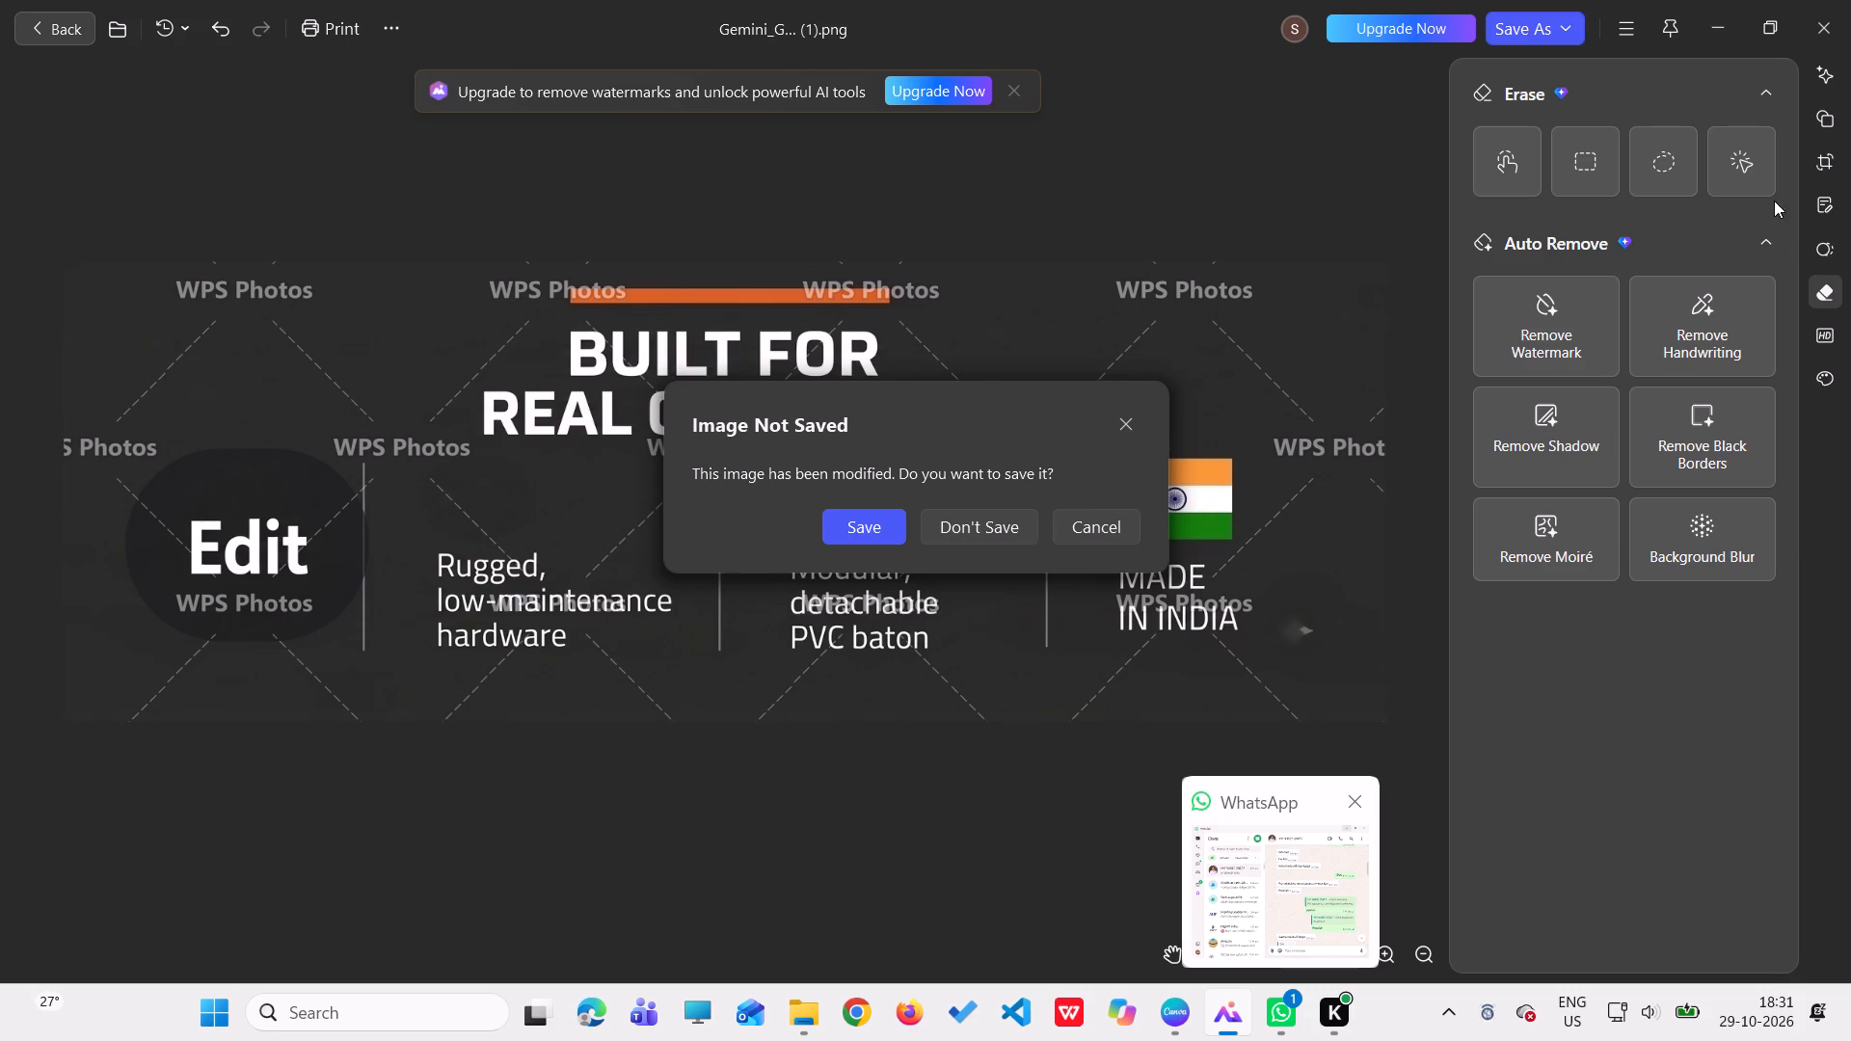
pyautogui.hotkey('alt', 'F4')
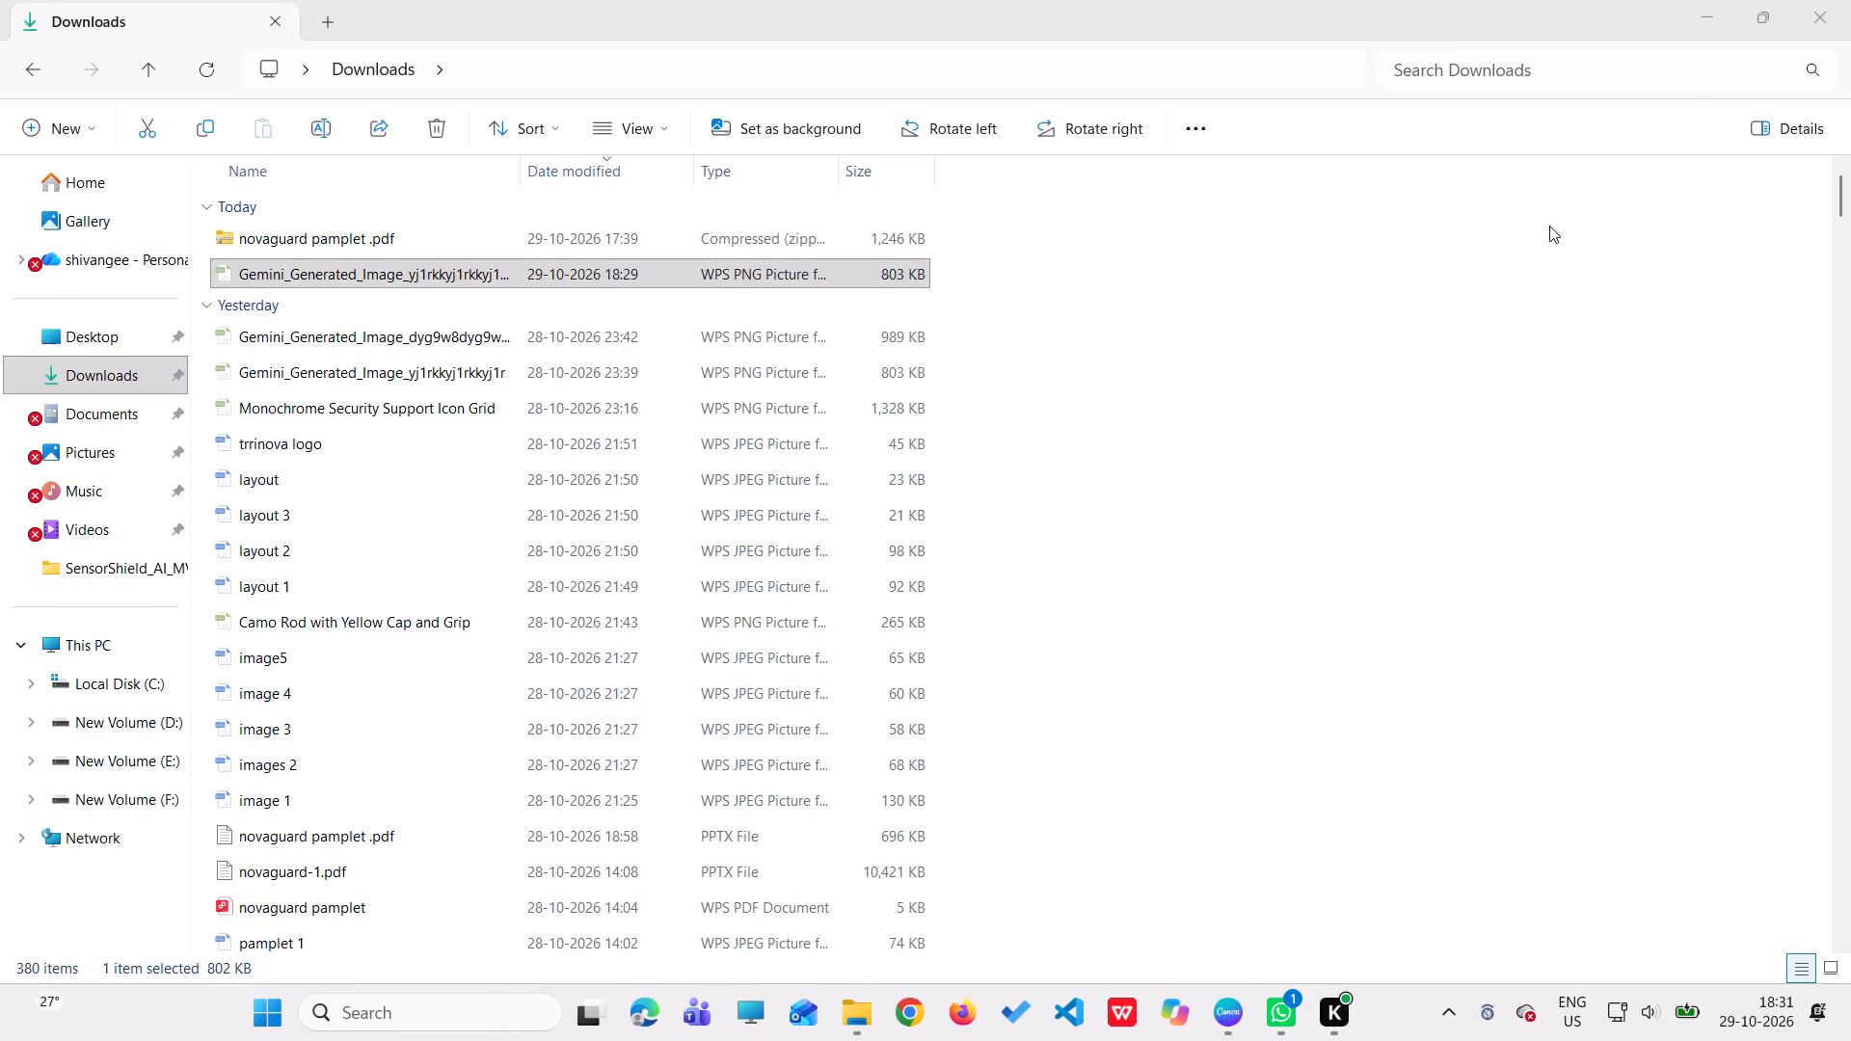
# Switch to Canva and upload today's Gemini_Generated_Image banner from Downloads to the INTRODUCING design's uploads.
pyautogui.click(1231, 1026)
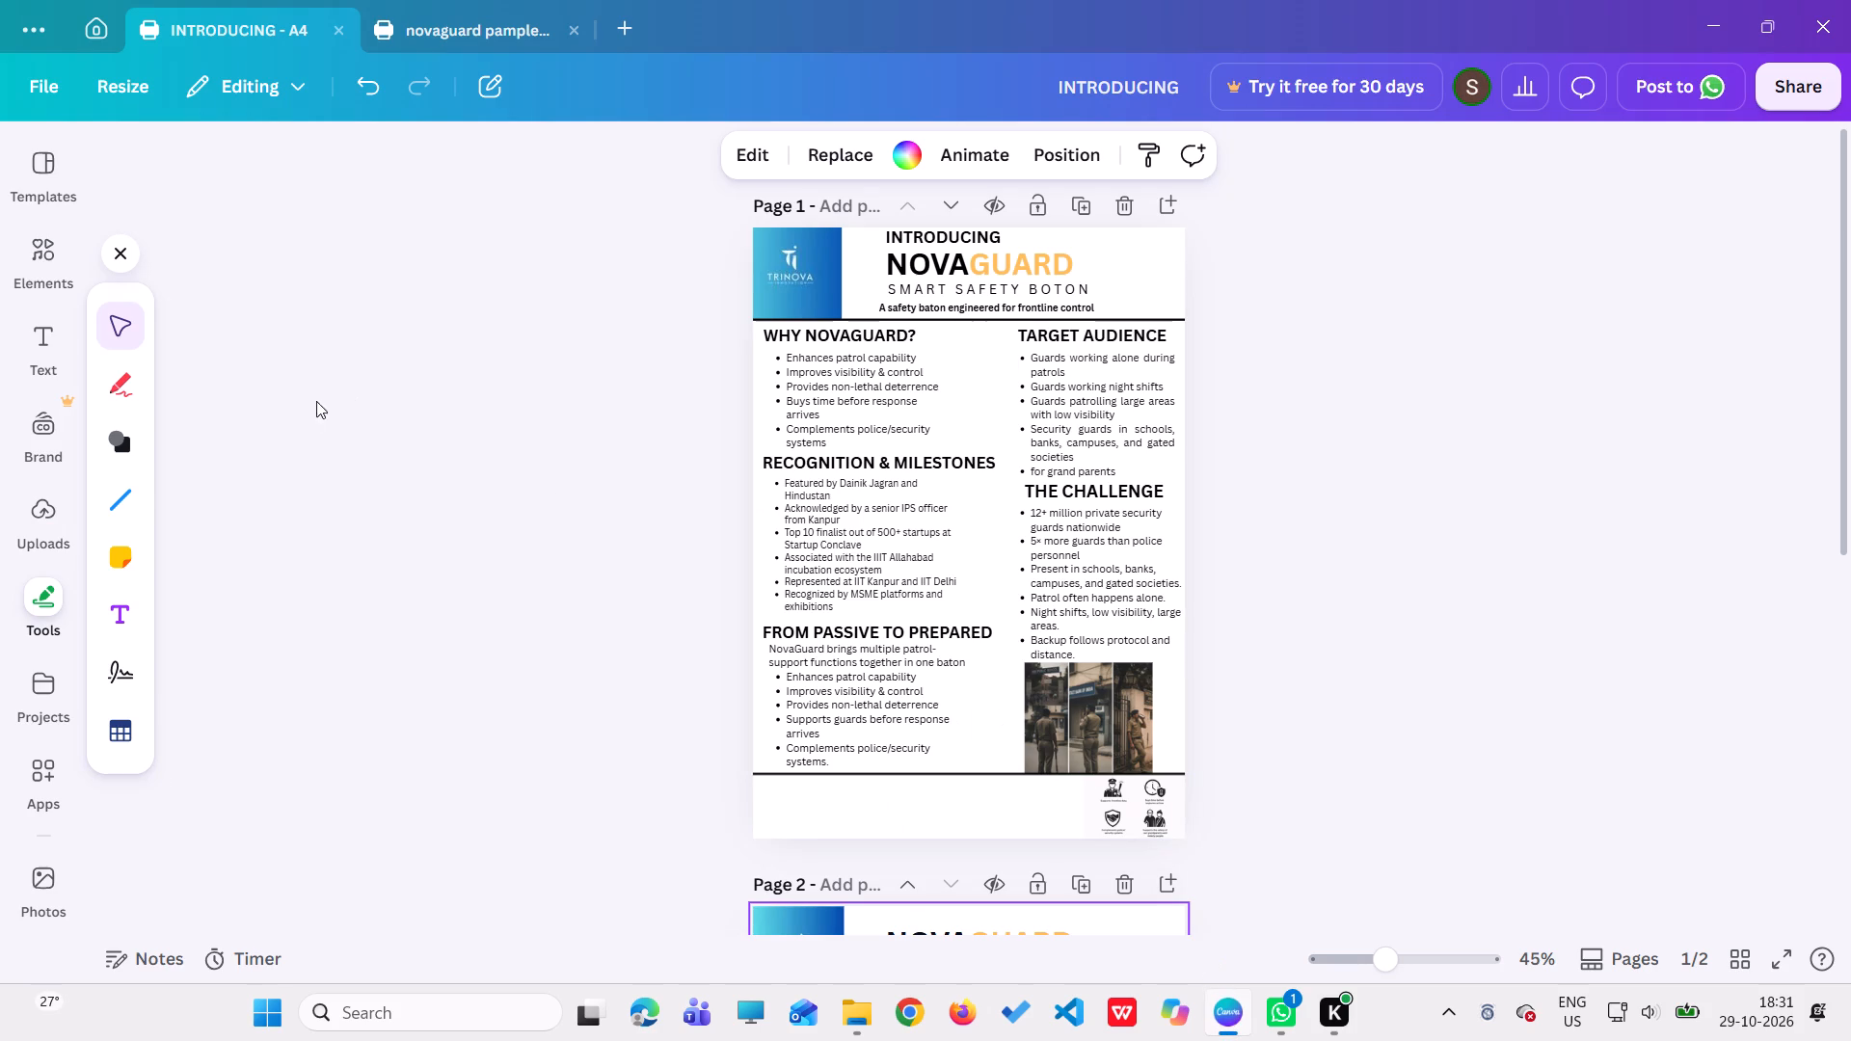
pyautogui.click(28, 543)
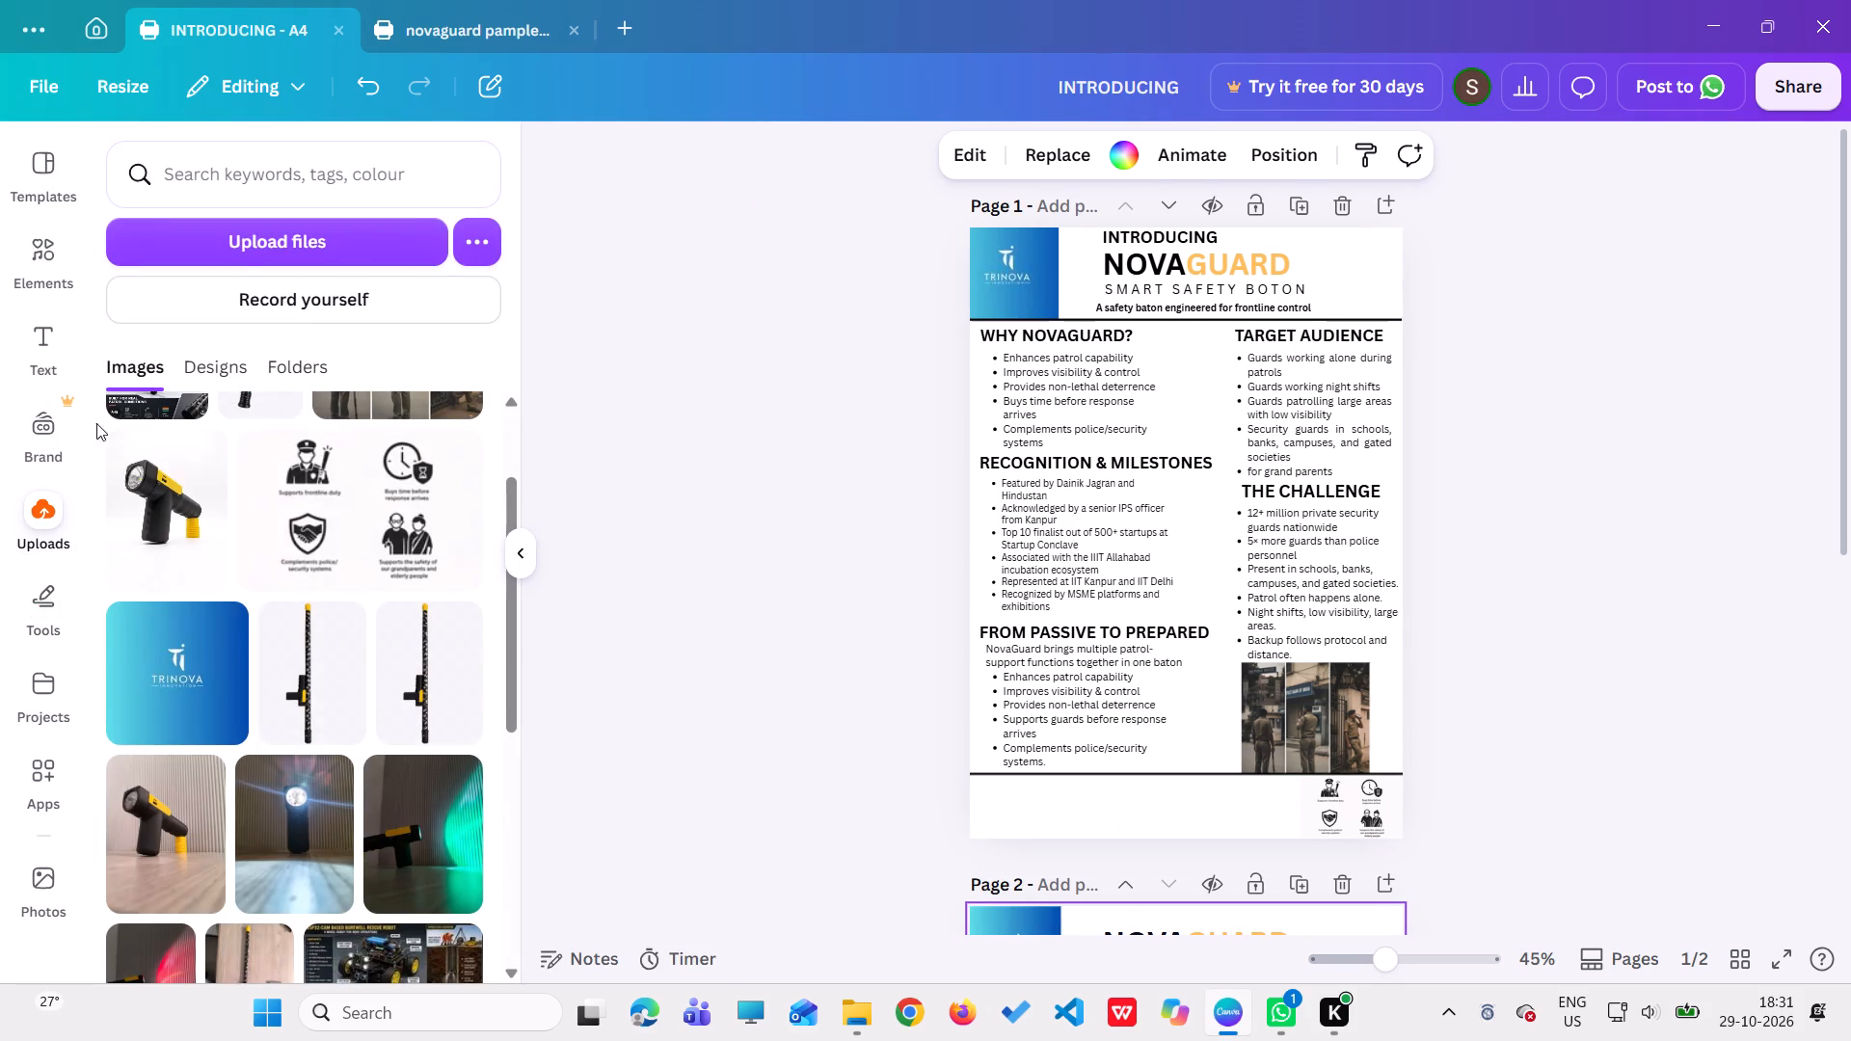
pyautogui.click(251, 247)
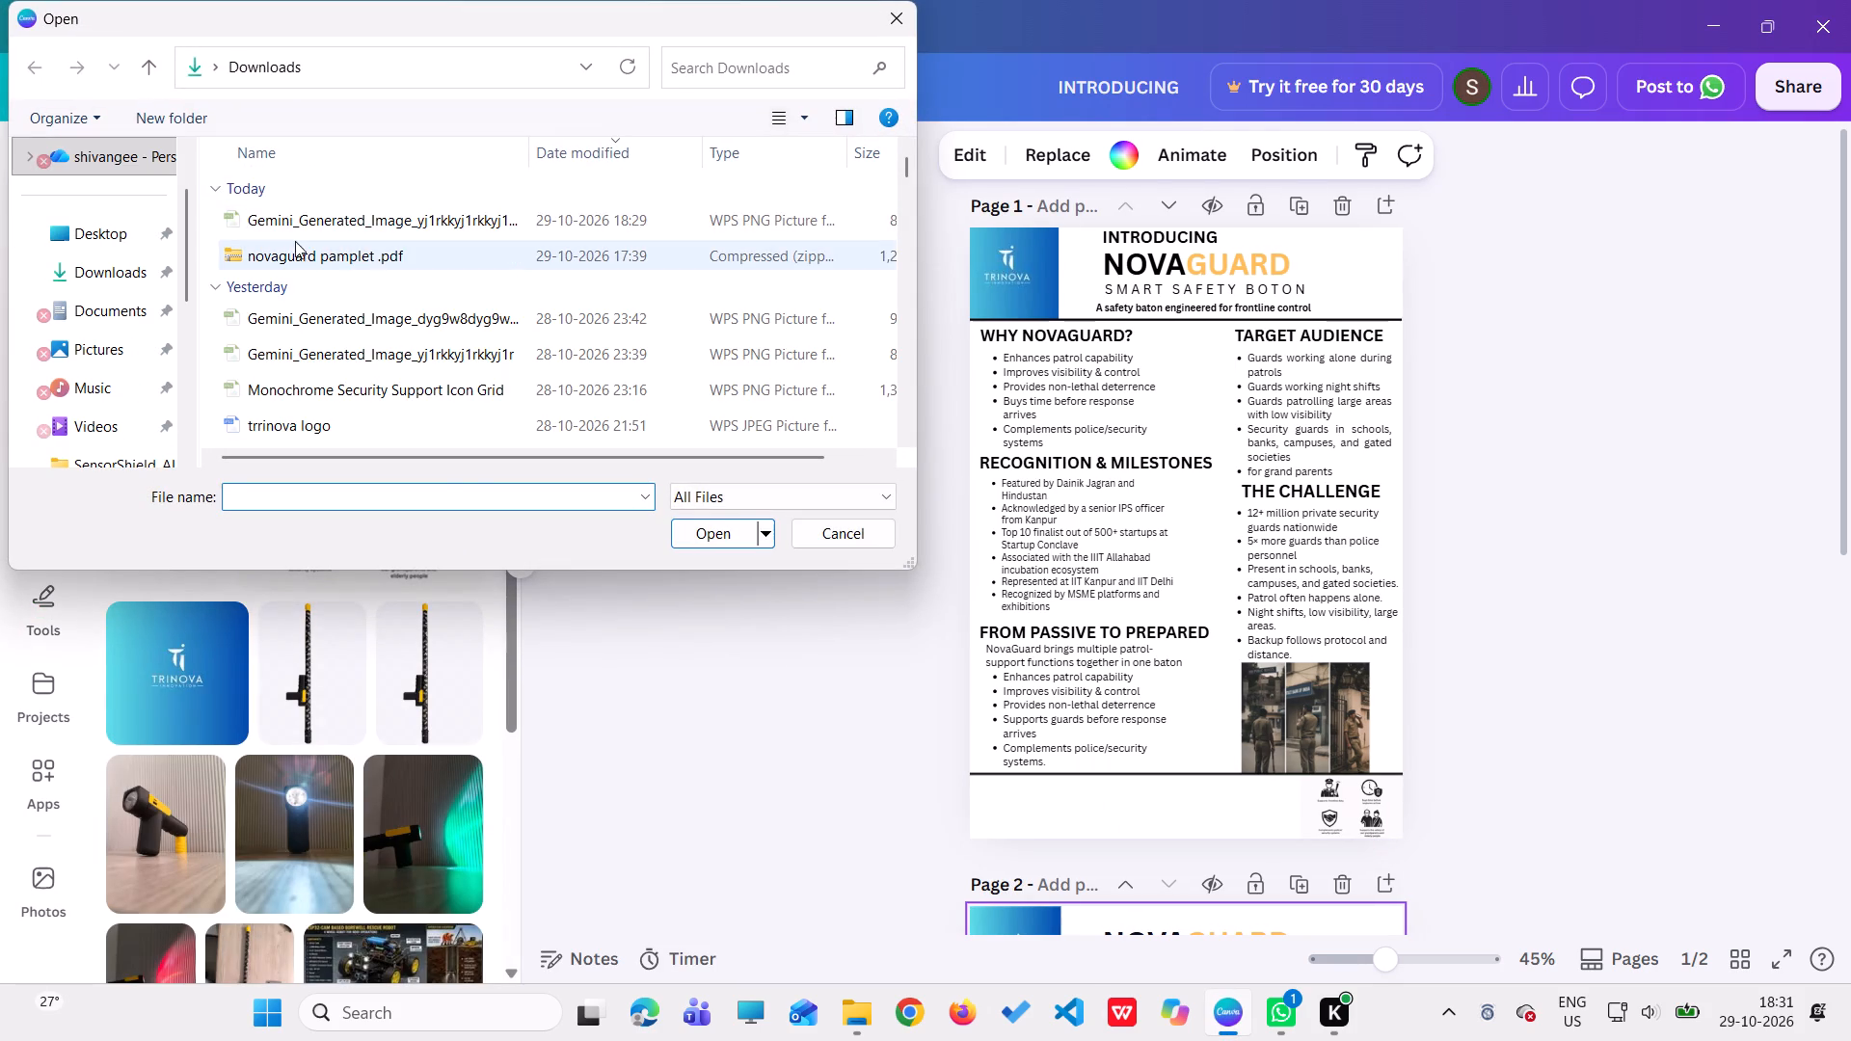
pyautogui.click(295, 224)
pyautogui.click(736, 540)
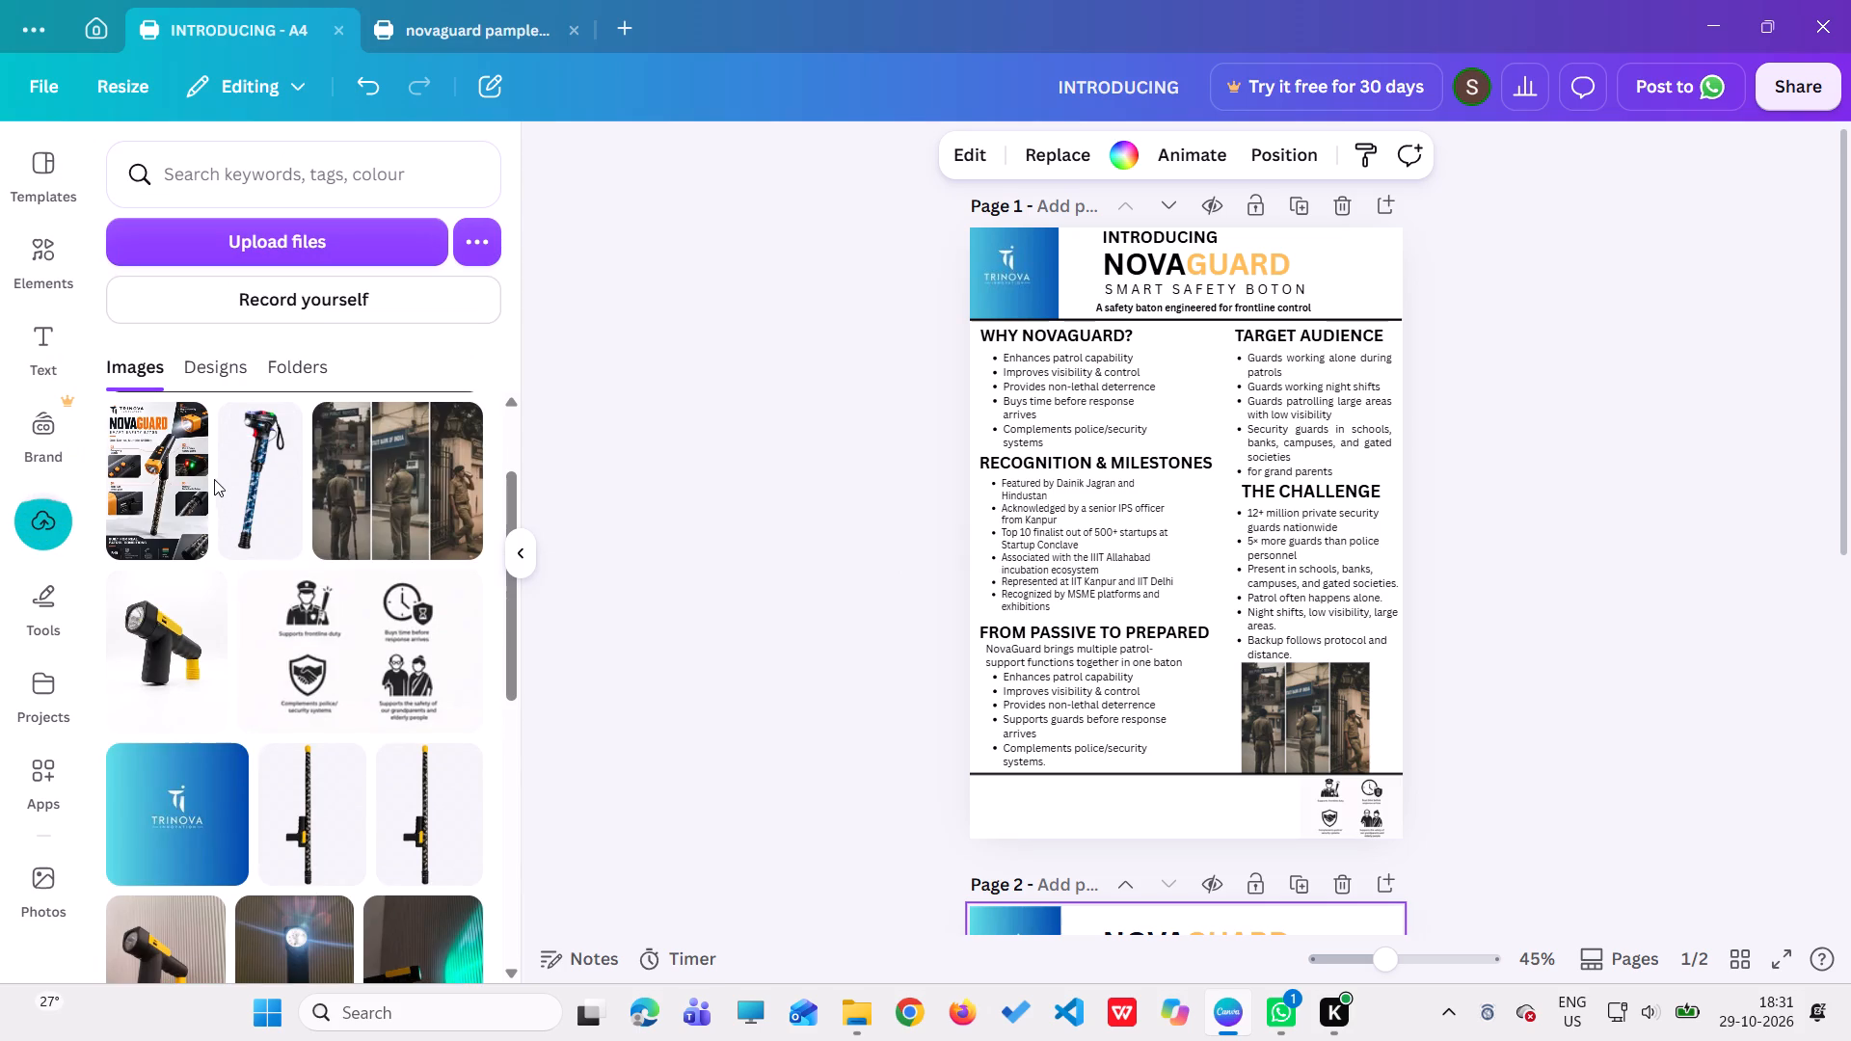
# Add the uploaded BUILT FOR REAL CONDITION banner to page 1 and move it down over the footer.
pyautogui.scroll(4, 221, 543)
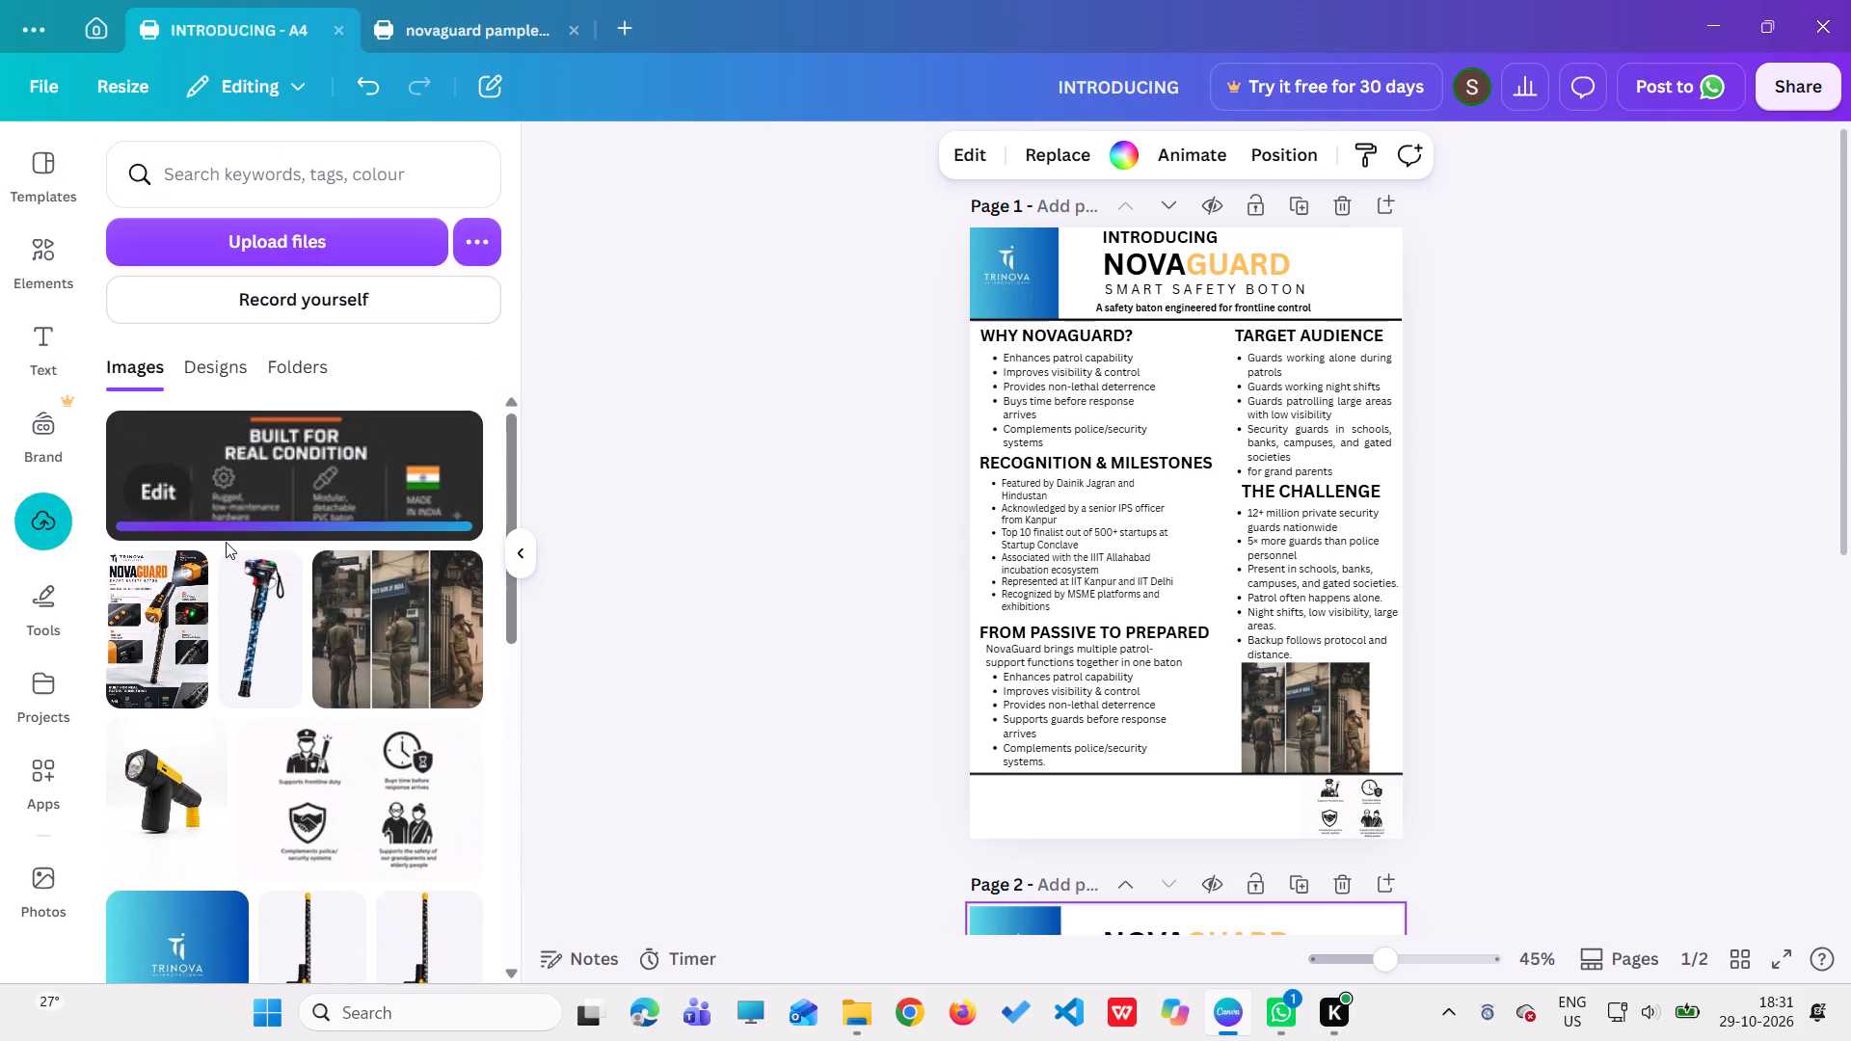
pyautogui.click(378, 492)
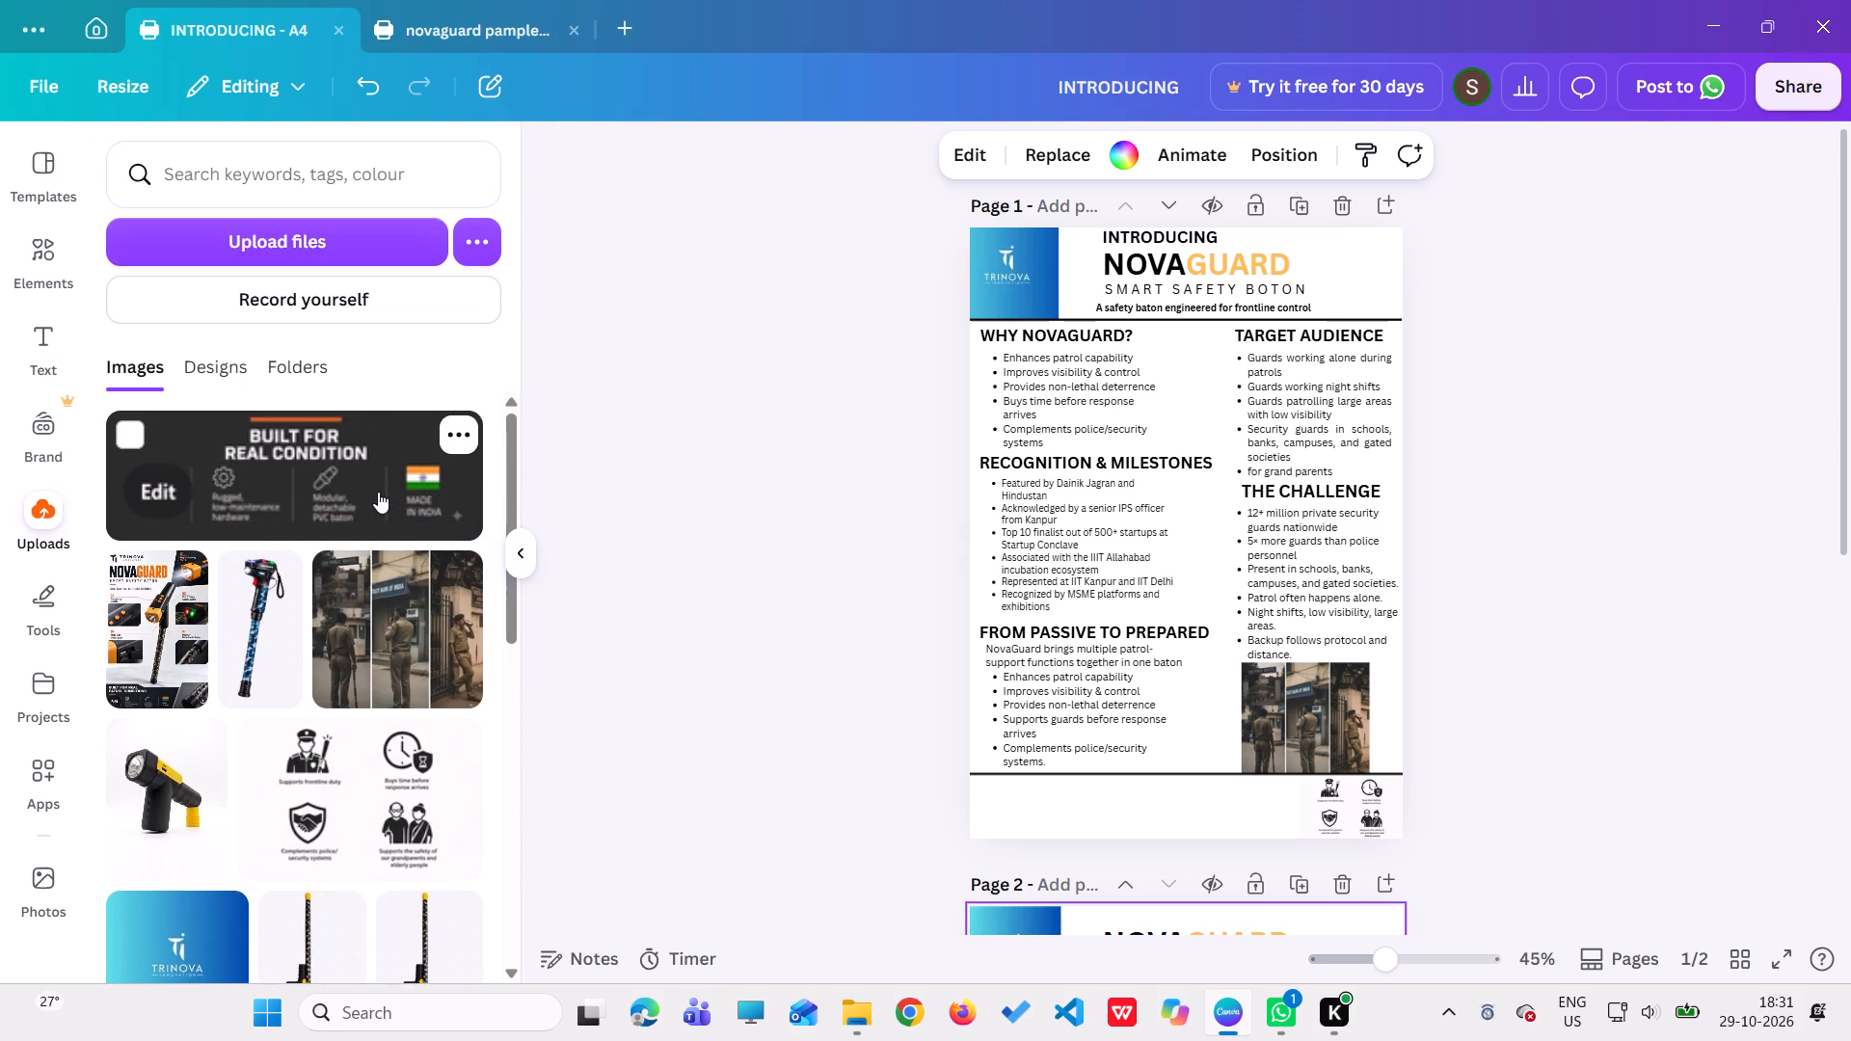
pyautogui.moveTo(1260, 560); pyautogui.dragTo(1239, 657)
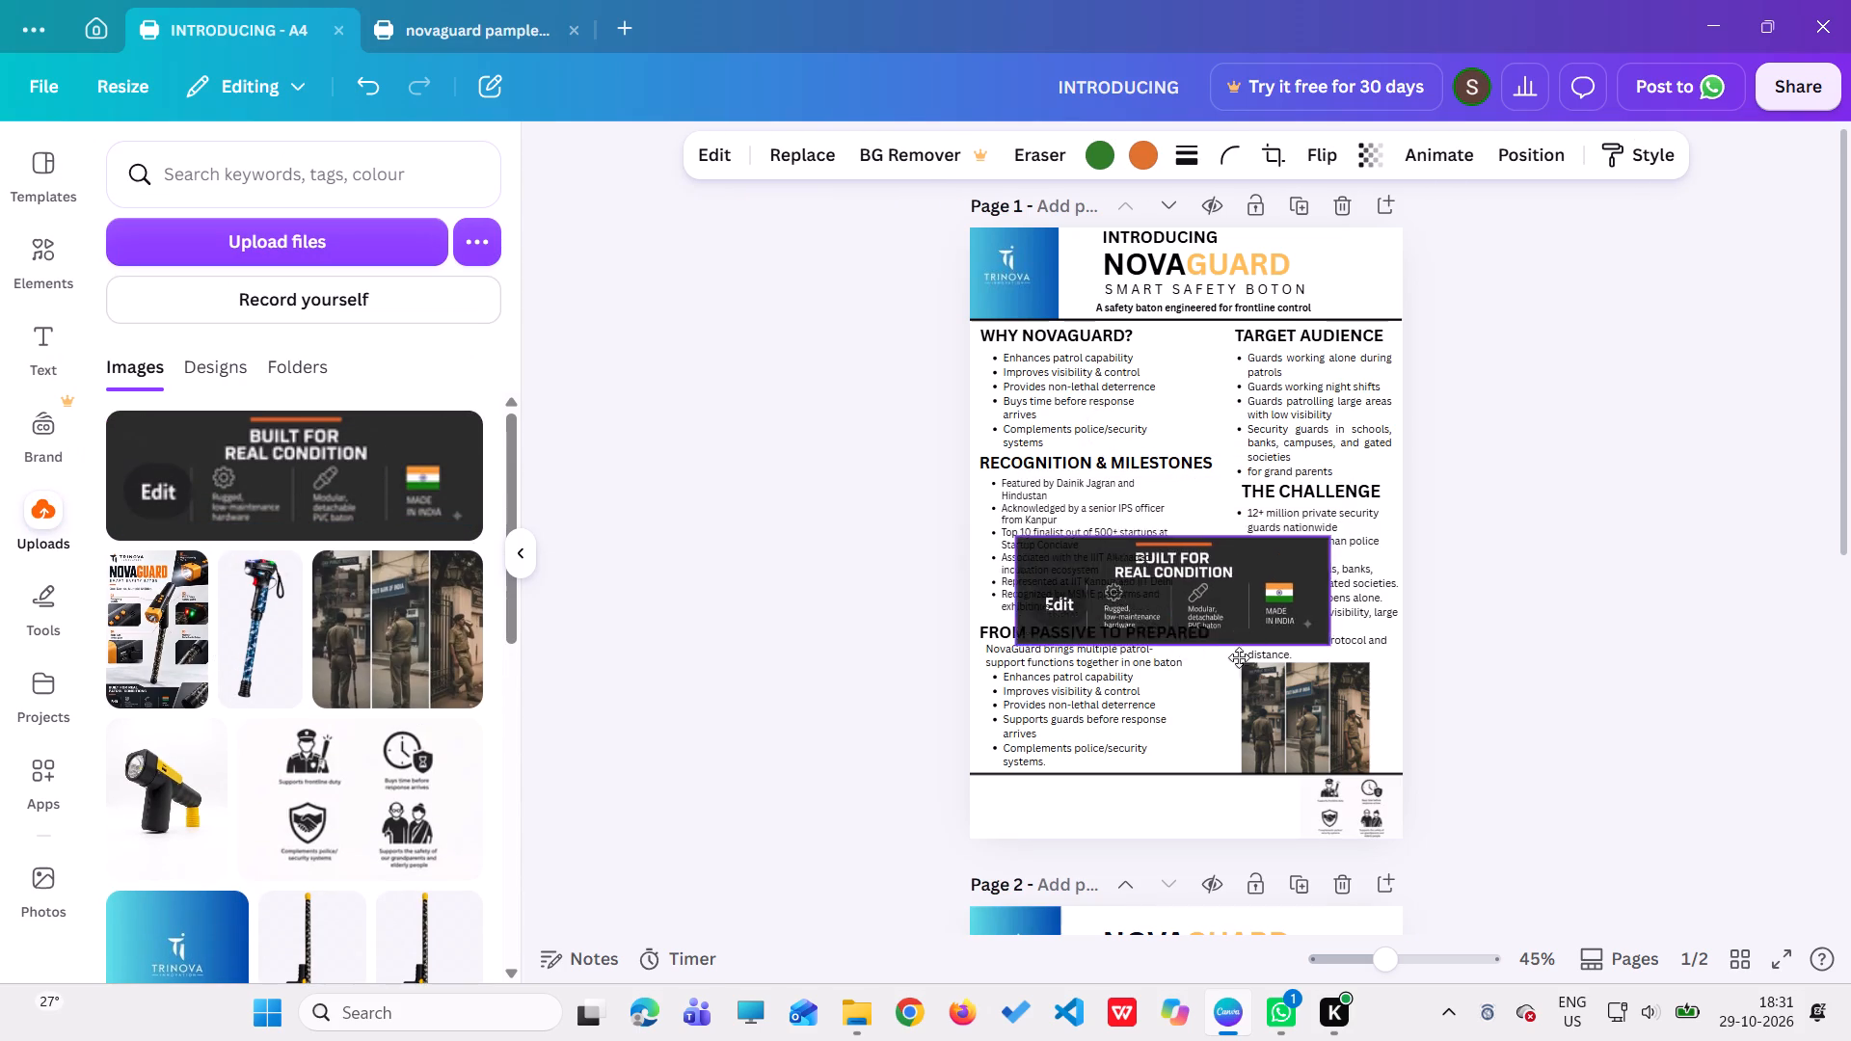
pyautogui.moveTo(1239, 657); pyautogui.dragTo(1224, 818)
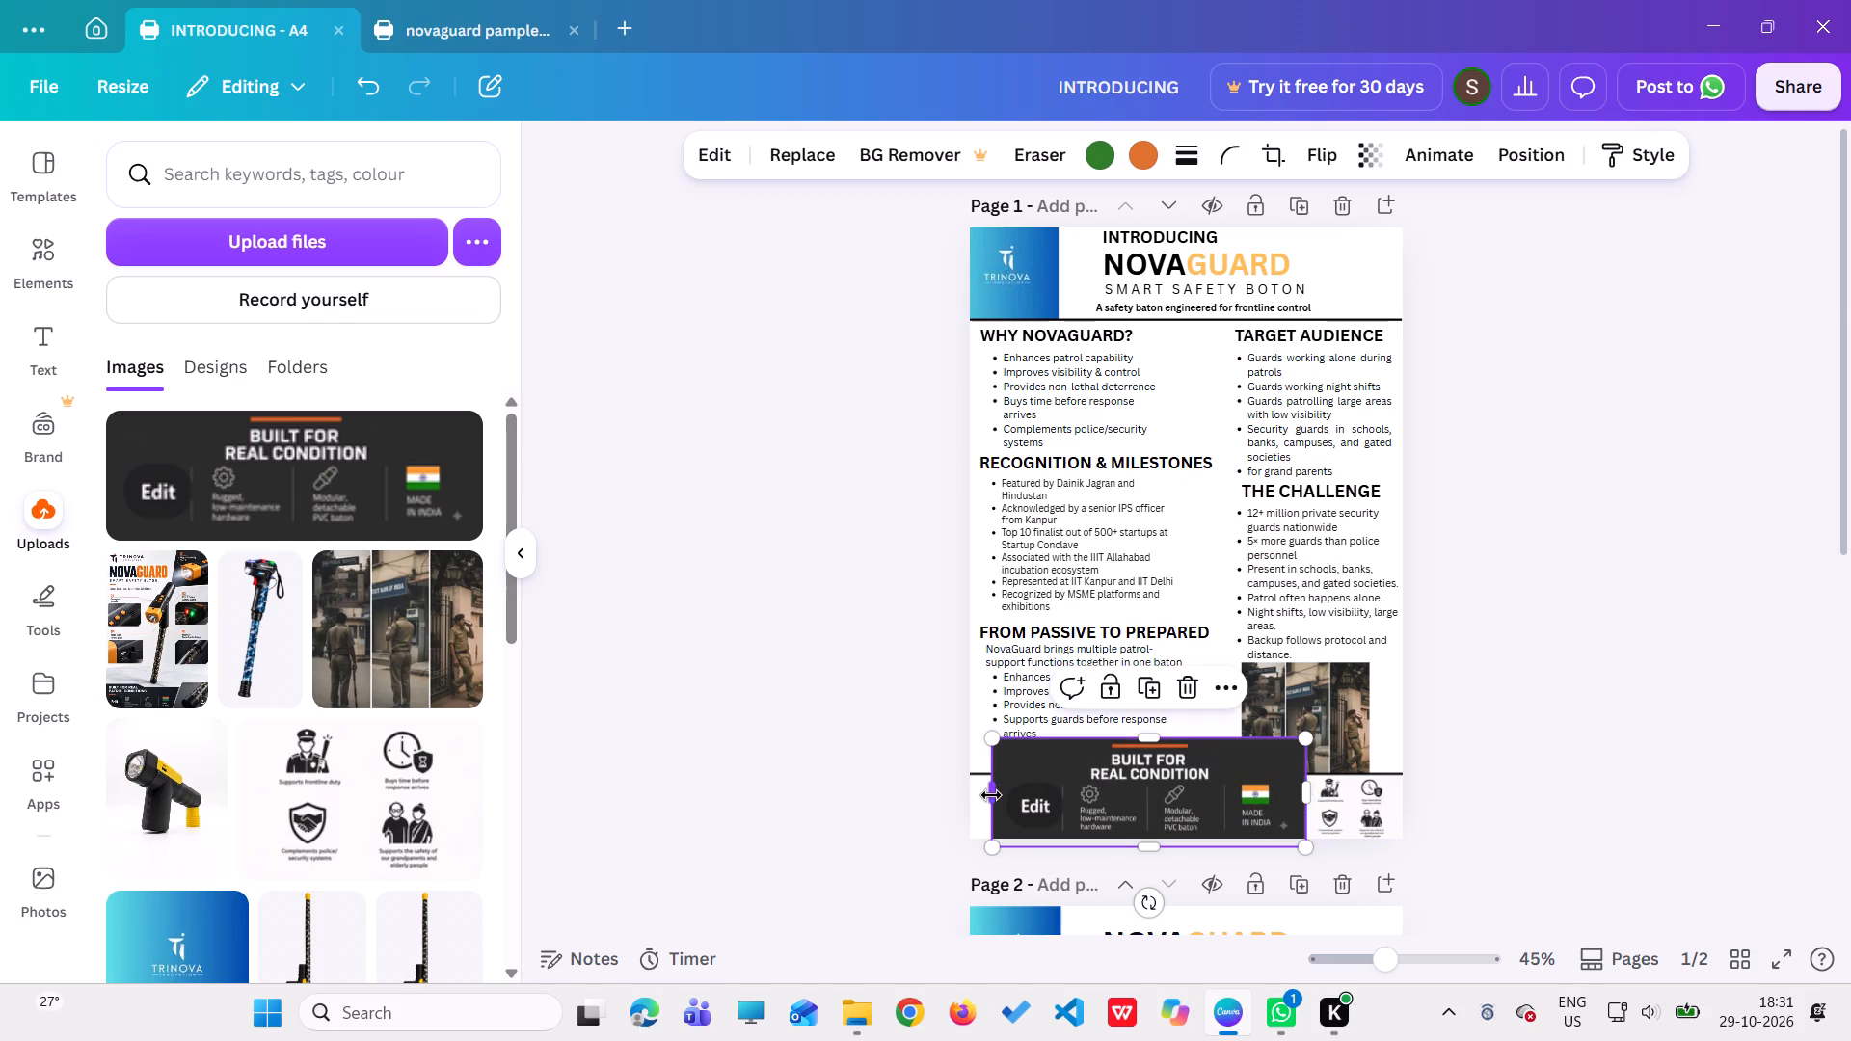
# Crop the banner to the hardware, PVC baton and Made in India icons, trimming off the Edit badge, sparkle and heading.
pyautogui.moveTo(991, 791); pyautogui.dragTo(1023, 791)
pyautogui.moveTo(1027, 795); pyautogui.dragTo(1048, 793)
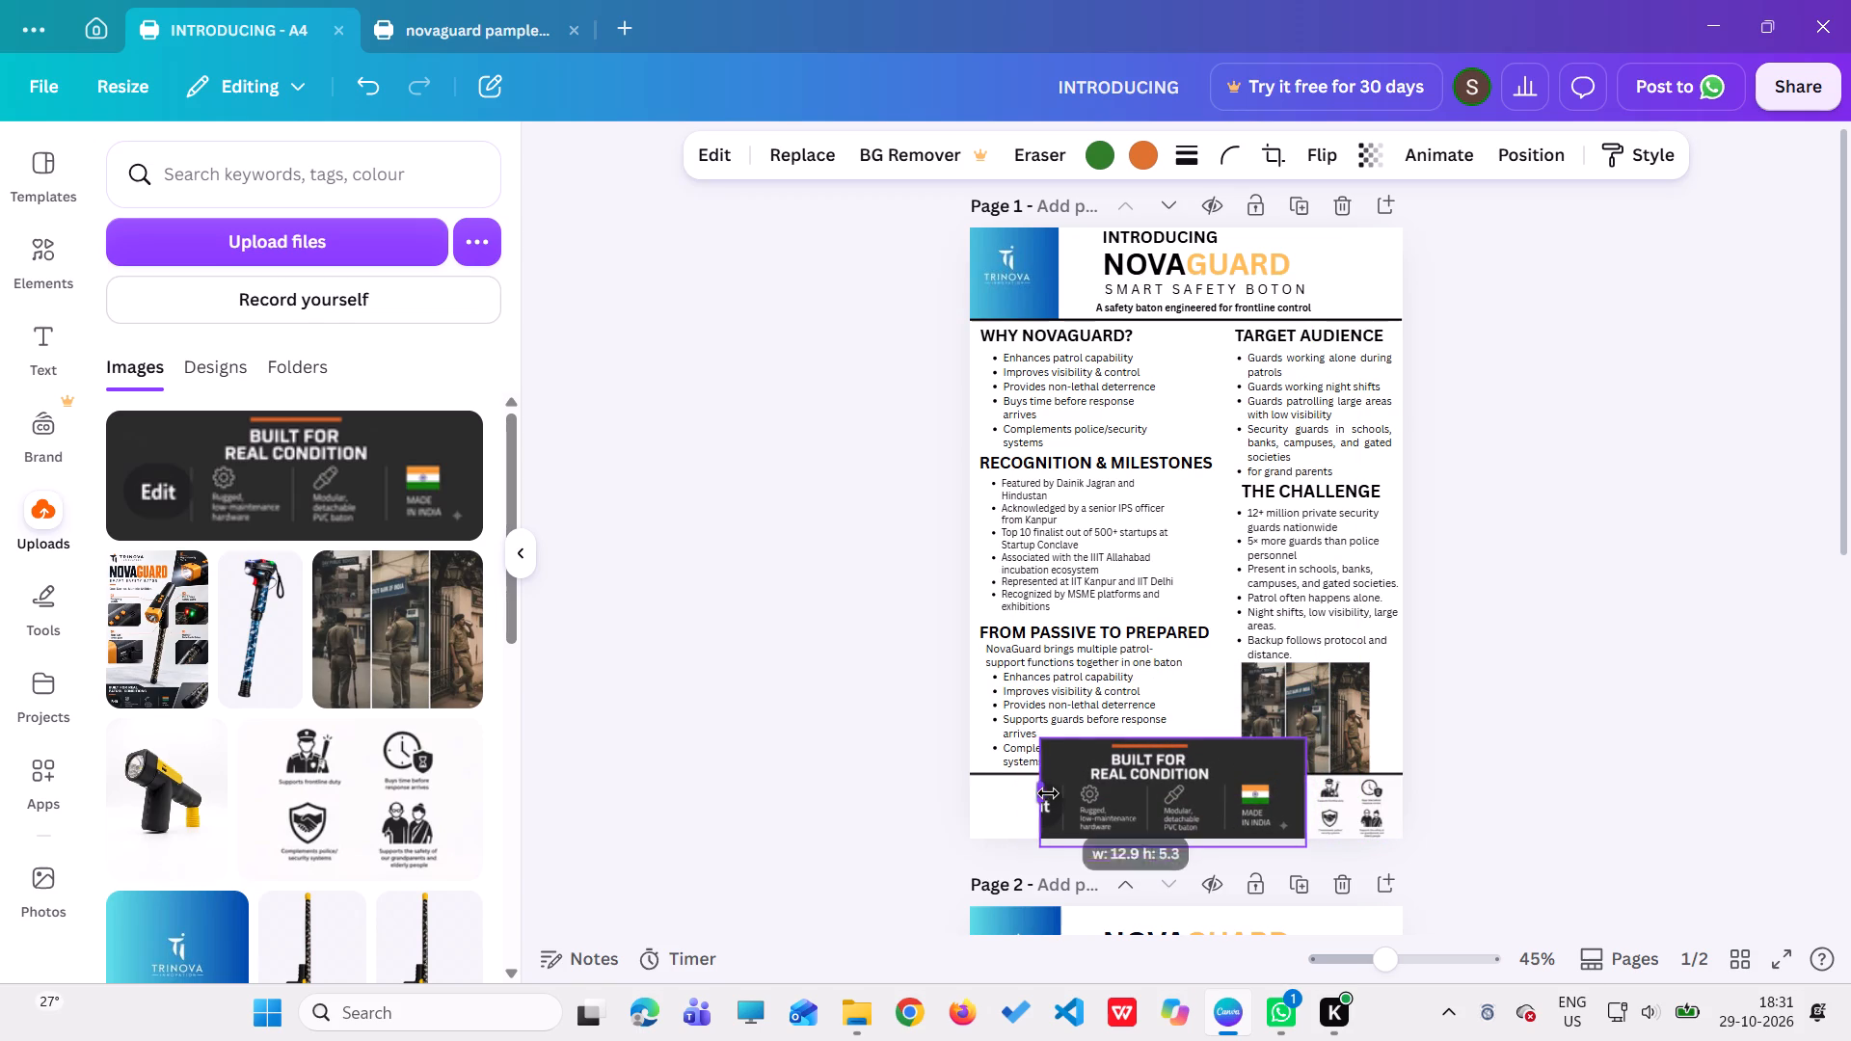
pyautogui.moveTo(1048, 793); pyautogui.dragTo(1057, 794)
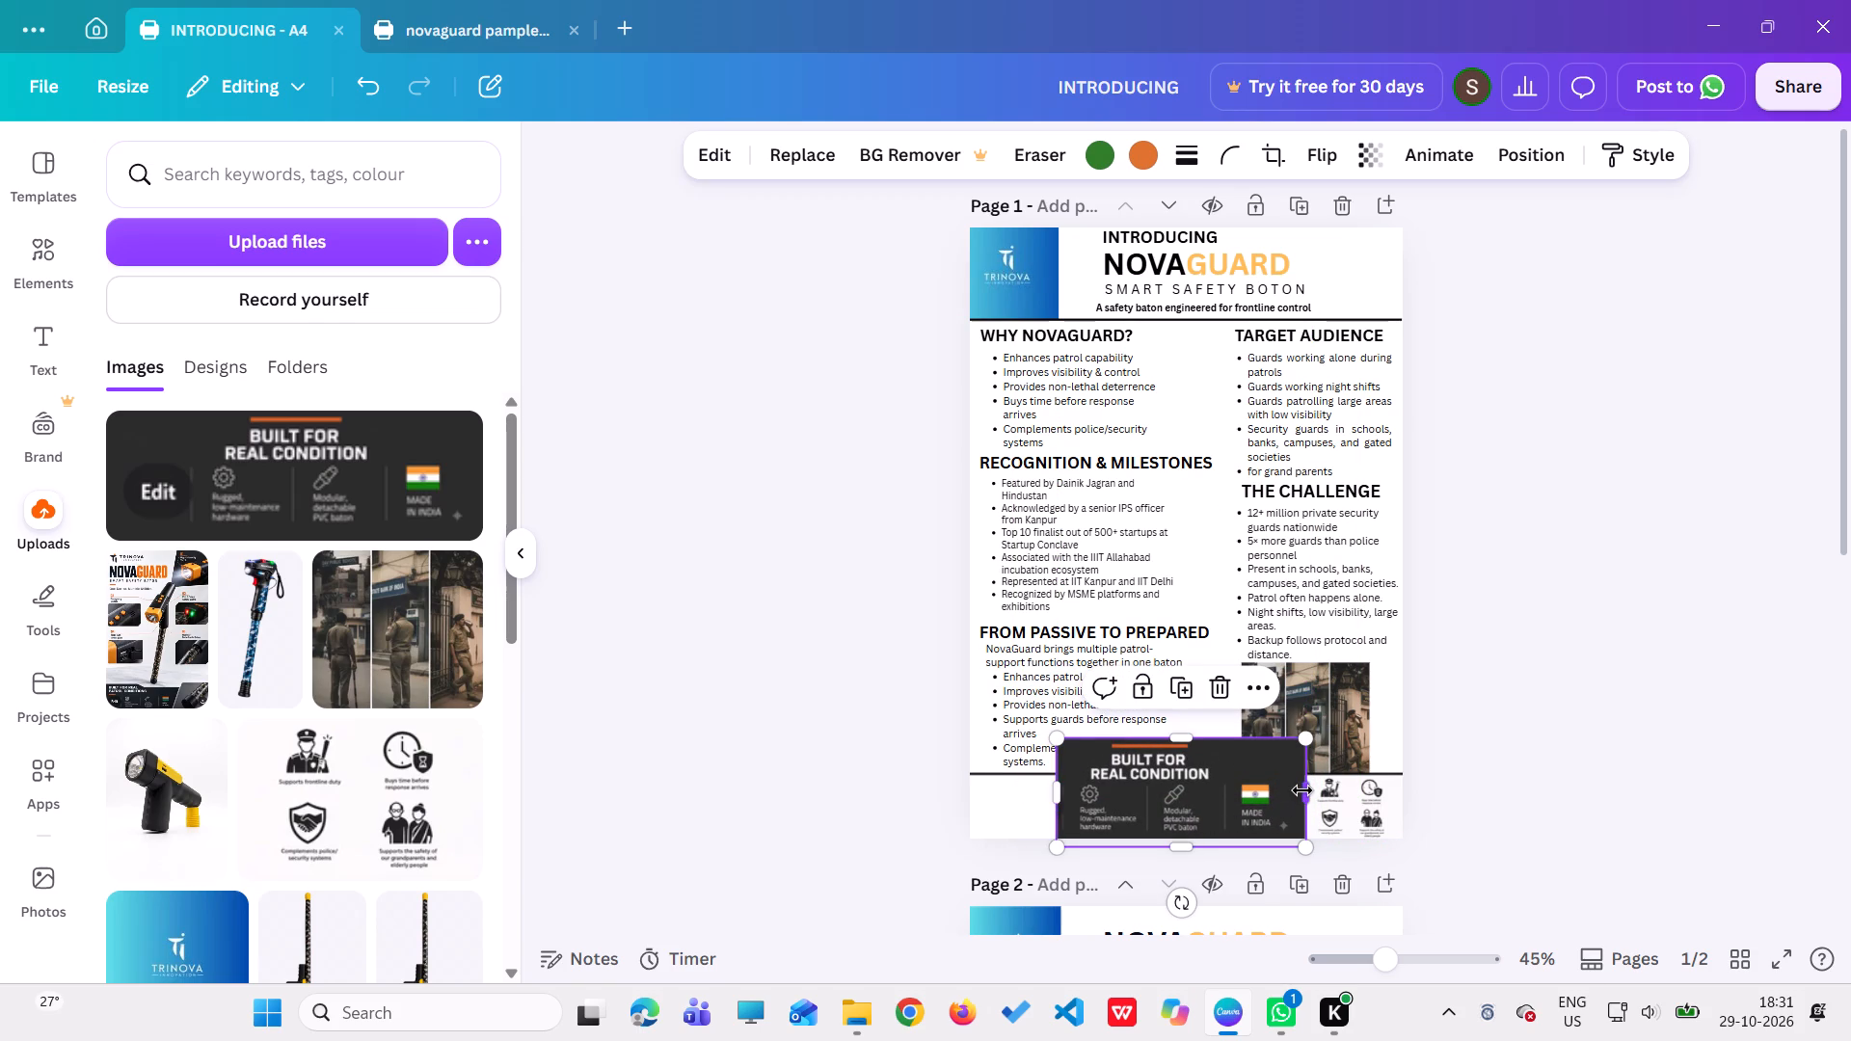
pyautogui.moveTo(1302, 790); pyautogui.dragTo(1273, 799)
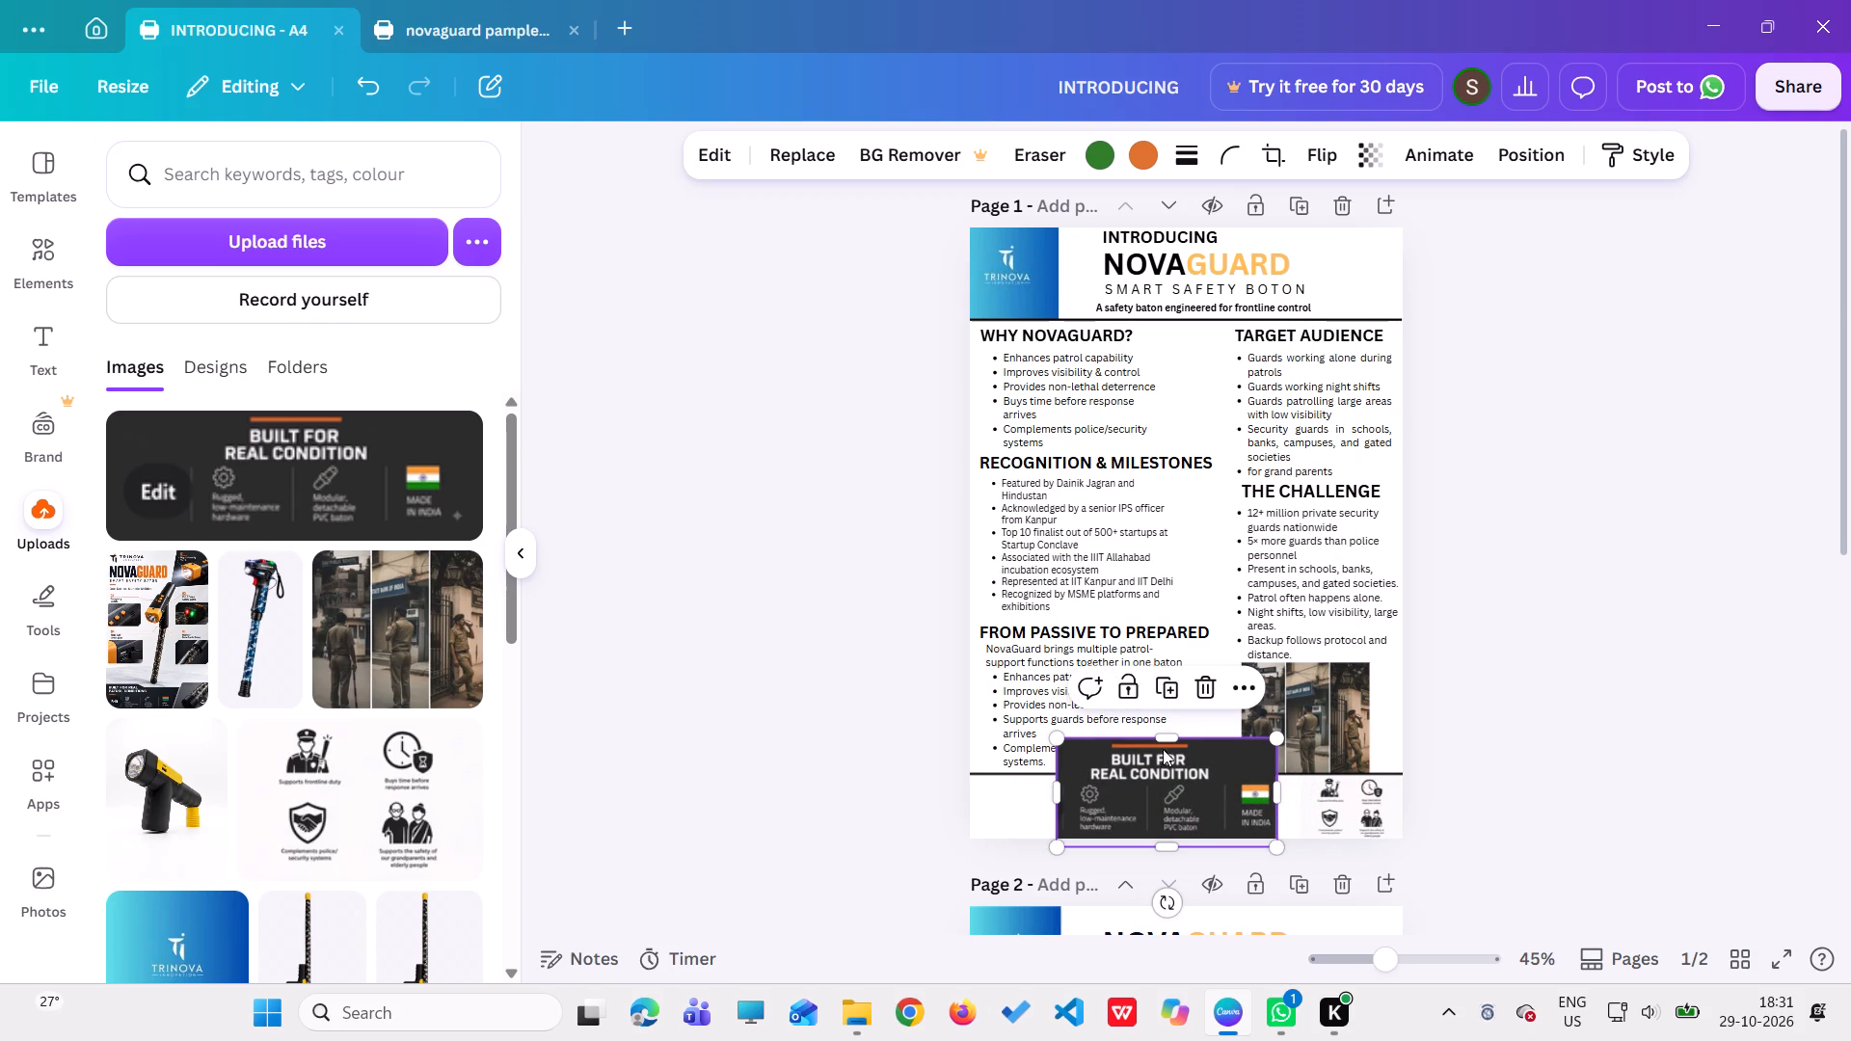
pyautogui.moveTo(1164, 741); pyautogui.dragTo(1163, 783)
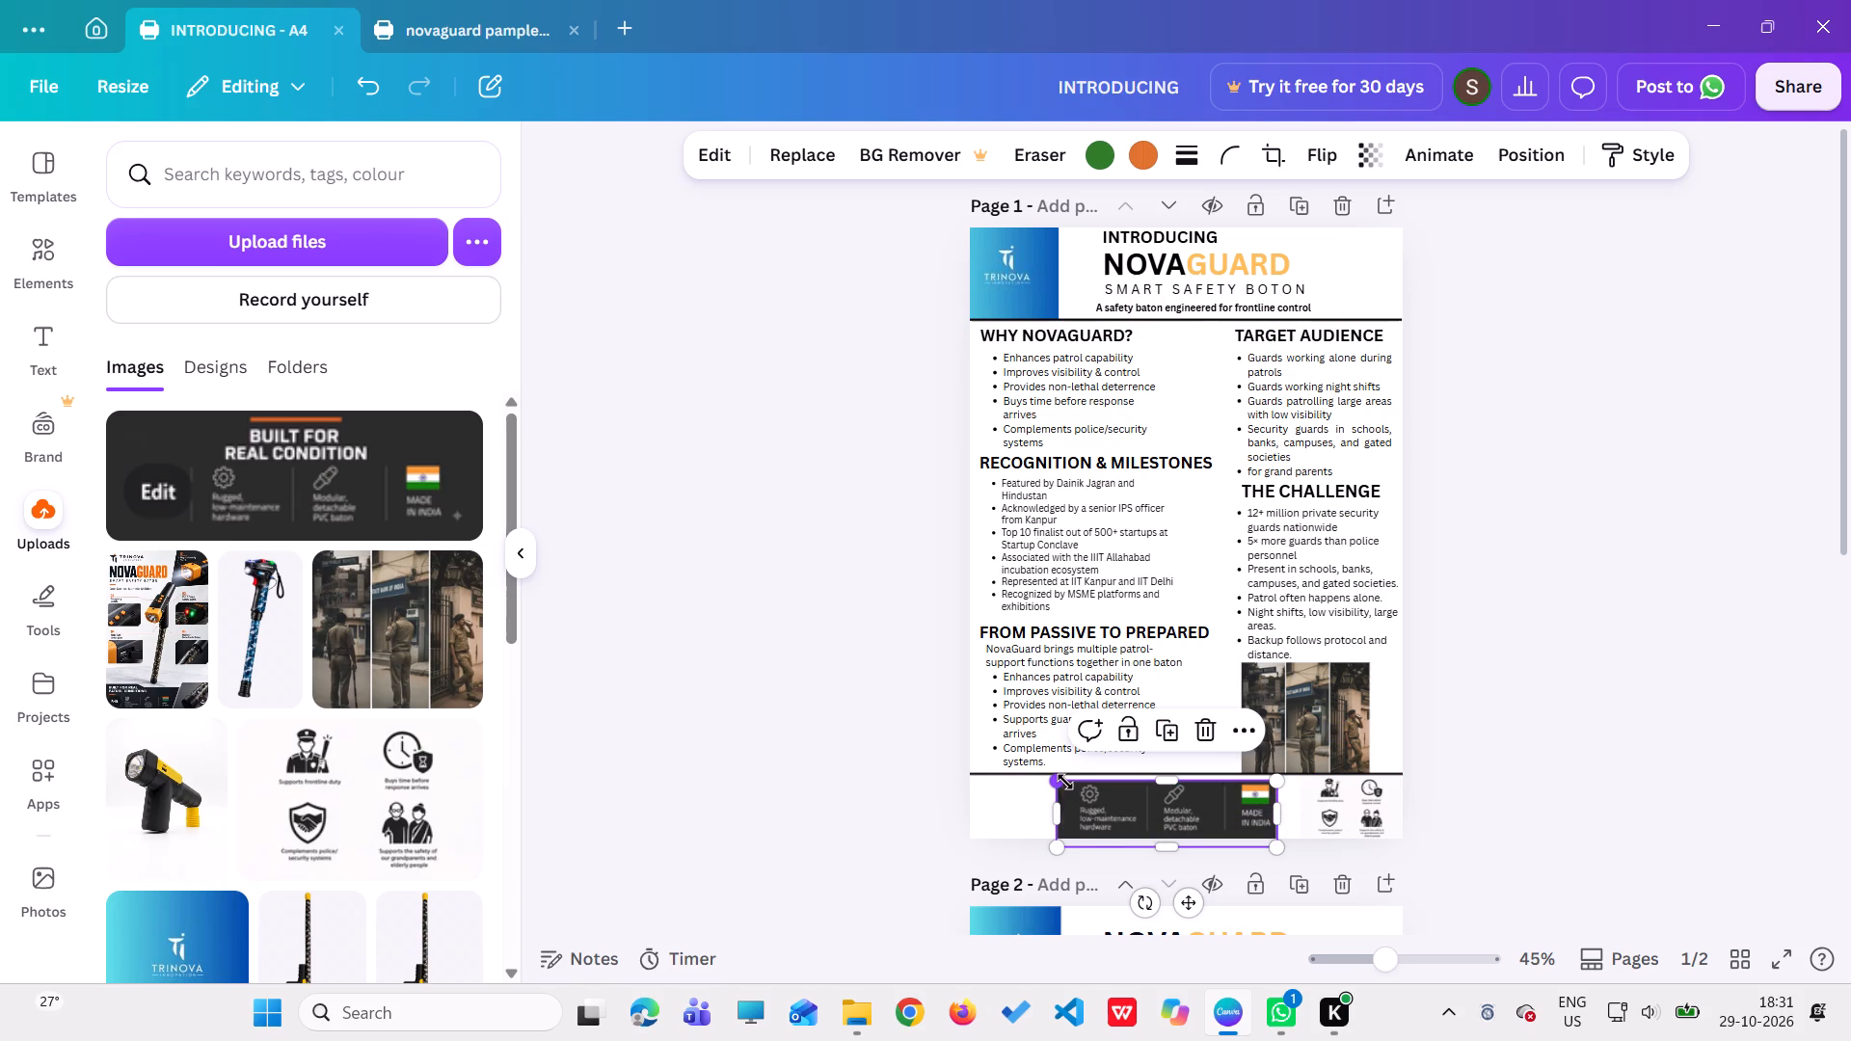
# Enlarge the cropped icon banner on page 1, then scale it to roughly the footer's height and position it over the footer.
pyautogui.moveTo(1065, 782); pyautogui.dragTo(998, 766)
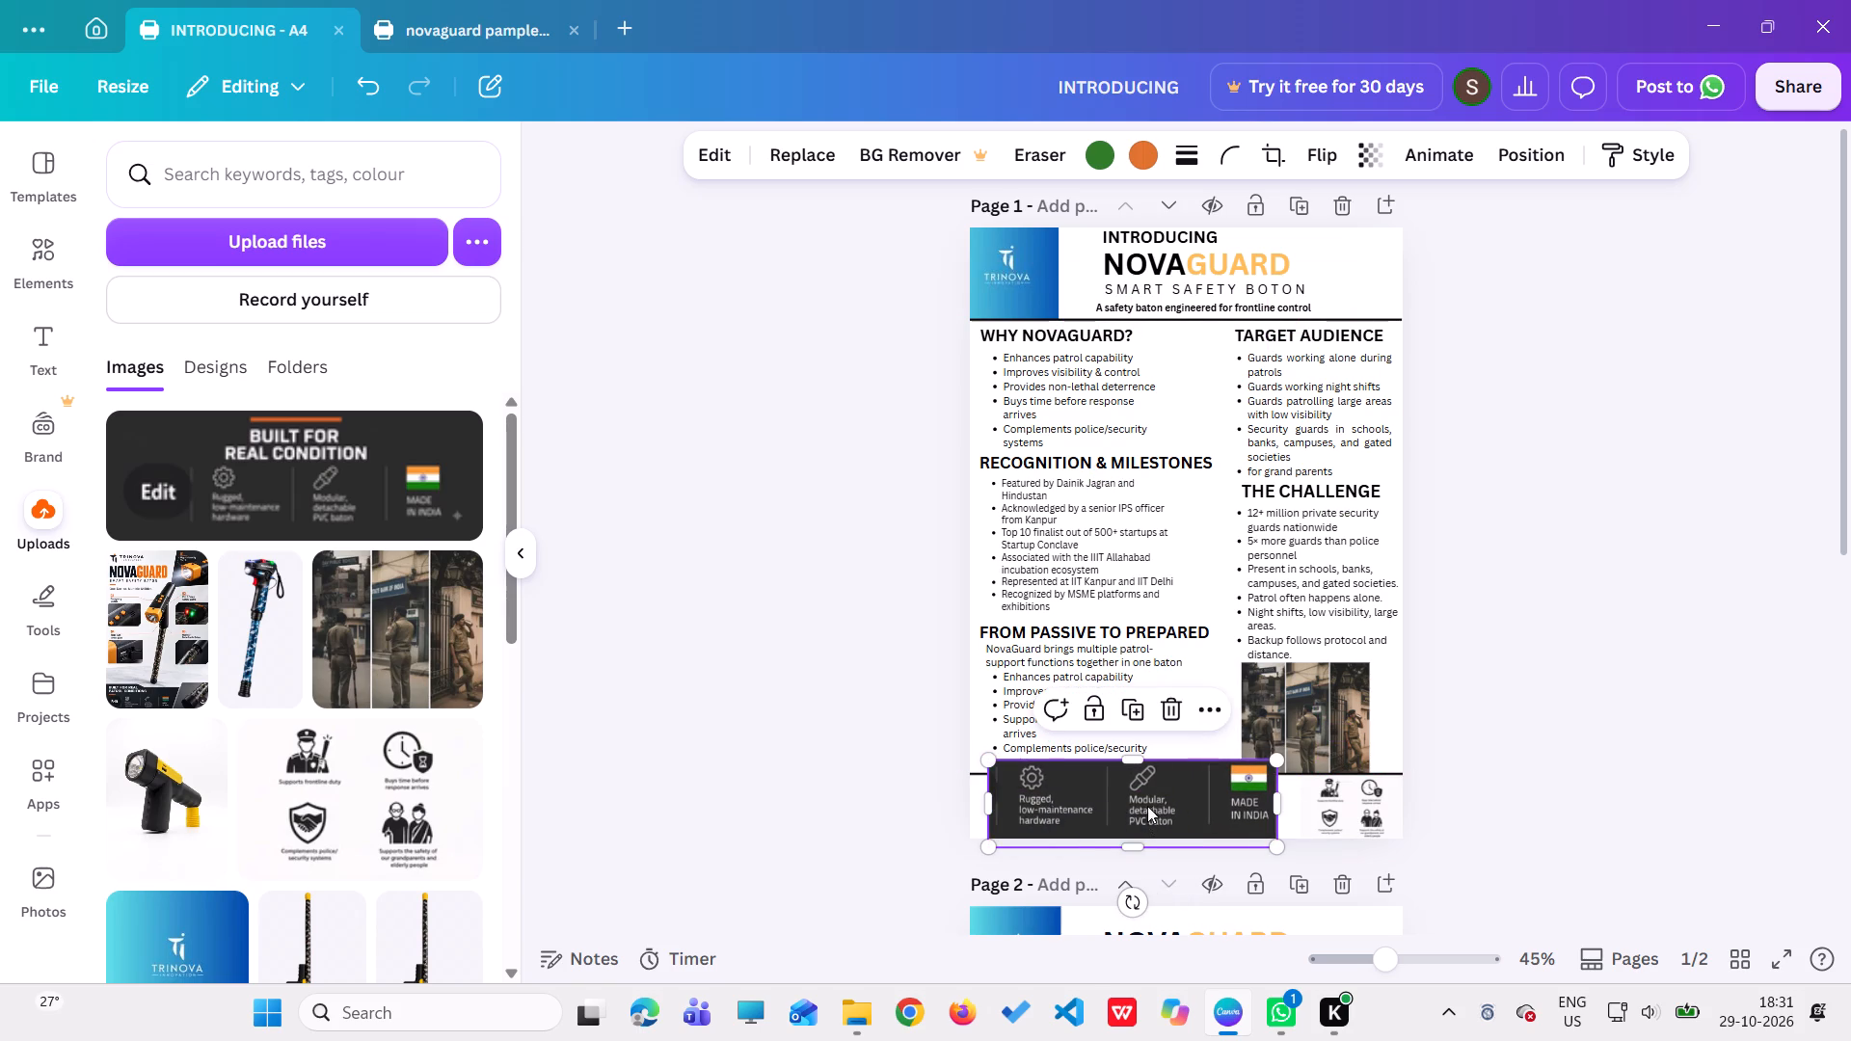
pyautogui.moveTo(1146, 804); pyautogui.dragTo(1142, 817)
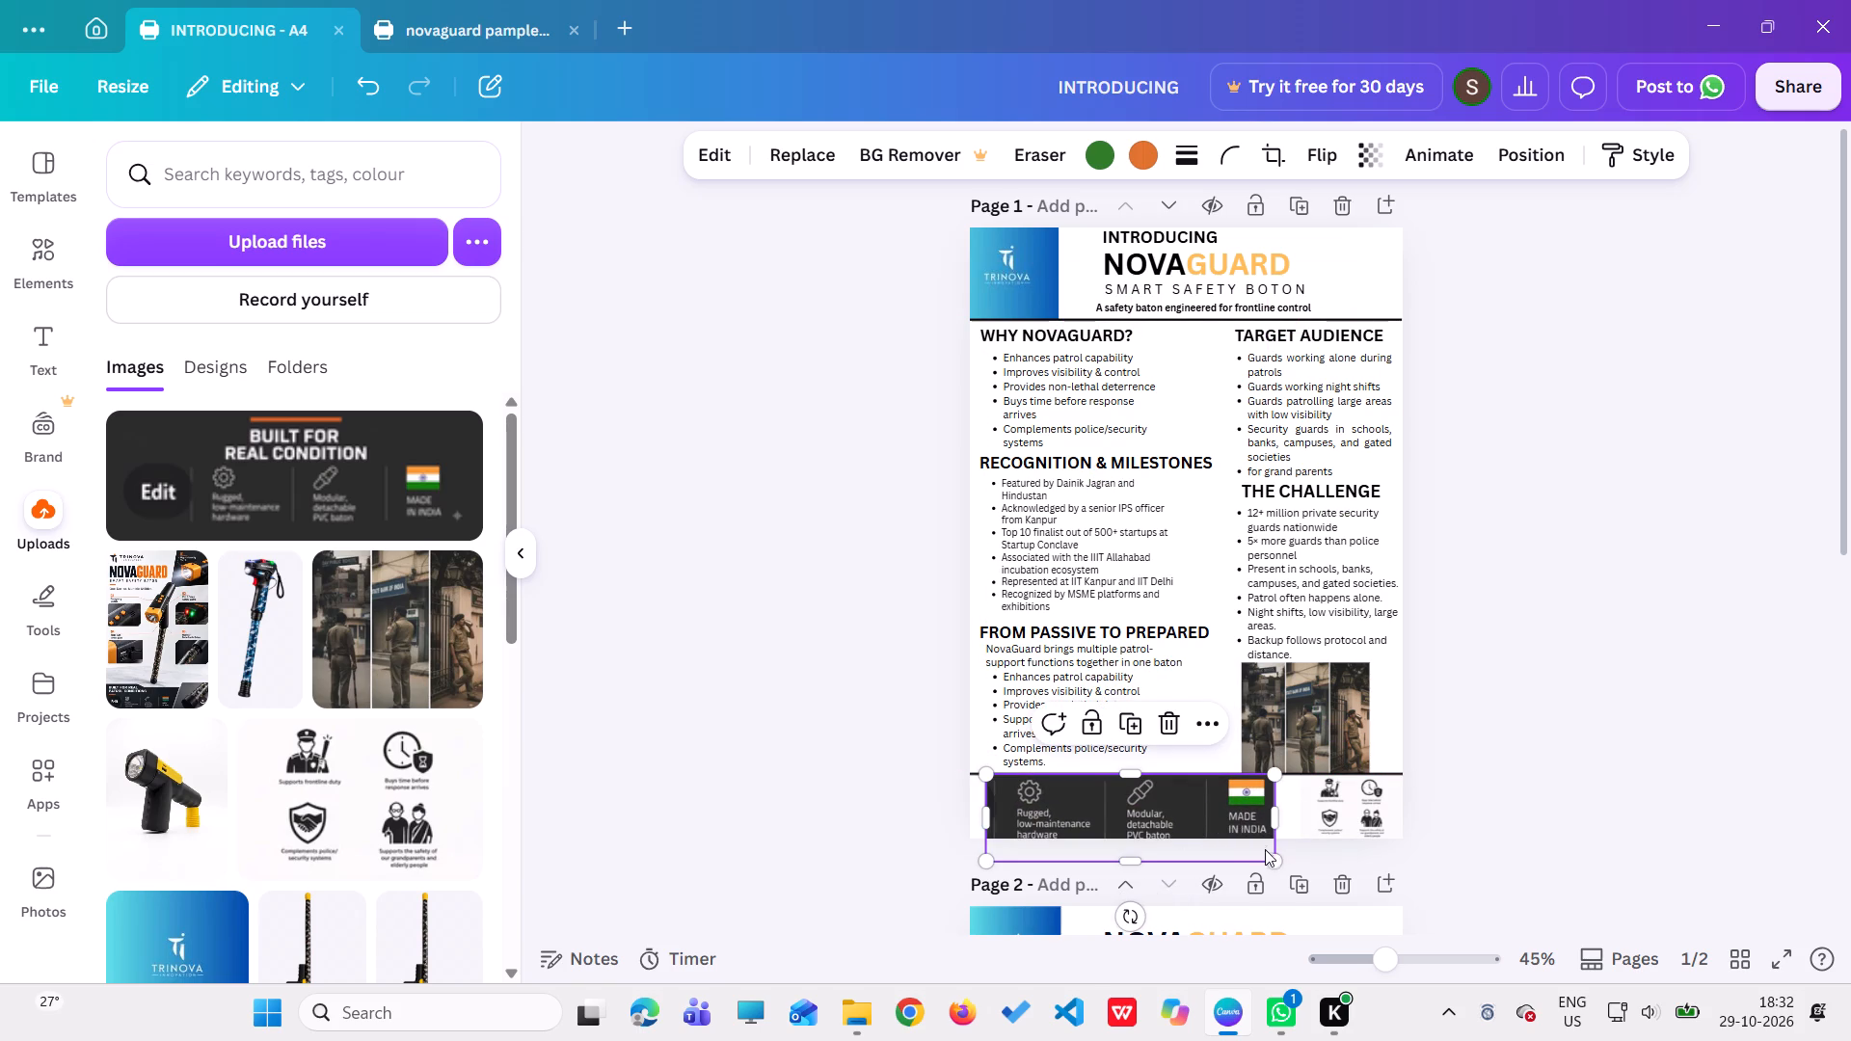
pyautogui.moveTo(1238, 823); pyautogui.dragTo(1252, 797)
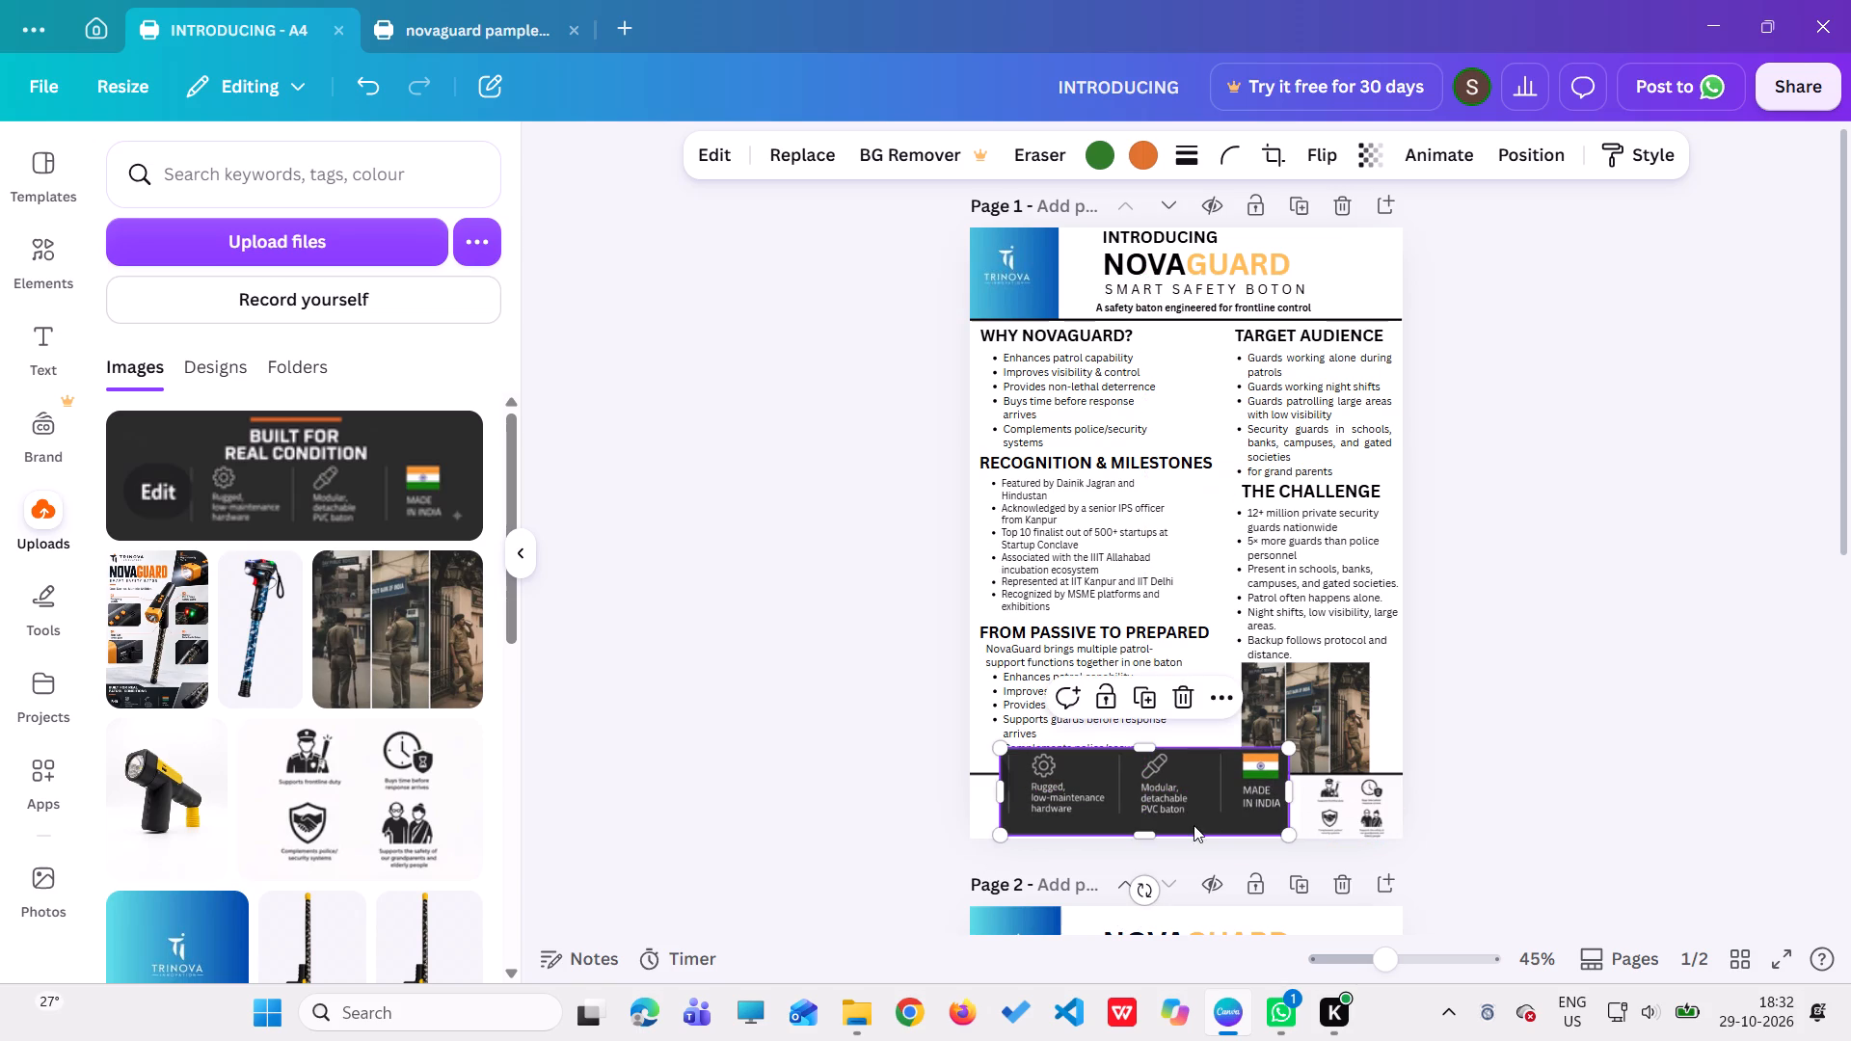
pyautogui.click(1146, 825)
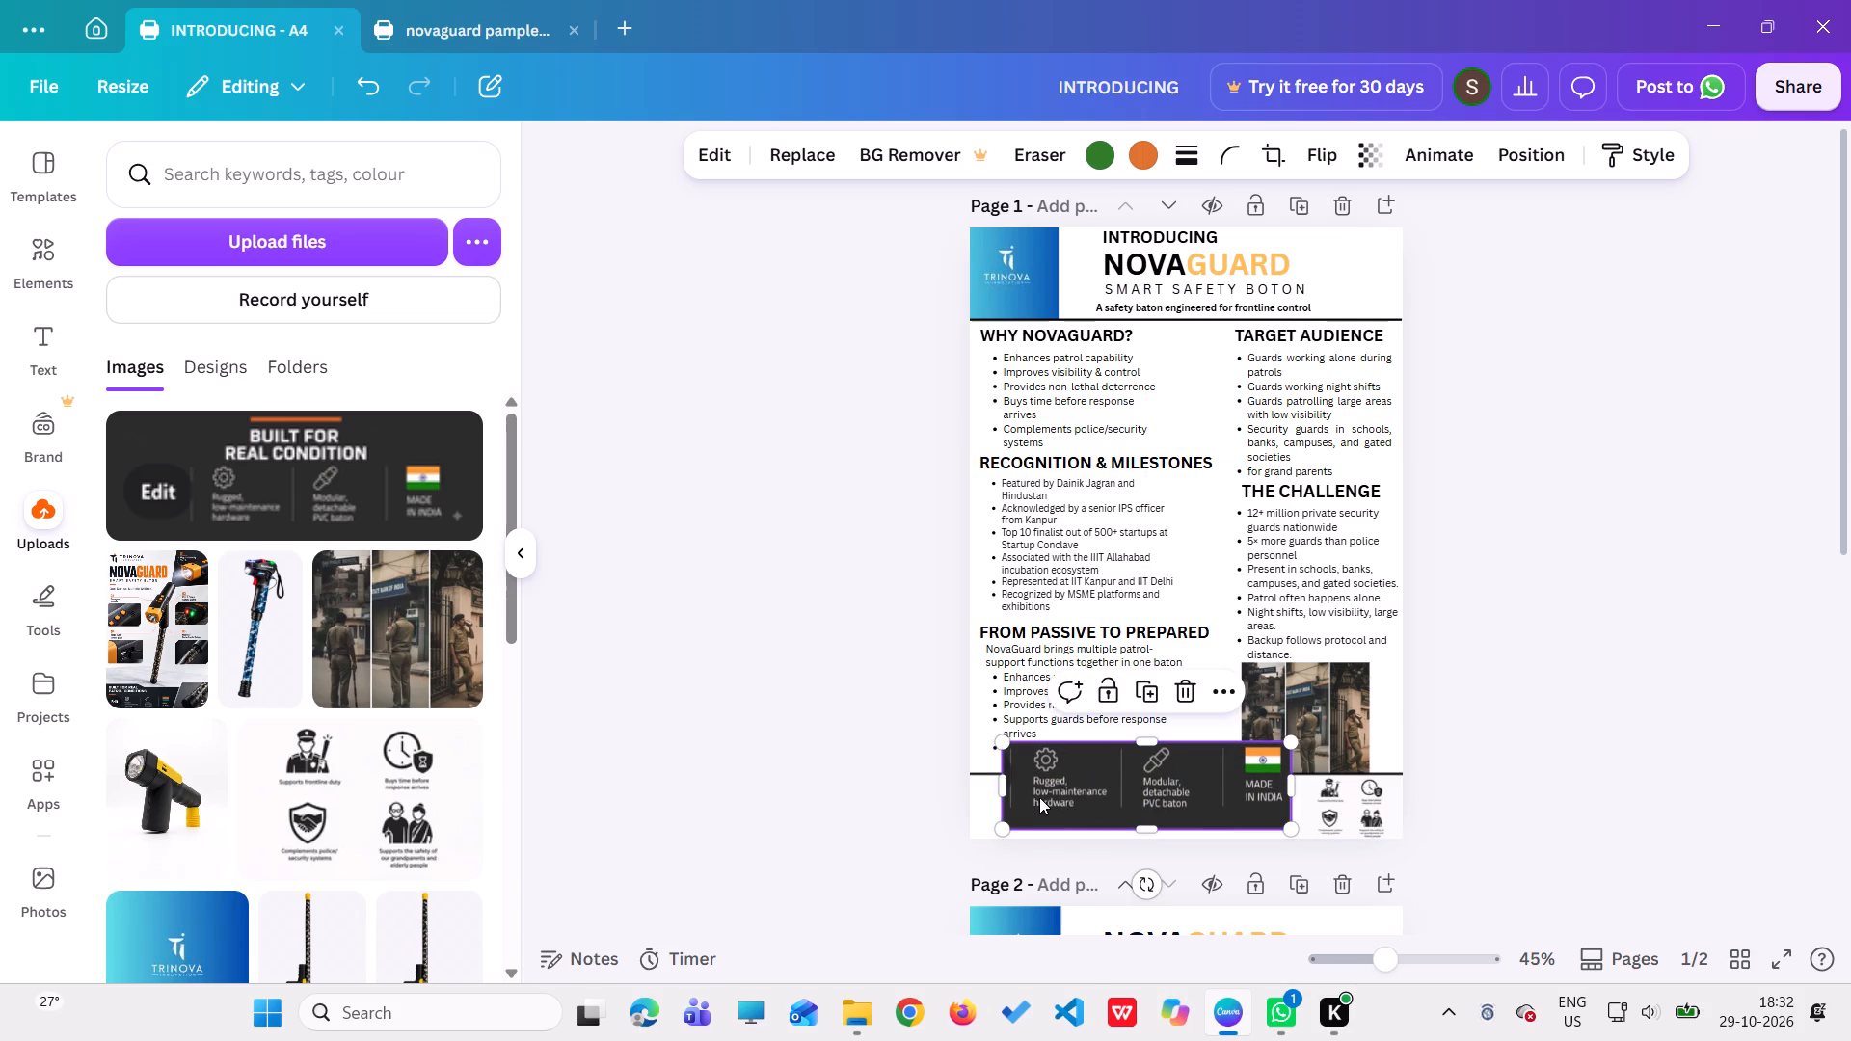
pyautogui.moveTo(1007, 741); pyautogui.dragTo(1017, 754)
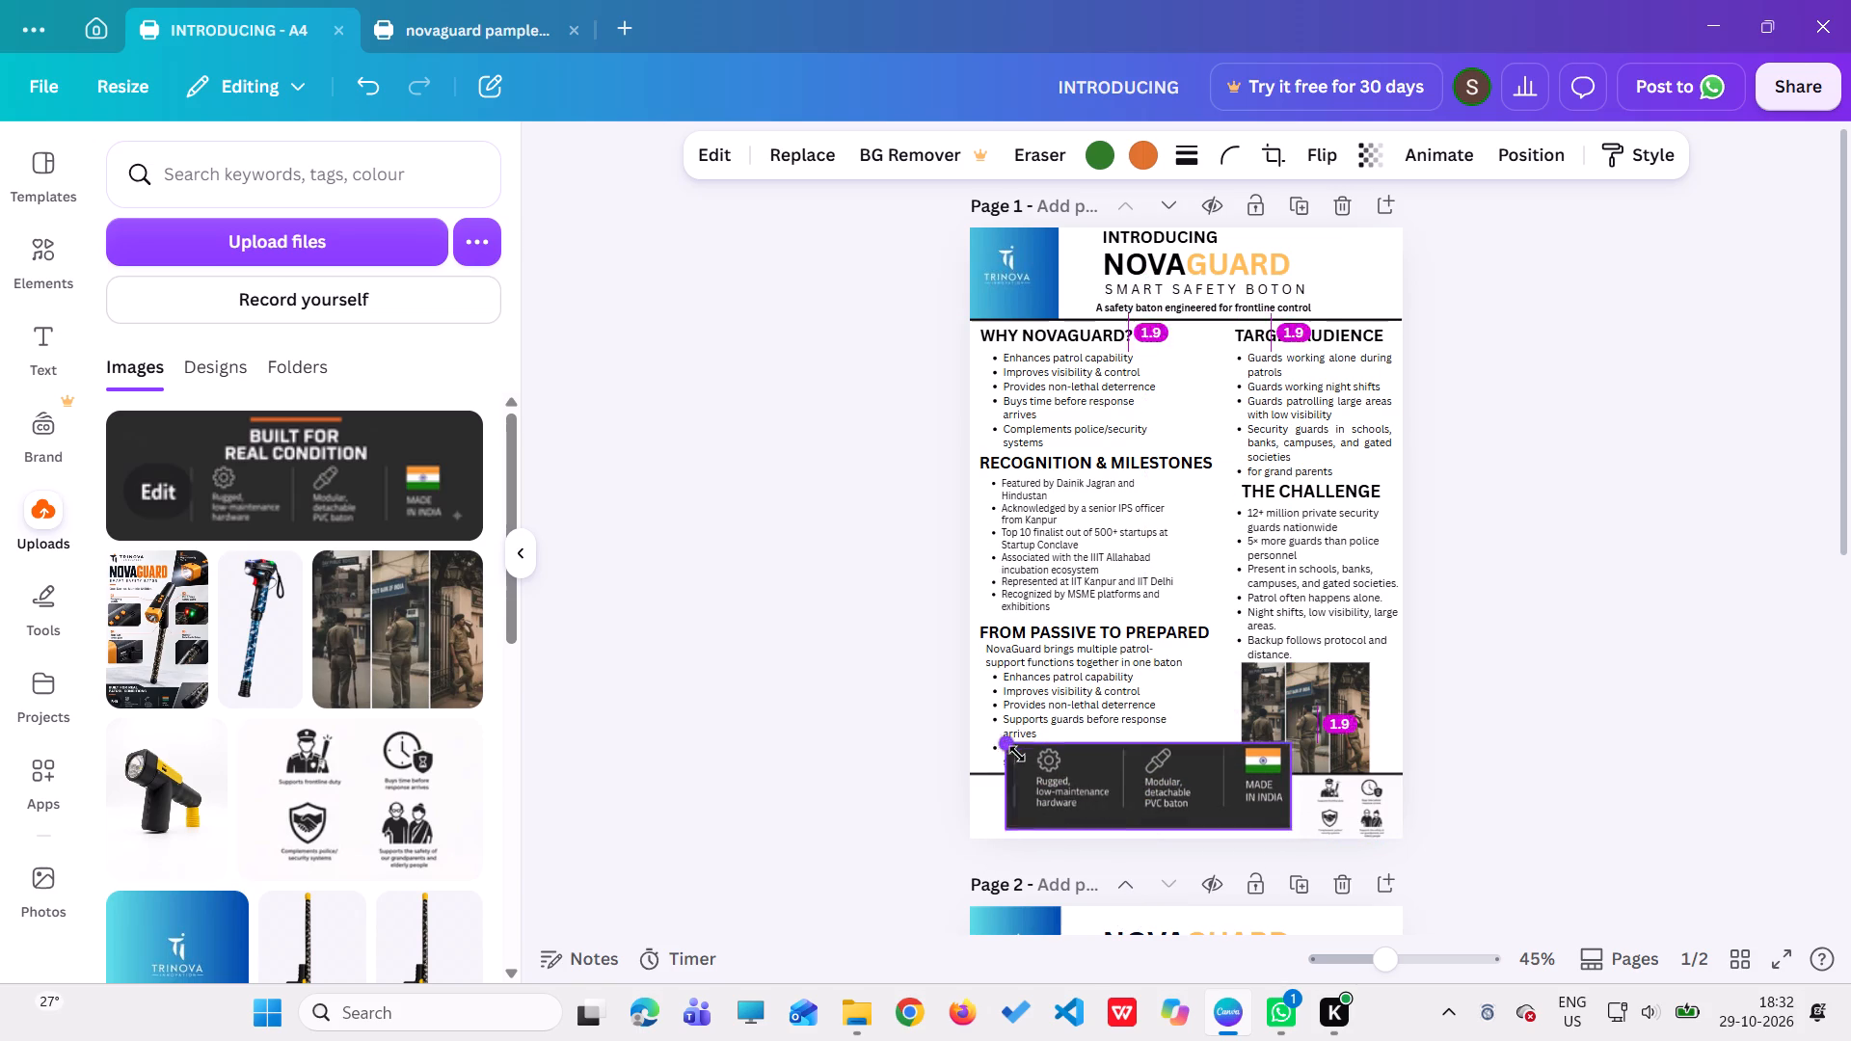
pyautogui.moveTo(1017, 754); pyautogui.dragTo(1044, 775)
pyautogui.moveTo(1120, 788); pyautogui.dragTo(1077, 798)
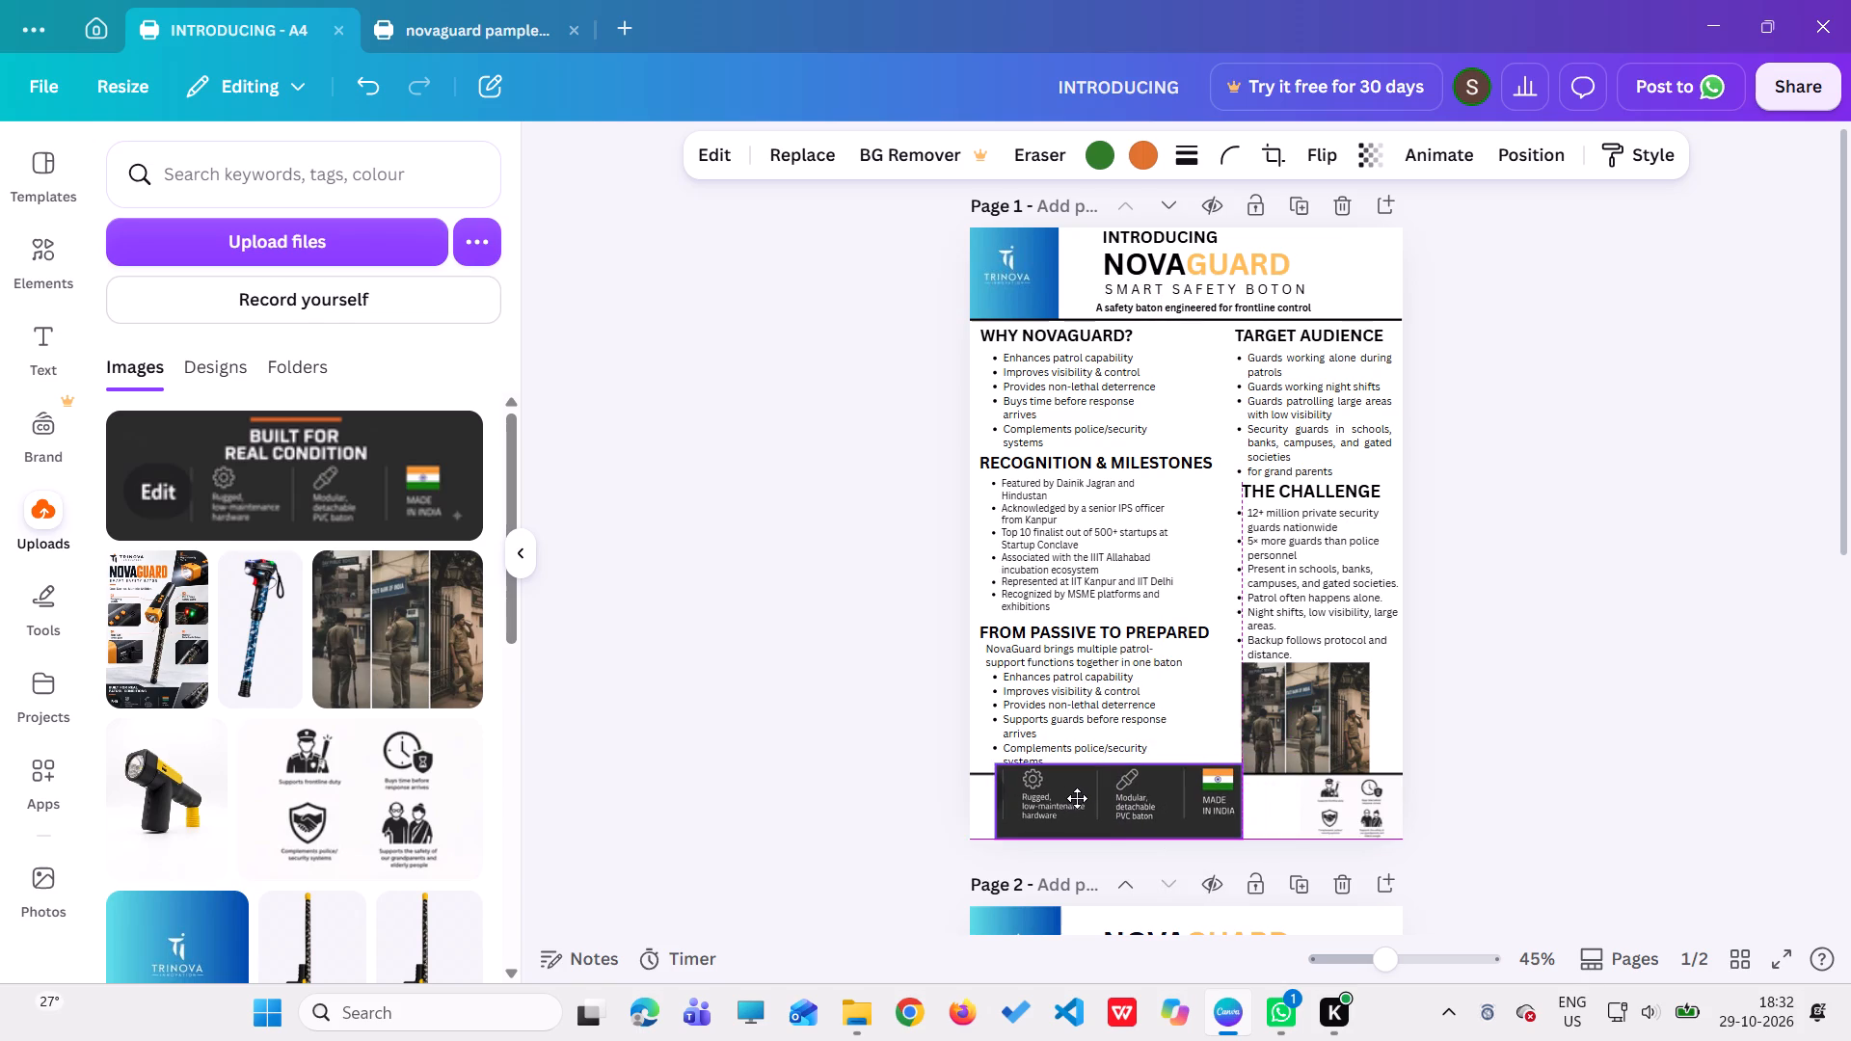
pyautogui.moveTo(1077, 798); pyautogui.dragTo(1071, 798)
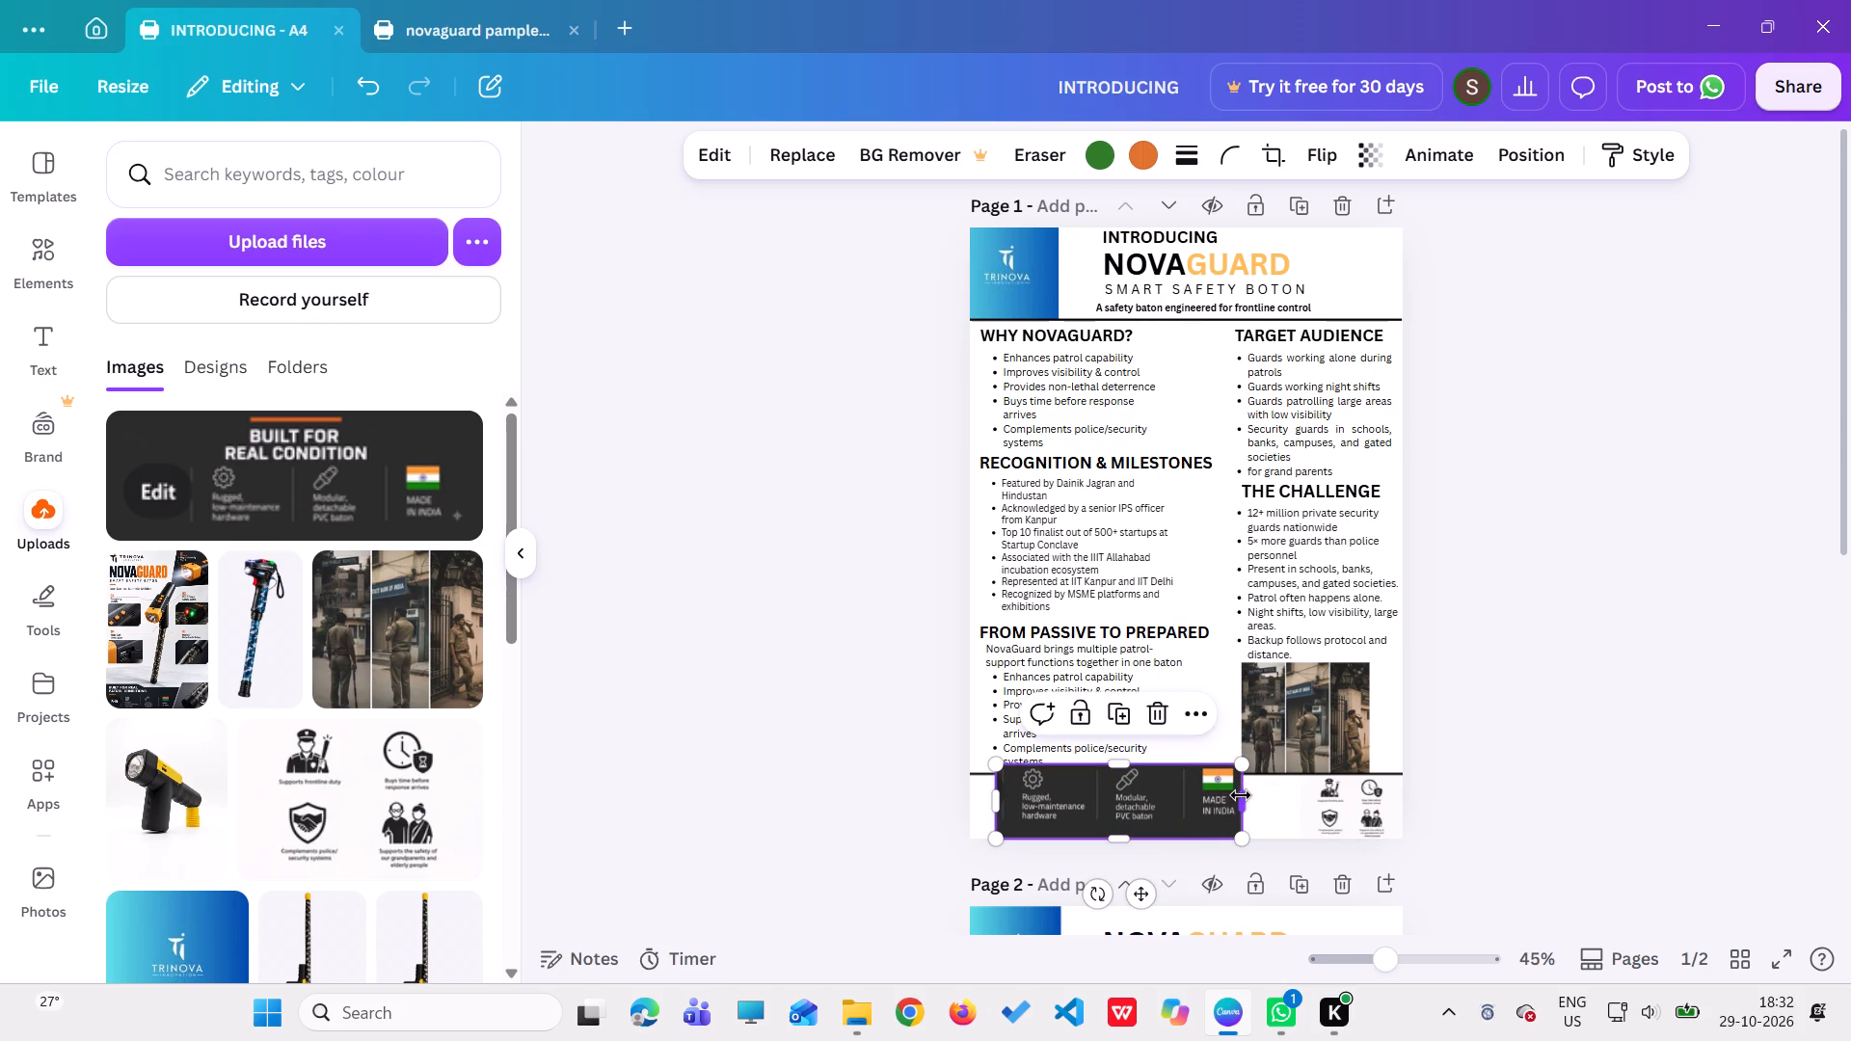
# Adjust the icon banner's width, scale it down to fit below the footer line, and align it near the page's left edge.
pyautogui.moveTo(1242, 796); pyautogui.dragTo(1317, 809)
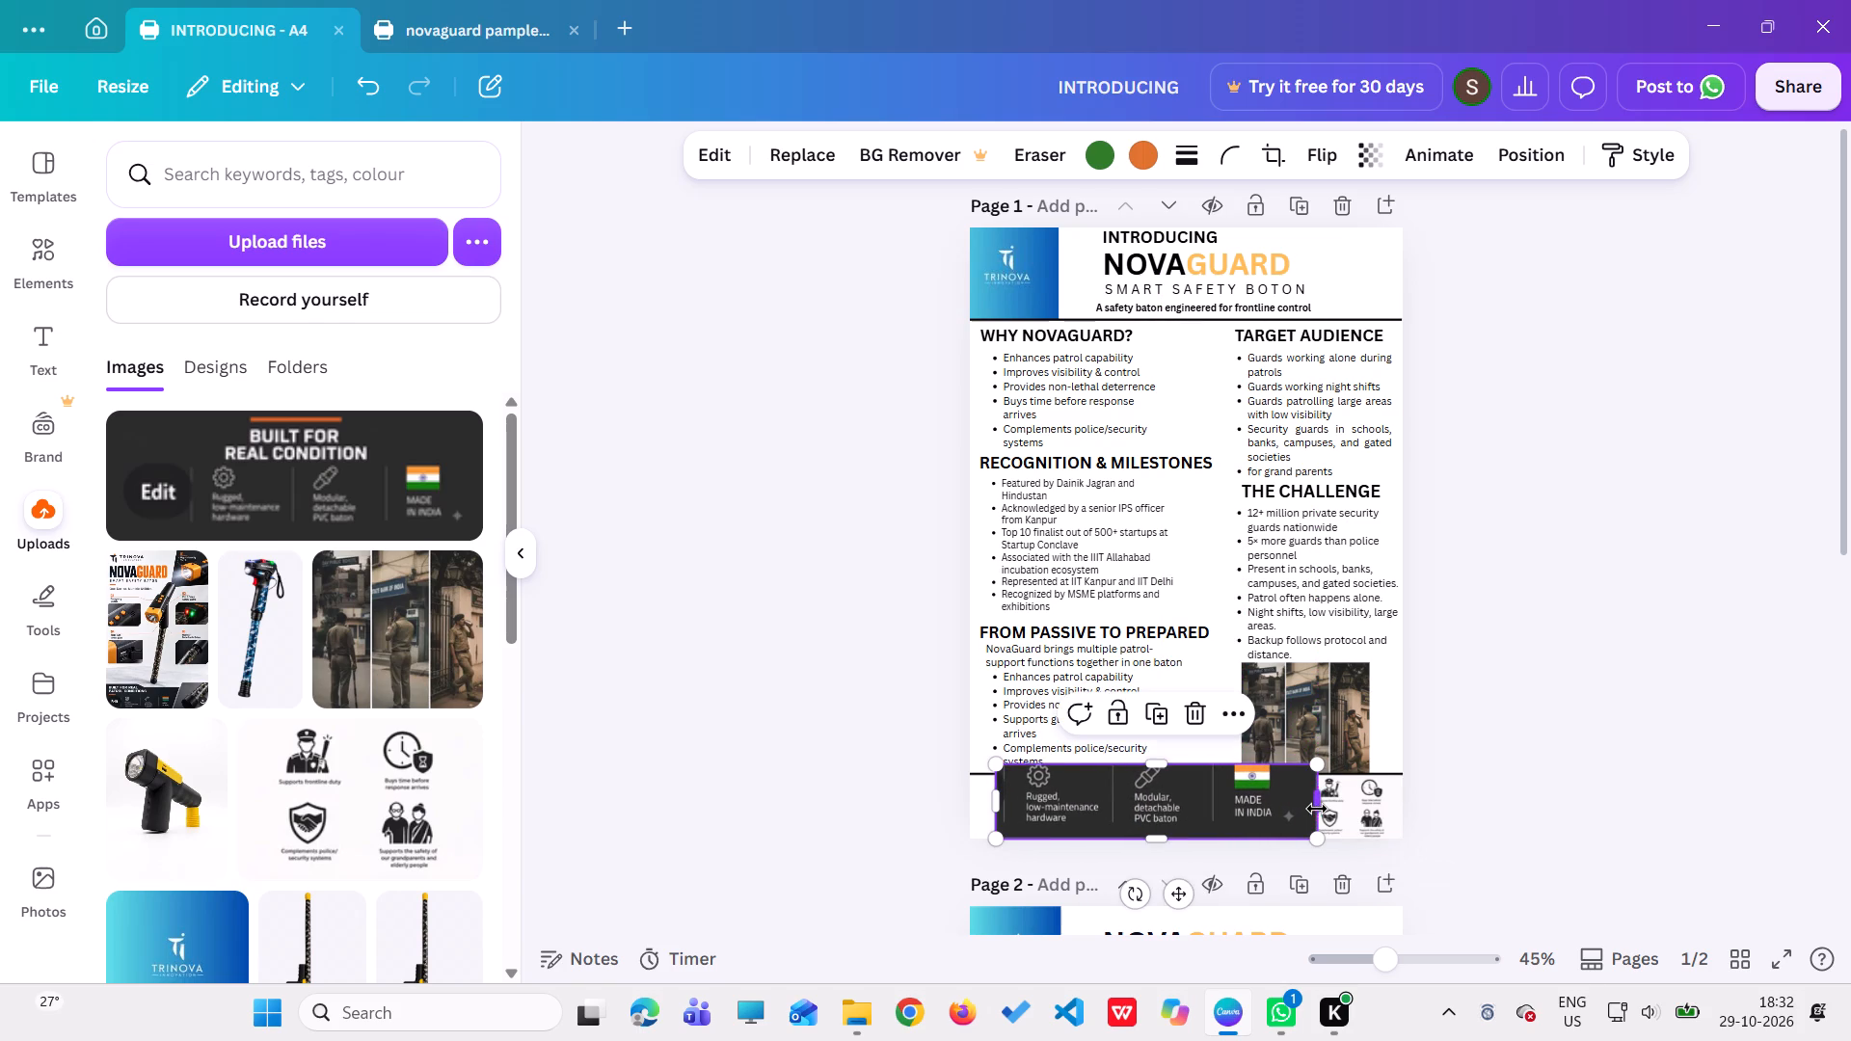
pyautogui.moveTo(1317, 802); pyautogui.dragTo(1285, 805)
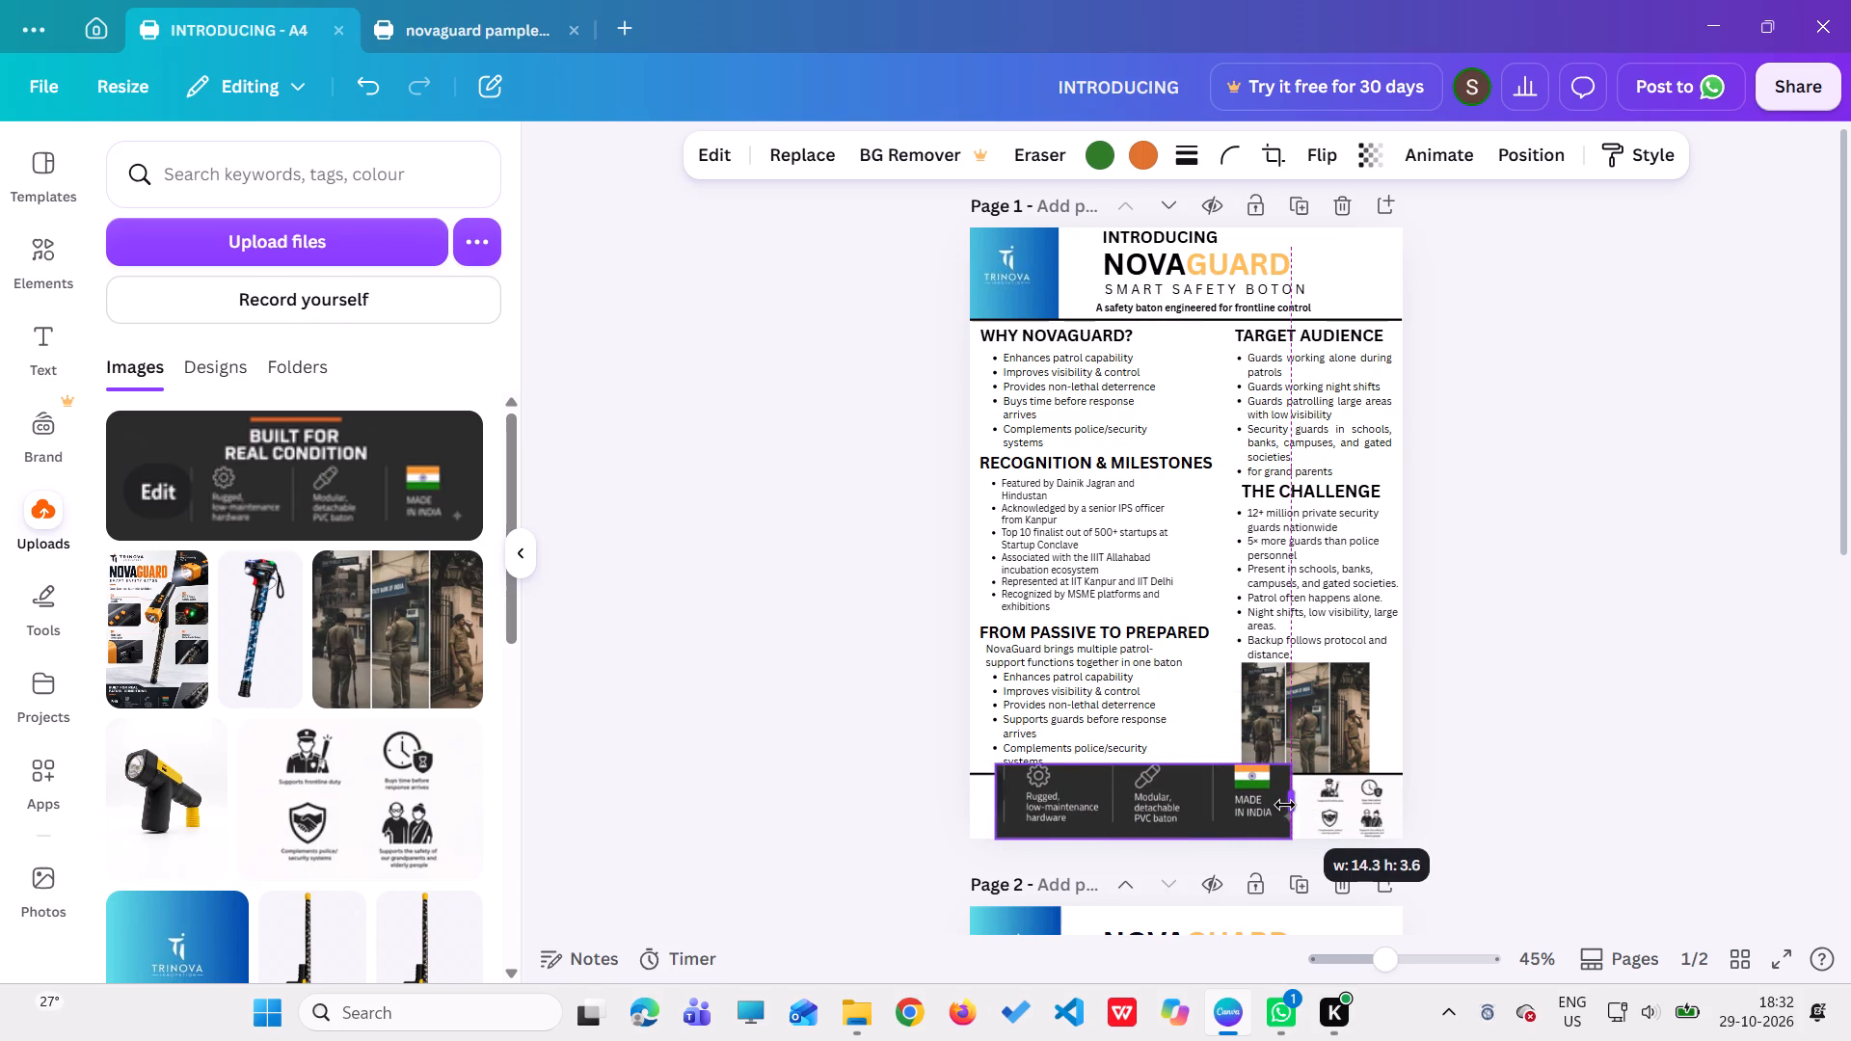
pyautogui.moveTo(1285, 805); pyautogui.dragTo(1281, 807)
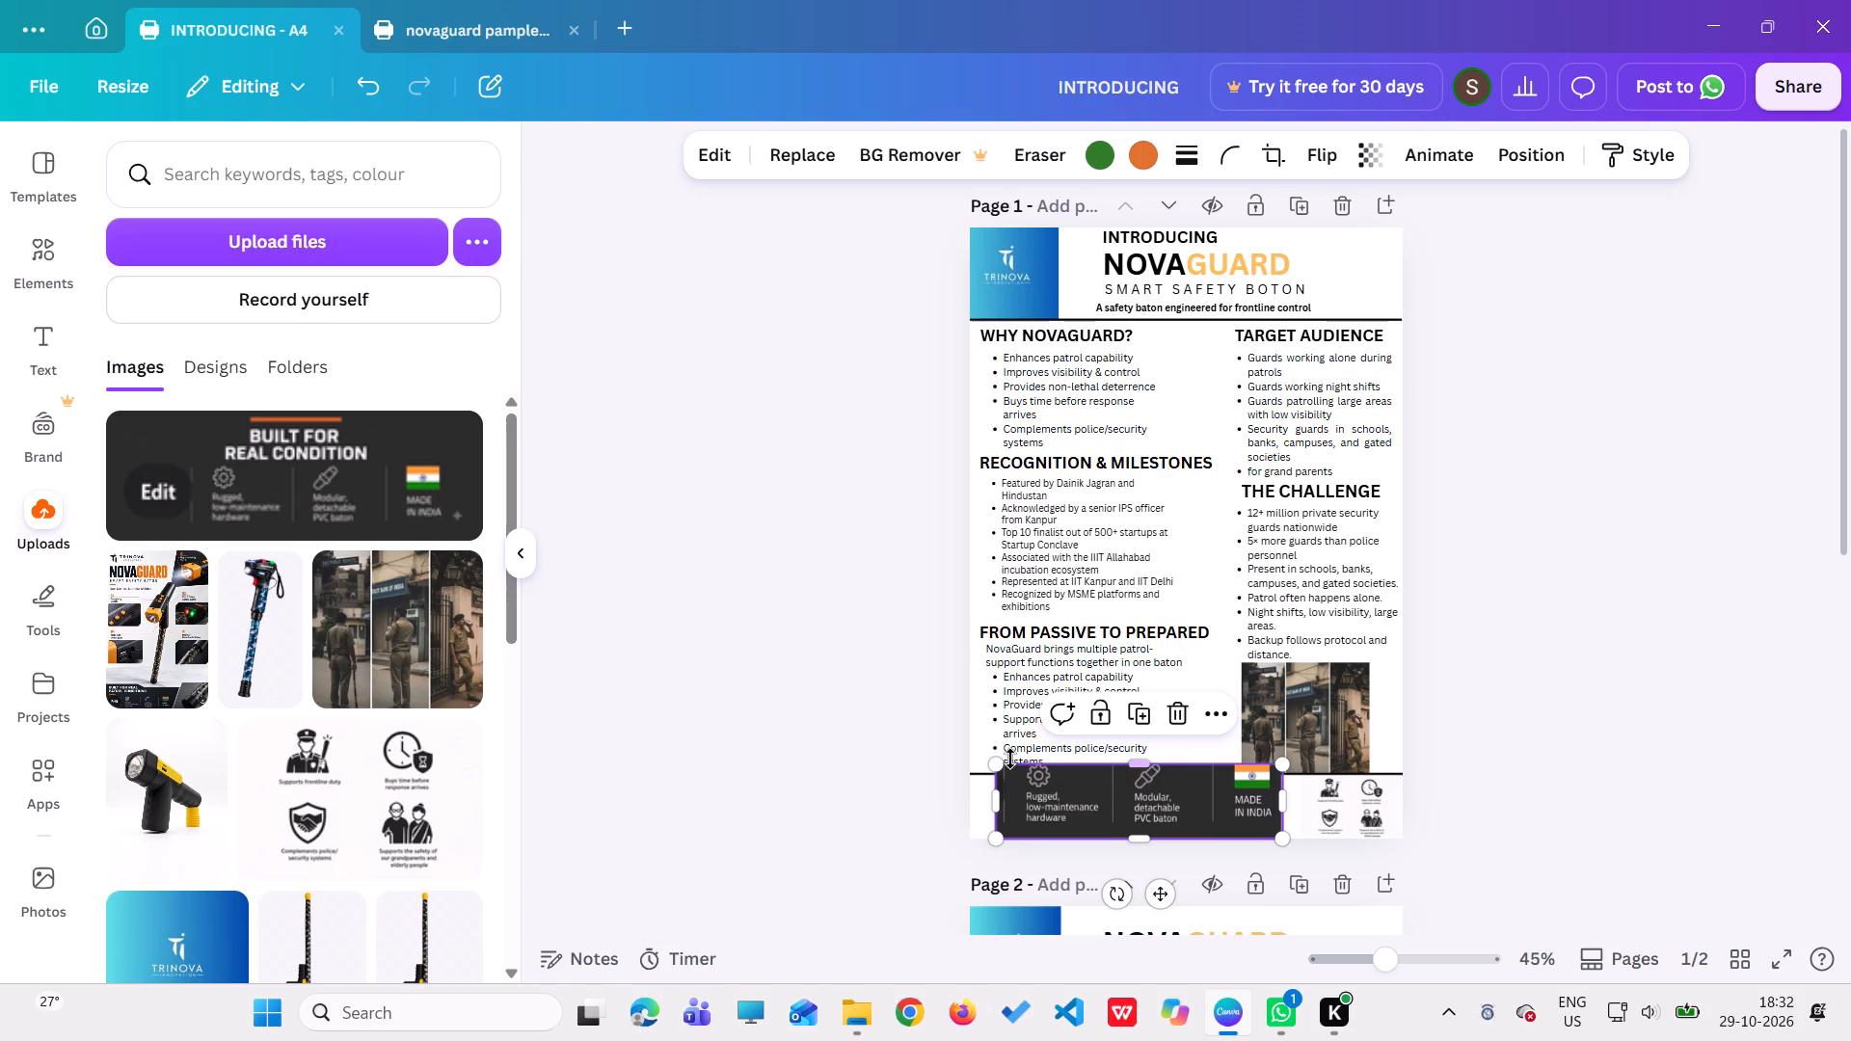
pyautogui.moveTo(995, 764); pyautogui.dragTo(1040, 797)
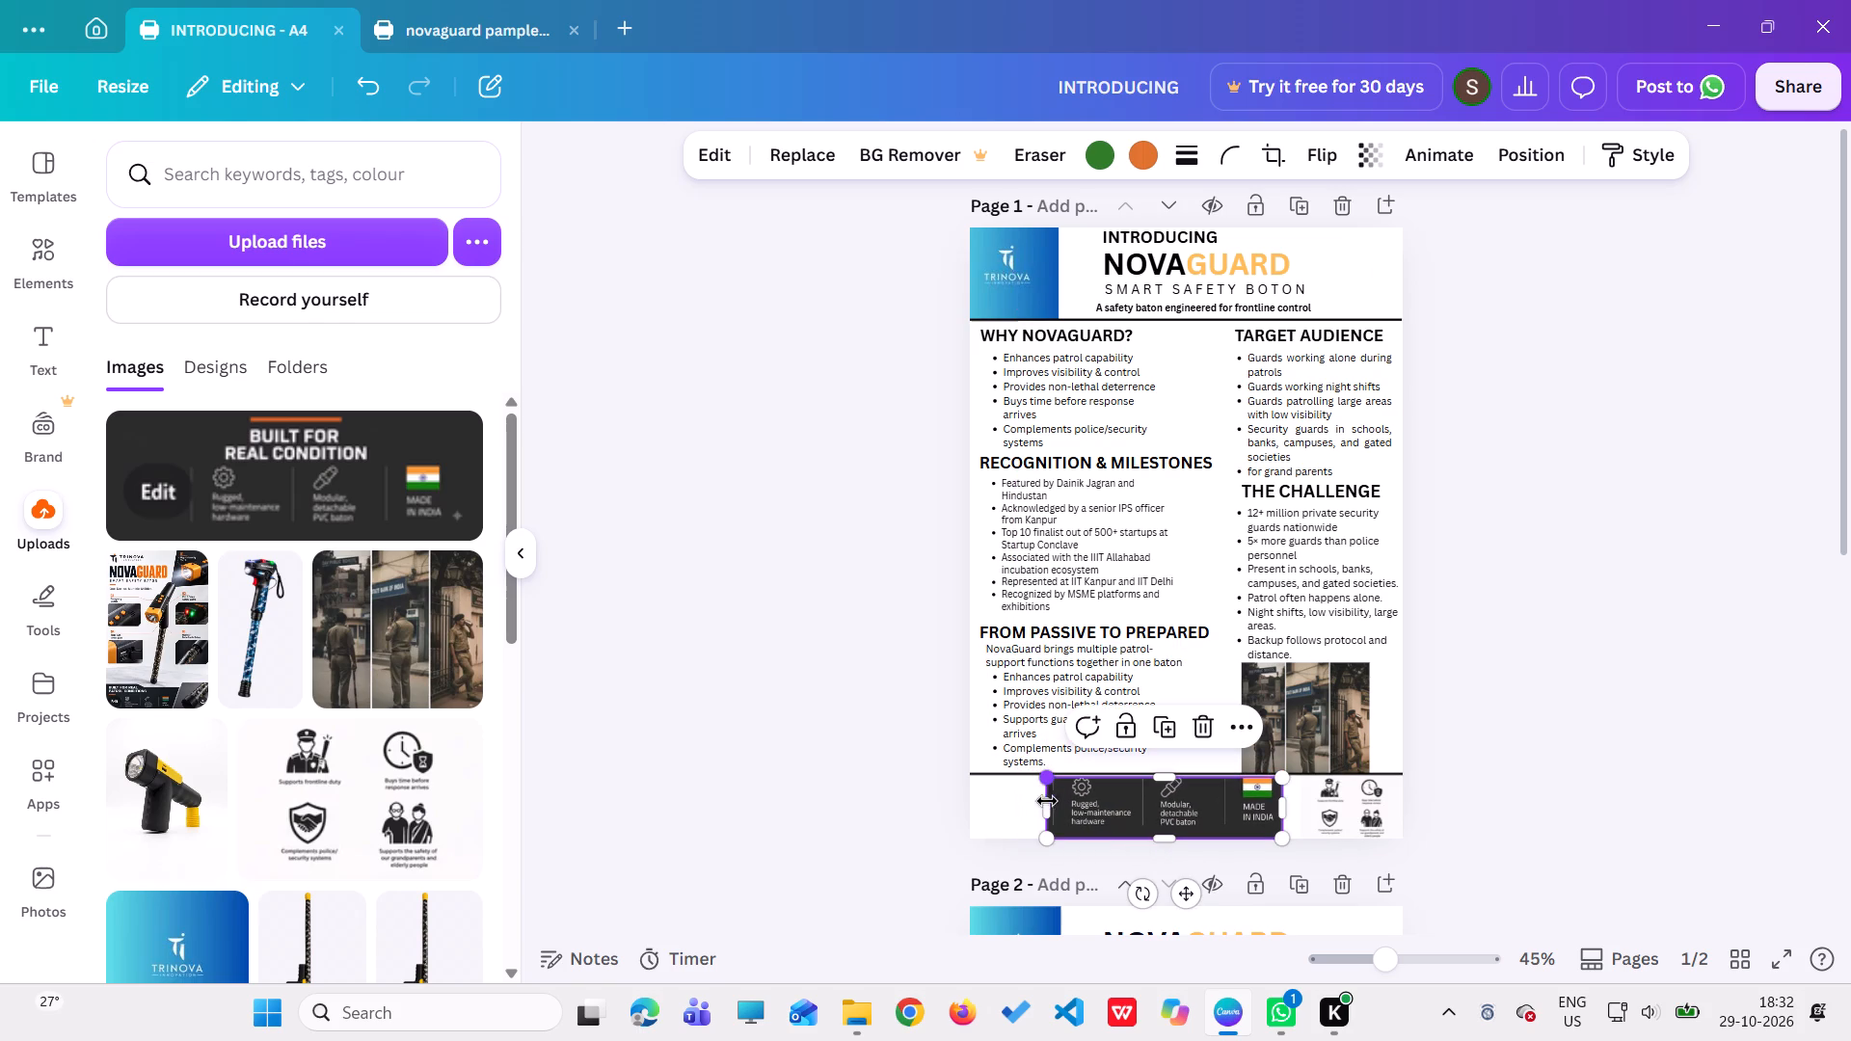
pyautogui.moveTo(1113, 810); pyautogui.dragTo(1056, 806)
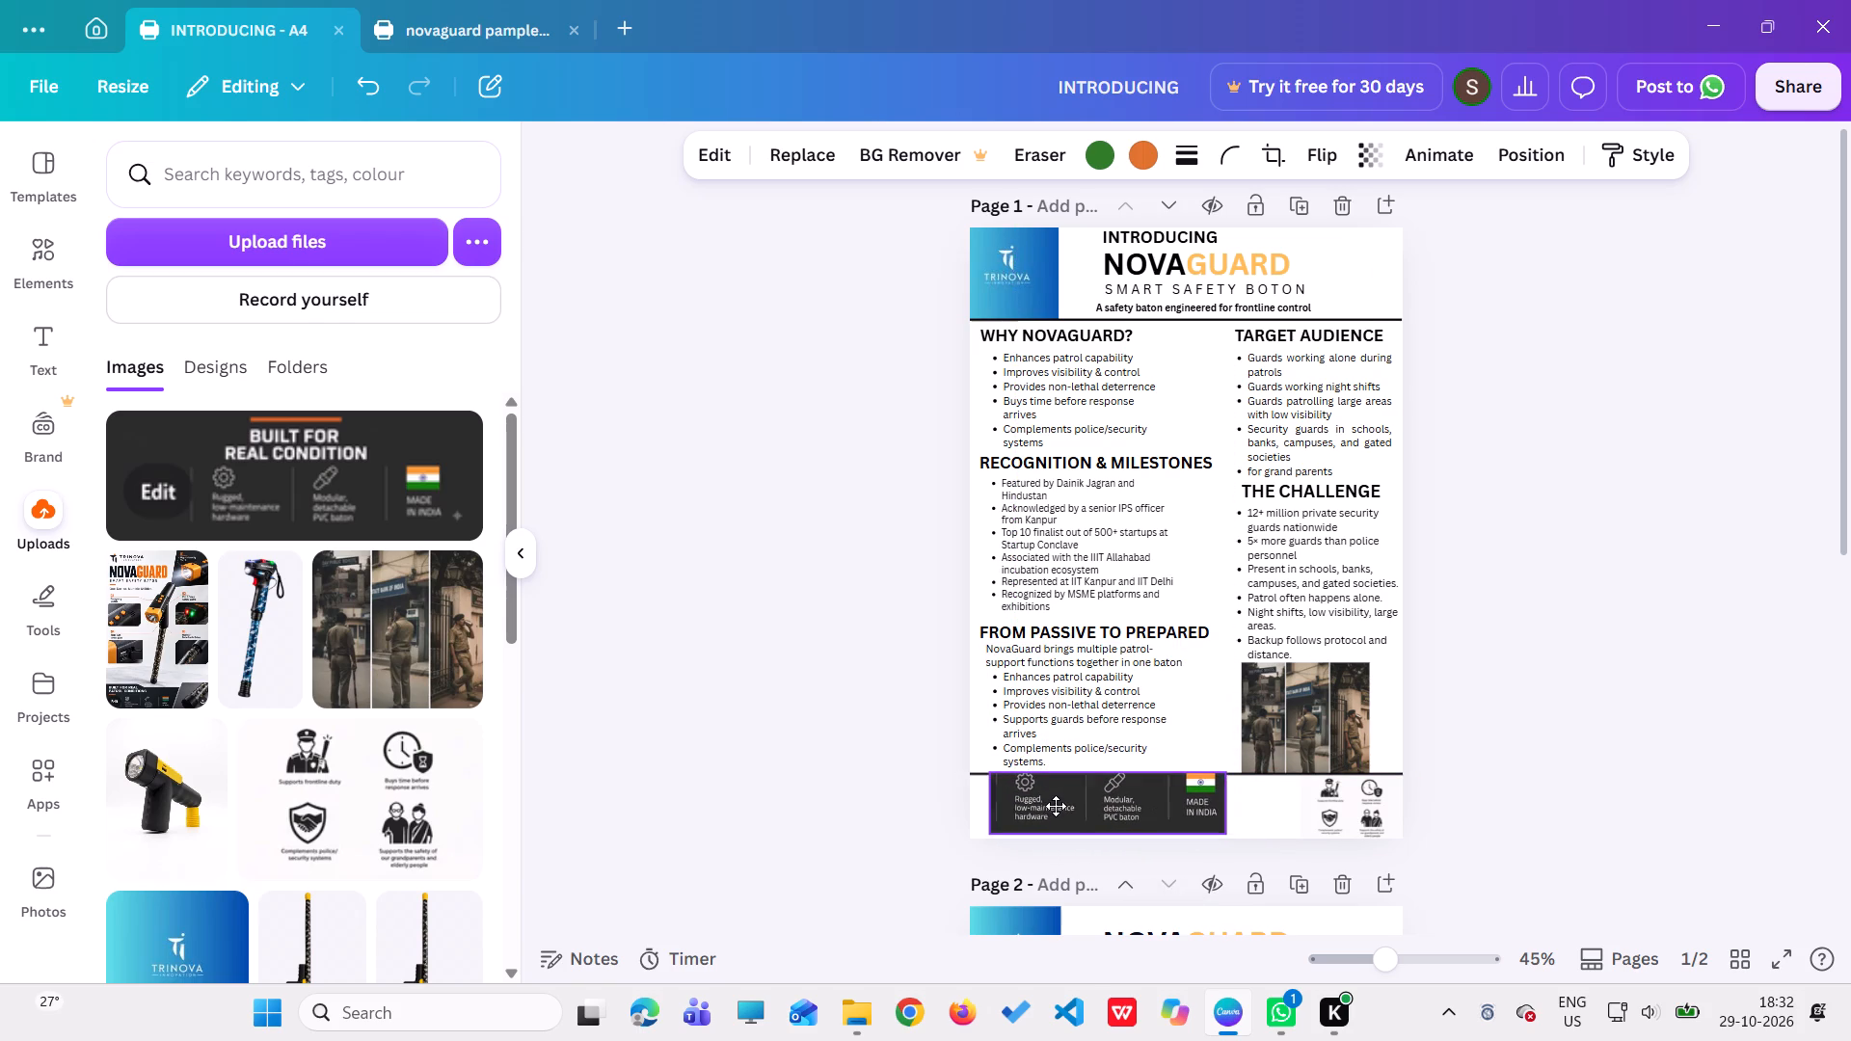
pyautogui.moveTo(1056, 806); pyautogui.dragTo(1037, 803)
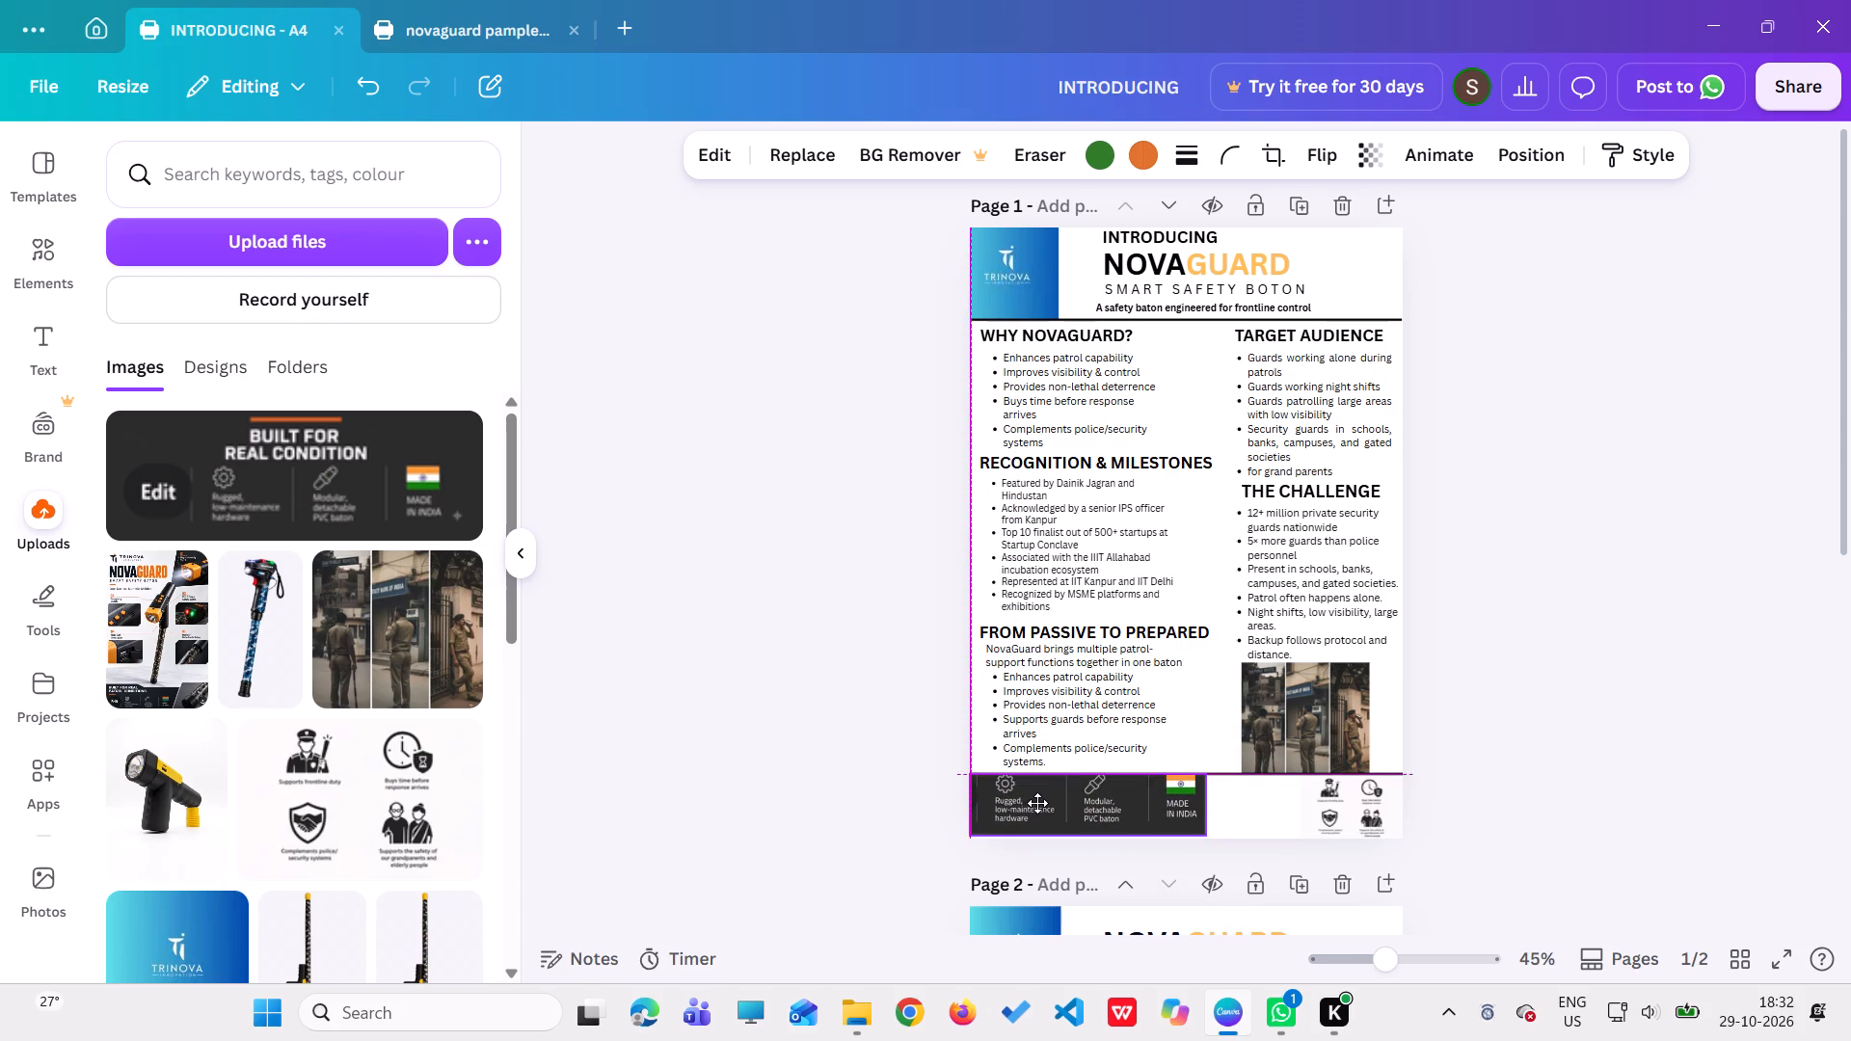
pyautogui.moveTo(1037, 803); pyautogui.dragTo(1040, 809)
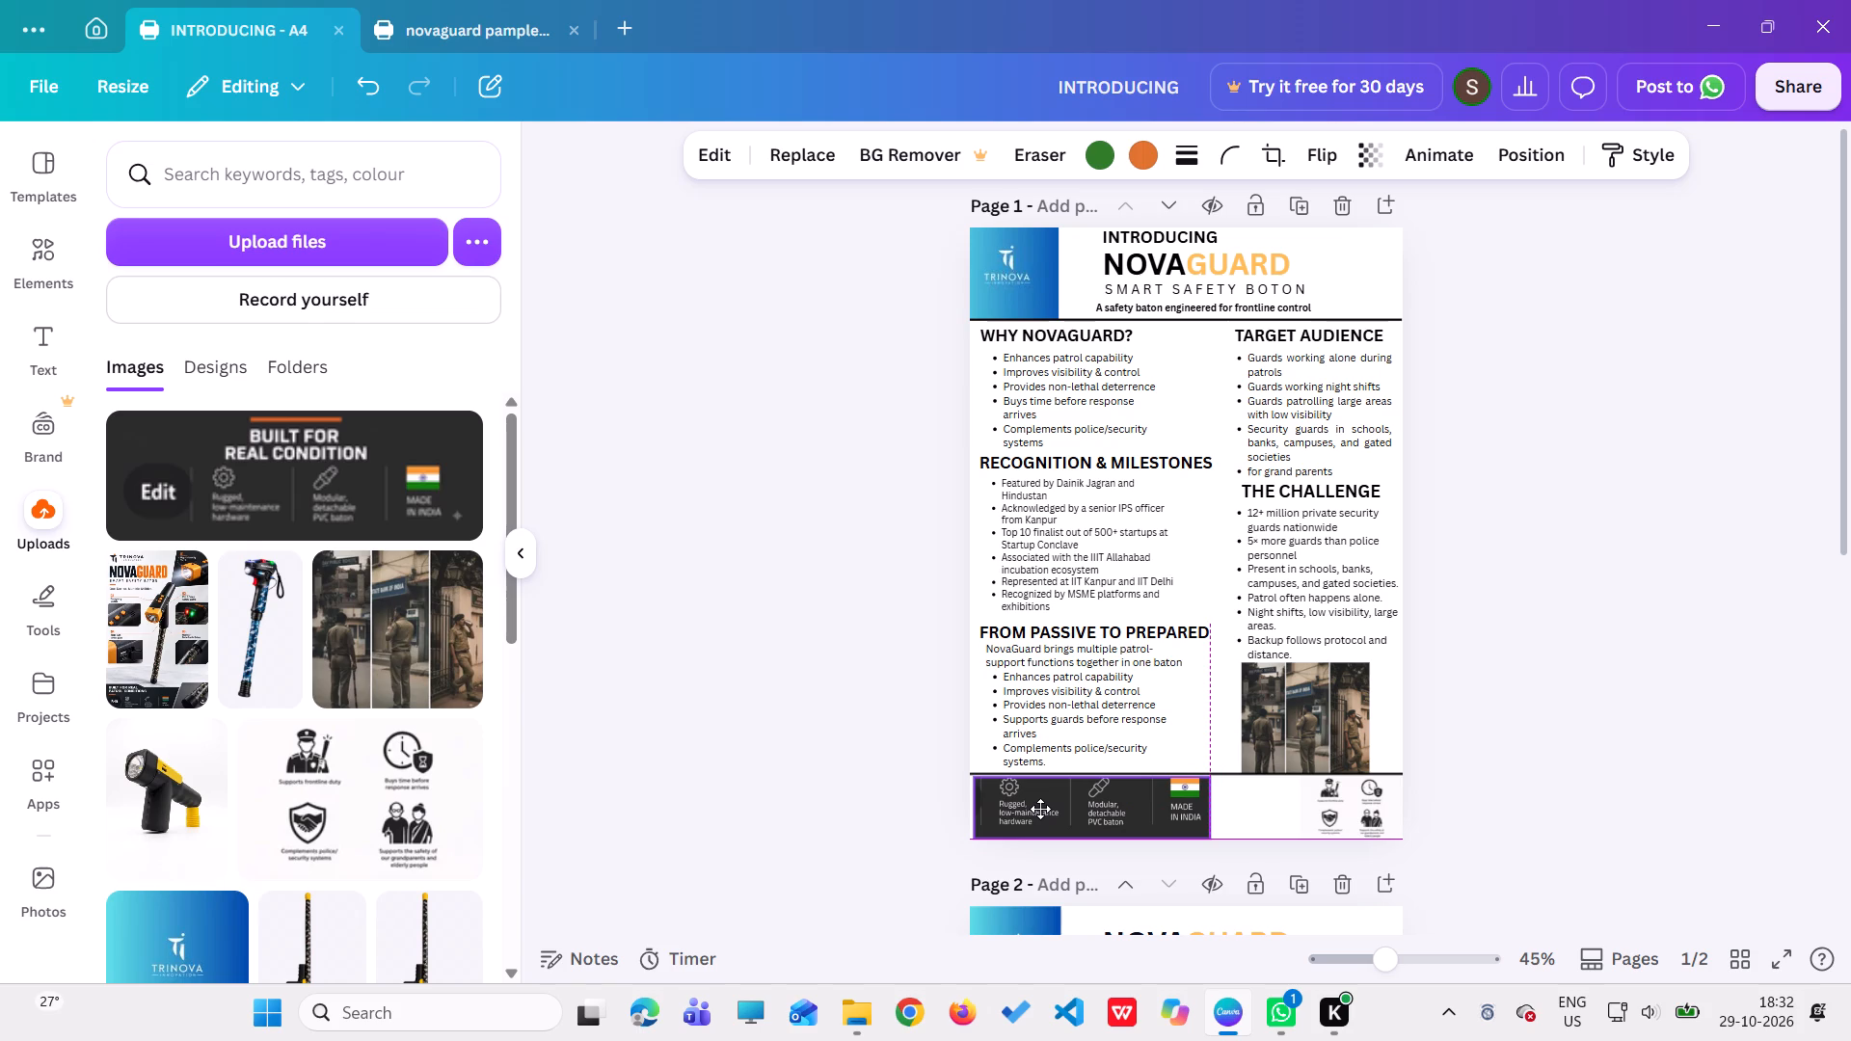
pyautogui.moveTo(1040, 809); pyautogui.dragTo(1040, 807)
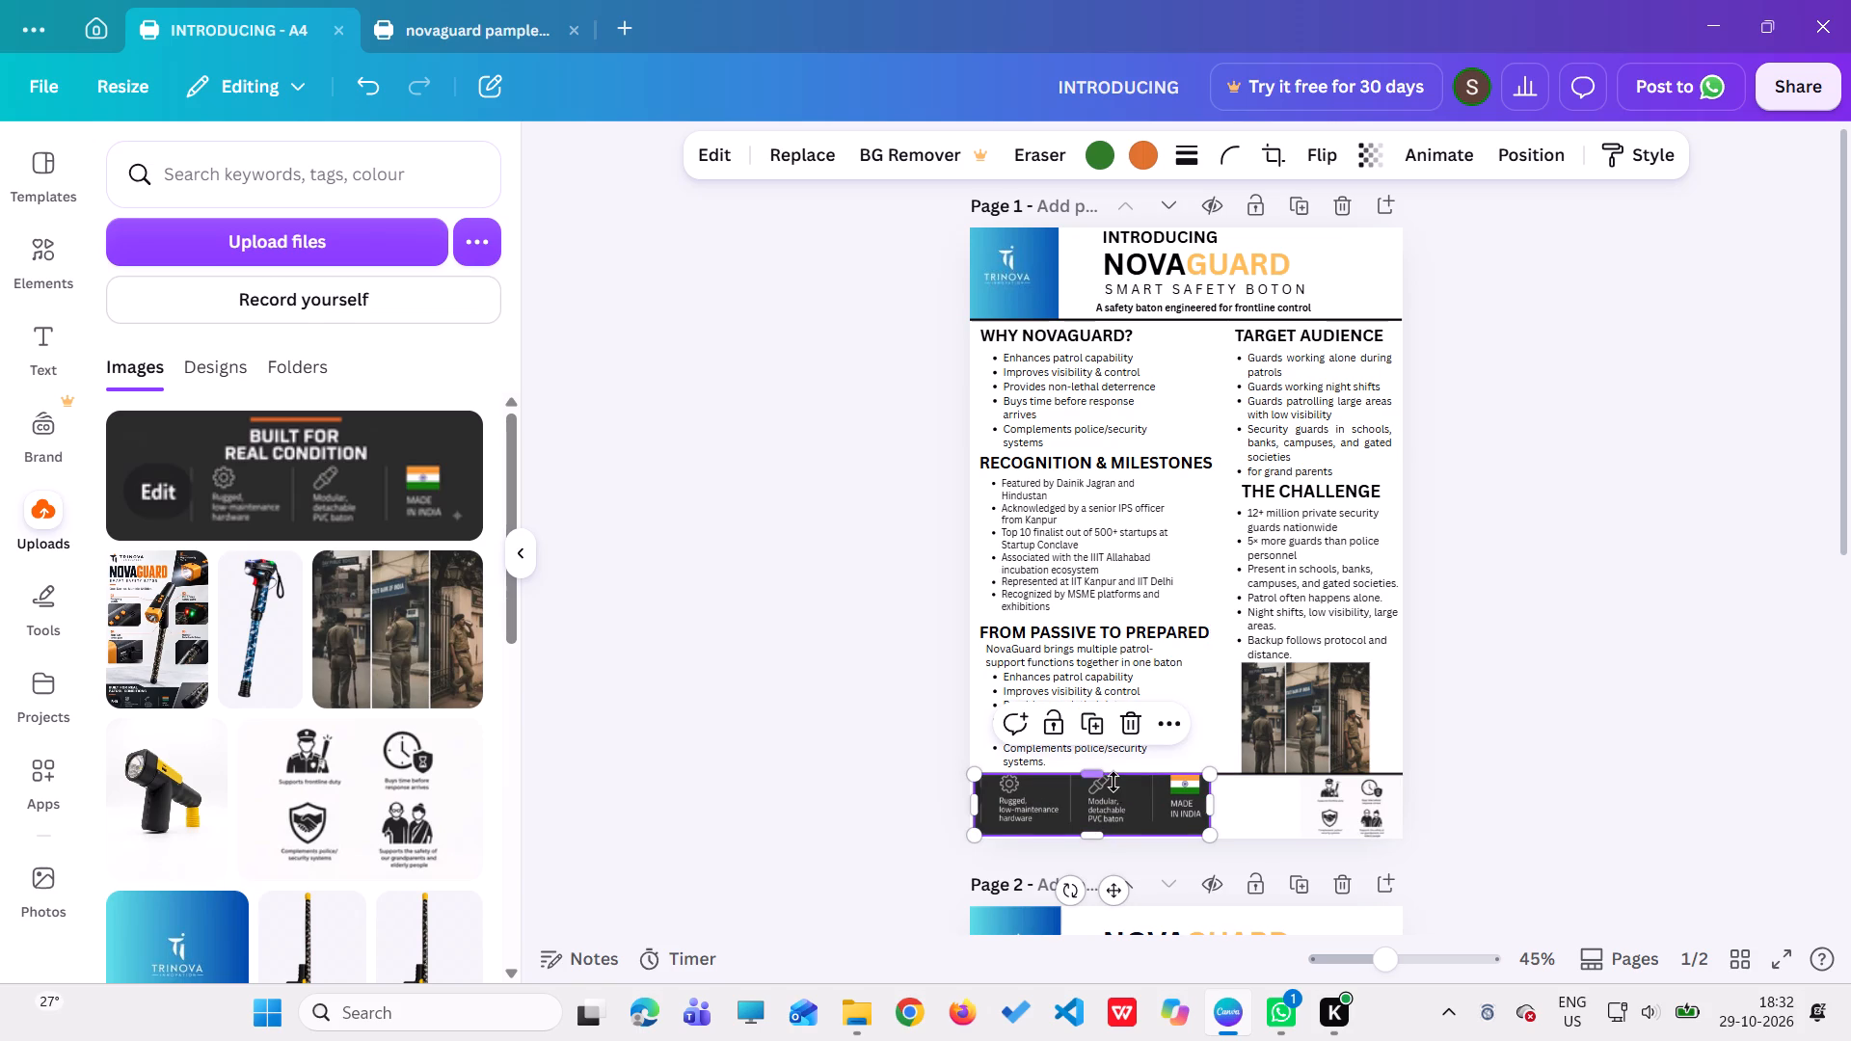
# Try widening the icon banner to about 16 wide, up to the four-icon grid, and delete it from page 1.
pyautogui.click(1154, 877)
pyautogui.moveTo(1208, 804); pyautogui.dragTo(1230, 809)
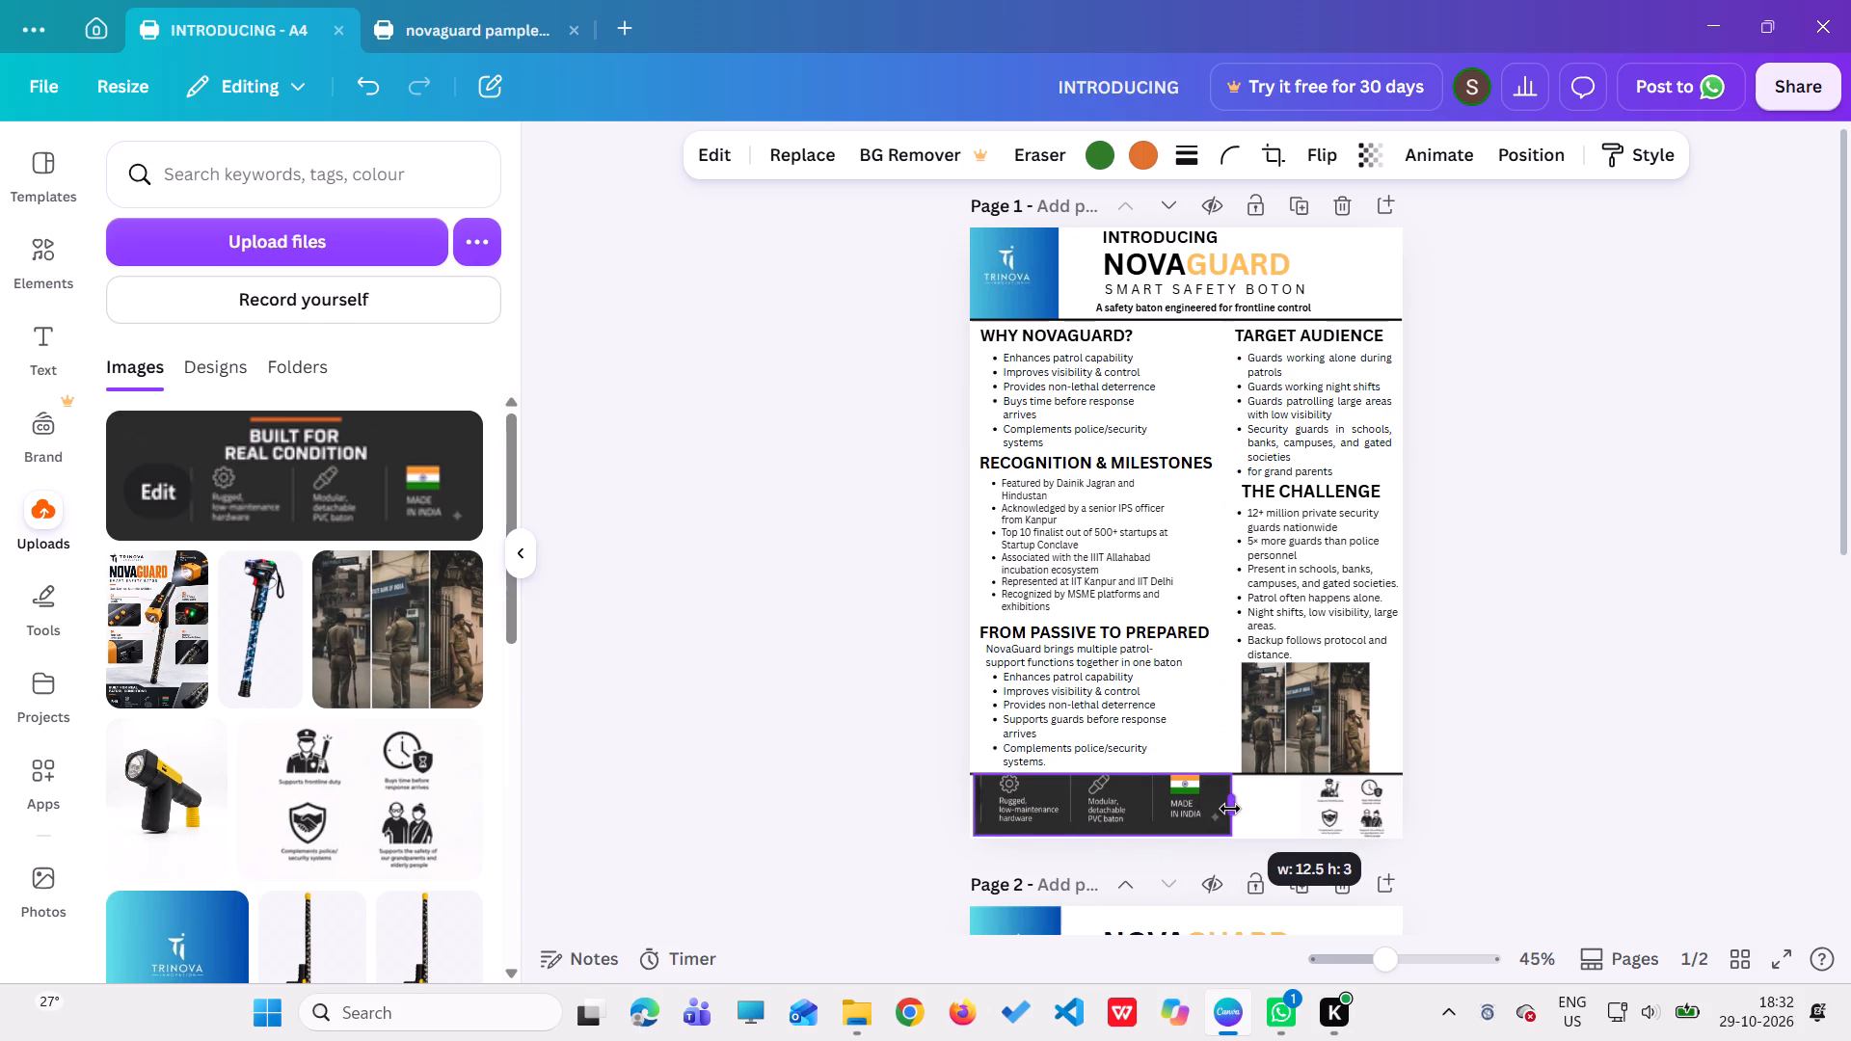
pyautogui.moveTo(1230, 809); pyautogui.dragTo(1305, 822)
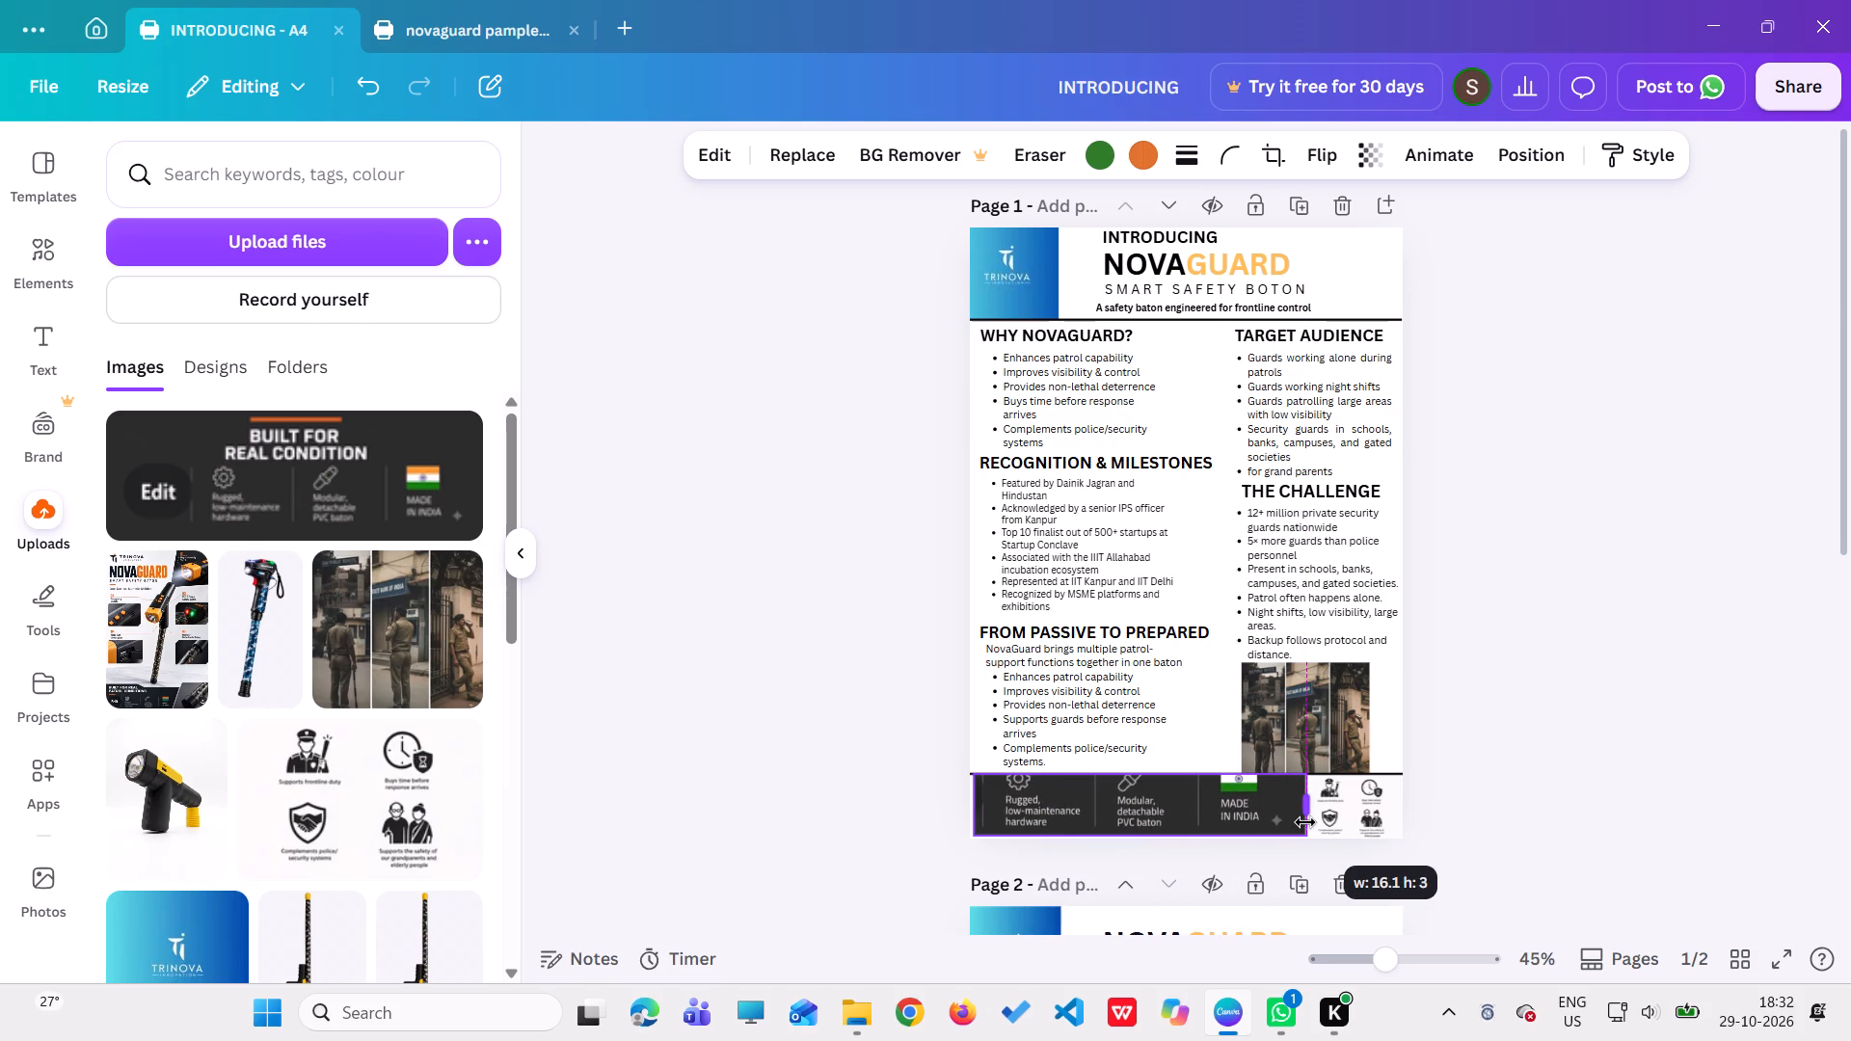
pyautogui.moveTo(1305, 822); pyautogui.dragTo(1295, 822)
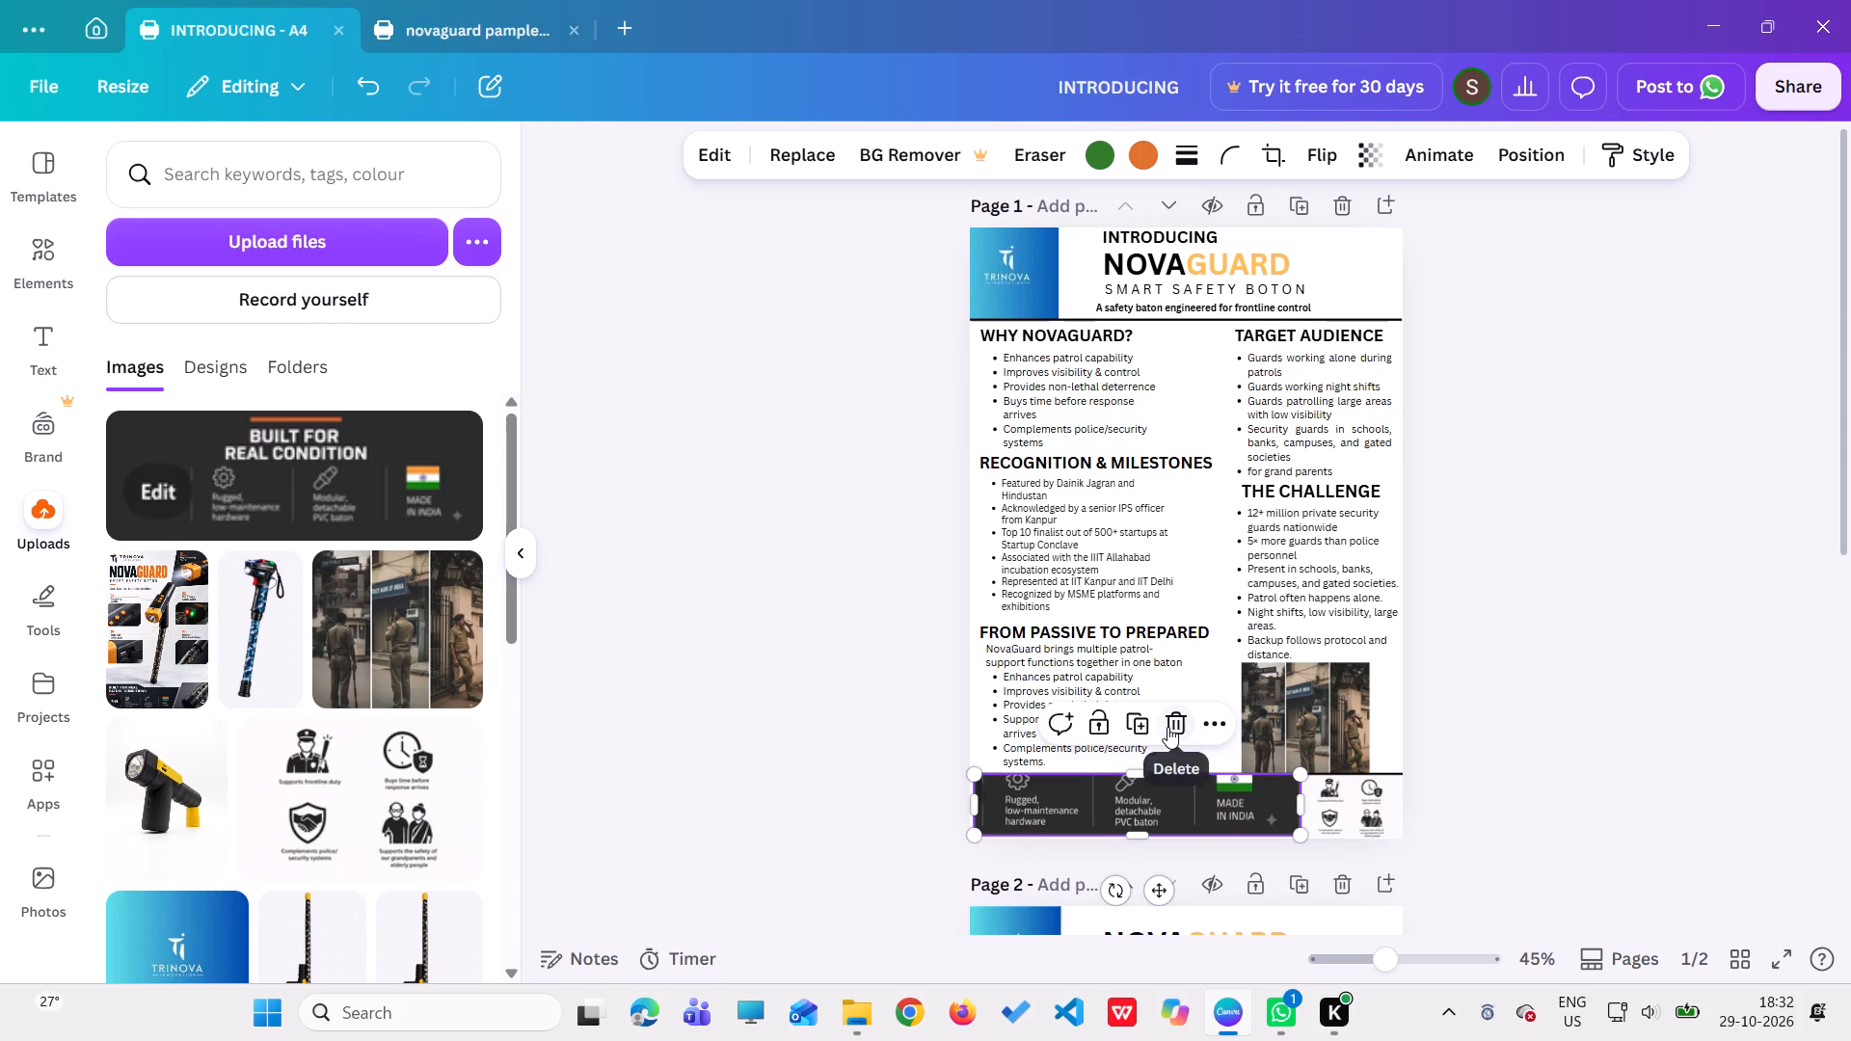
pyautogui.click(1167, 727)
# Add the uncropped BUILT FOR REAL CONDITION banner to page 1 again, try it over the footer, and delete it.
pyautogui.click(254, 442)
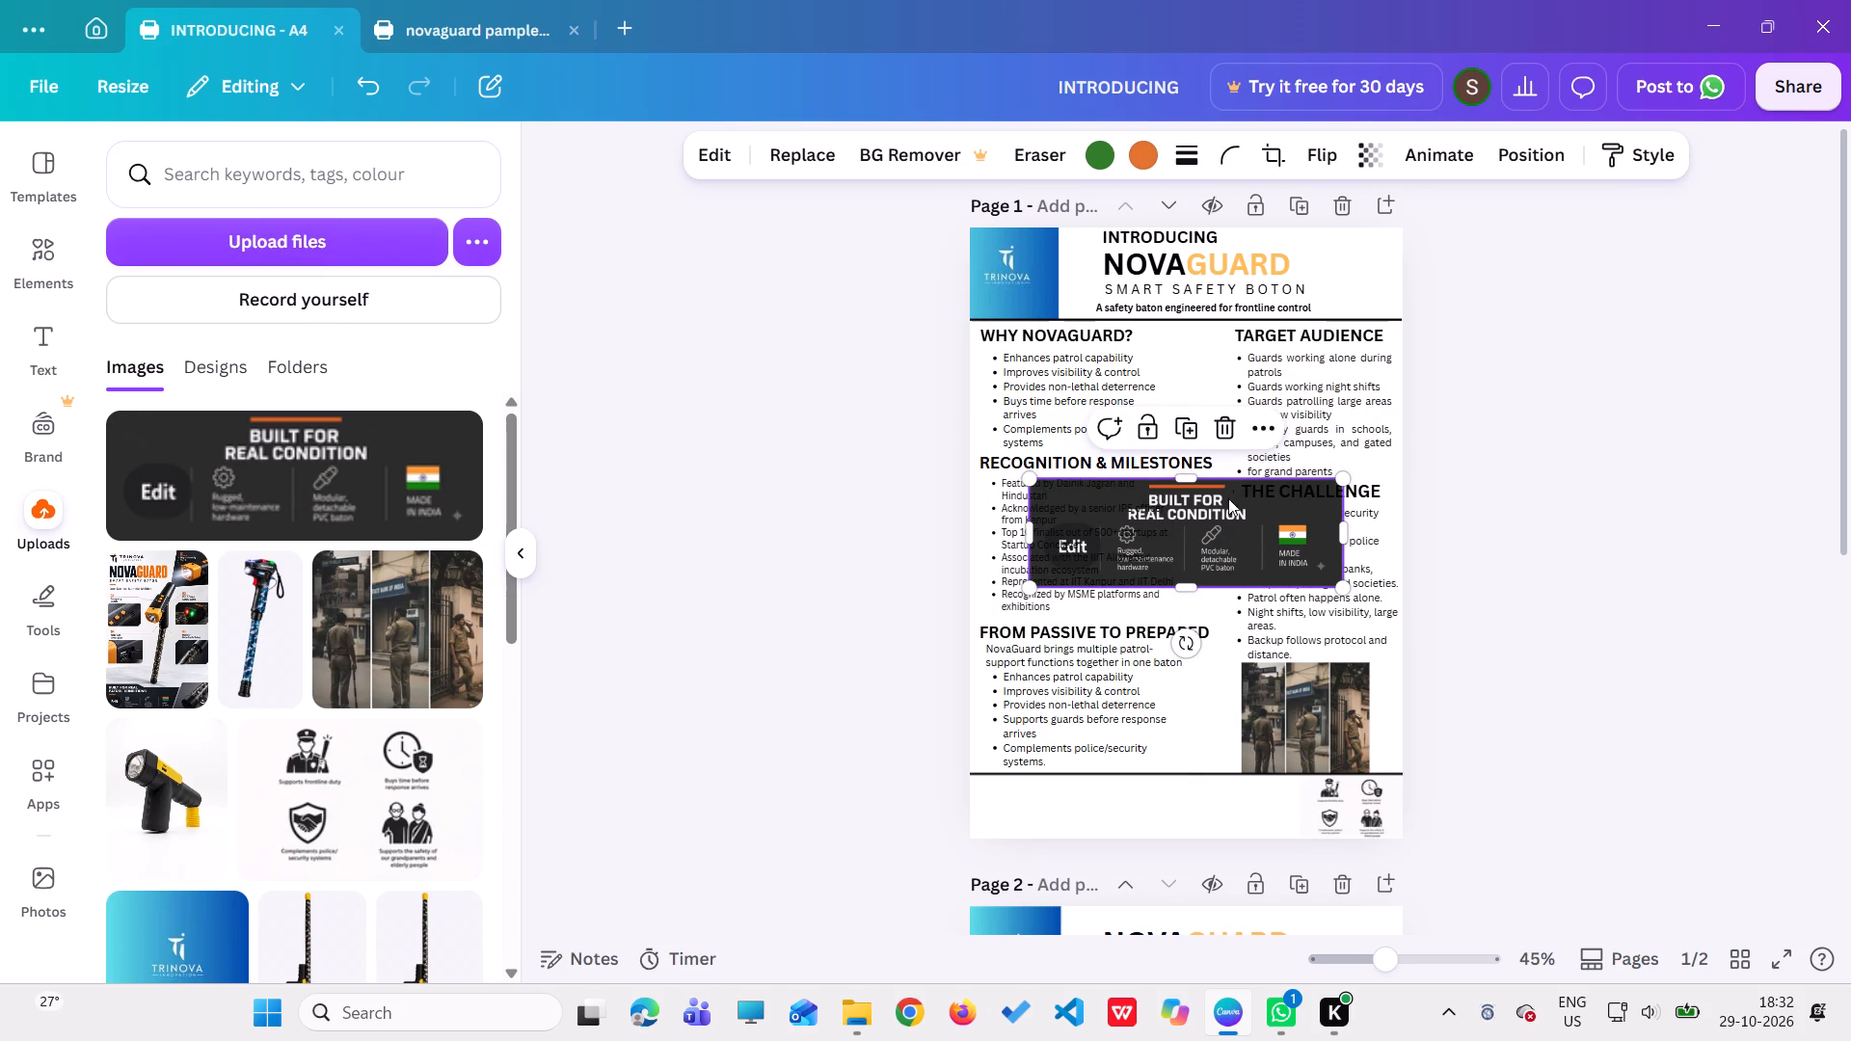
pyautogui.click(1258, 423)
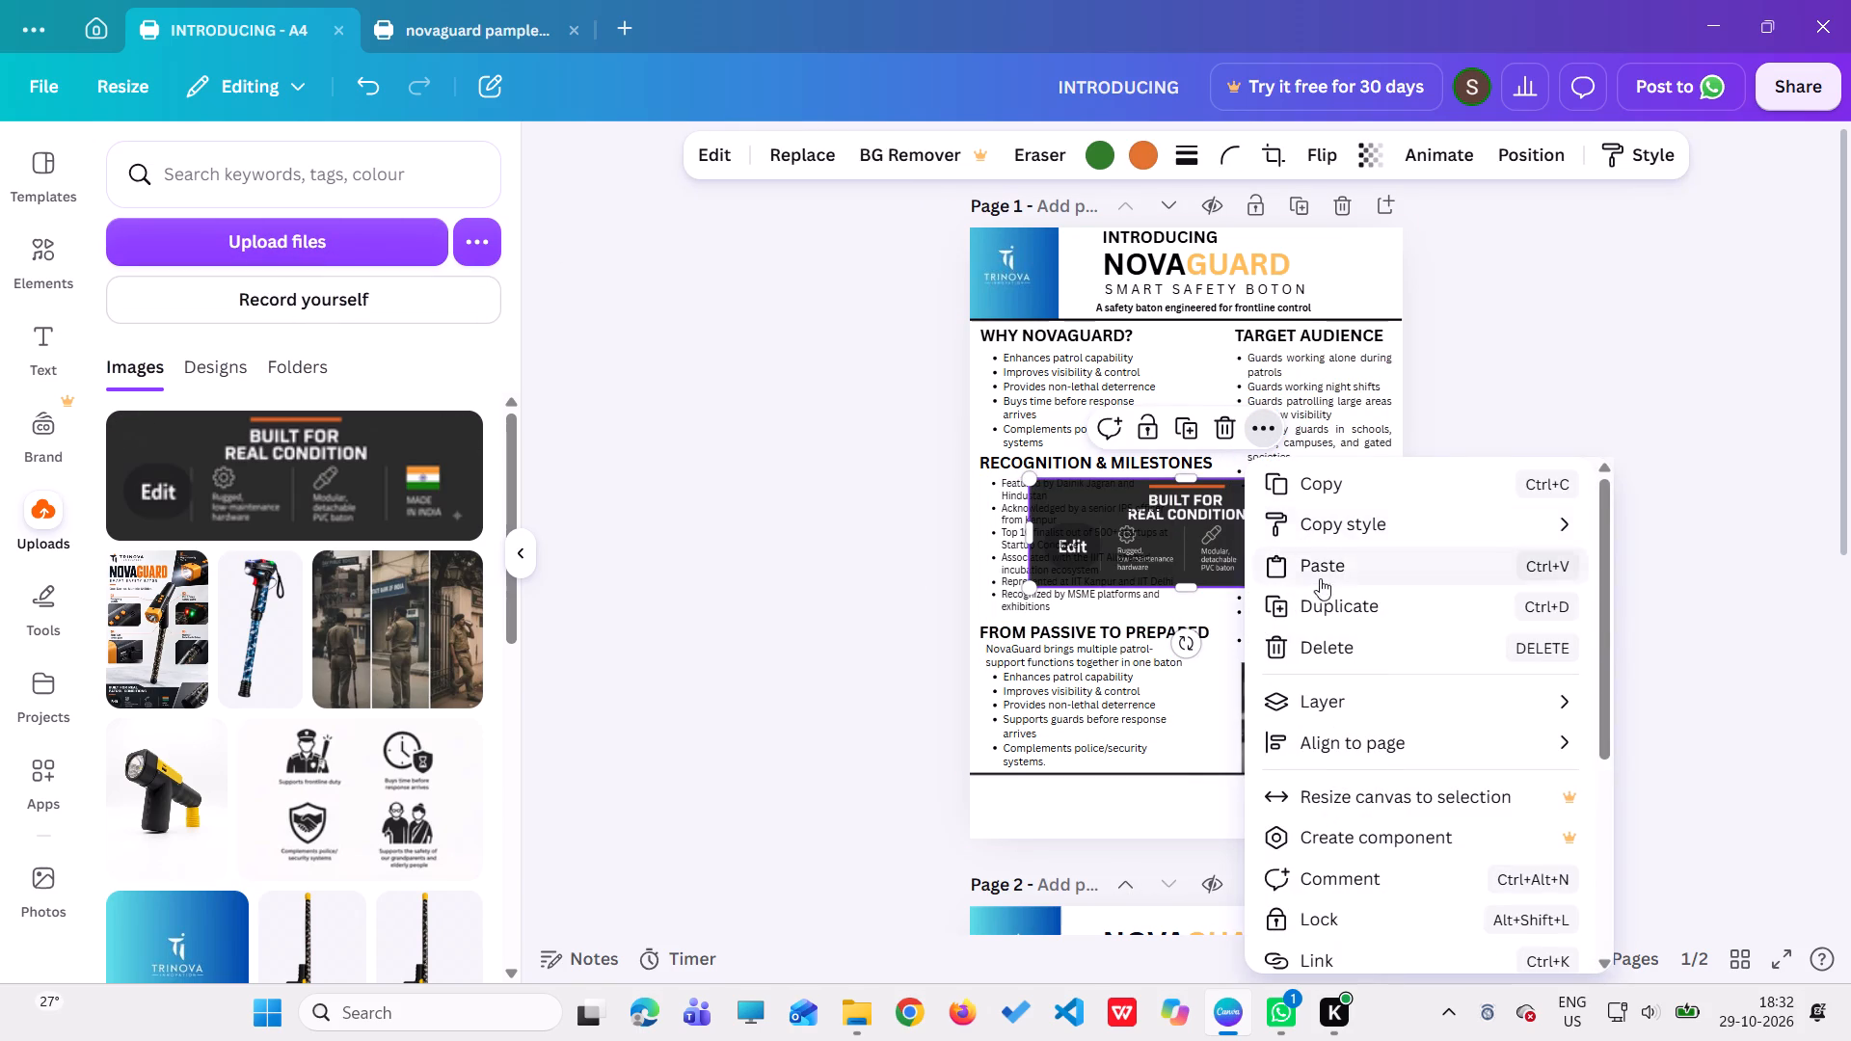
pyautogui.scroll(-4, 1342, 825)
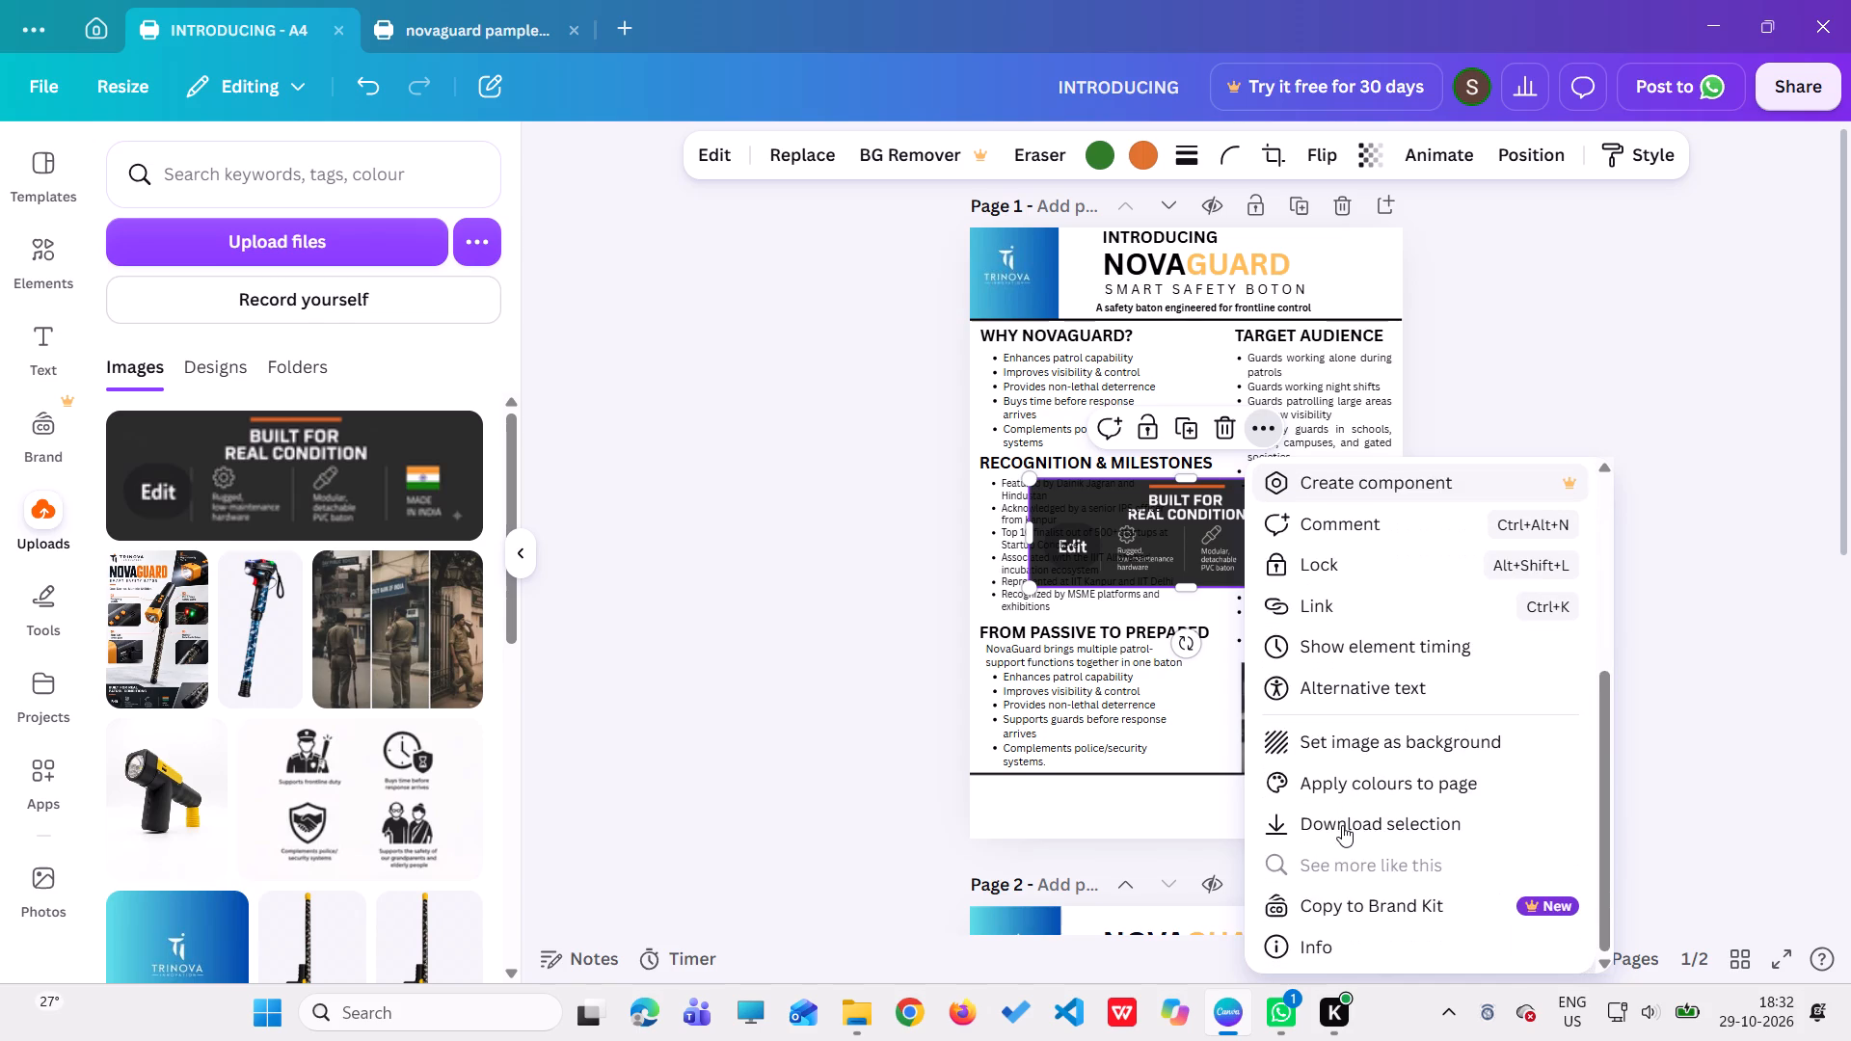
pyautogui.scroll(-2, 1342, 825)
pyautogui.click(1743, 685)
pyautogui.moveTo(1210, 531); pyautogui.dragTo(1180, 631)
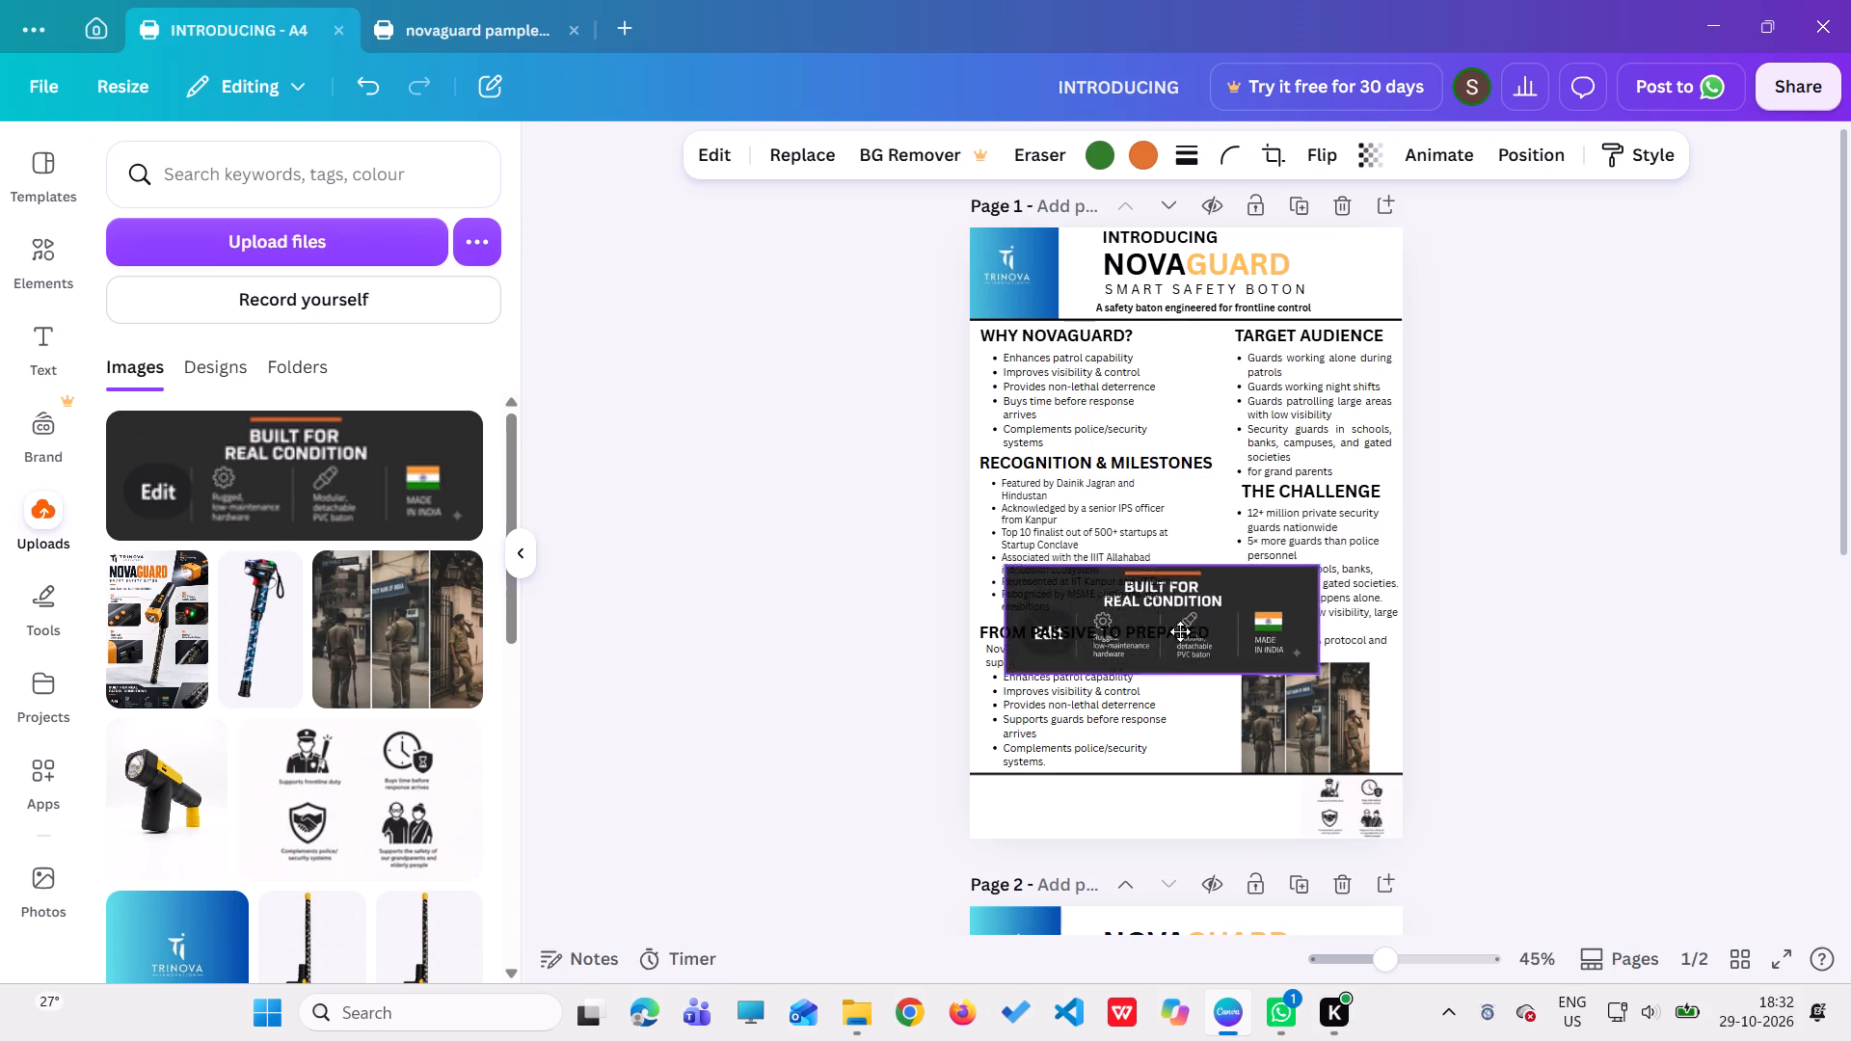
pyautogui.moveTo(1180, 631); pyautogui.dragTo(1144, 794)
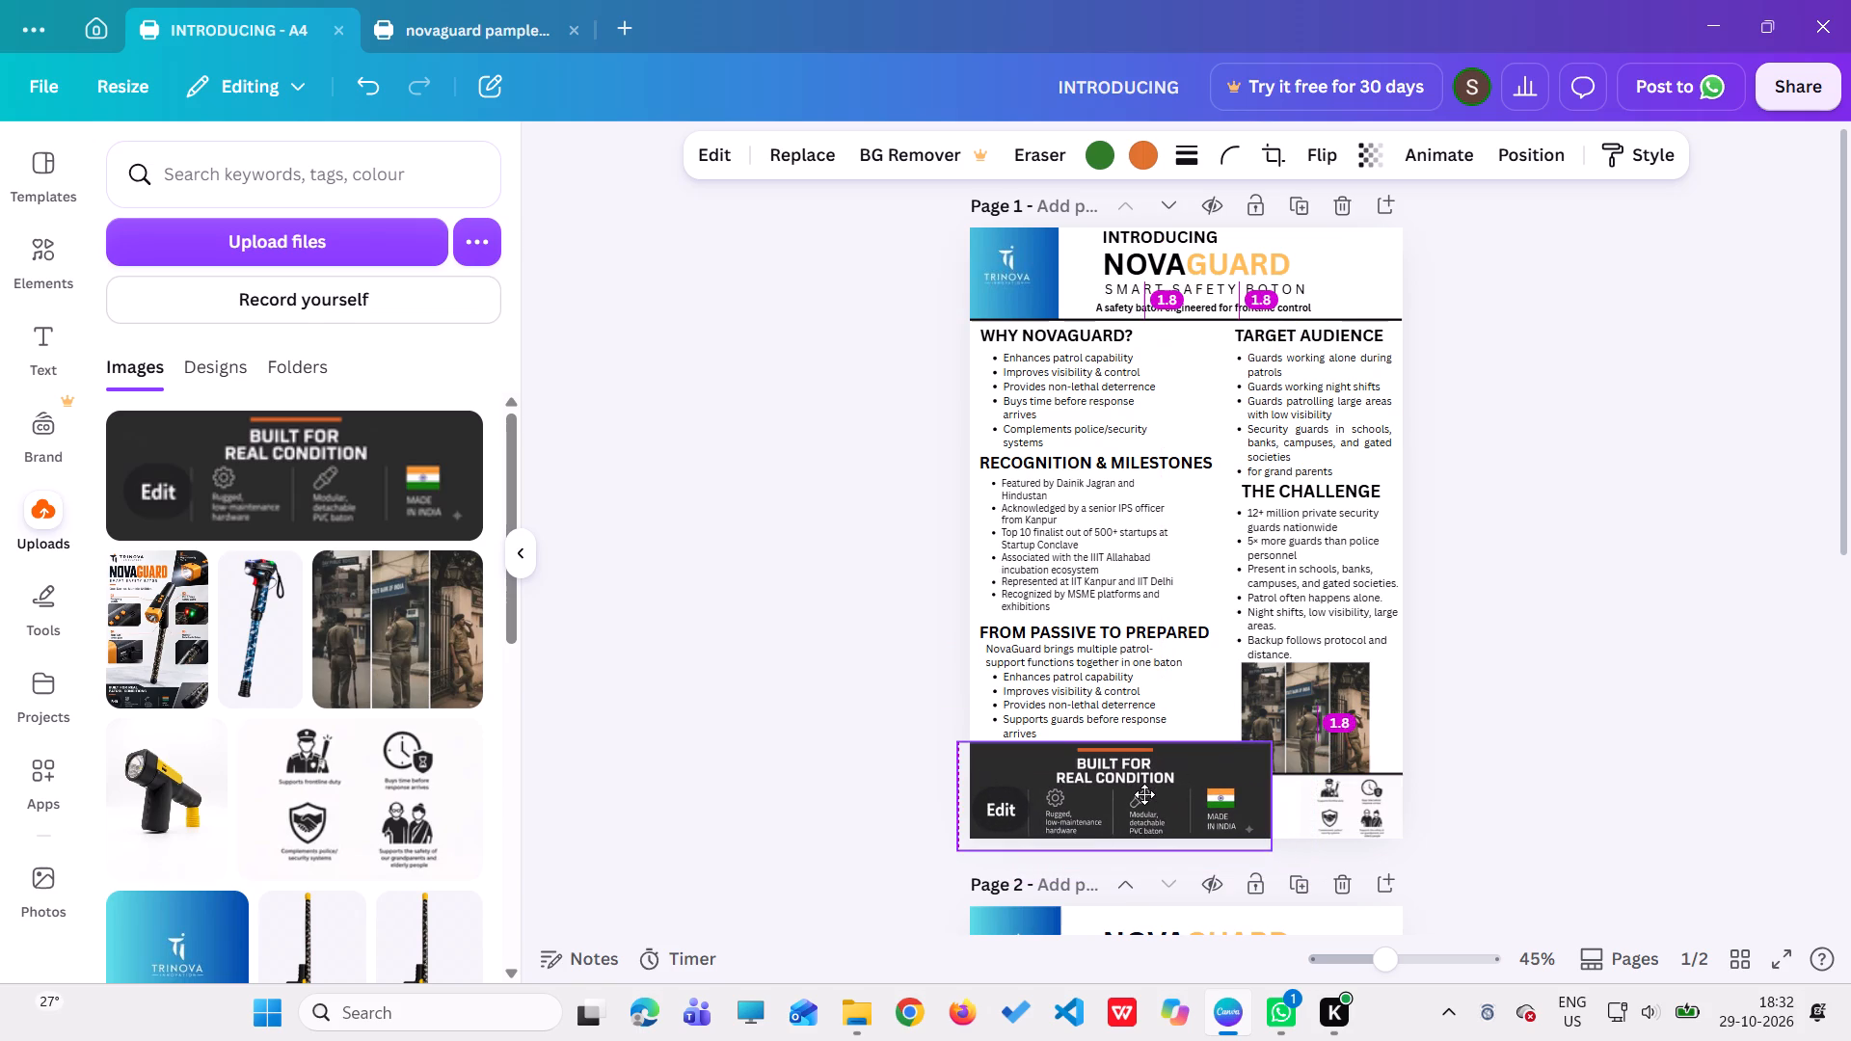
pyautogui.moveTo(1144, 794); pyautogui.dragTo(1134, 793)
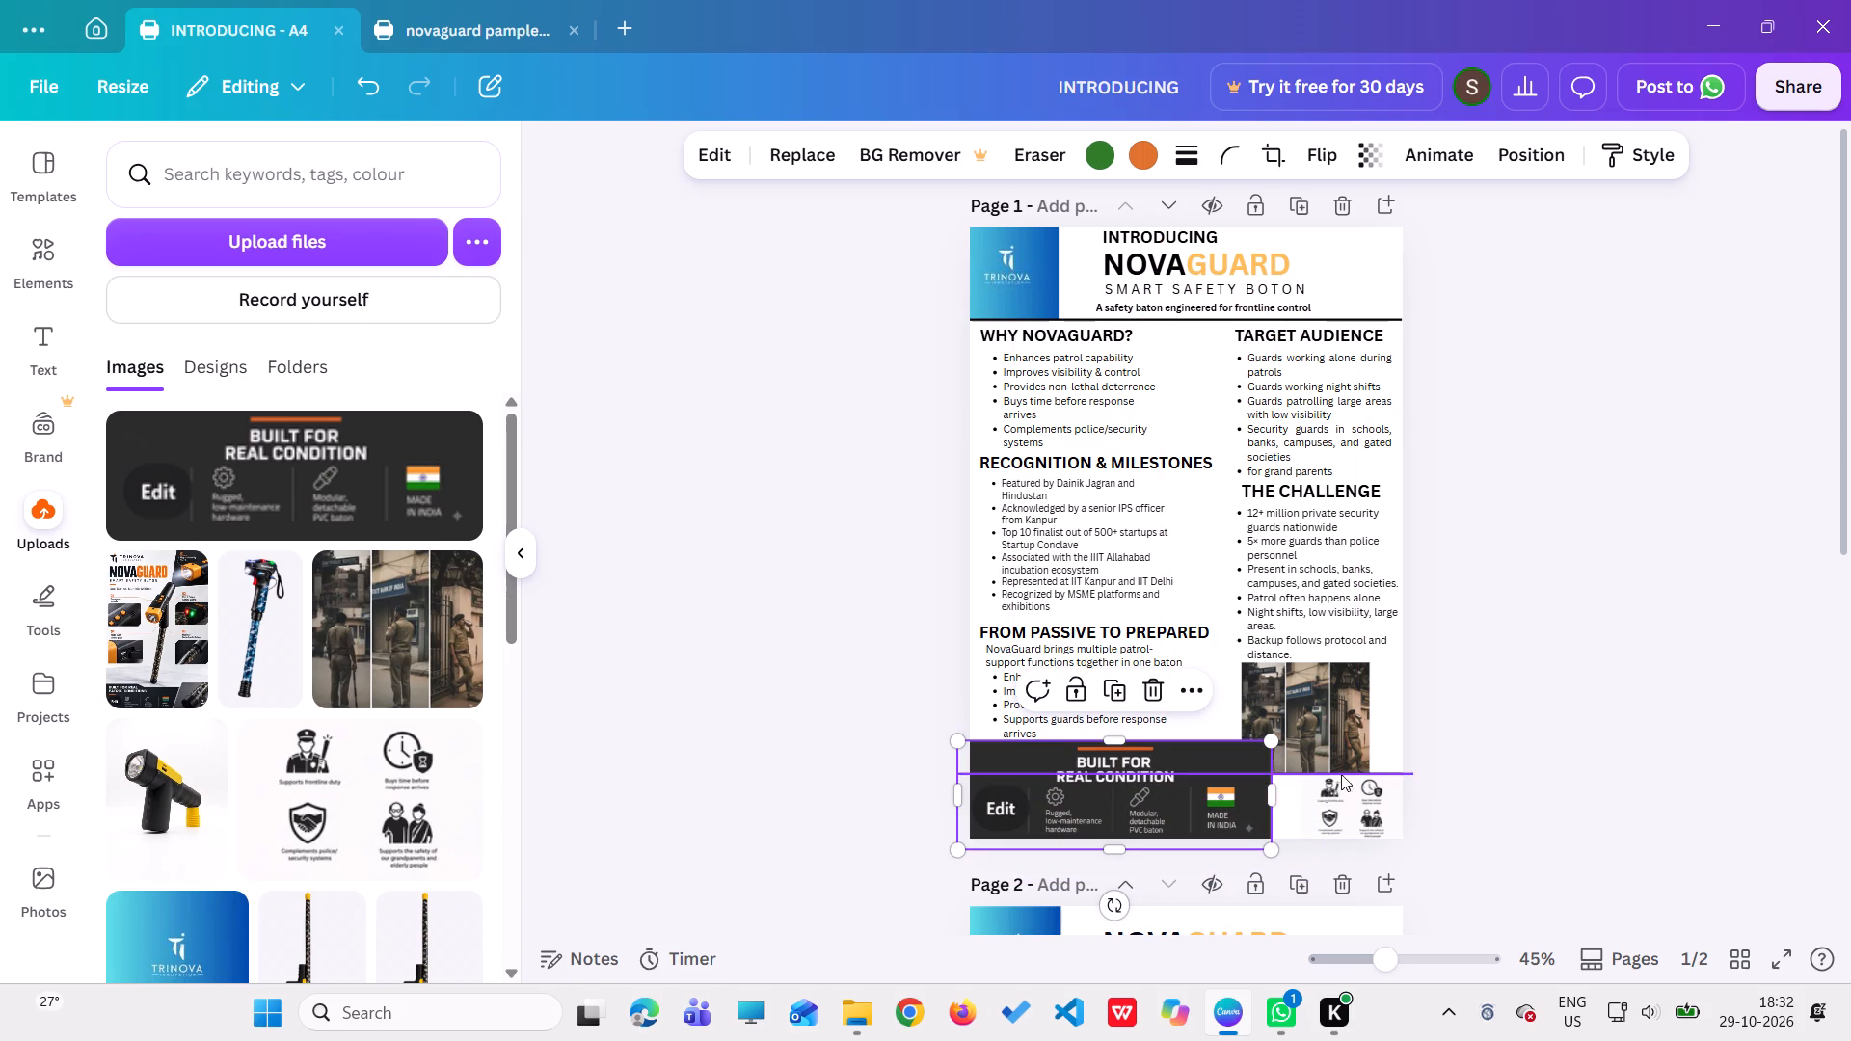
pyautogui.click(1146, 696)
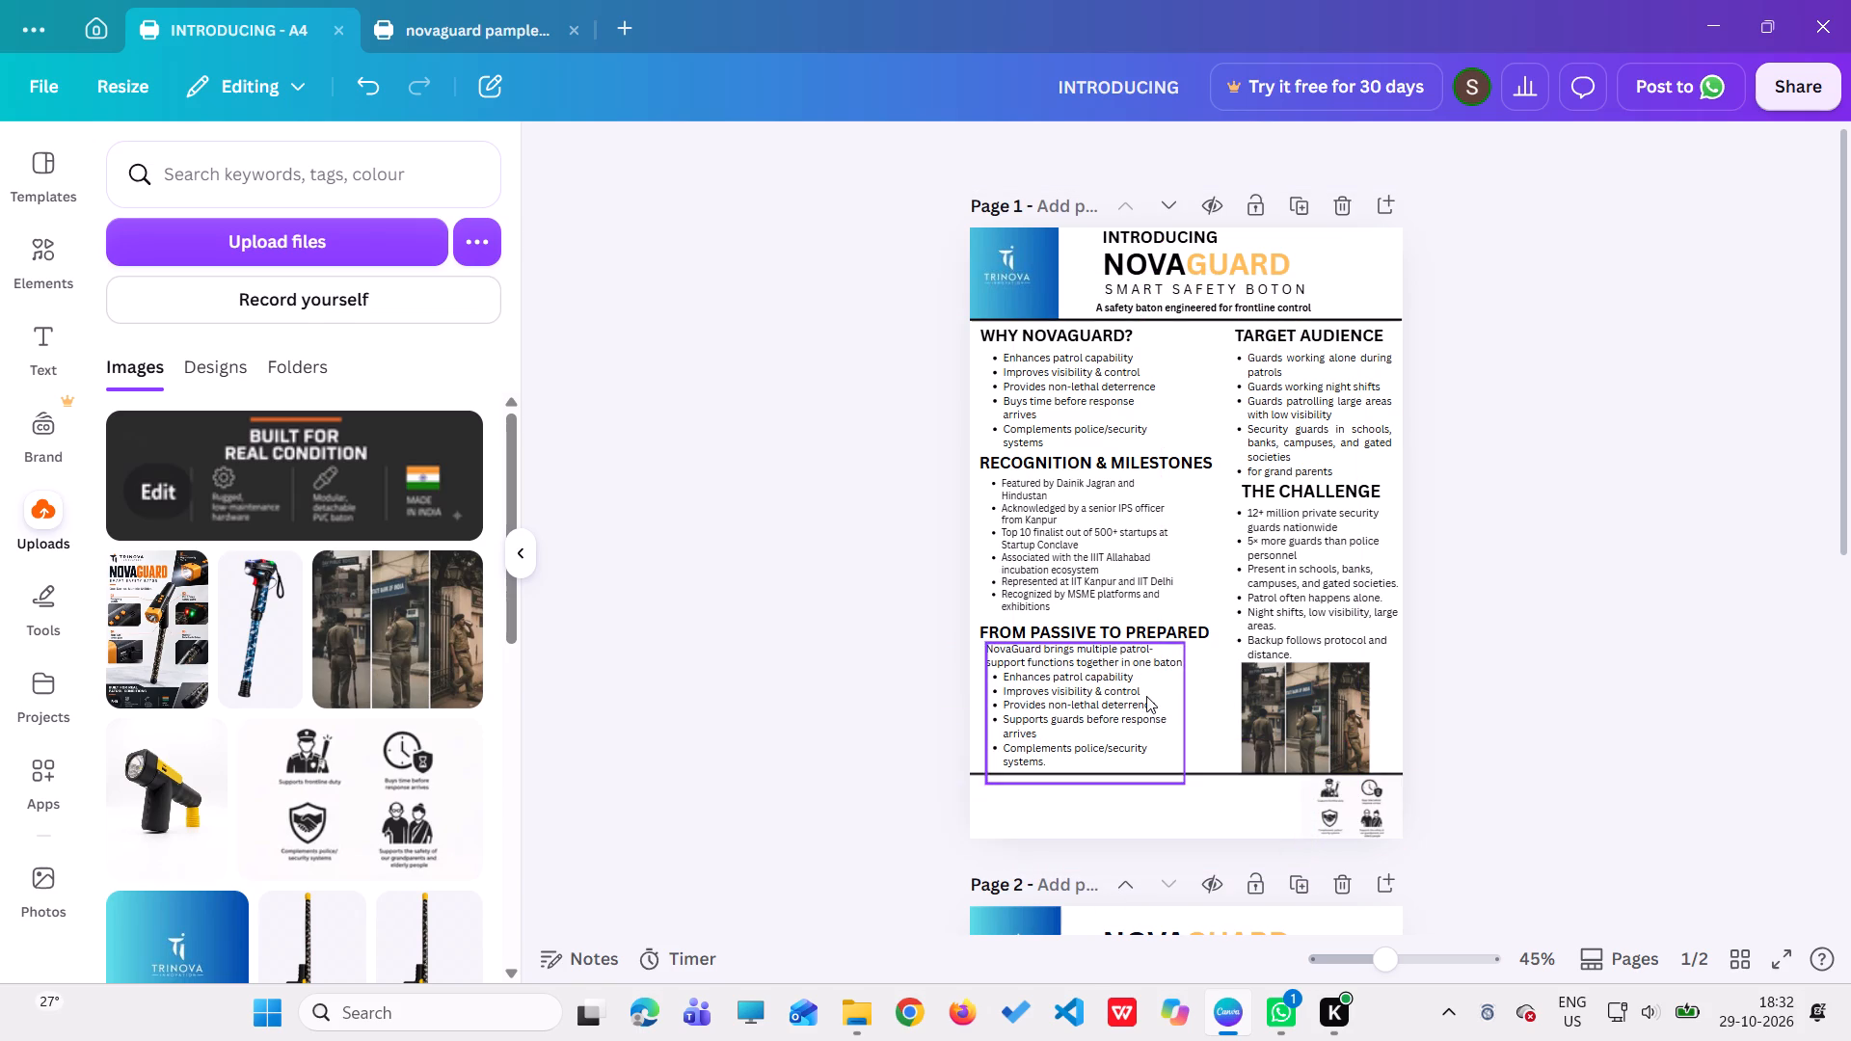
# Move the BUILT FOR REAL CONDITION banner from the uploaded images to the trash.
pyautogui.click(453, 432)
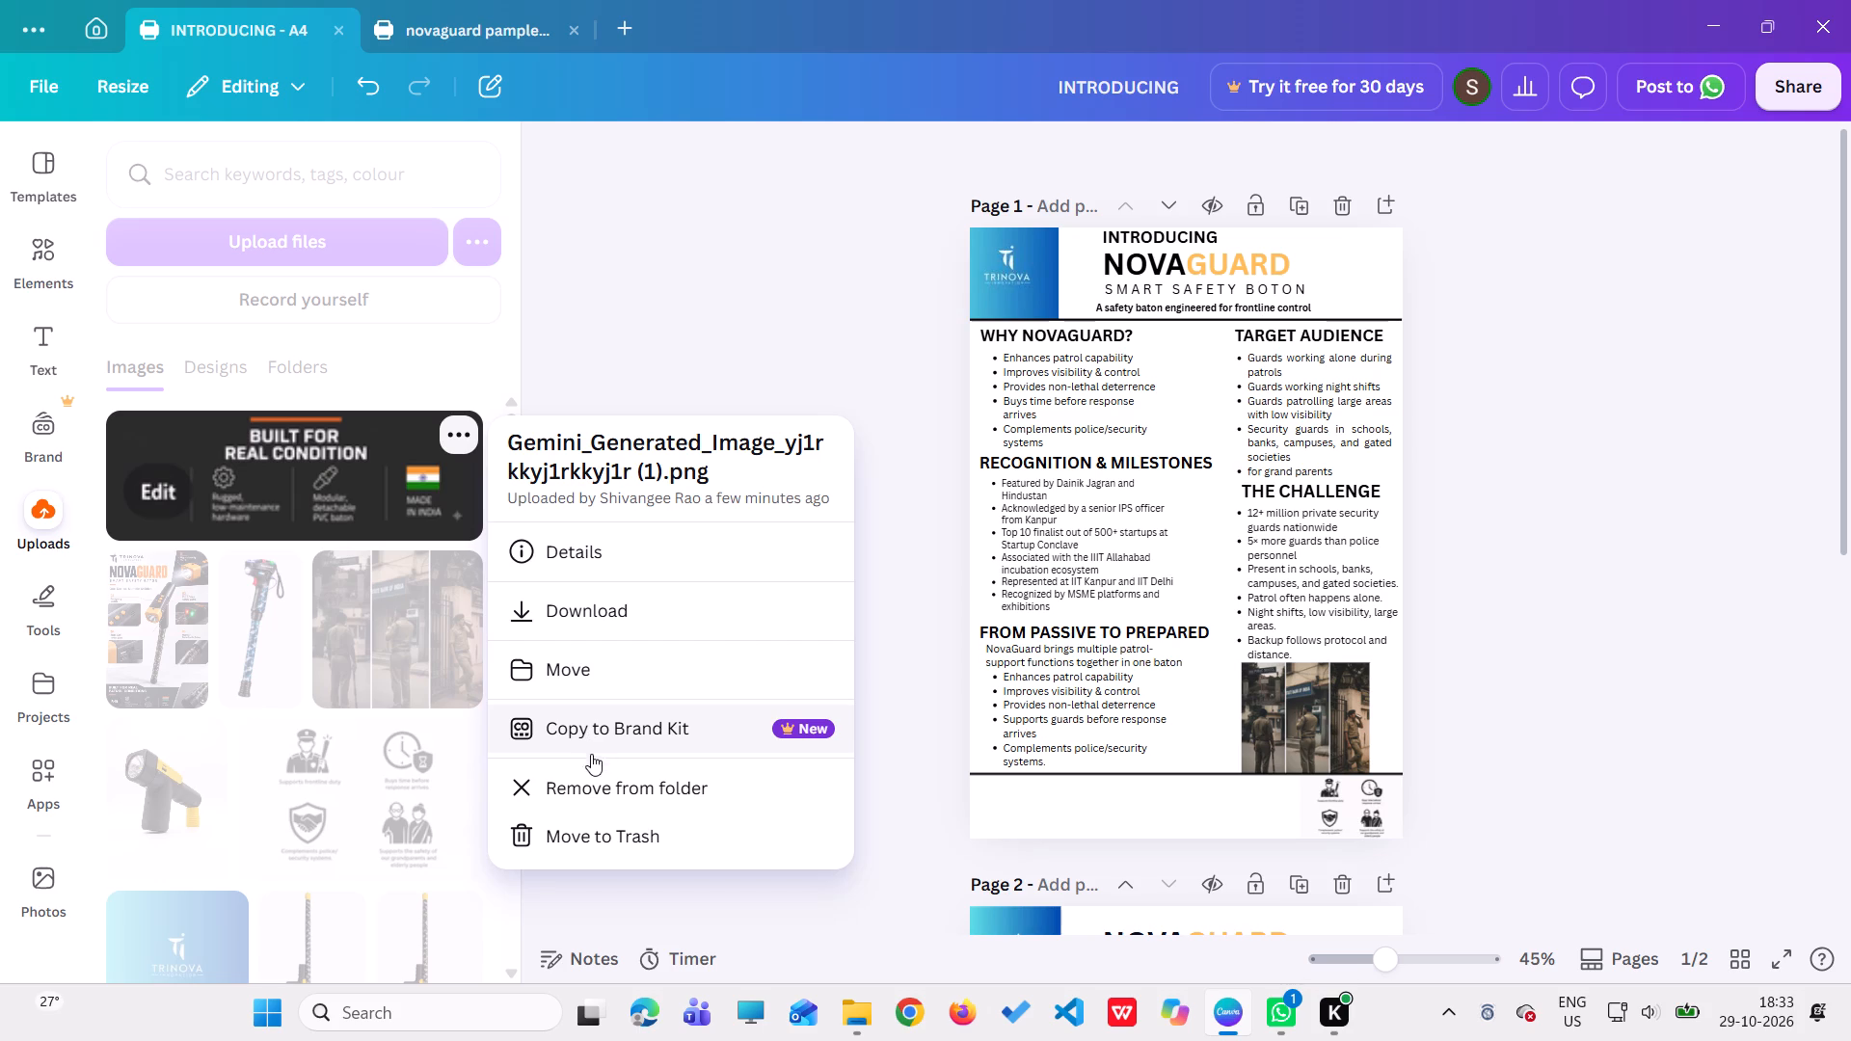
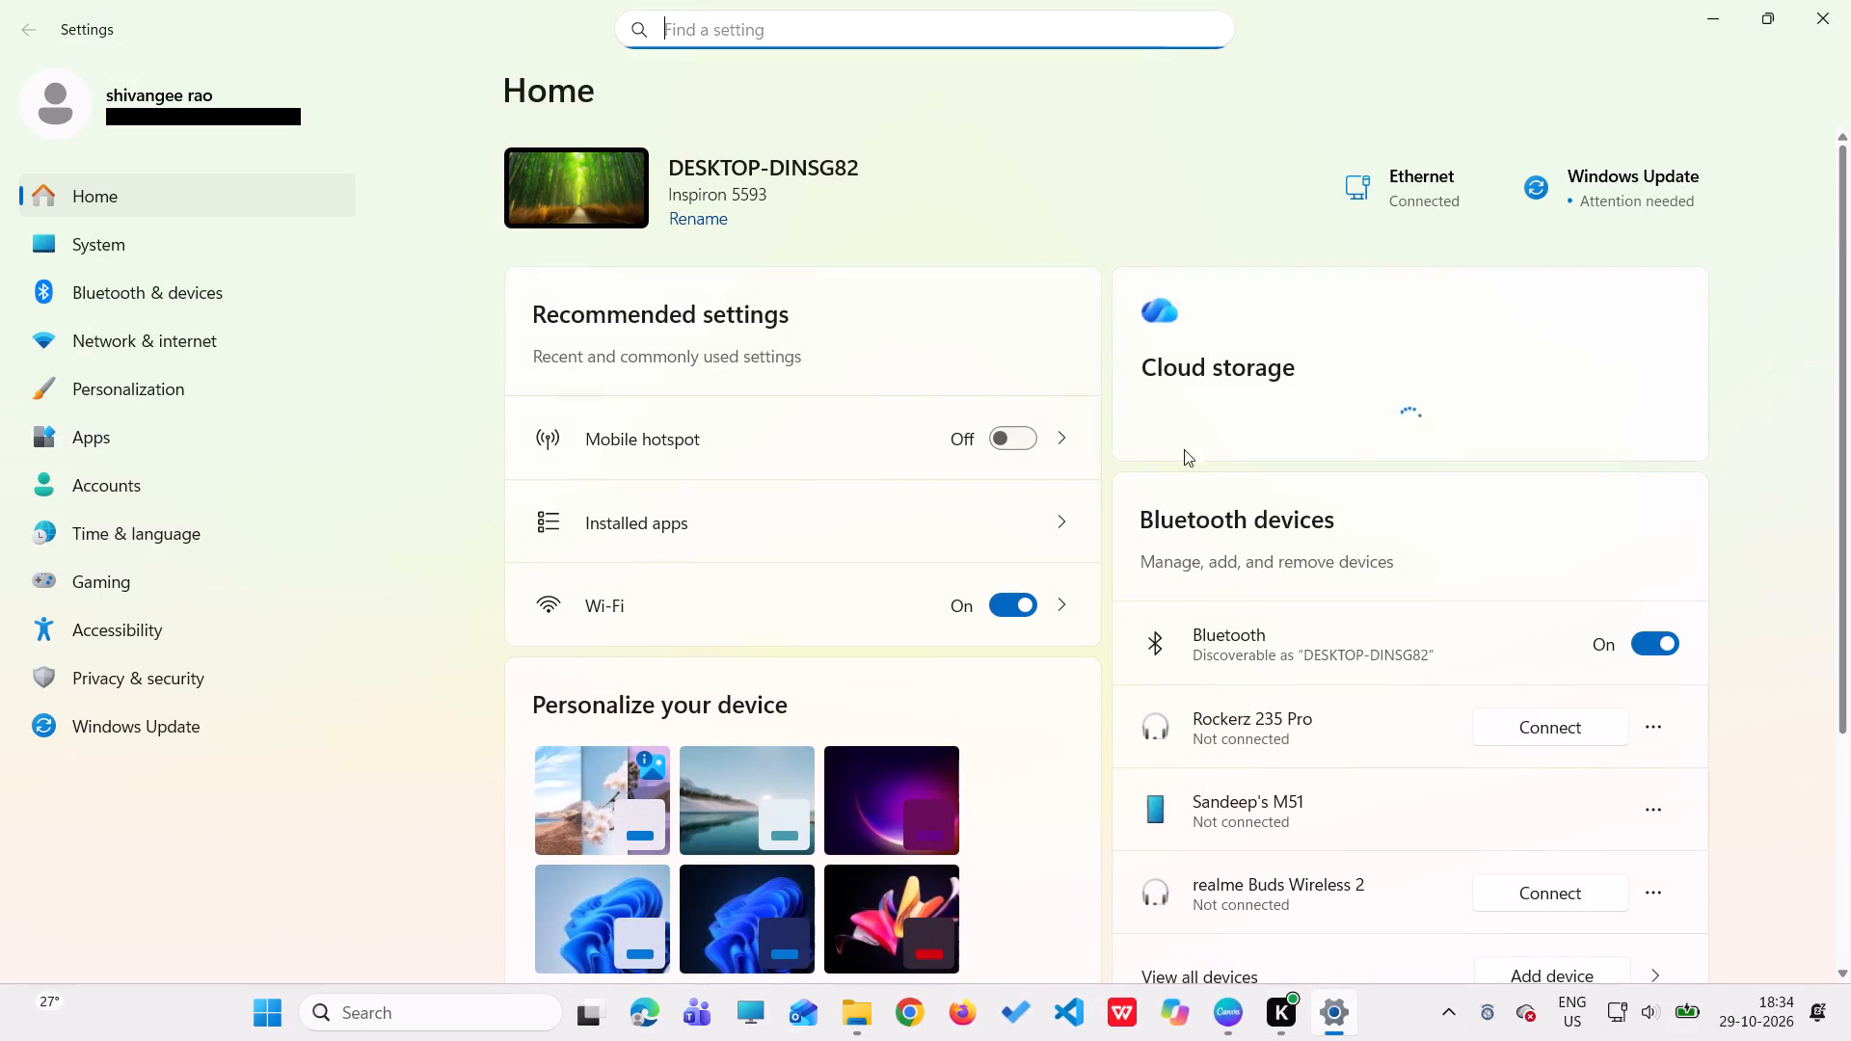
pyautogui.click(1007, 440)
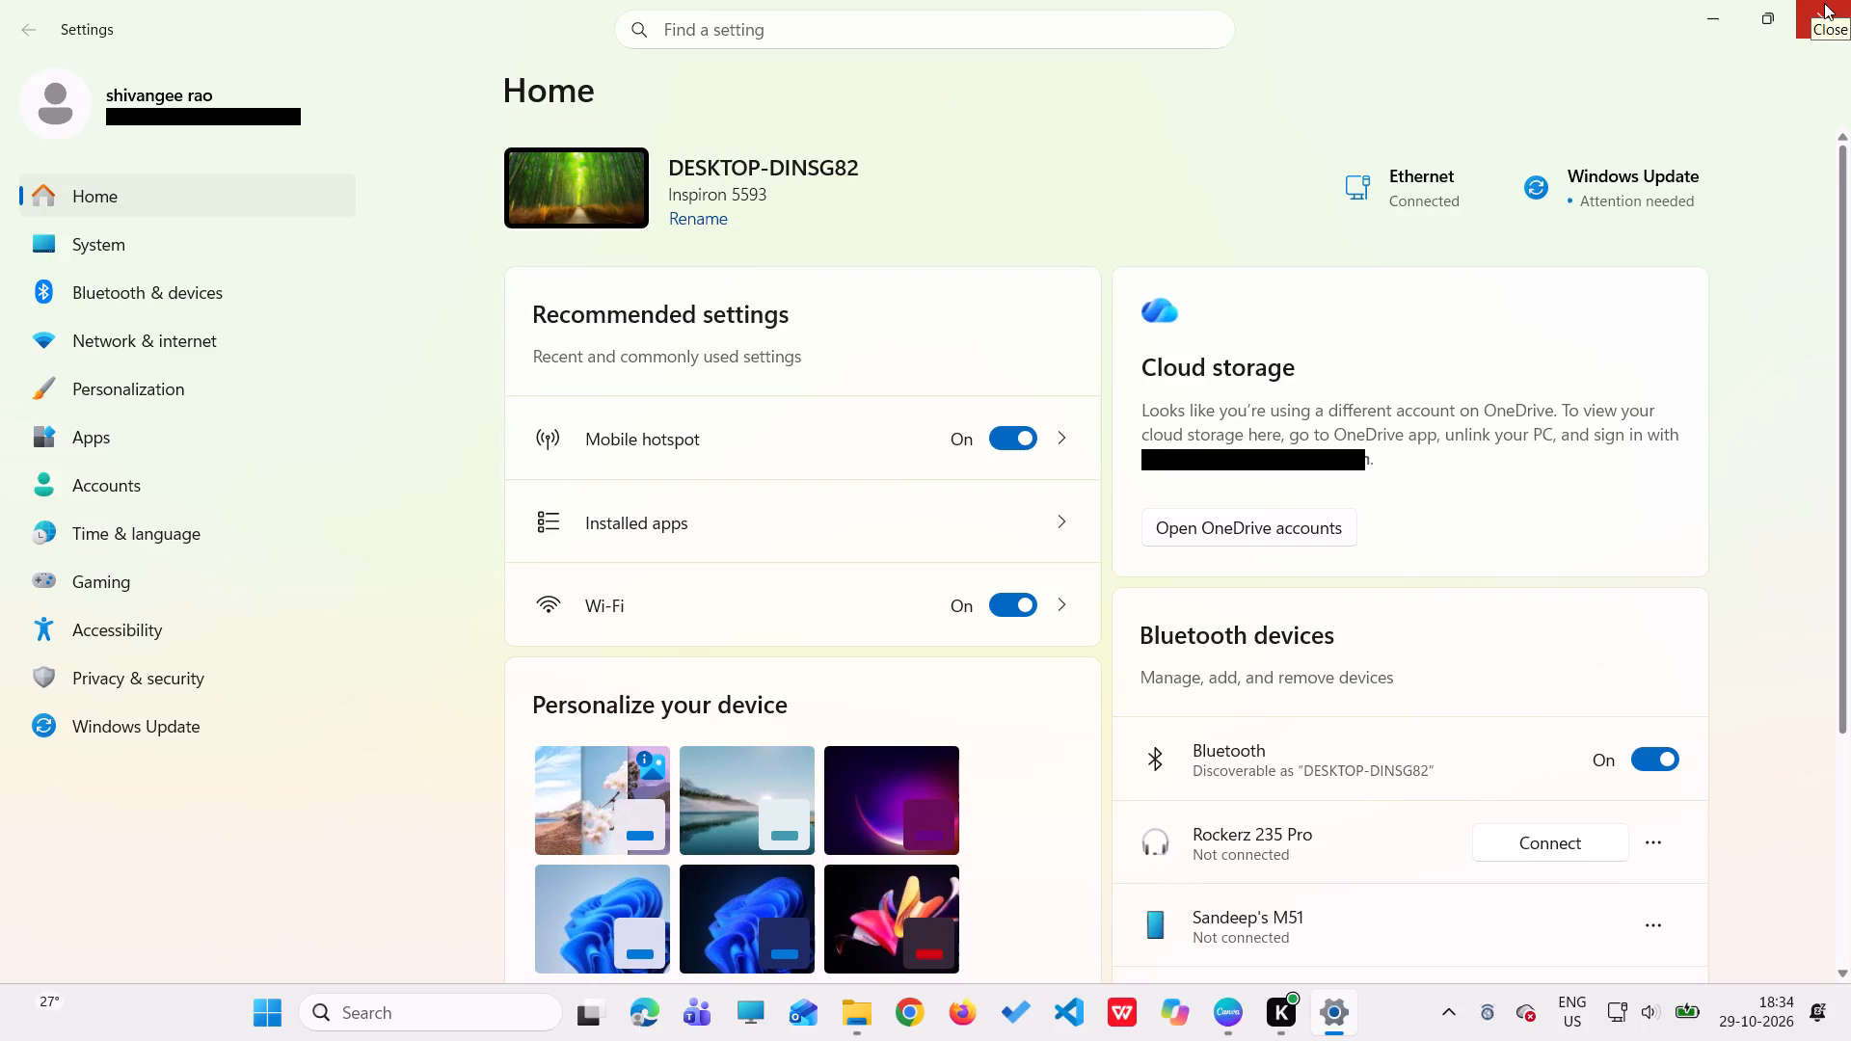
# Close Windows Settings and return to the Downloads folder.
pyautogui.click(1828, 2)
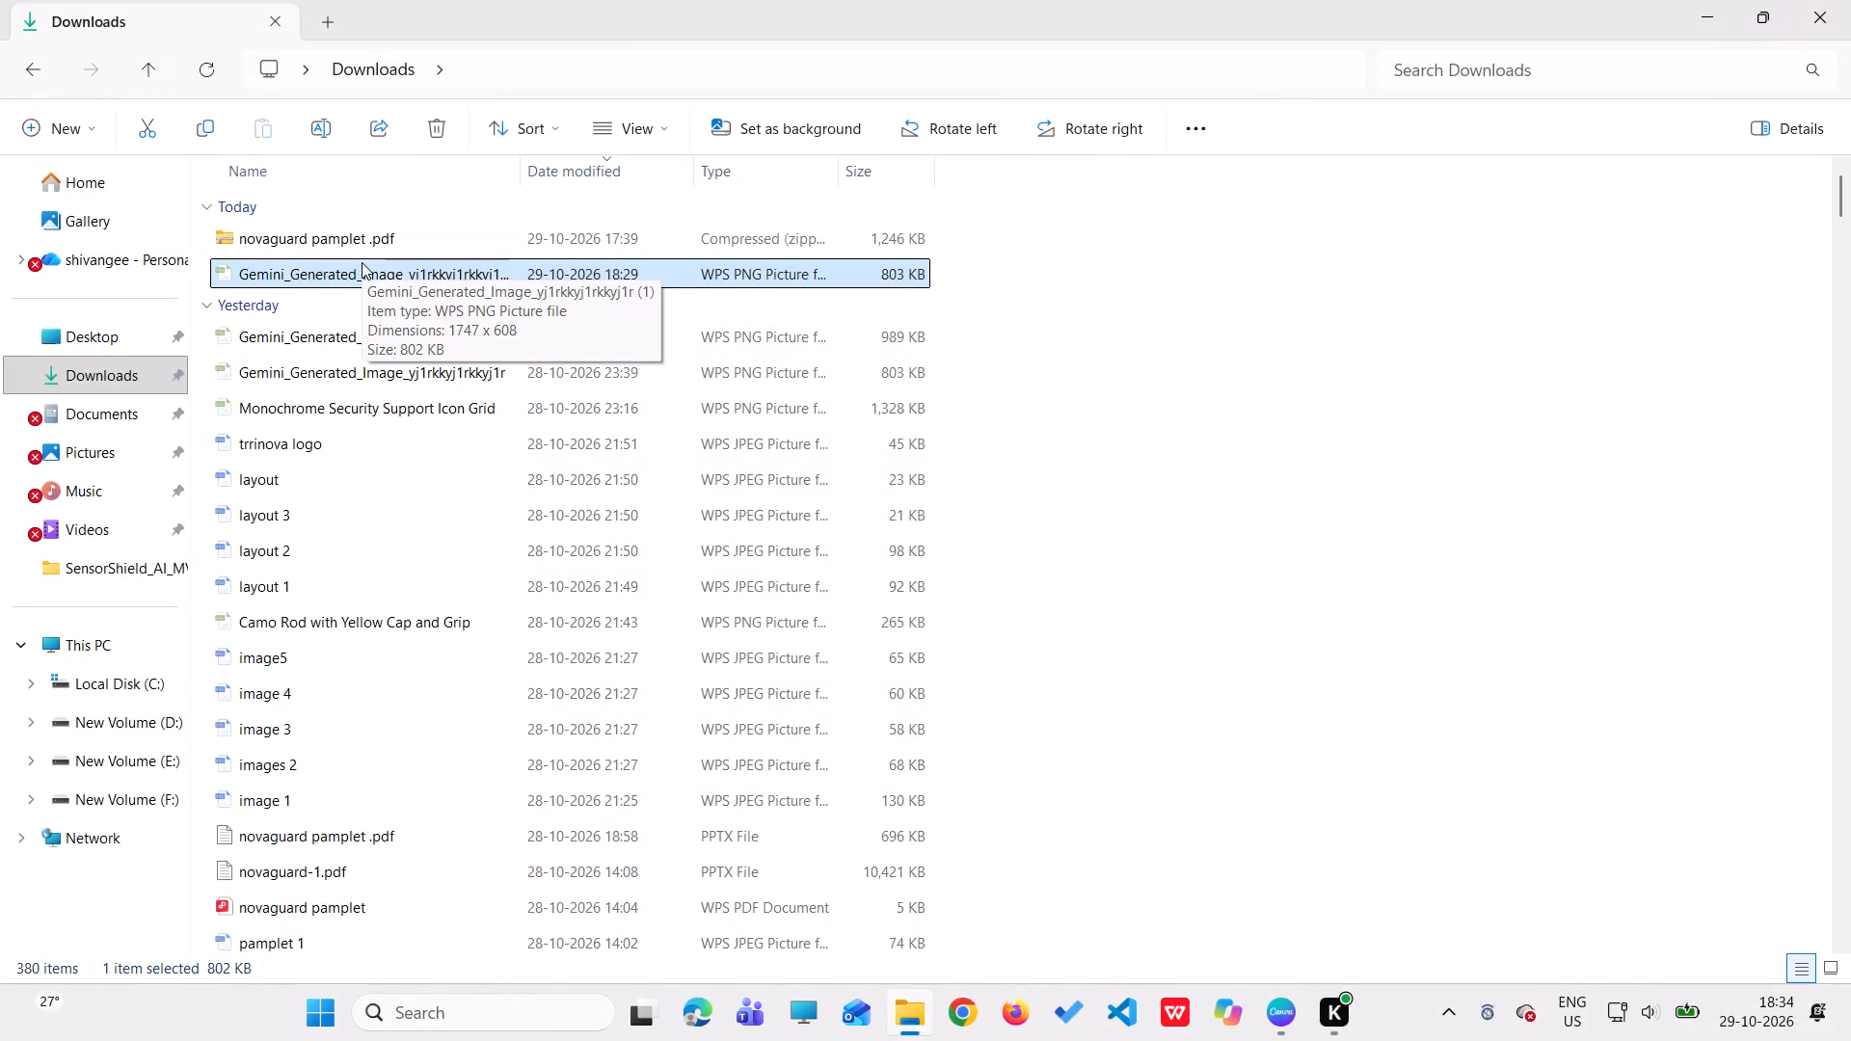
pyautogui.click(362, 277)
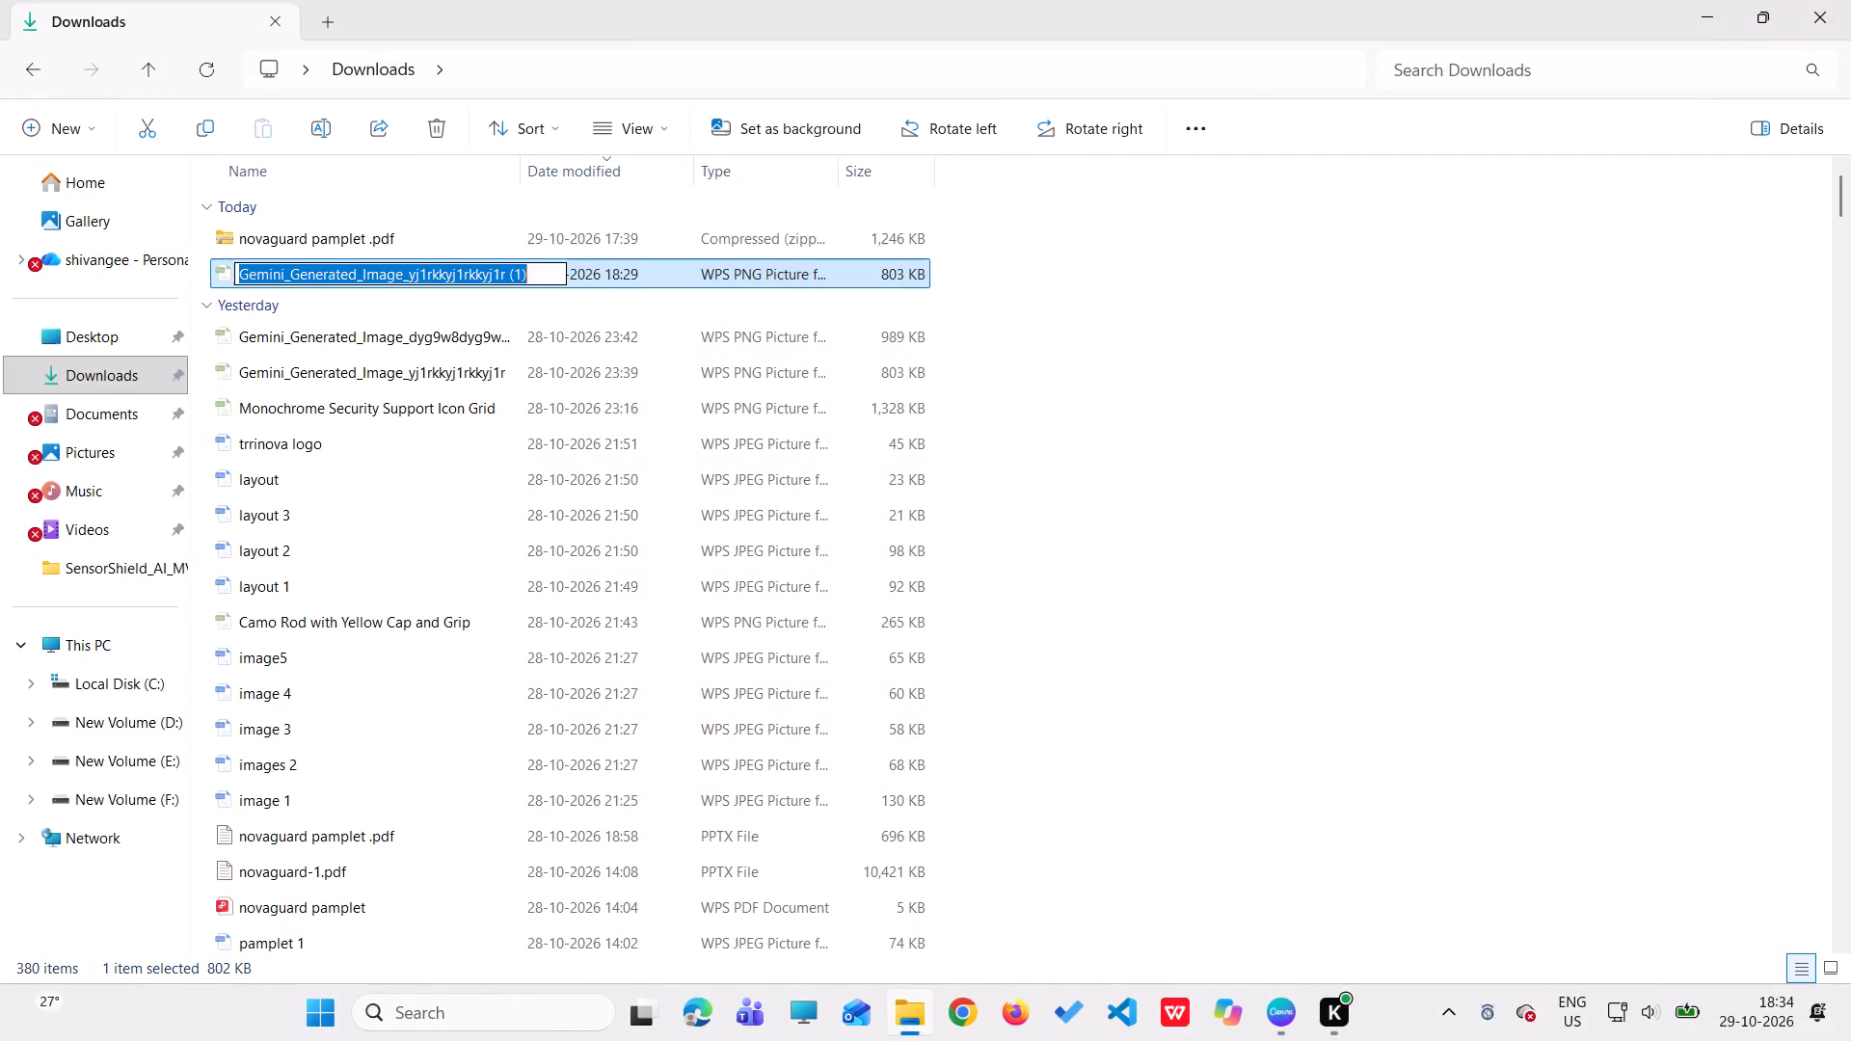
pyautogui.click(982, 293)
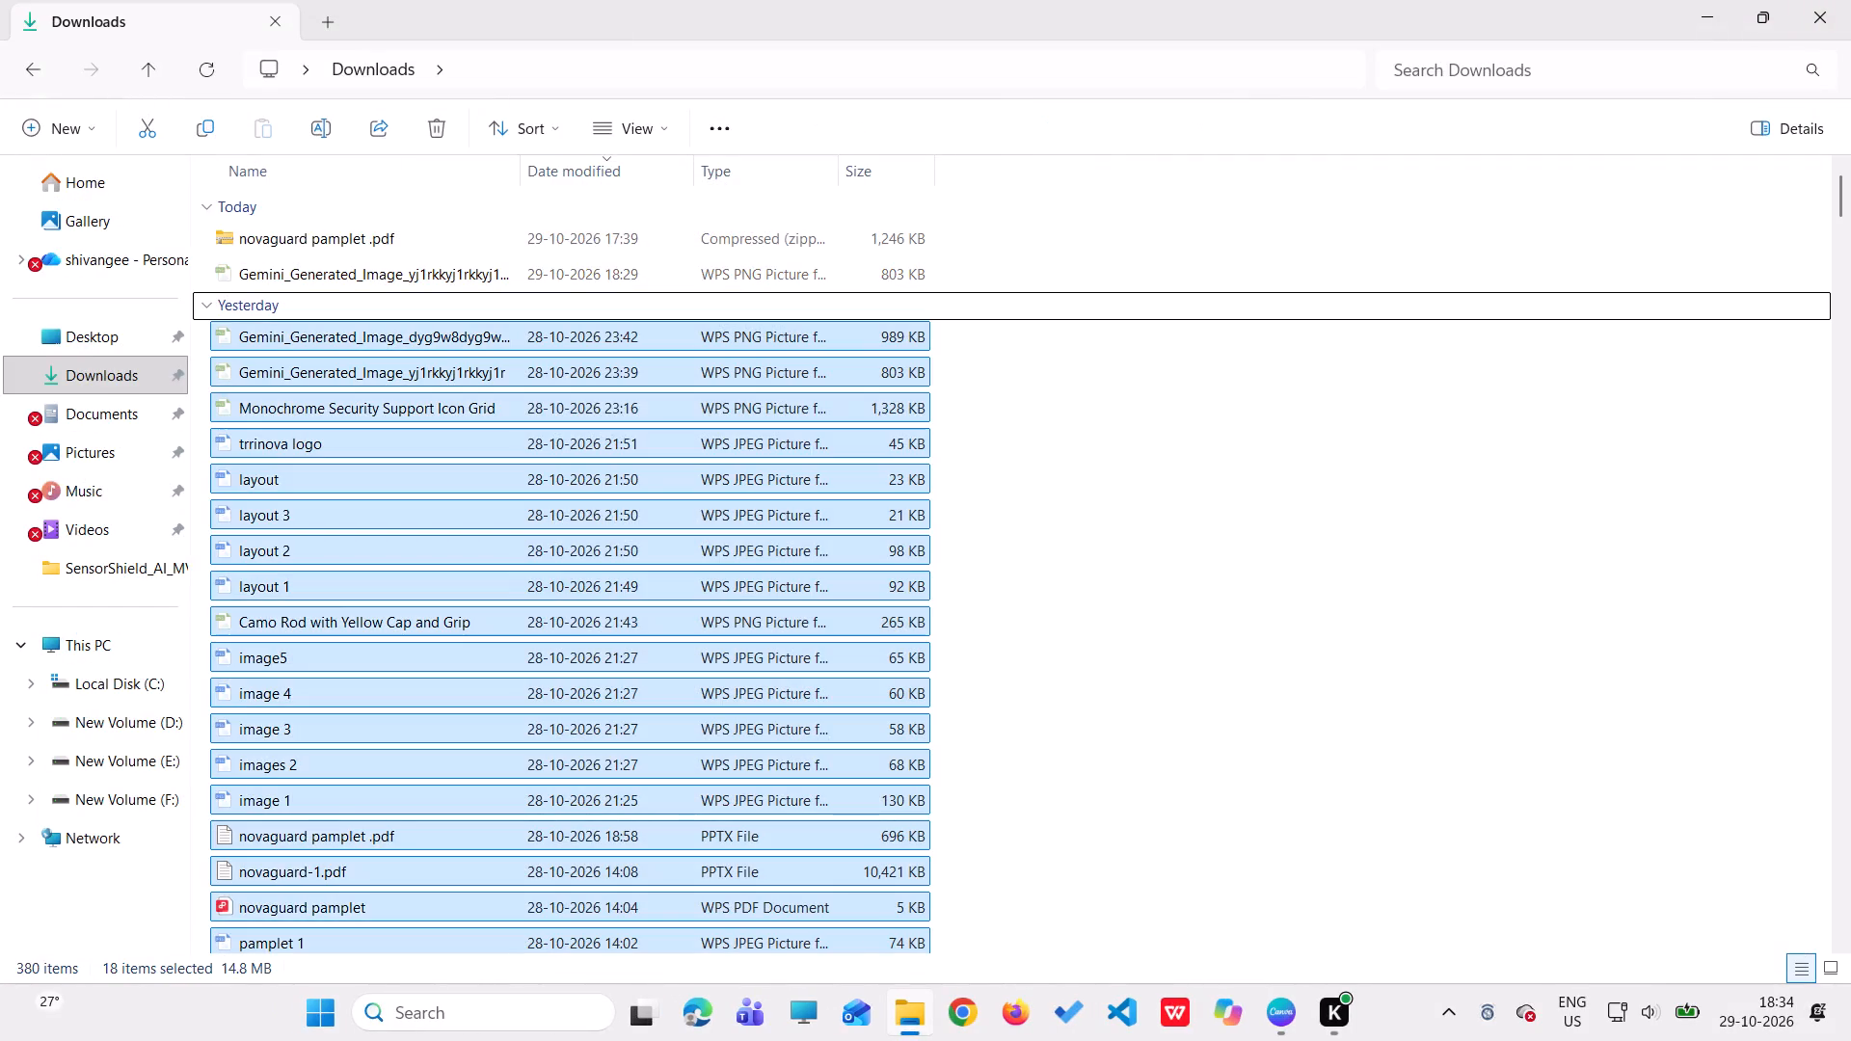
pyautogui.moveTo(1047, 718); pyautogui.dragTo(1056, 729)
# Search Windows for "what" to find the WhatsApp app.
pyautogui.click(408, 1002)
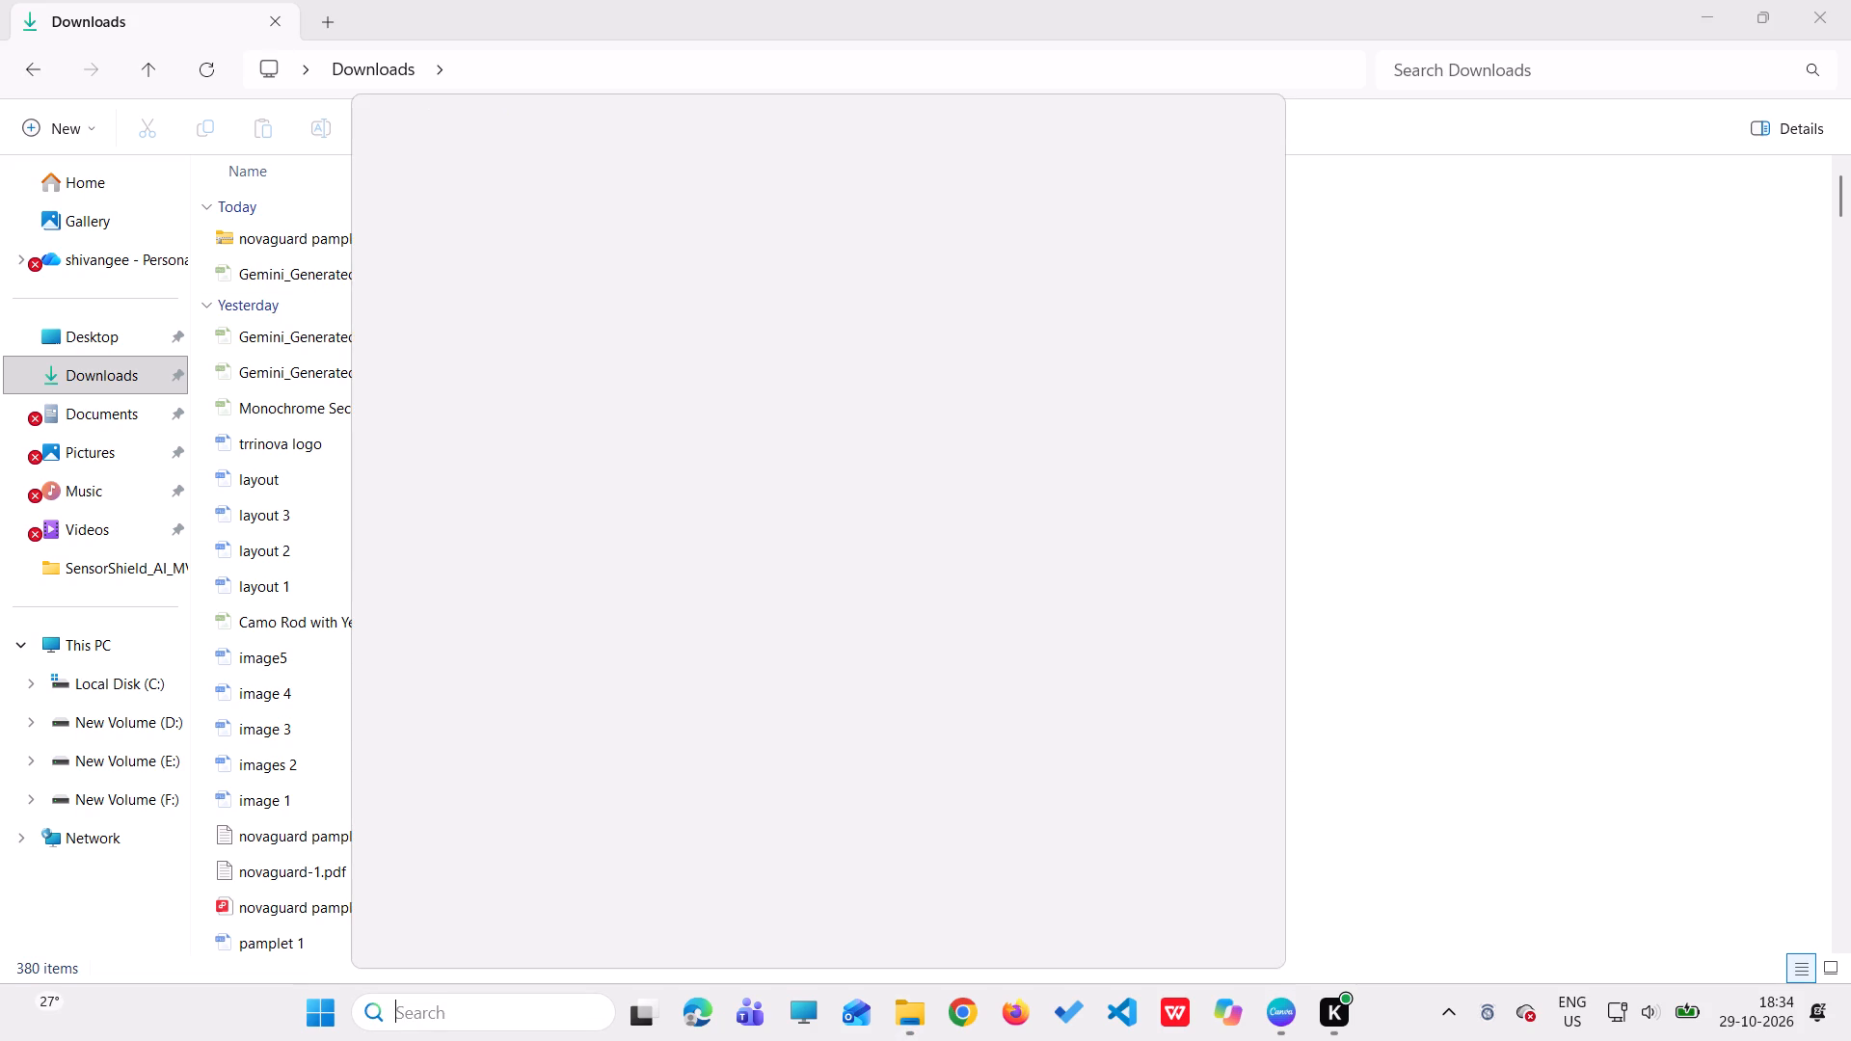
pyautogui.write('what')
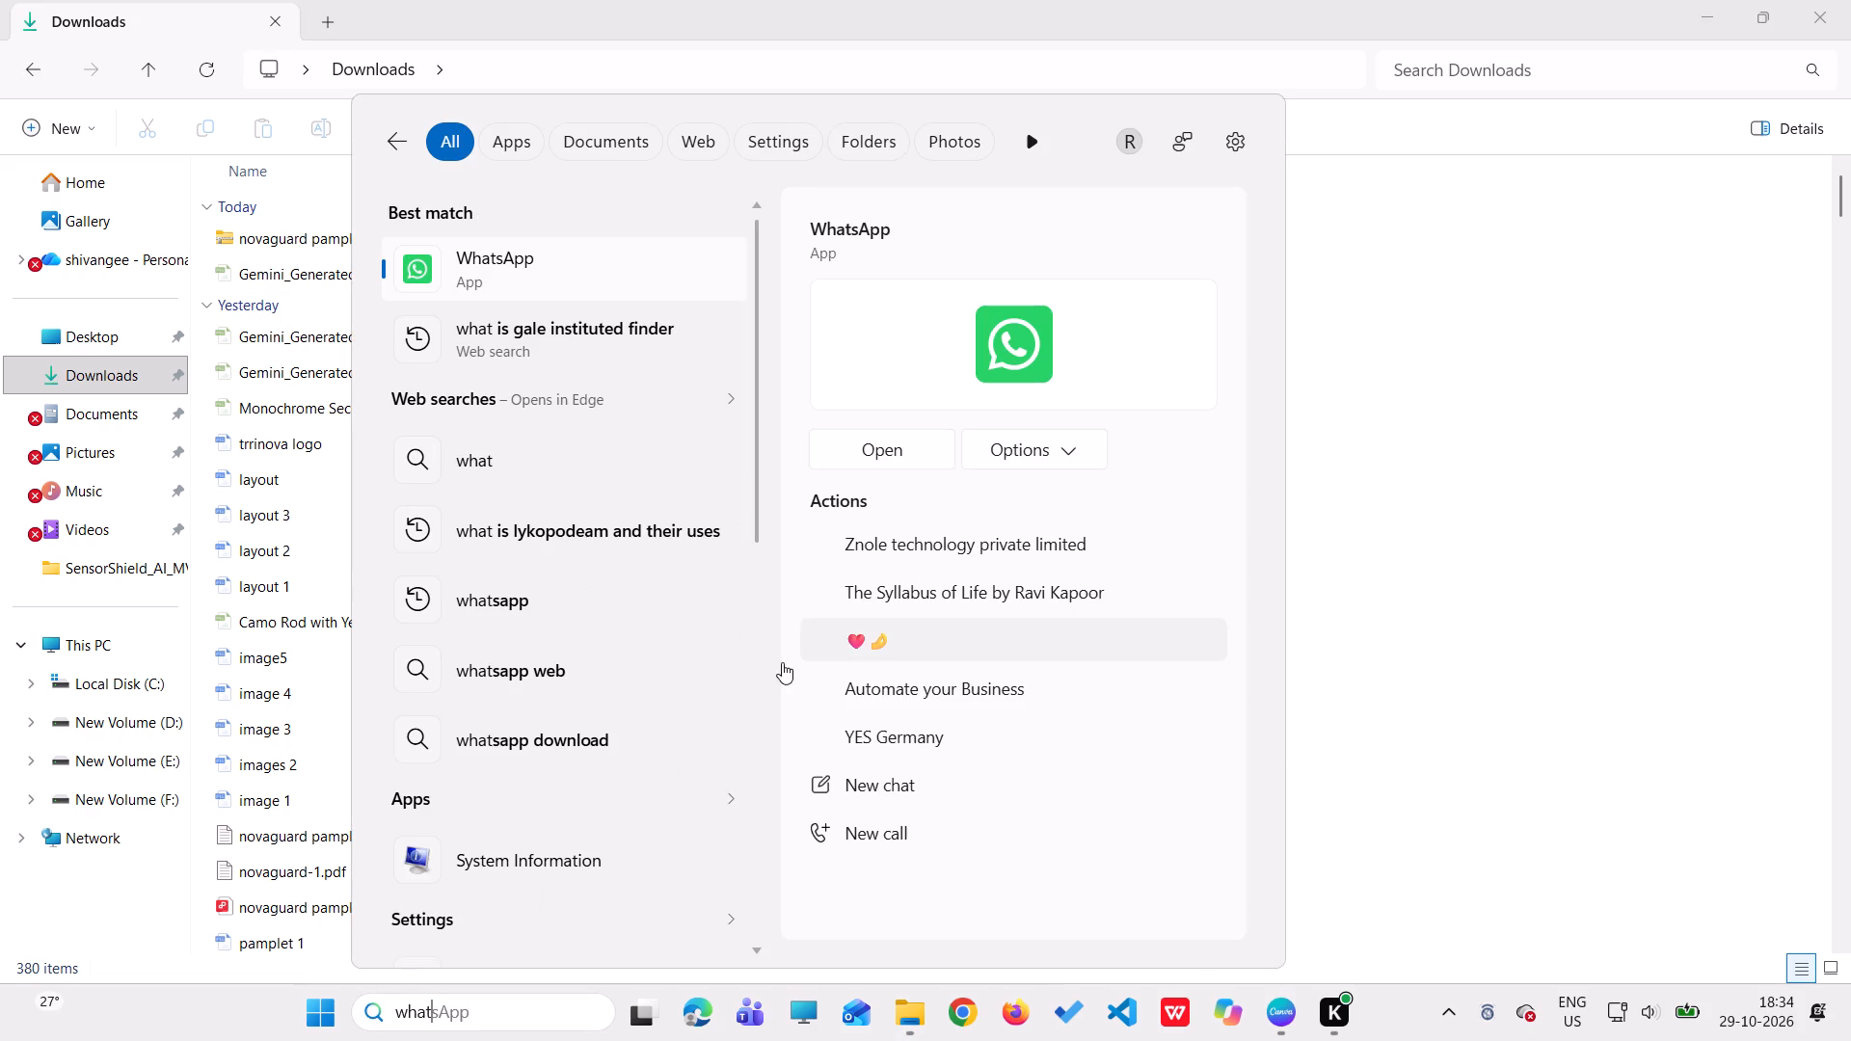
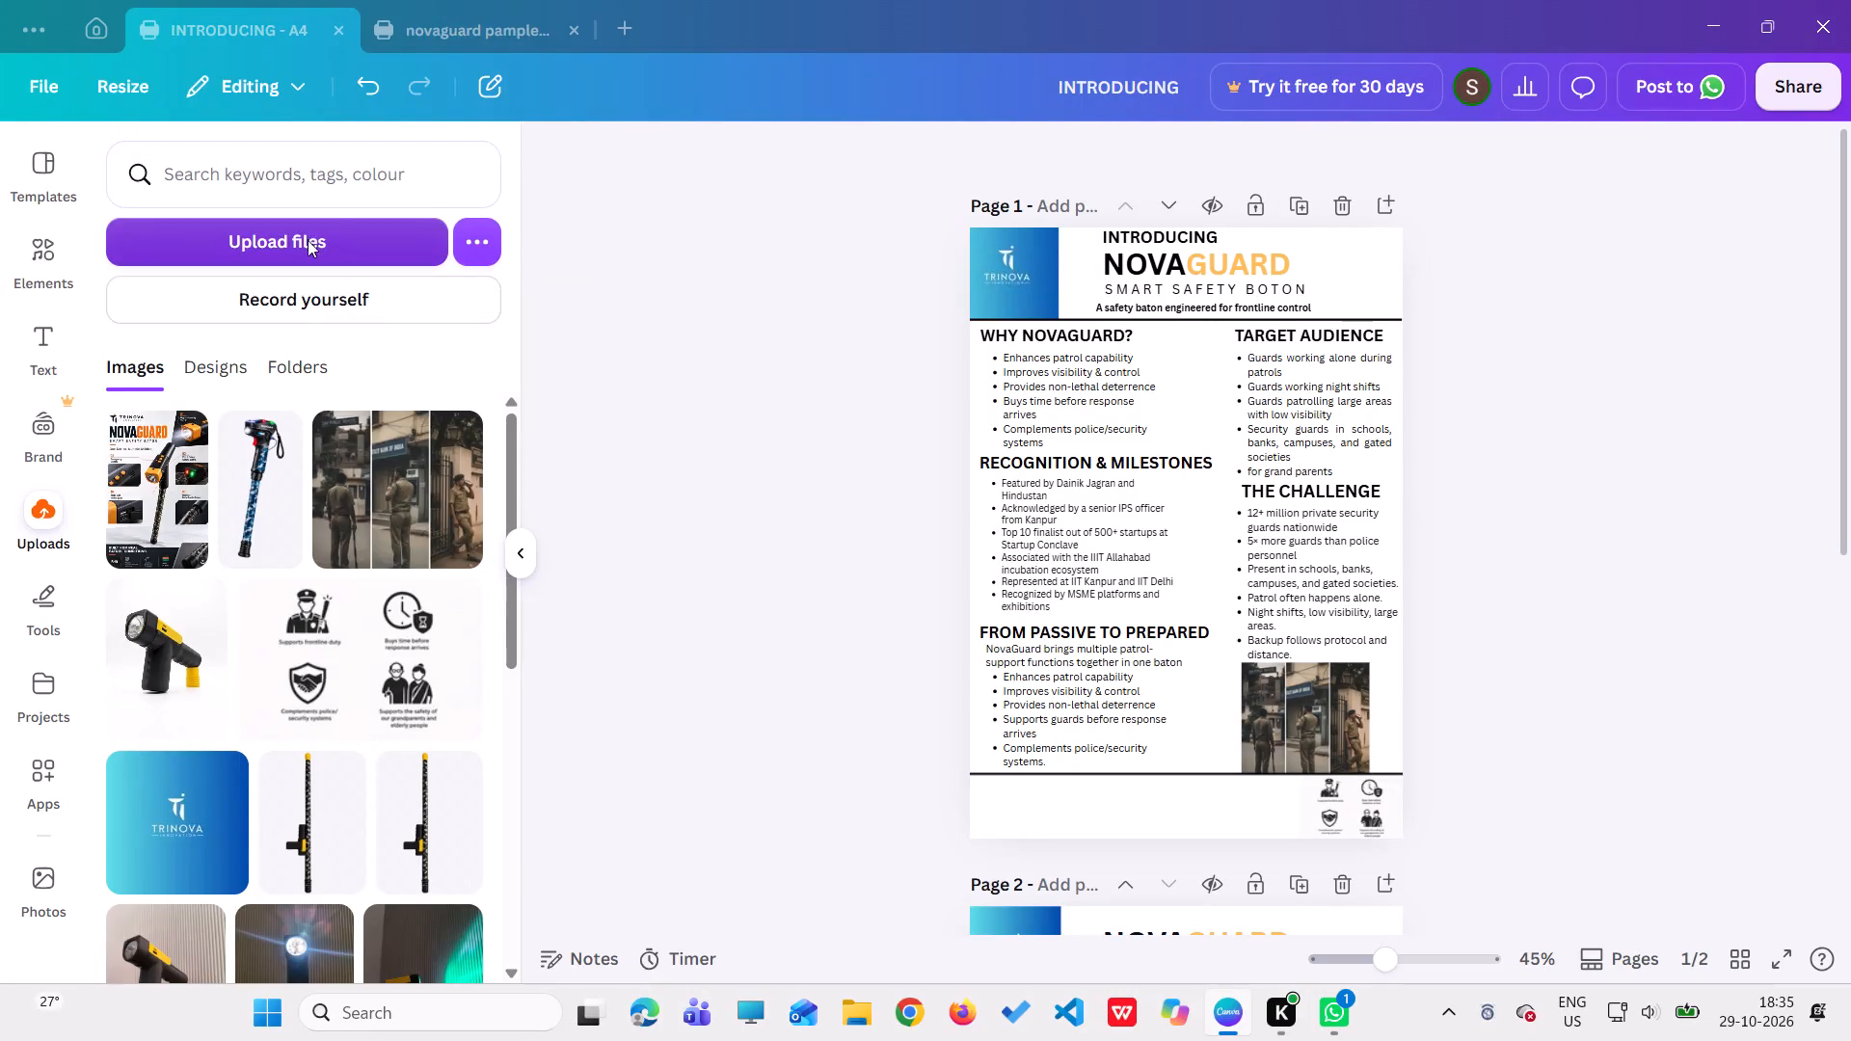
# Upload the BUILT FOR REAL CONDITION banner file "image 6" from the Downloads folder to the design's uploaded images.
pyautogui.click(316, 227)
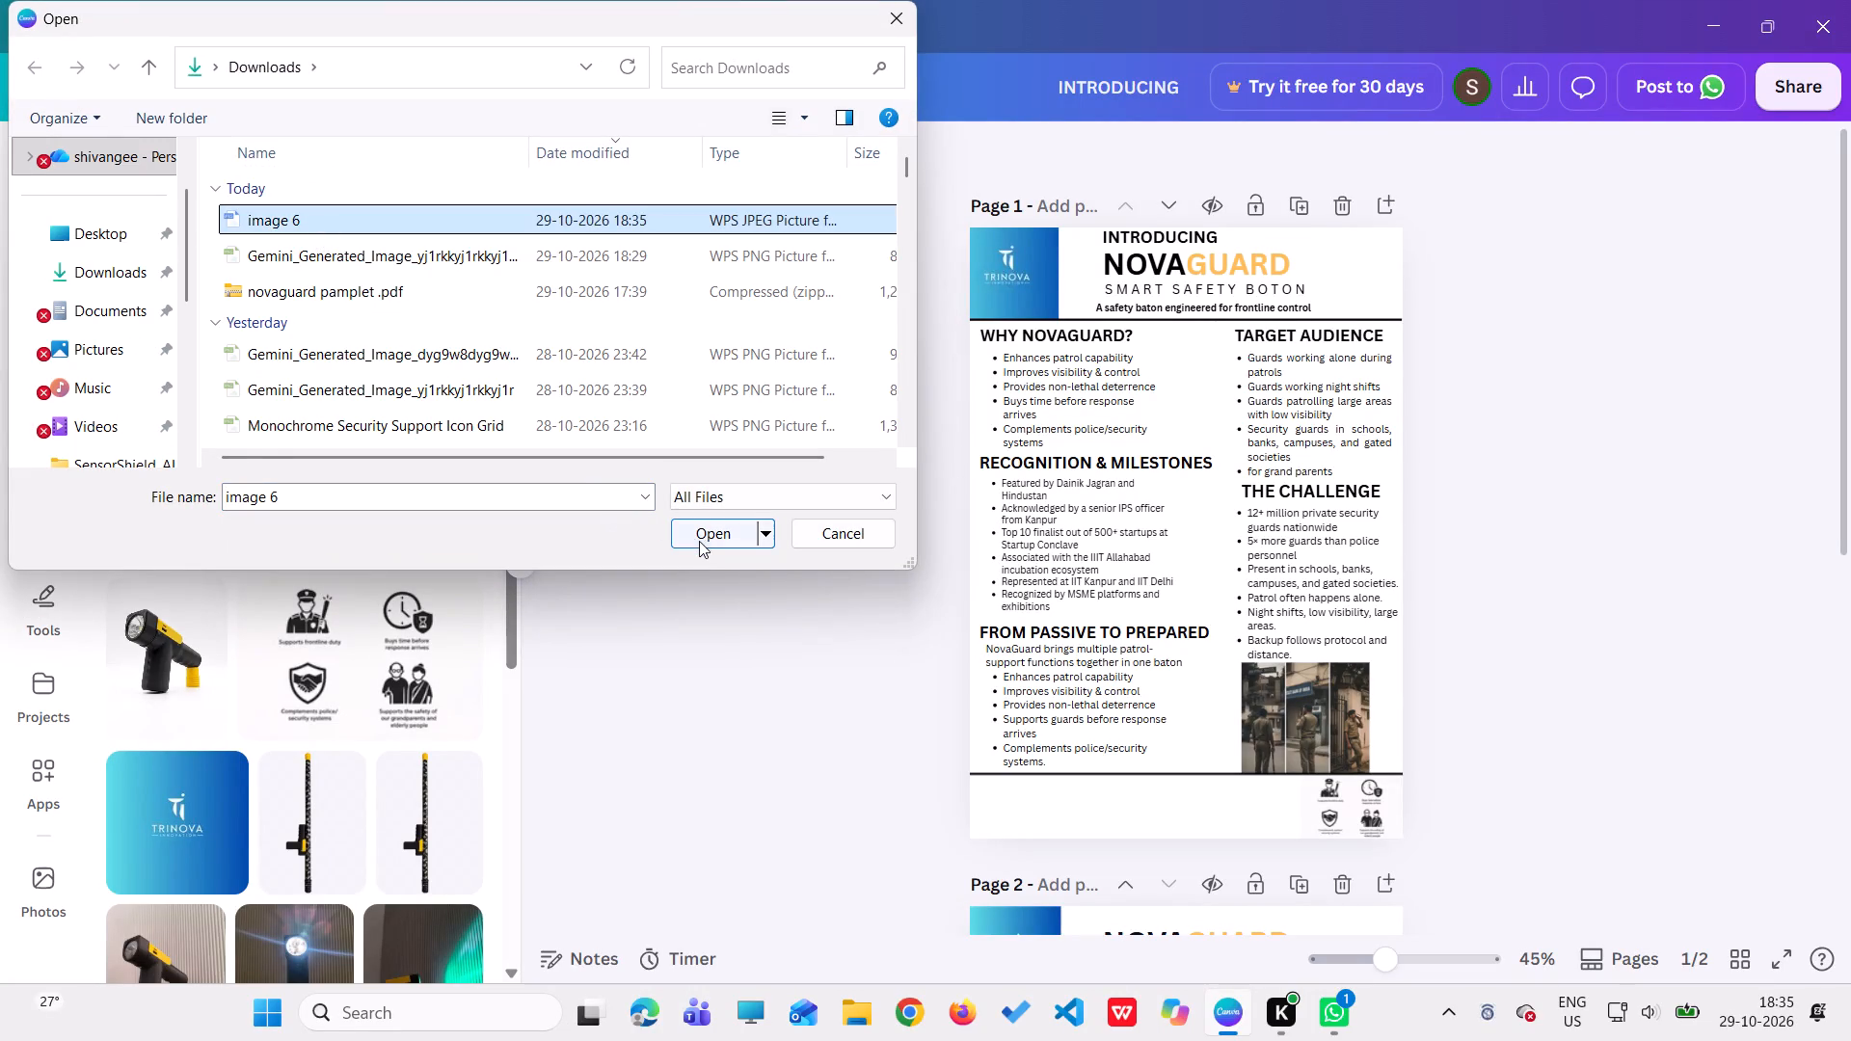
pyautogui.click(699, 541)
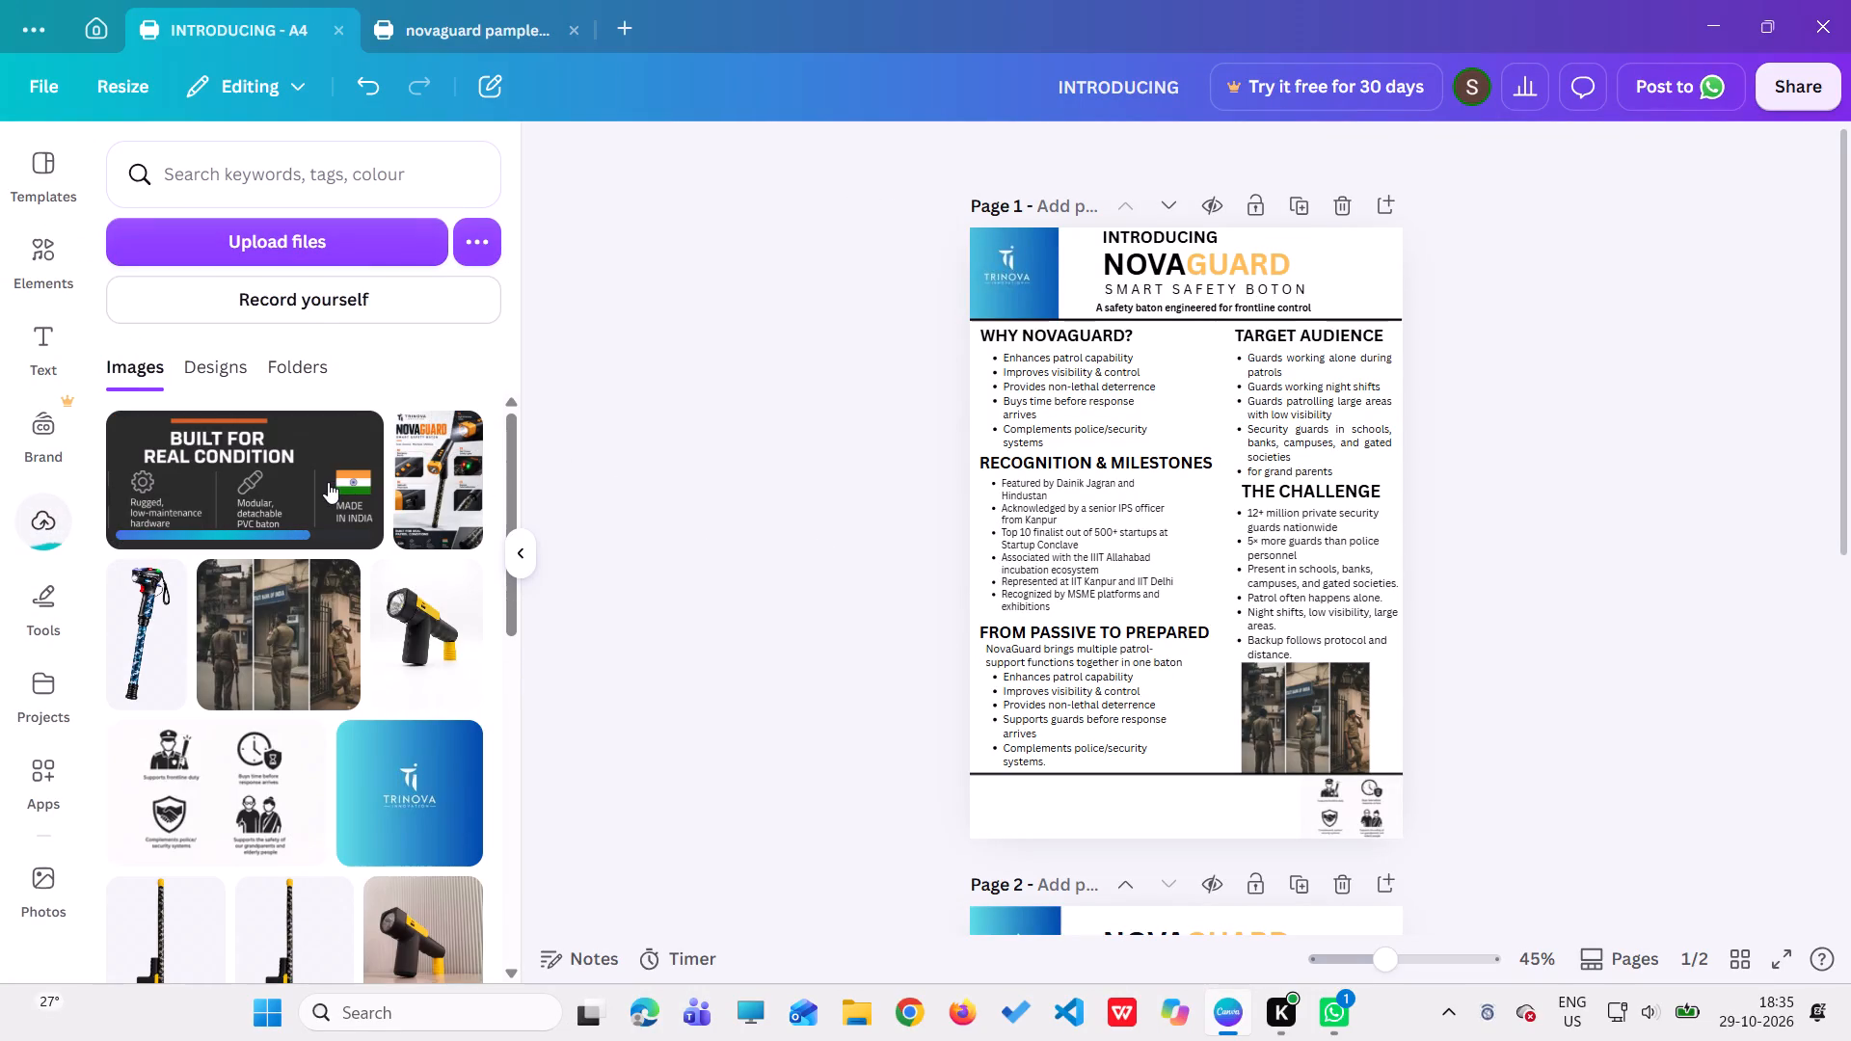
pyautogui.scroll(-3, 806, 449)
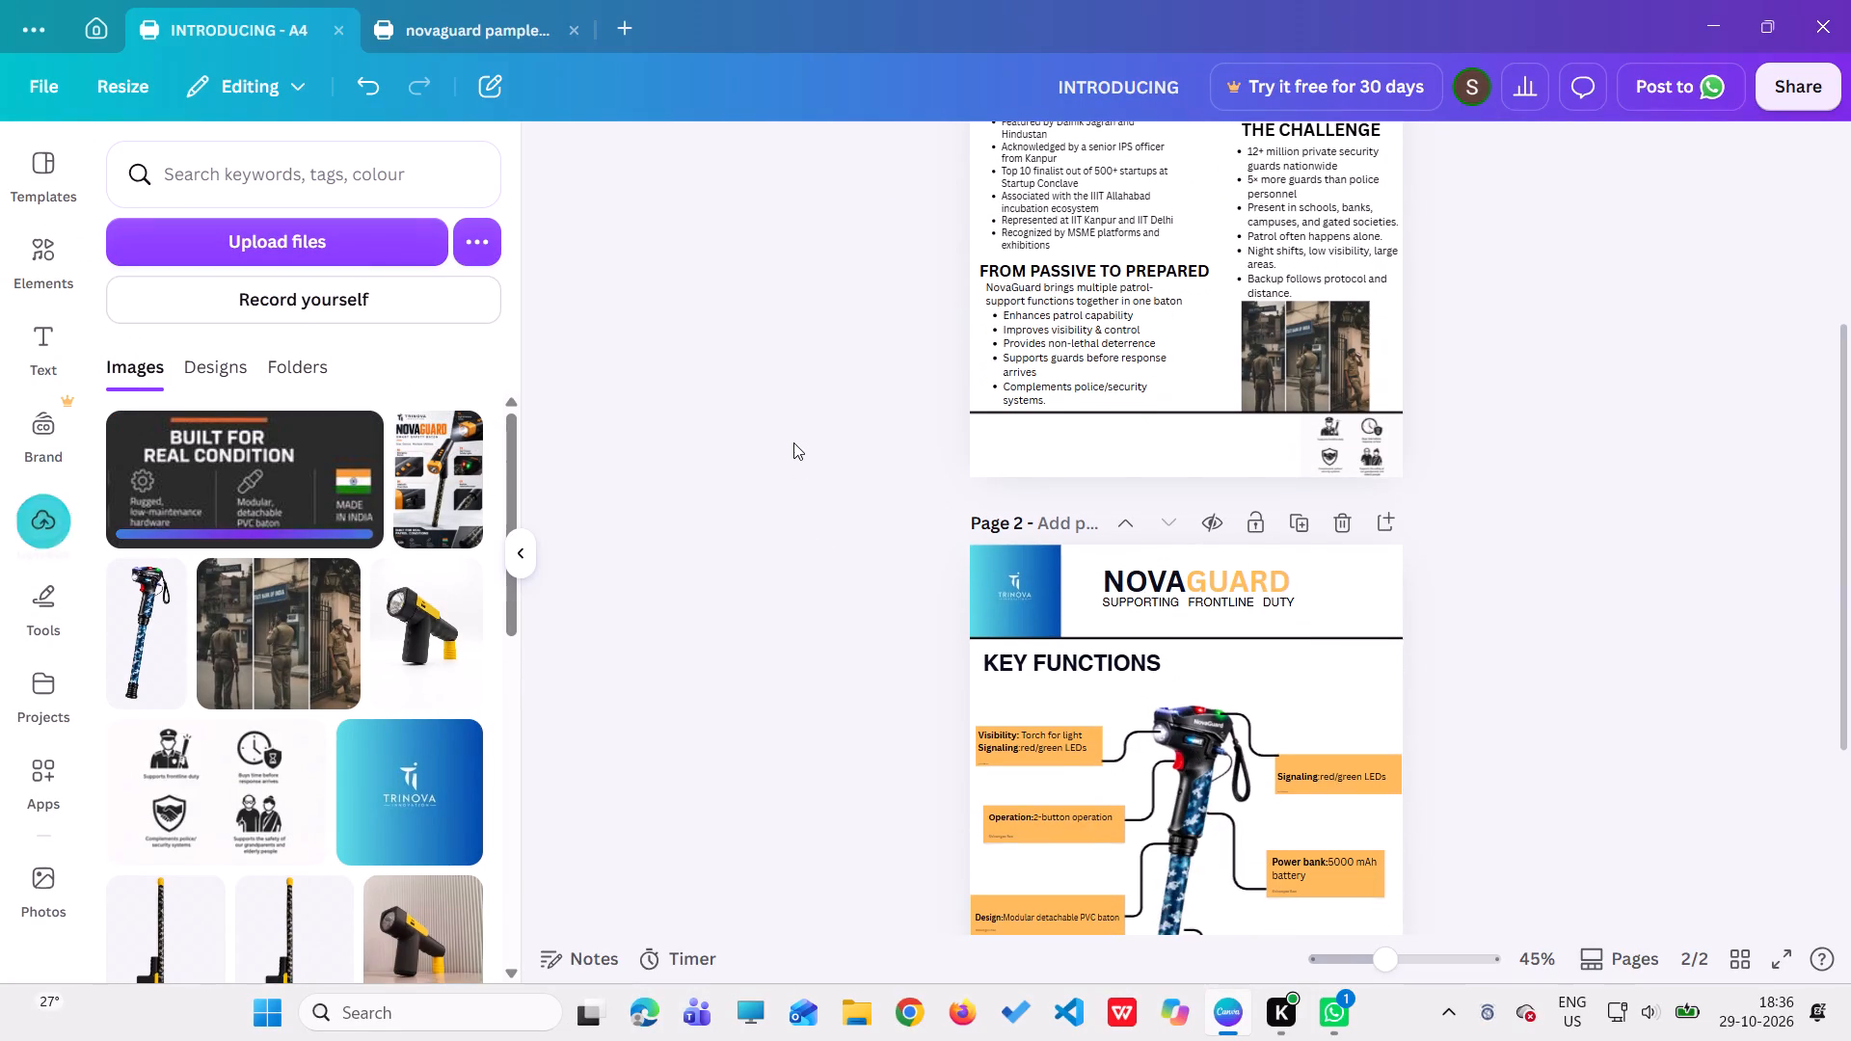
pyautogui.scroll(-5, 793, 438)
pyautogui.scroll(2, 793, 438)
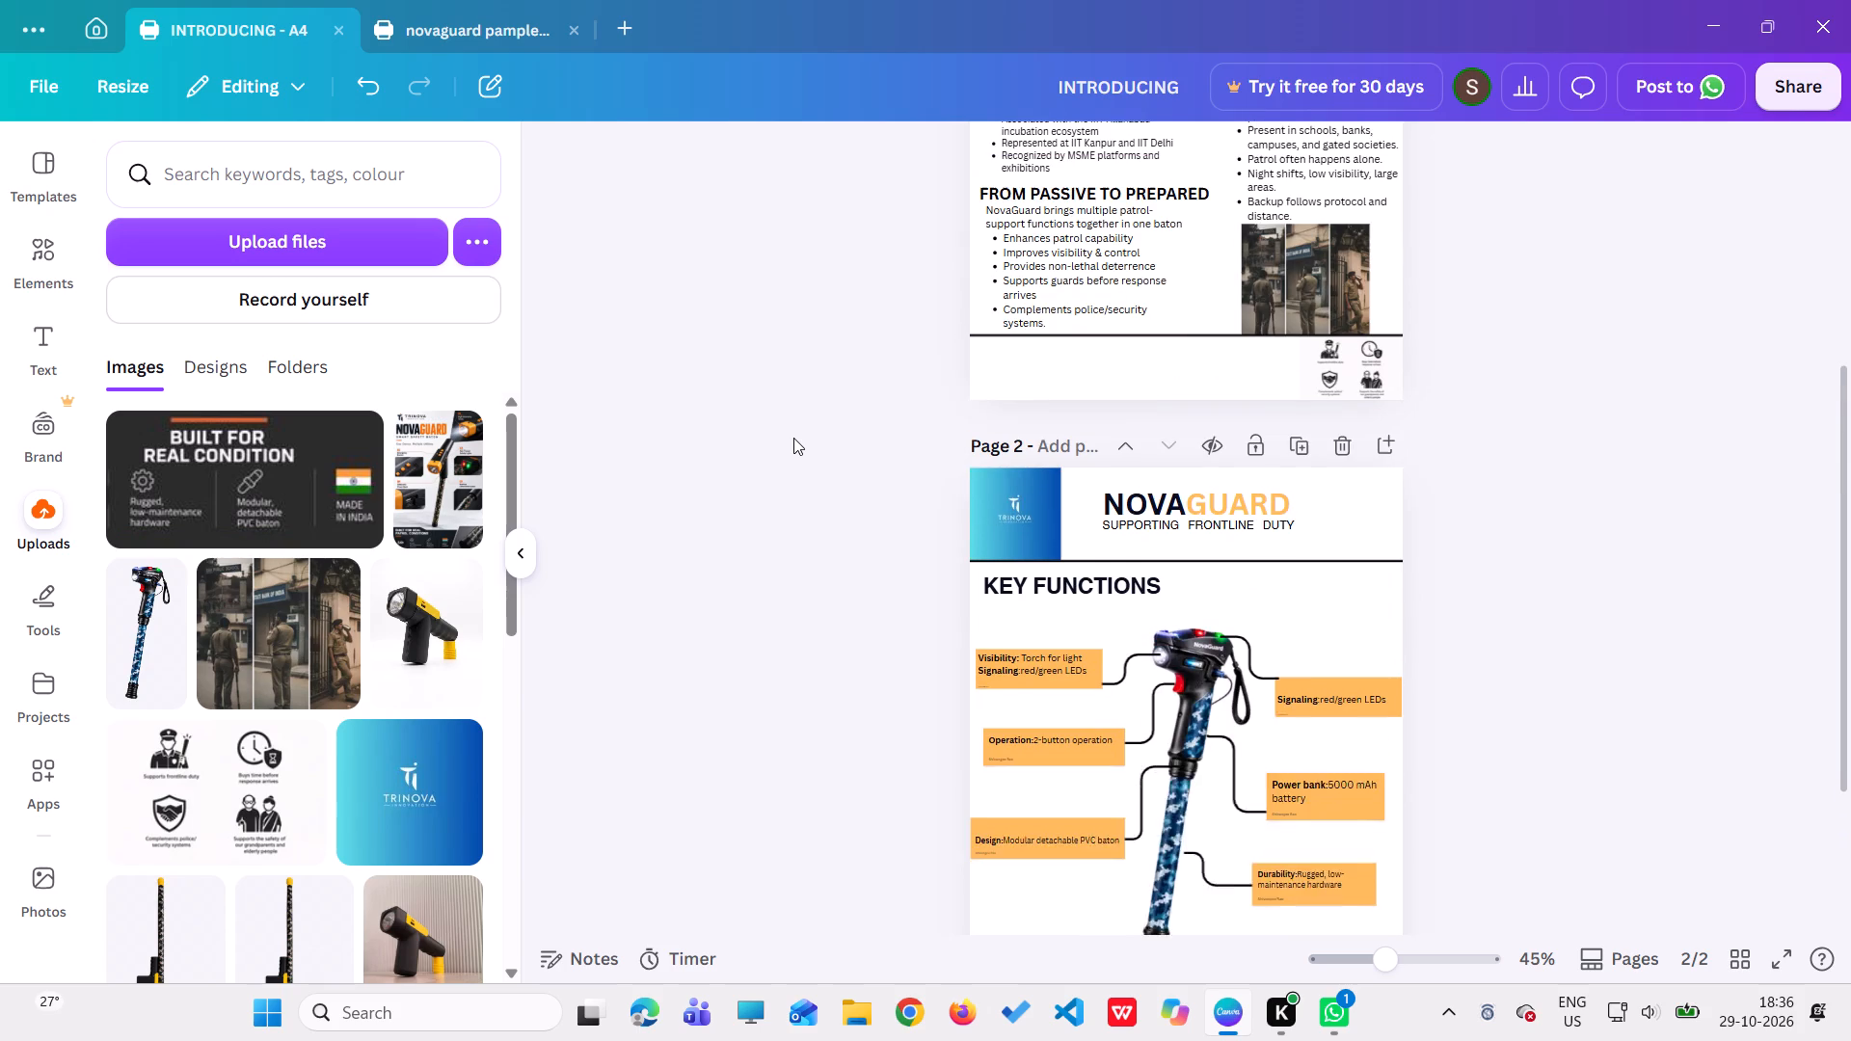
# Nudge the bullet list under THE CHALLENGE on page 1 slightly up, closer to its heading.
pyautogui.click(1259, 299)
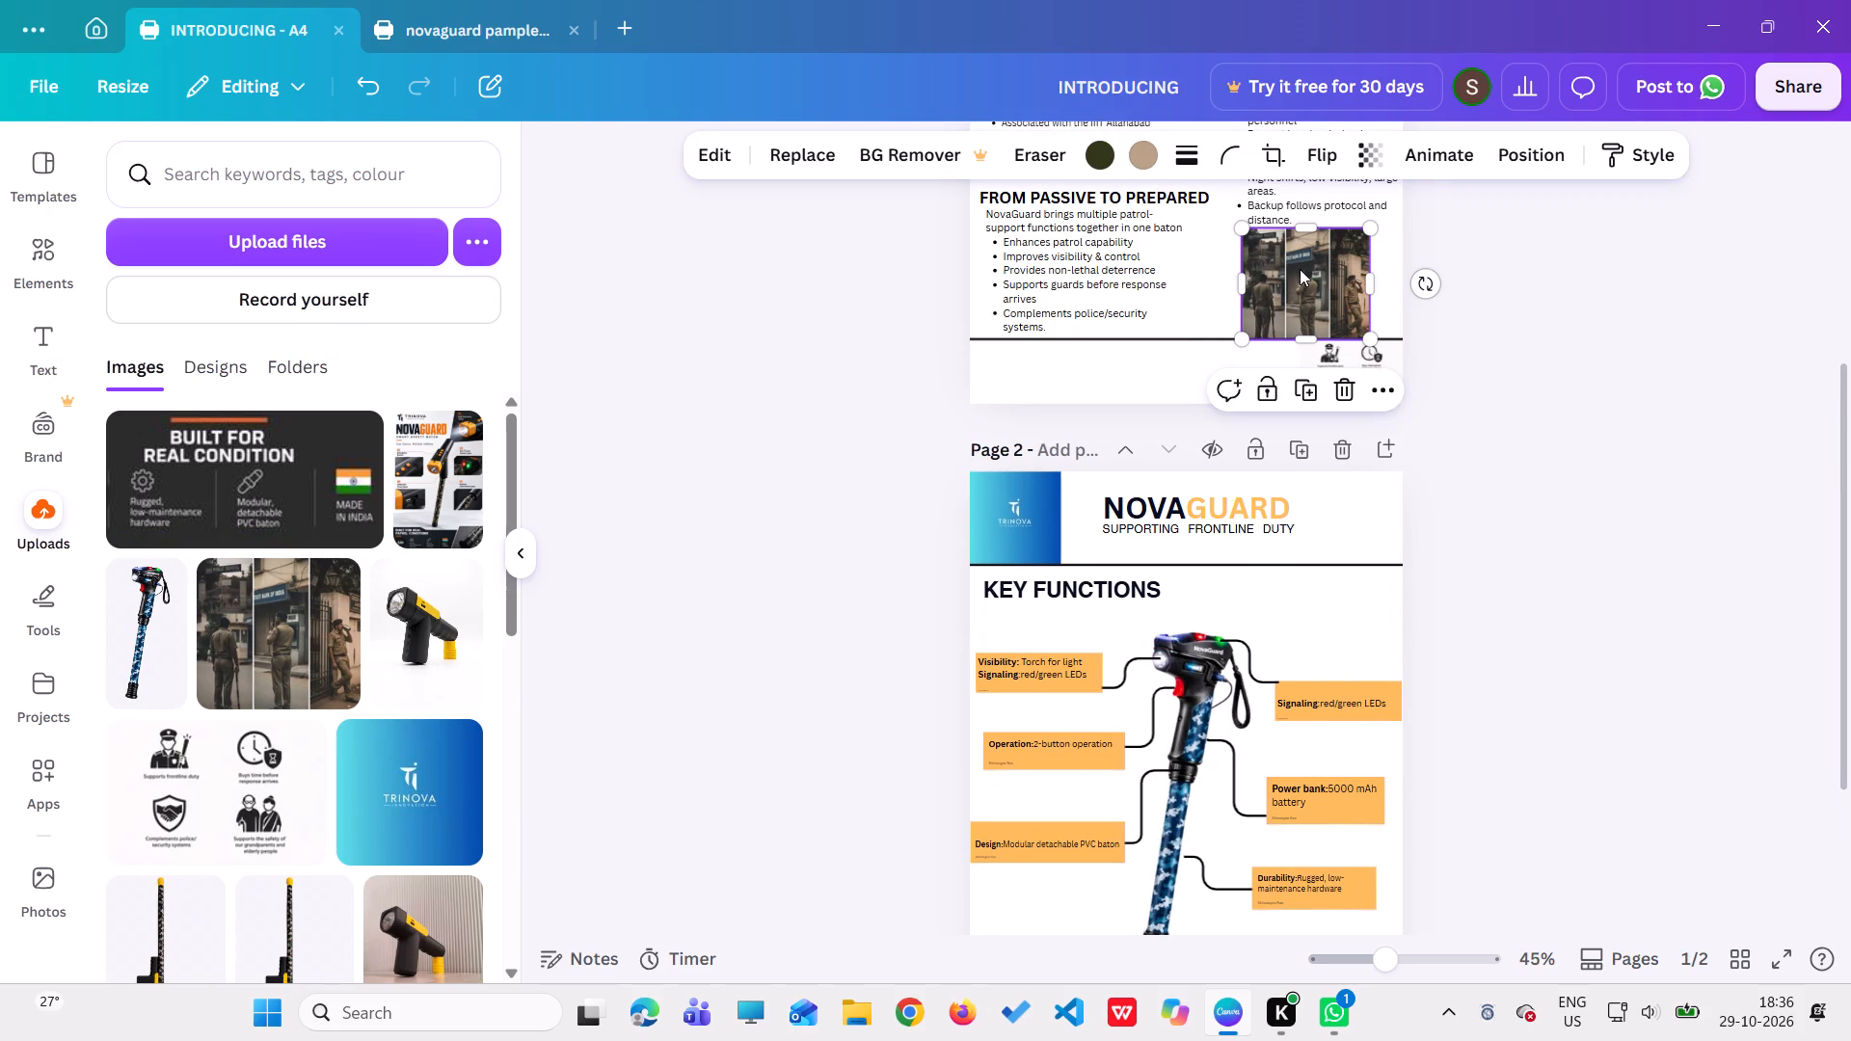
pyautogui.scroll(2, 1298, 274)
pyautogui.click(1288, 344)
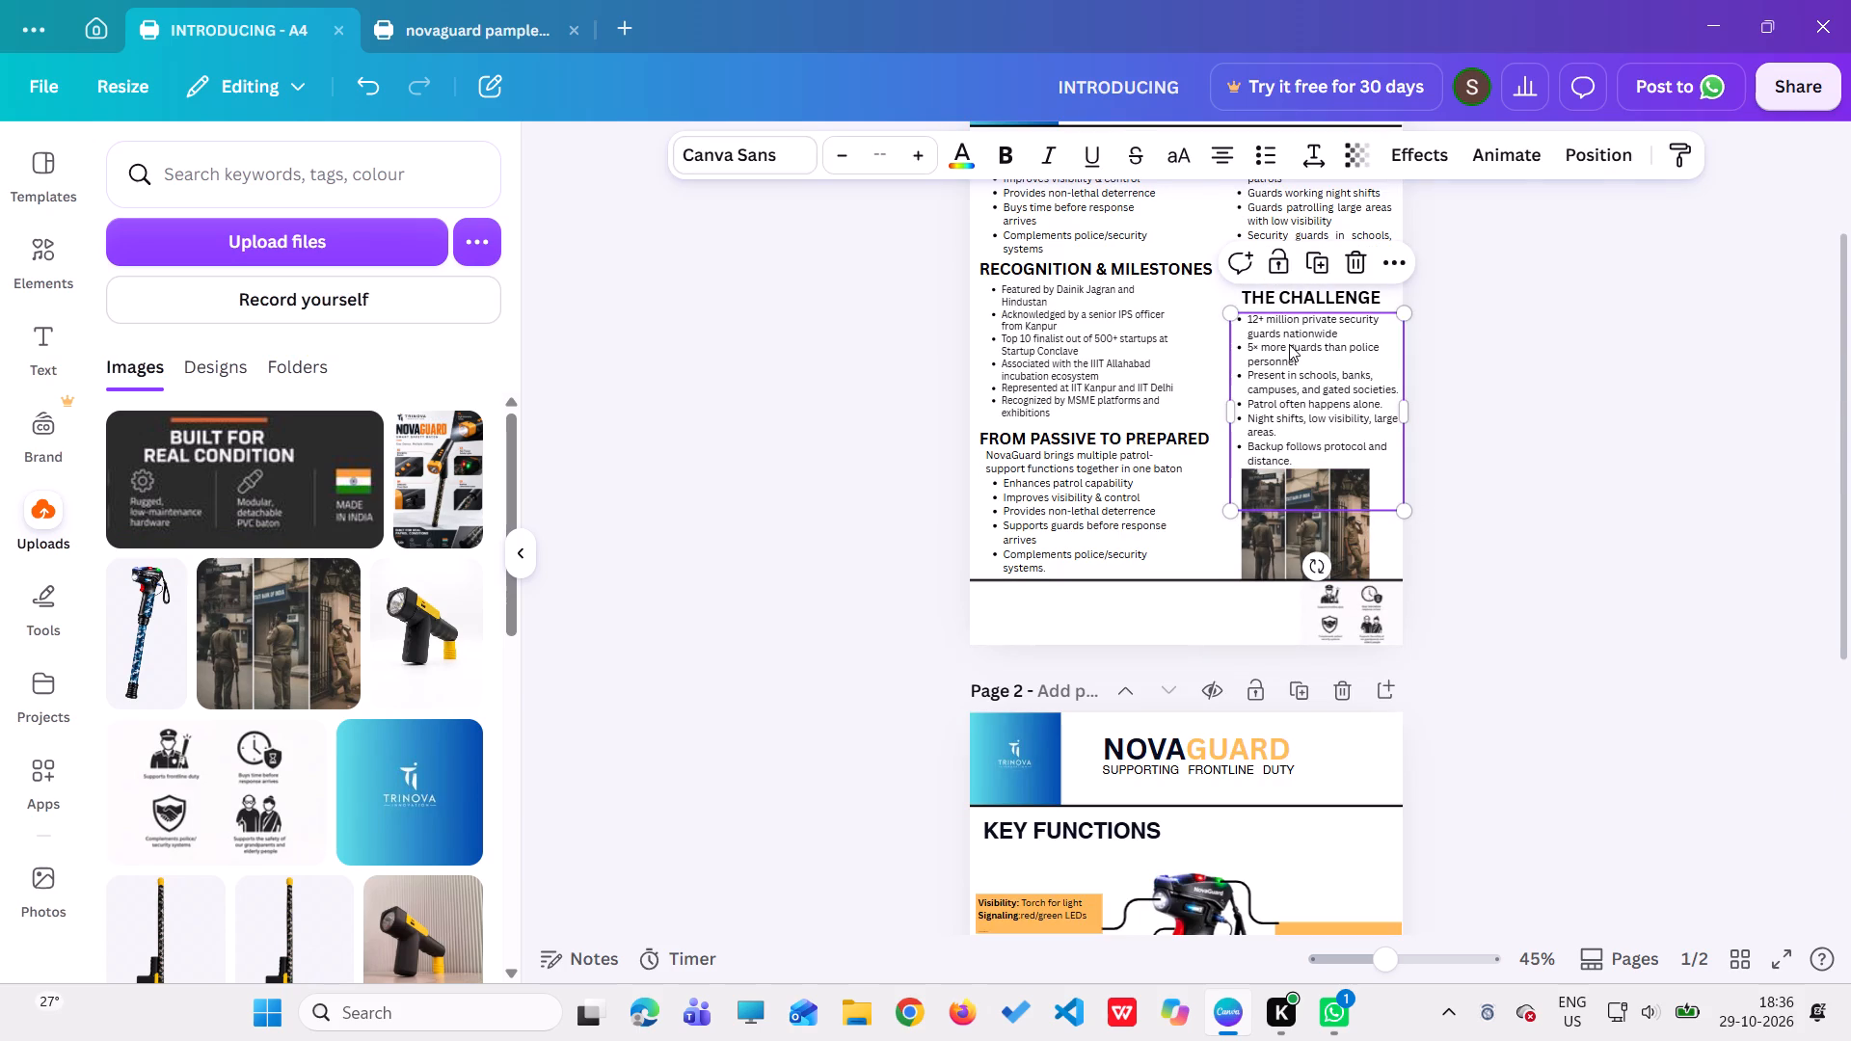
pyautogui.click(1289, 341)
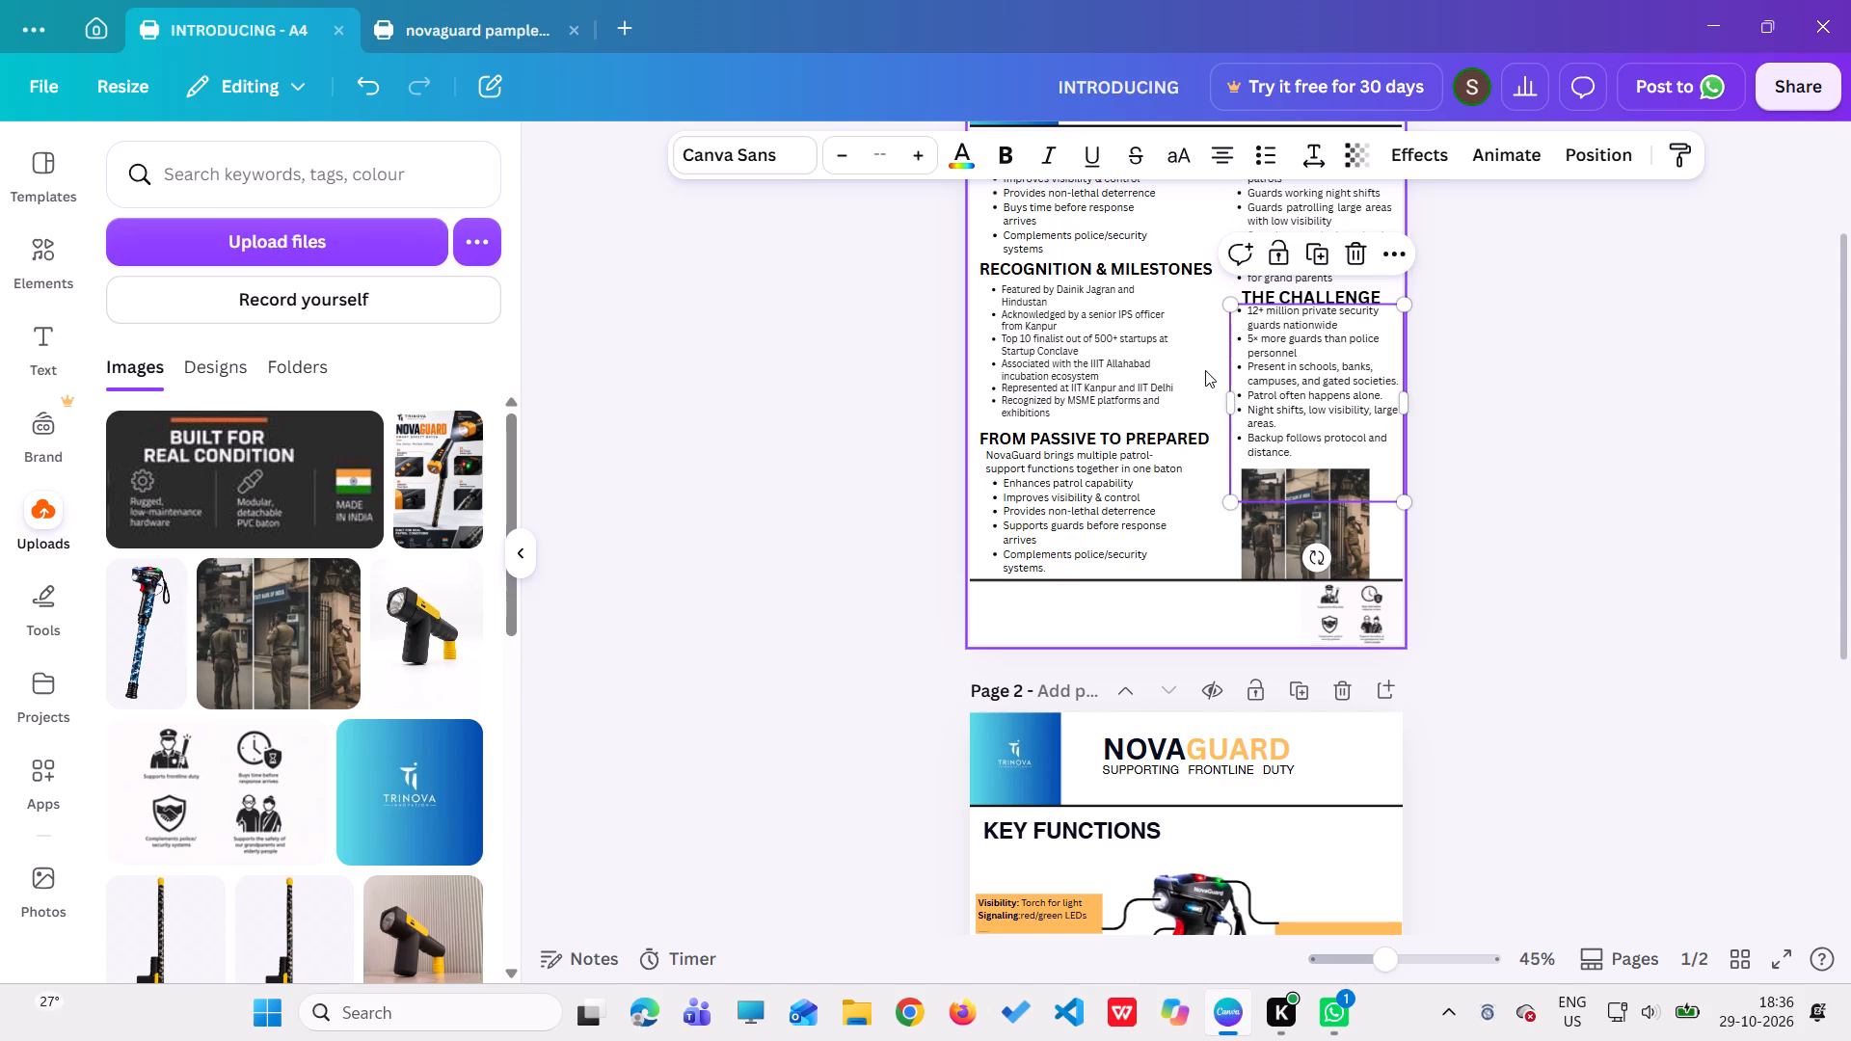
pyautogui.click(1204, 369)
# Raise the footer divider line on page 1 slightly and fit the patrol guards photo between THE CHALLENGE bullets and the line.
pyautogui.moveTo(1292, 508); pyautogui.dragTo(1293, 499)
pyautogui.click(1281, 504)
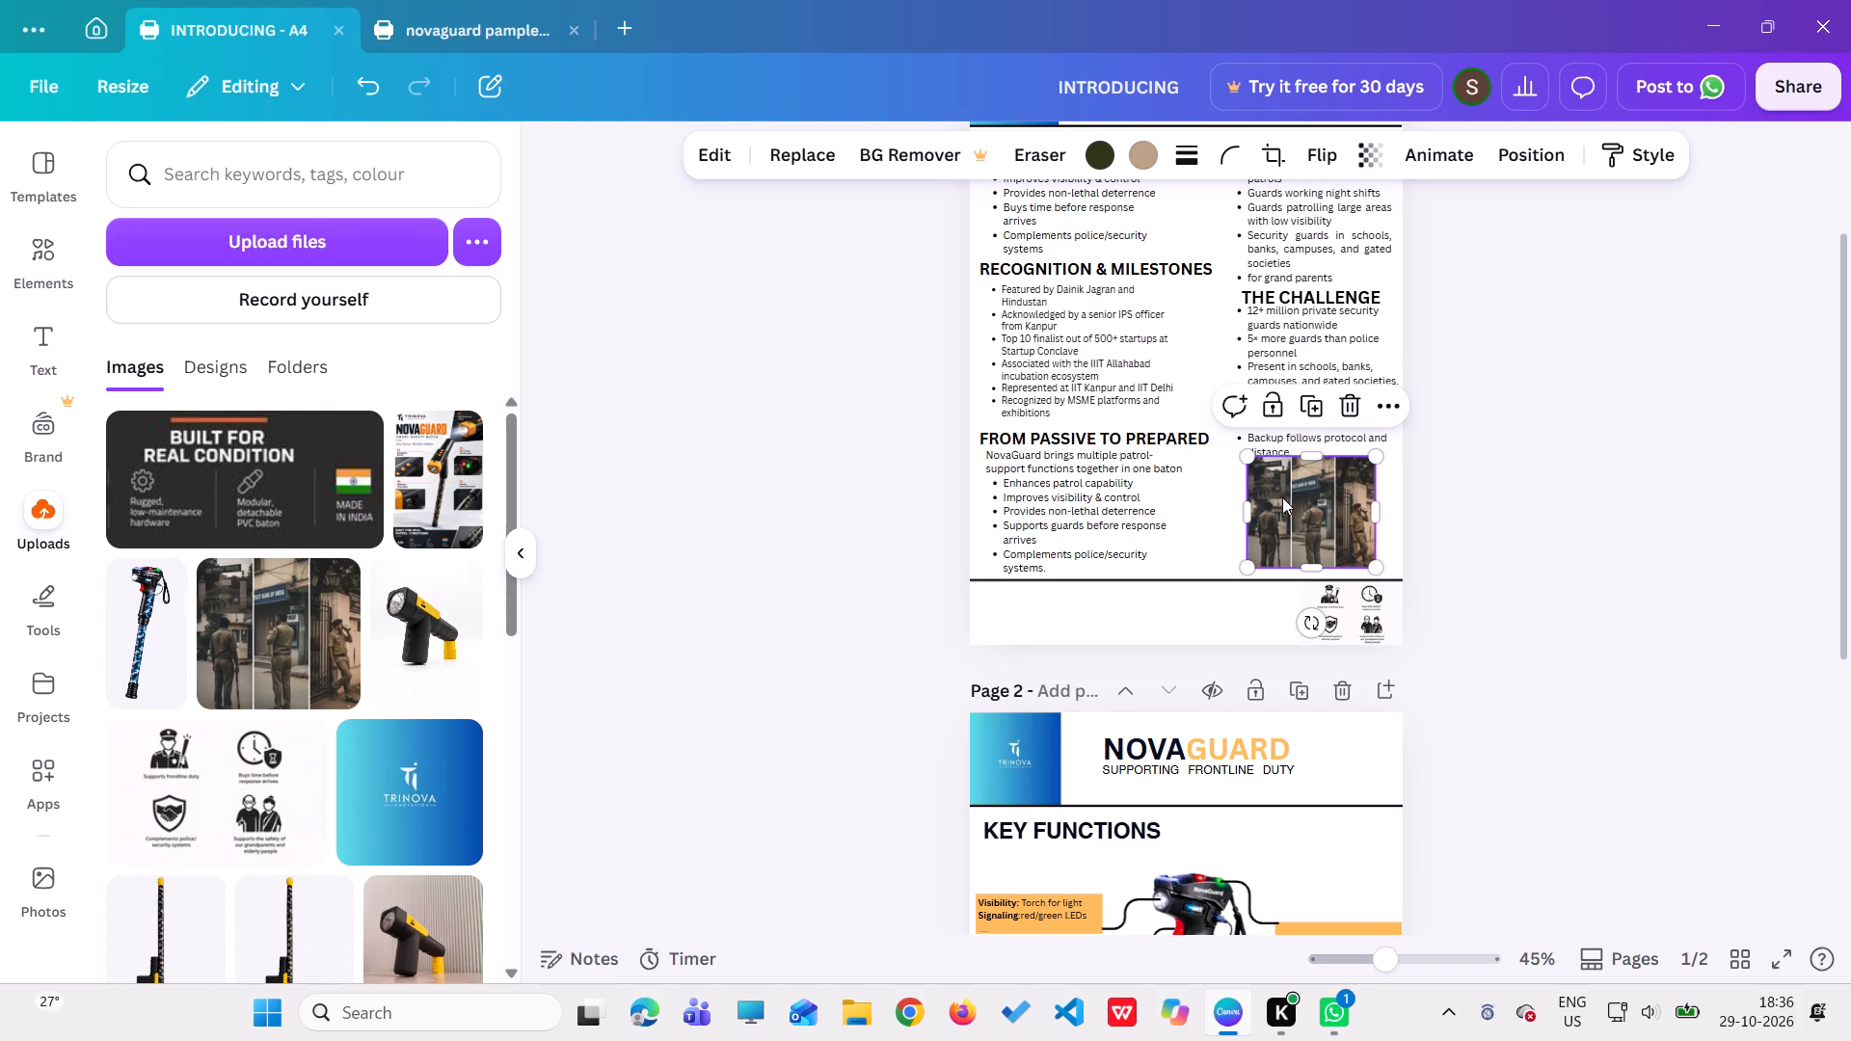
pyautogui.click(1198, 575)
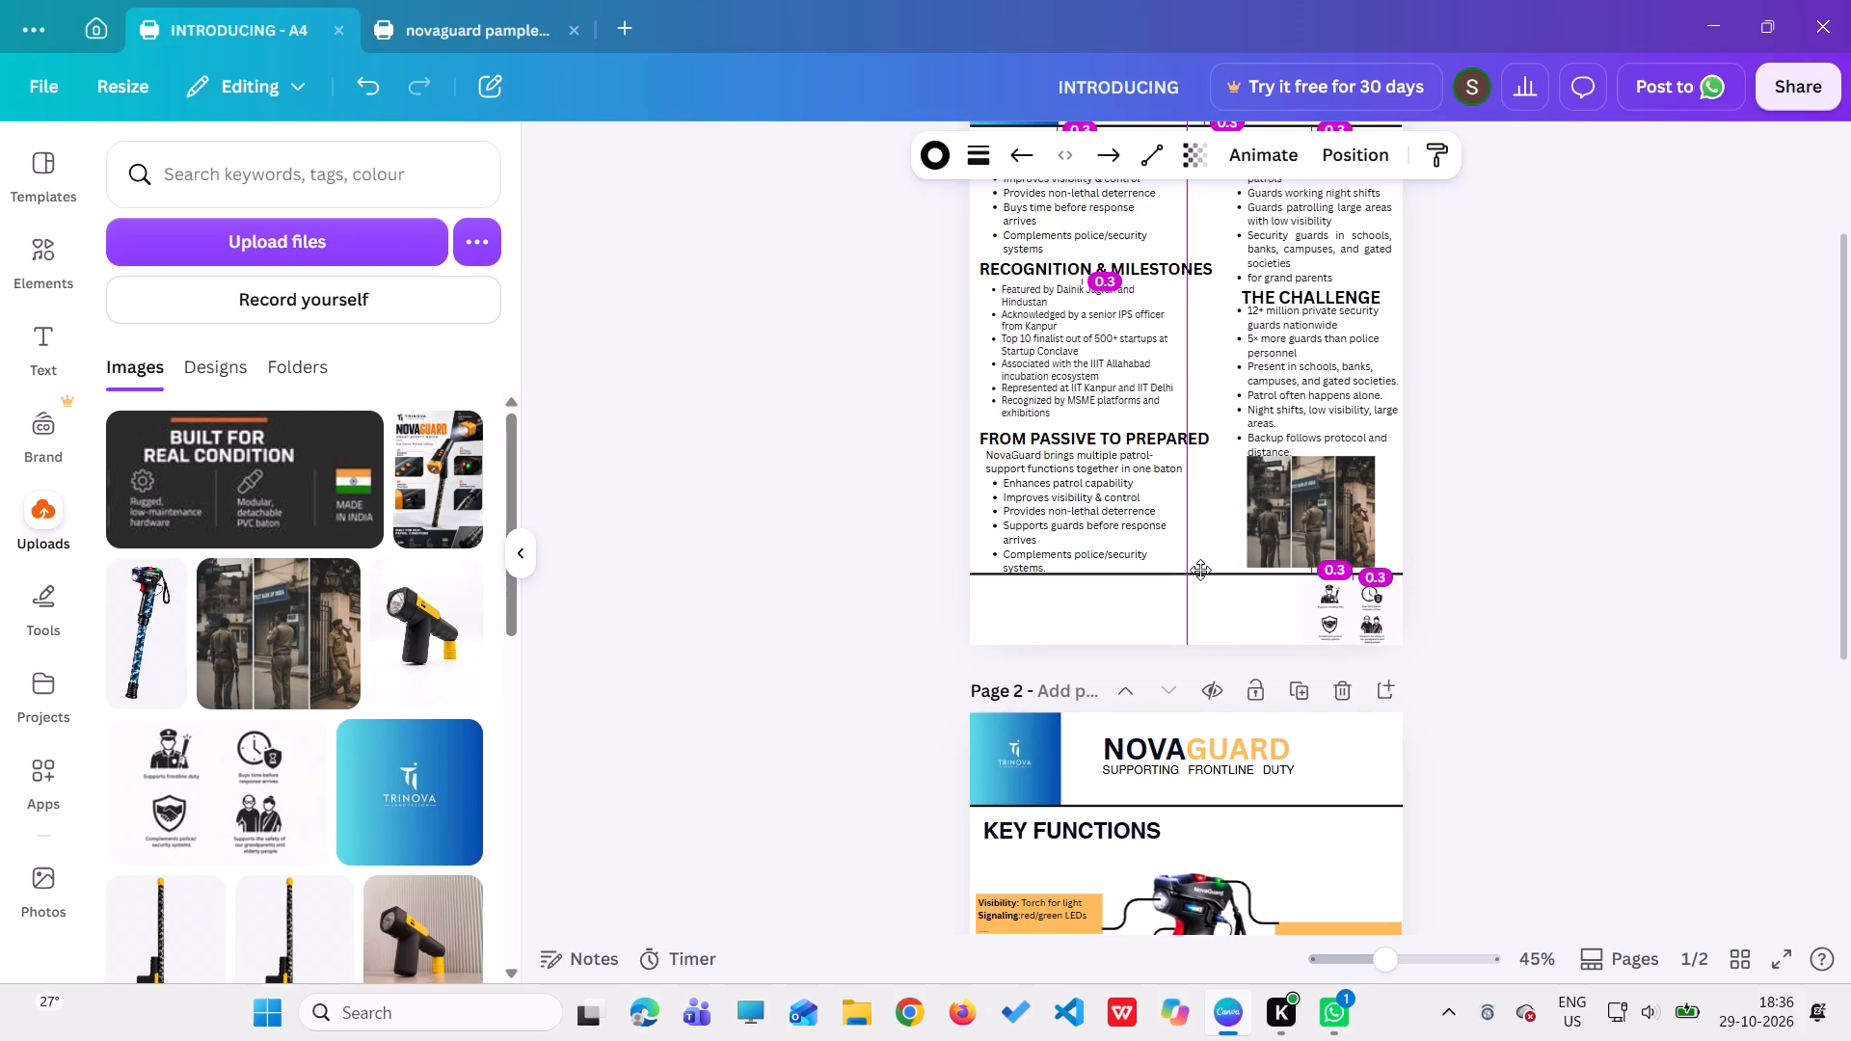
pyautogui.click(1288, 517)
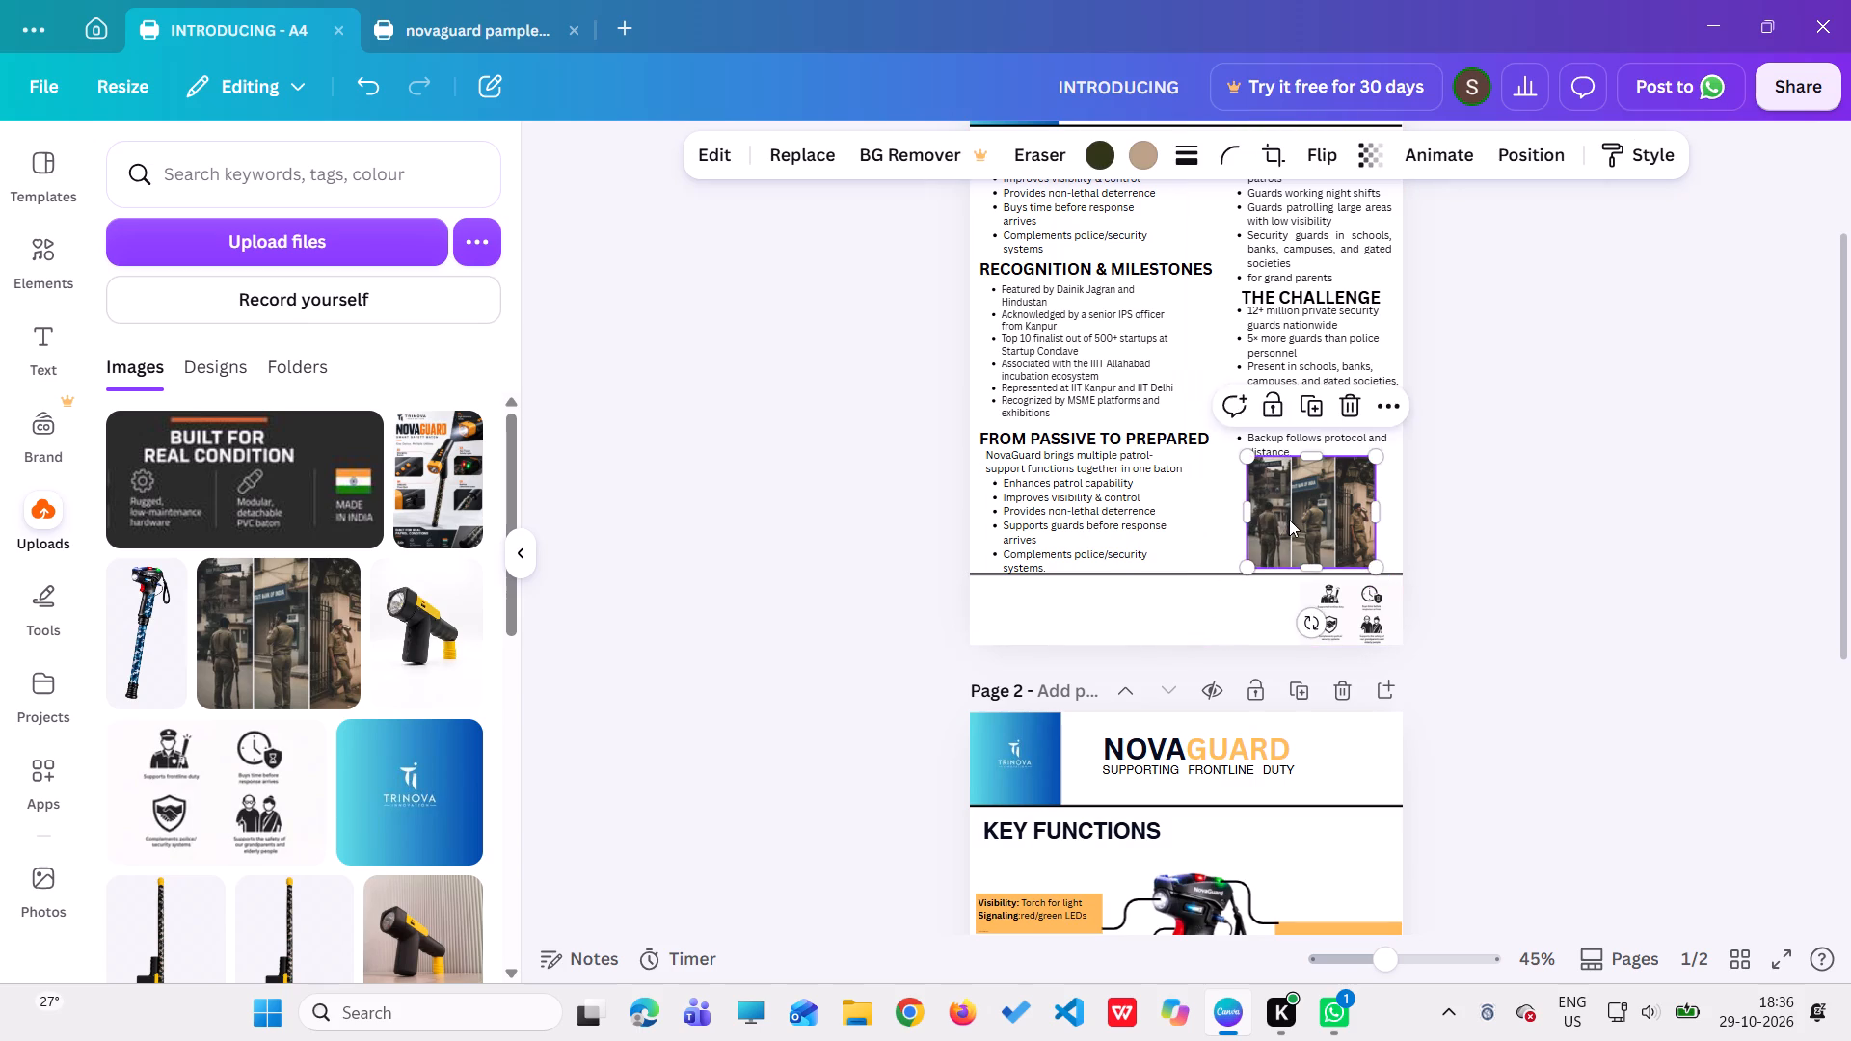
pyautogui.click(1220, 606)
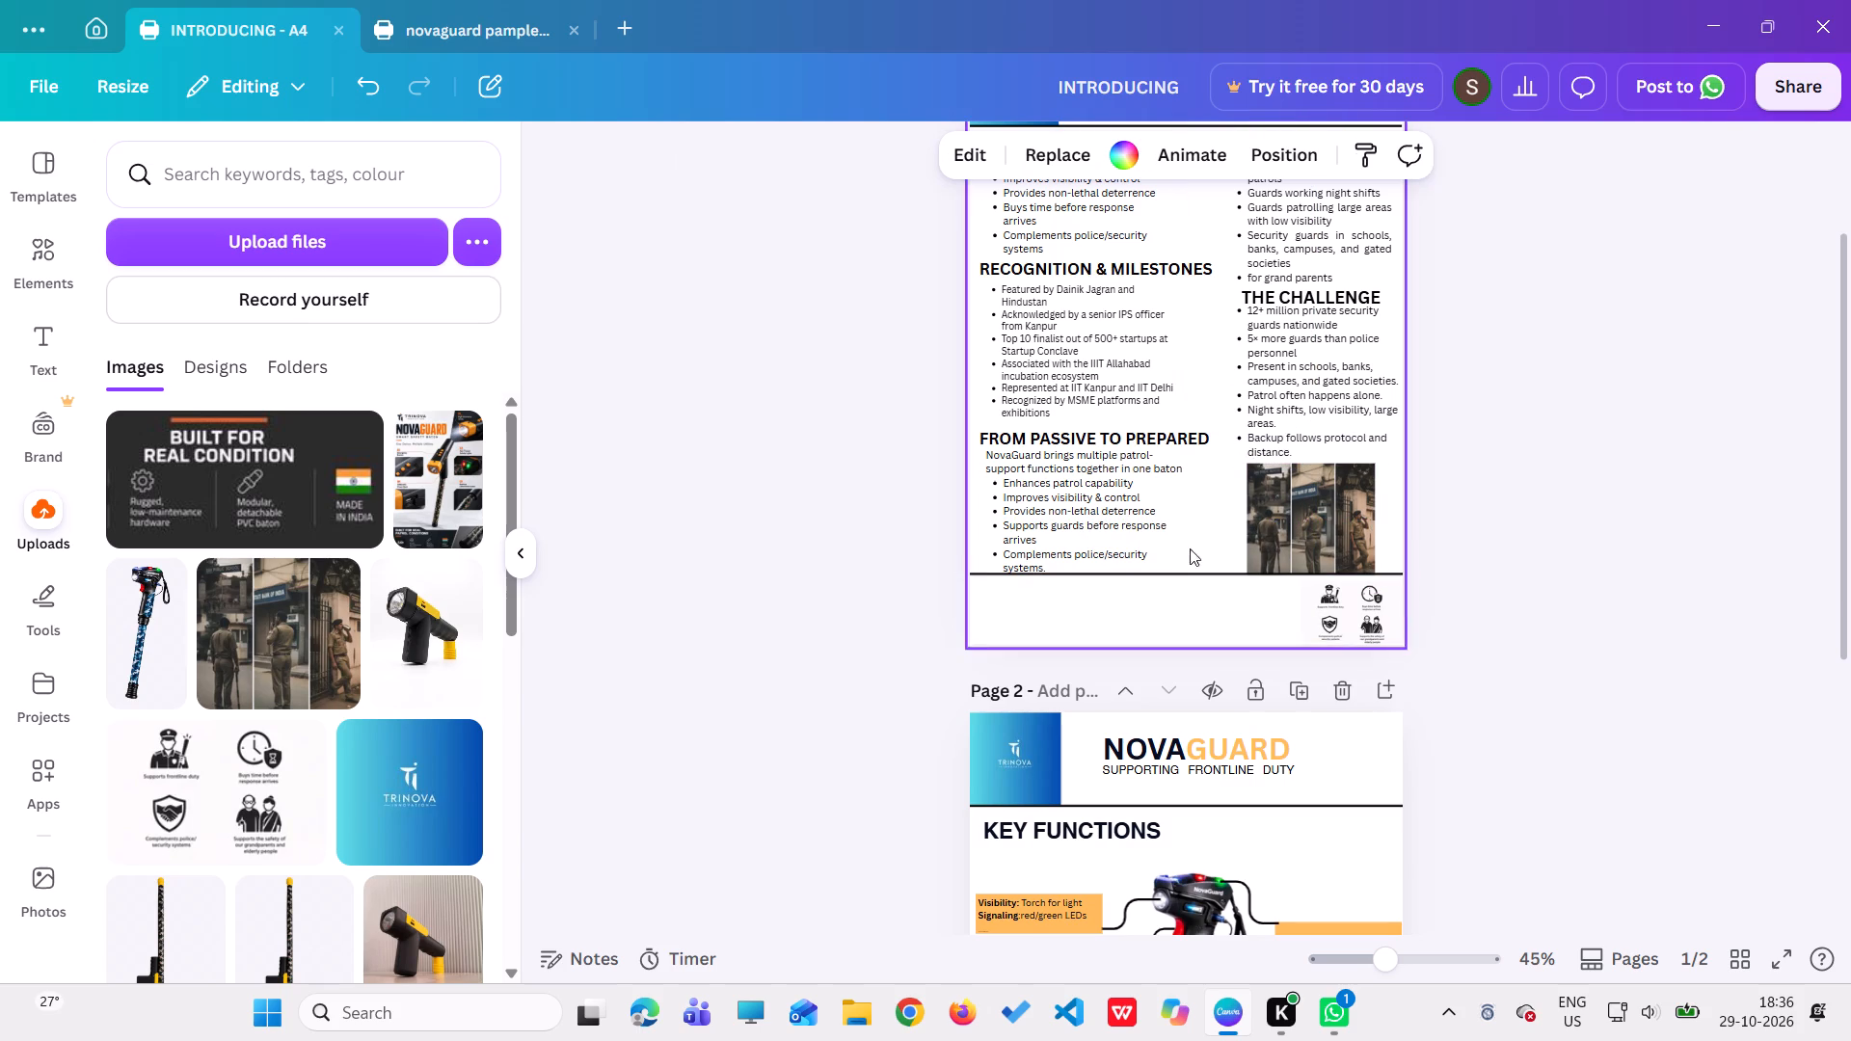
# Enlarge the four-icon image in page 1's footer slightly so it reaches the divider line.
pyautogui.click(1365, 614)
pyautogui.moveTo(1306, 583); pyautogui.dragTo(1305, 577)
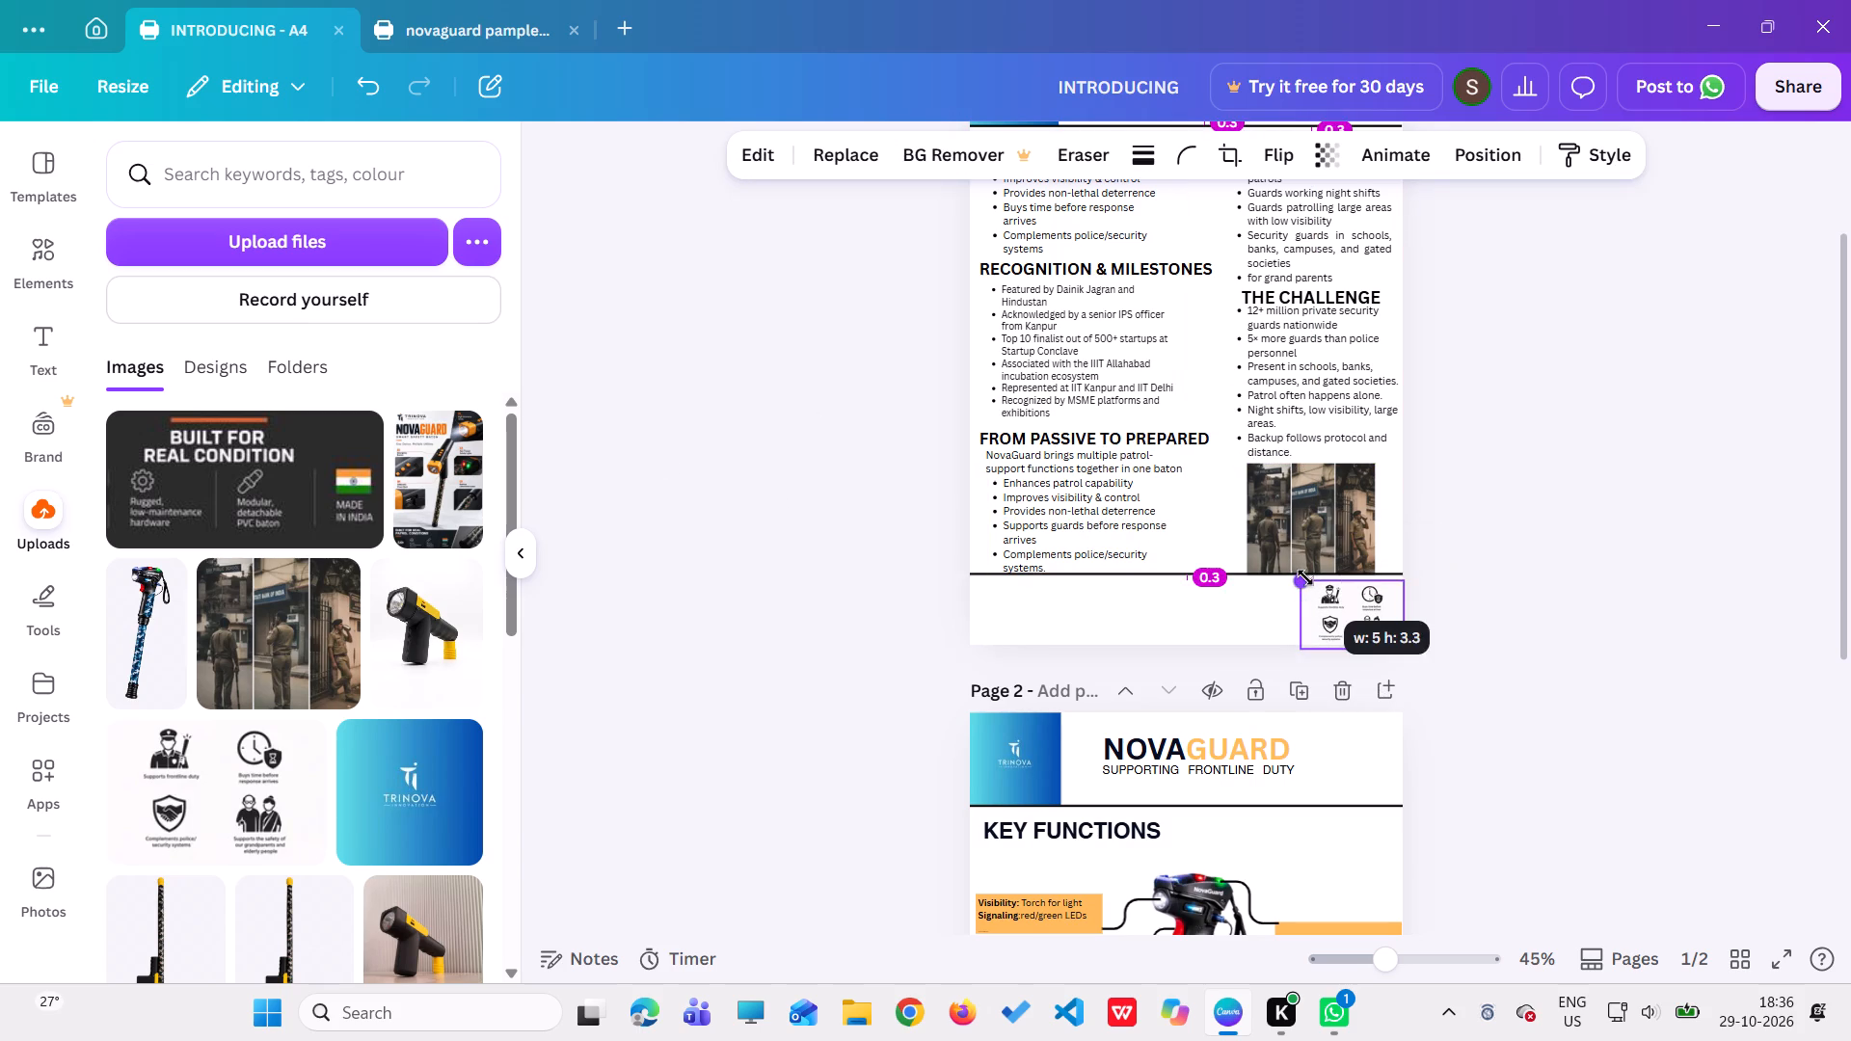
pyautogui.moveTo(1305, 577); pyautogui.dragTo(1296, 573)
pyautogui.click(1236, 618)
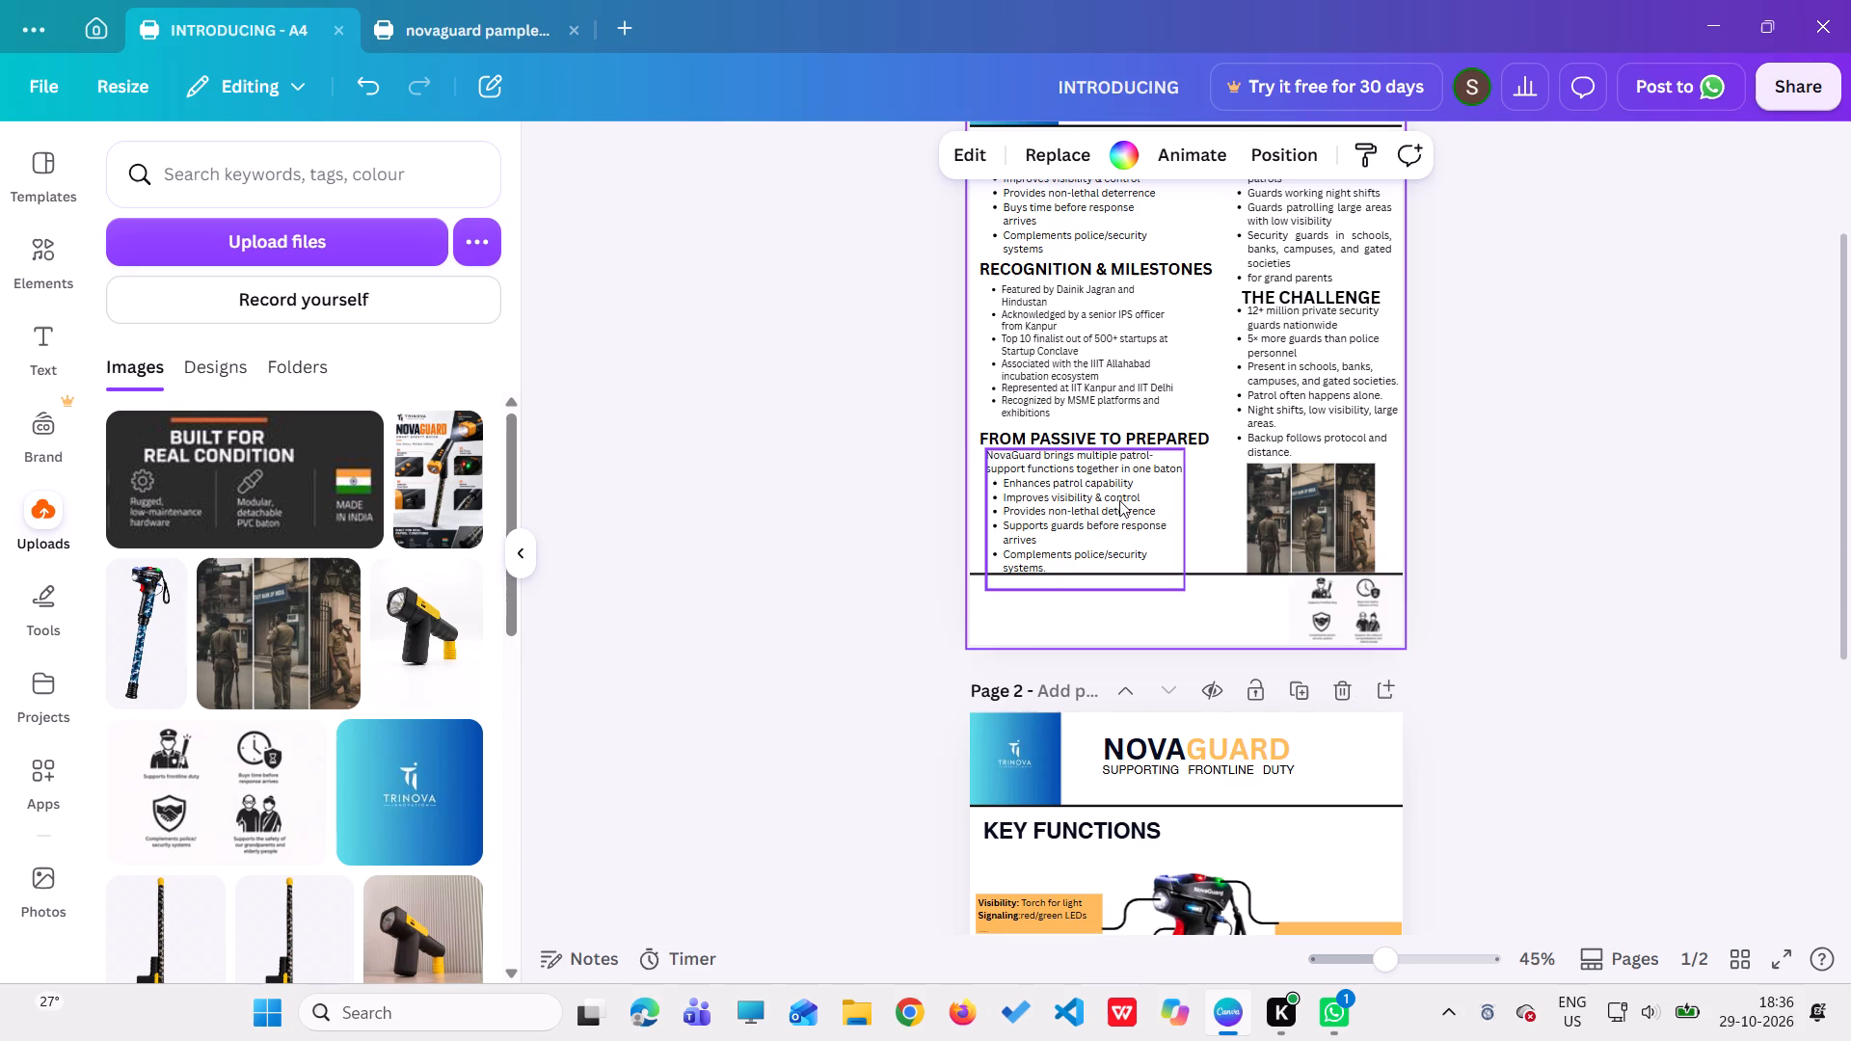
# Insert the uploaded BUILT FOR REAL CONDITION banner on page 1, shrink it and place it in the footer's left corner.
pyautogui.click(251, 501)
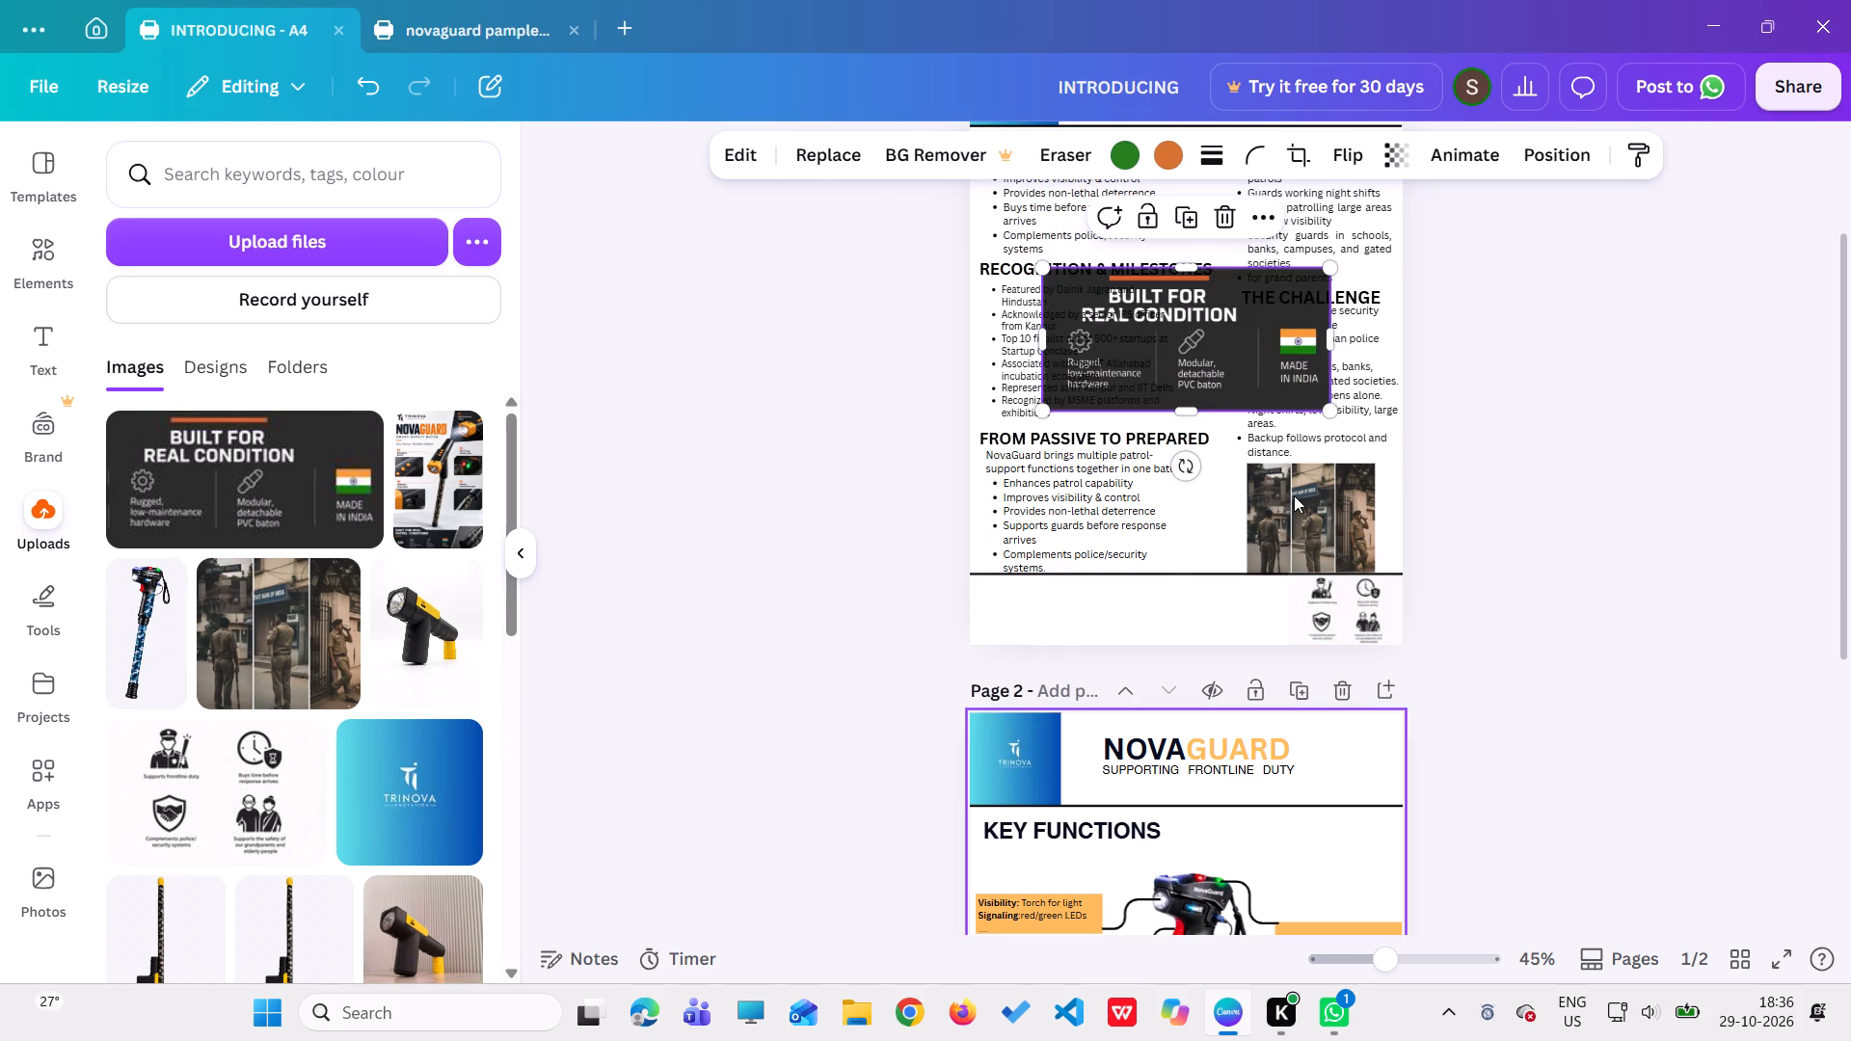
pyautogui.moveTo(1199, 334); pyautogui.dragTo(1152, 644)
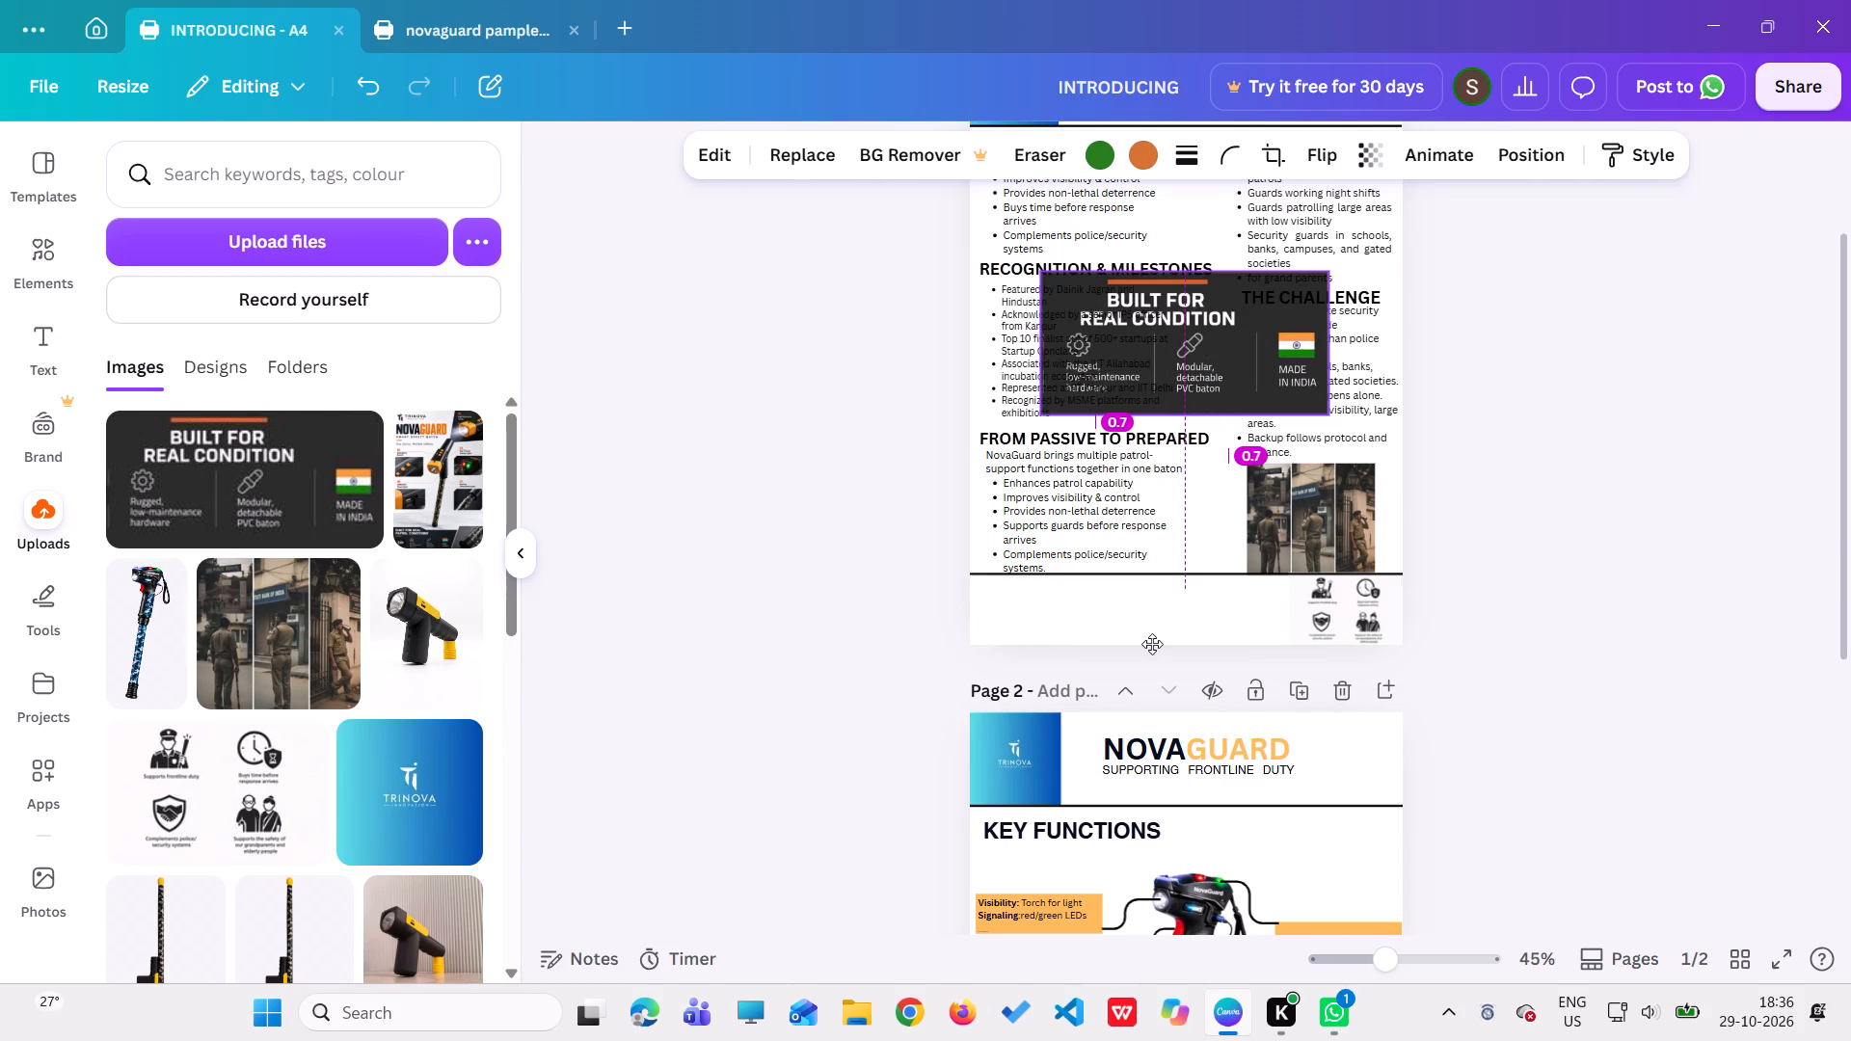
pyautogui.moveTo(1152, 644); pyautogui.dragTo(1152, 651)
pyautogui.moveTo(1166, 619); pyautogui.dragTo(1172, 586)
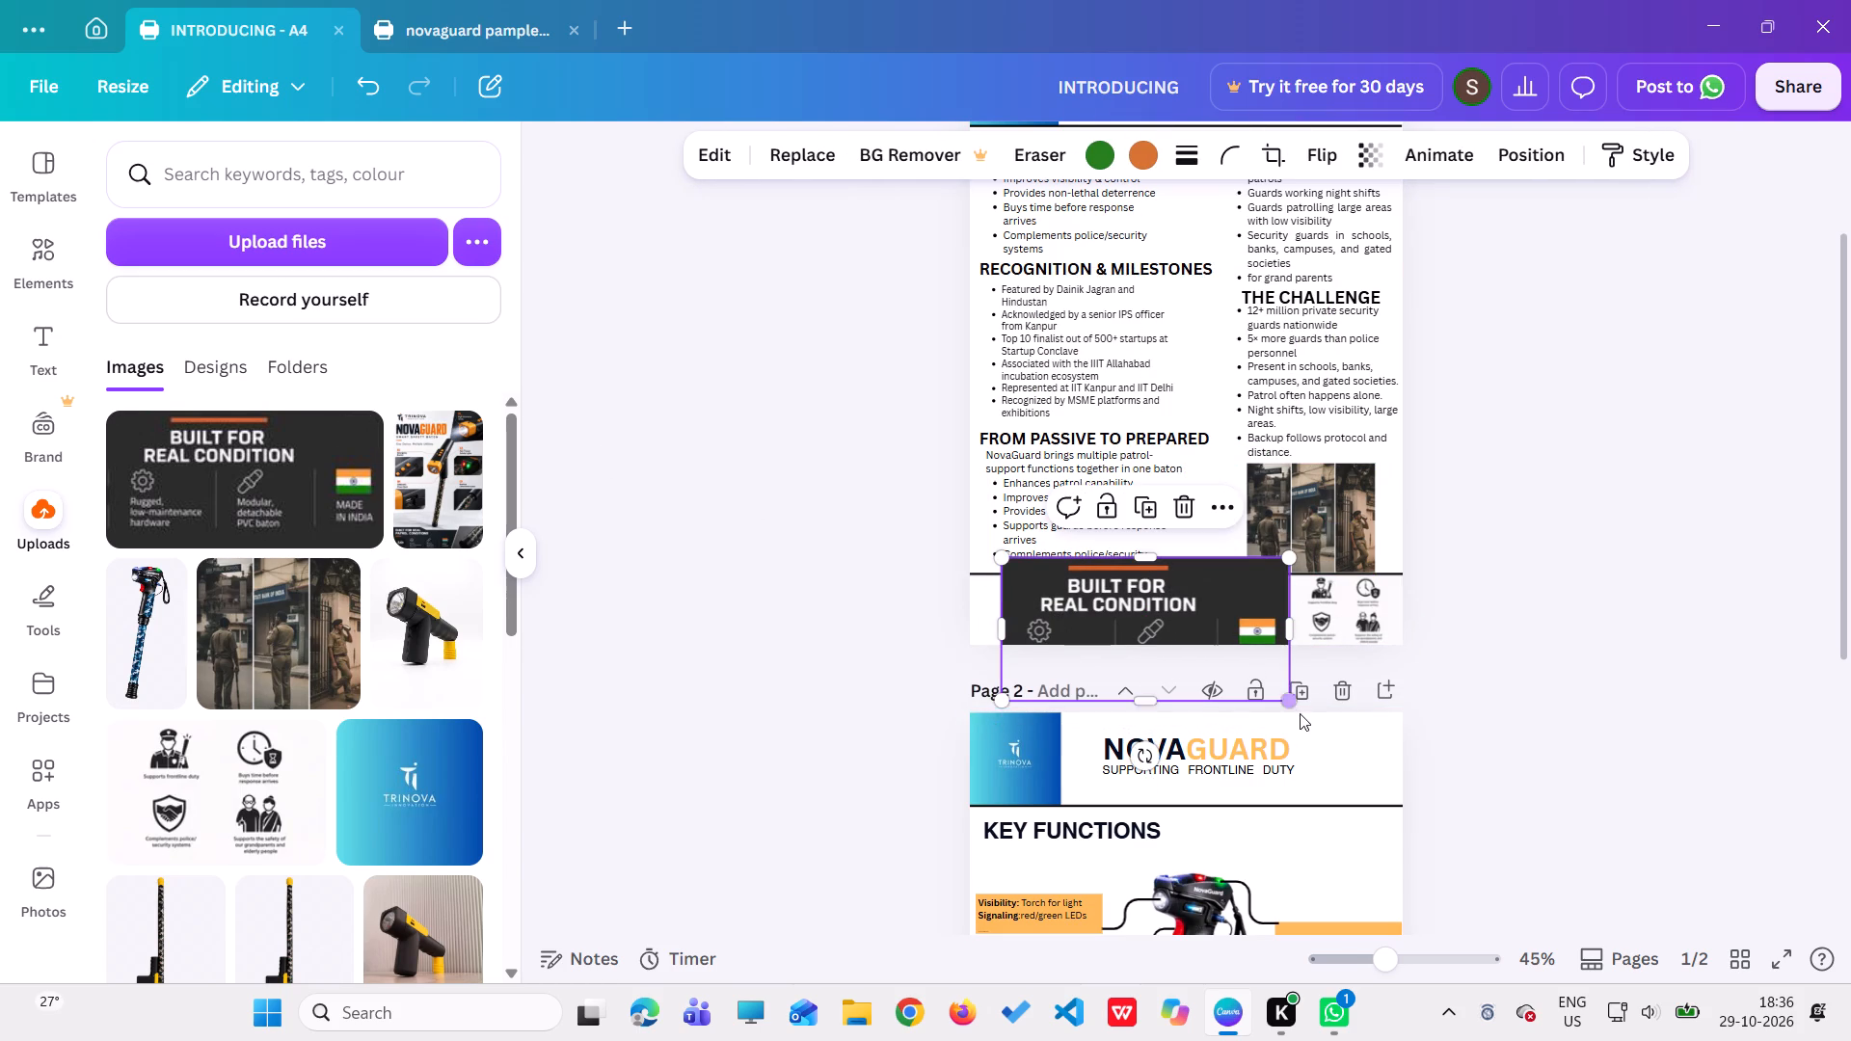
pyautogui.moveTo(1285, 696); pyautogui.dragTo(1179, 605)
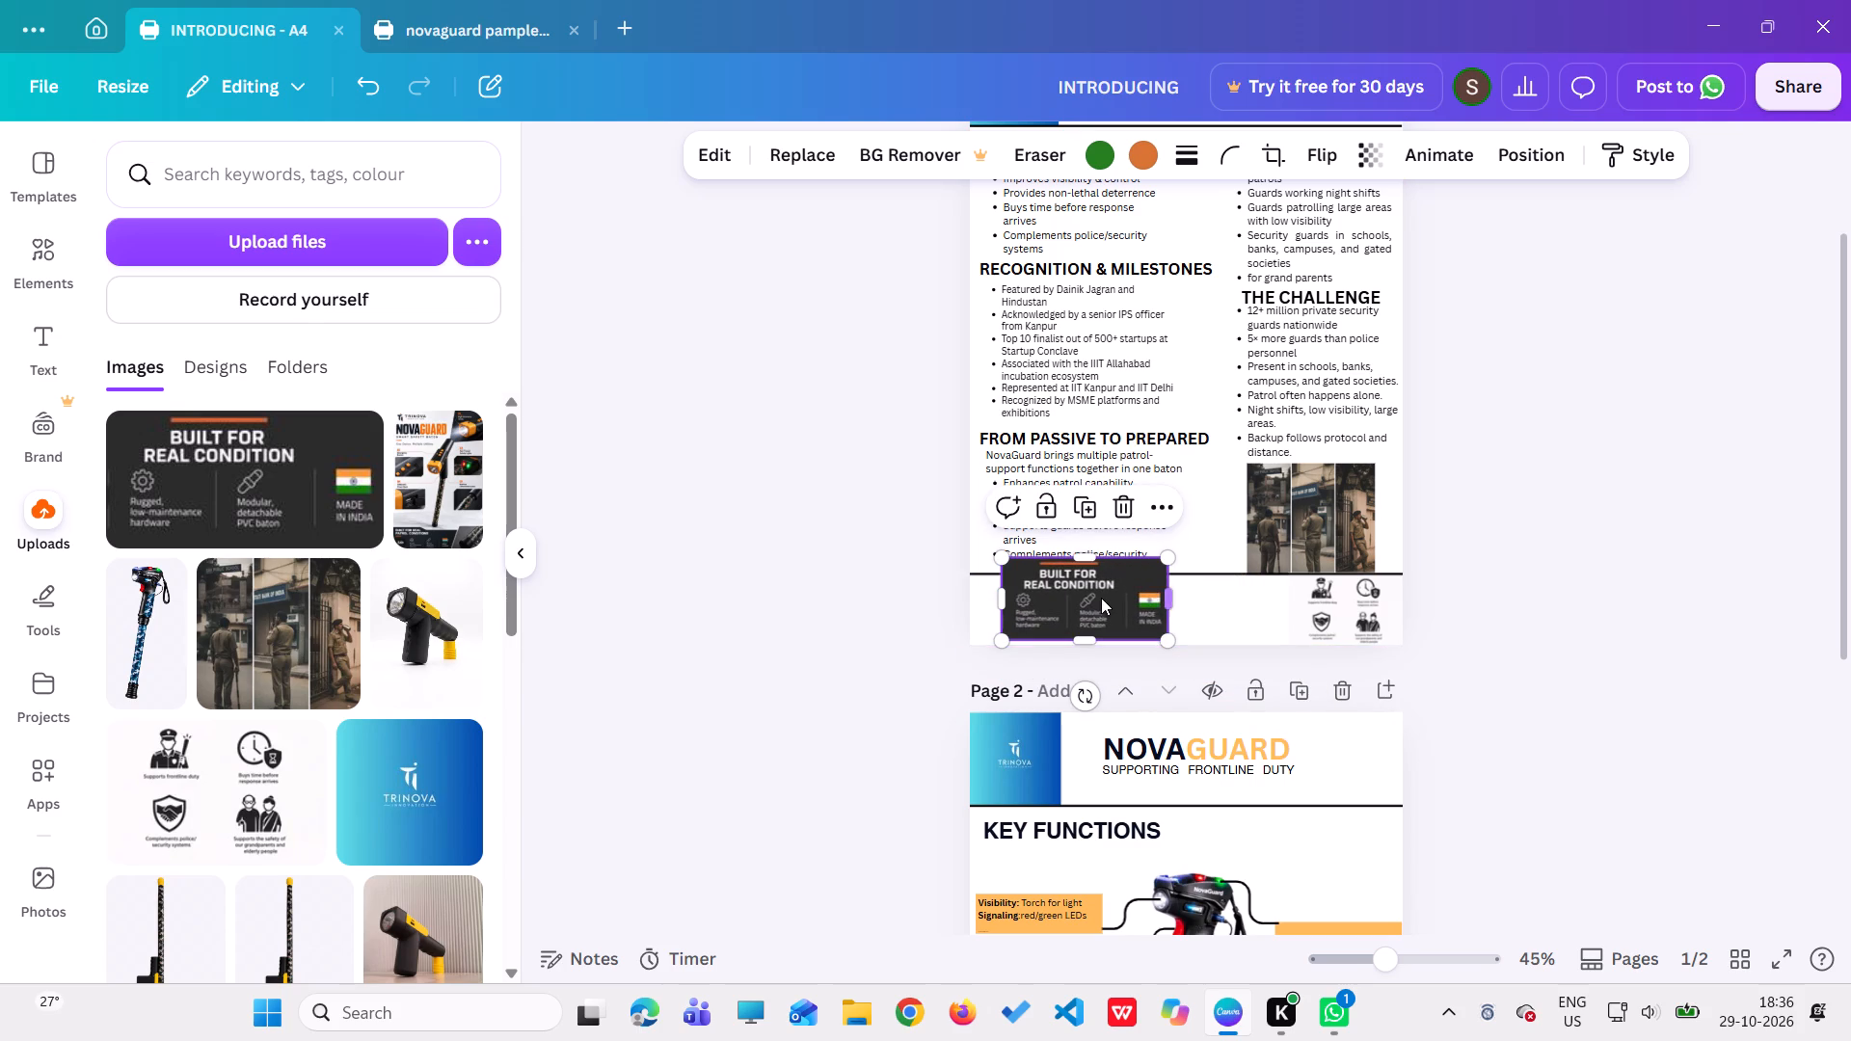
pyautogui.moveTo(1092, 598); pyautogui.dragTo(1062, 609)
pyautogui.click(1190, 606)
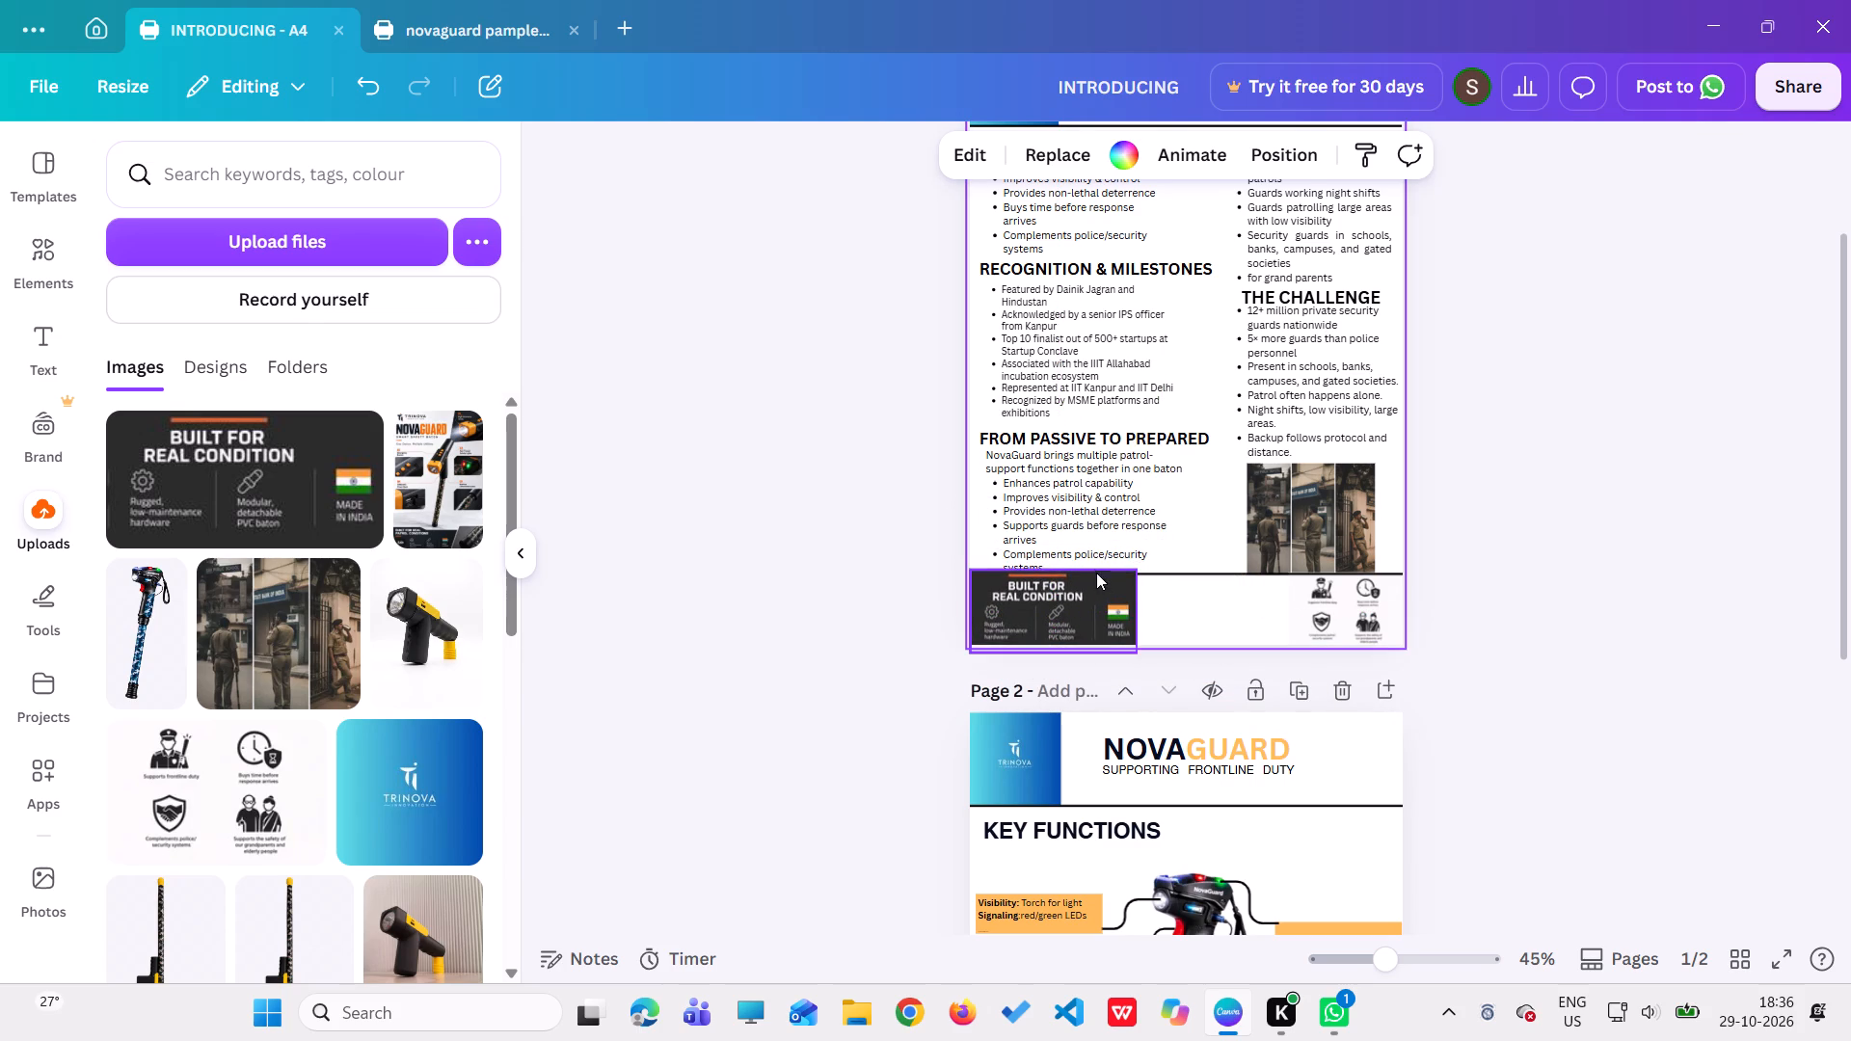
# Resize the BUILT FOR REAL CONDITION banner to fit below page 1's divider line and extend its right edge slightly.
pyautogui.click(1039, 601)
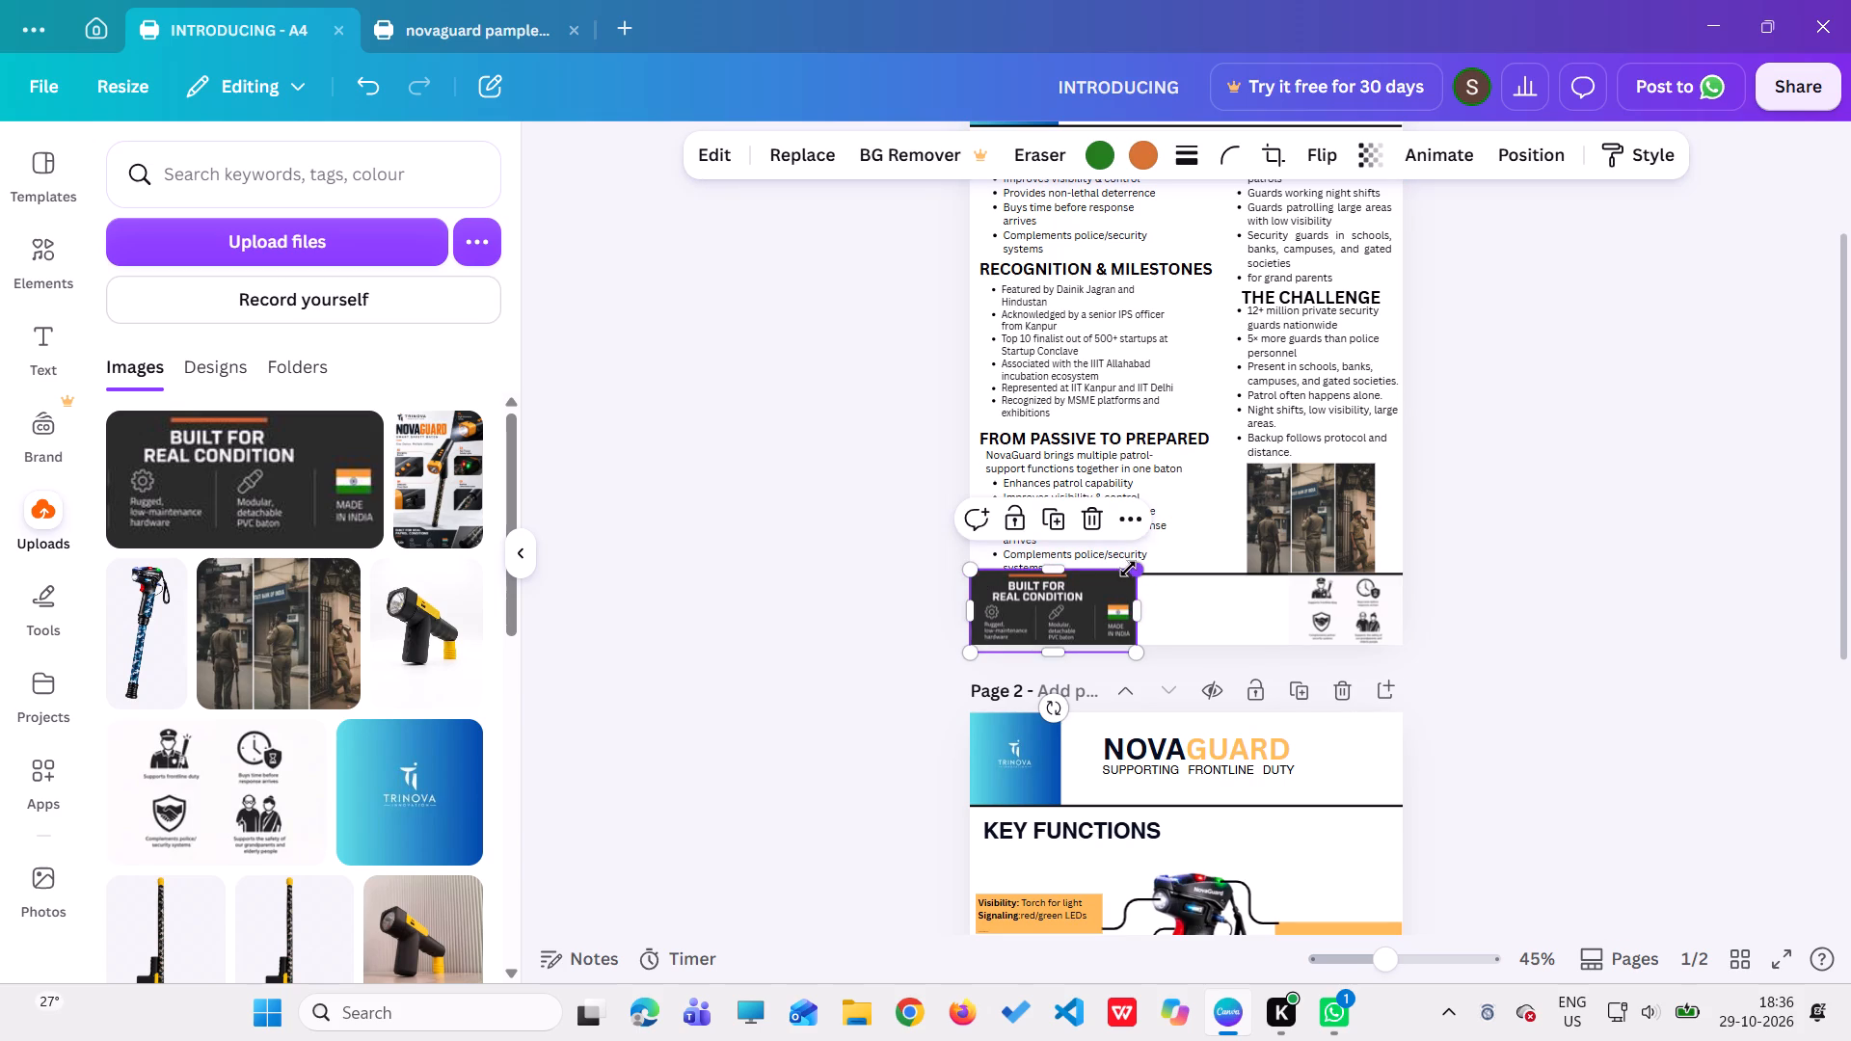
pyautogui.moveTo(1128, 569); pyautogui.dragTo(1118, 586)
pyautogui.click(1214, 614)
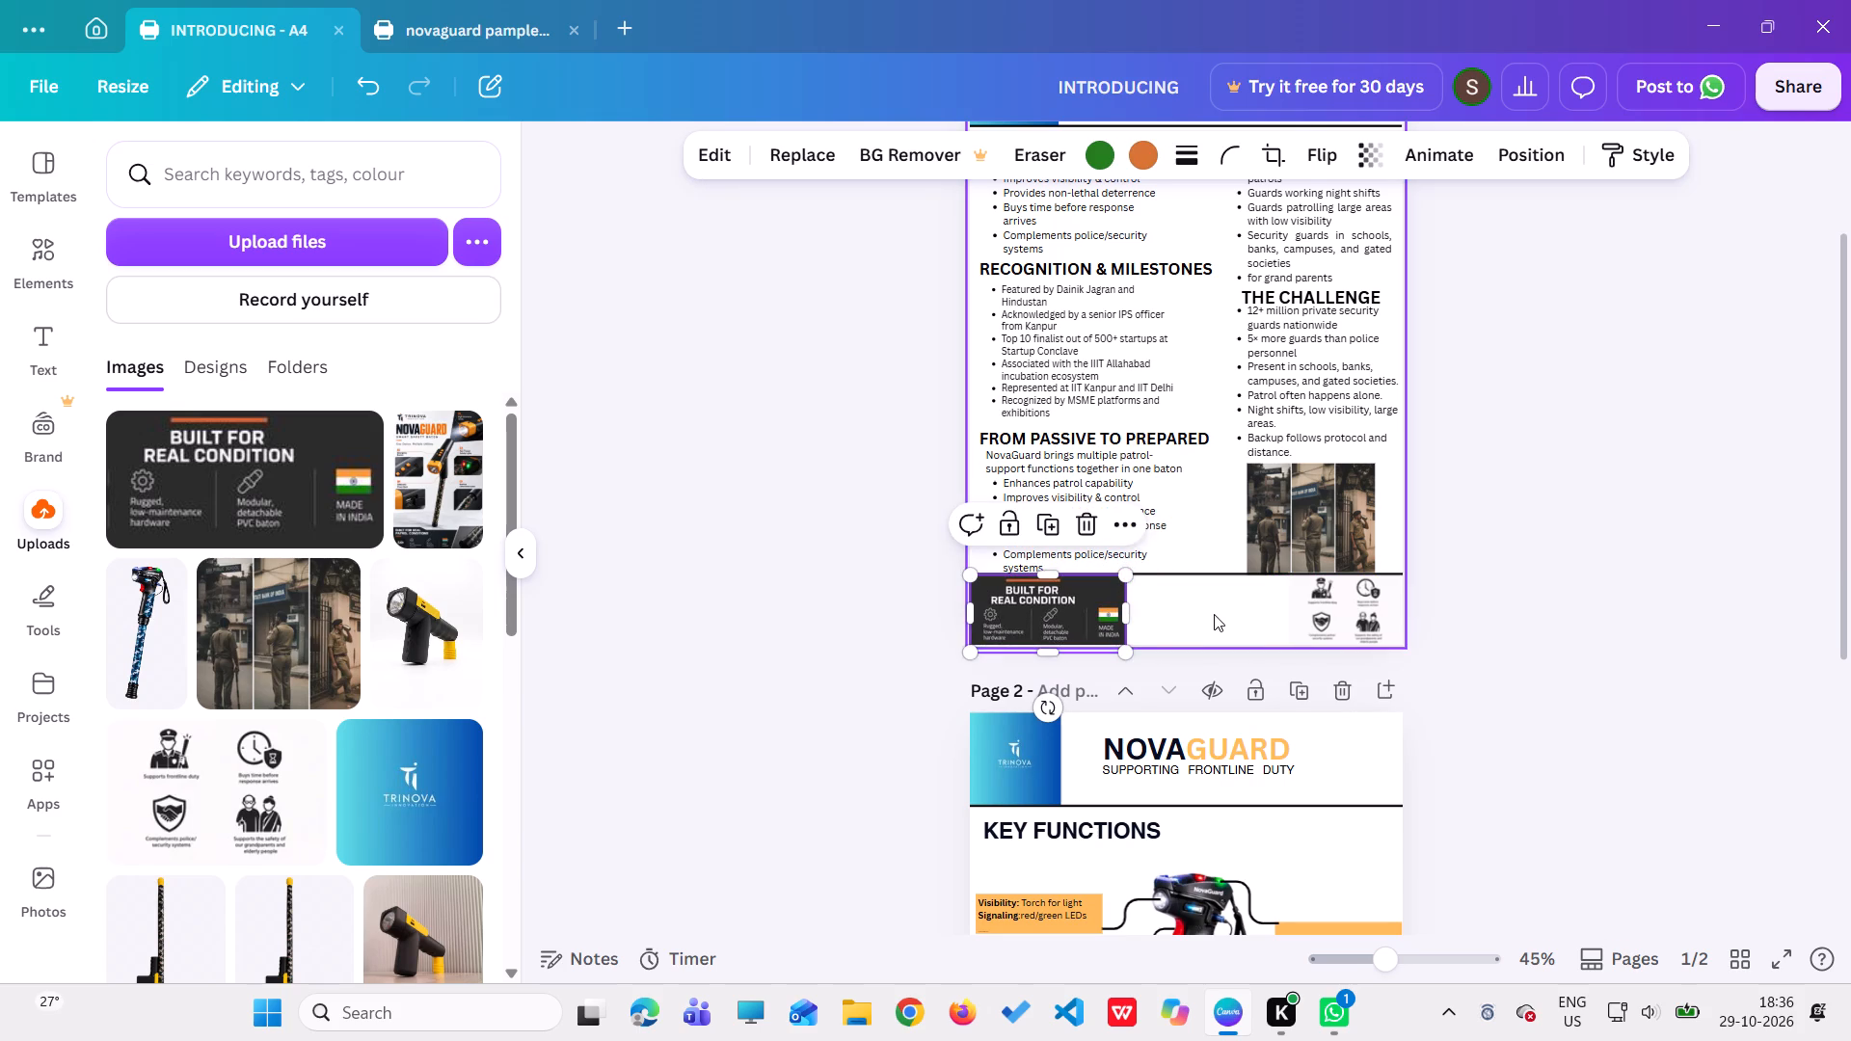
pyautogui.click(1164, 609)
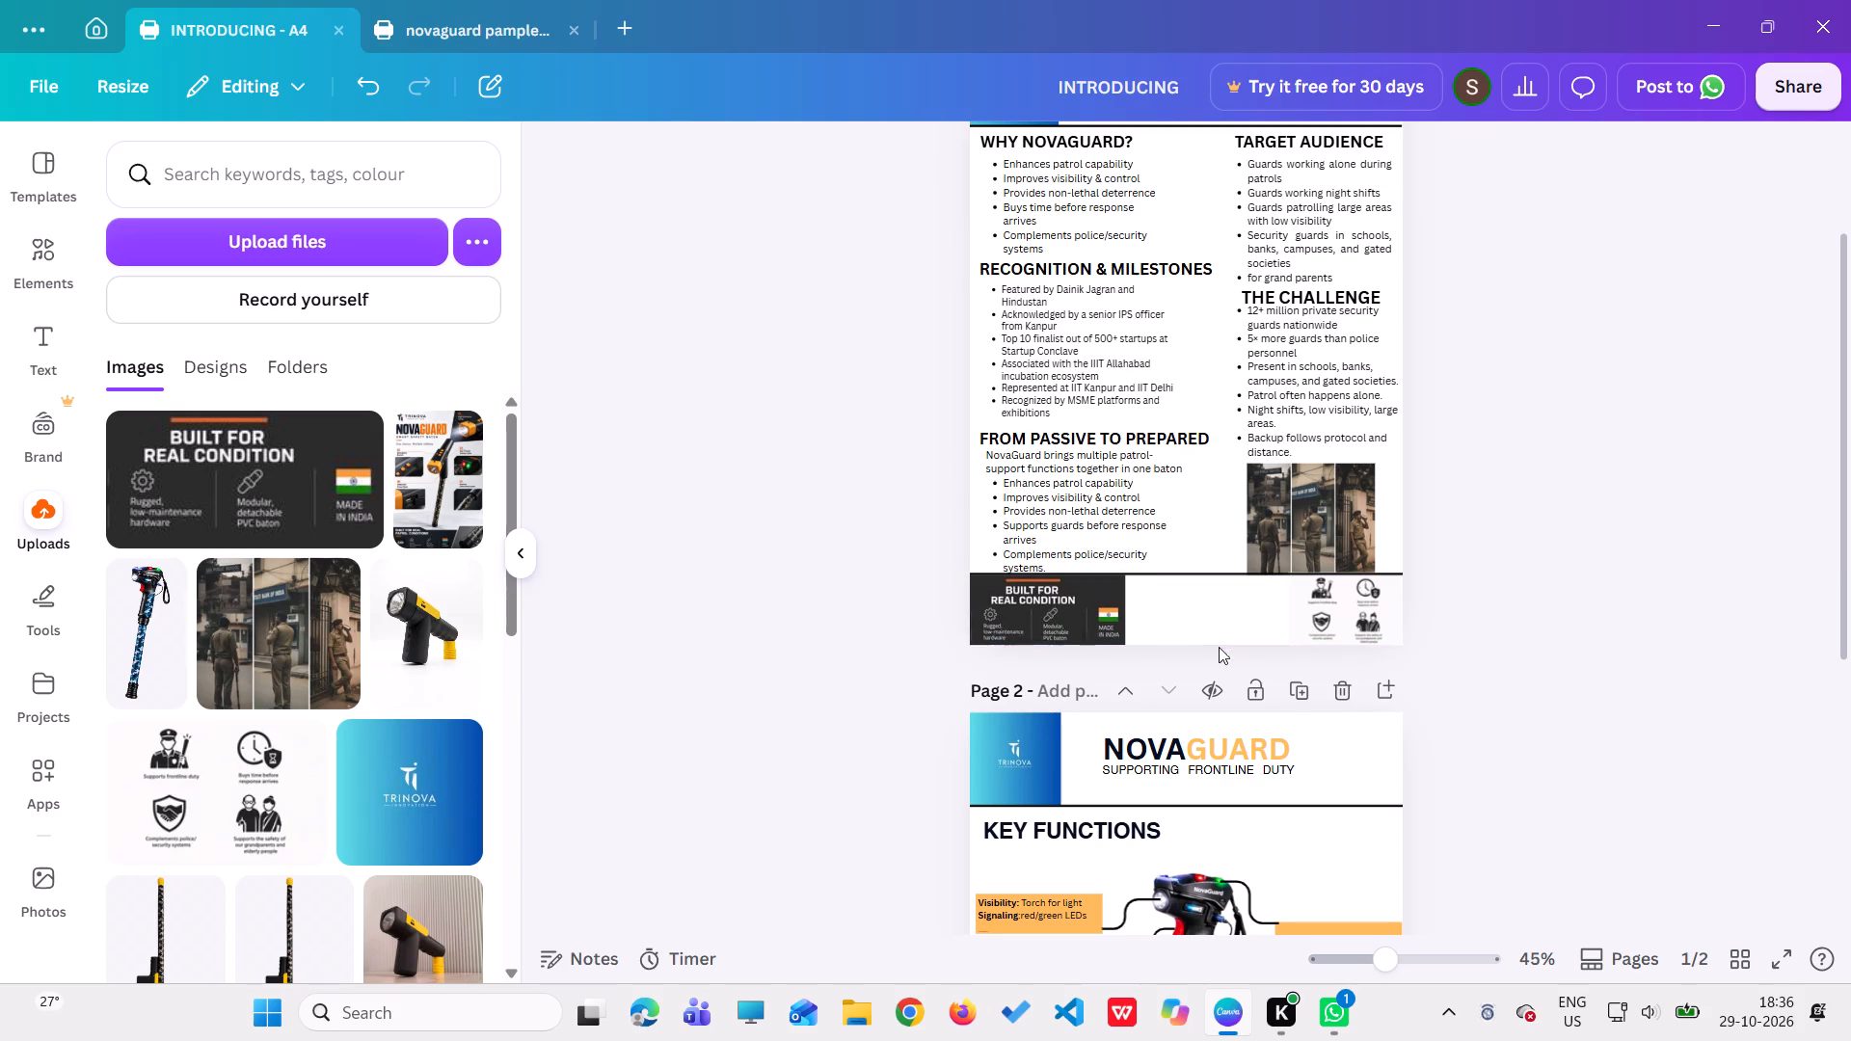
pyautogui.click(1161, 601)
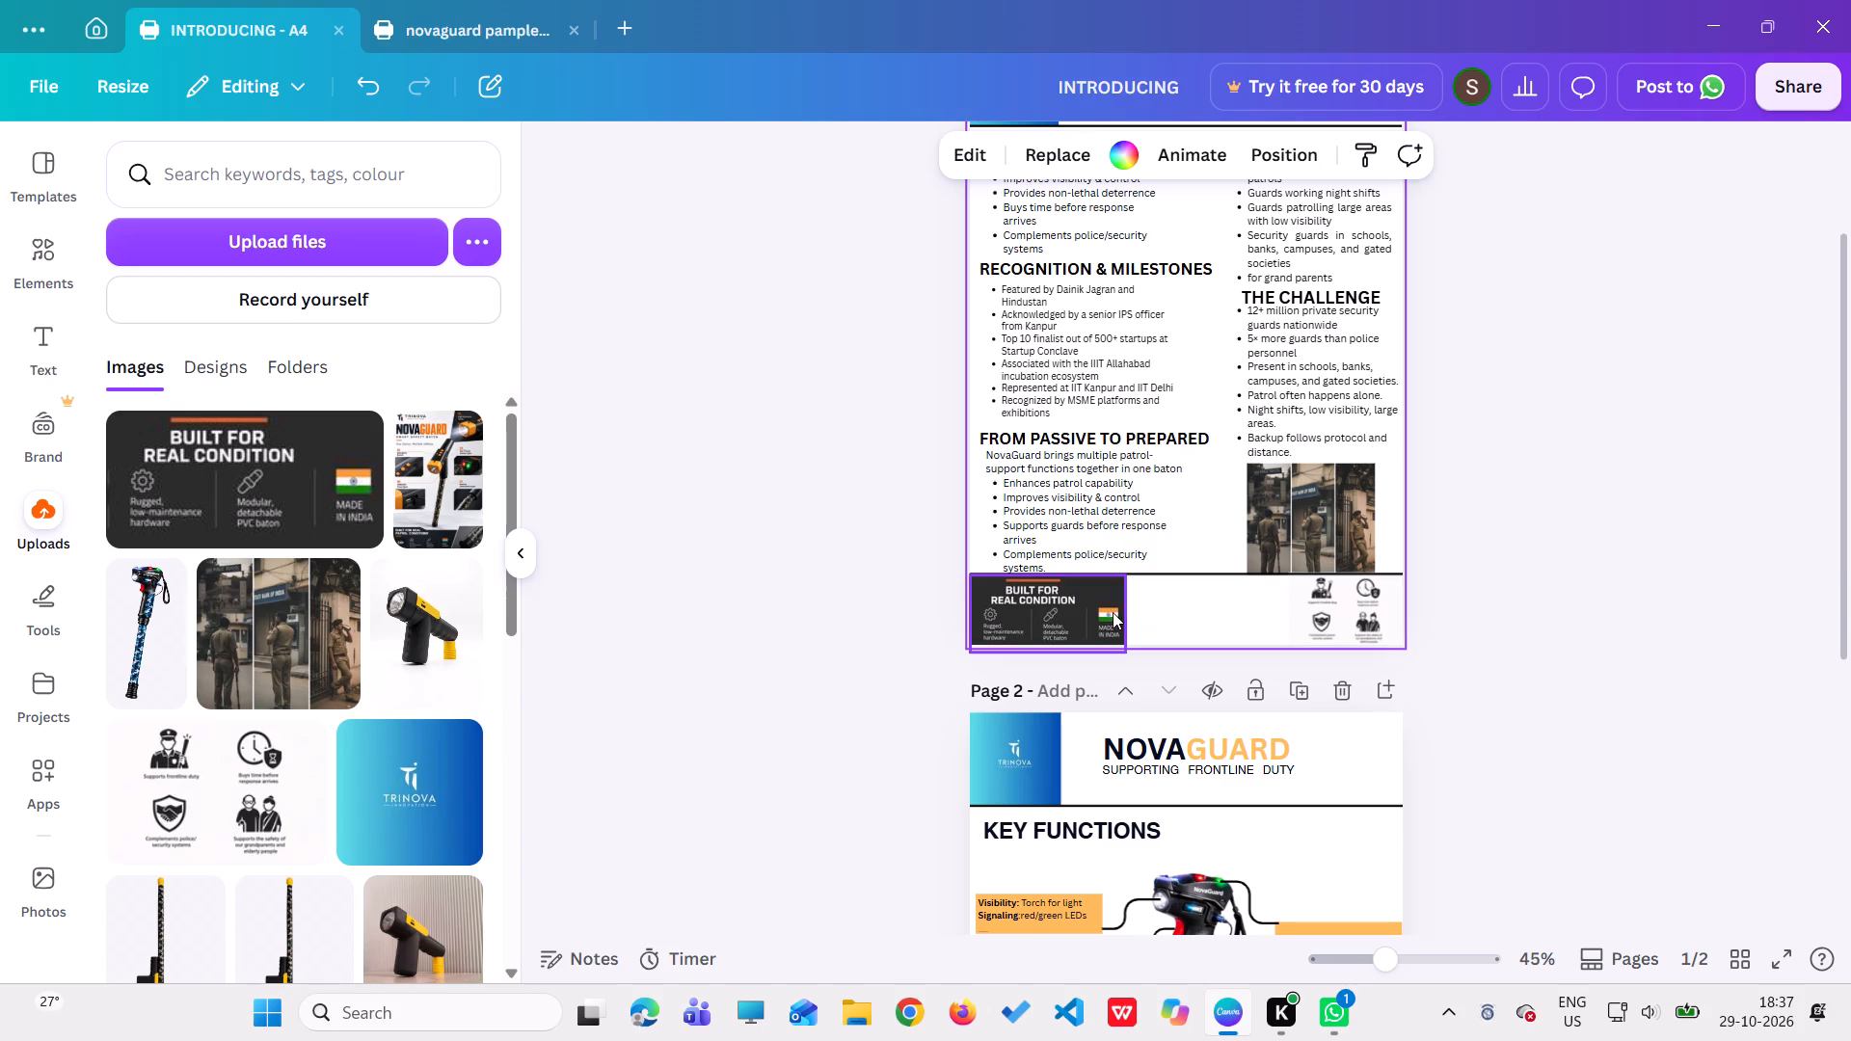
pyautogui.click(1107, 612)
pyautogui.moveTo(1126, 609); pyautogui.dragTo(1140, 612)
pyautogui.click(1198, 606)
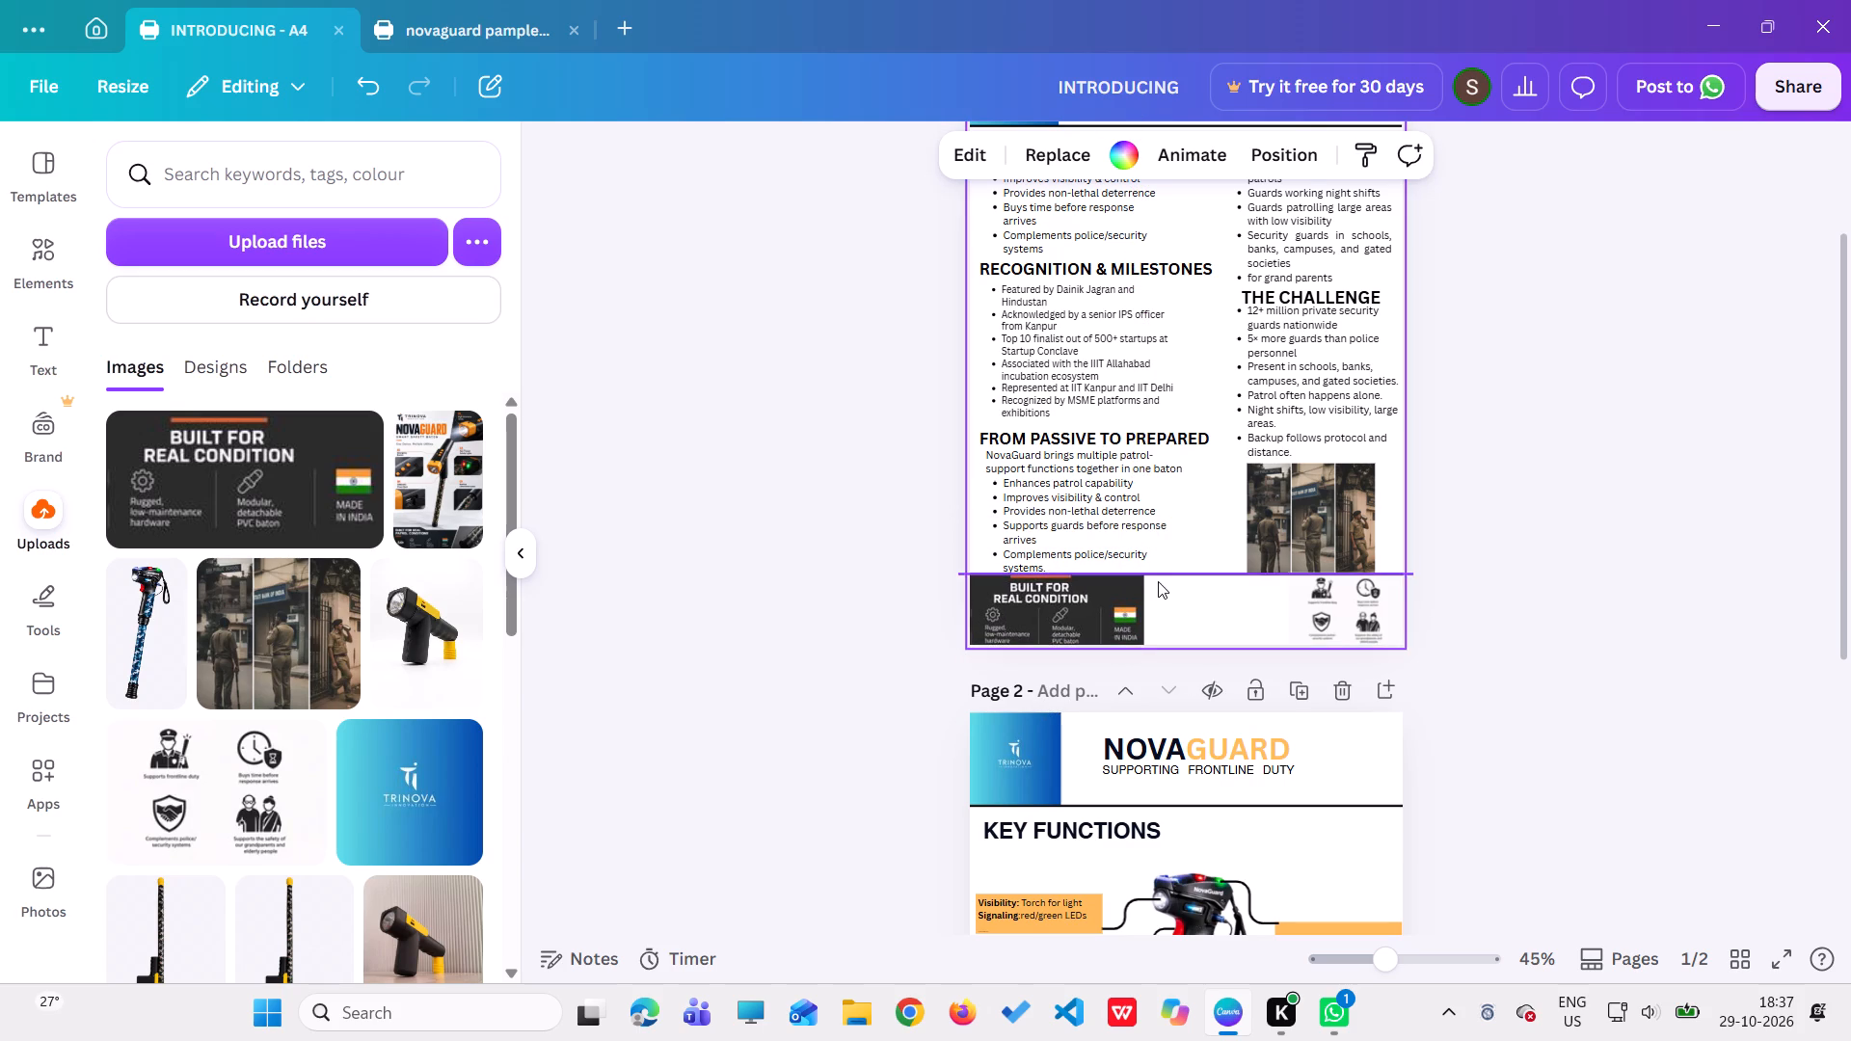
# Duplicate the BUILT FOR REAL CONDITION banner and place the copy in the left corner of page 2's footer.
pyautogui.click(1066, 614)
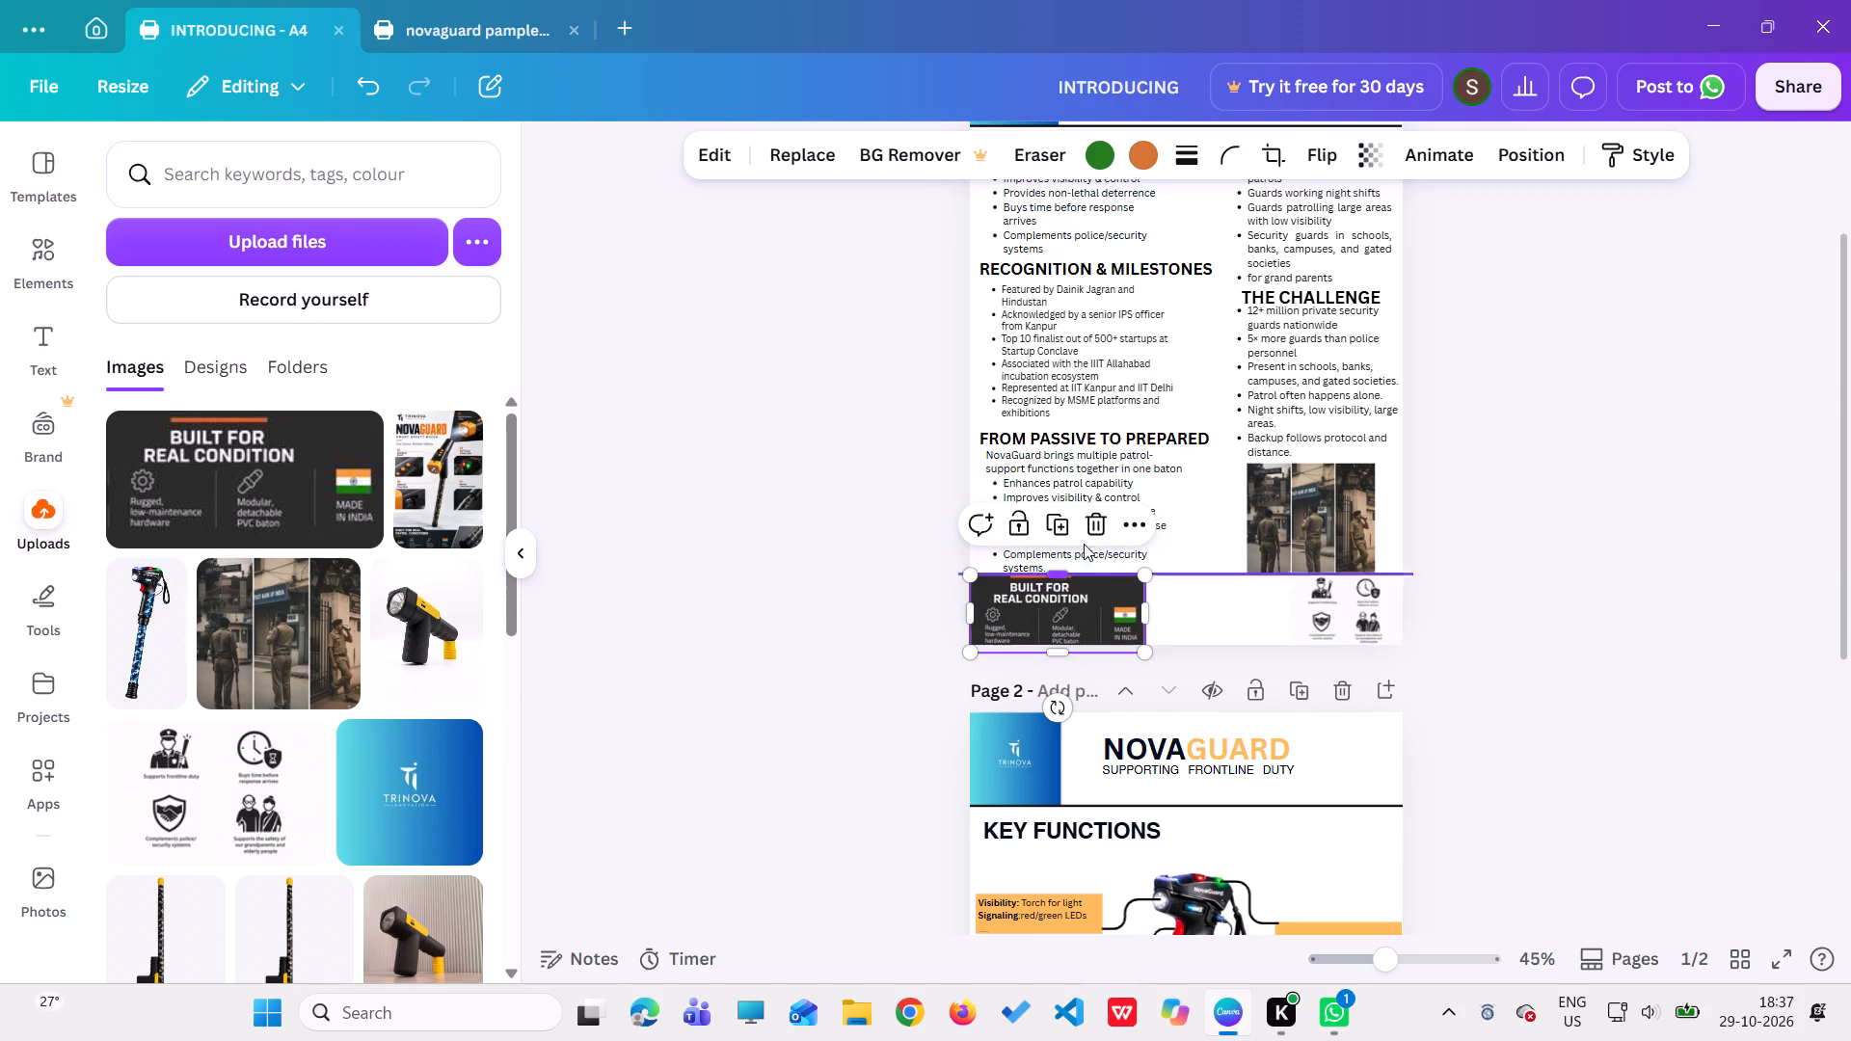
pyautogui.click(1069, 518)
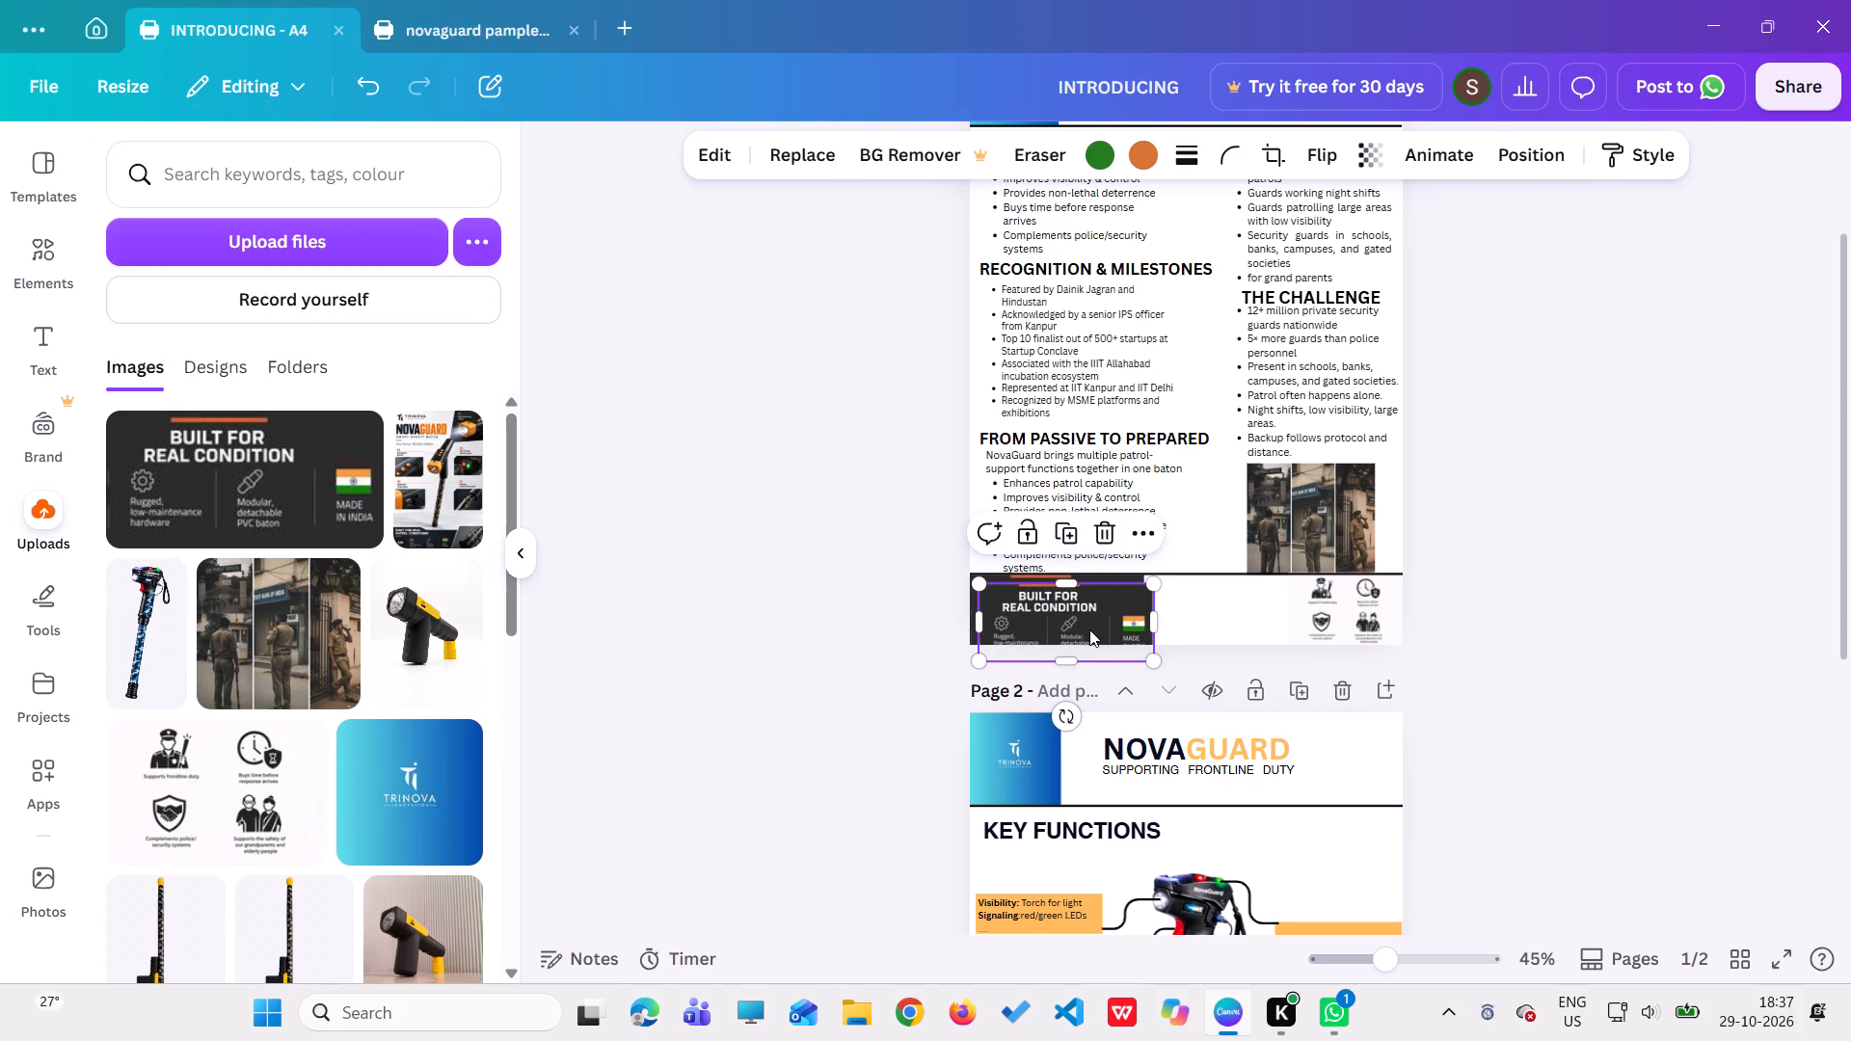
pyautogui.moveTo(1089, 628); pyautogui.dragTo(1120, 841)
pyautogui.scroll(-4, 1136, 800)
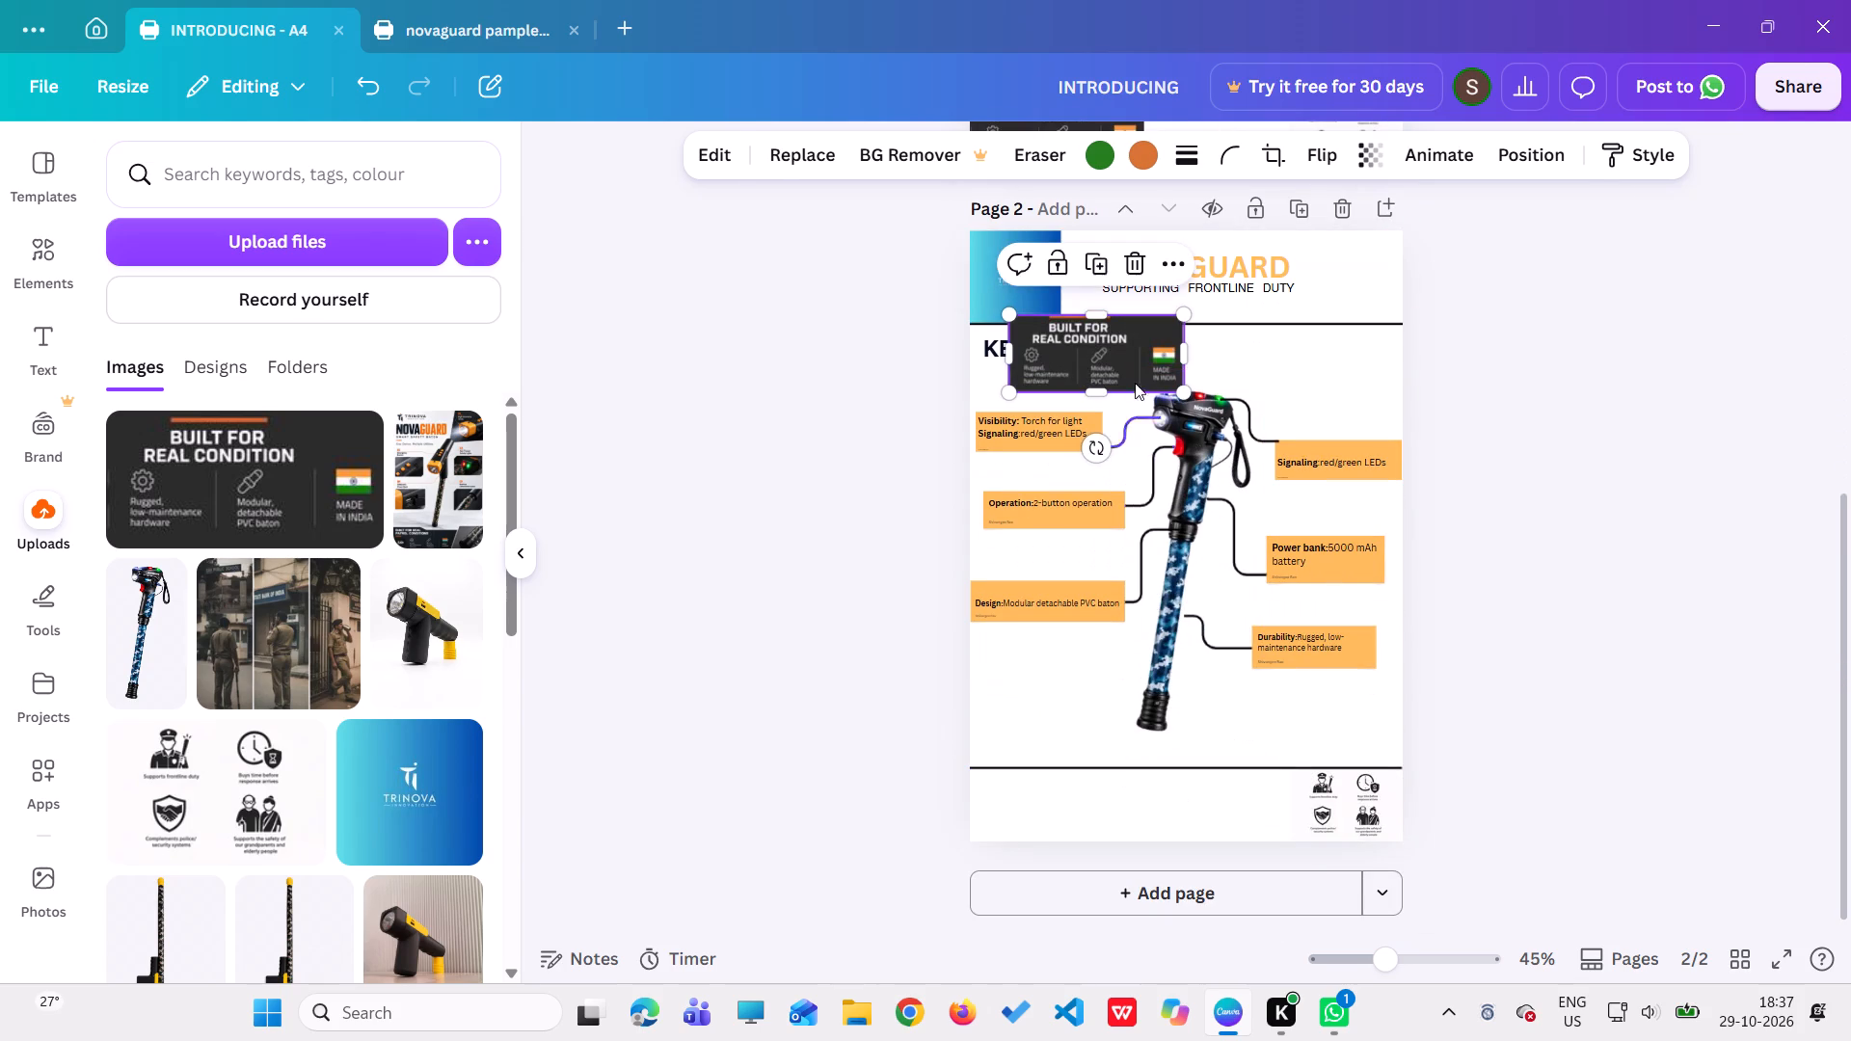
pyautogui.moveTo(1122, 345); pyautogui.dragTo(1089, 802)
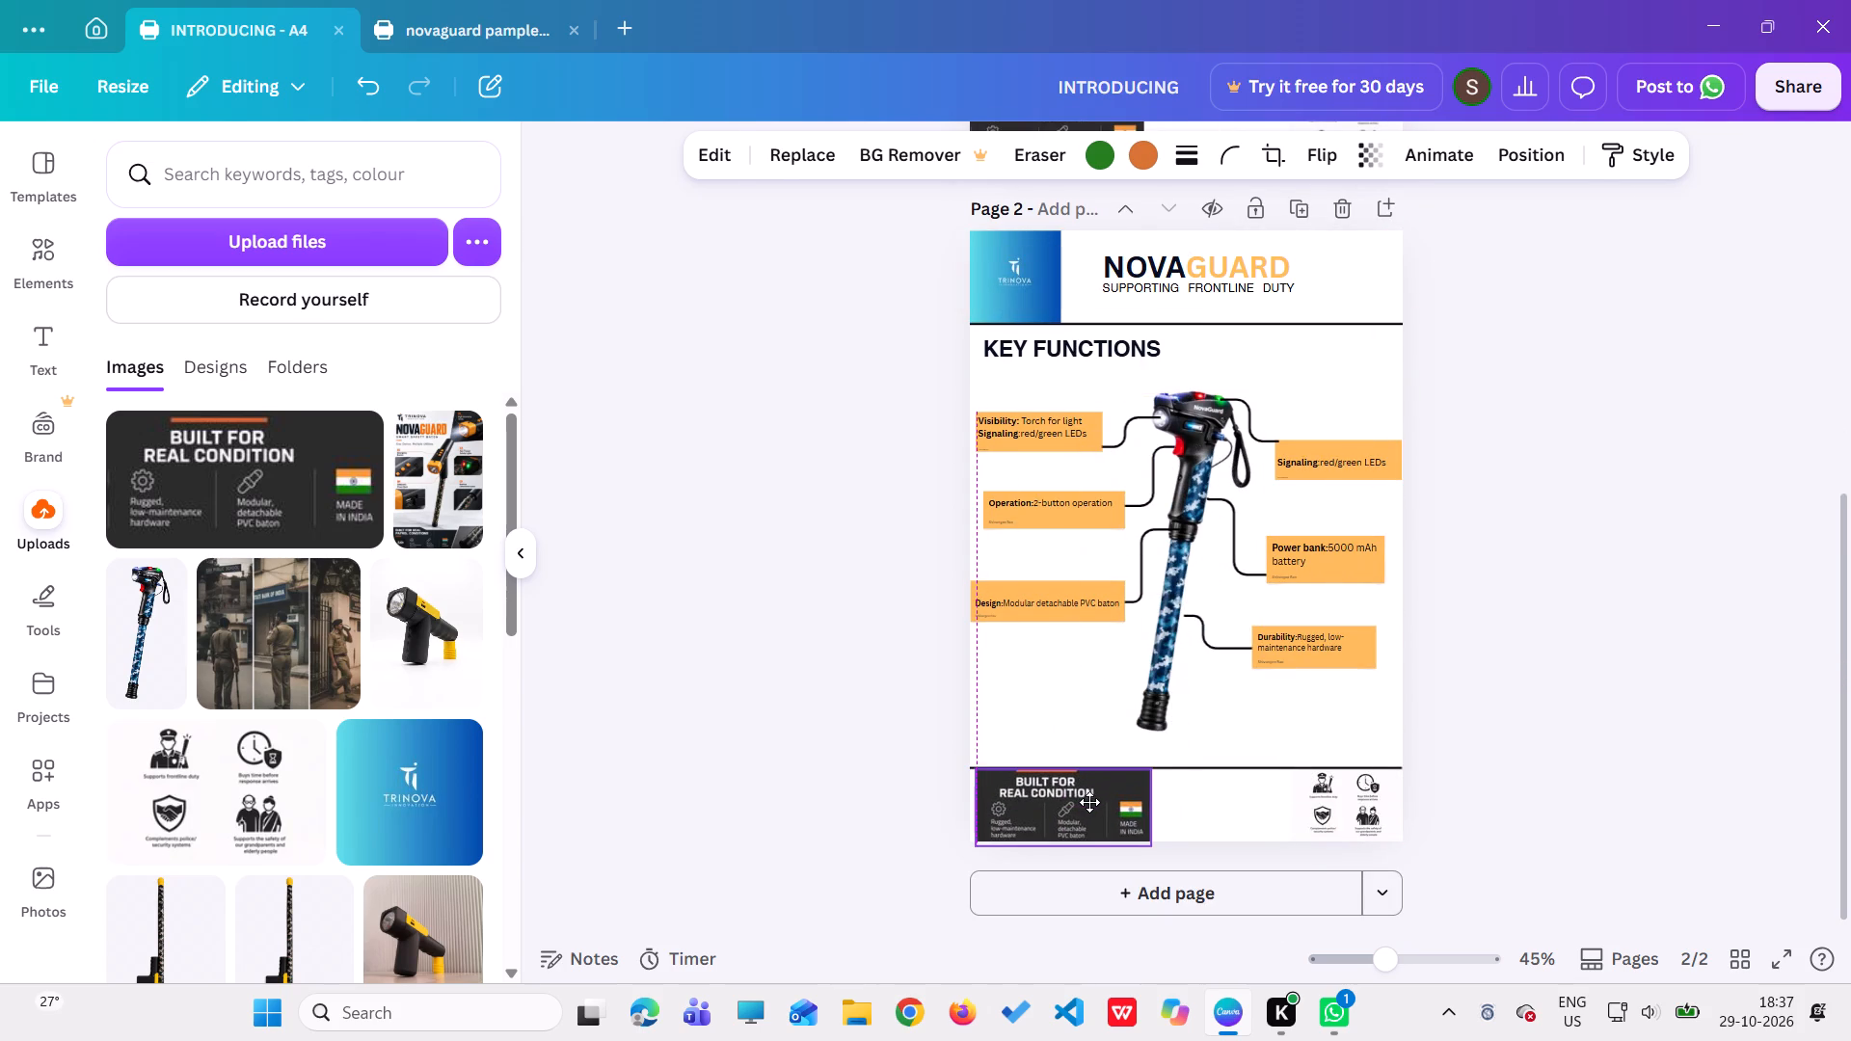
pyautogui.moveTo(1089, 802); pyautogui.dragTo(1086, 802)
pyautogui.click(765, 735)
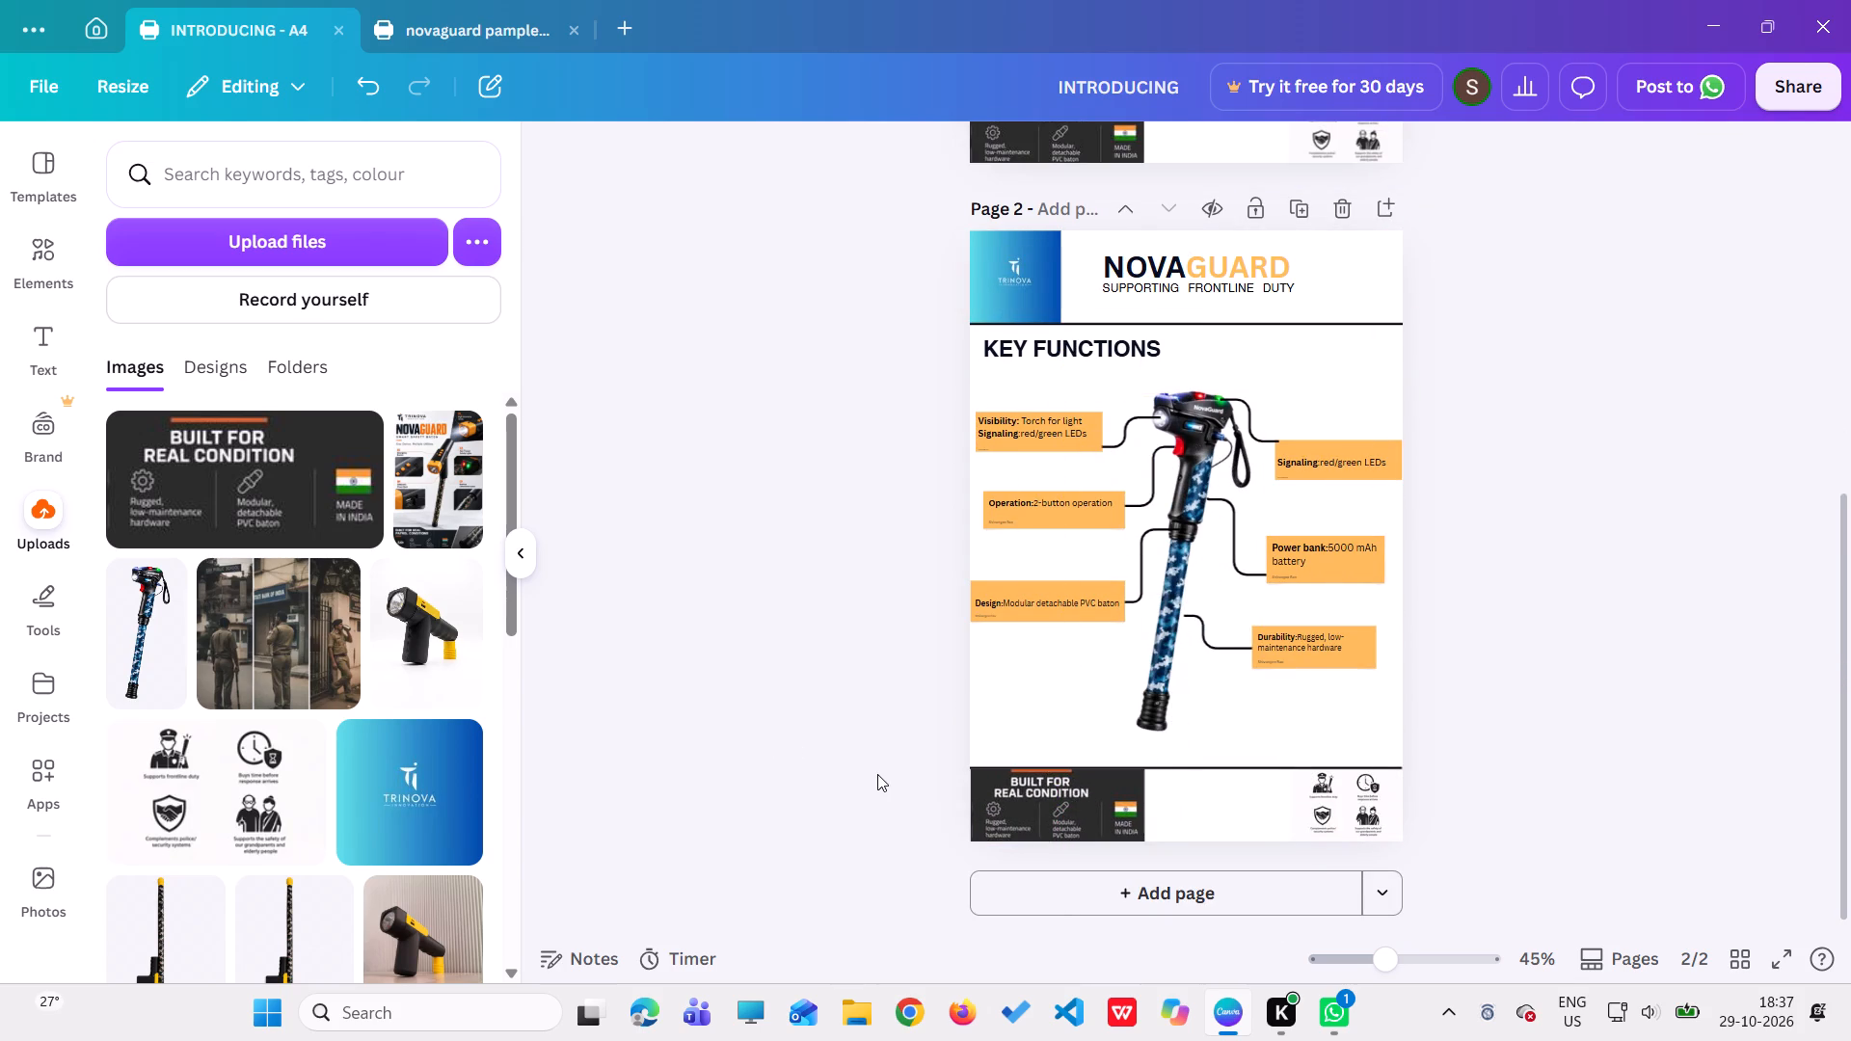
# Add a subheading reading "OUR MISSIONS" on page 1 and place it in the footer between the banner and the icons.
pyautogui.click(1825, 733)
pyautogui.scroll(7, 1811, 685)
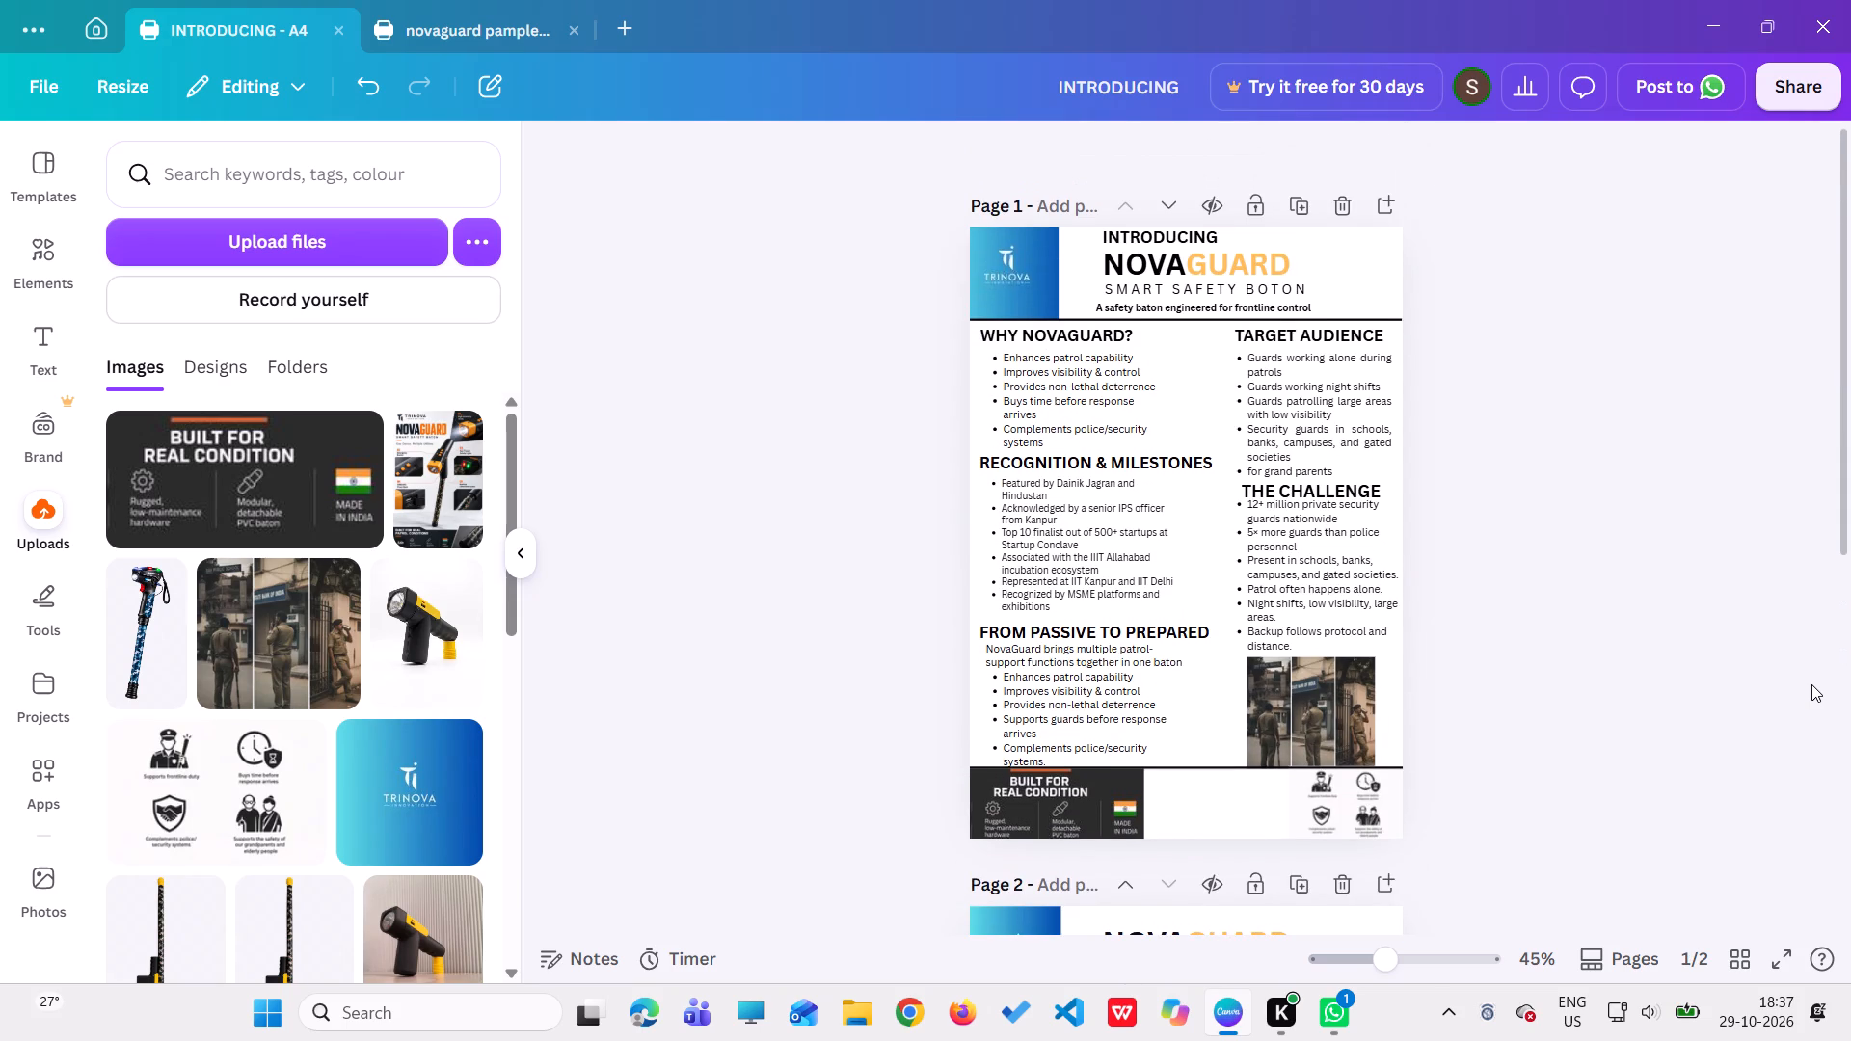
pyautogui.scroll(-2, 1811, 684)
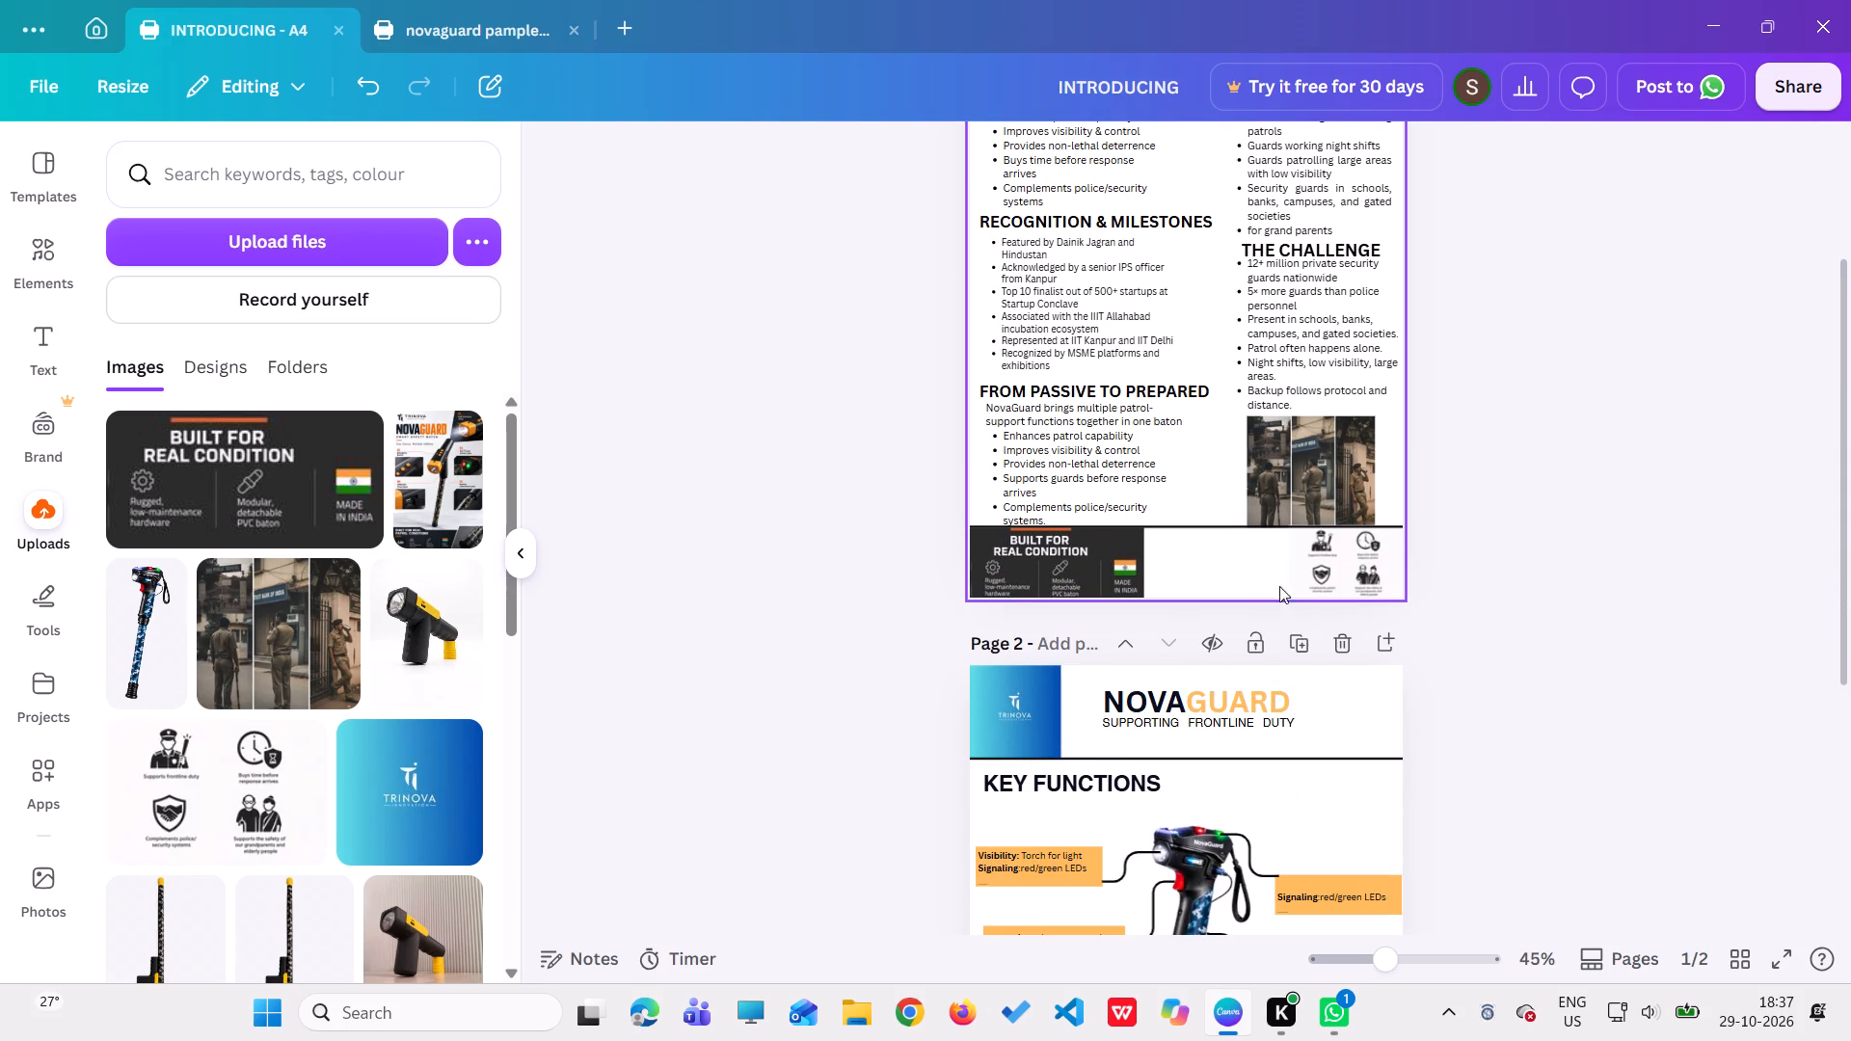
pyautogui.click(1218, 546)
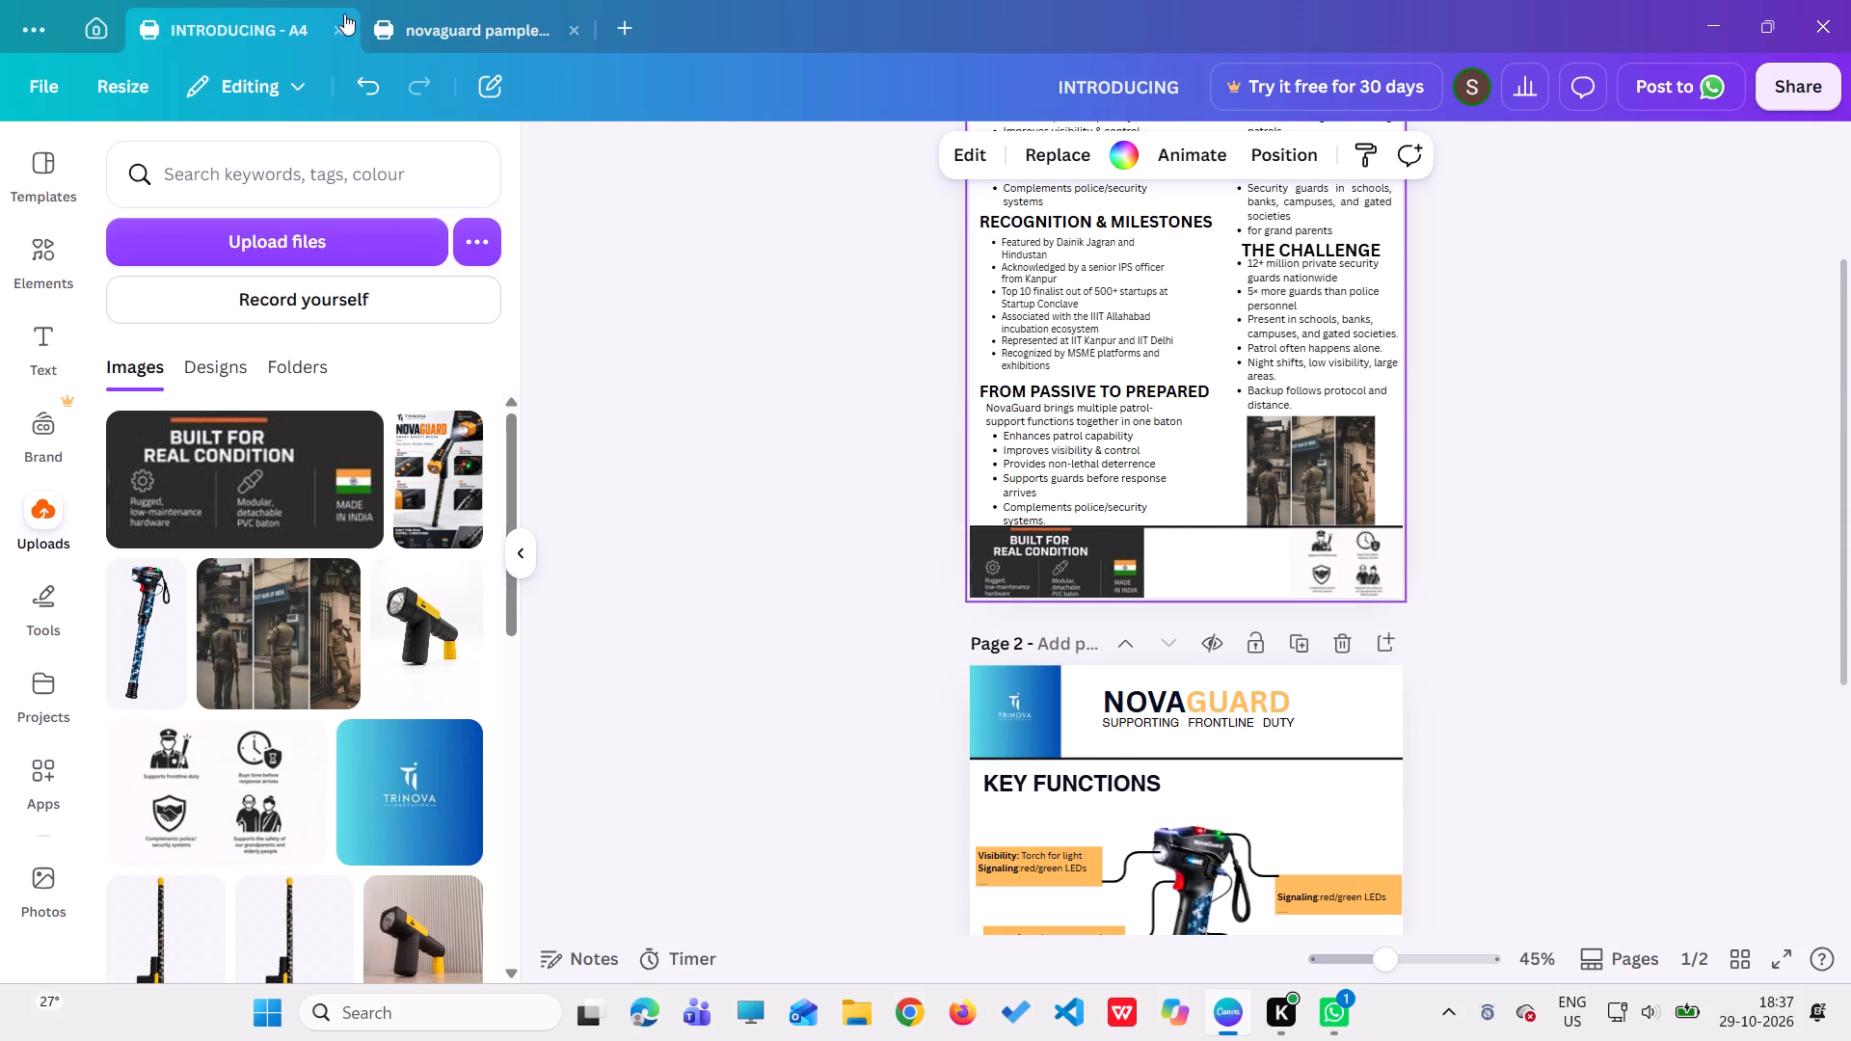
pyautogui.click(36, 344)
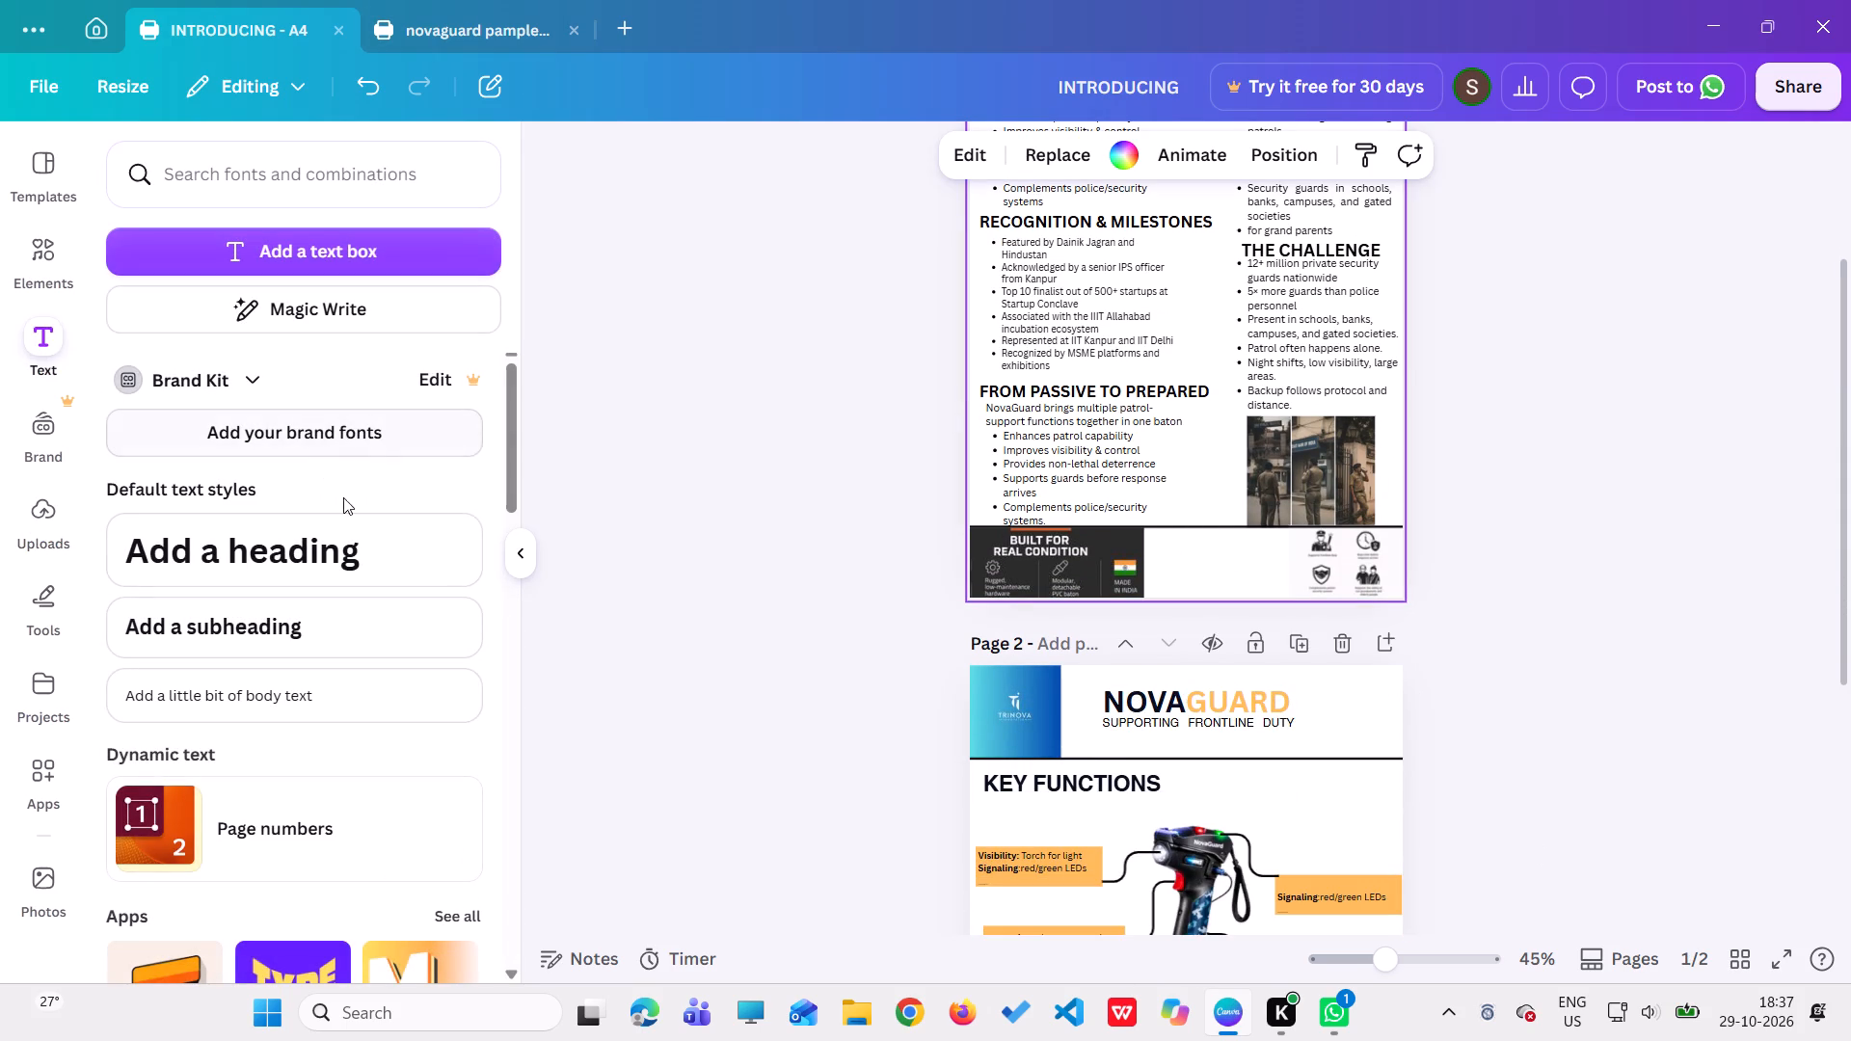
pyautogui.click(302, 619)
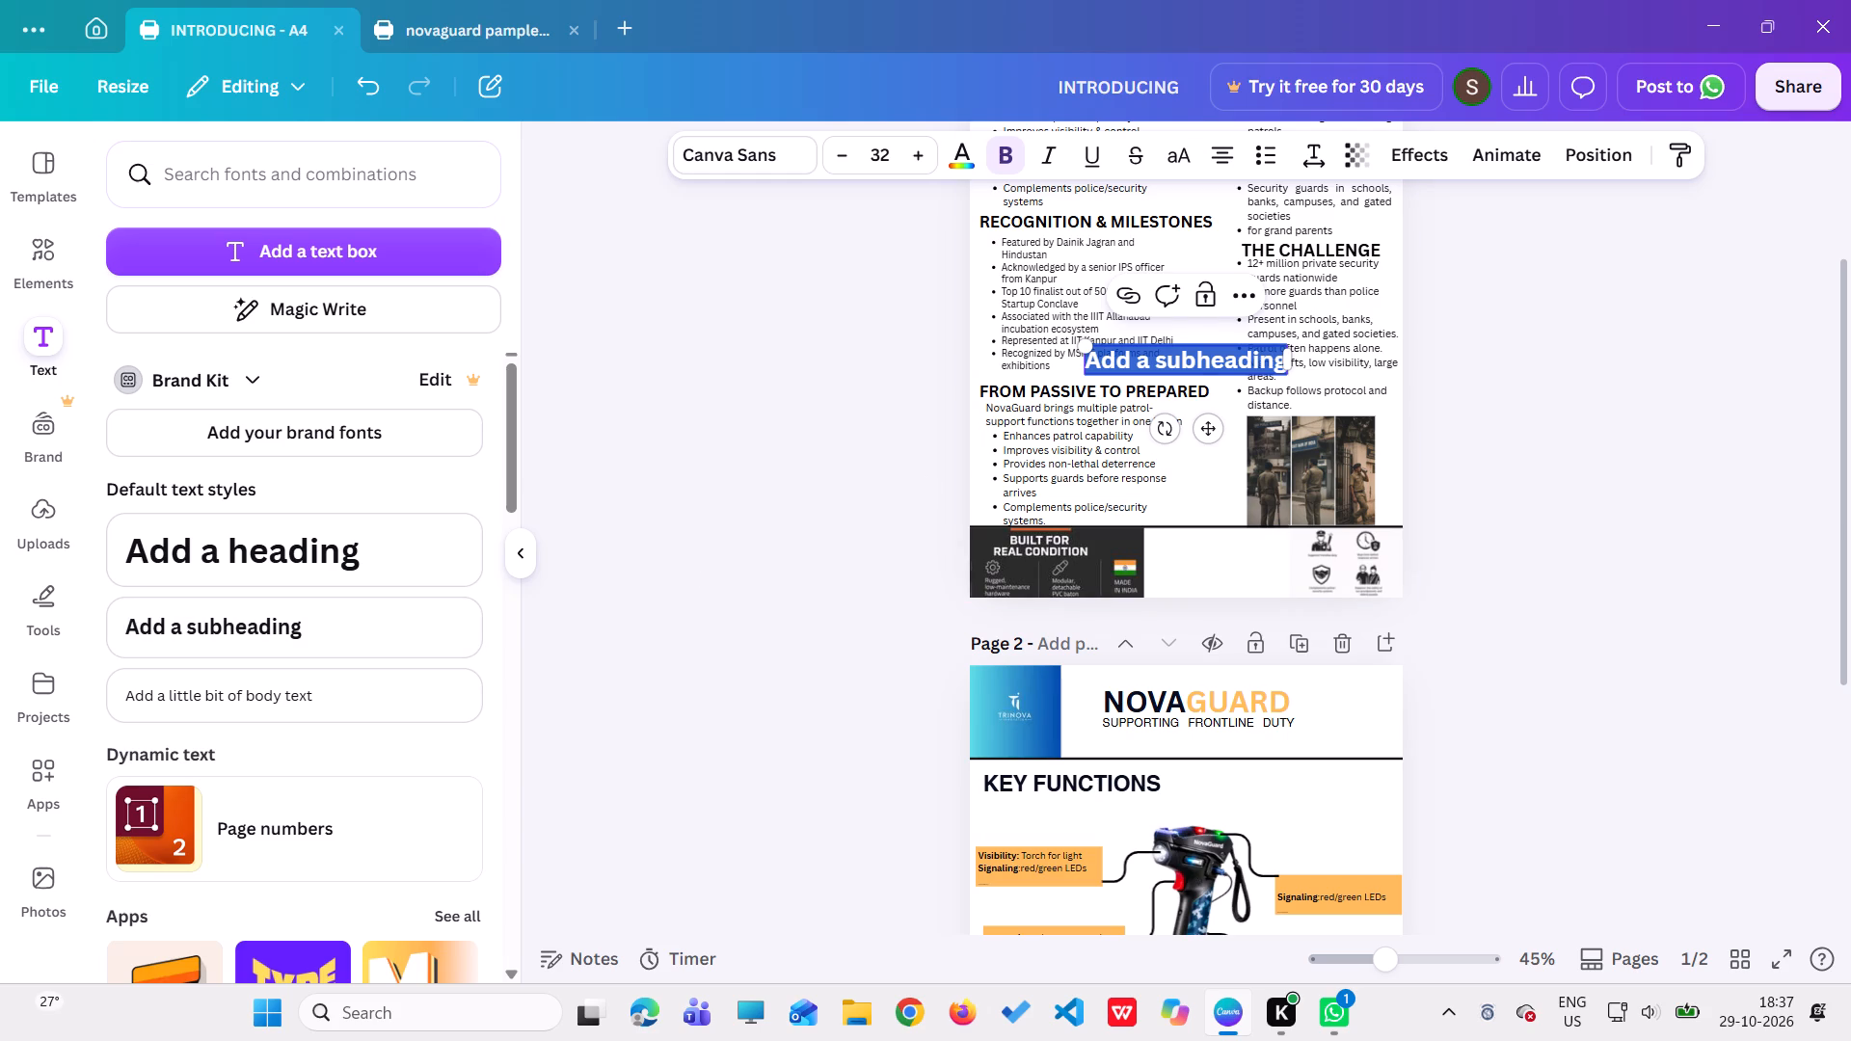
pyautogui.press('BackSpace')
pyautogui.write('OUR MISSION')
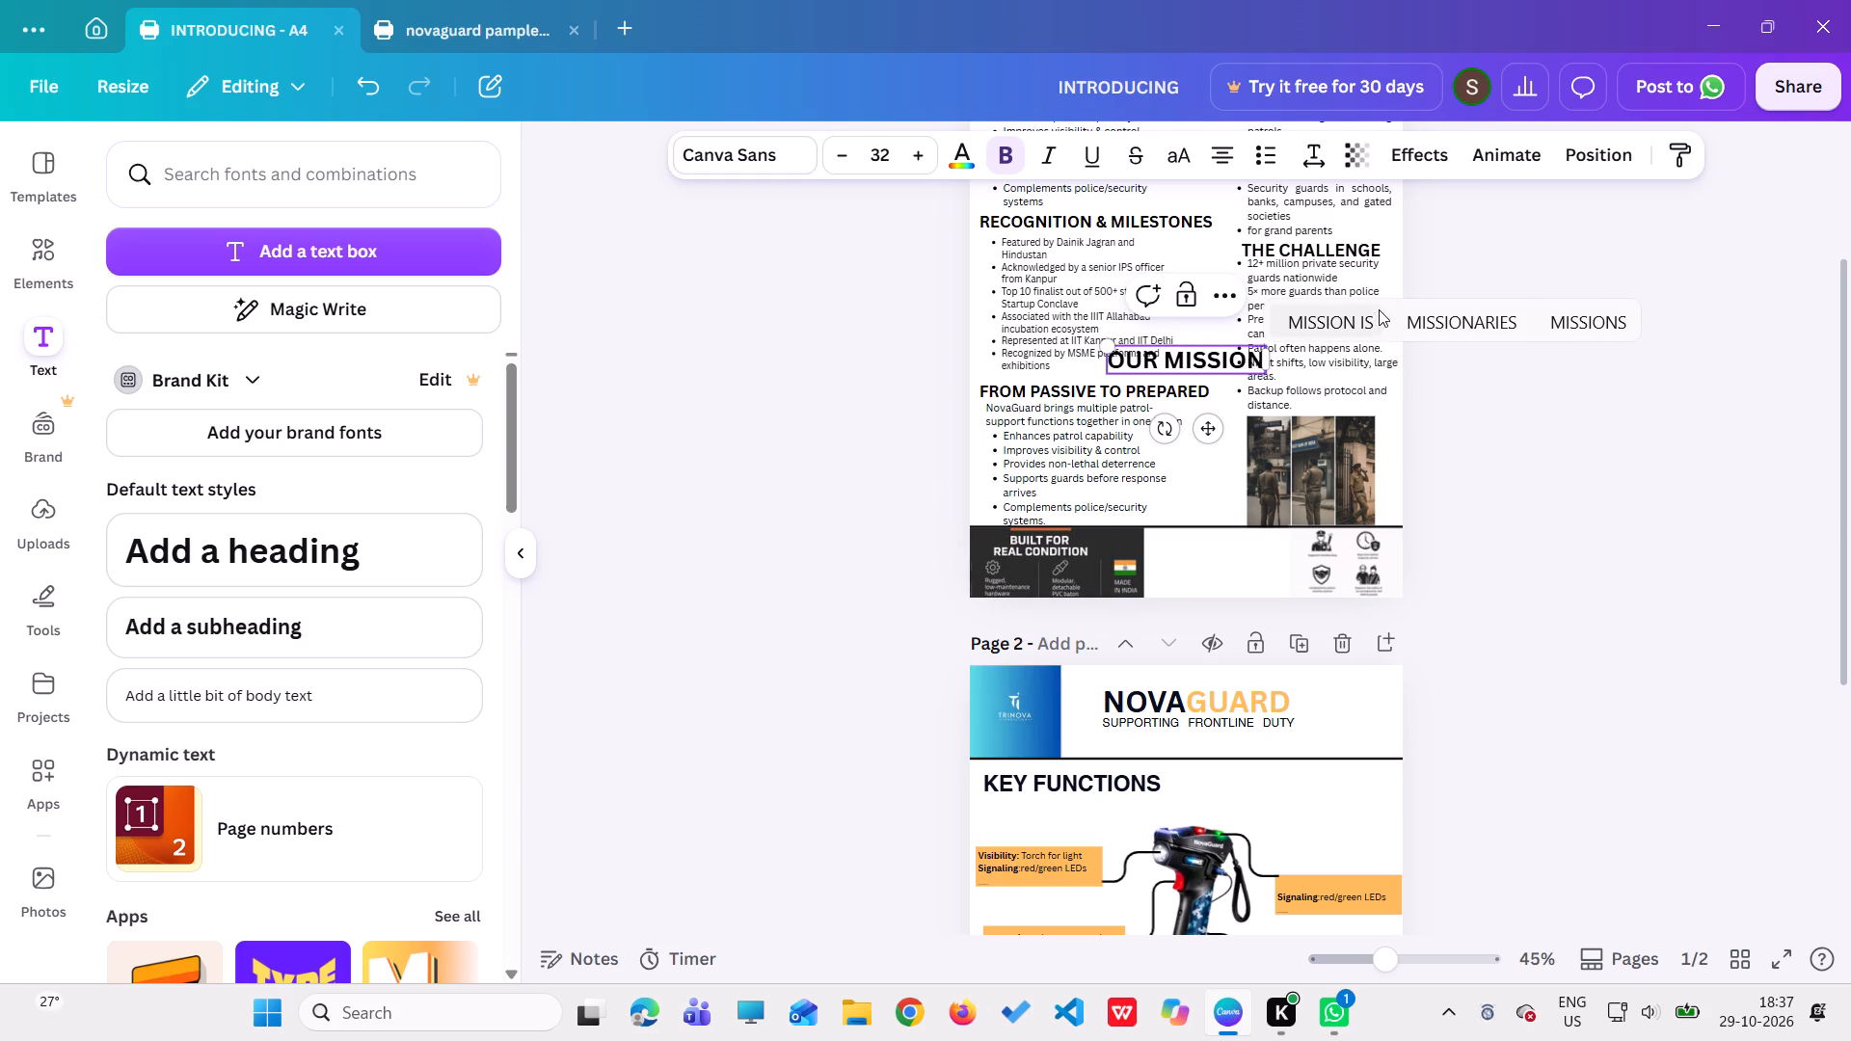
pyautogui.click(1556, 307)
pyautogui.press('BackSpace')
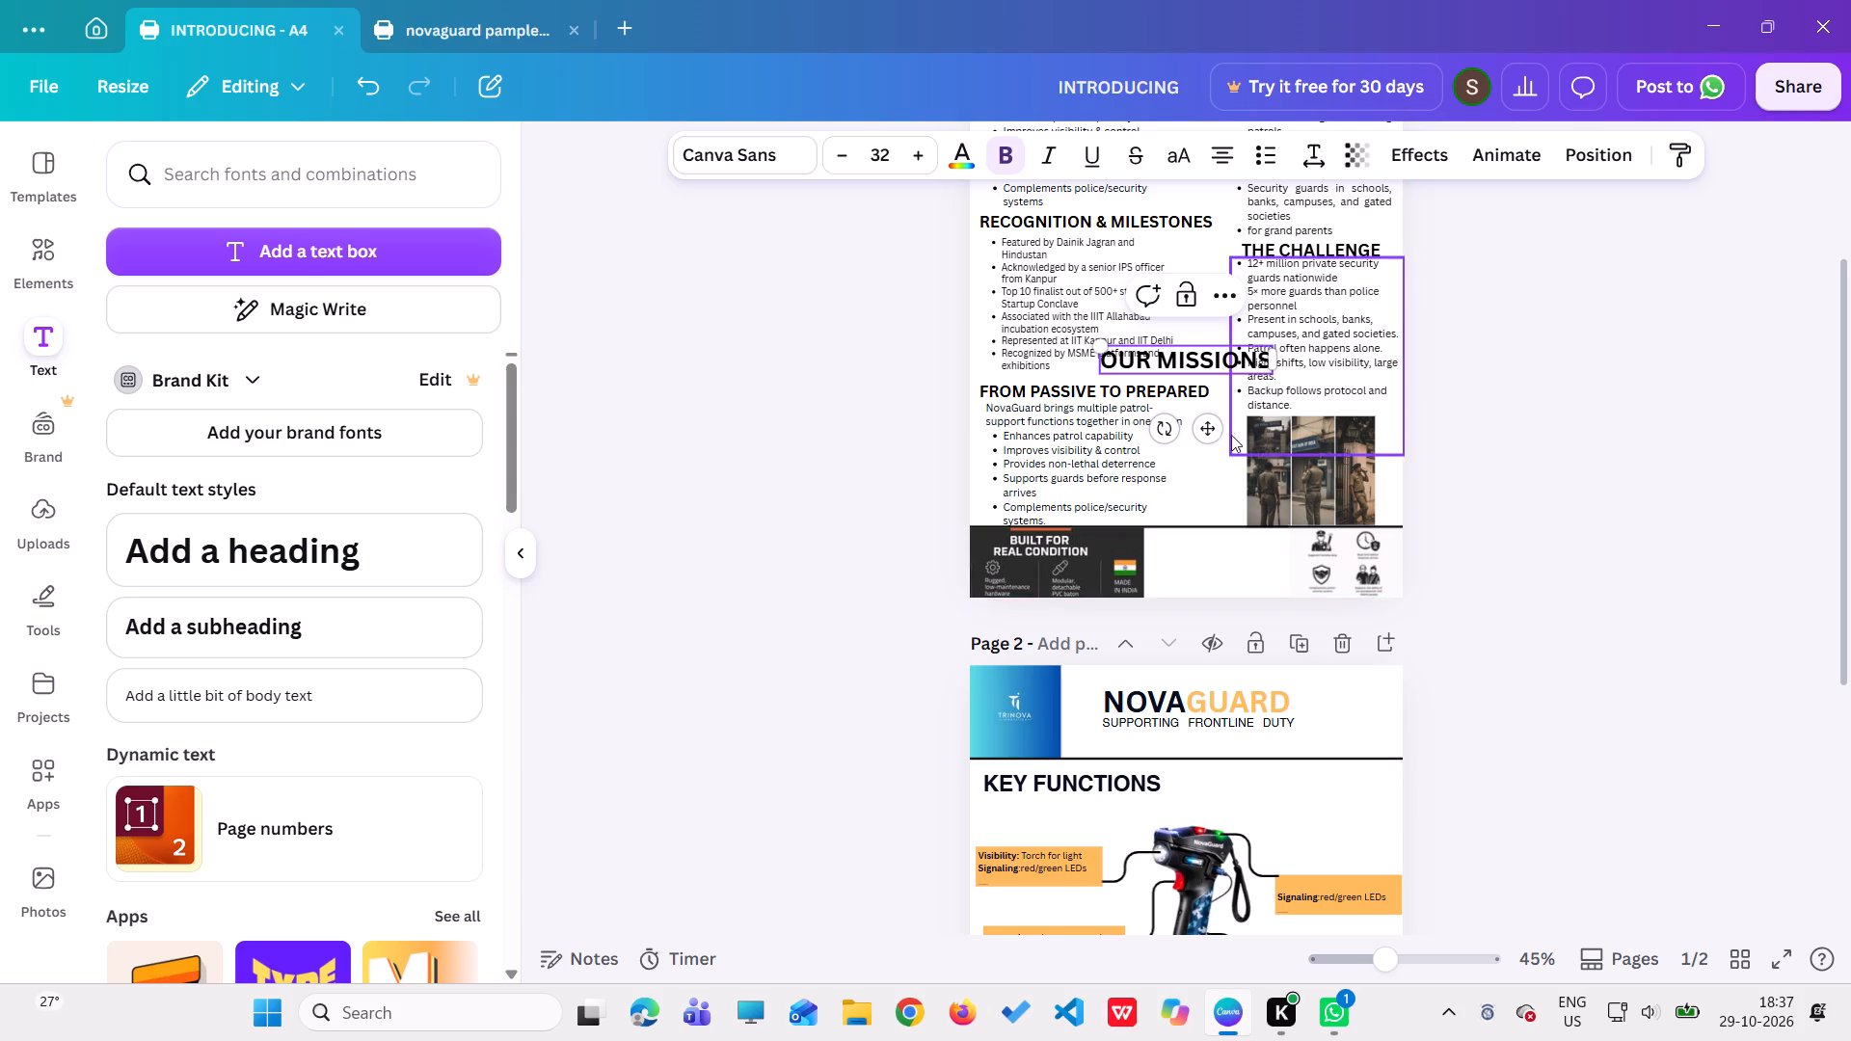
pyautogui.moveTo(1215, 432); pyautogui.dragTo(1228, 627)
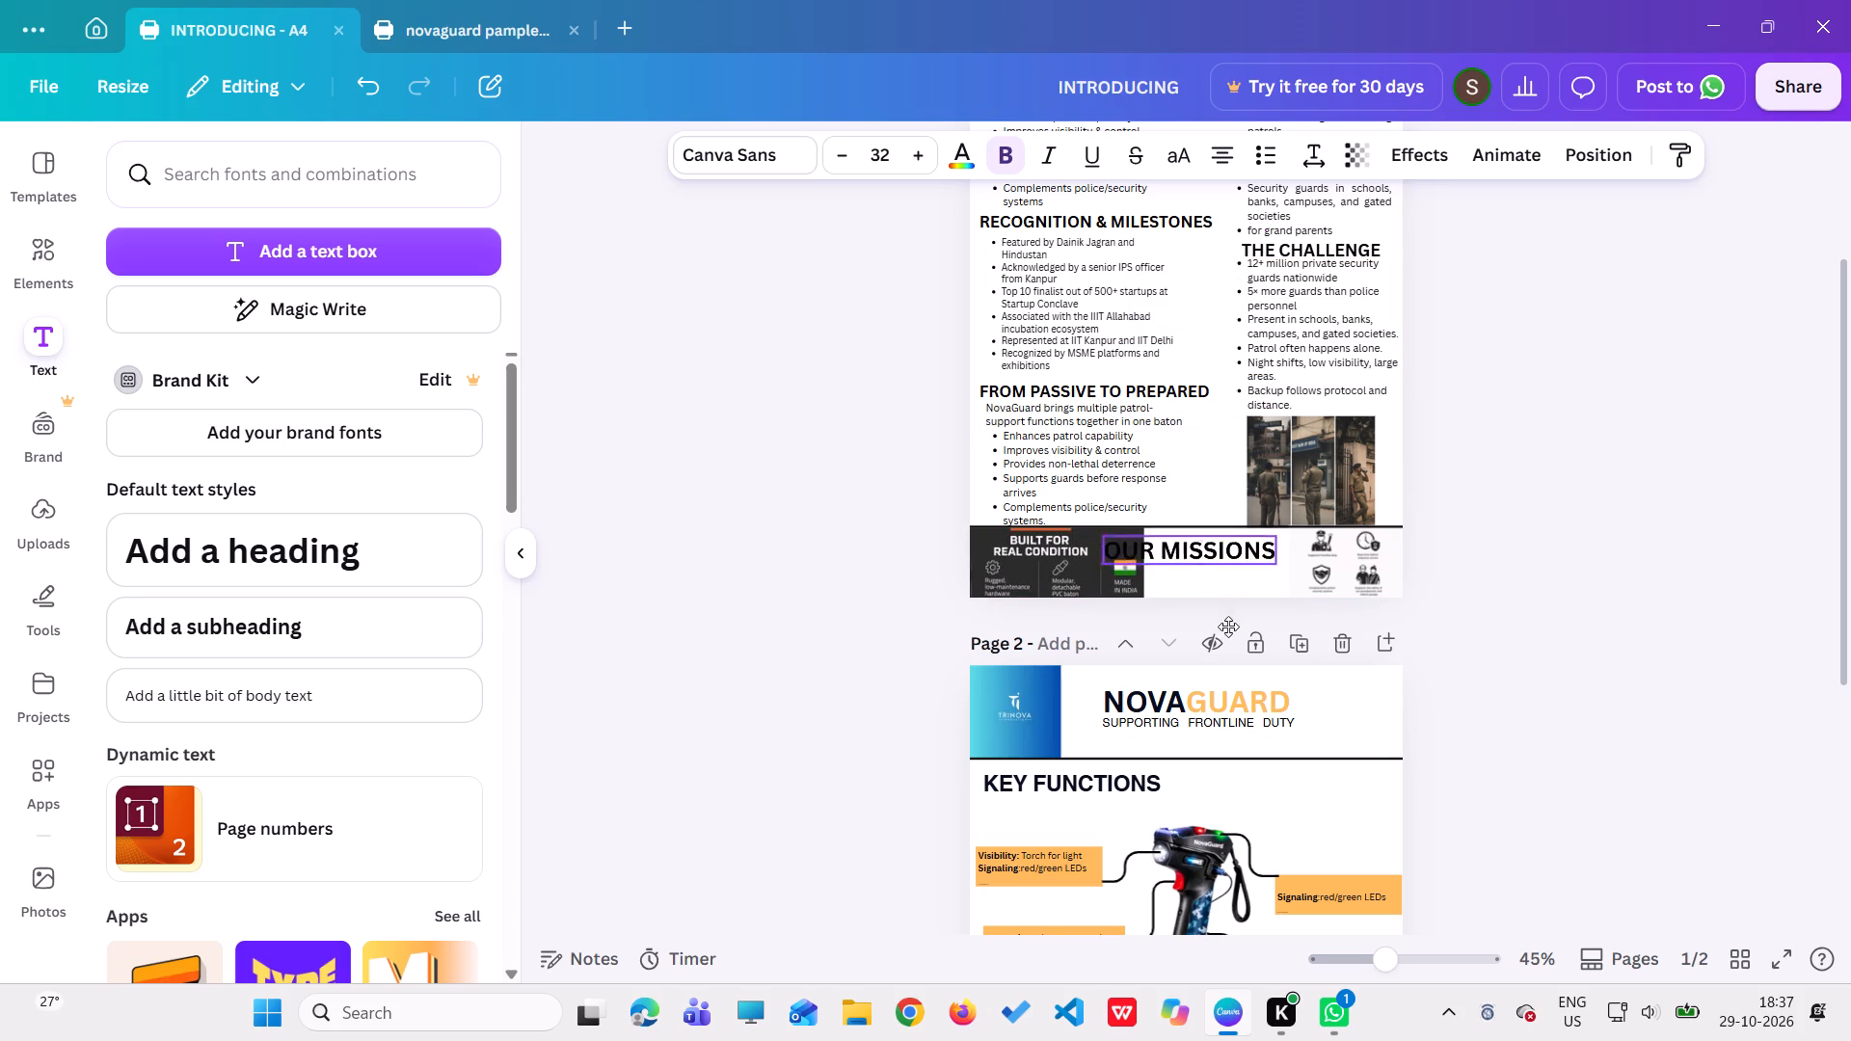
pyautogui.moveTo(1228, 627); pyautogui.dragTo(1252, 627)
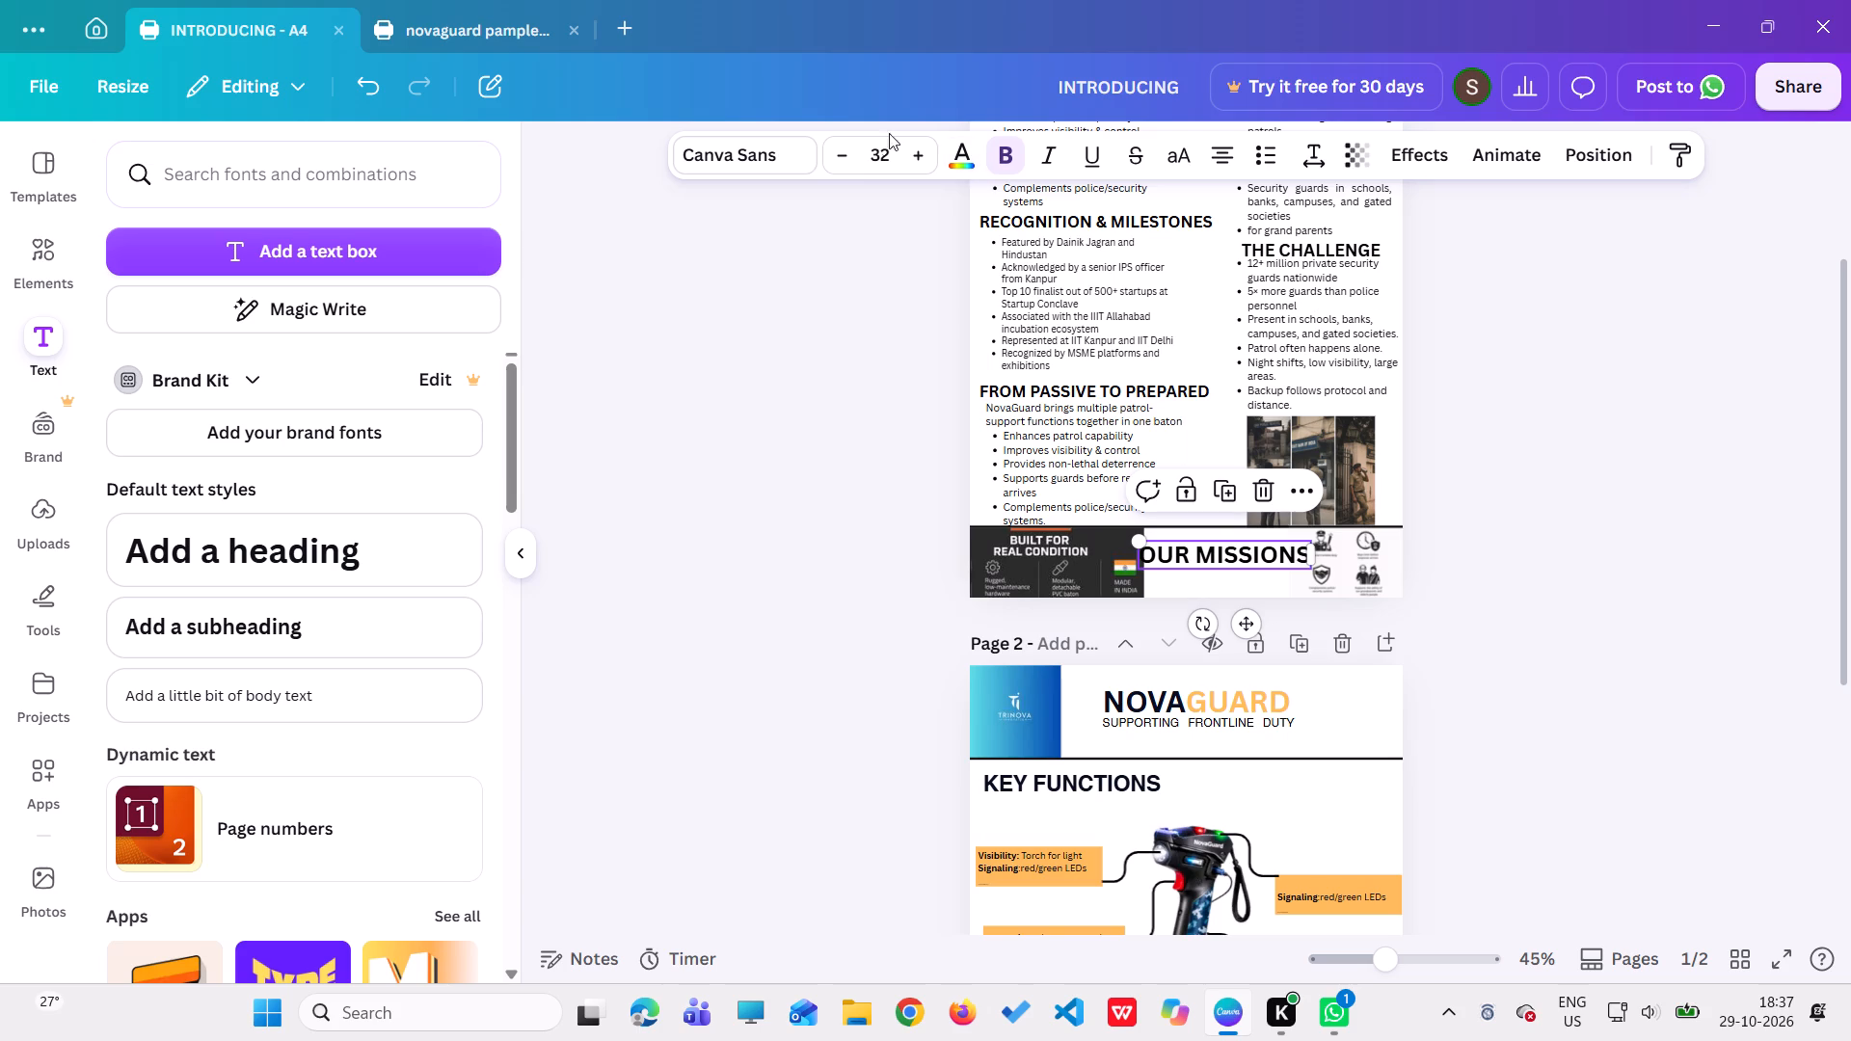
# Reduce page 1's OUR MISSIONS heading to font size 25 and centre it in the gap between the footer banner and icons.
pyautogui.doubleClick(850, 160)
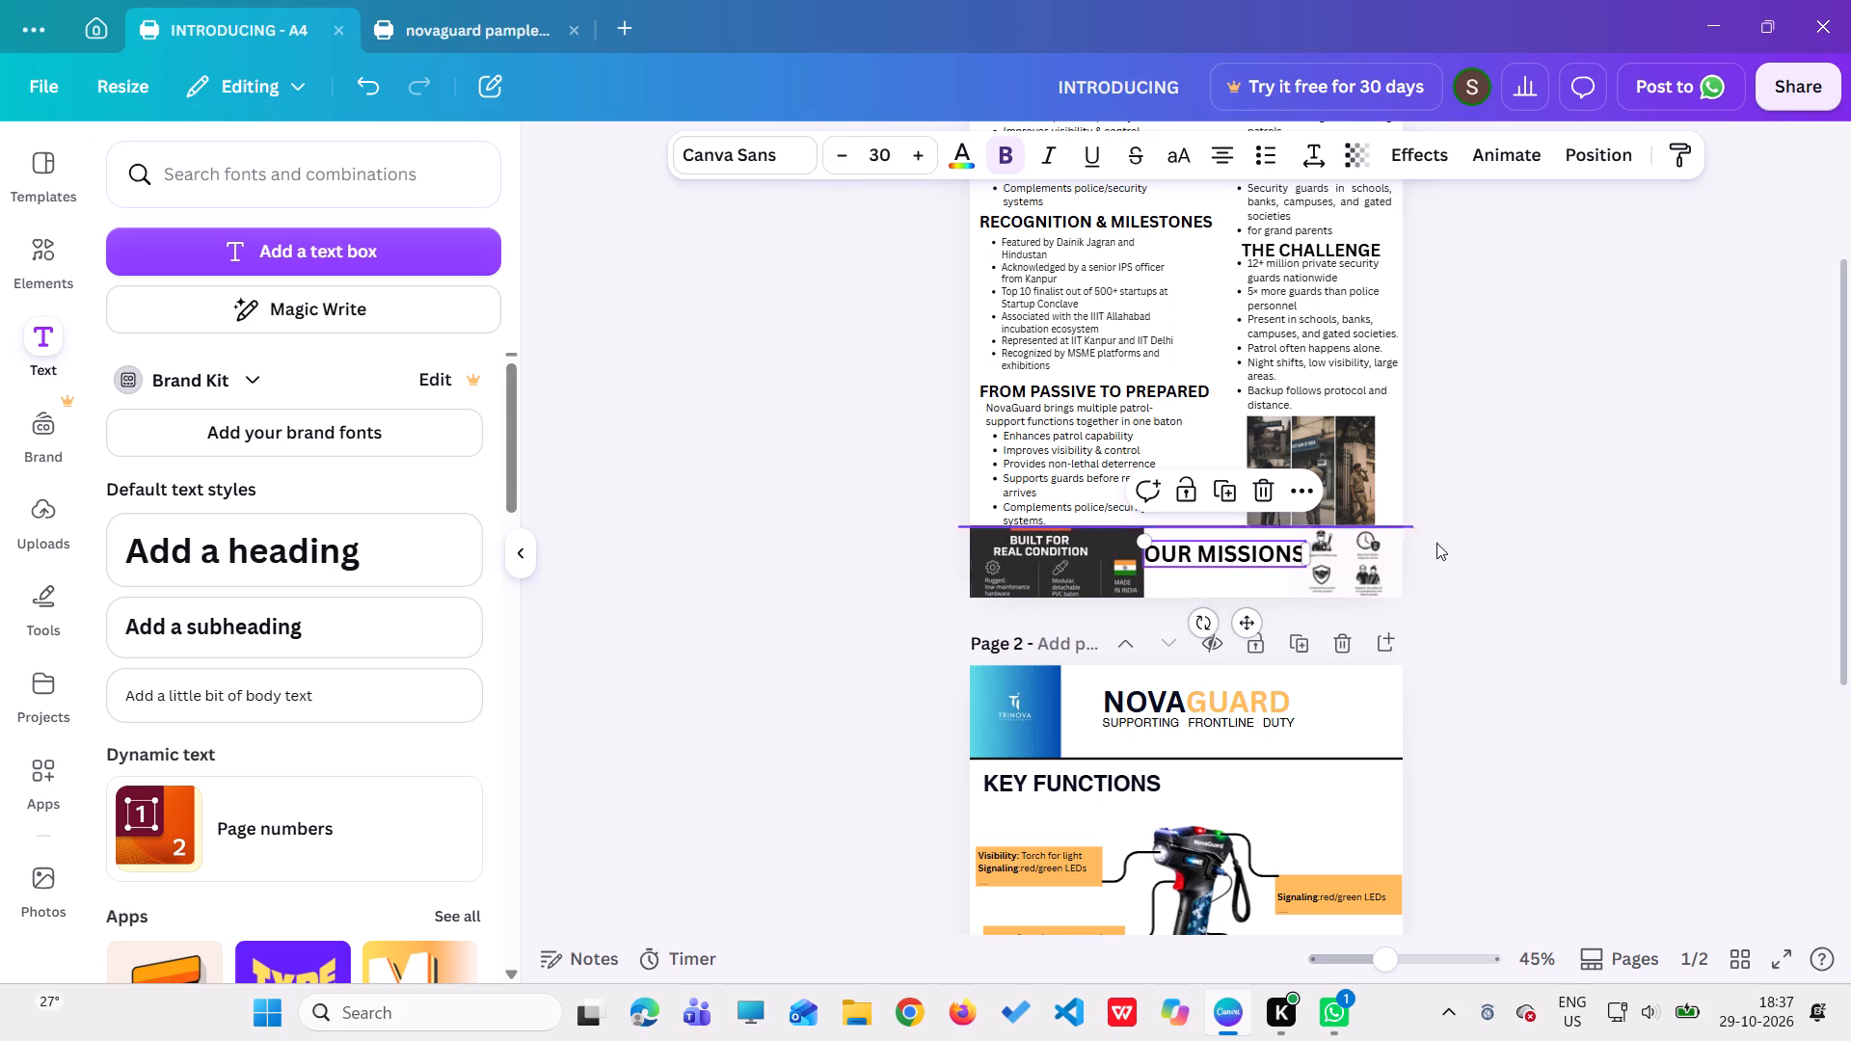
pyautogui.tripleClick(853, 162)
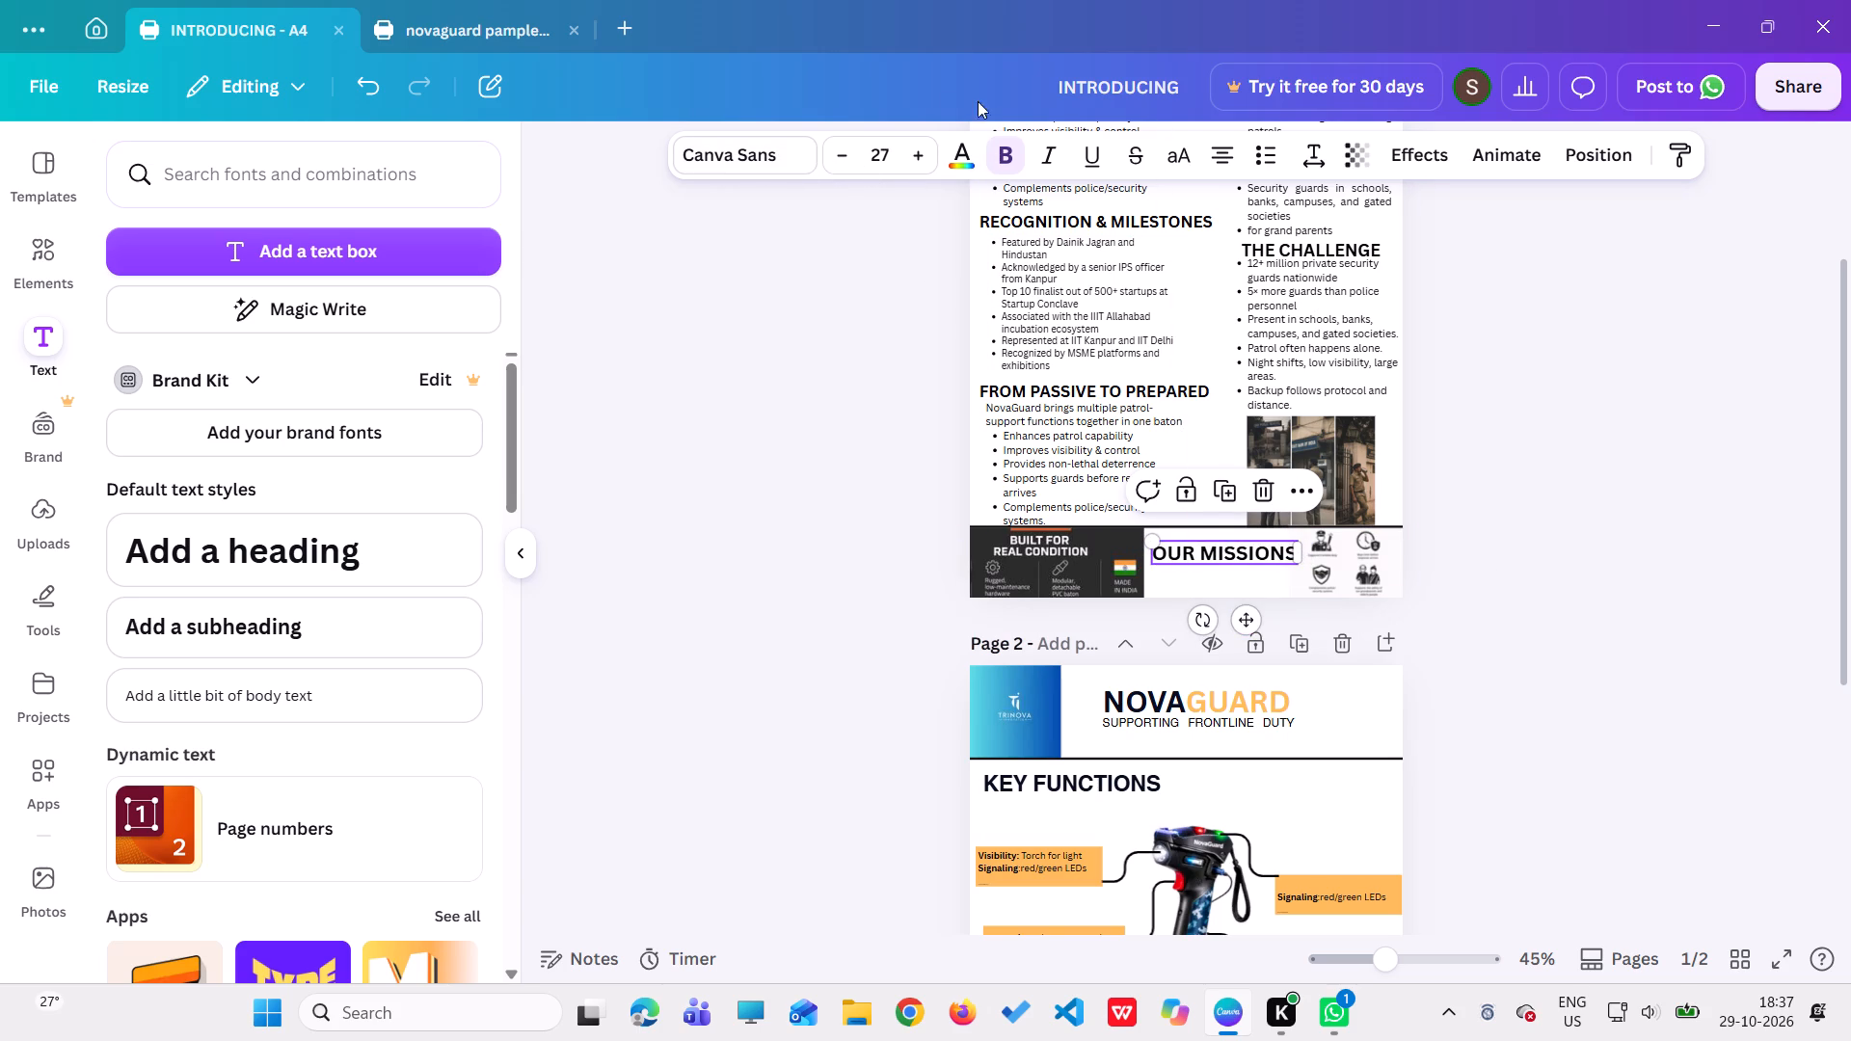
pyautogui.click(847, 171)
pyautogui.click(847, 171)
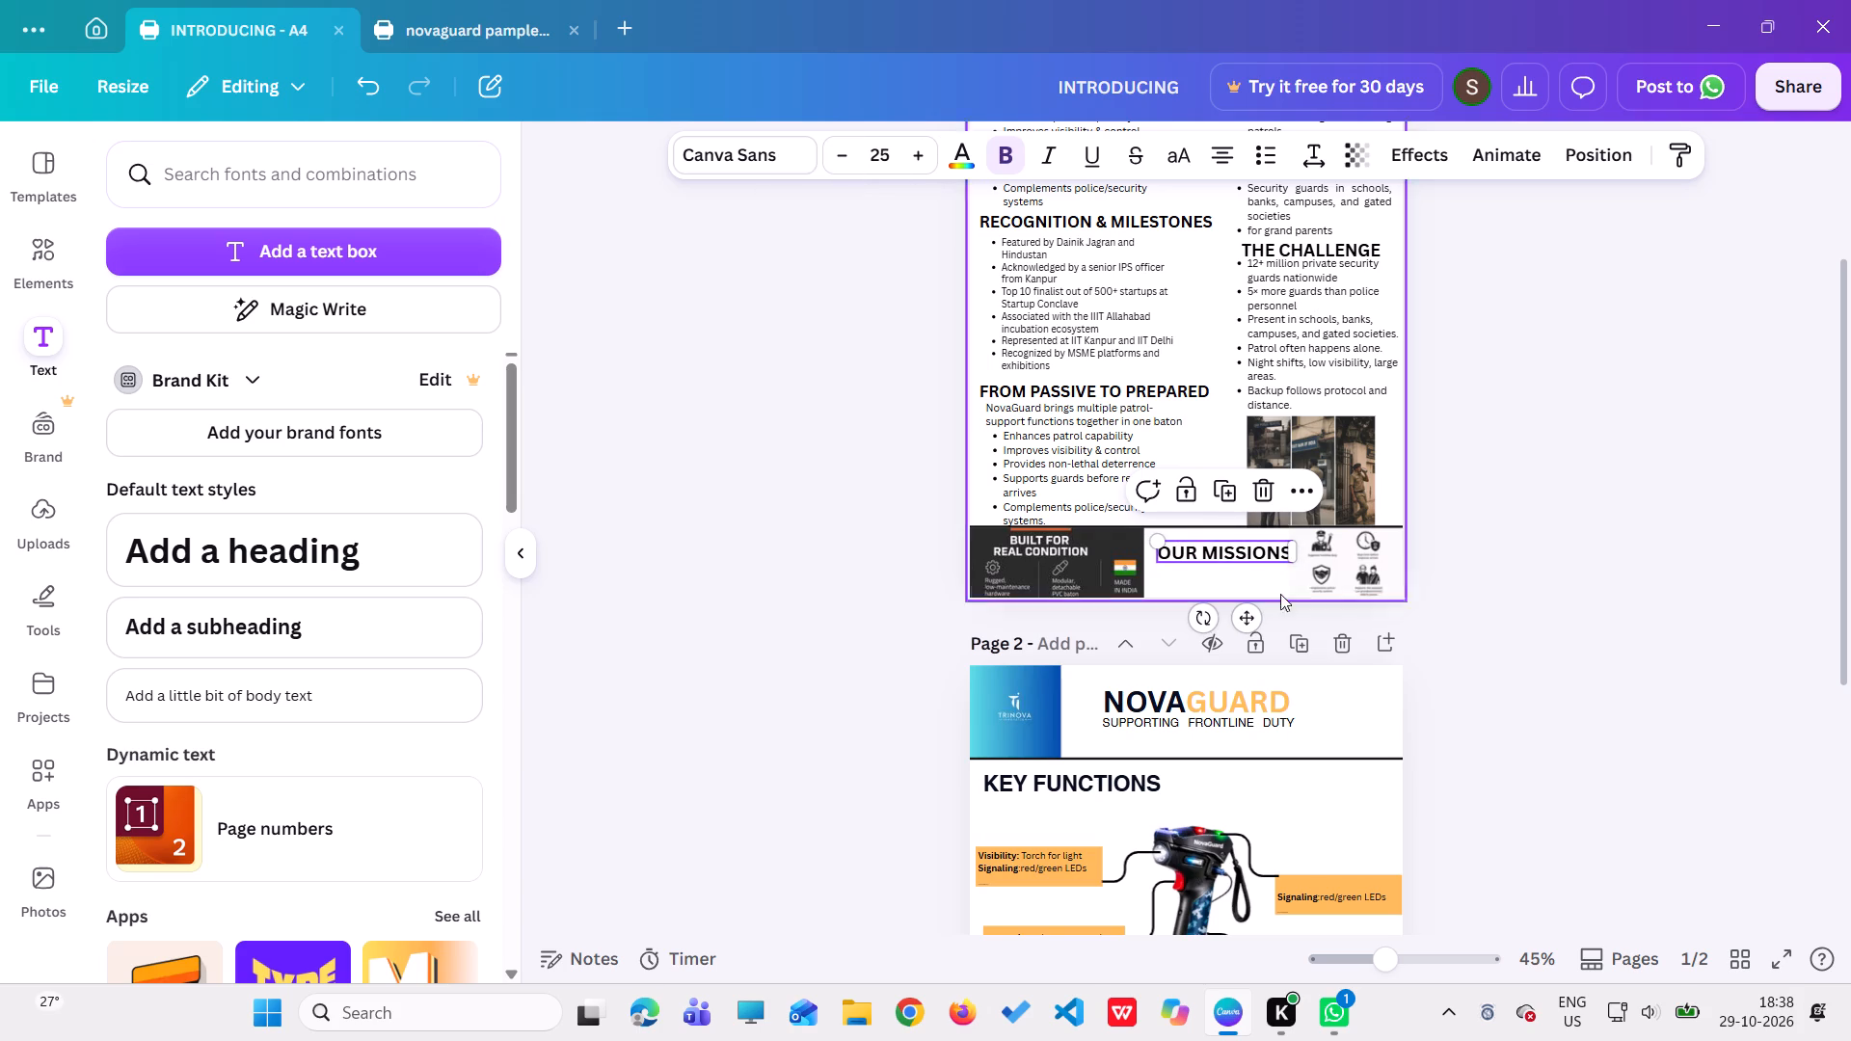
pyautogui.moveTo(1249, 617); pyautogui.dragTo(1238, 622)
pyautogui.click(1238, 622)
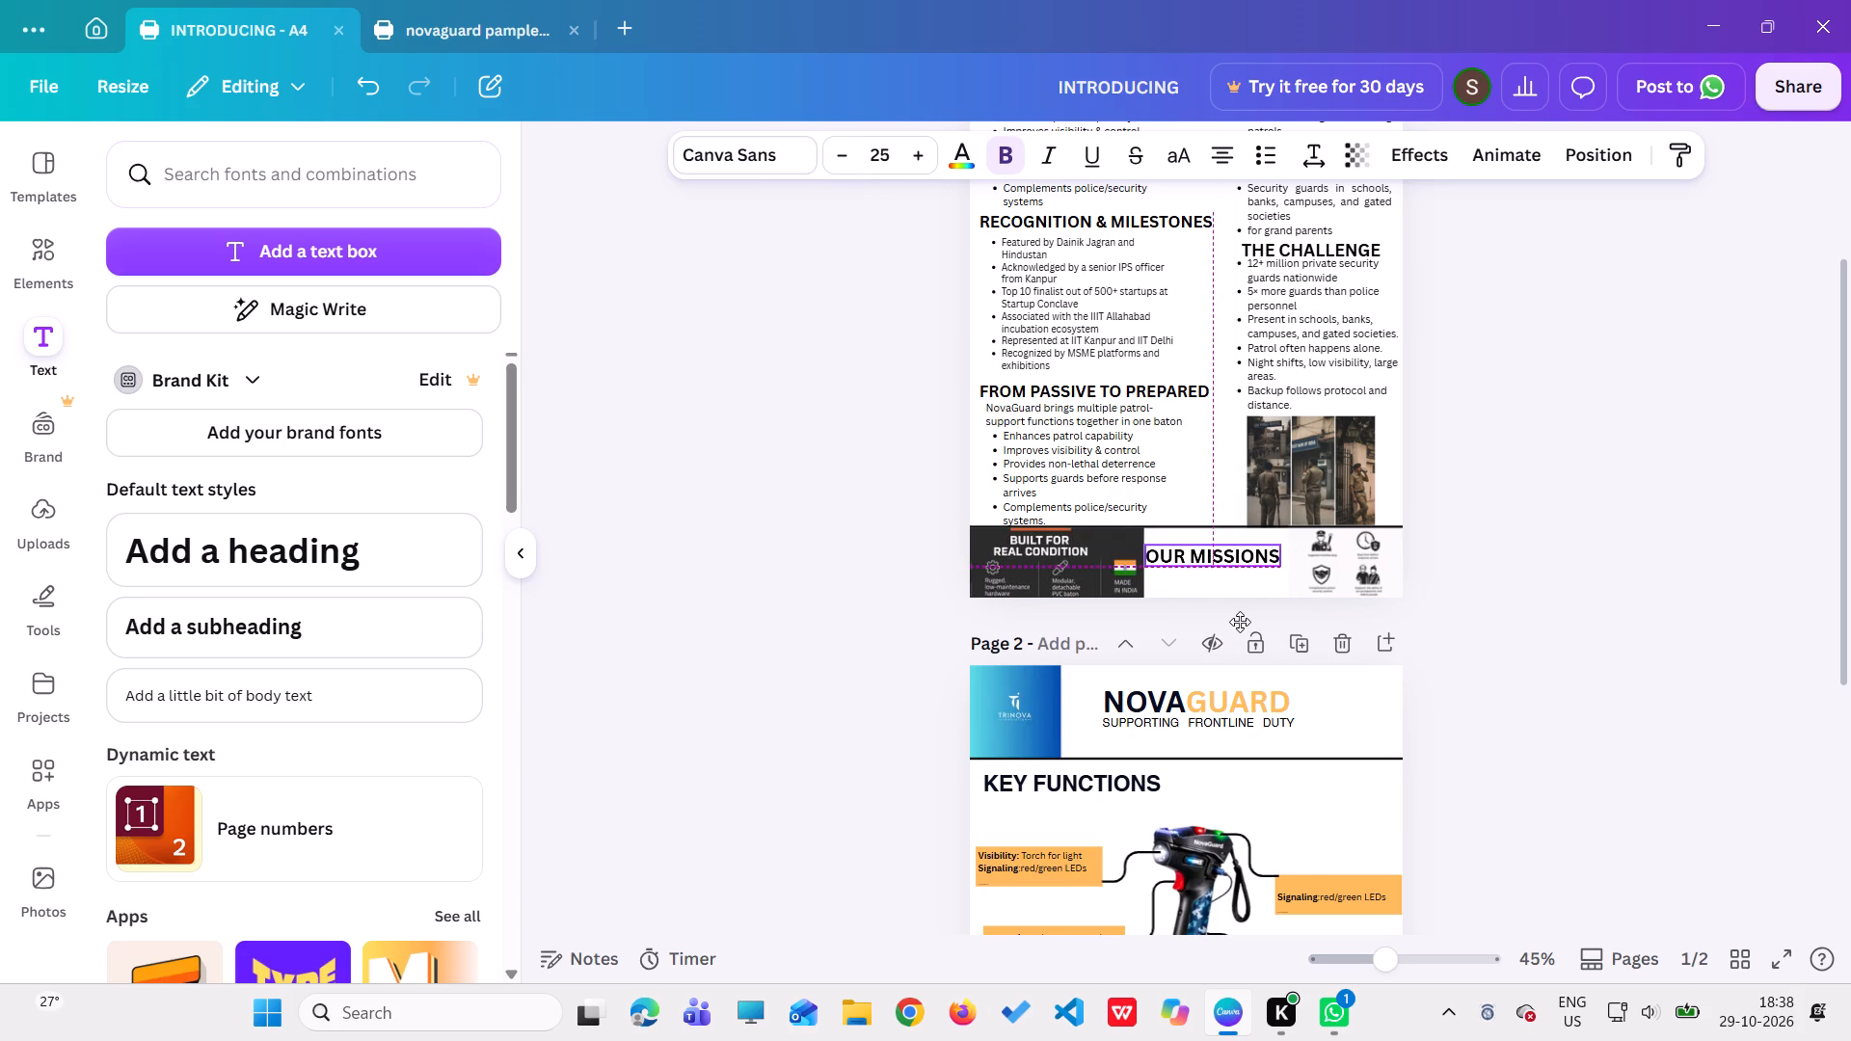
# Duplicate the OUR MISSIONS heading and place the copy in page 2's footer between the banner and the icons.
pyautogui.click(1244, 548)
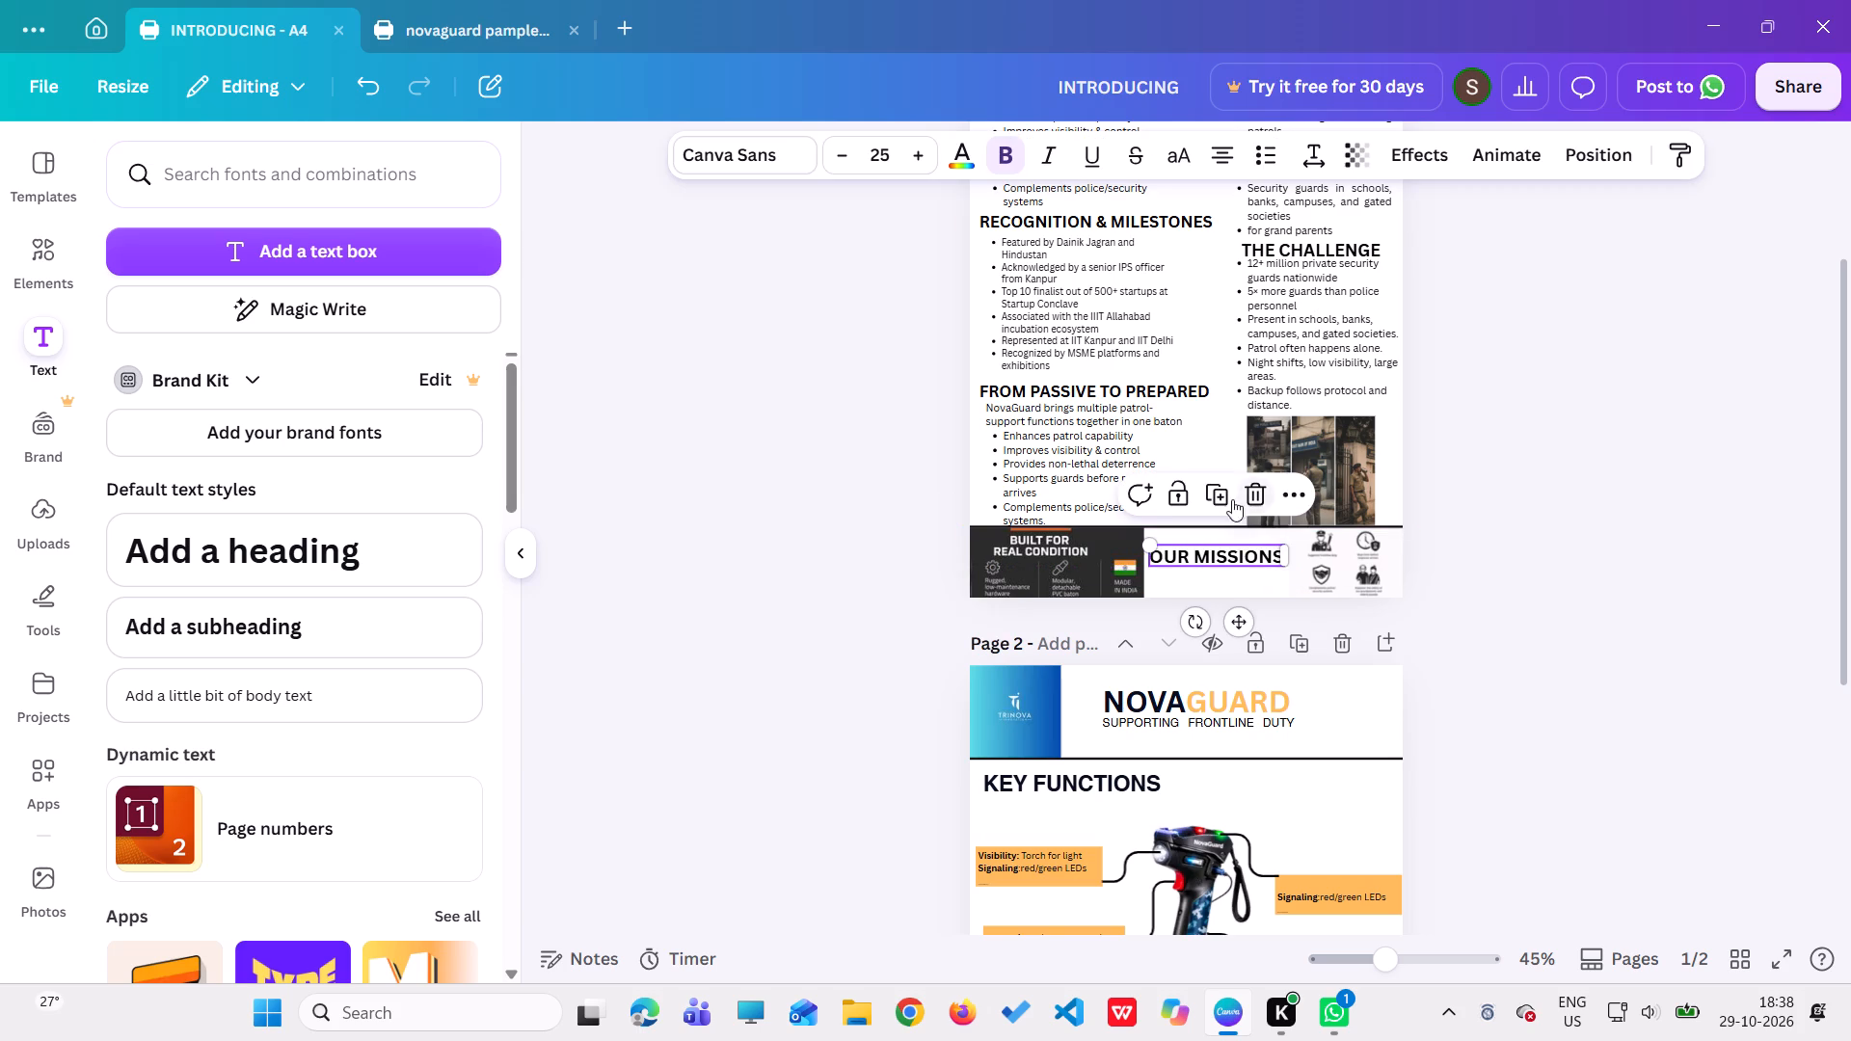
pyautogui.click(1225, 497)
pyautogui.moveTo(1245, 628); pyautogui.dragTo(1251, 757)
pyautogui.scroll(-4, 1266, 699)
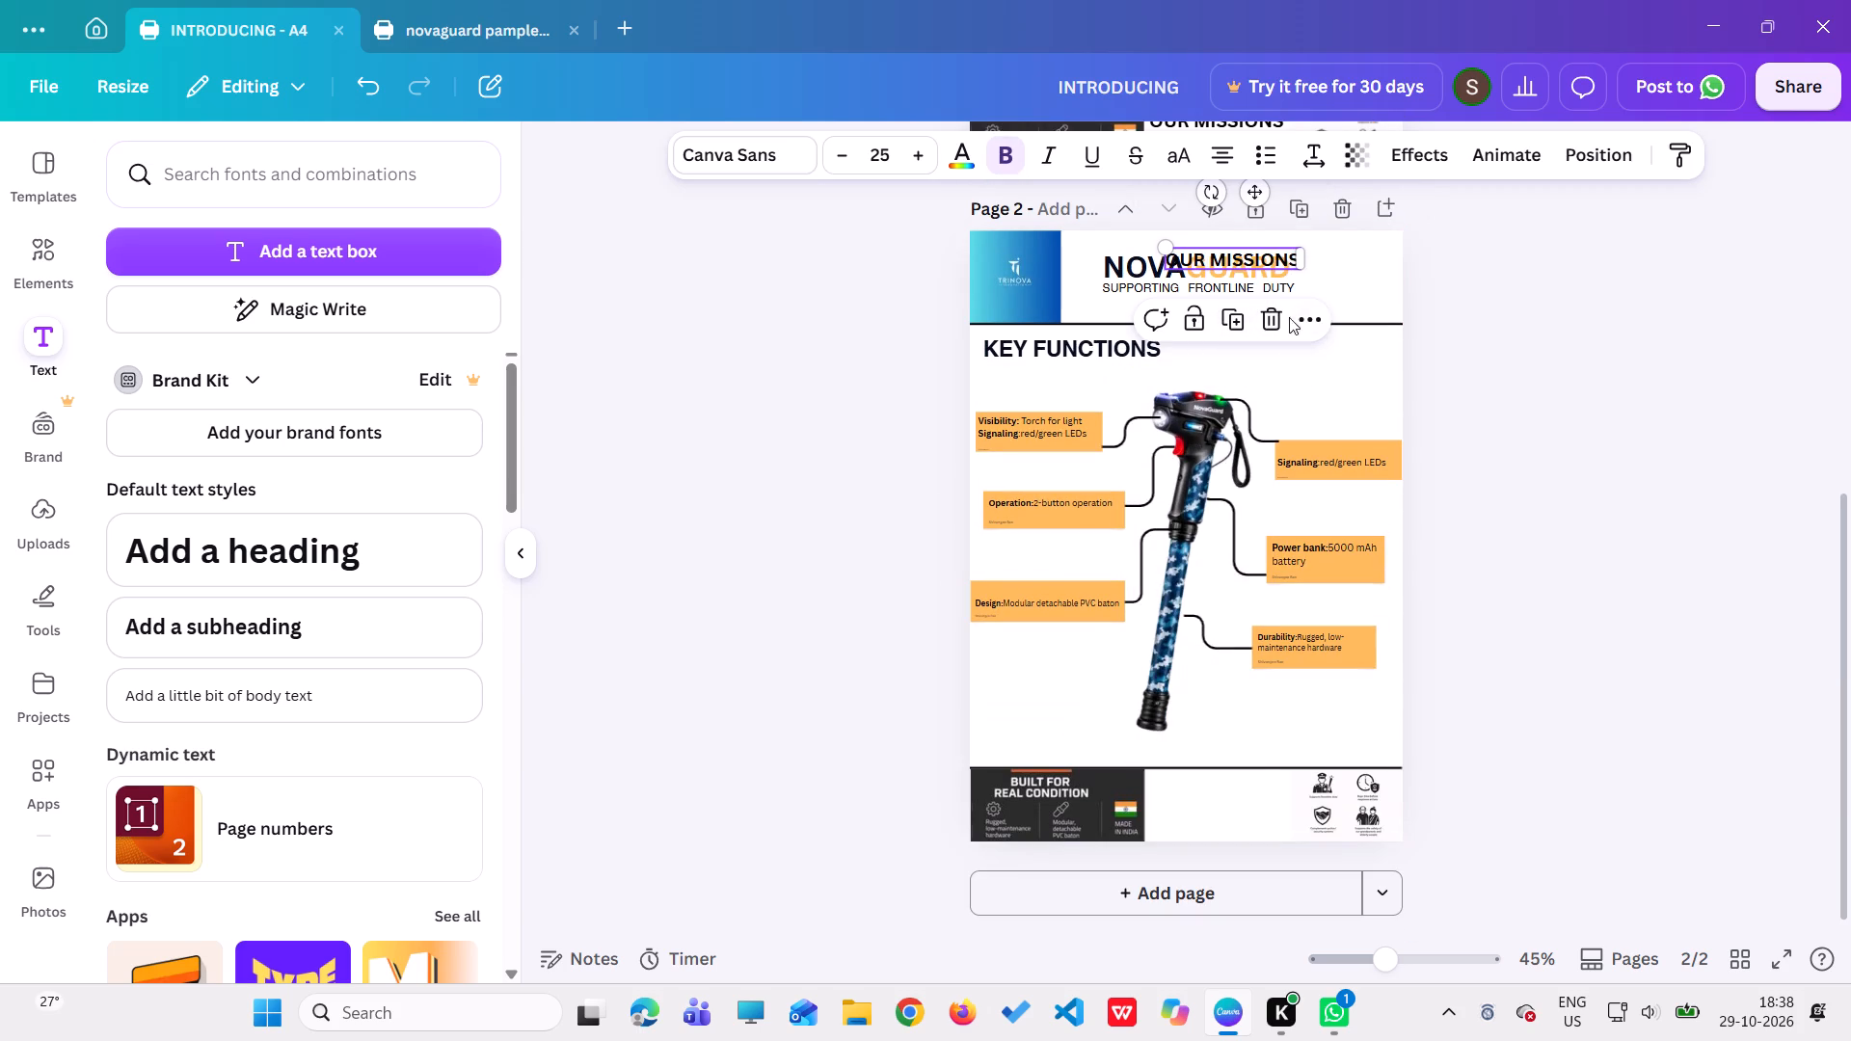
pyautogui.moveTo(1257, 252); pyautogui.dragTo(1237, 761)
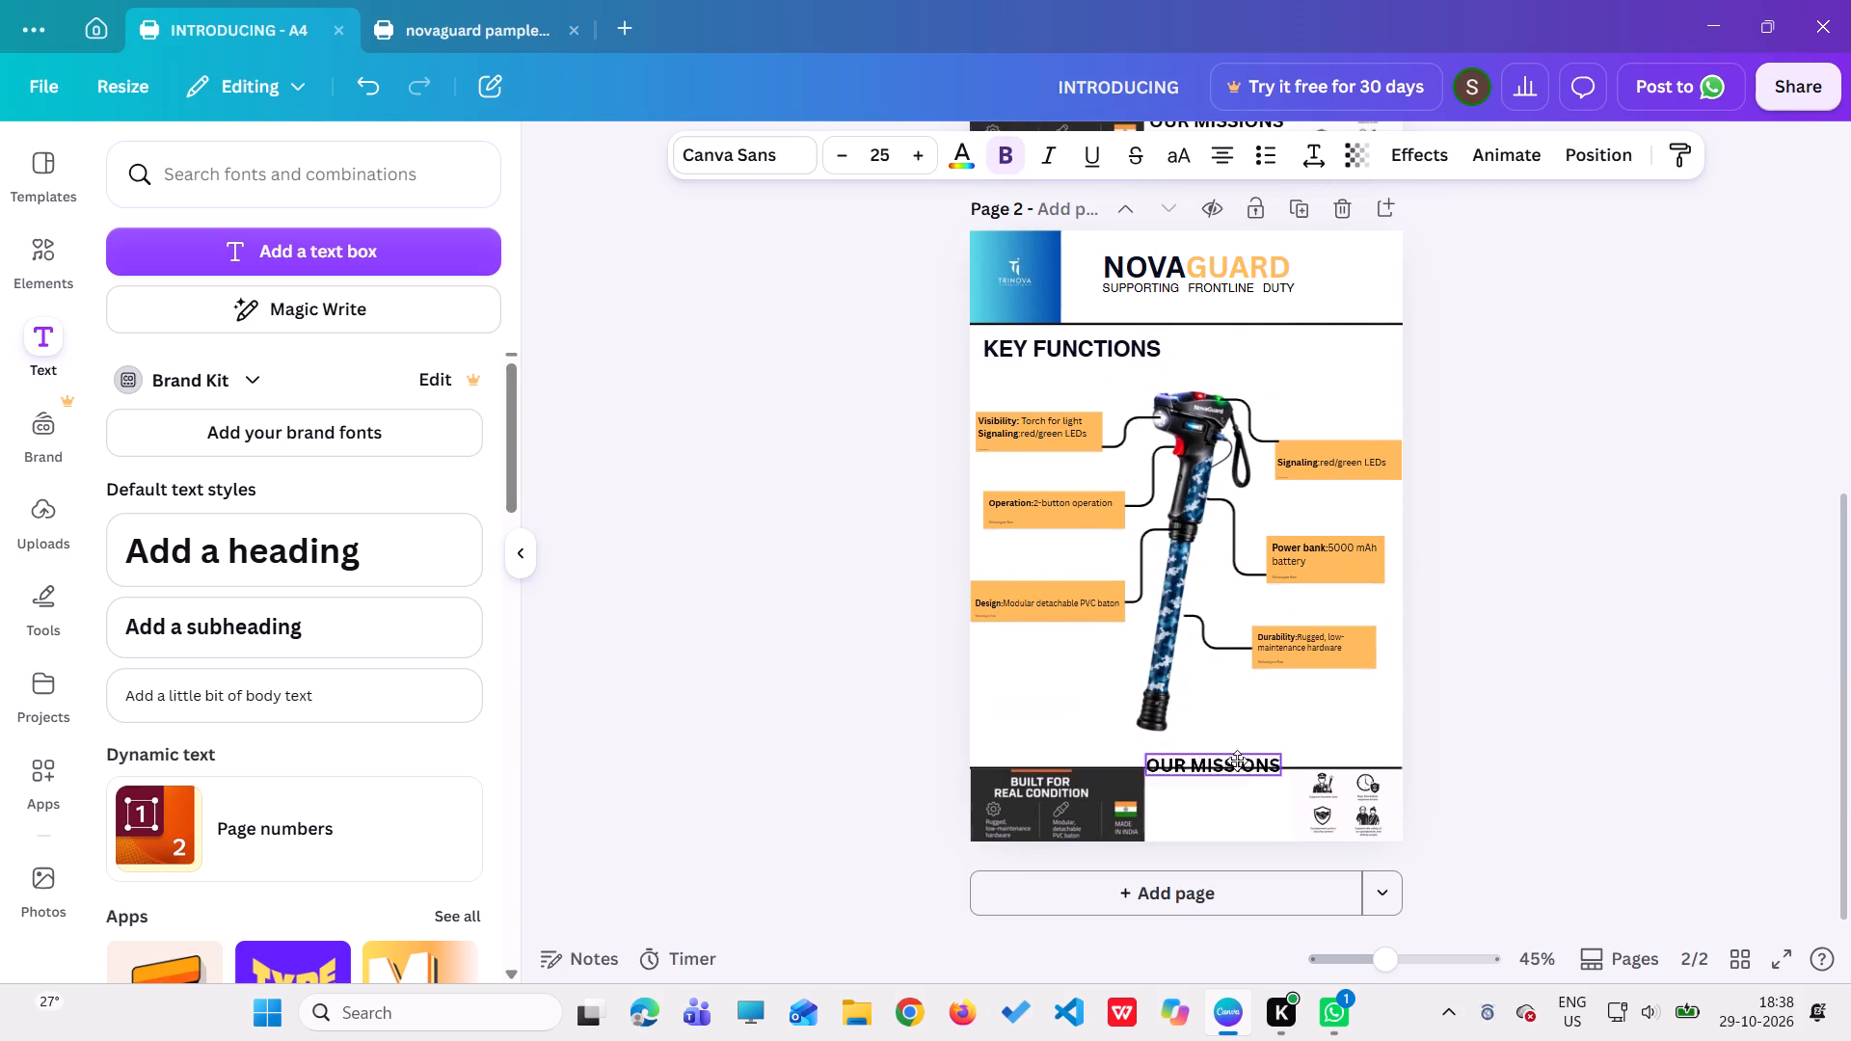
pyautogui.moveTo(1237, 761); pyautogui.dragTo(1247, 794)
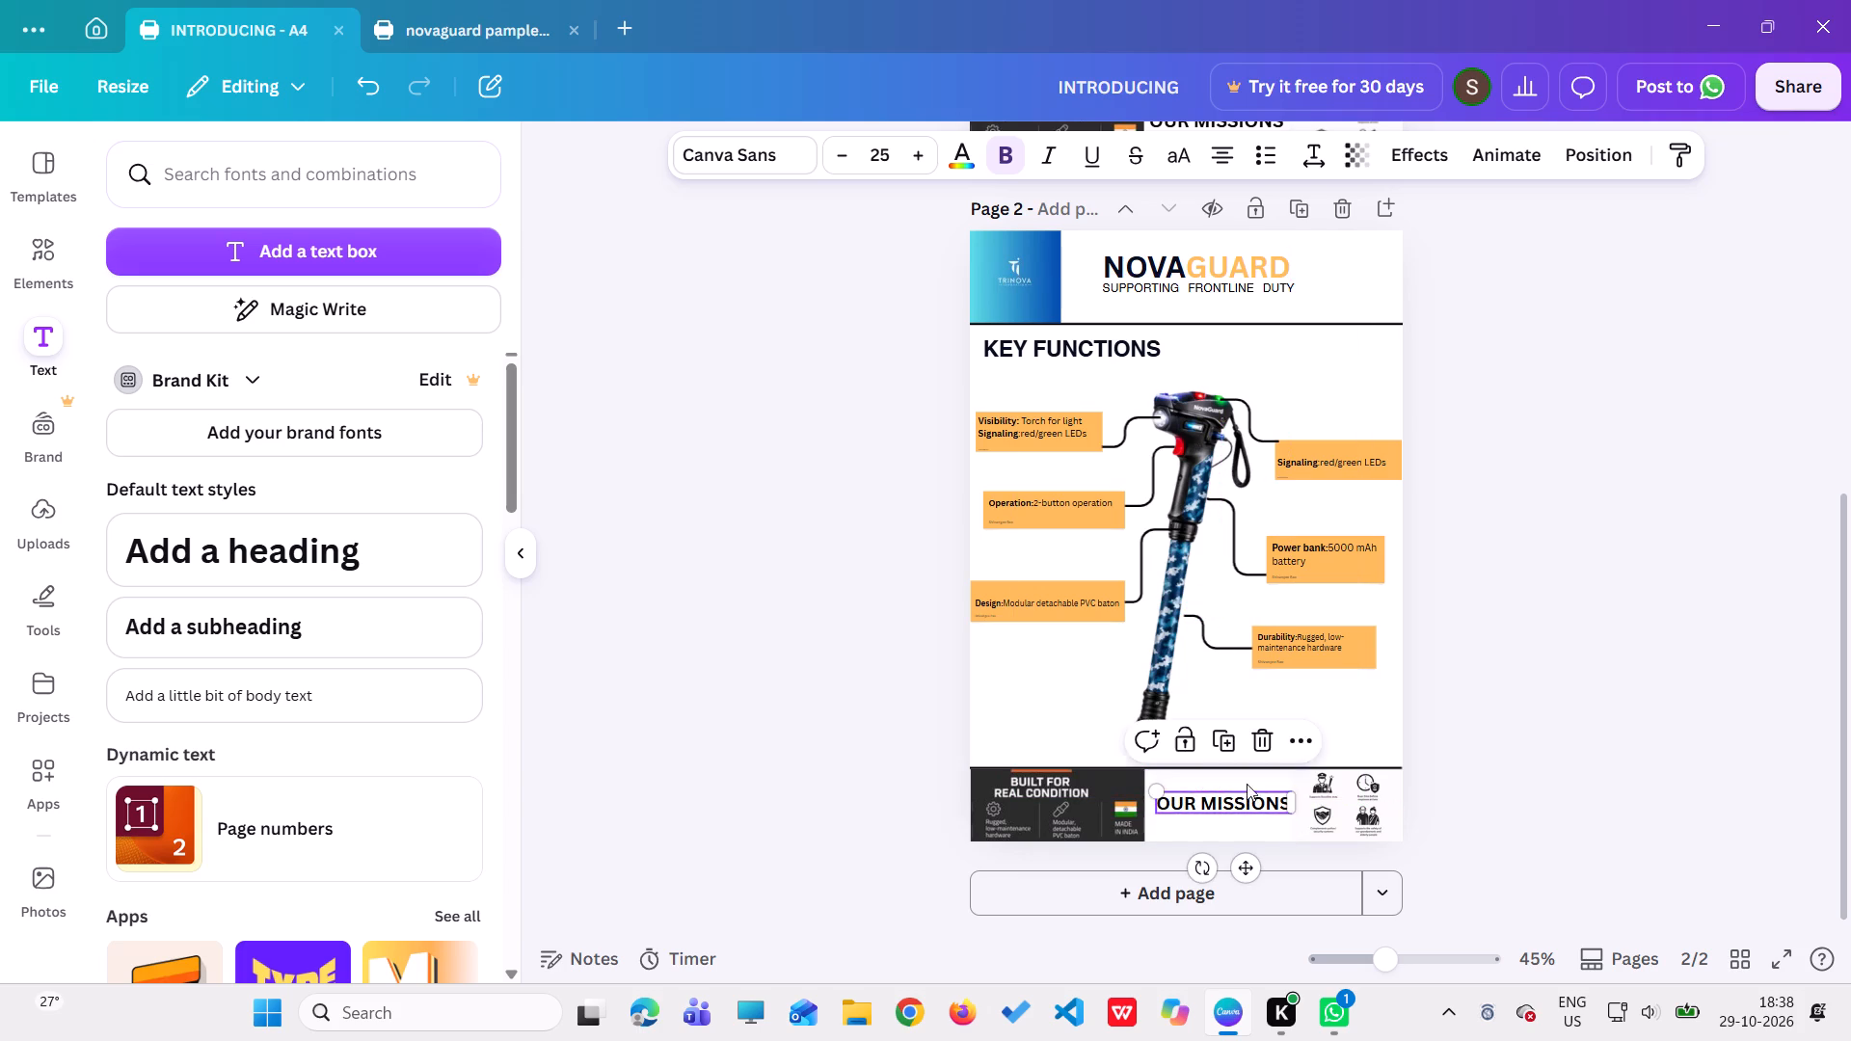
pyautogui.click(1543, 589)
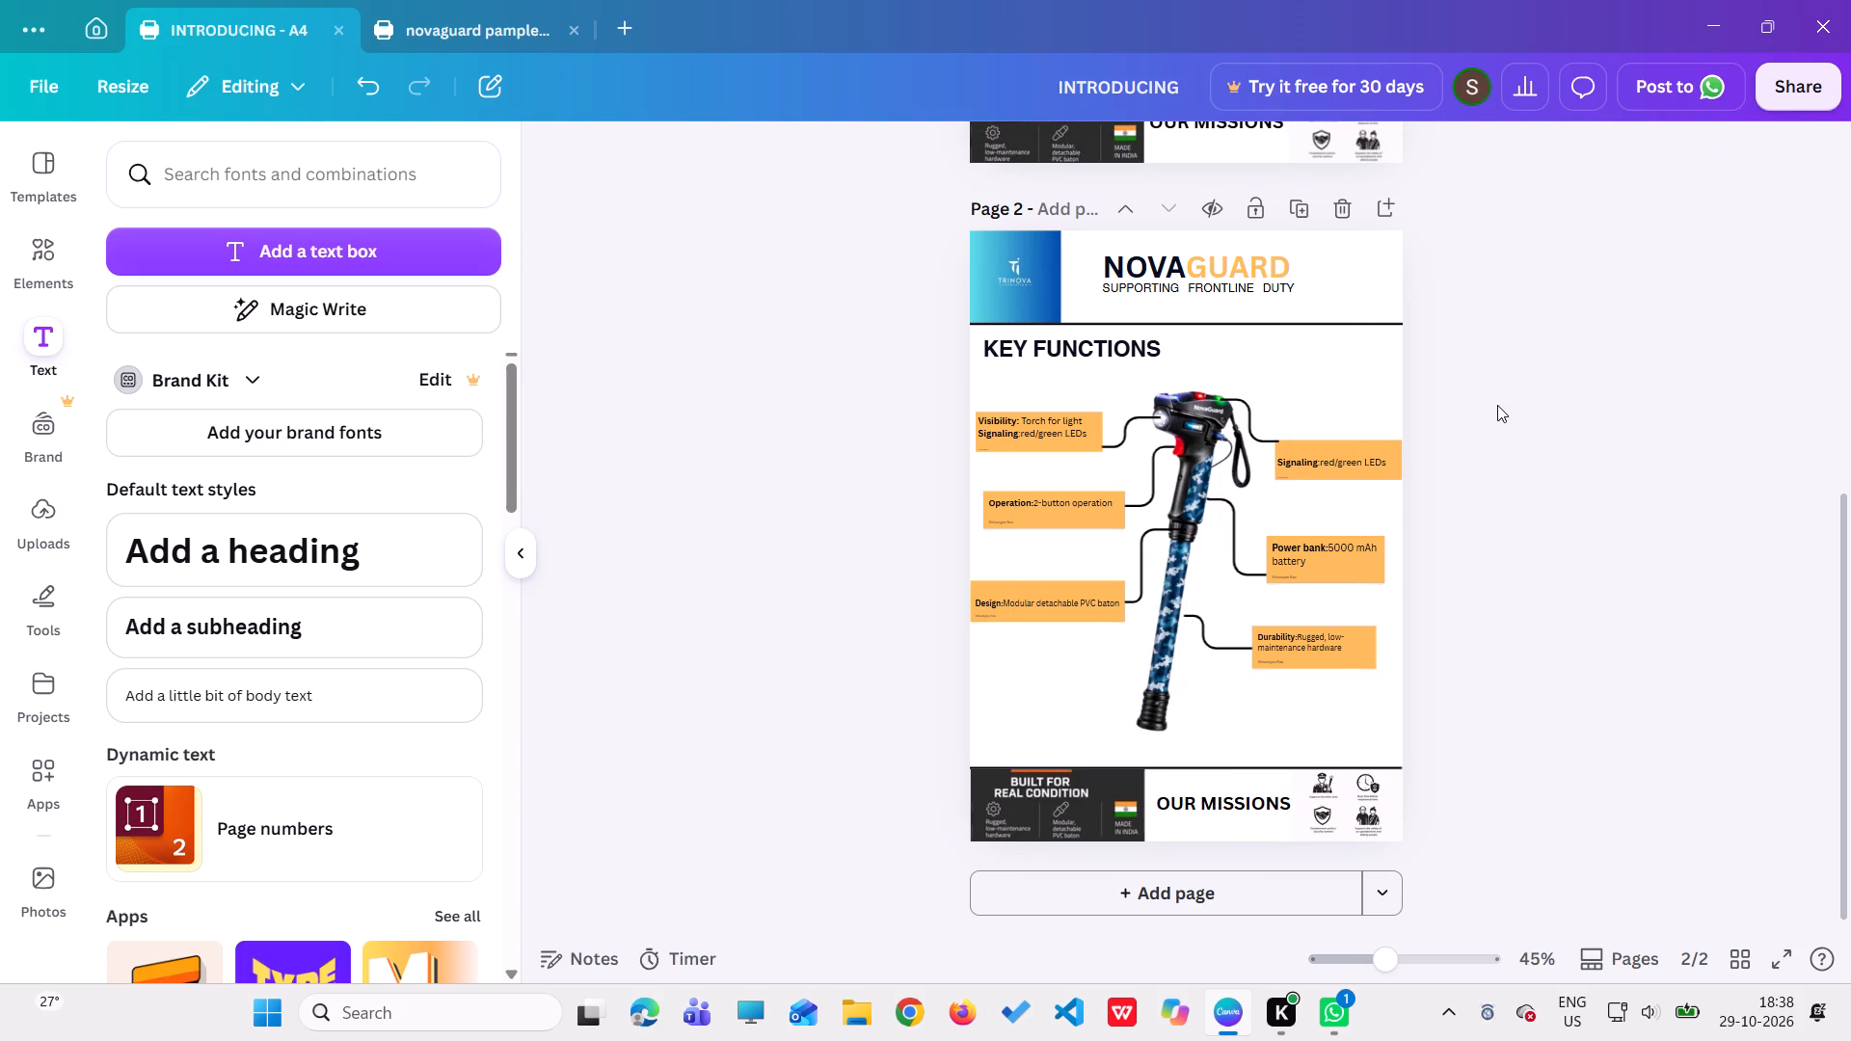
# Set the design's sharing access to anyone with the link, with editing allowed, and copy the share link.
pyautogui.scroll(9, 1497, 405)
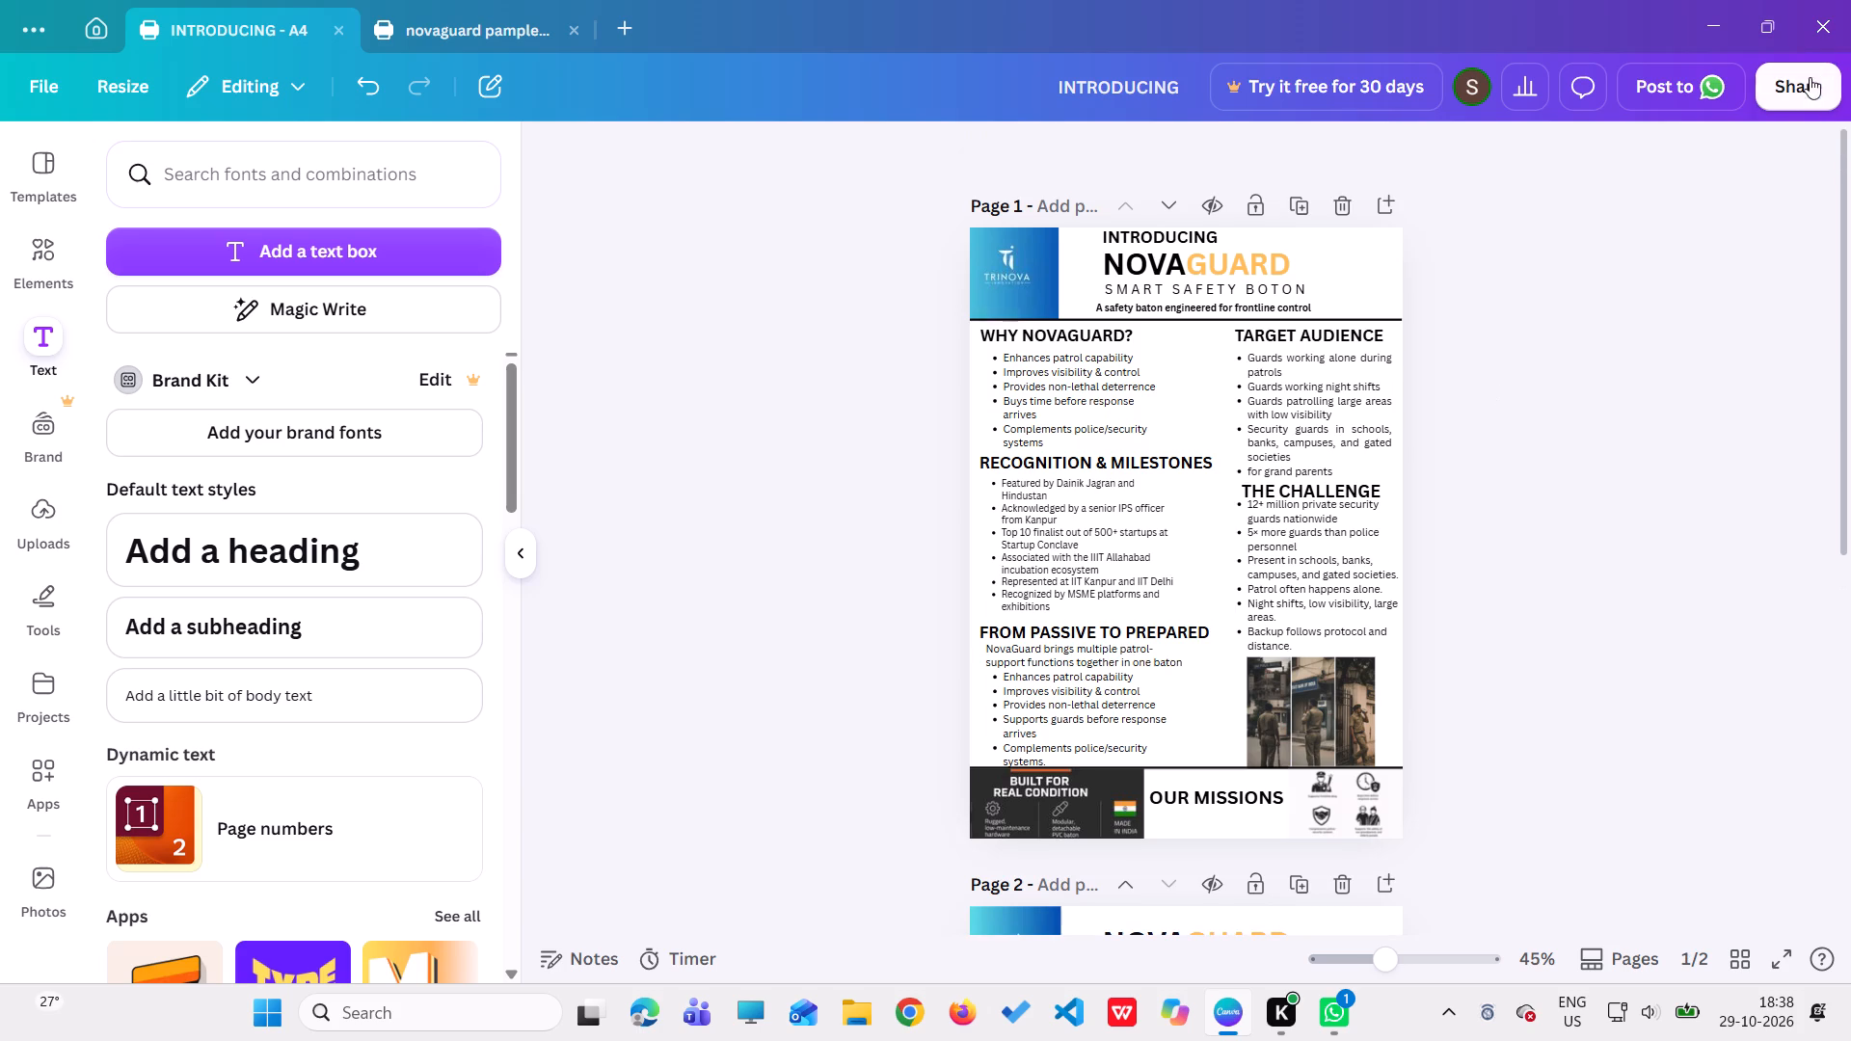
pyautogui.scroll(-1, 1694, 151)
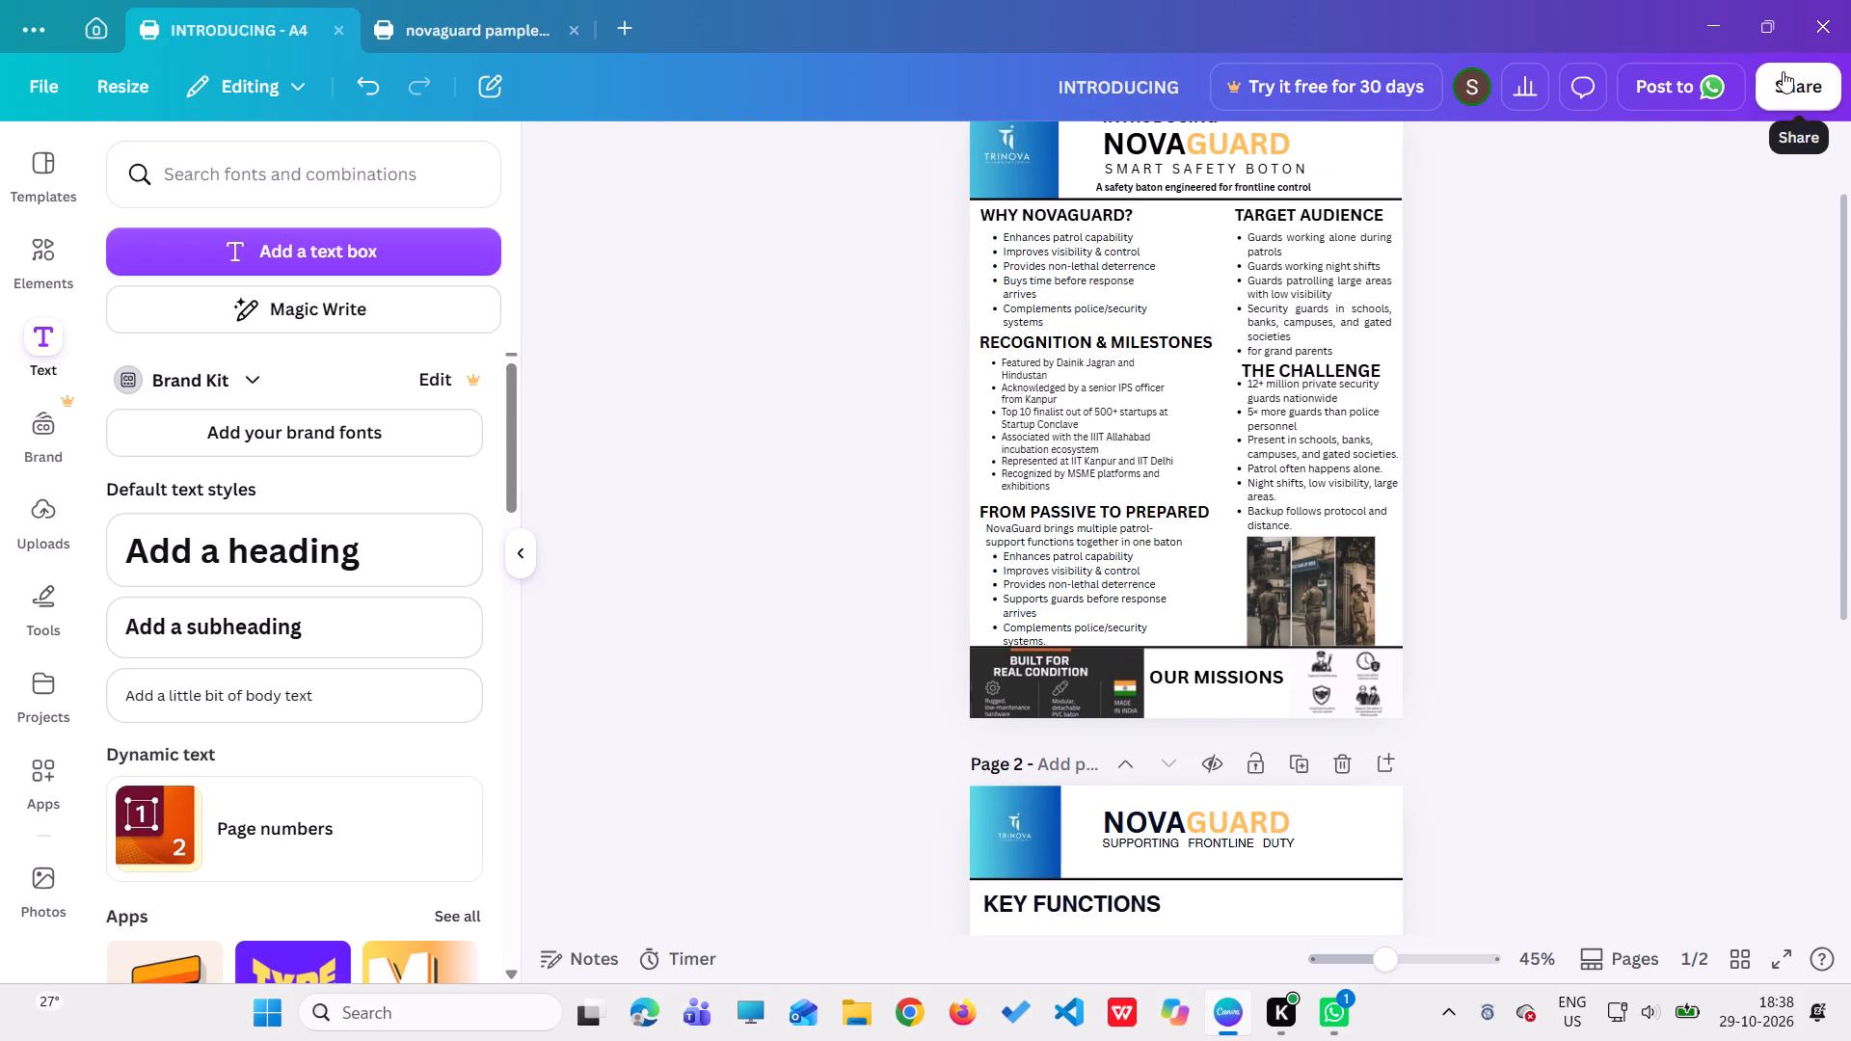
pyautogui.click(1779, 83)
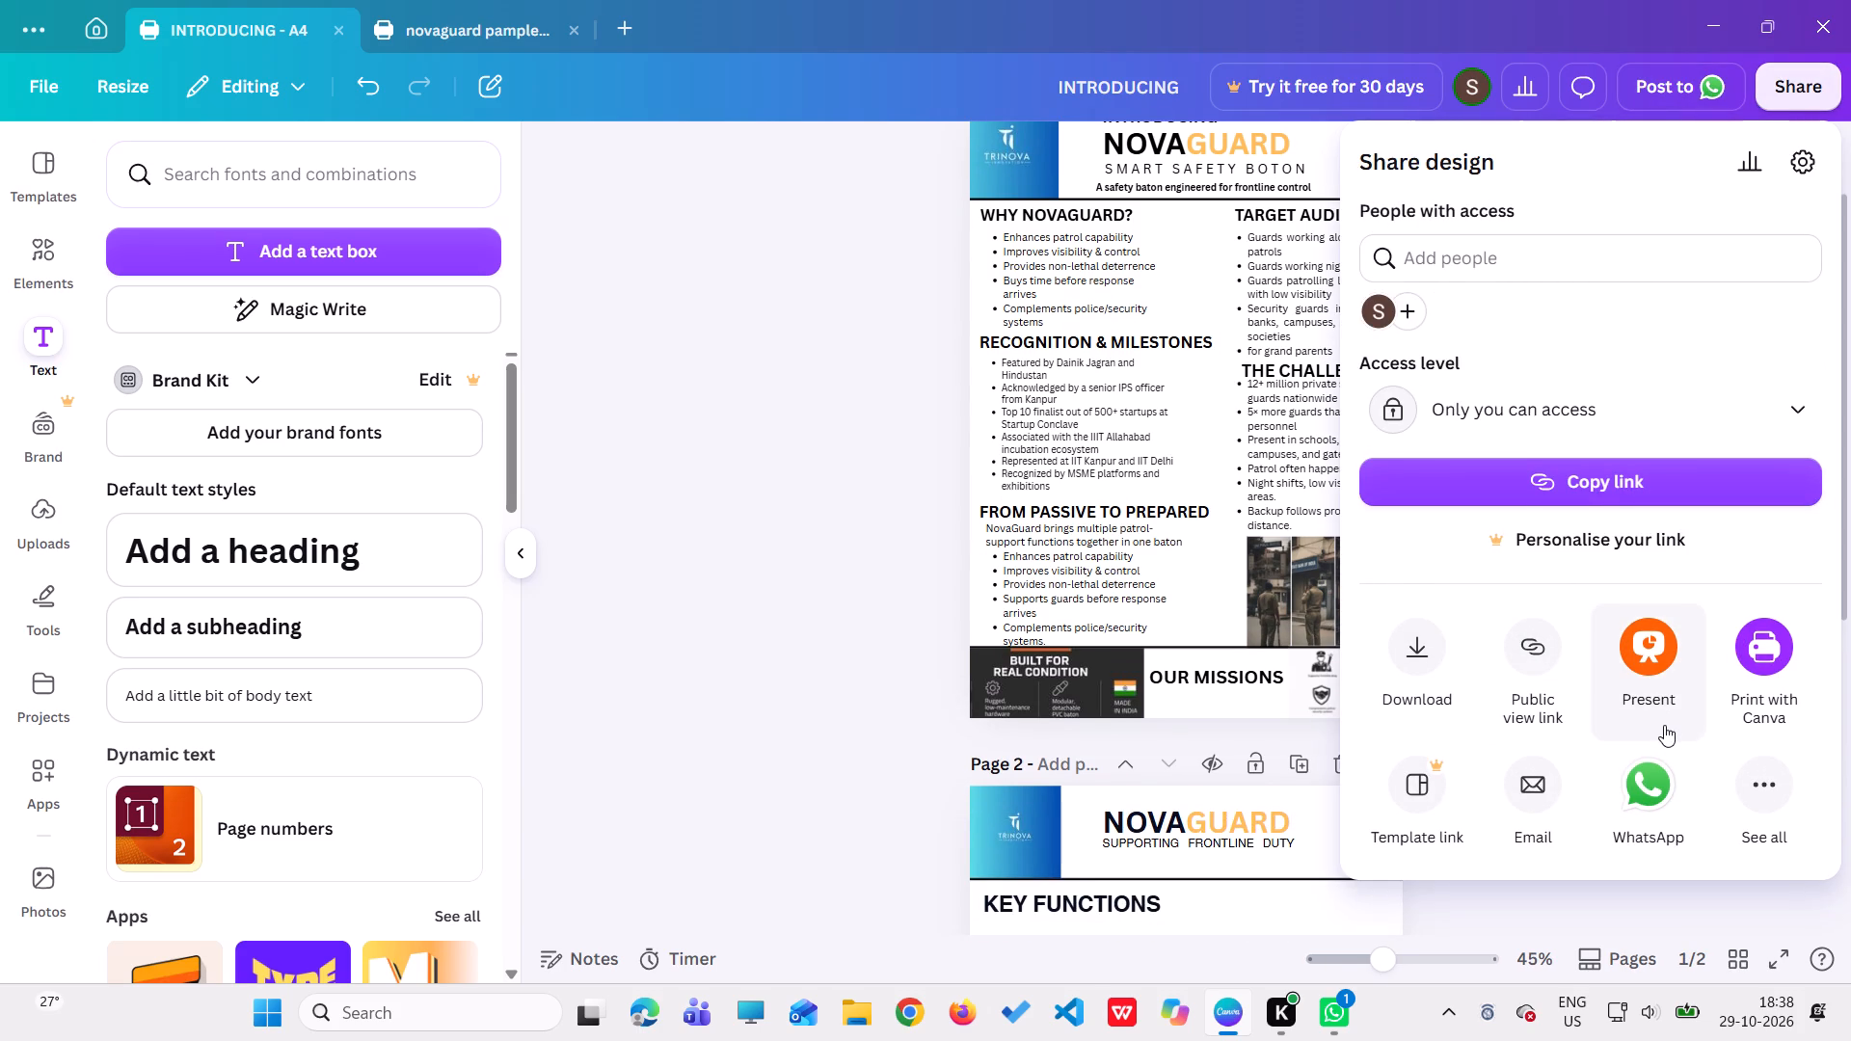
pyautogui.scroll(-1, 1664, 715)
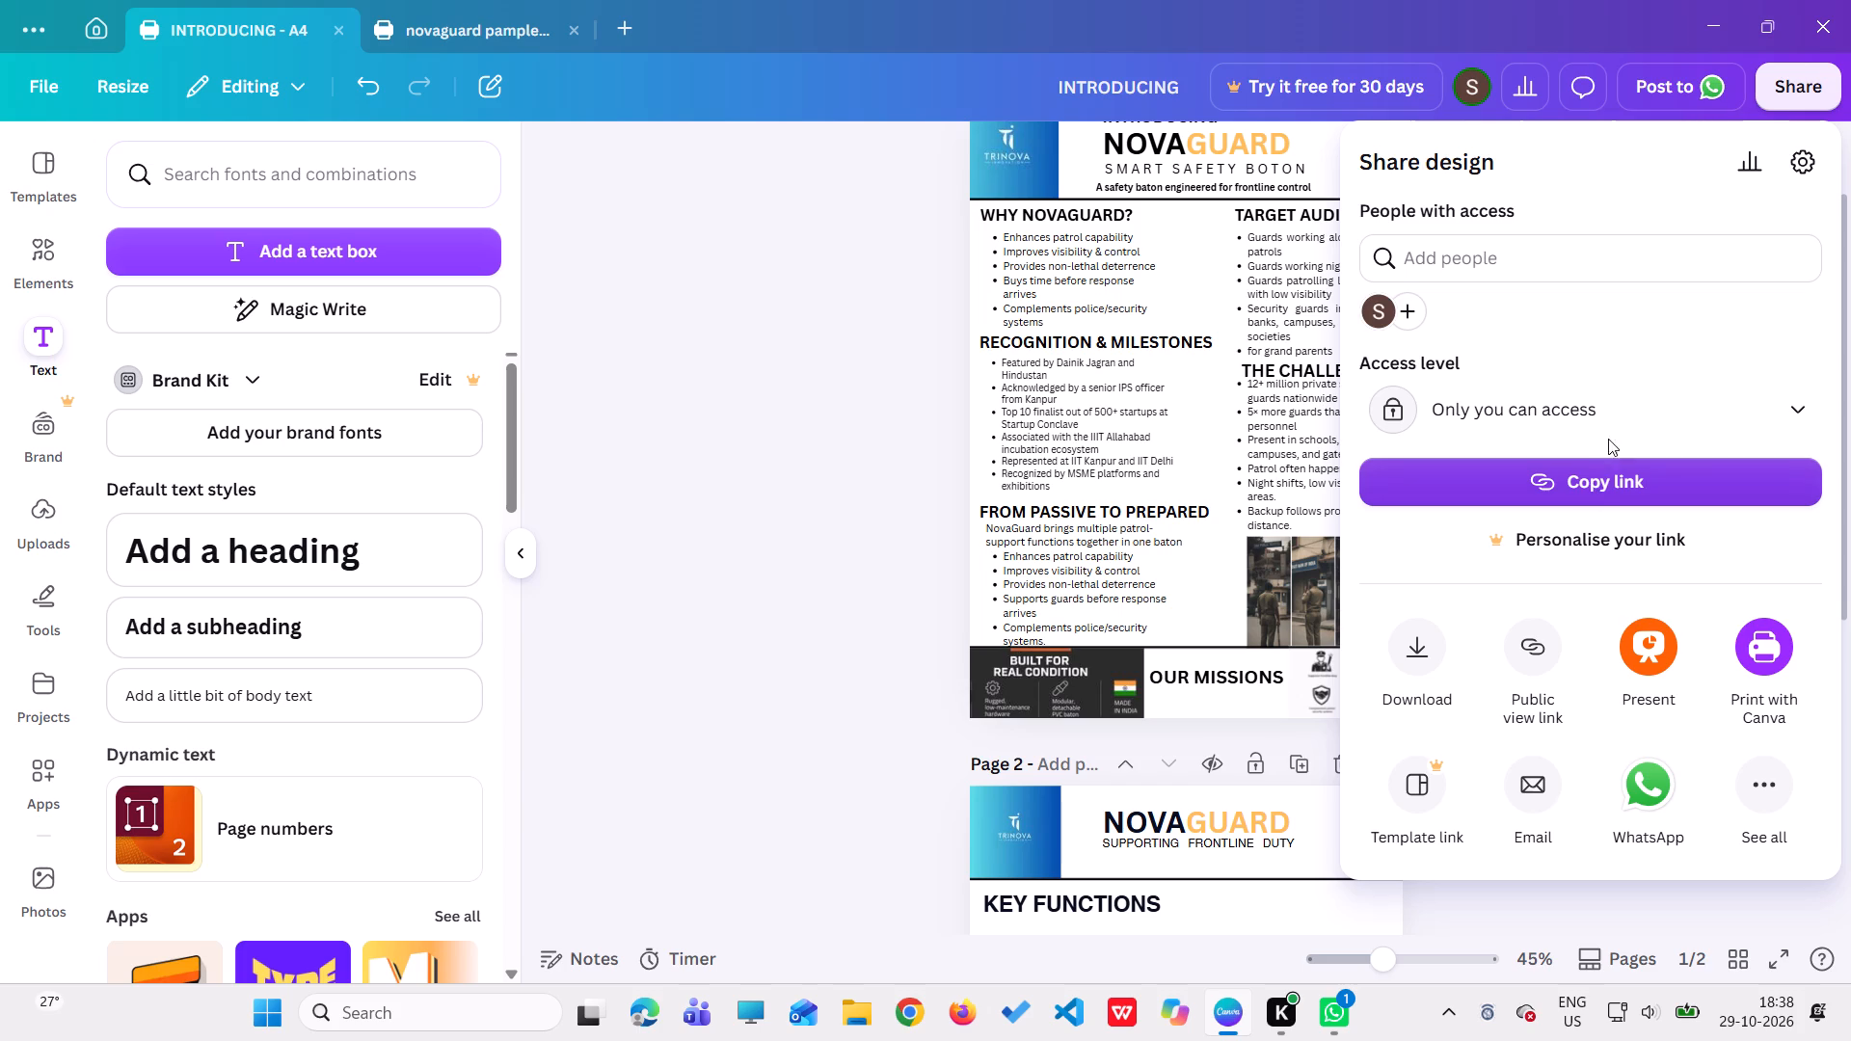
pyautogui.click(1611, 417)
pyautogui.click(1631, 563)
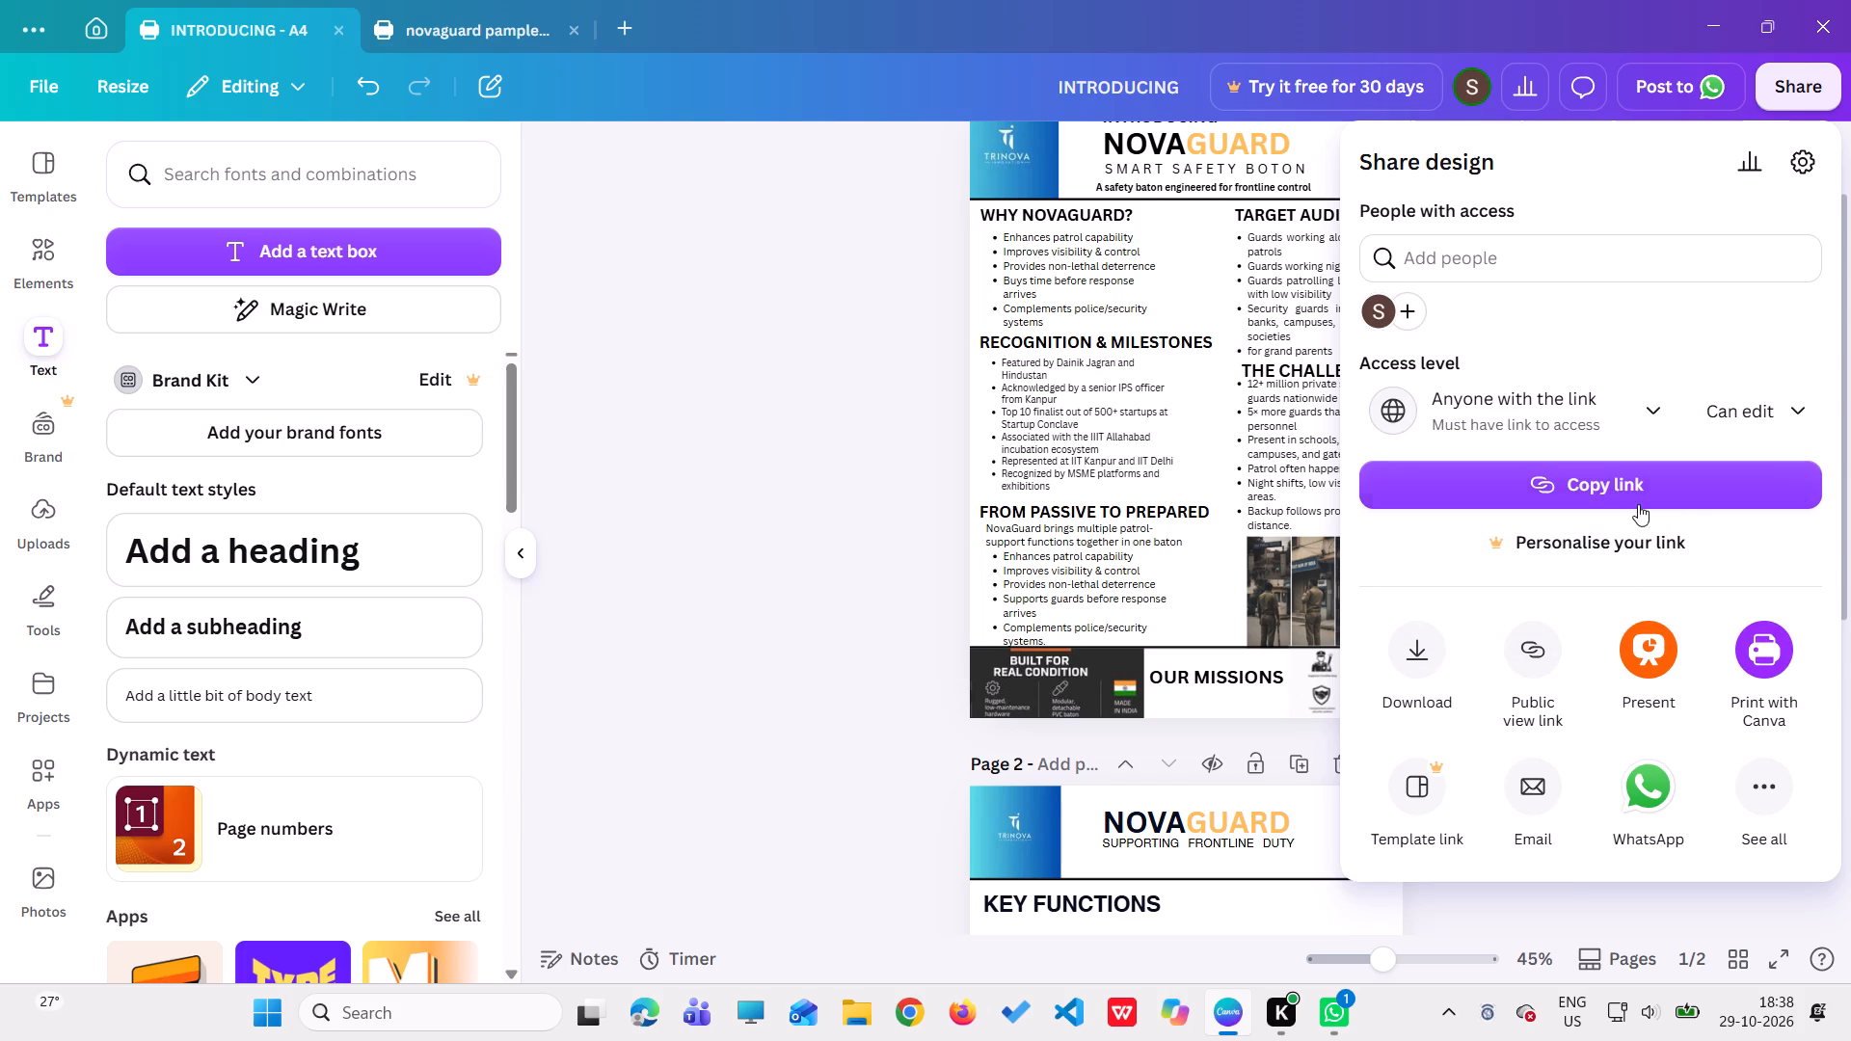
pyautogui.click(1623, 485)
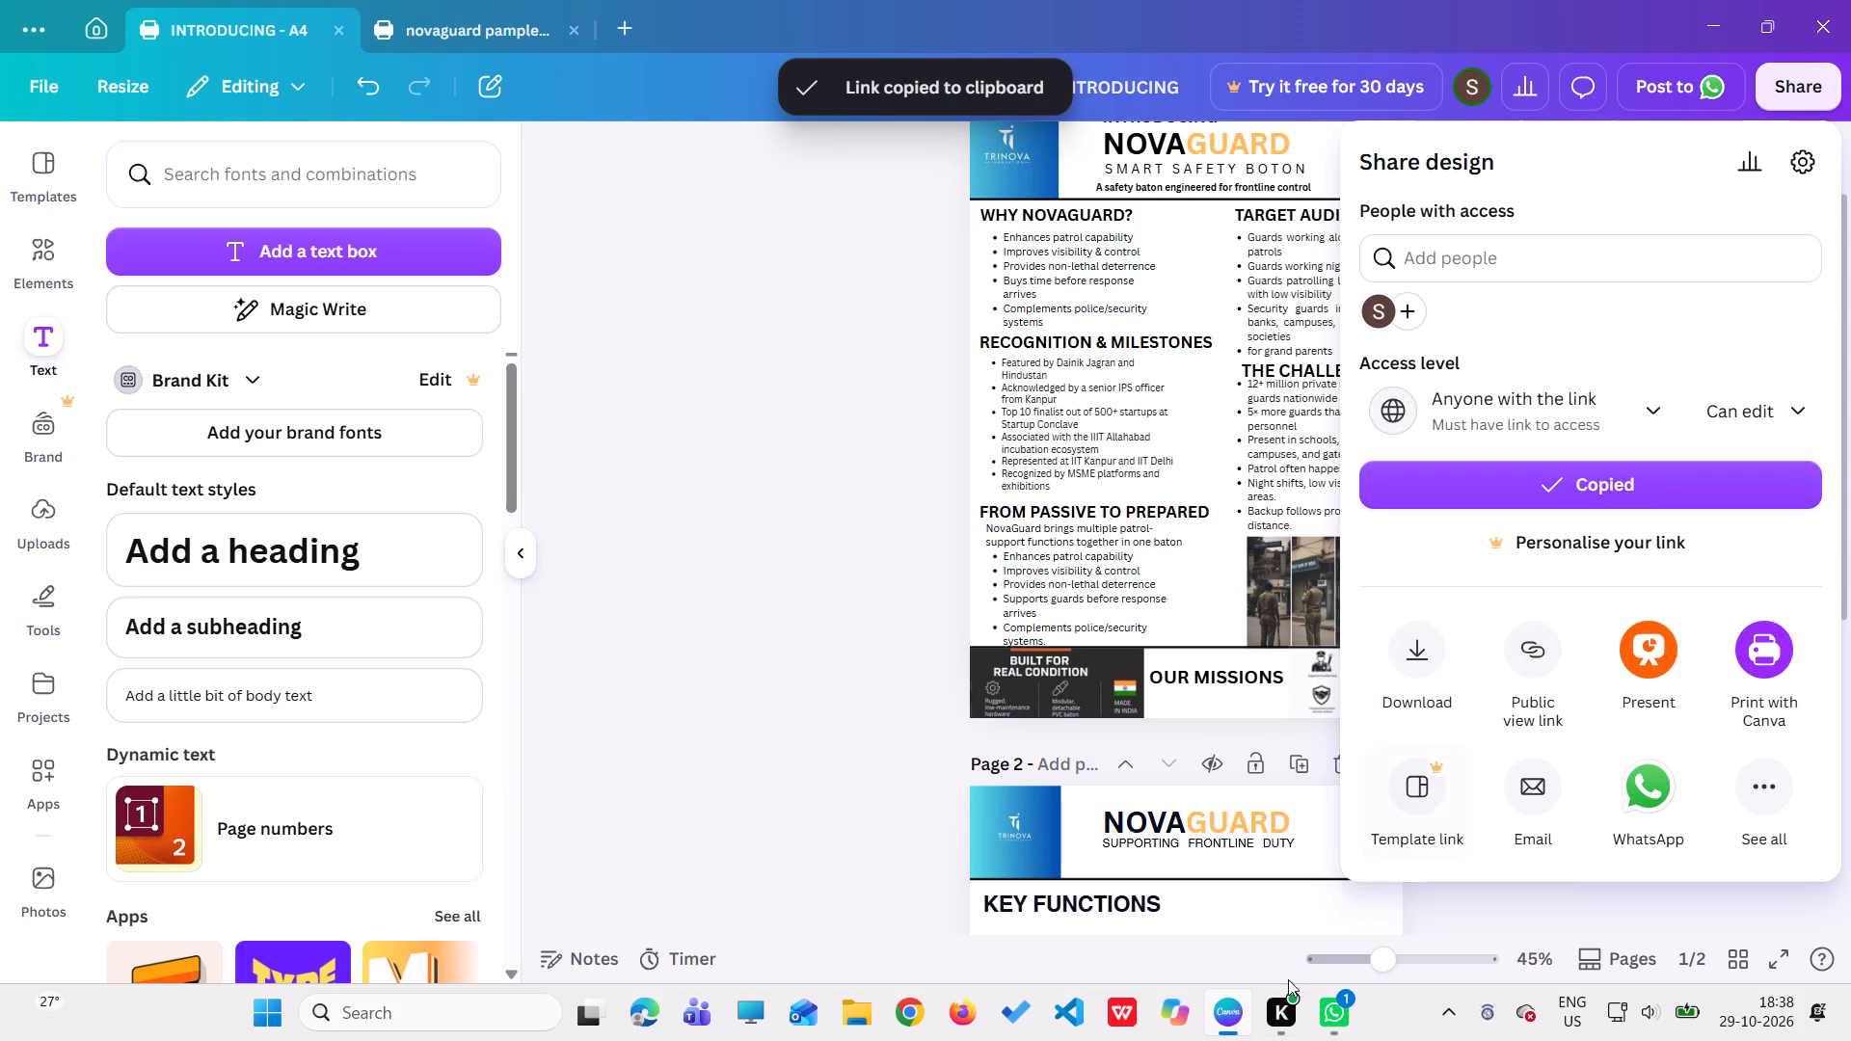
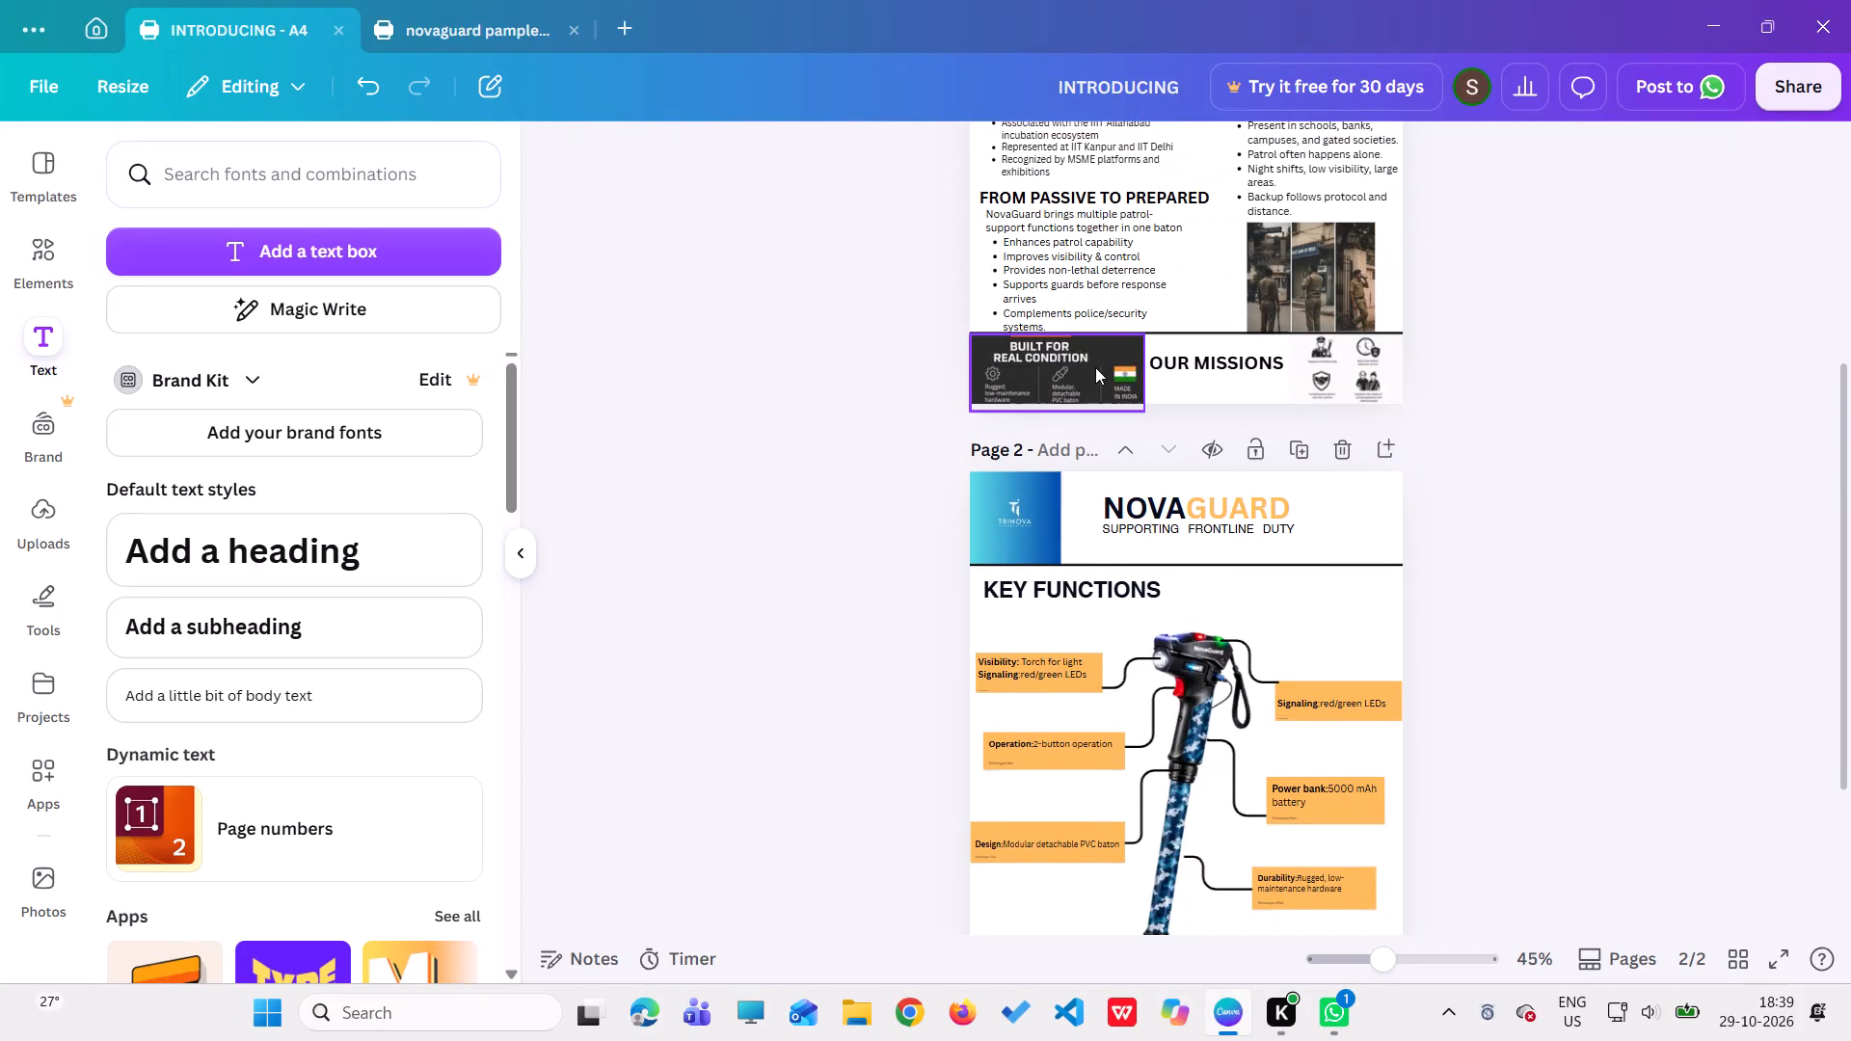
# Review both pages of the A4 INTRODUCING pamphlet, comparing their layout and footers with the two pages of the novaguard pamplet design.
pyautogui.scroll(-3, 1095, 367)
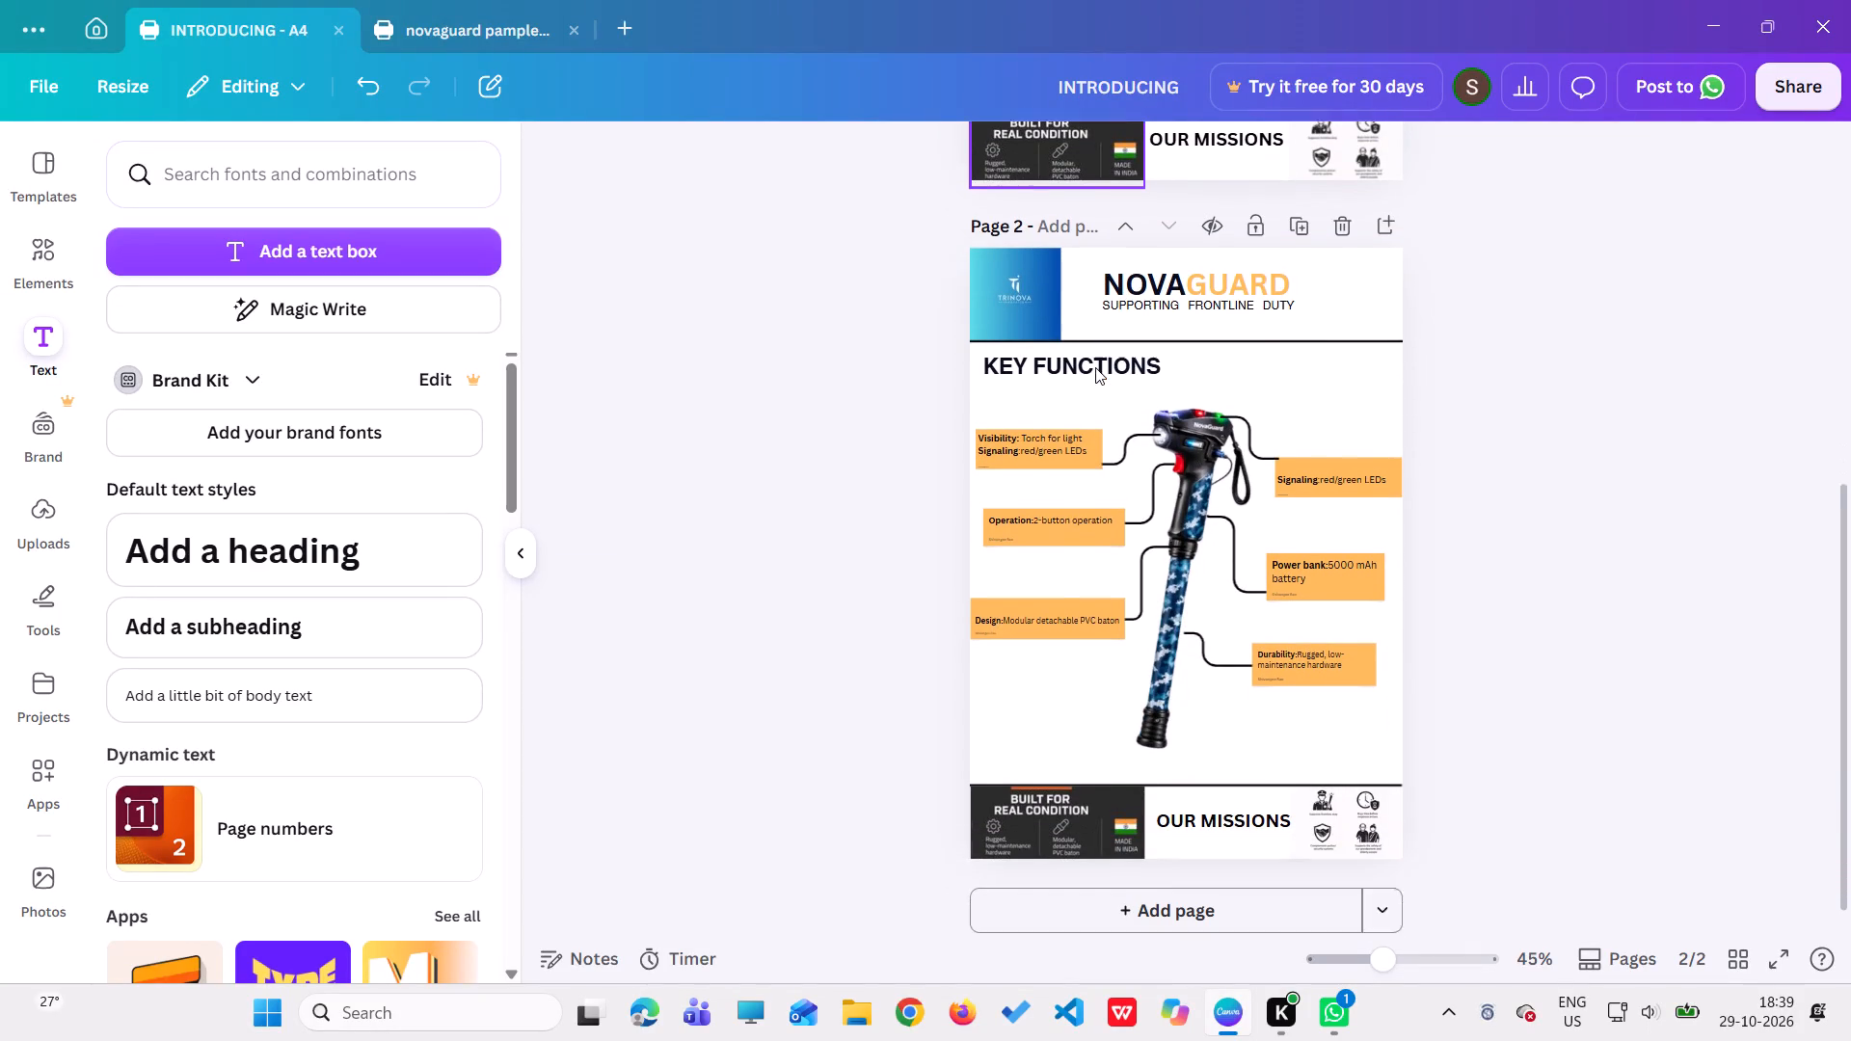
pyautogui.scroll(-1, 1095, 367)
pyautogui.click(1517, 302)
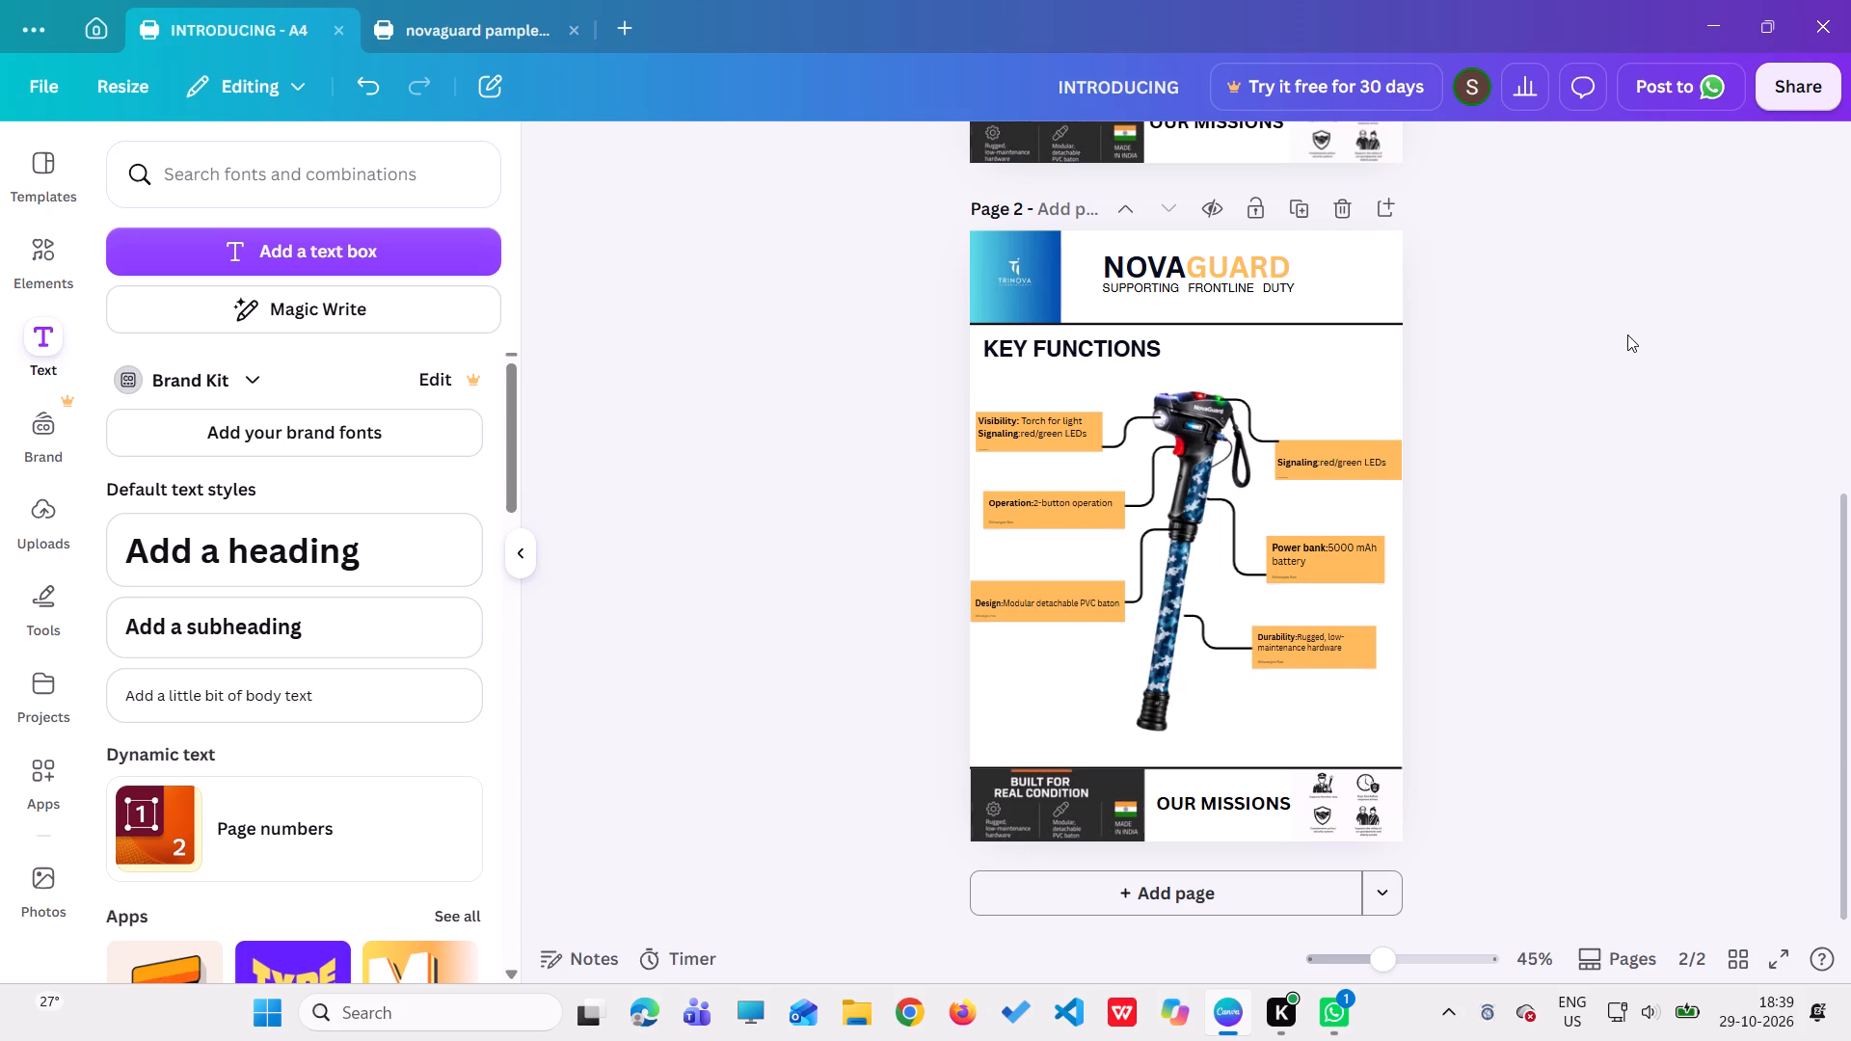
pyautogui.scroll(1, 1754, 275)
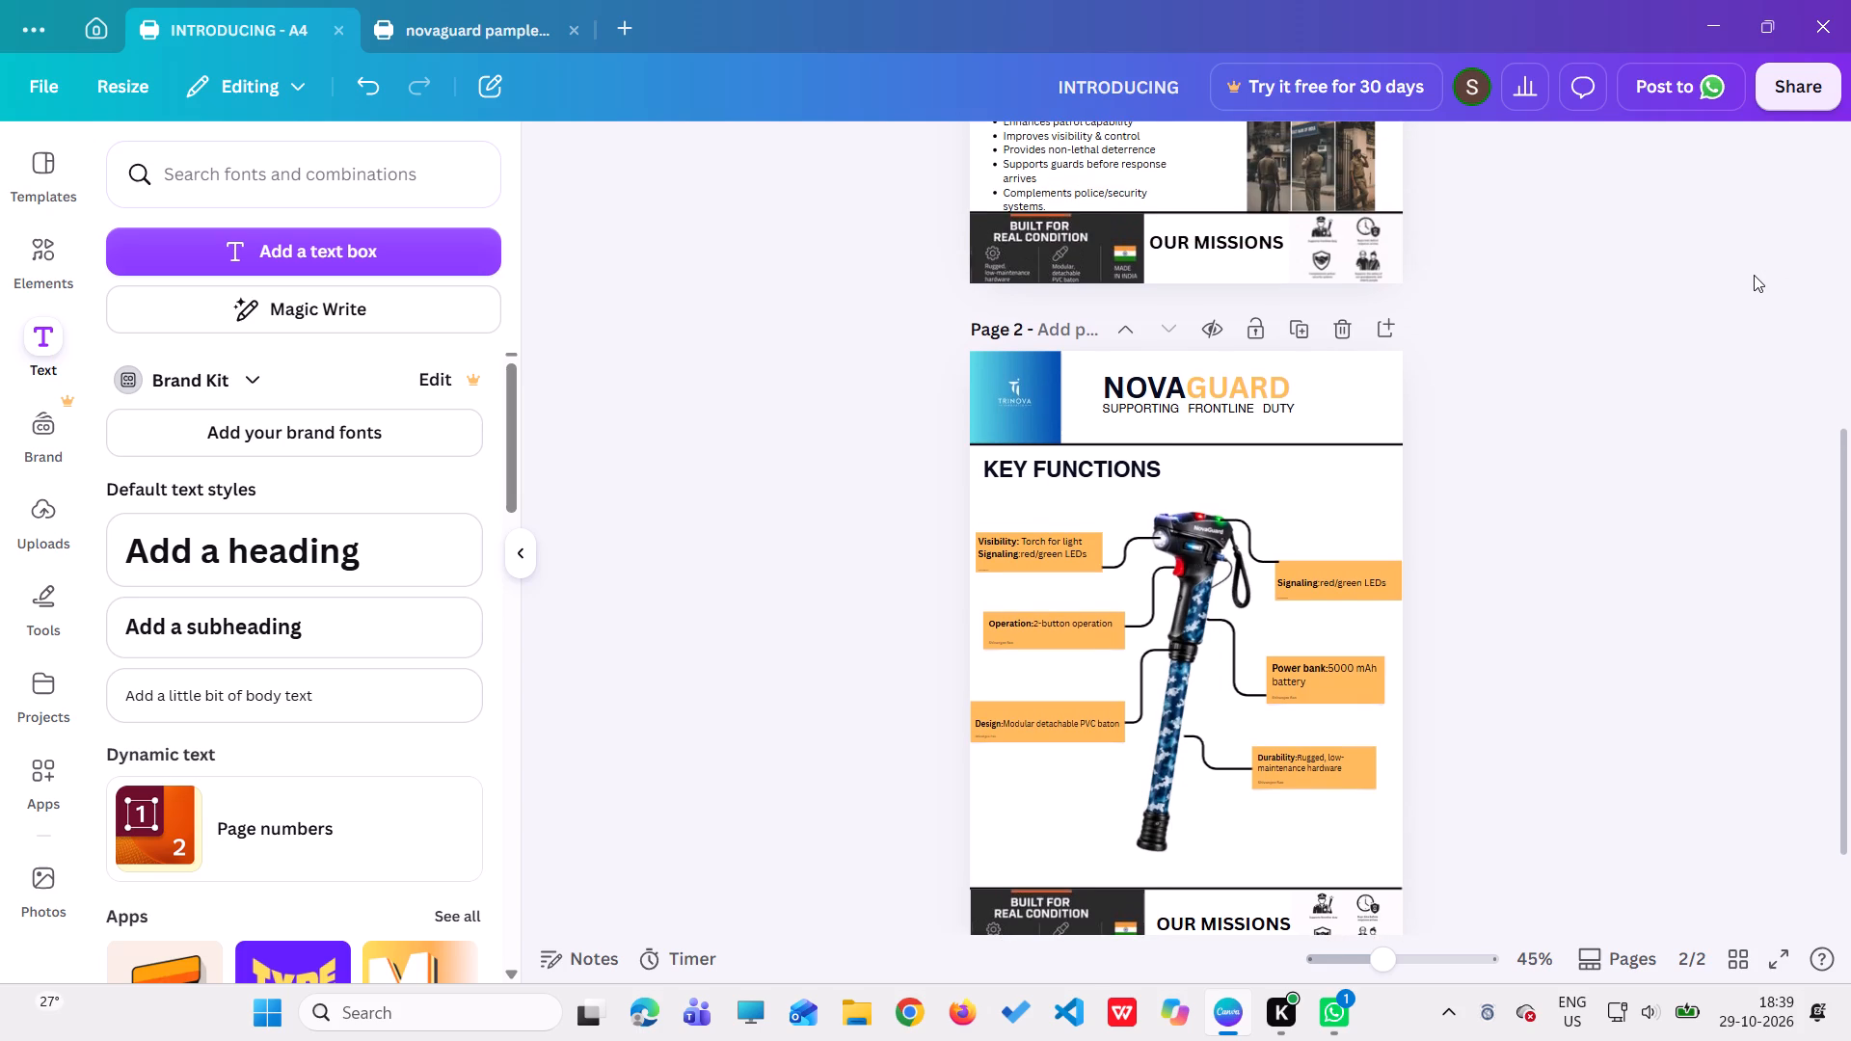
pyautogui.scroll(4, 1440, 434)
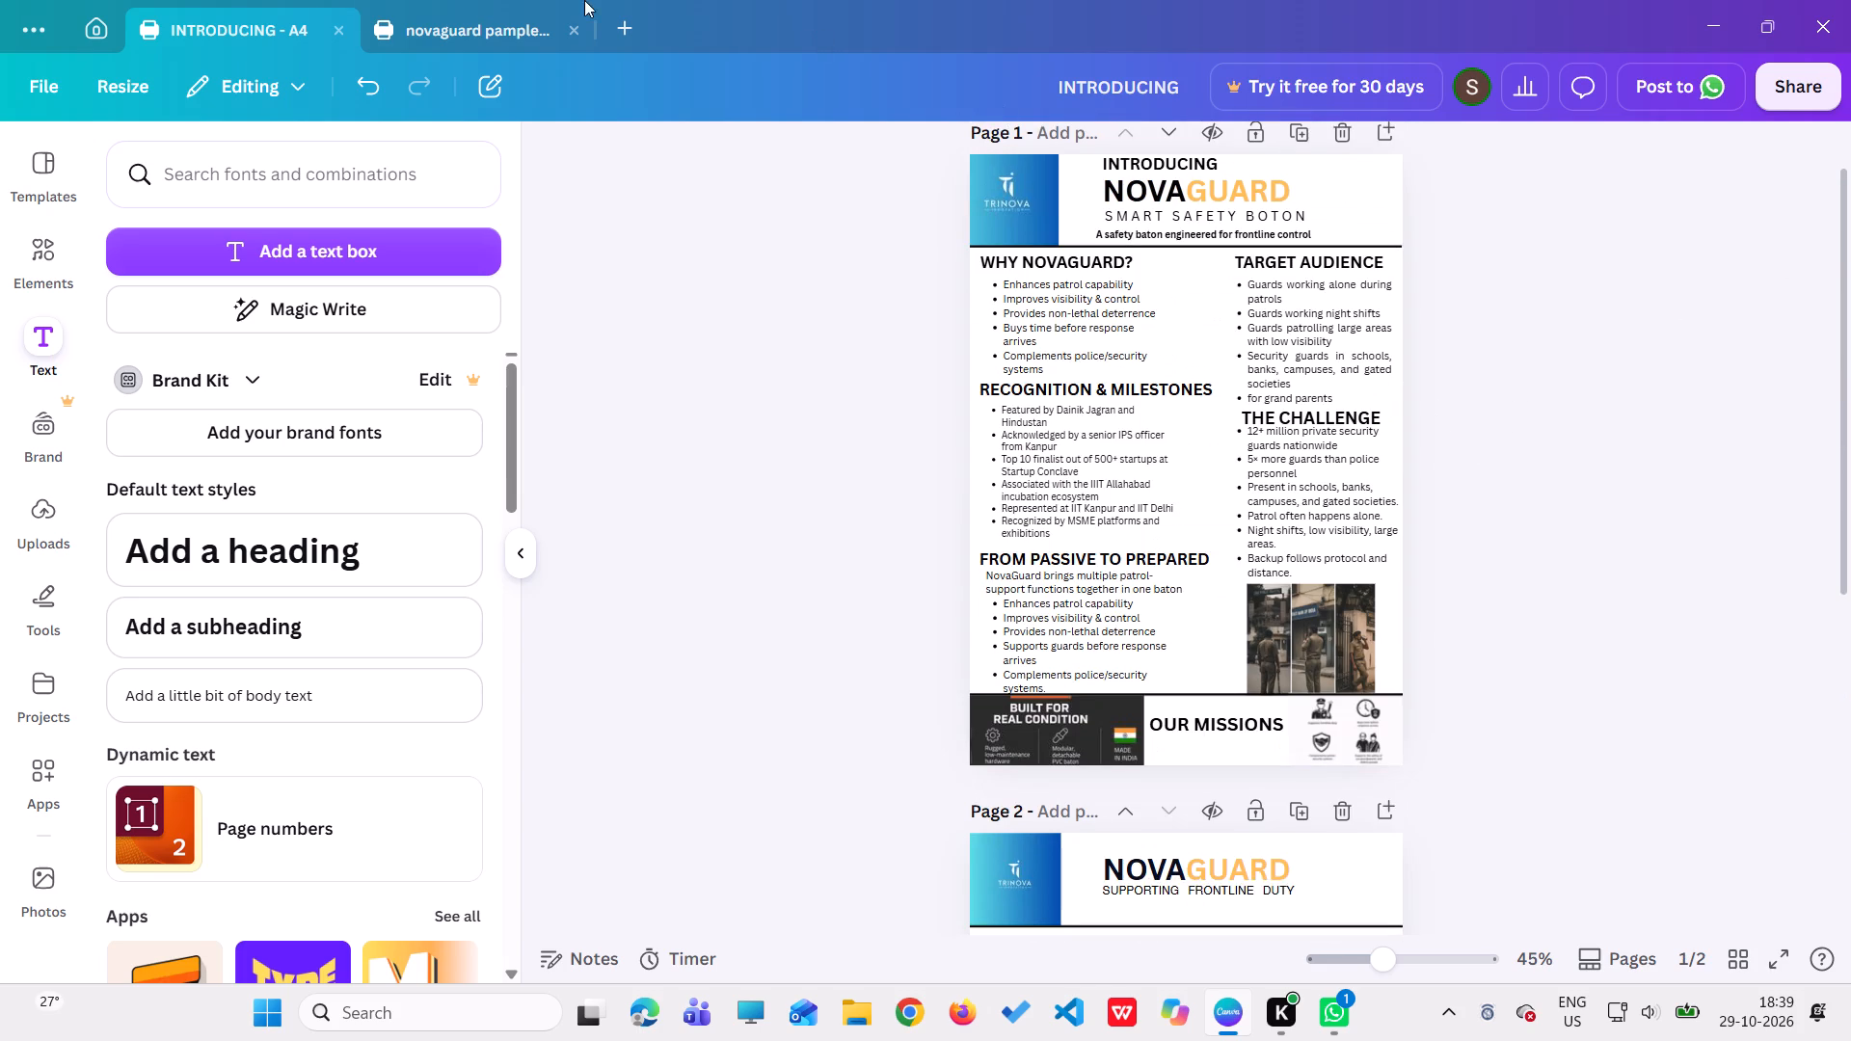
pyautogui.click(450, 23)
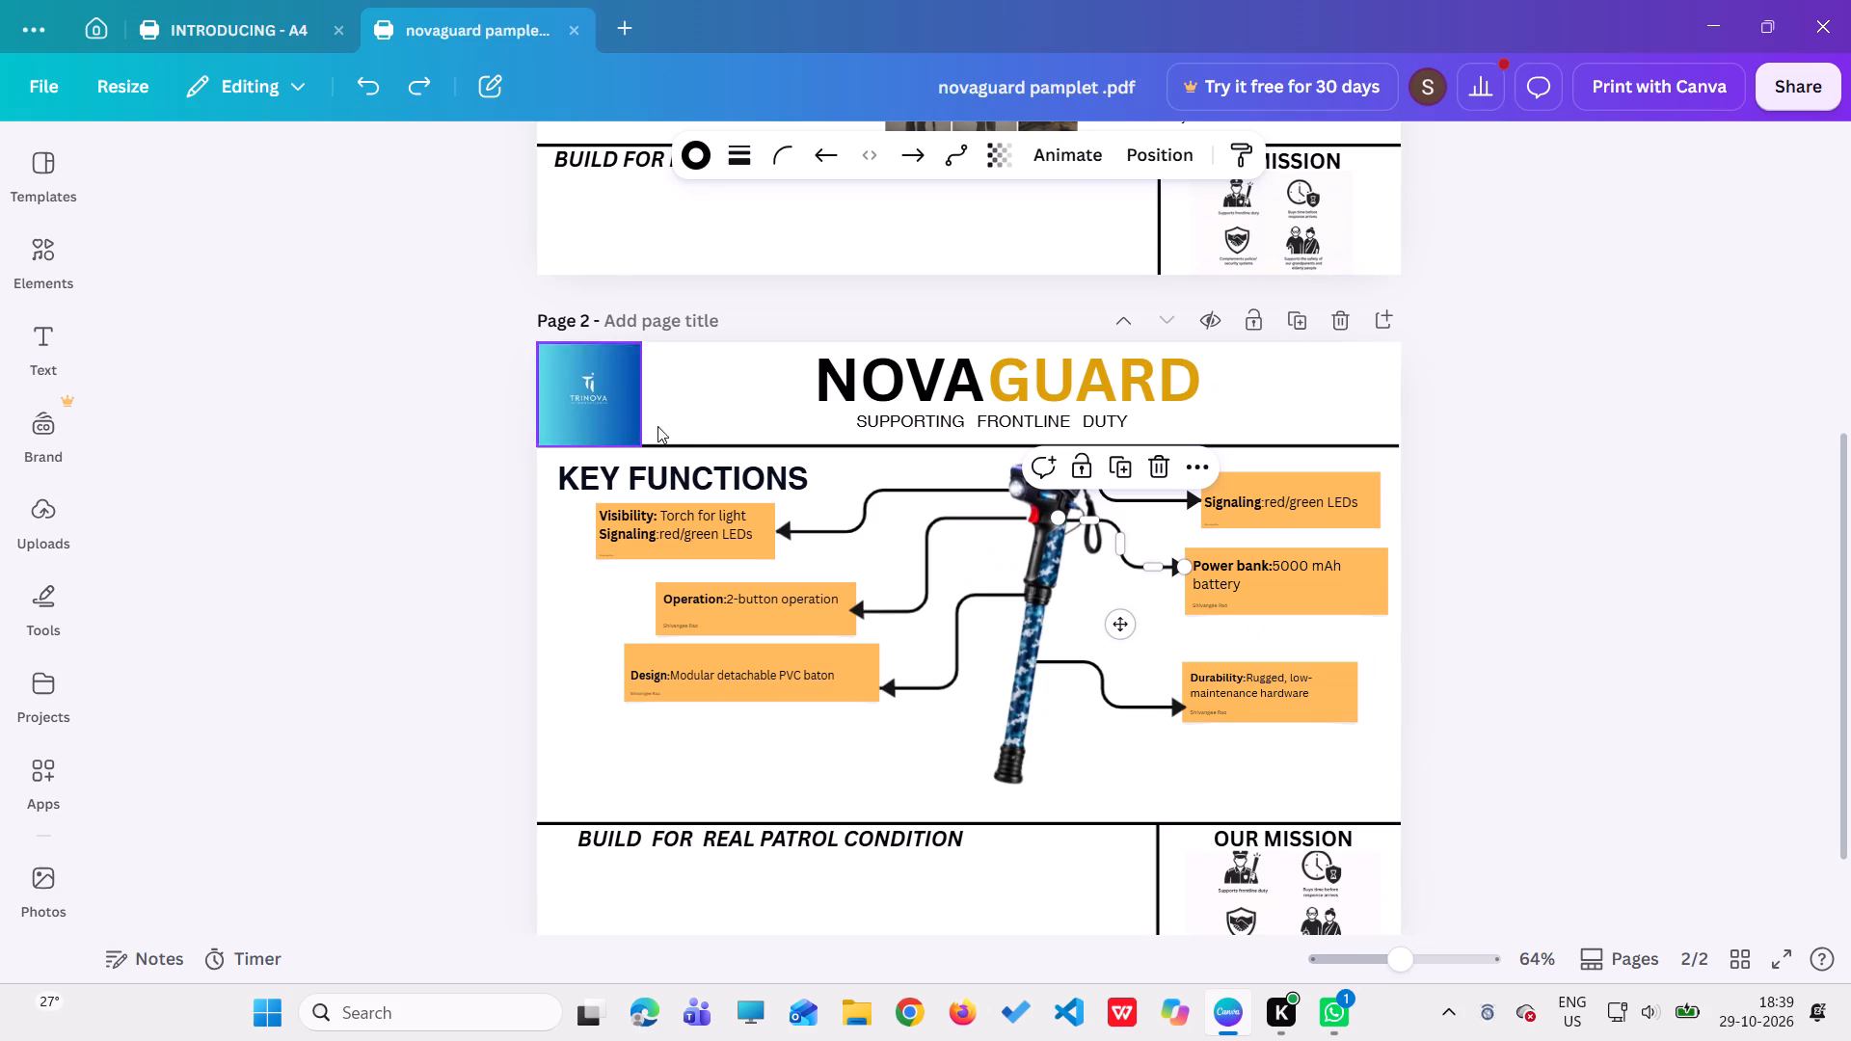
pyautogui.scroll(6, 687, 412)
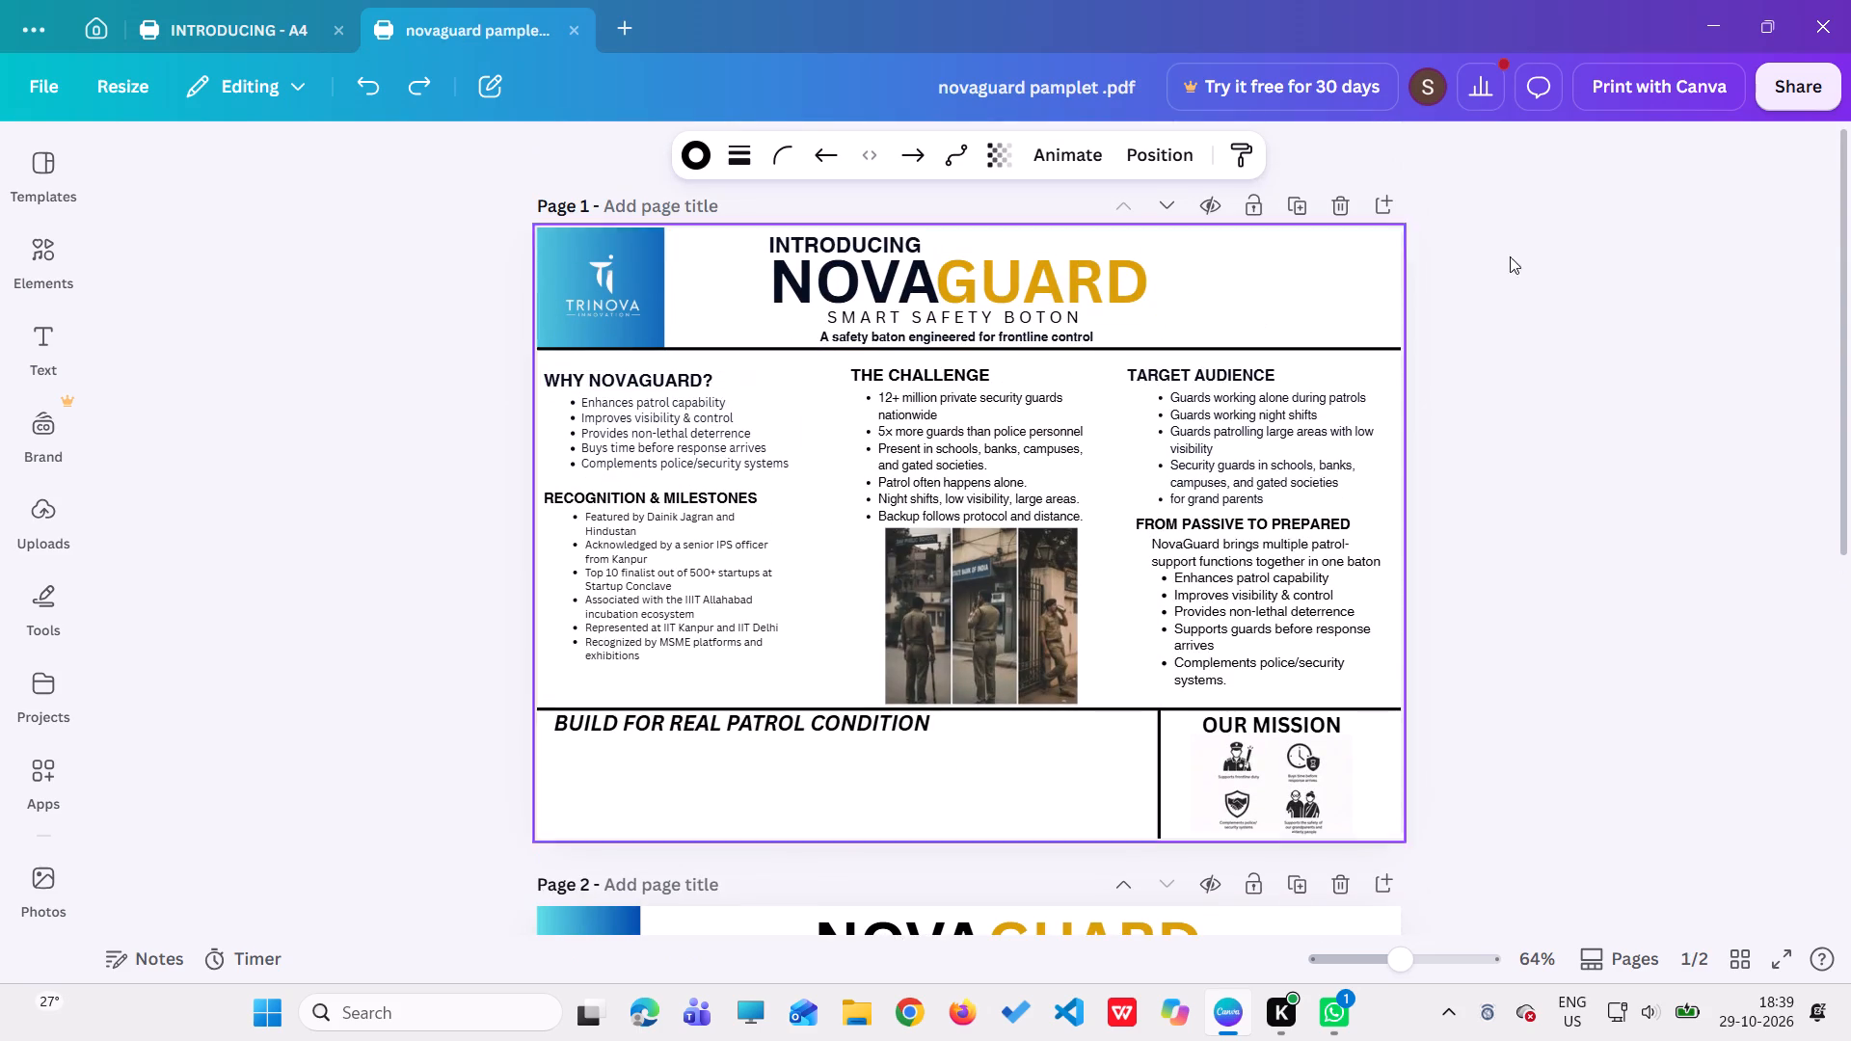
pyautogui.scroll(-5, 1594, 242)
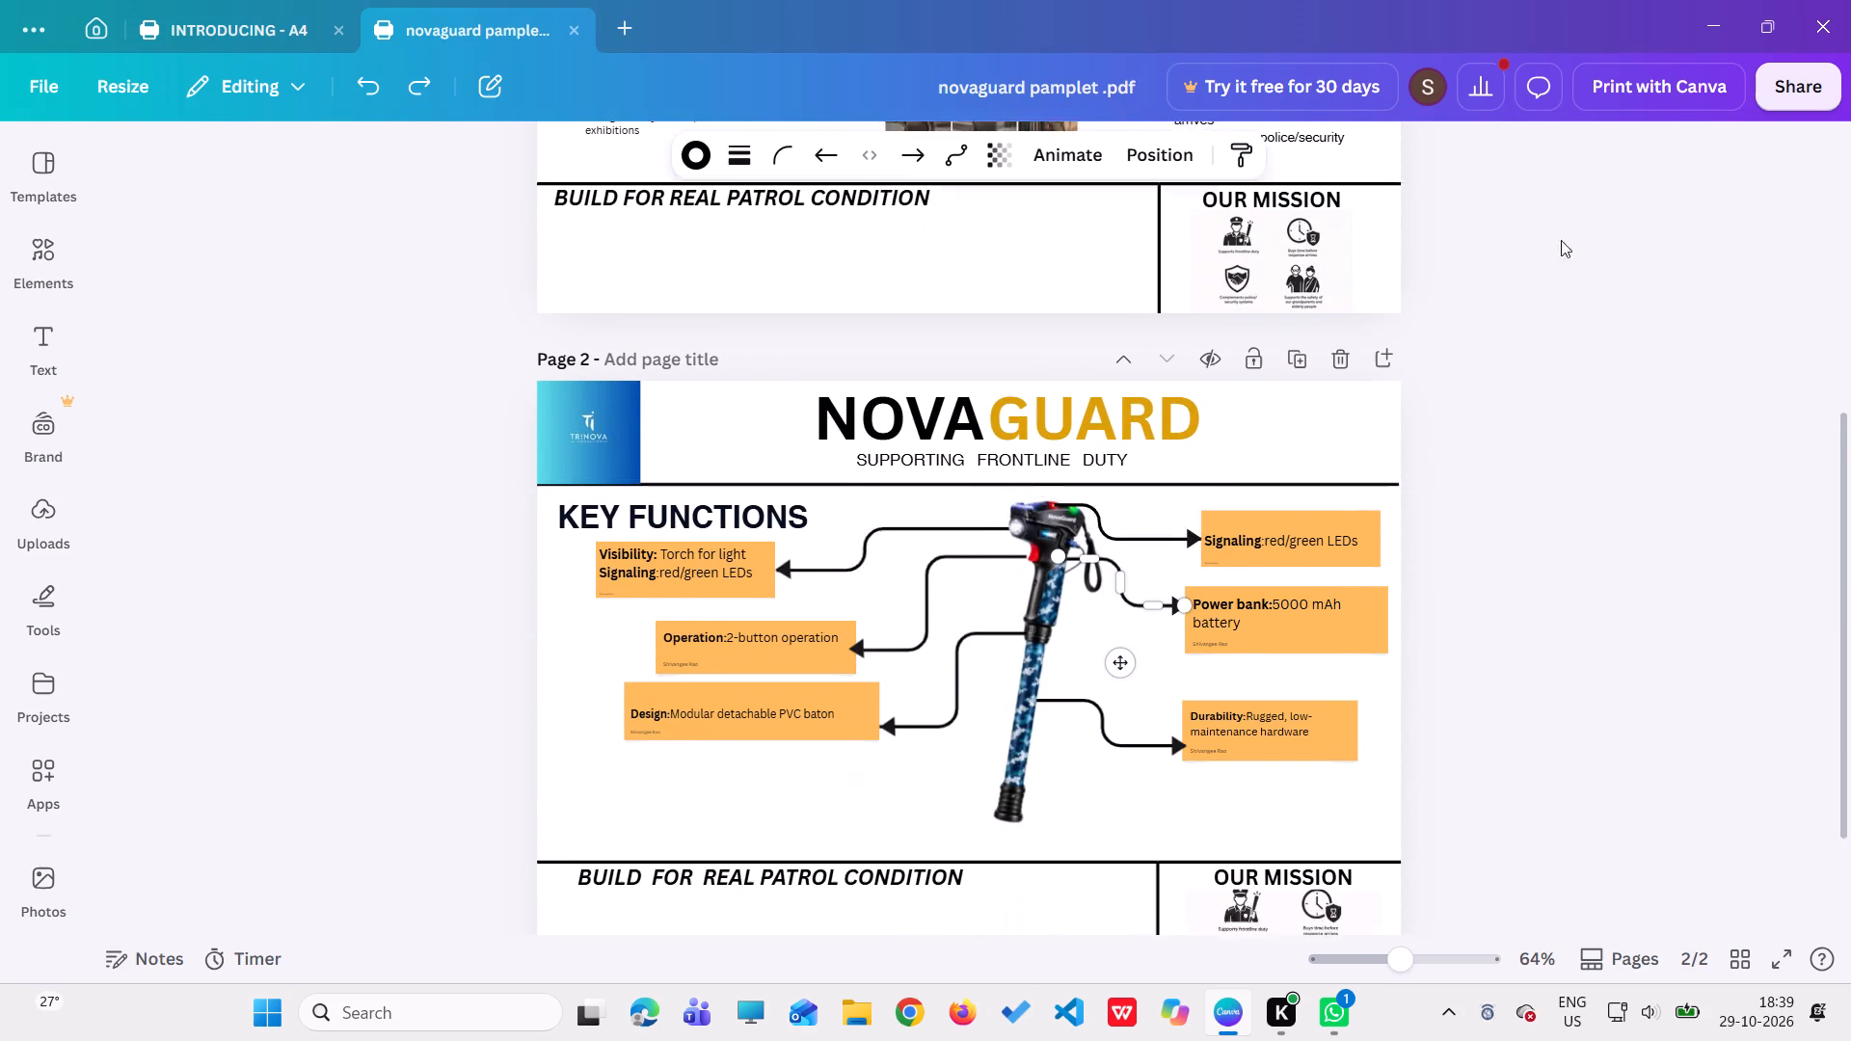
pyautogui.click(251, 24)
pyautogui.scroll(1, 676, 330)
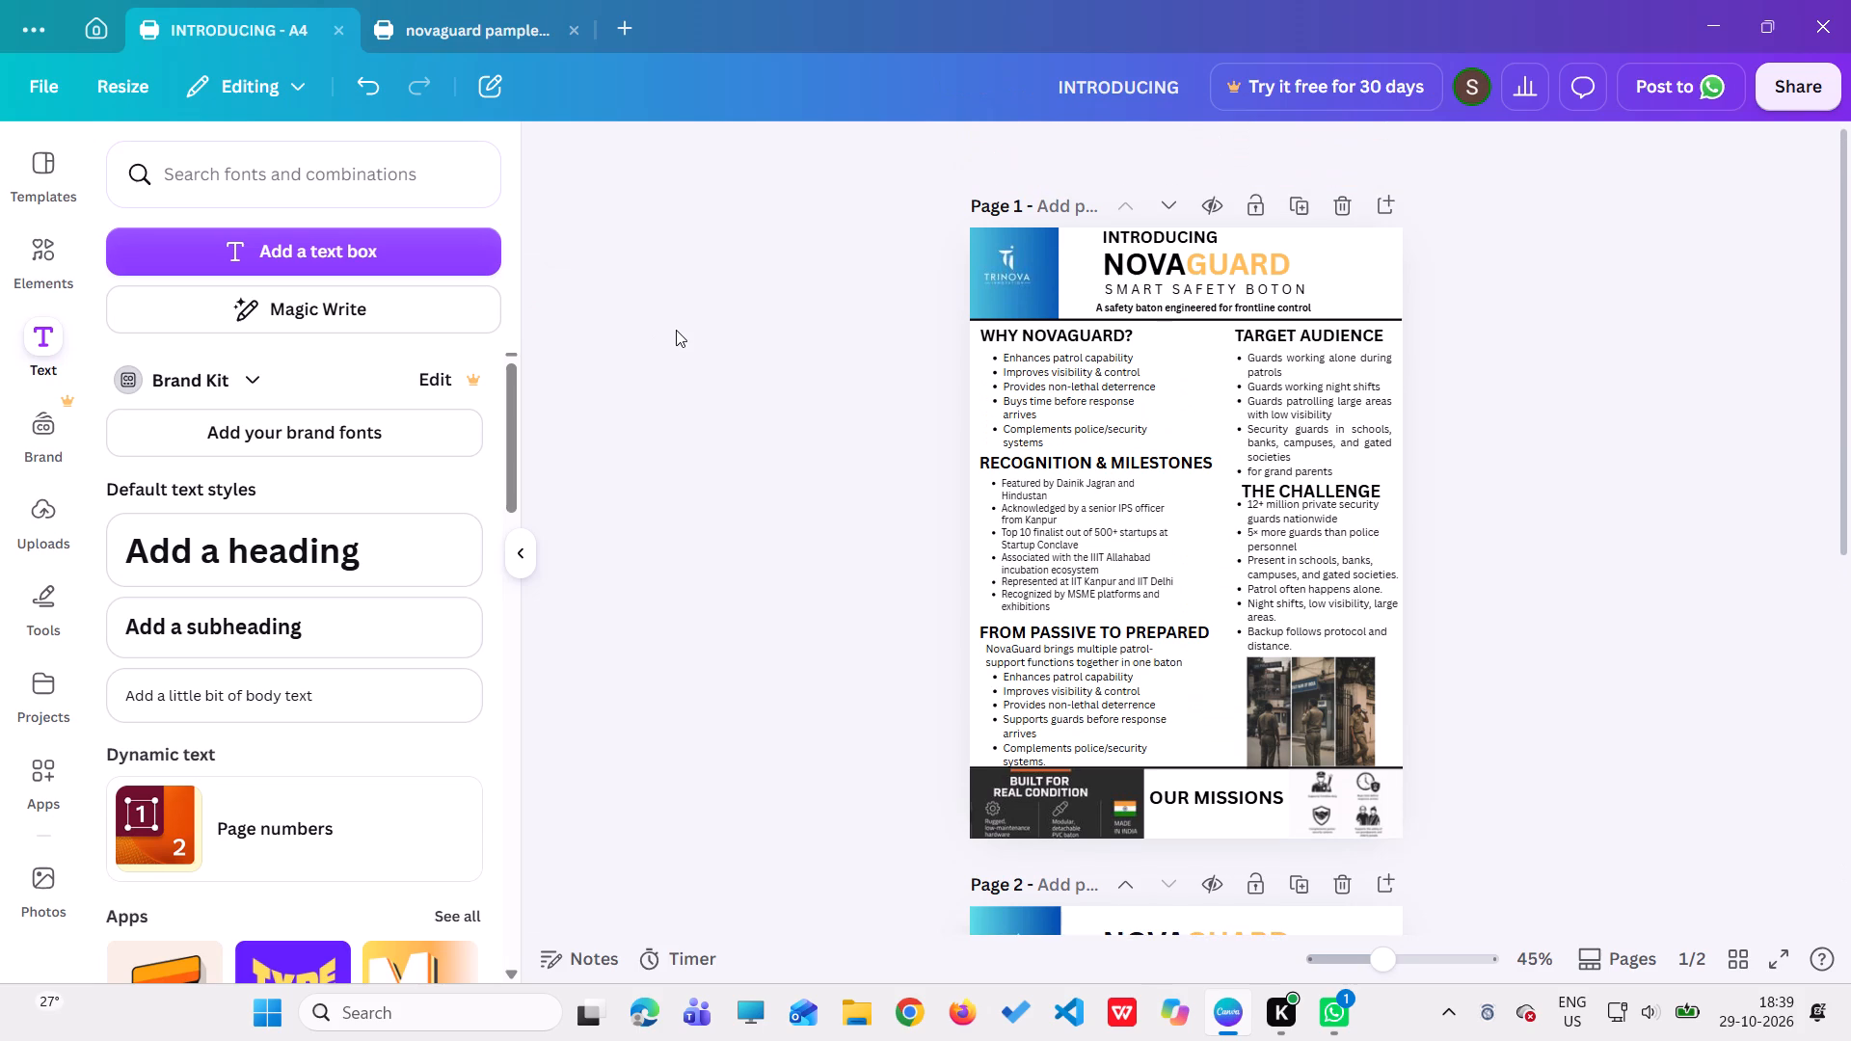
pyautogui.scroll(-5, 676, 330)
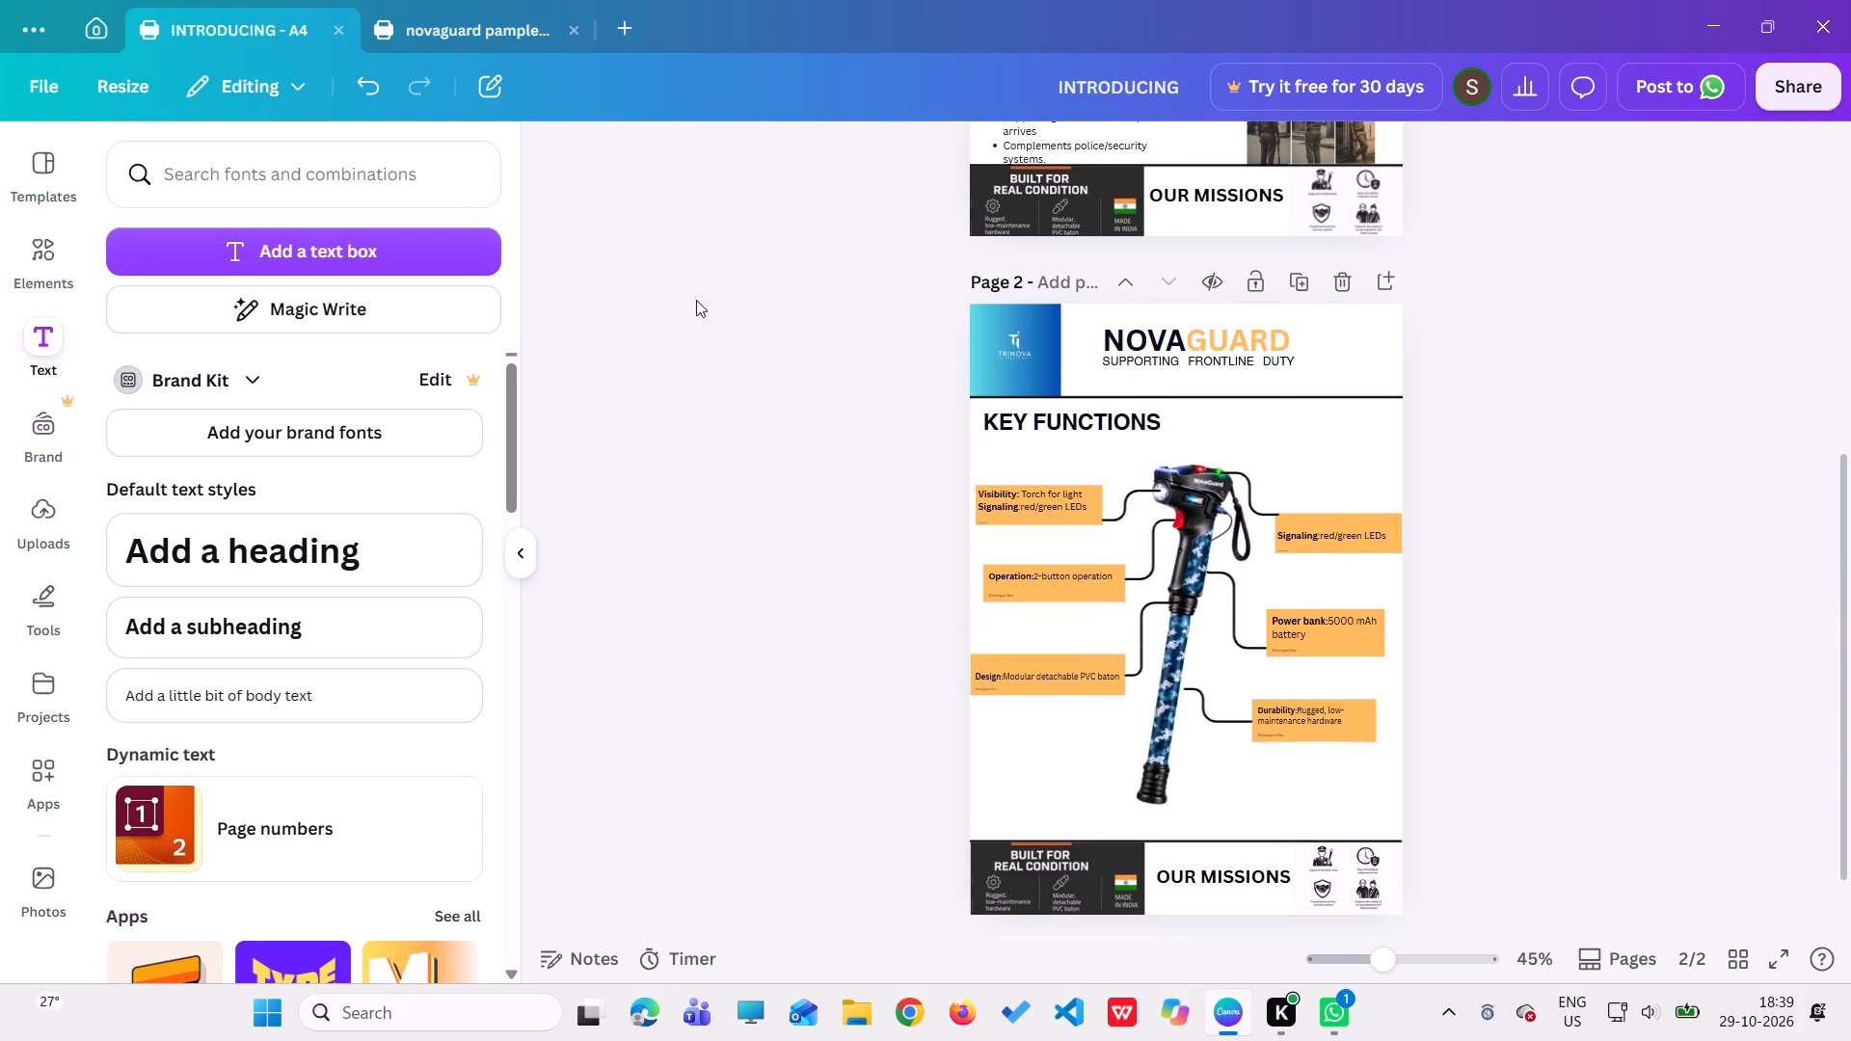